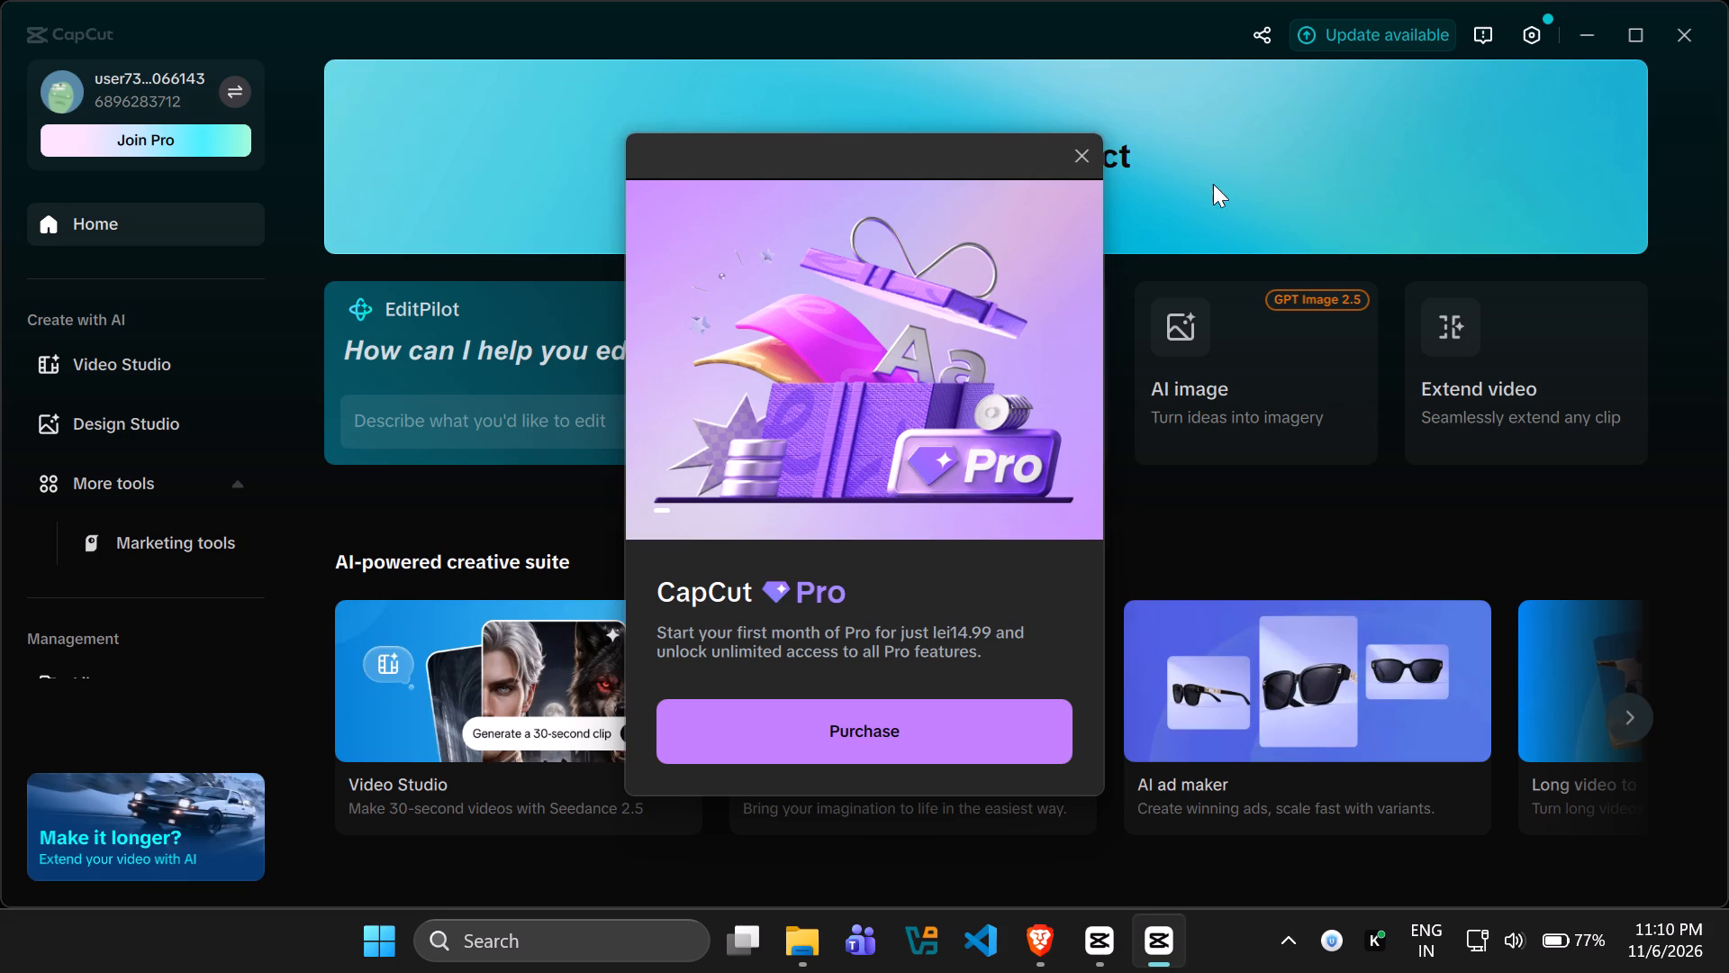
pyautogui.click(1093, 166)
# Open the Pet simulator 99 project without relinking its missing media.
pyautogui.scroll(-3, 783, 669)
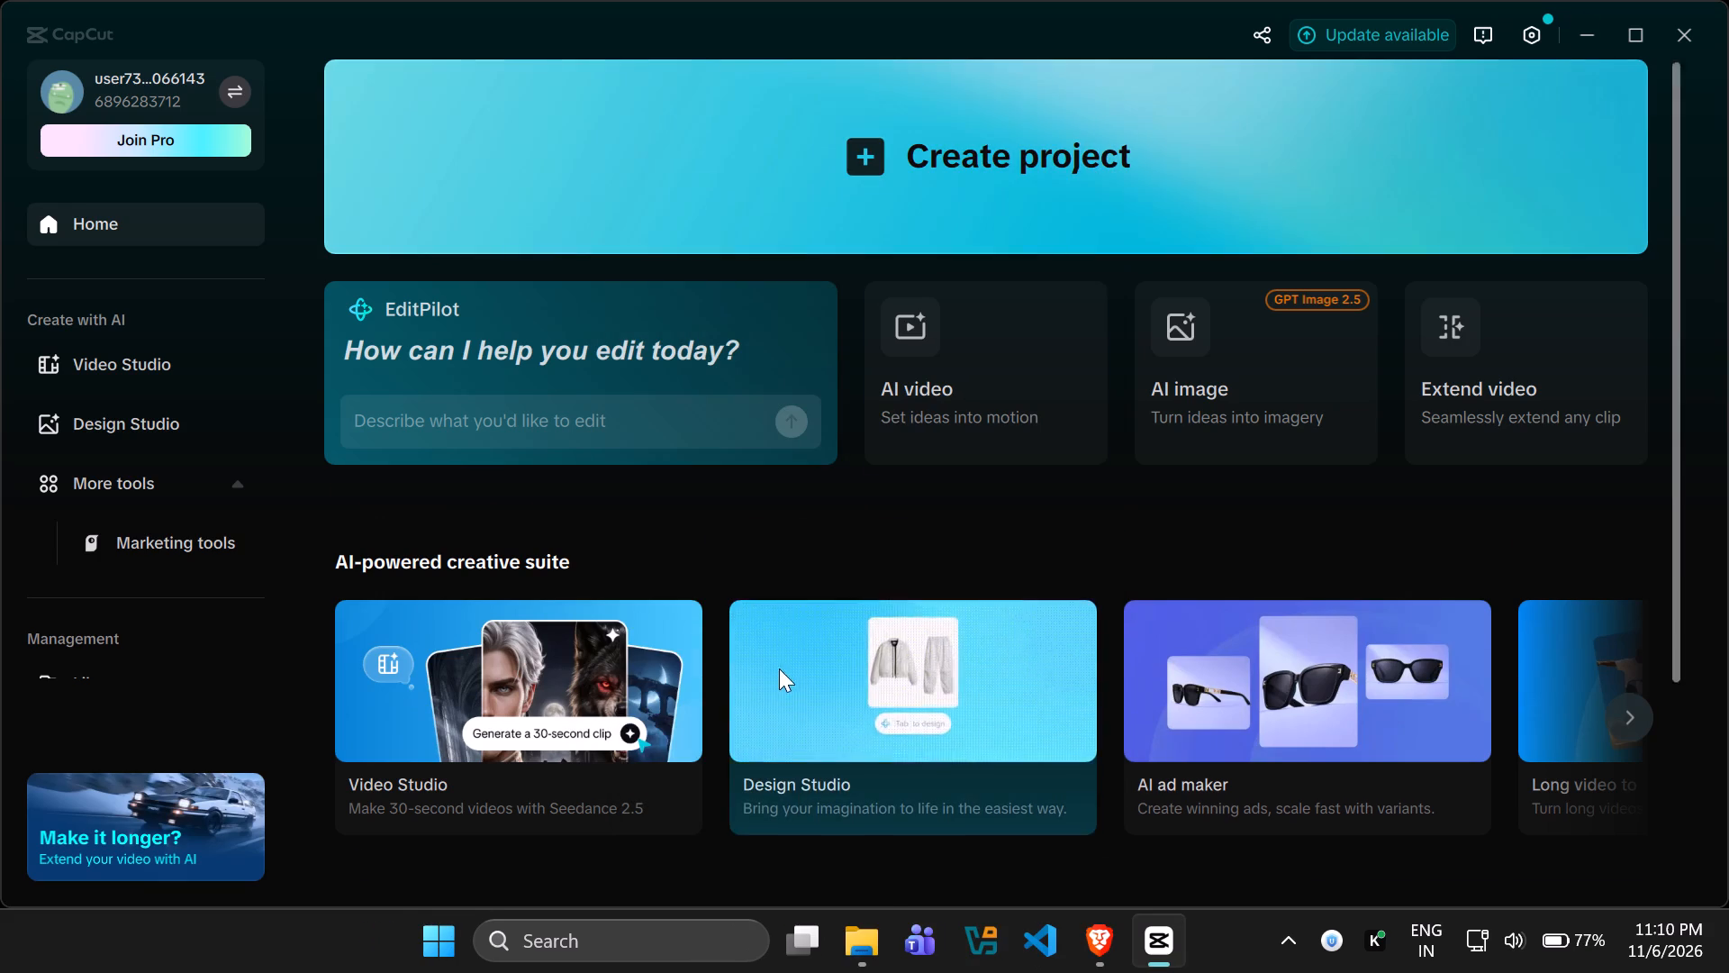
pyautogui.scroll(-3, 779, 668)
pyautogui.scroll(-5, 698, 659)
pyautogui.click(608, 797)
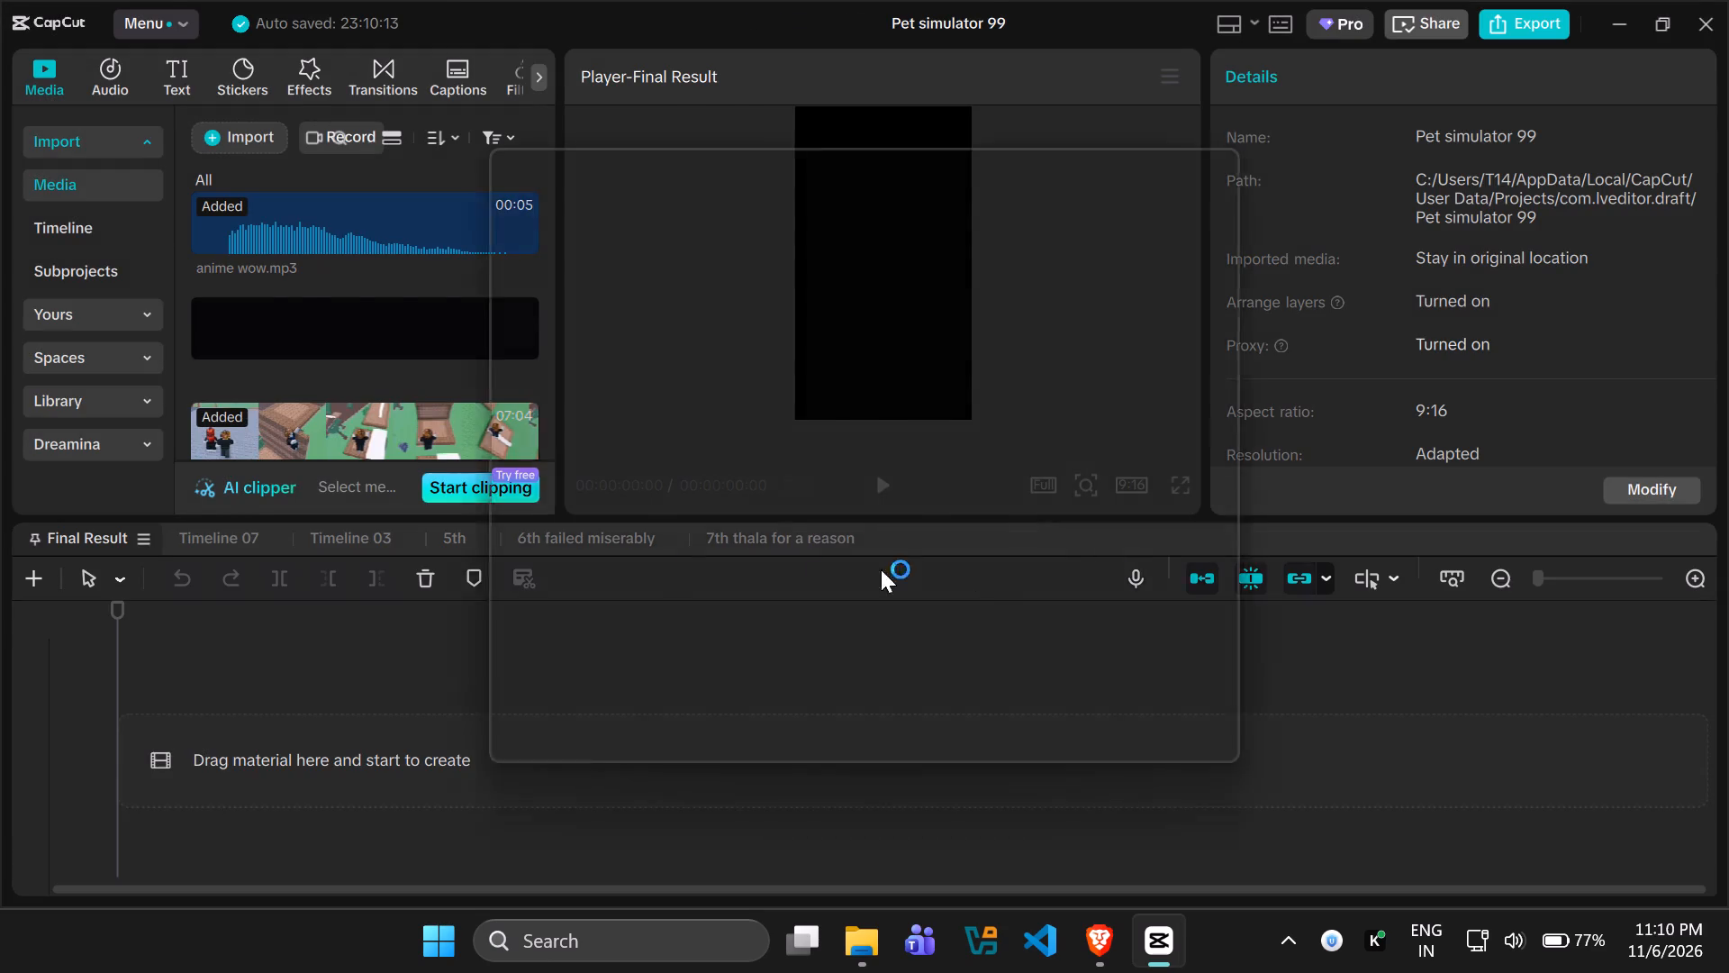
pyautogui.click(1197, 714)
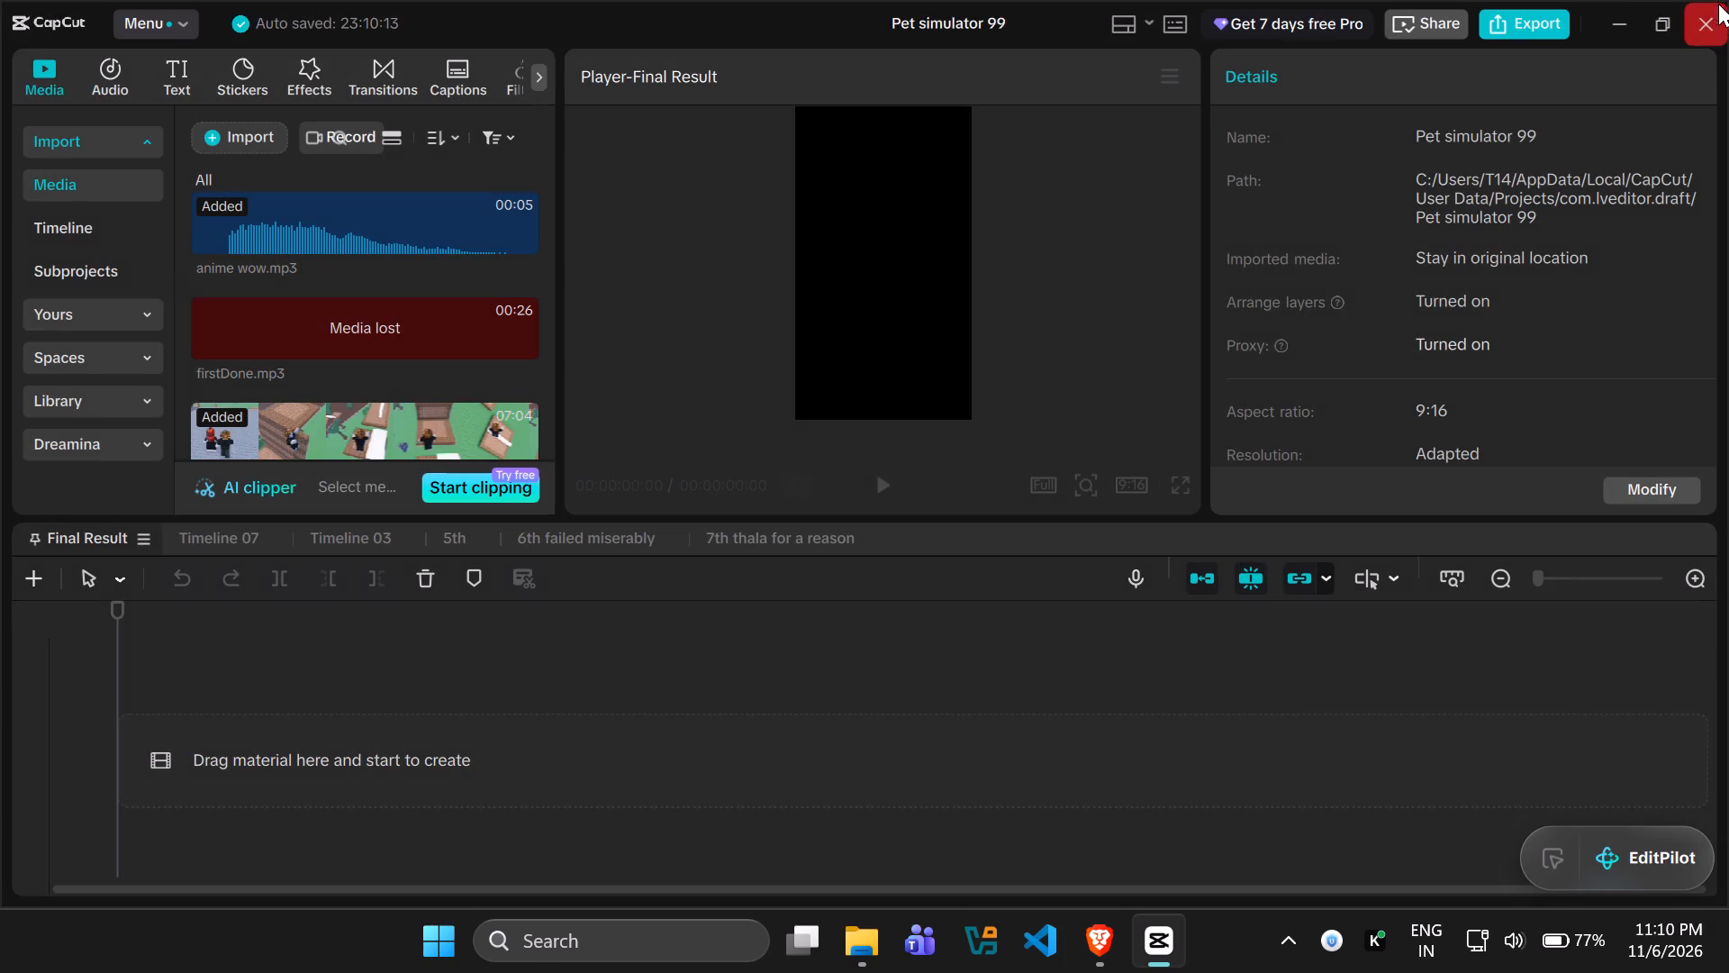
# Reopen the Pet simulator 99 project, look through Timeline 07, Timeline 03 and 5th, and close it.
pyautogui.click(1713, 13)
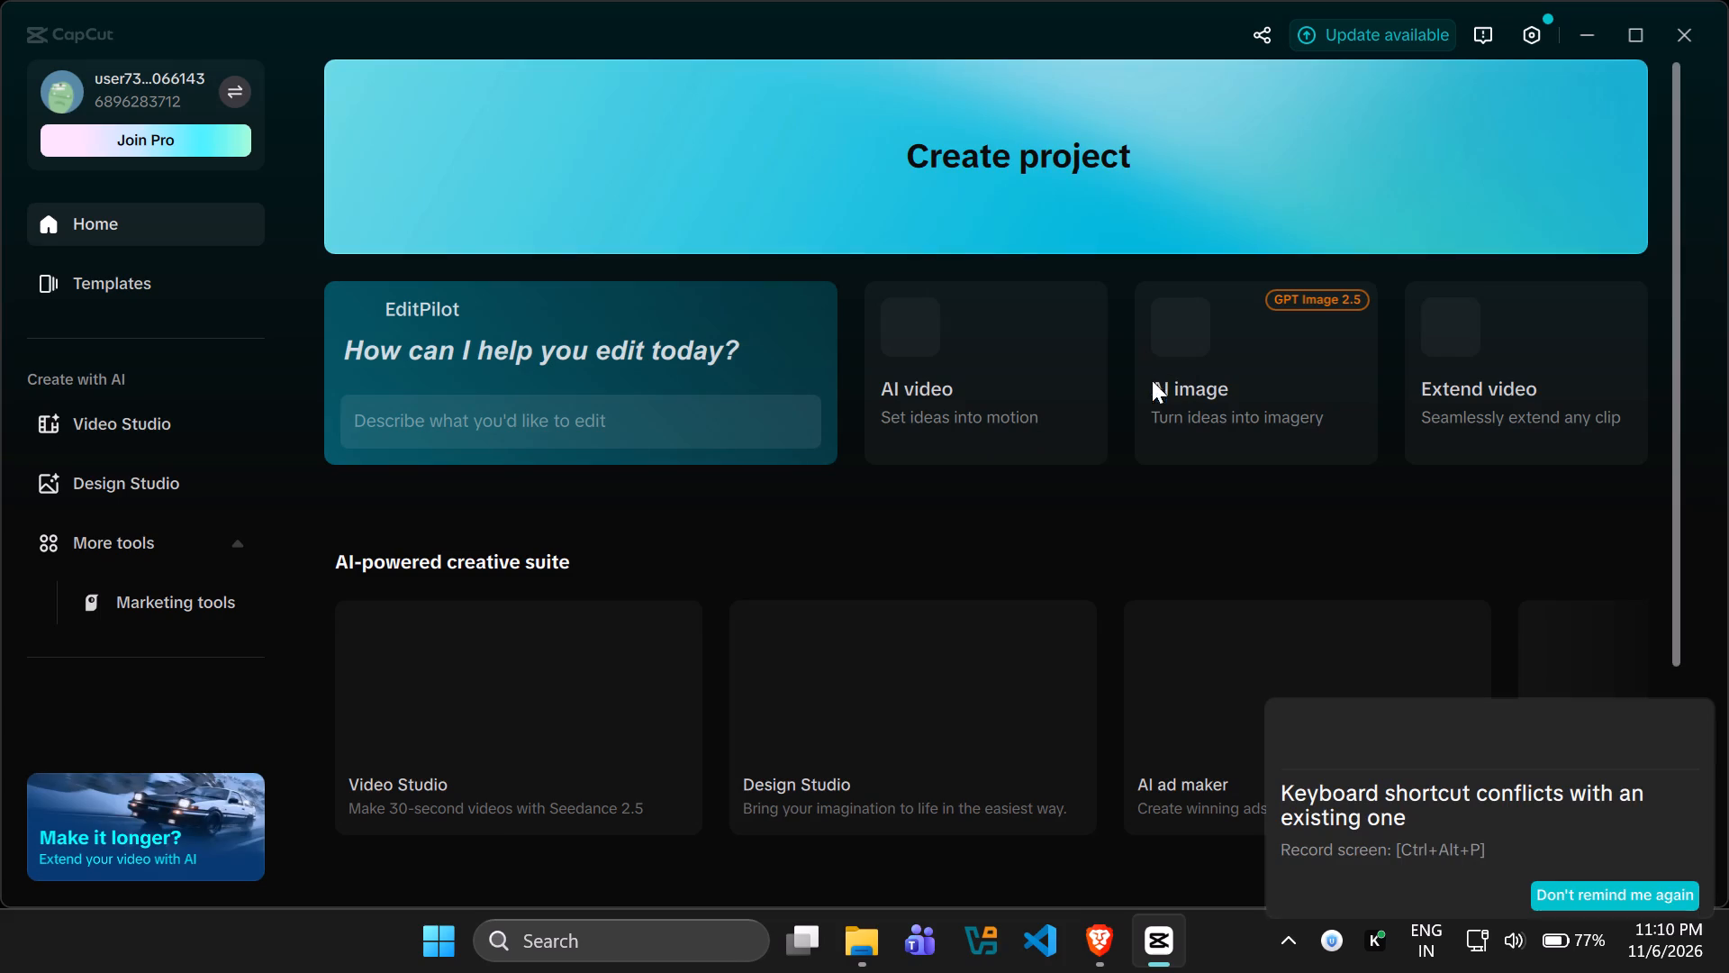
pyautogui.scroll(-14, 773, 655)
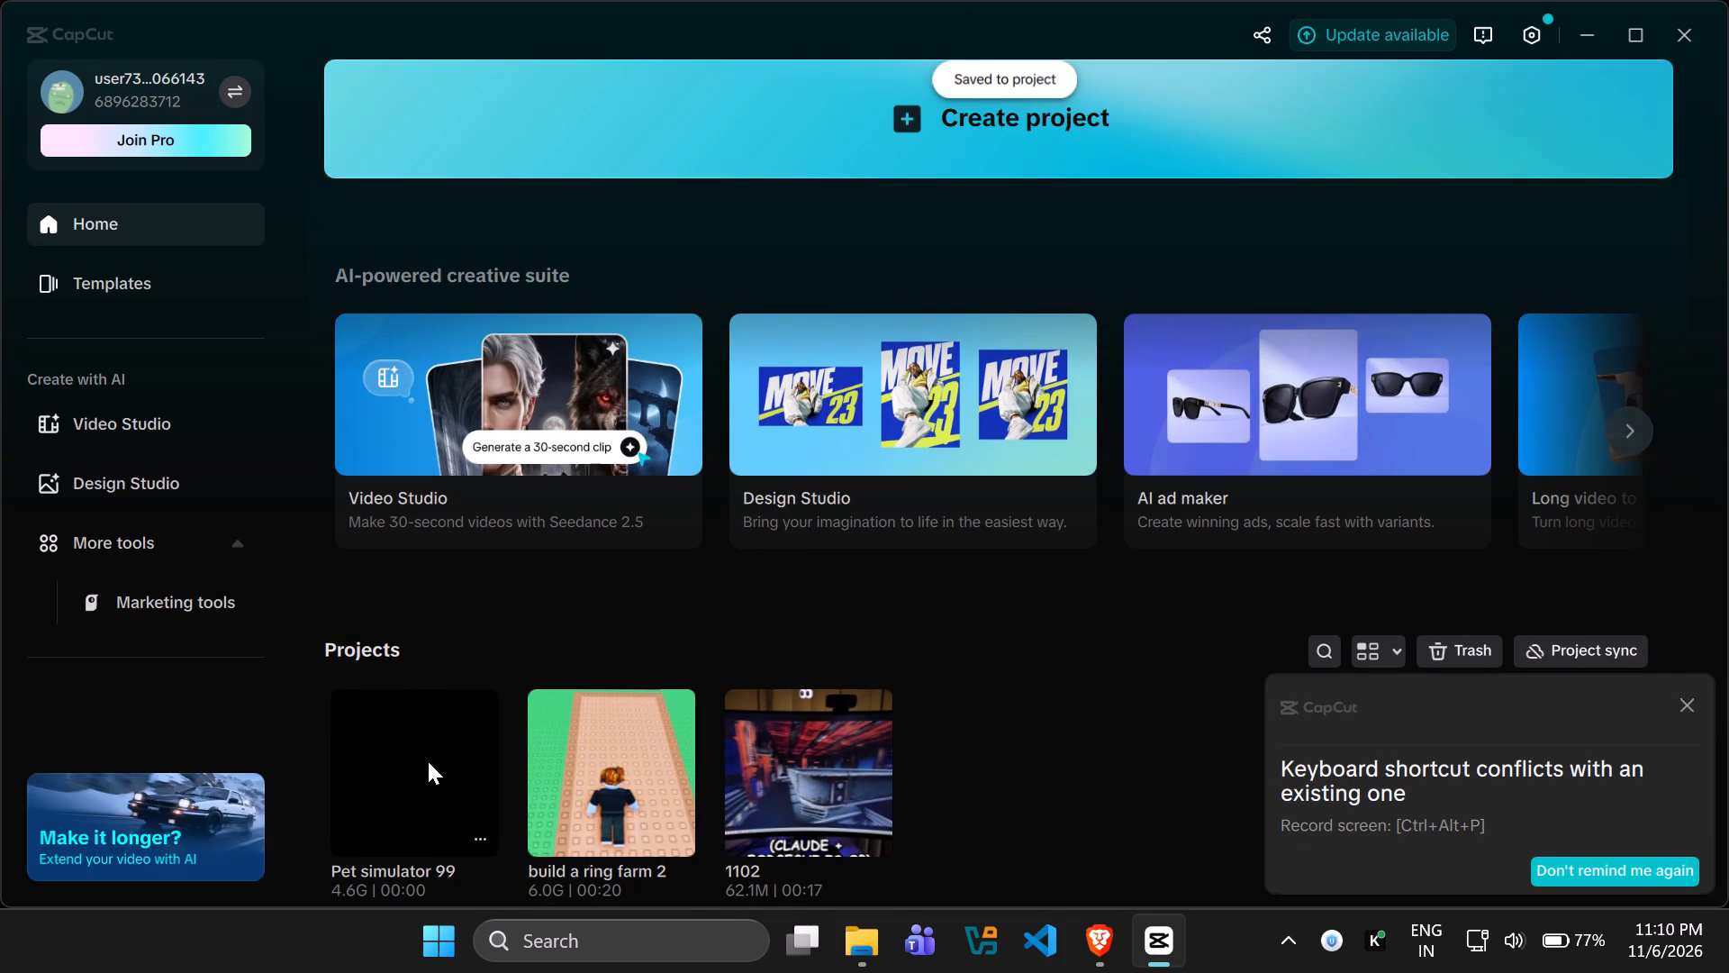
pyautogui.click(428, 761)
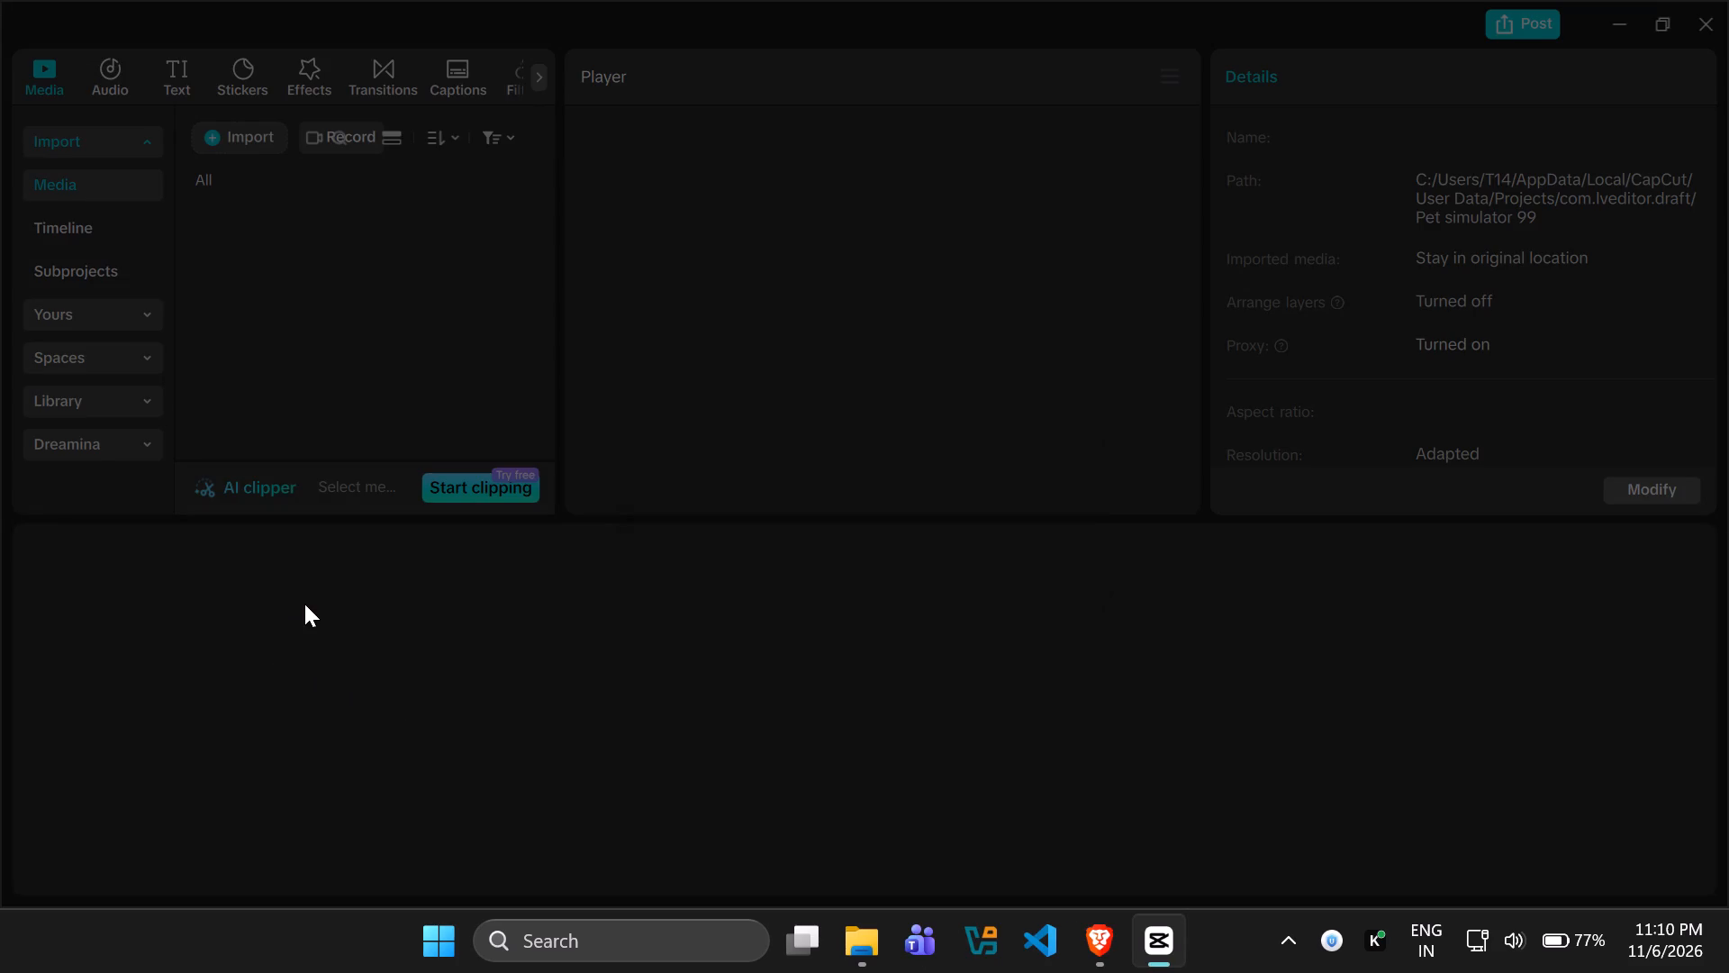
pyautogui.click(190, 538)
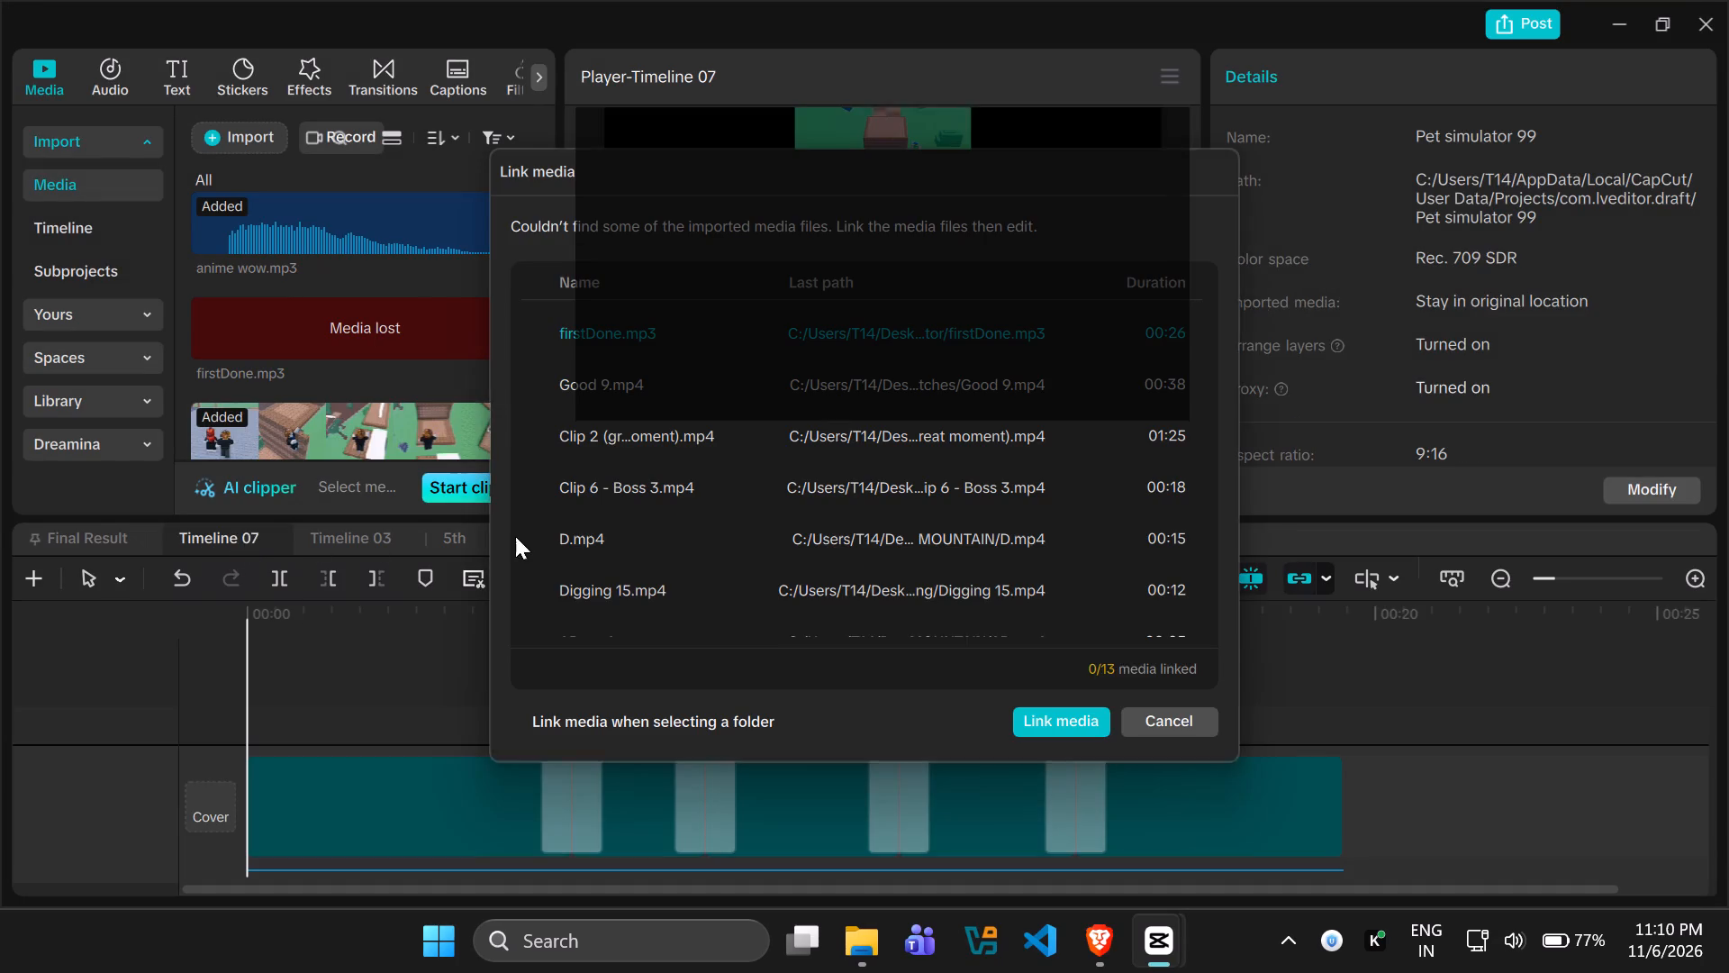
pyautogui.click(1167, 720)
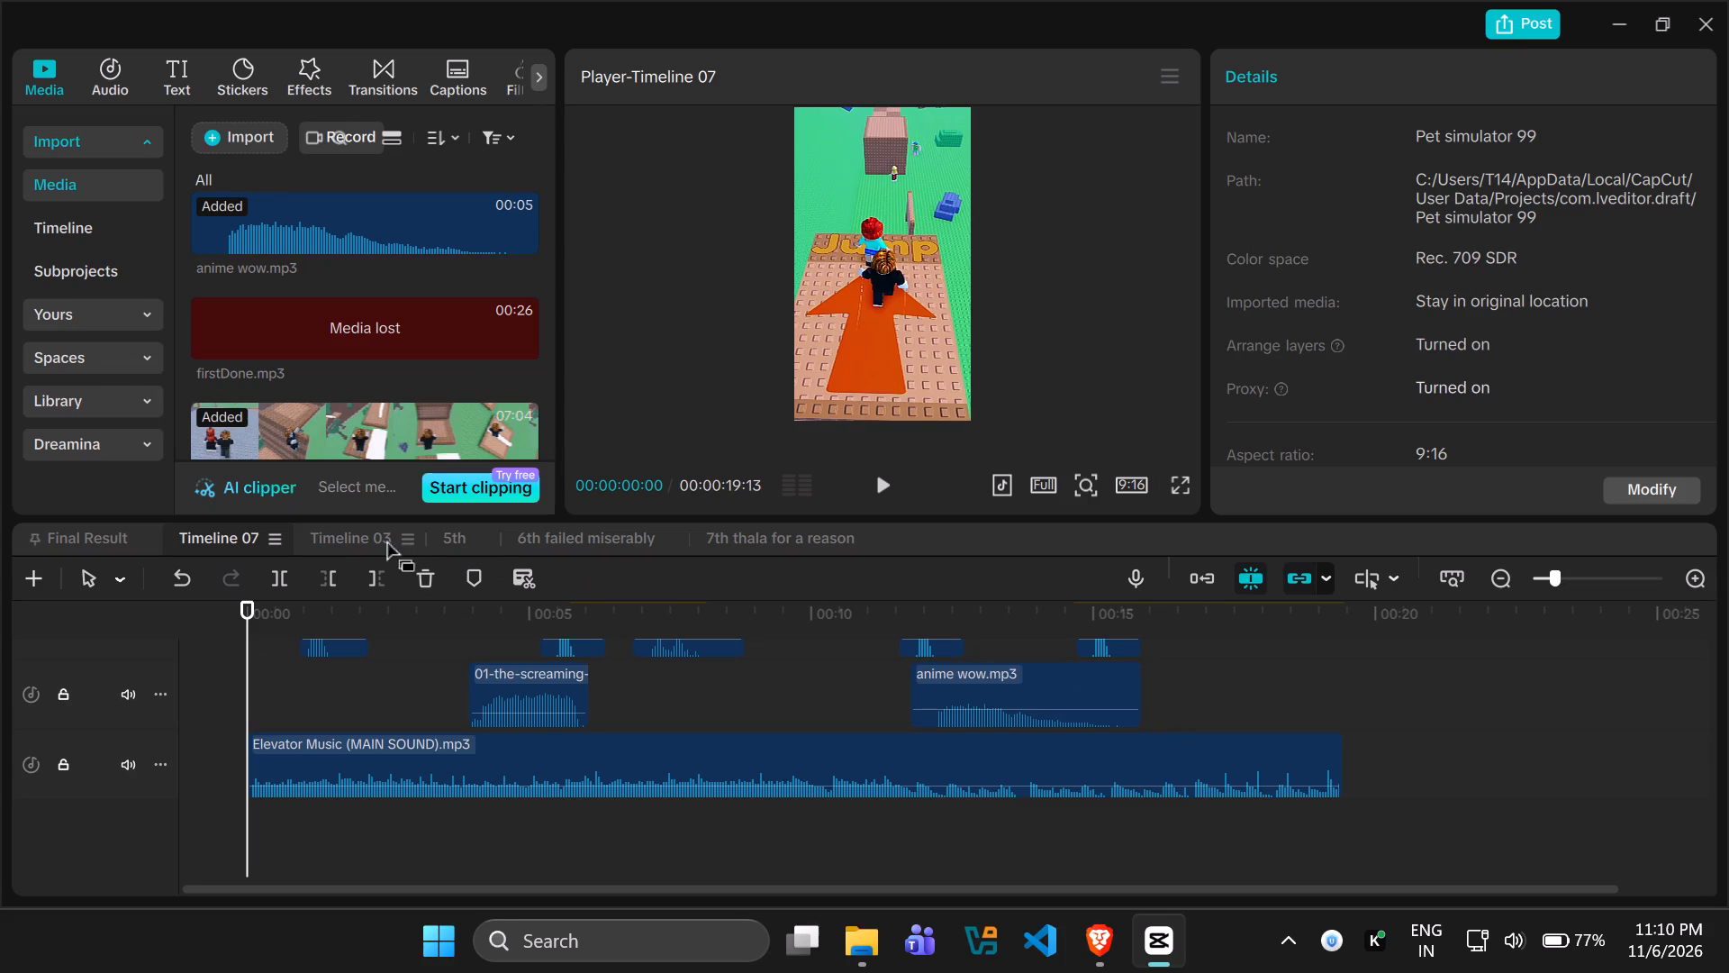
pyautogui.click(360, 529)
pyautogui.click(364, 536)
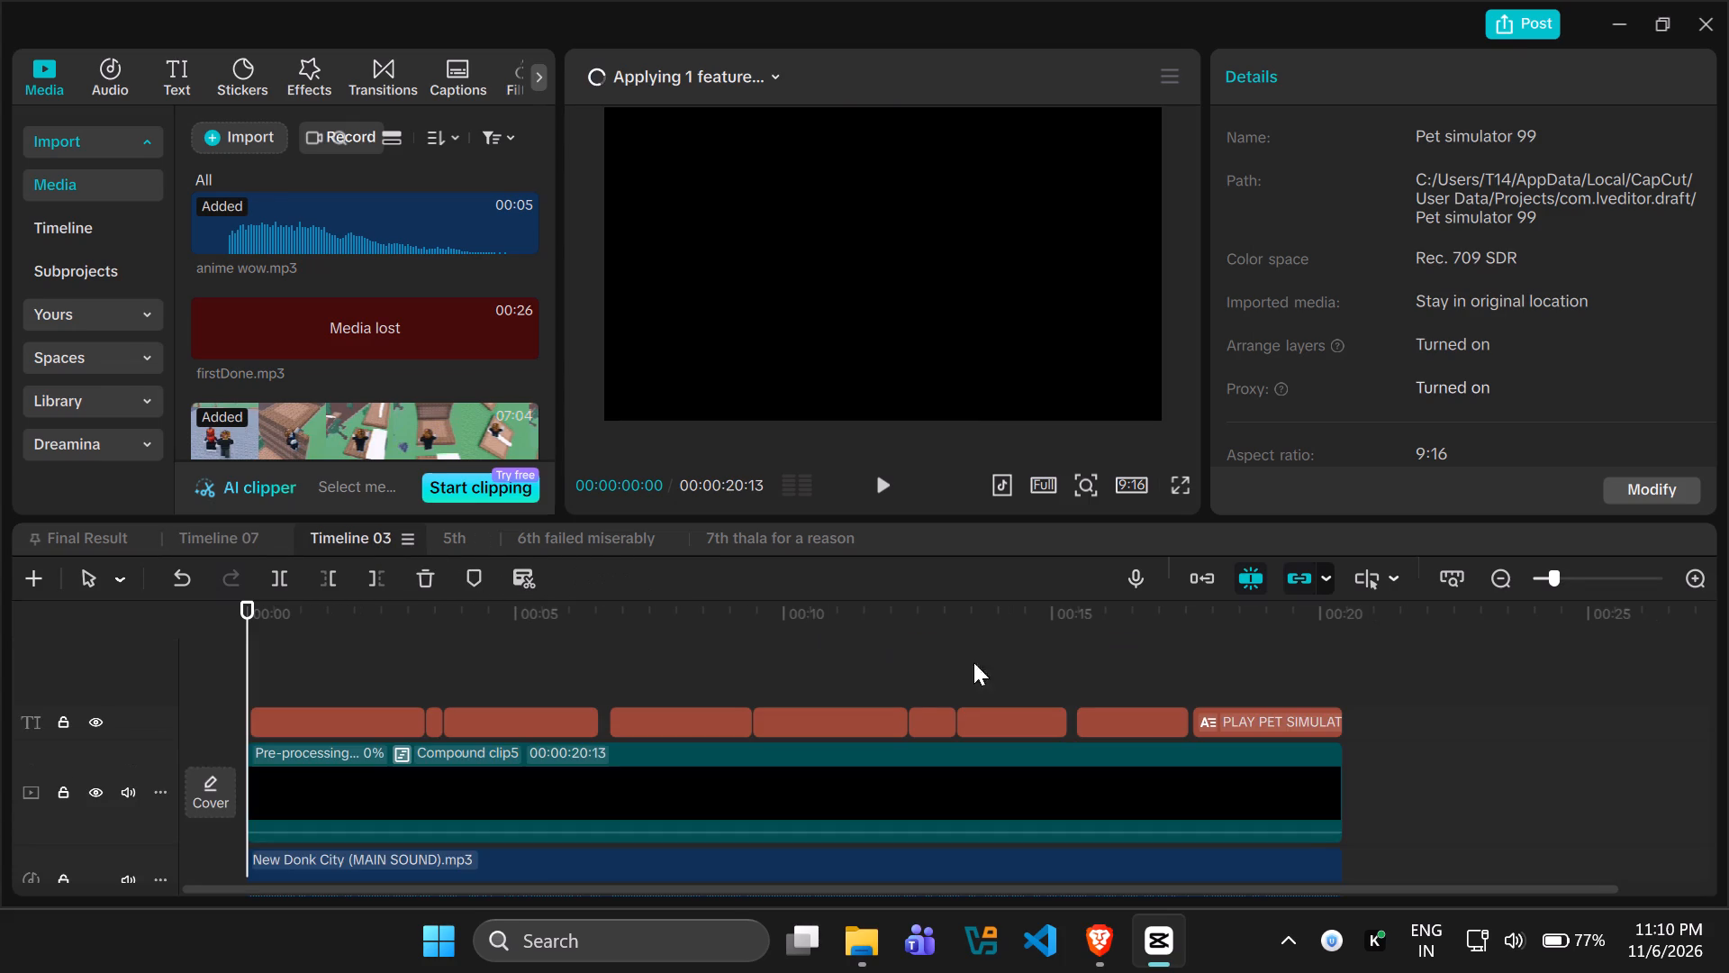
pyautogui.scroll(-6, 995, 671)
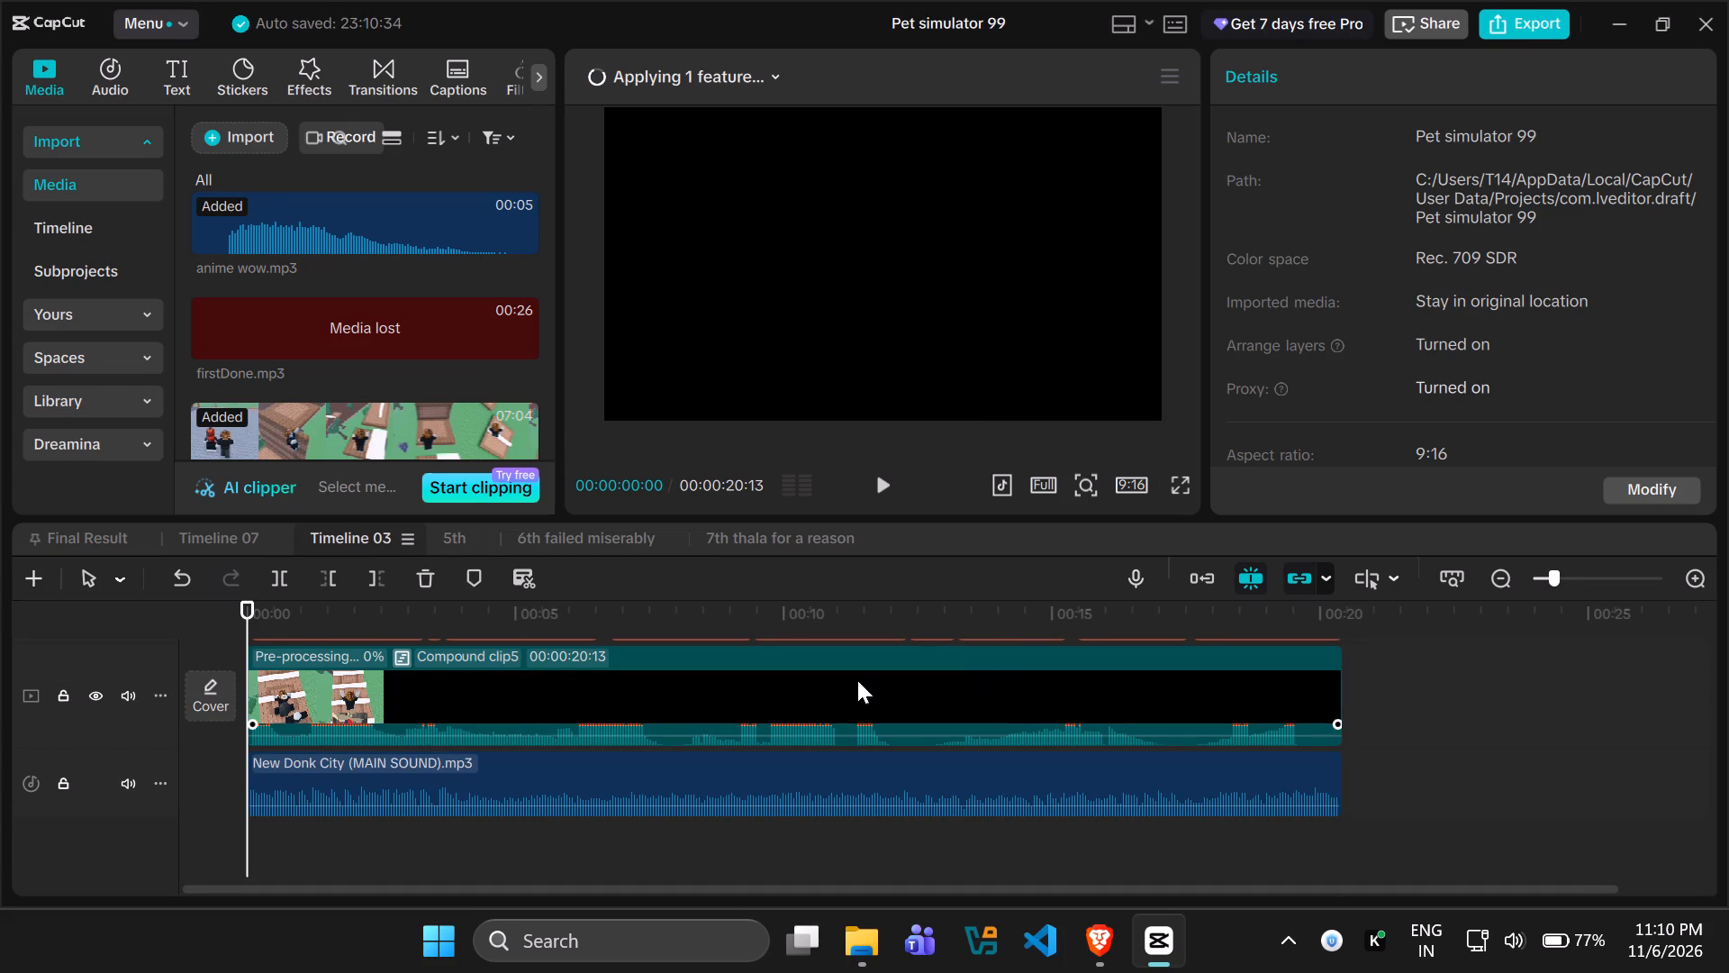
pyautogui.click(741, 701)
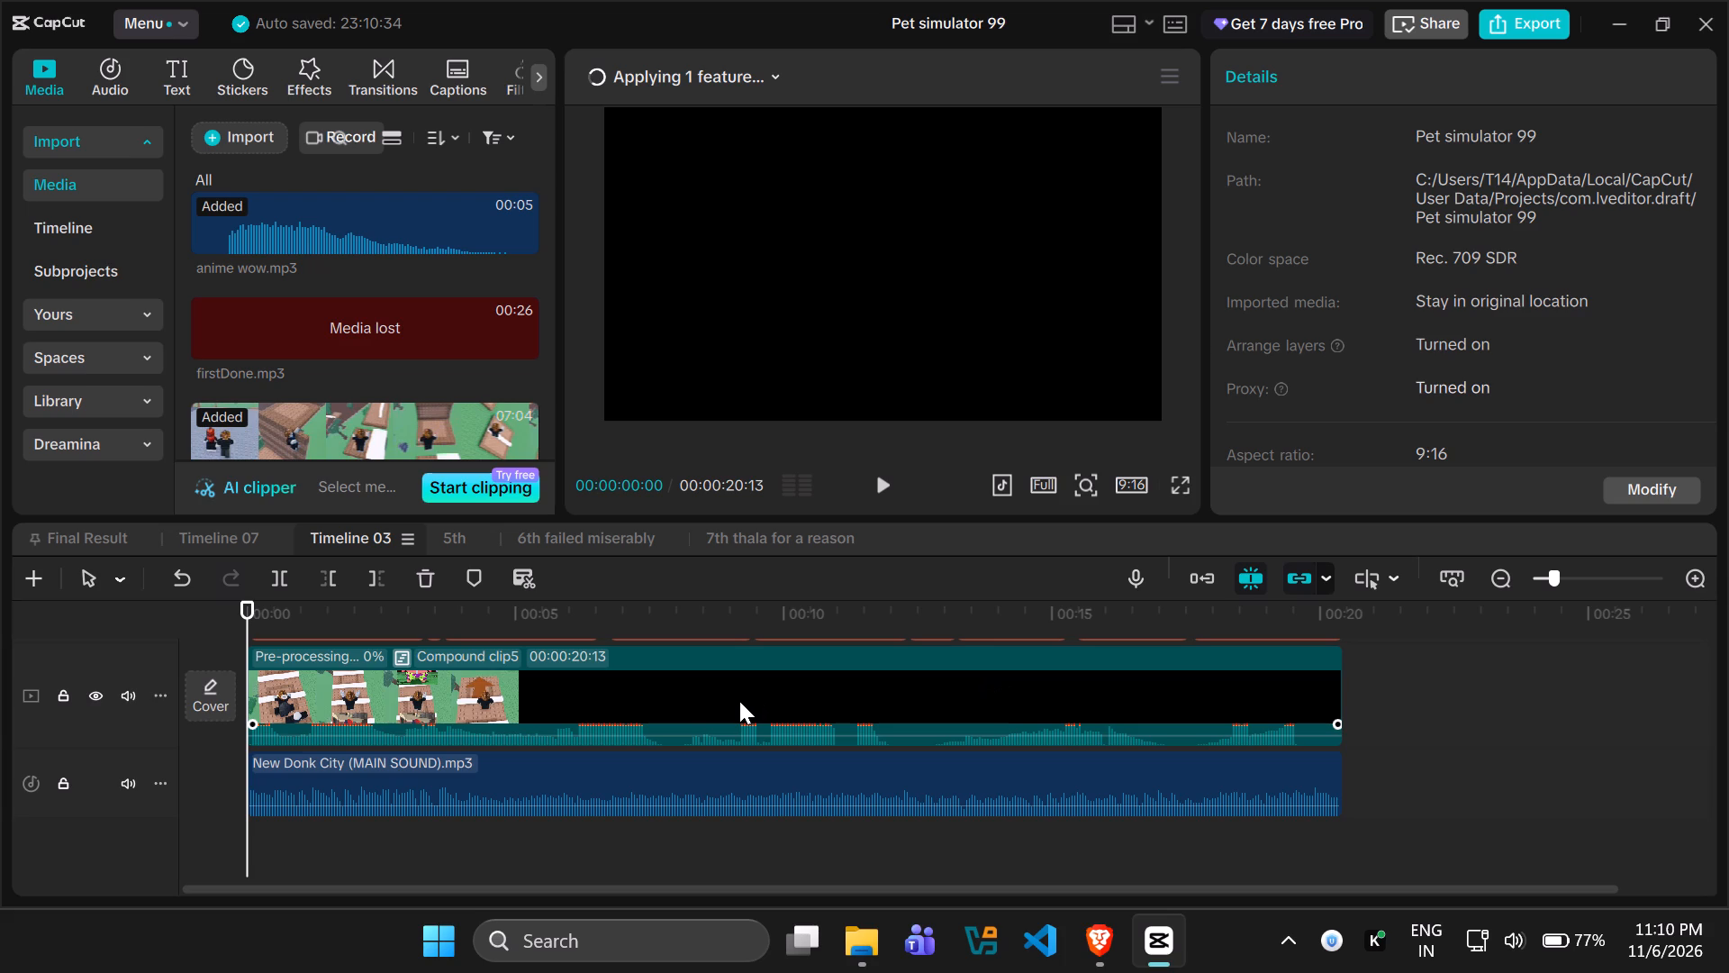
pyautogui.click(459, 538)
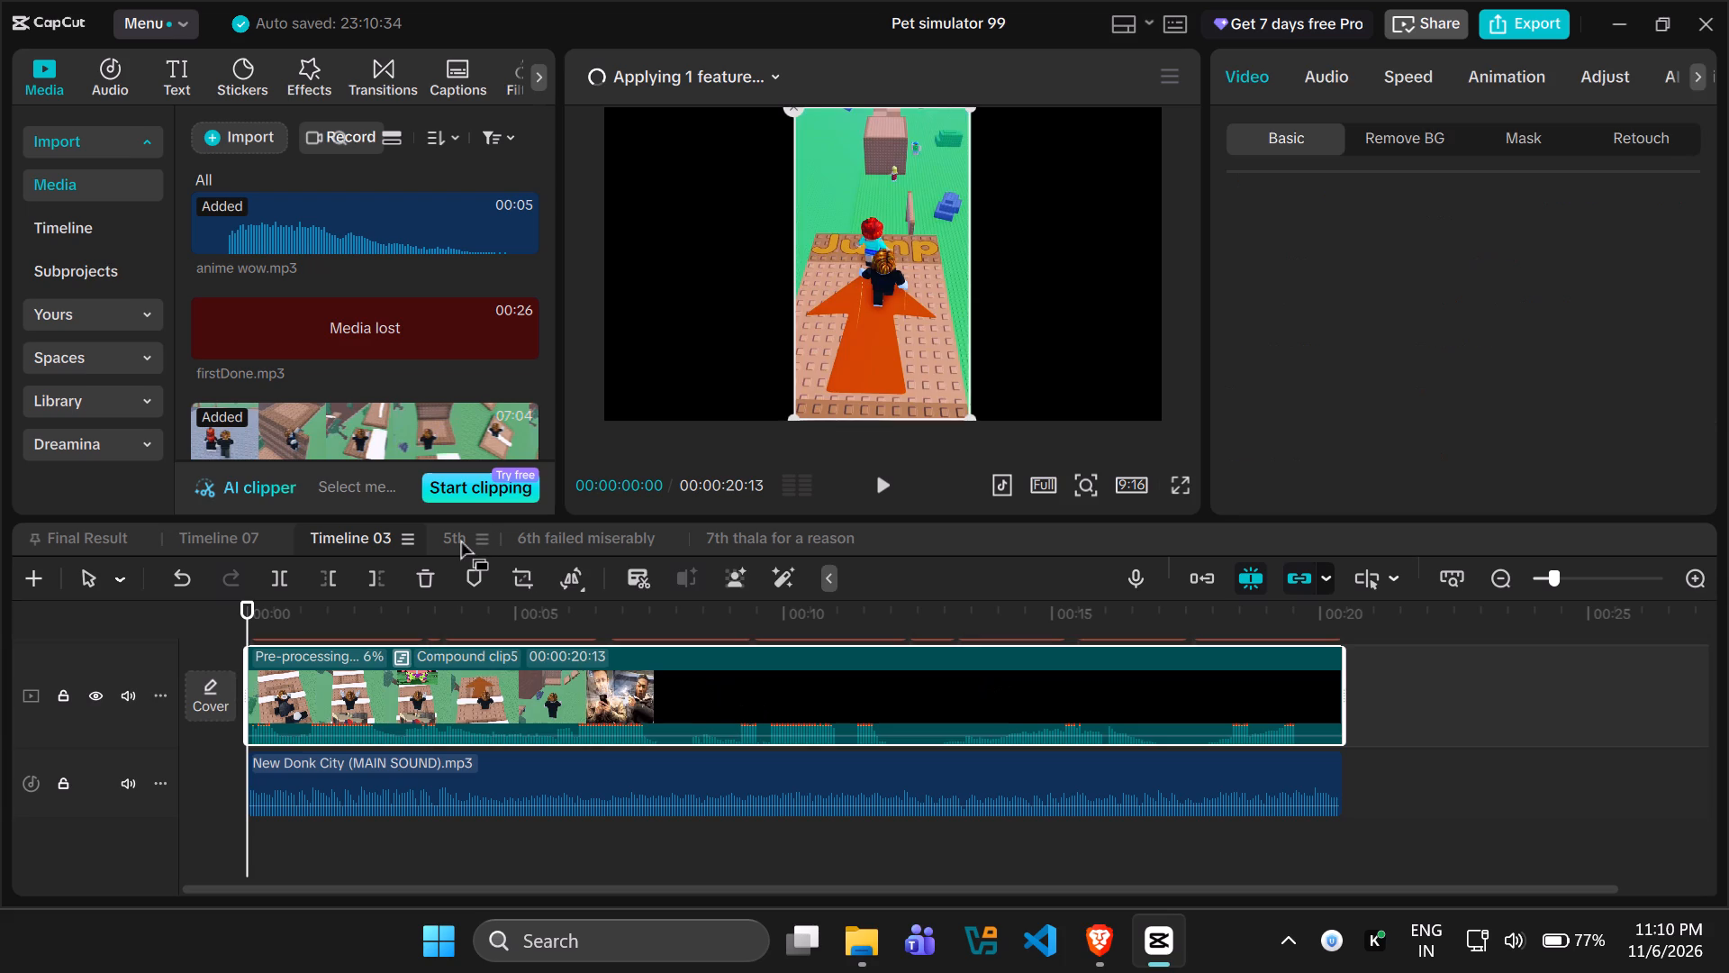
pyautogui.scroll(-5, 459, 537)
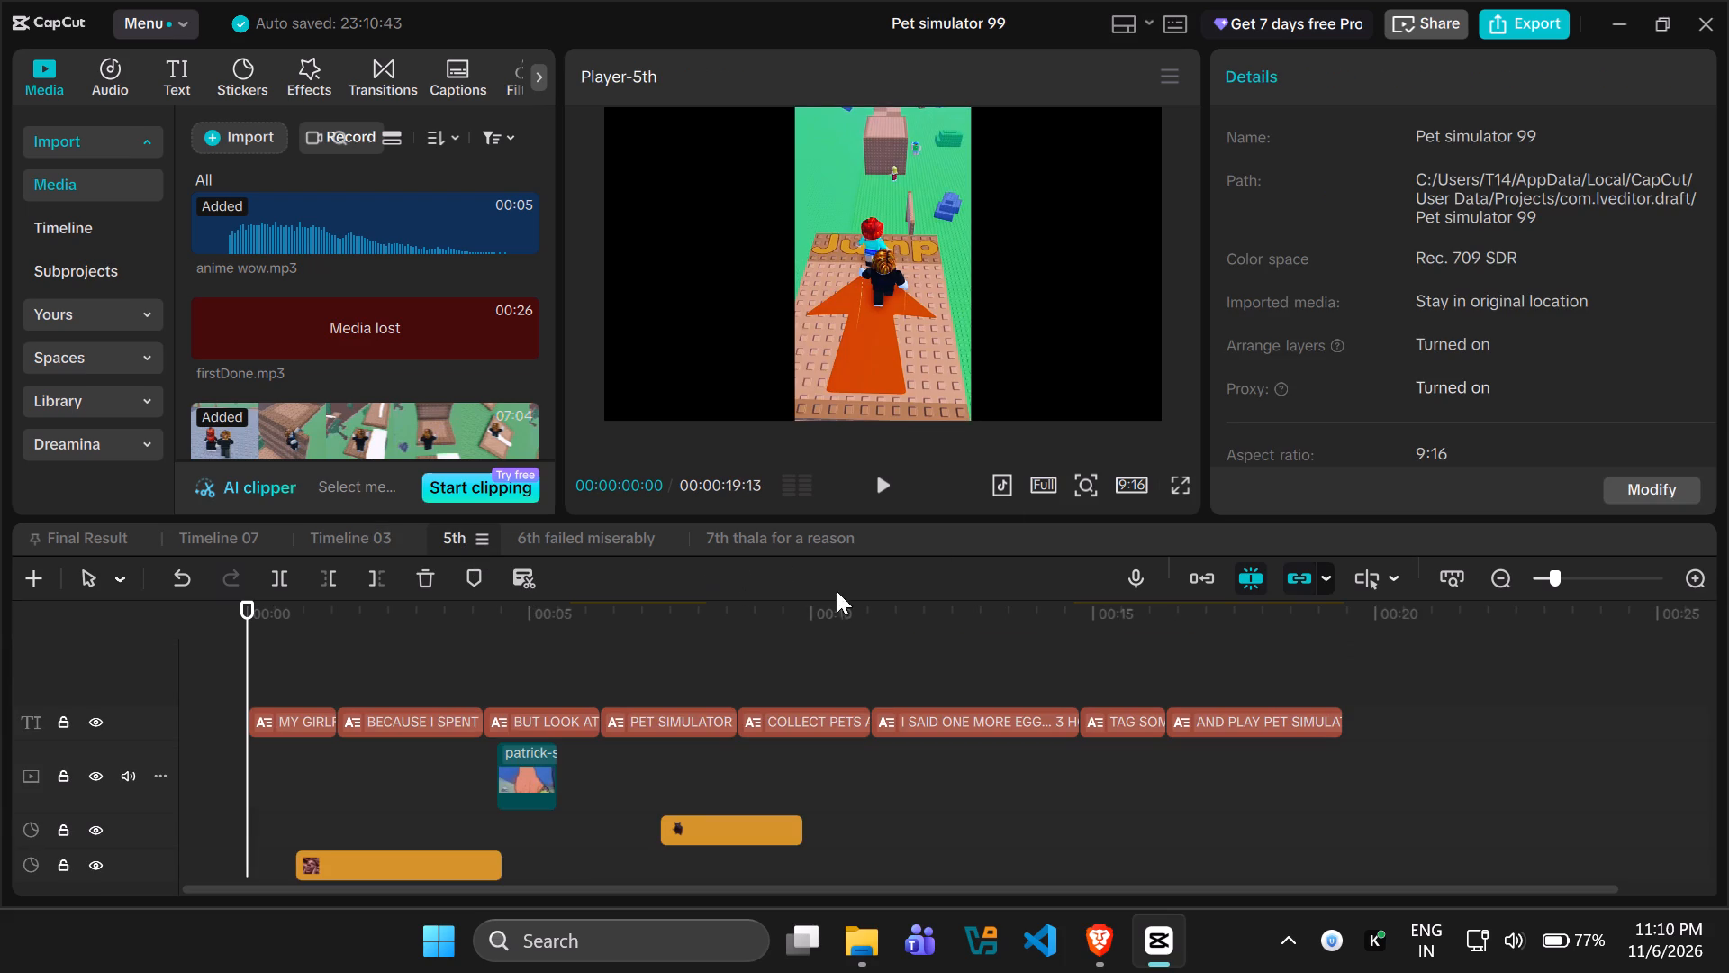
pyautogui.click(1689, 28)
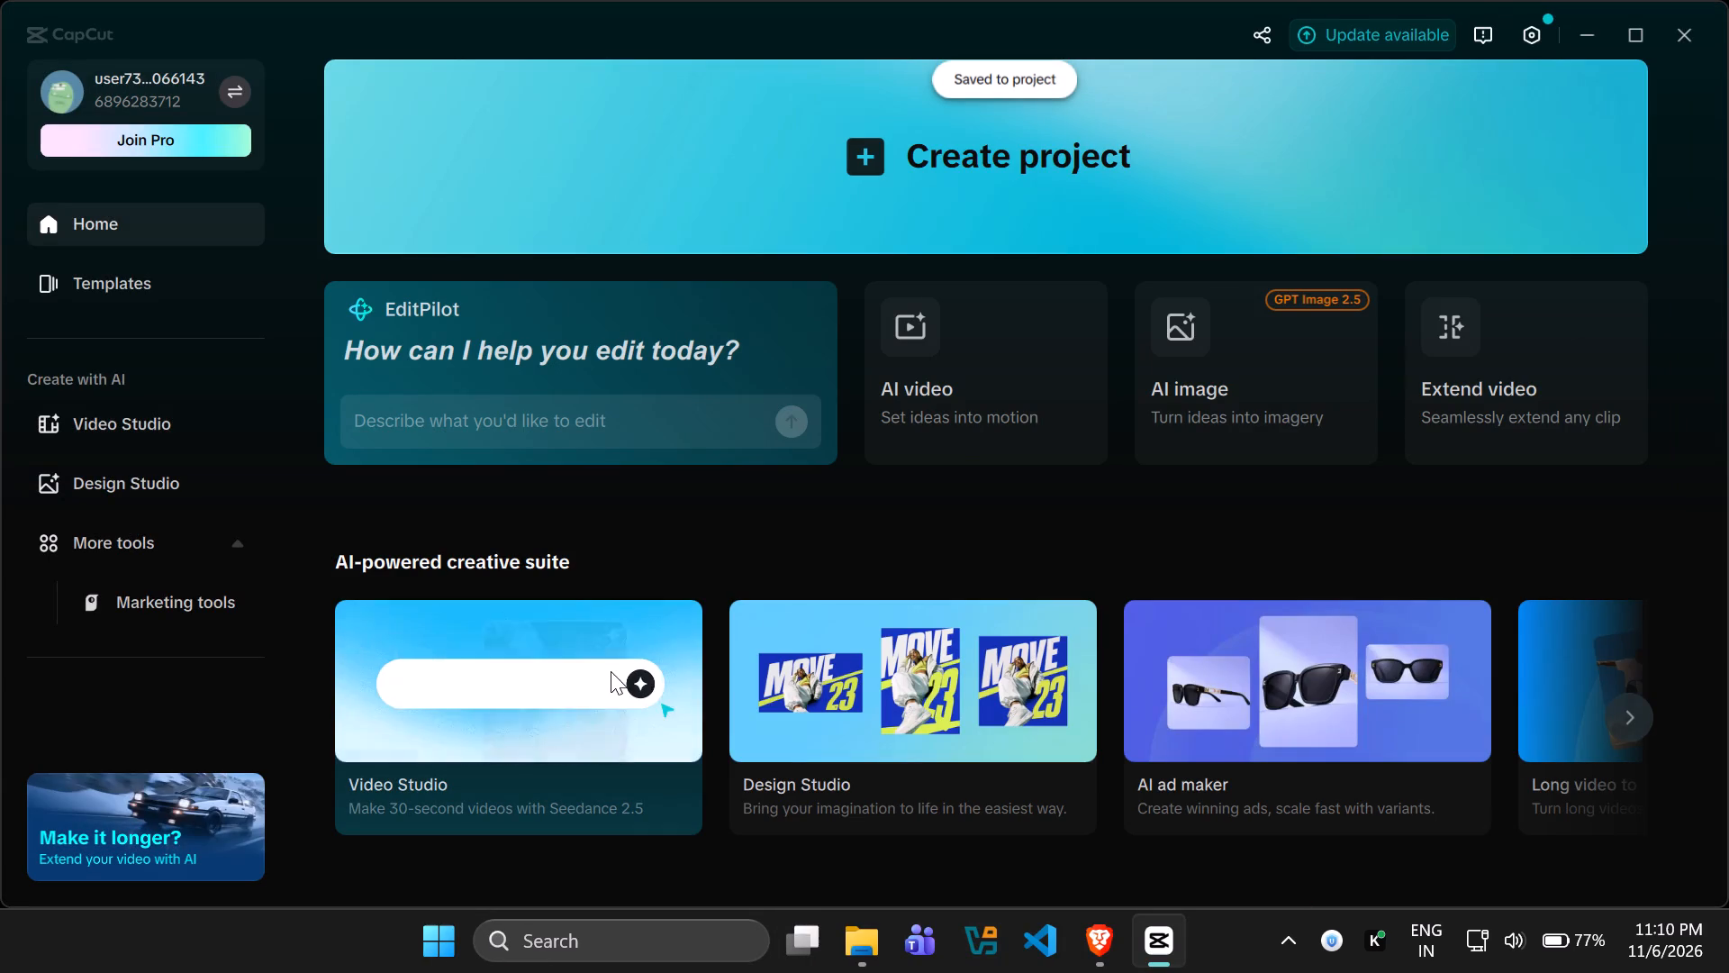
# Move the Pet simulator 99 project to Trash.
pyautogui.scroll(-5, 611, 671)
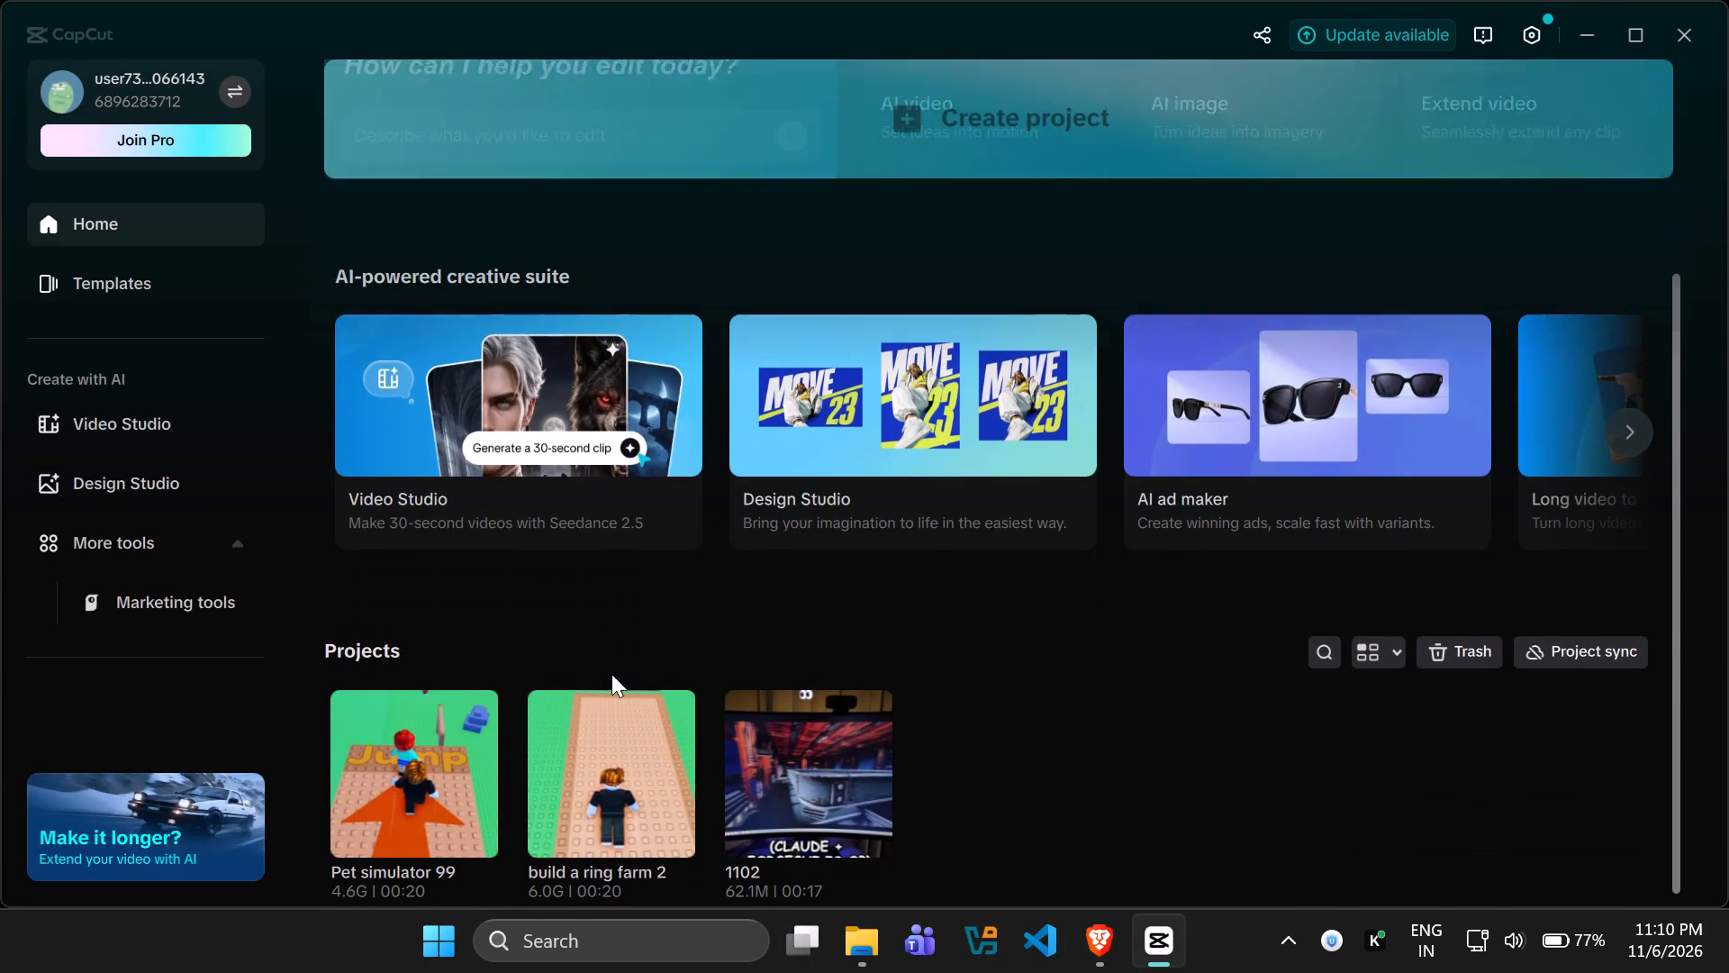
pyautogui.scroll(-3, 562, 717)
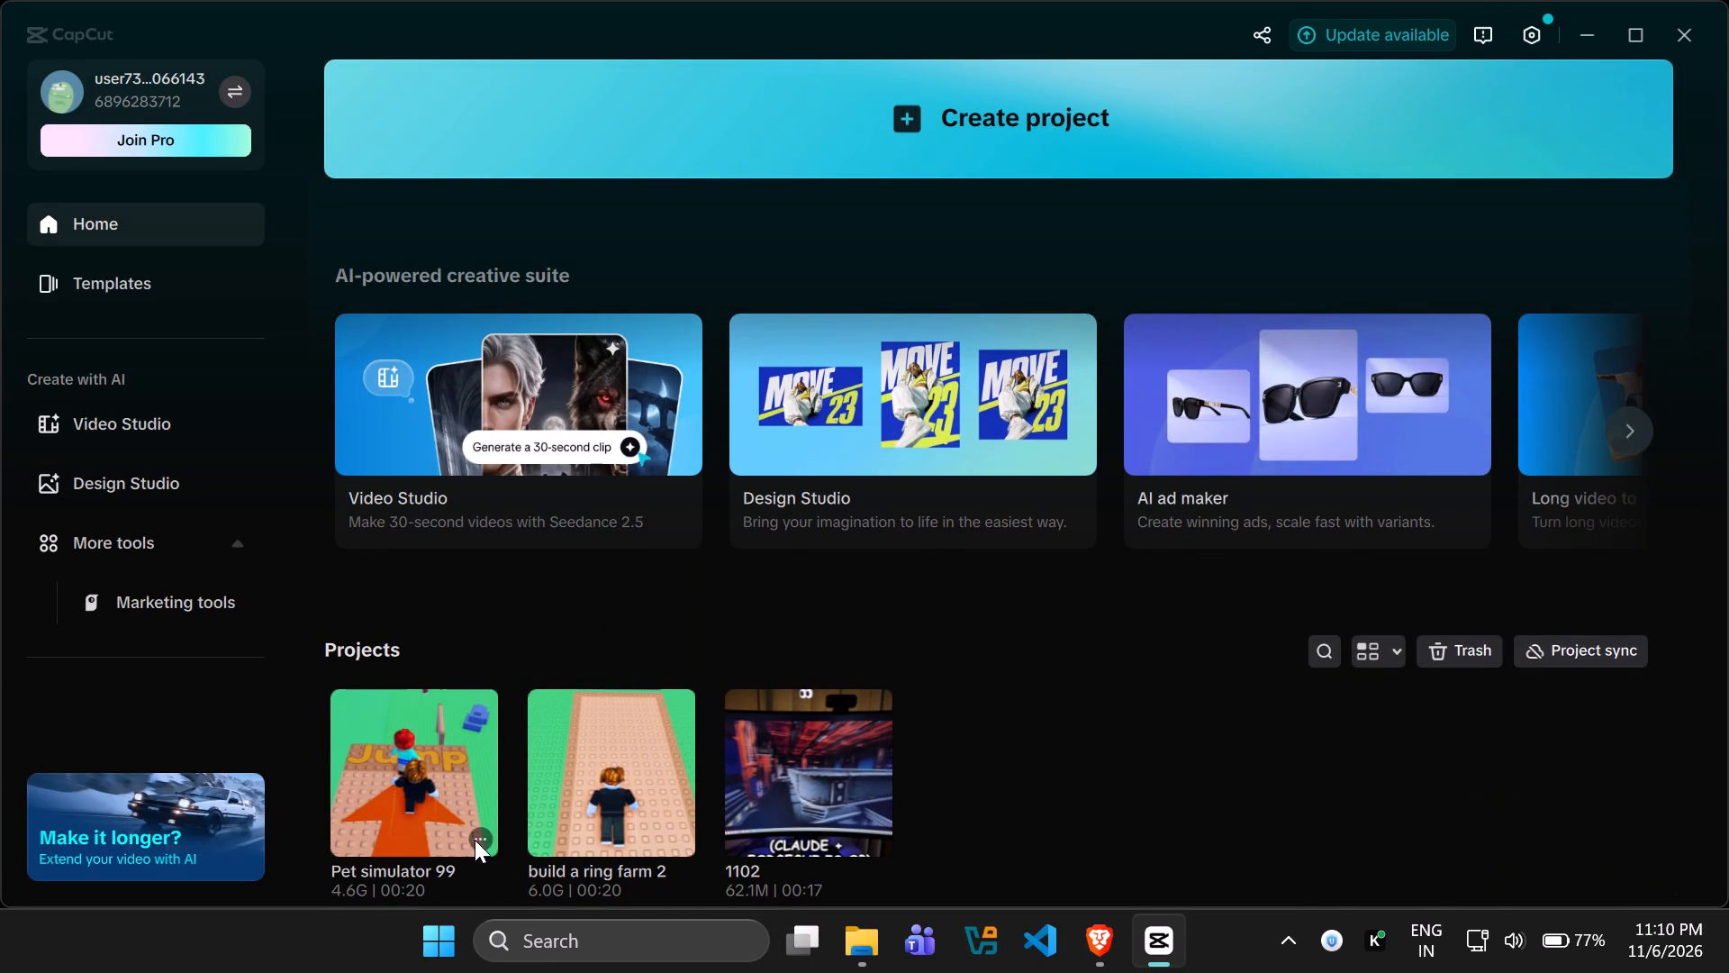
pyautogui.click(475, 840)
pyautogui.click(521, 870)
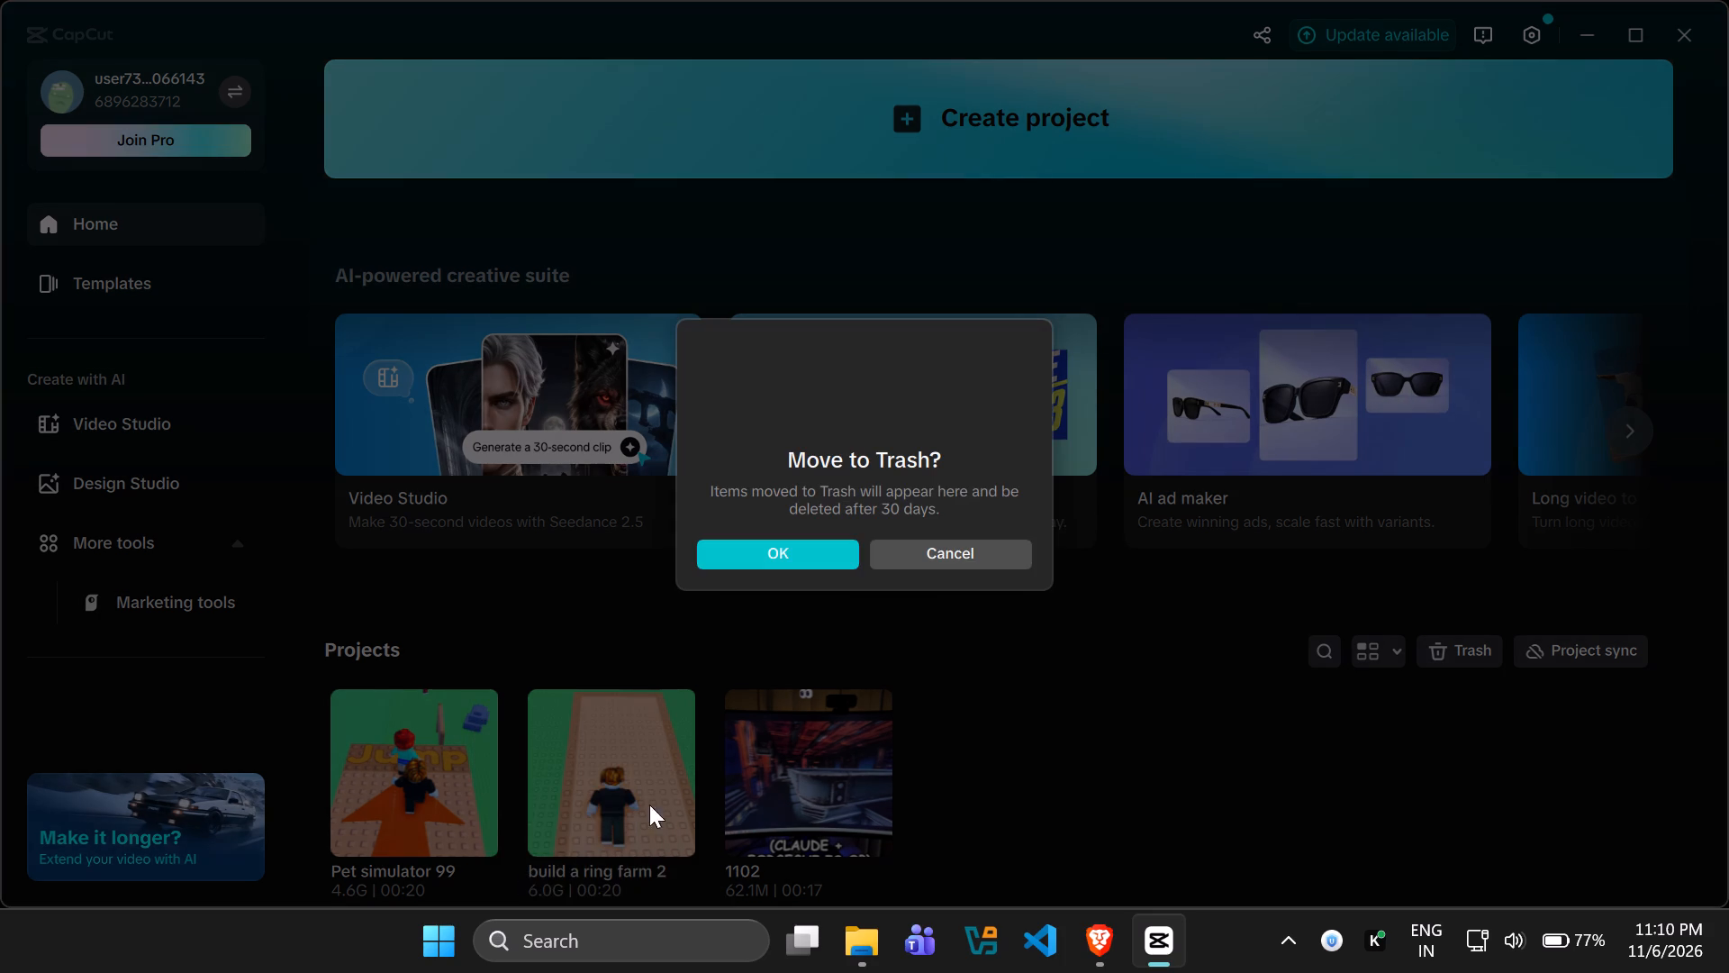
pyautogui.click(754, 556)
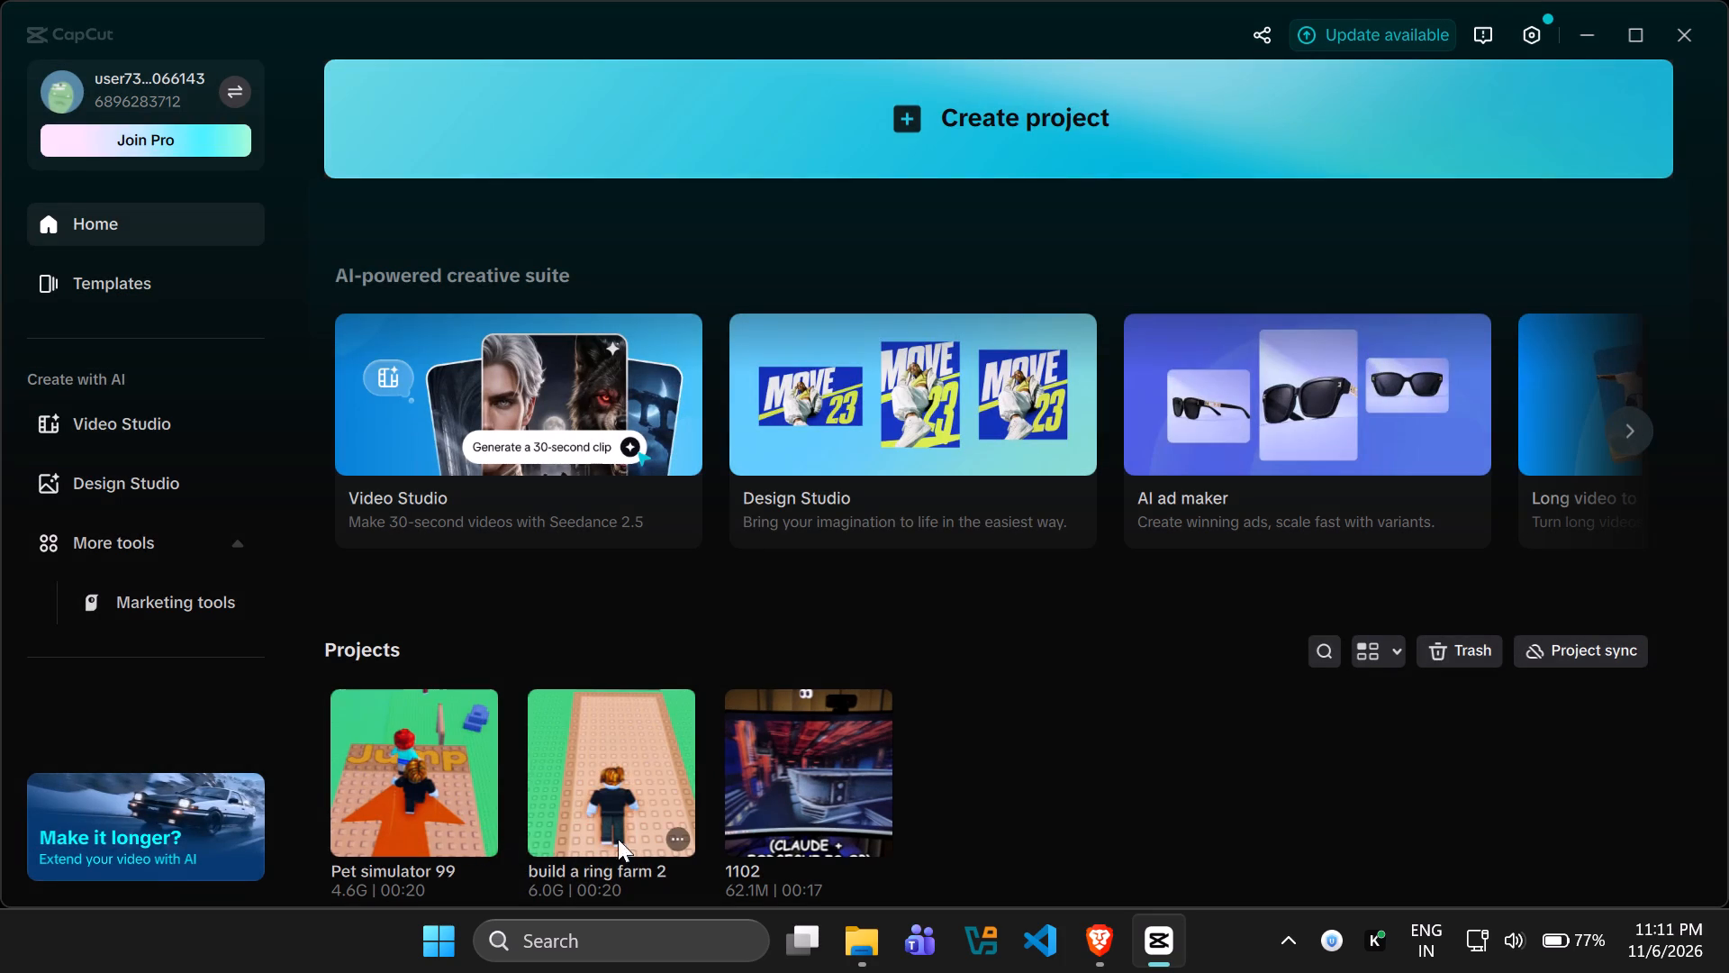
# Move the build a ring farm 2 project to Trash.
pyautogui.click(484, 834)
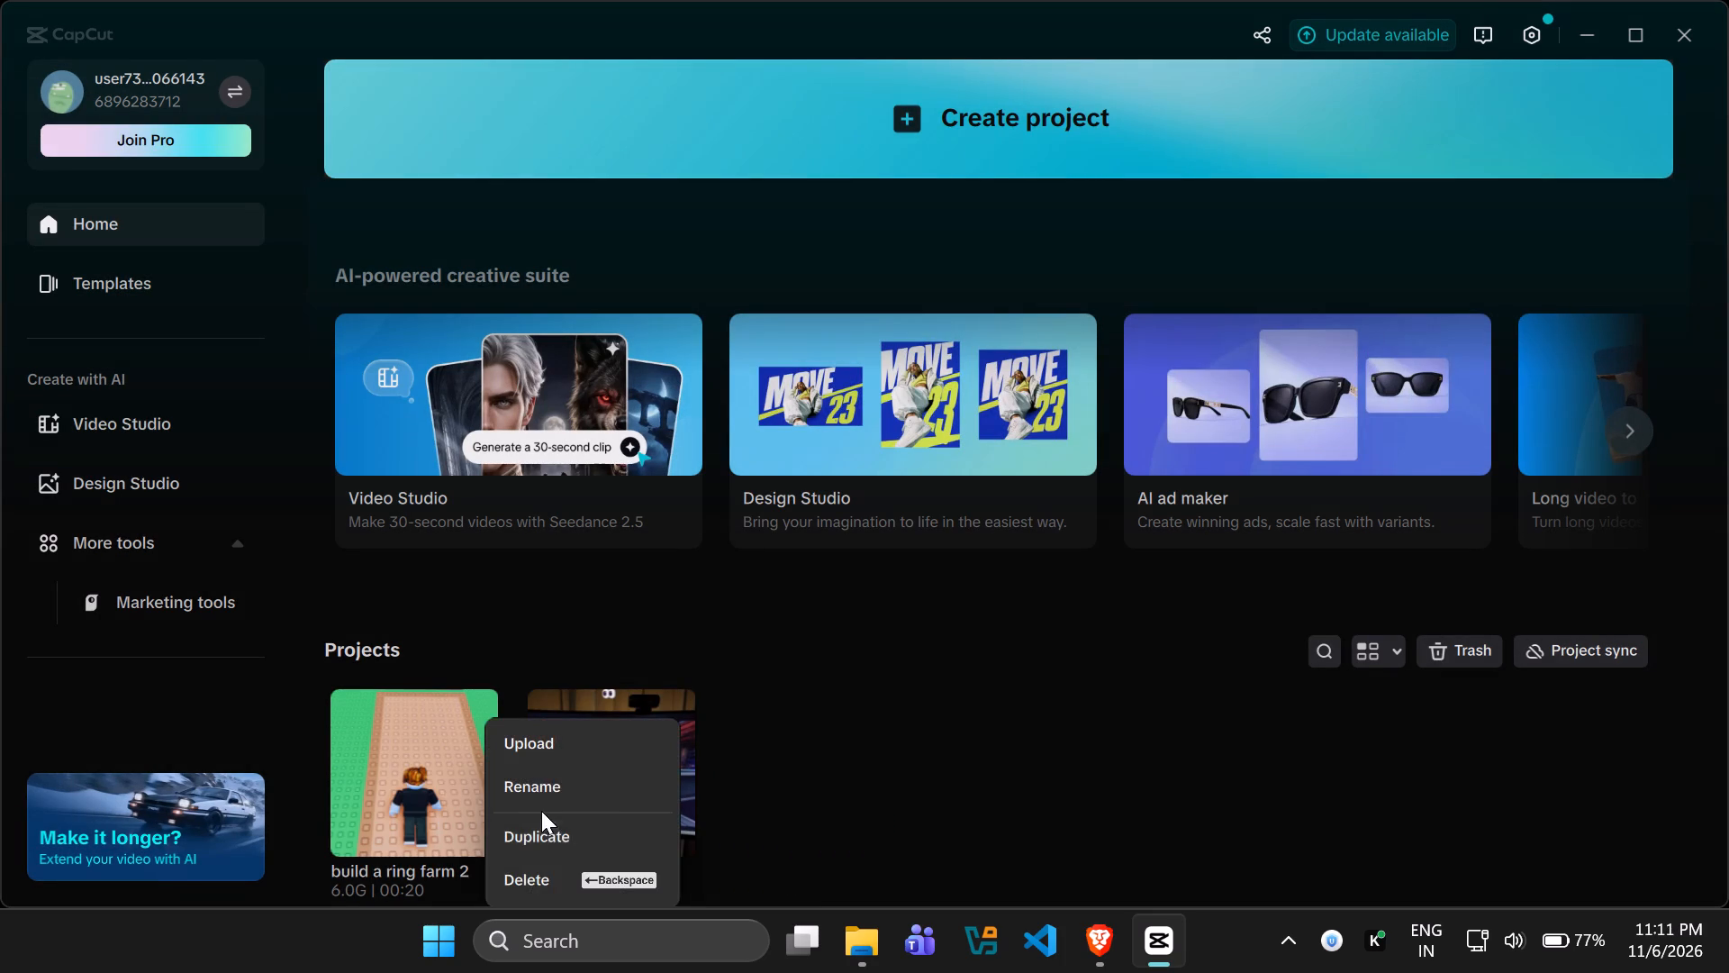
pyautogui.click(556, 879)
pyautogui.click(806, 550)
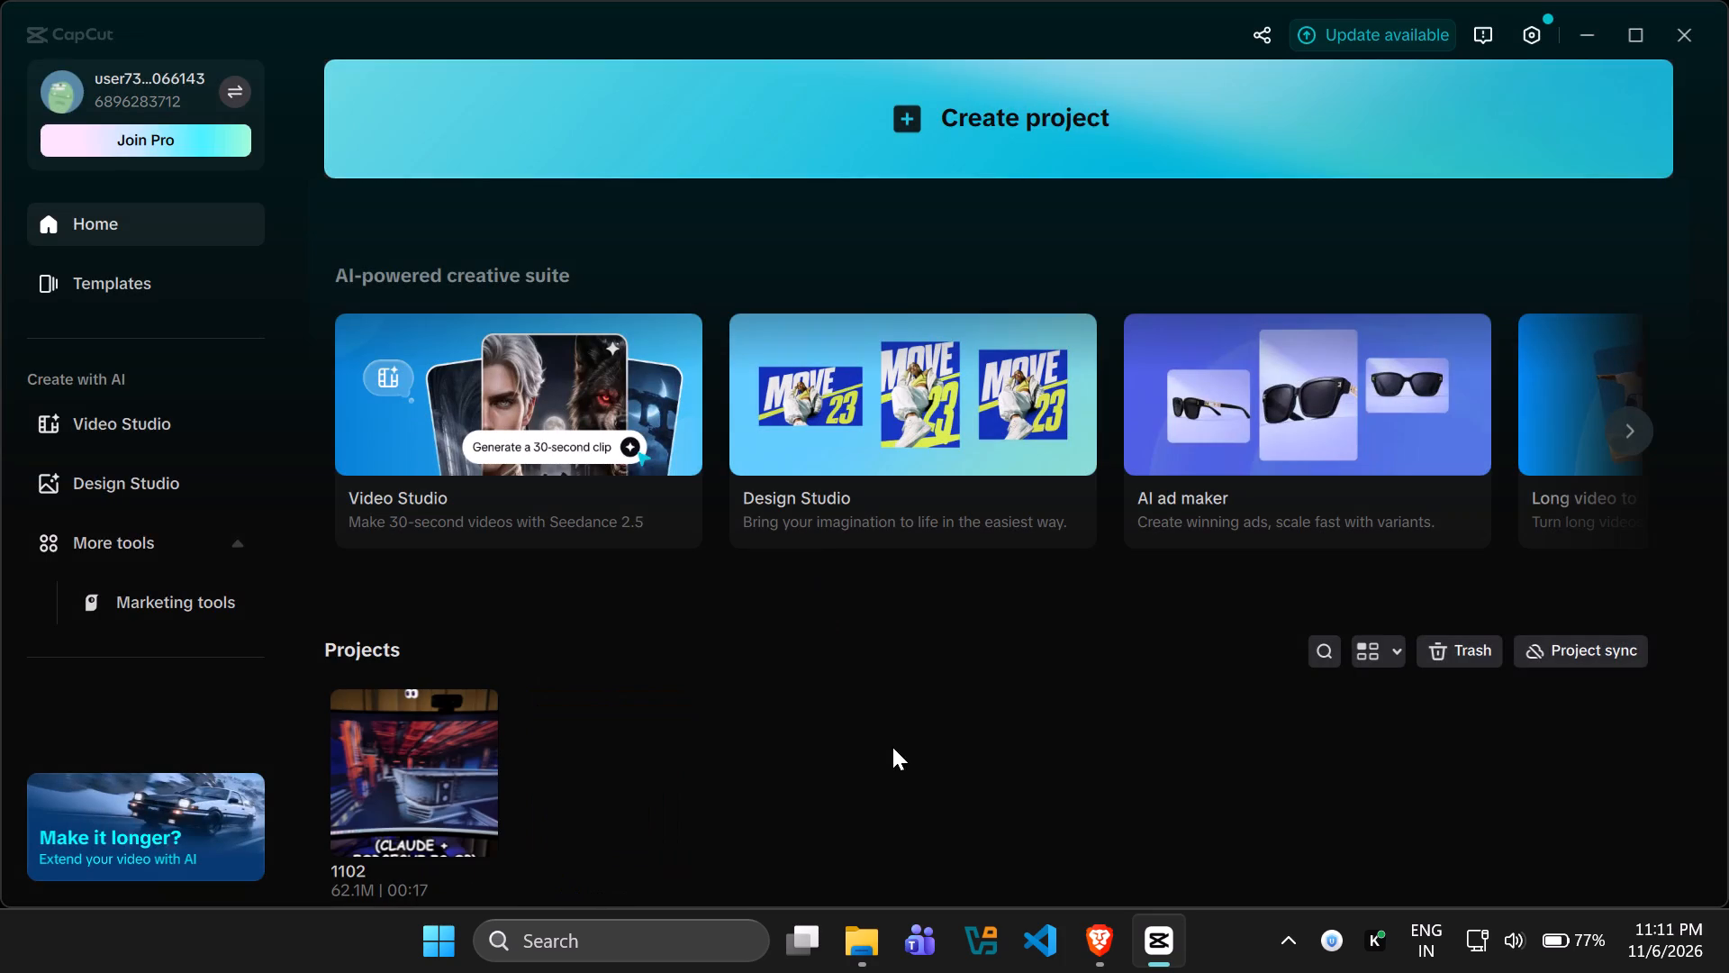
# Switch to File Explorer and browse the Raw clips folder, opening its random and pet simulator 99 folders.
pyautogui.click(862, 972)
pyautogui.click(142, 737)
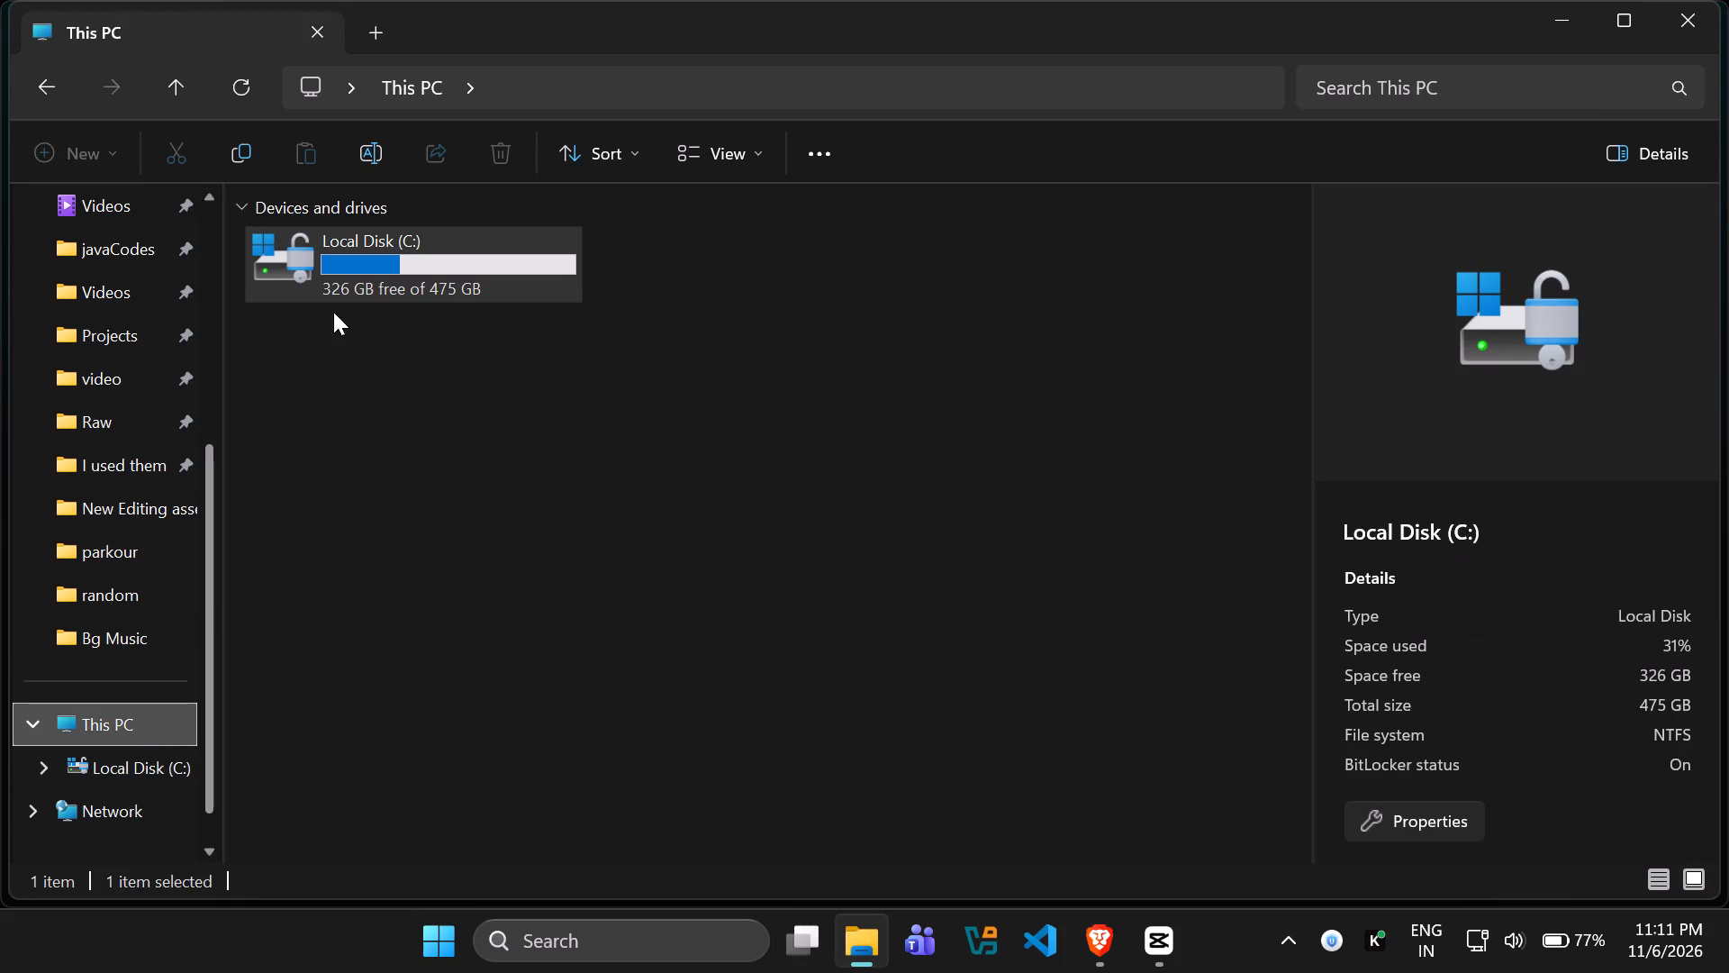
pyautogui.click(120, 411)
pyautogui.doubleClick(497, 321)
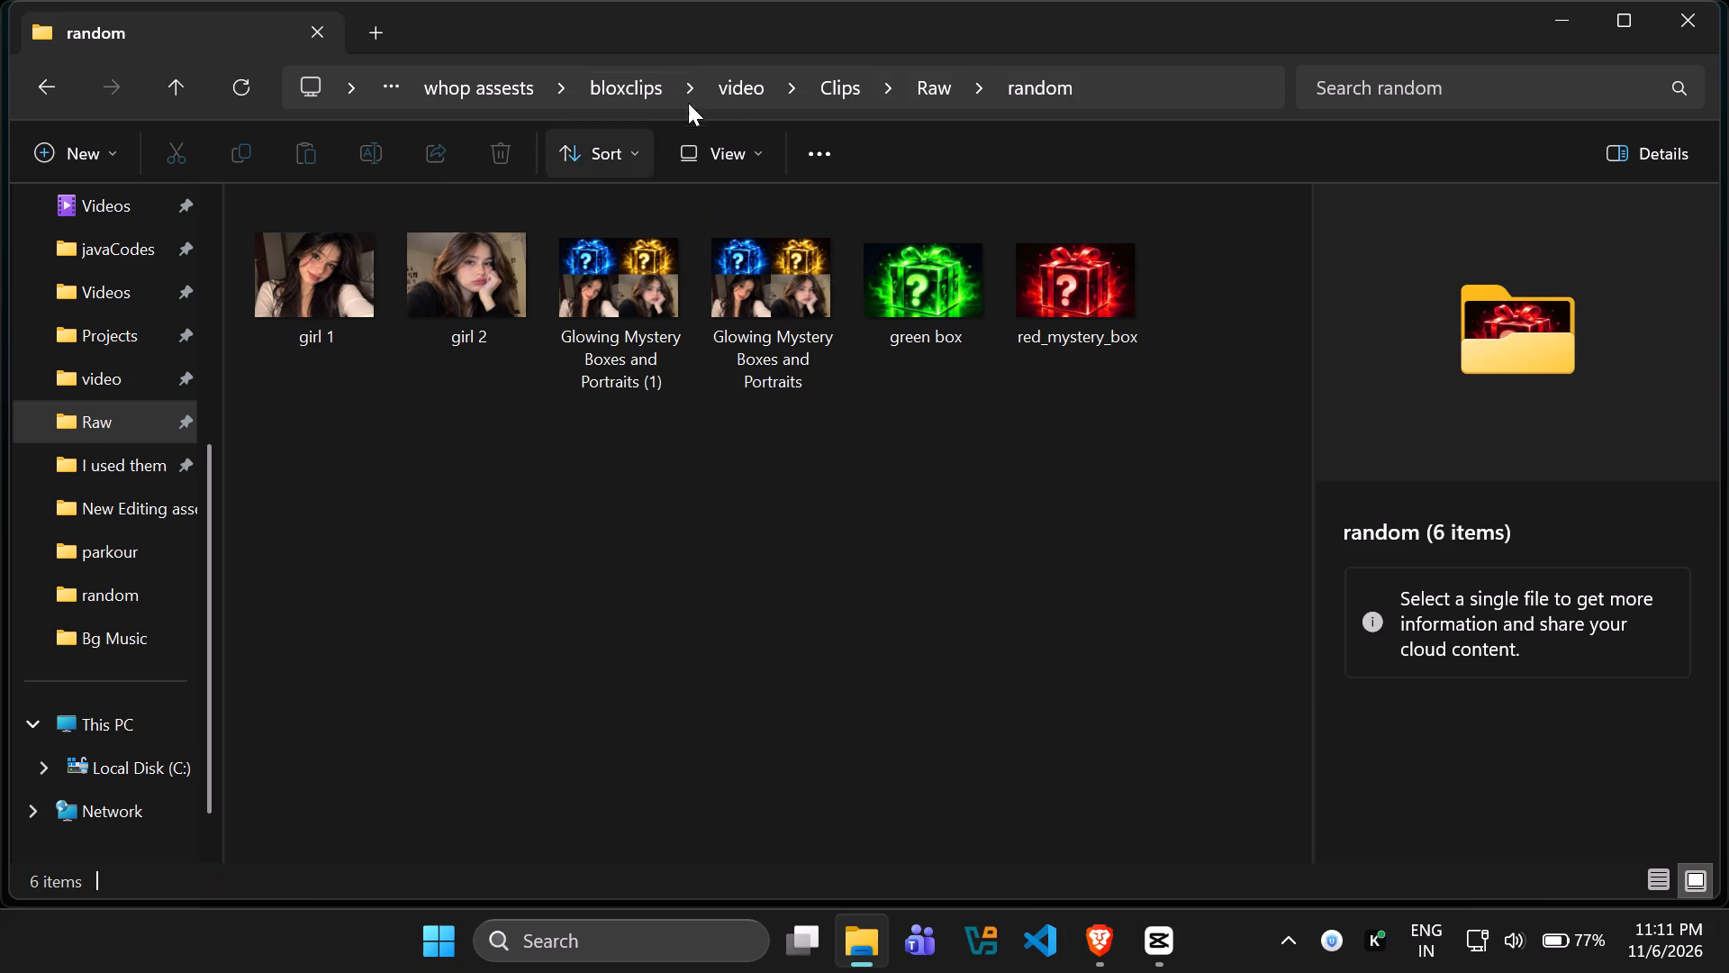
pyautogui.click(55, 92)
pyautogui.doubleClick(431, 282)
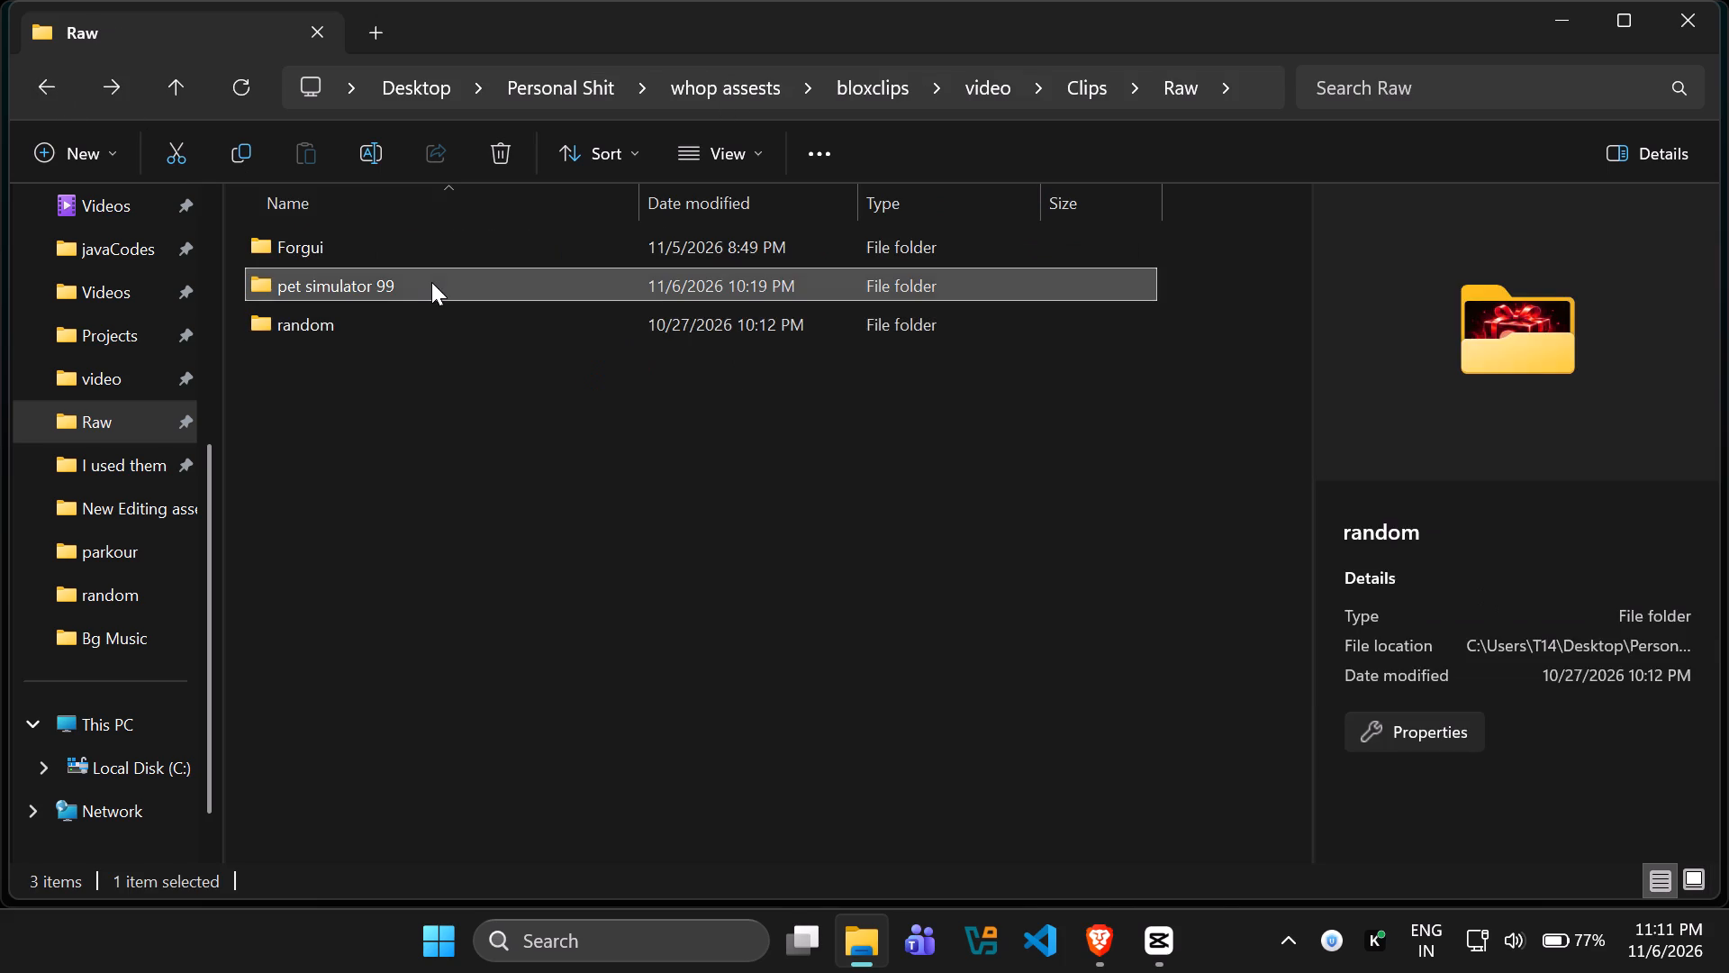
pyautogui.click(1114, 957)
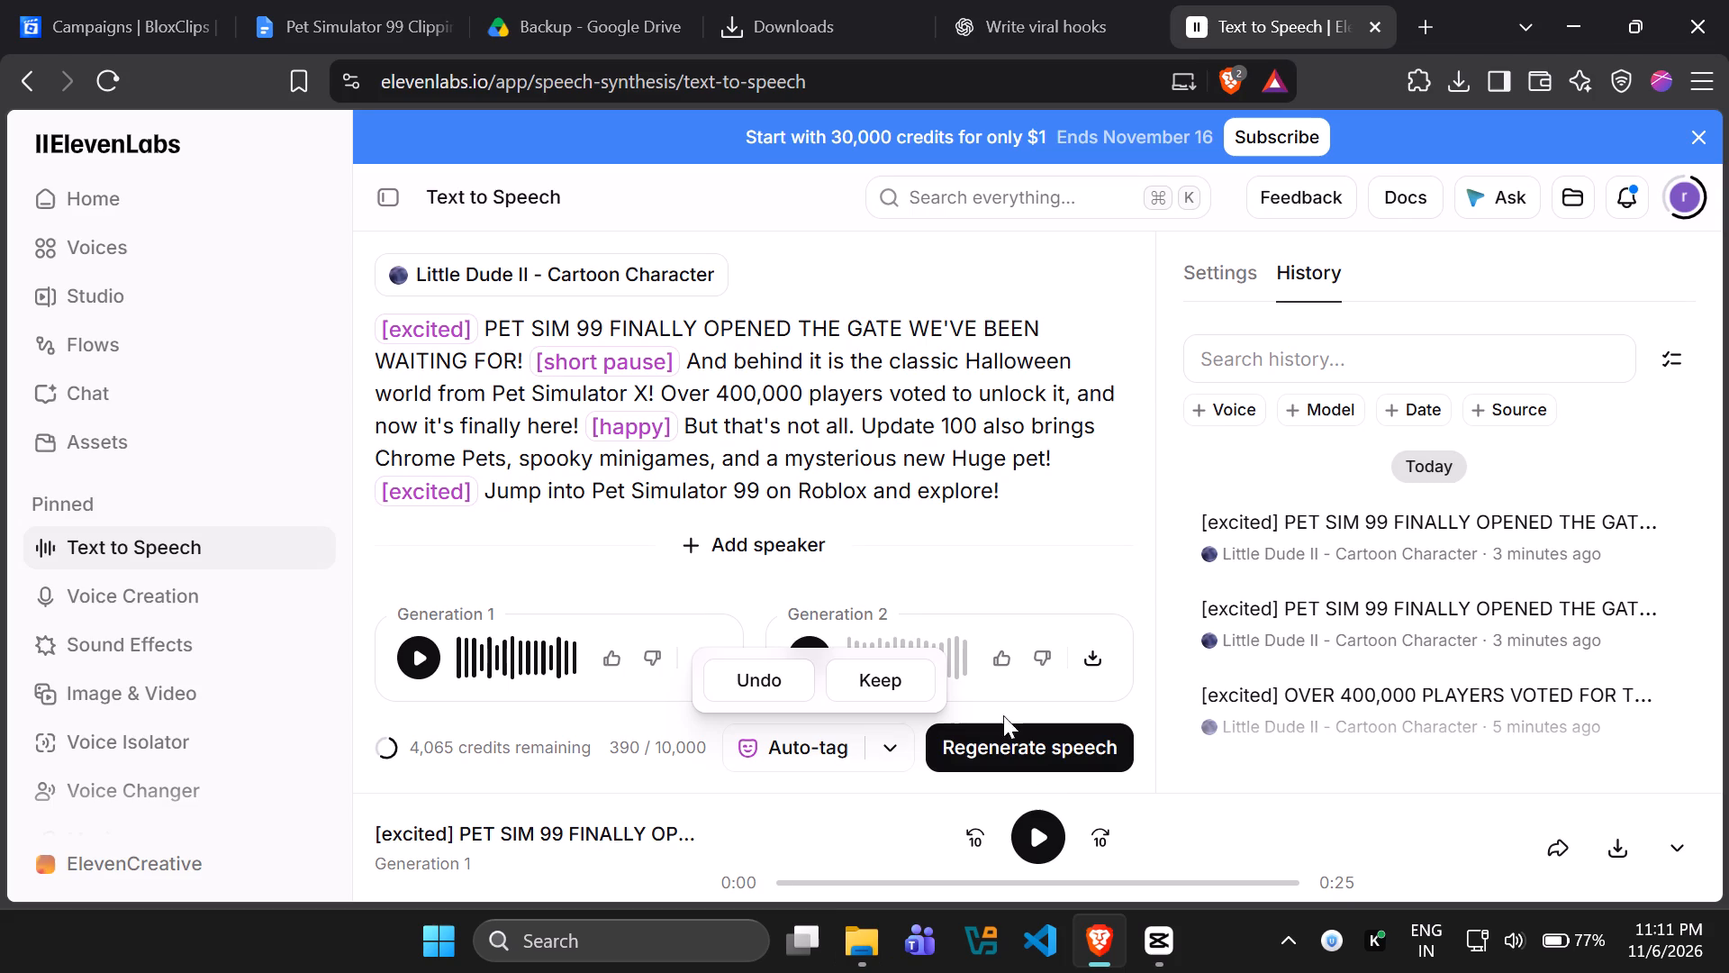
pyautogui.click(1568, 0)
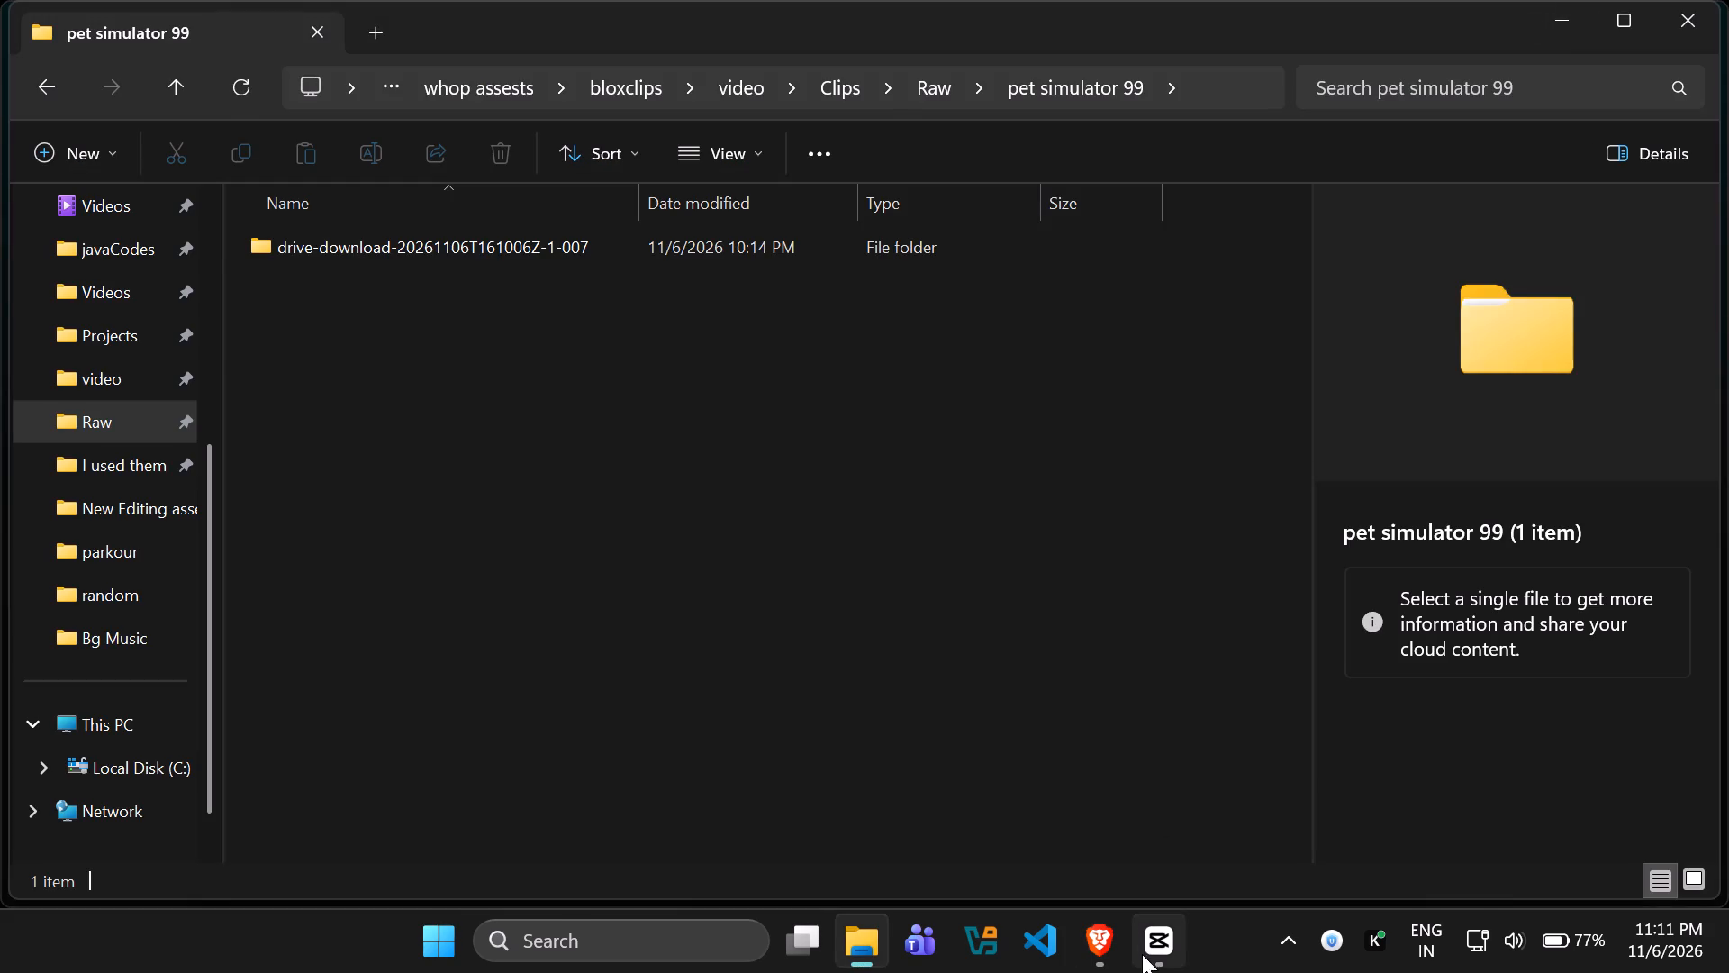
# Switch back to CapCut and create a new project.
pyautogui.click(1143, 955)
pyautogui.click(873, 702)
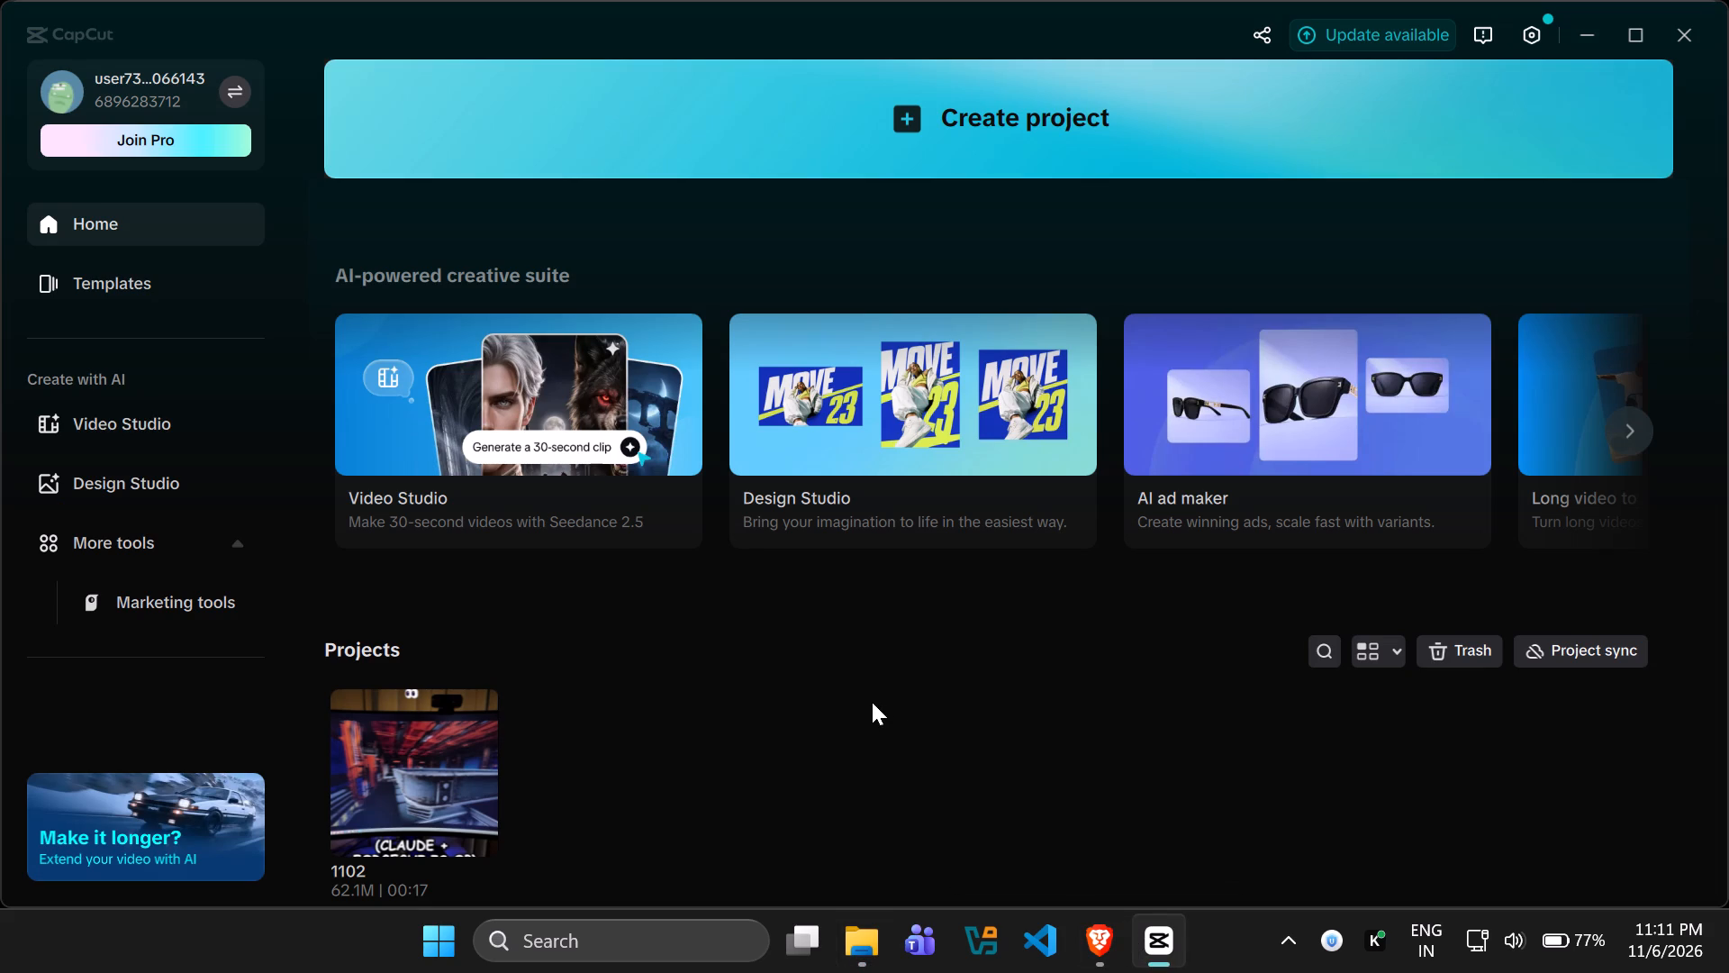
pyautogui.click(911, 162)
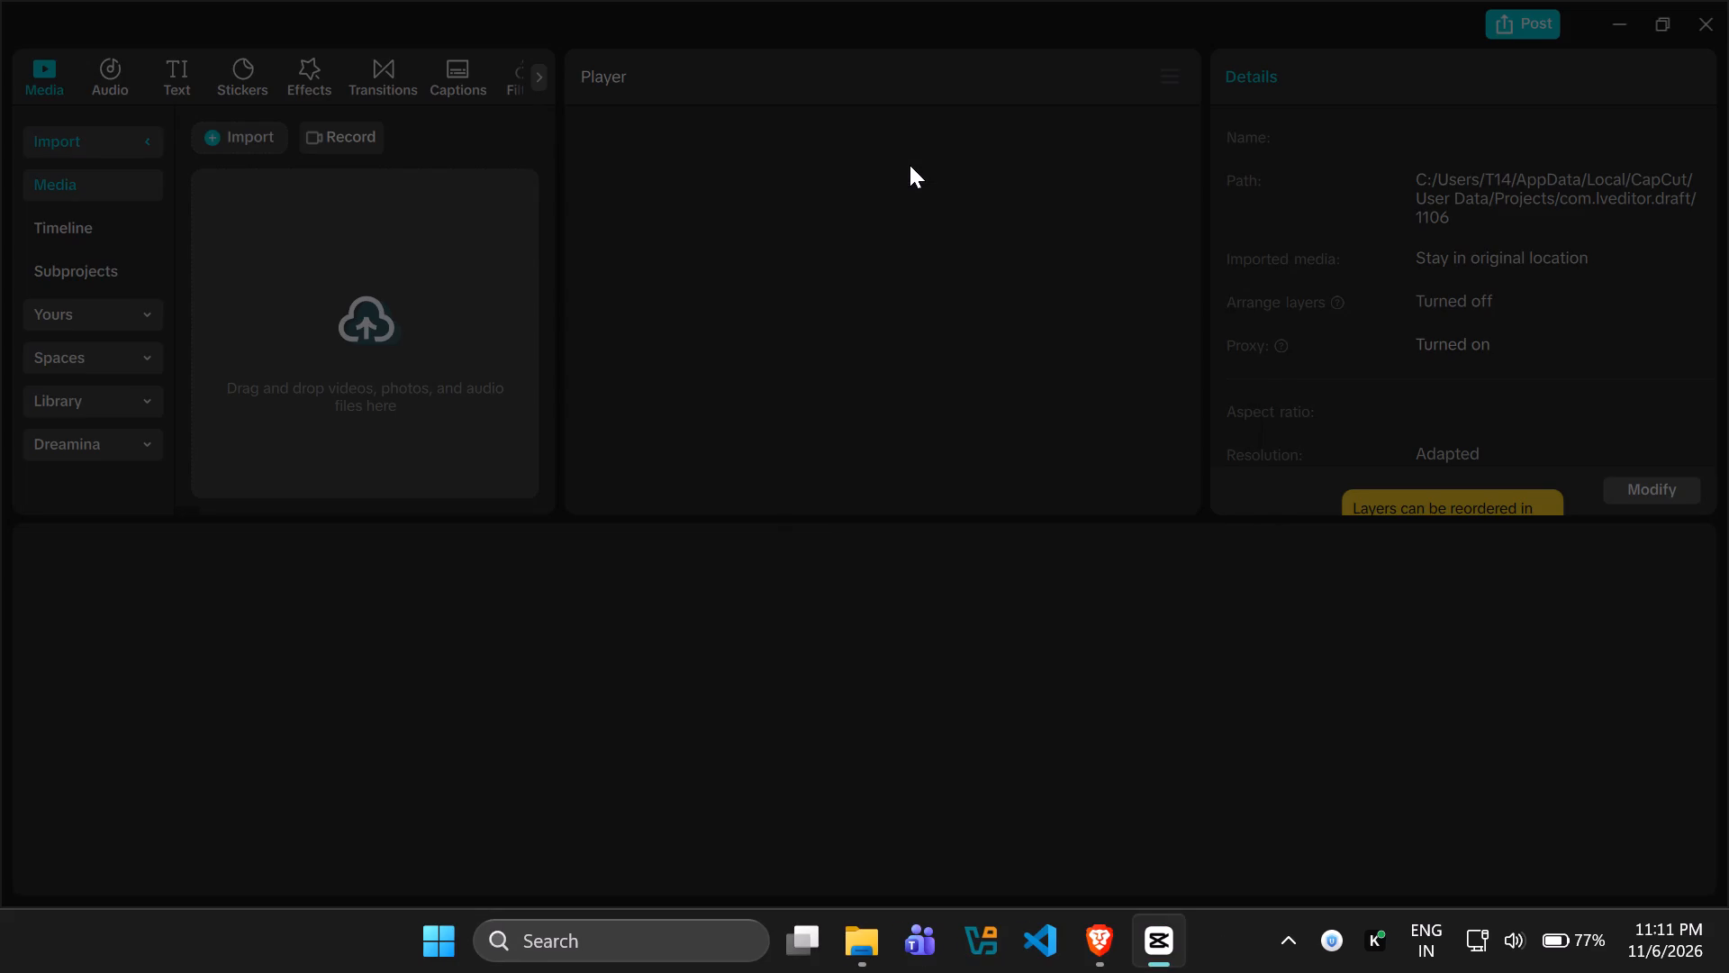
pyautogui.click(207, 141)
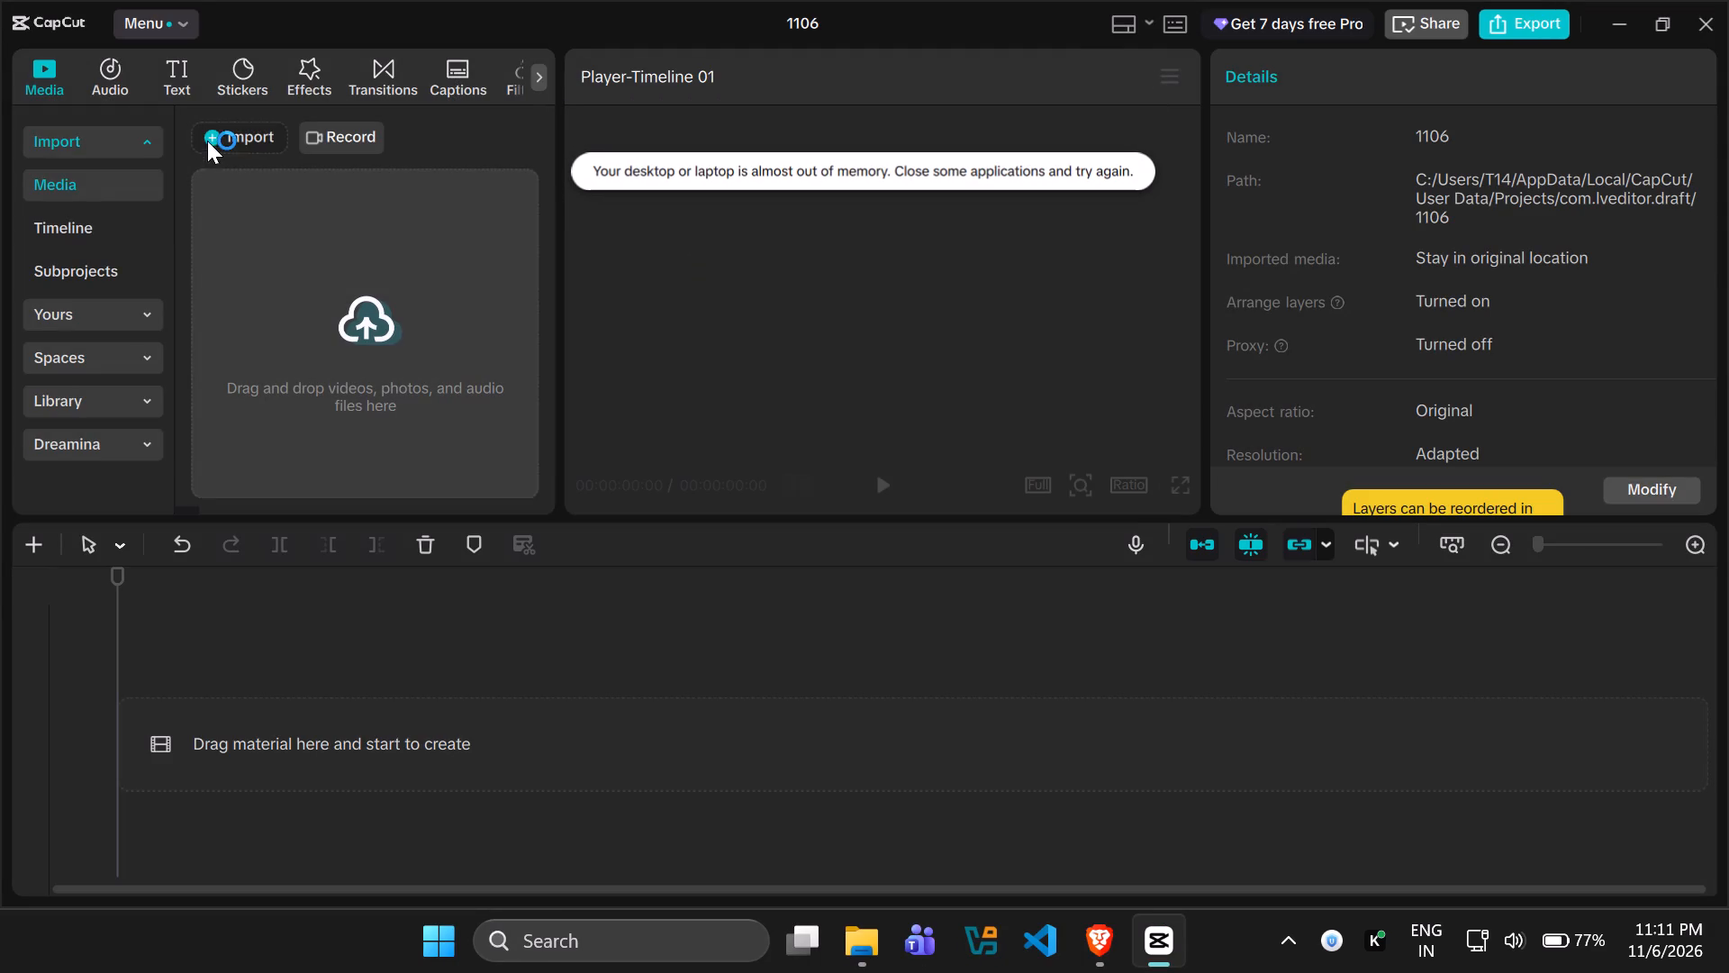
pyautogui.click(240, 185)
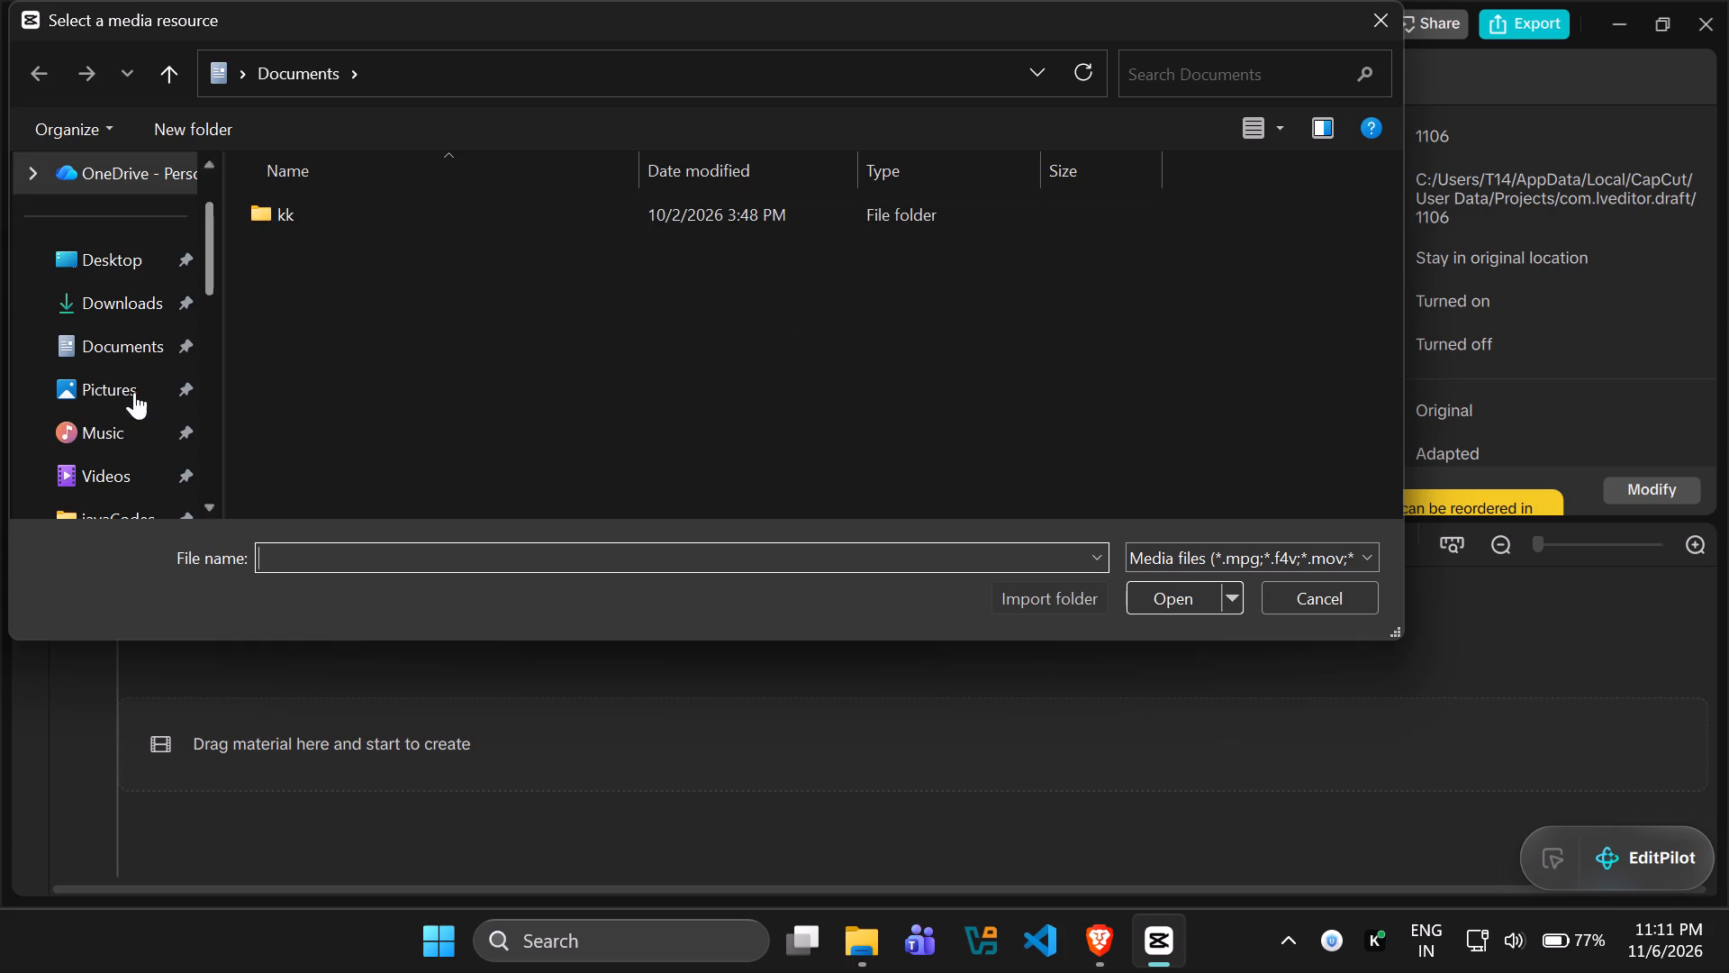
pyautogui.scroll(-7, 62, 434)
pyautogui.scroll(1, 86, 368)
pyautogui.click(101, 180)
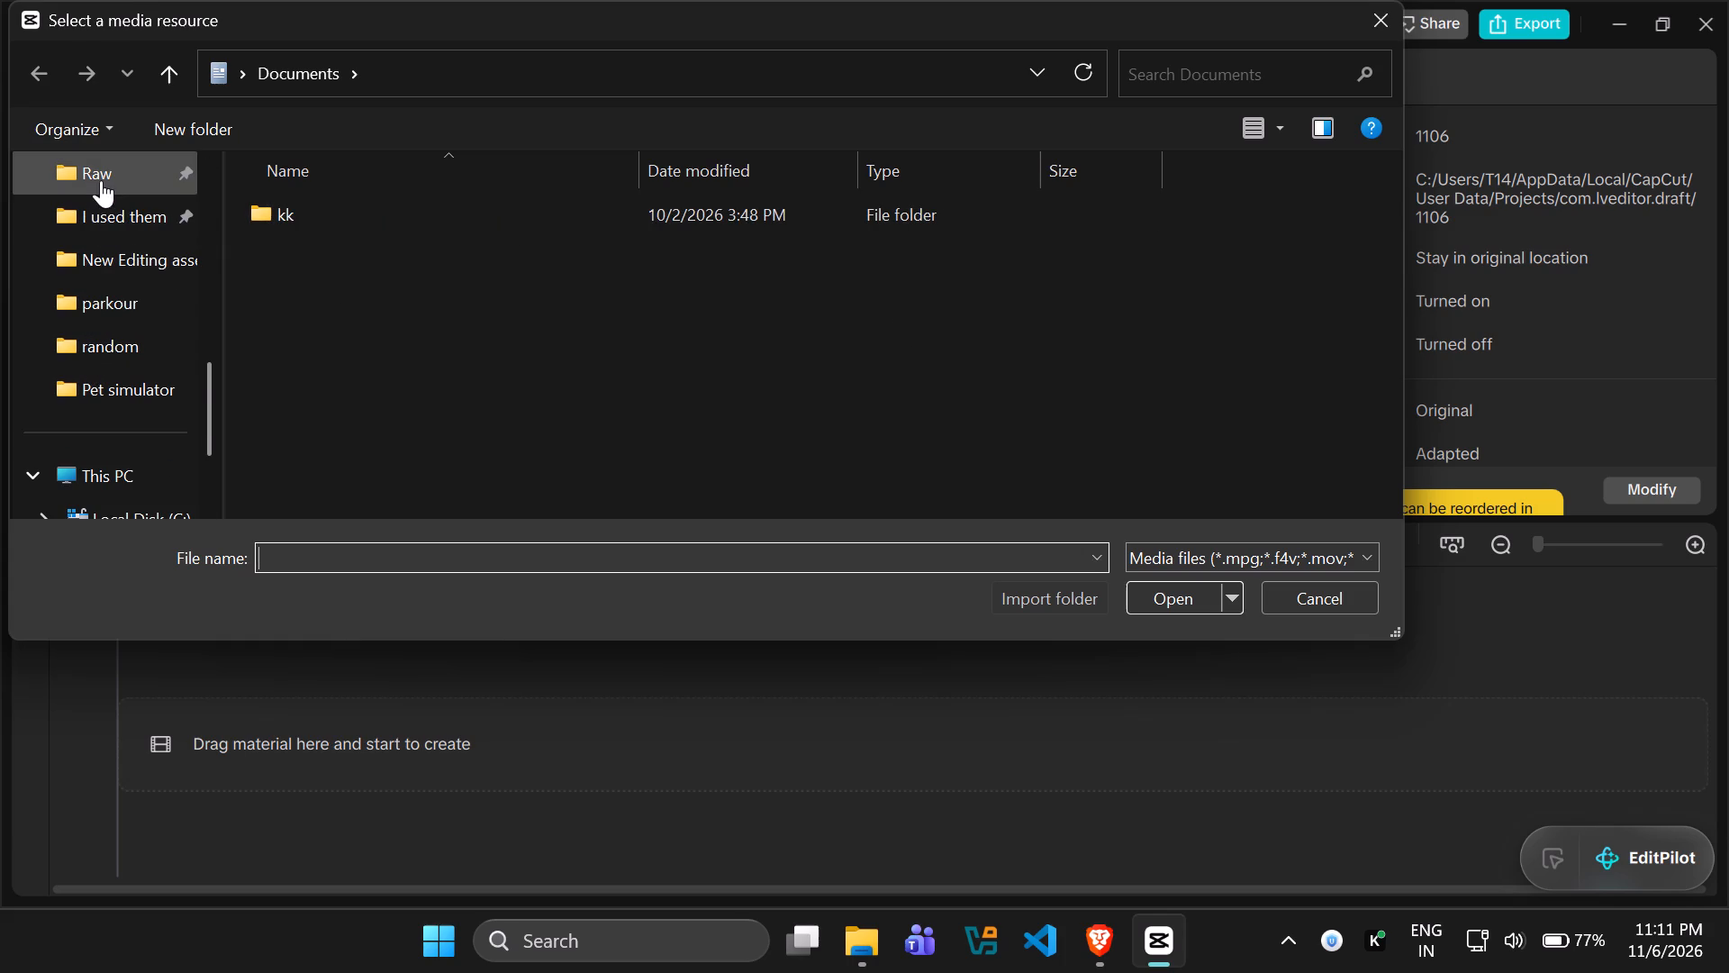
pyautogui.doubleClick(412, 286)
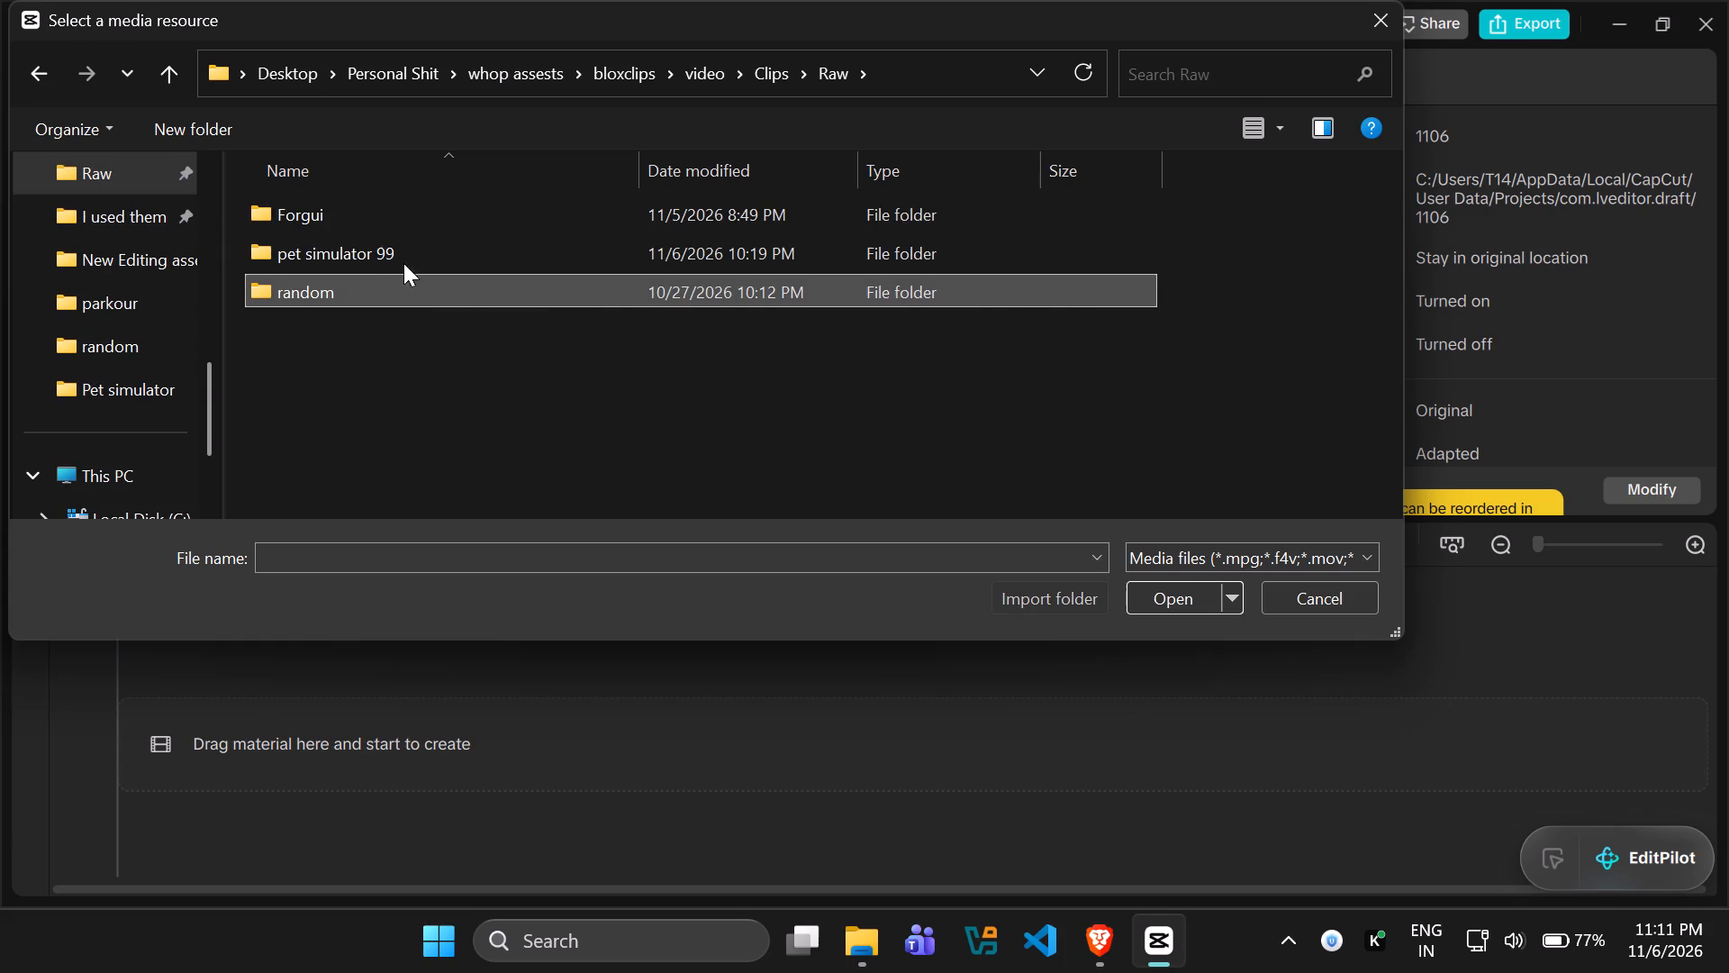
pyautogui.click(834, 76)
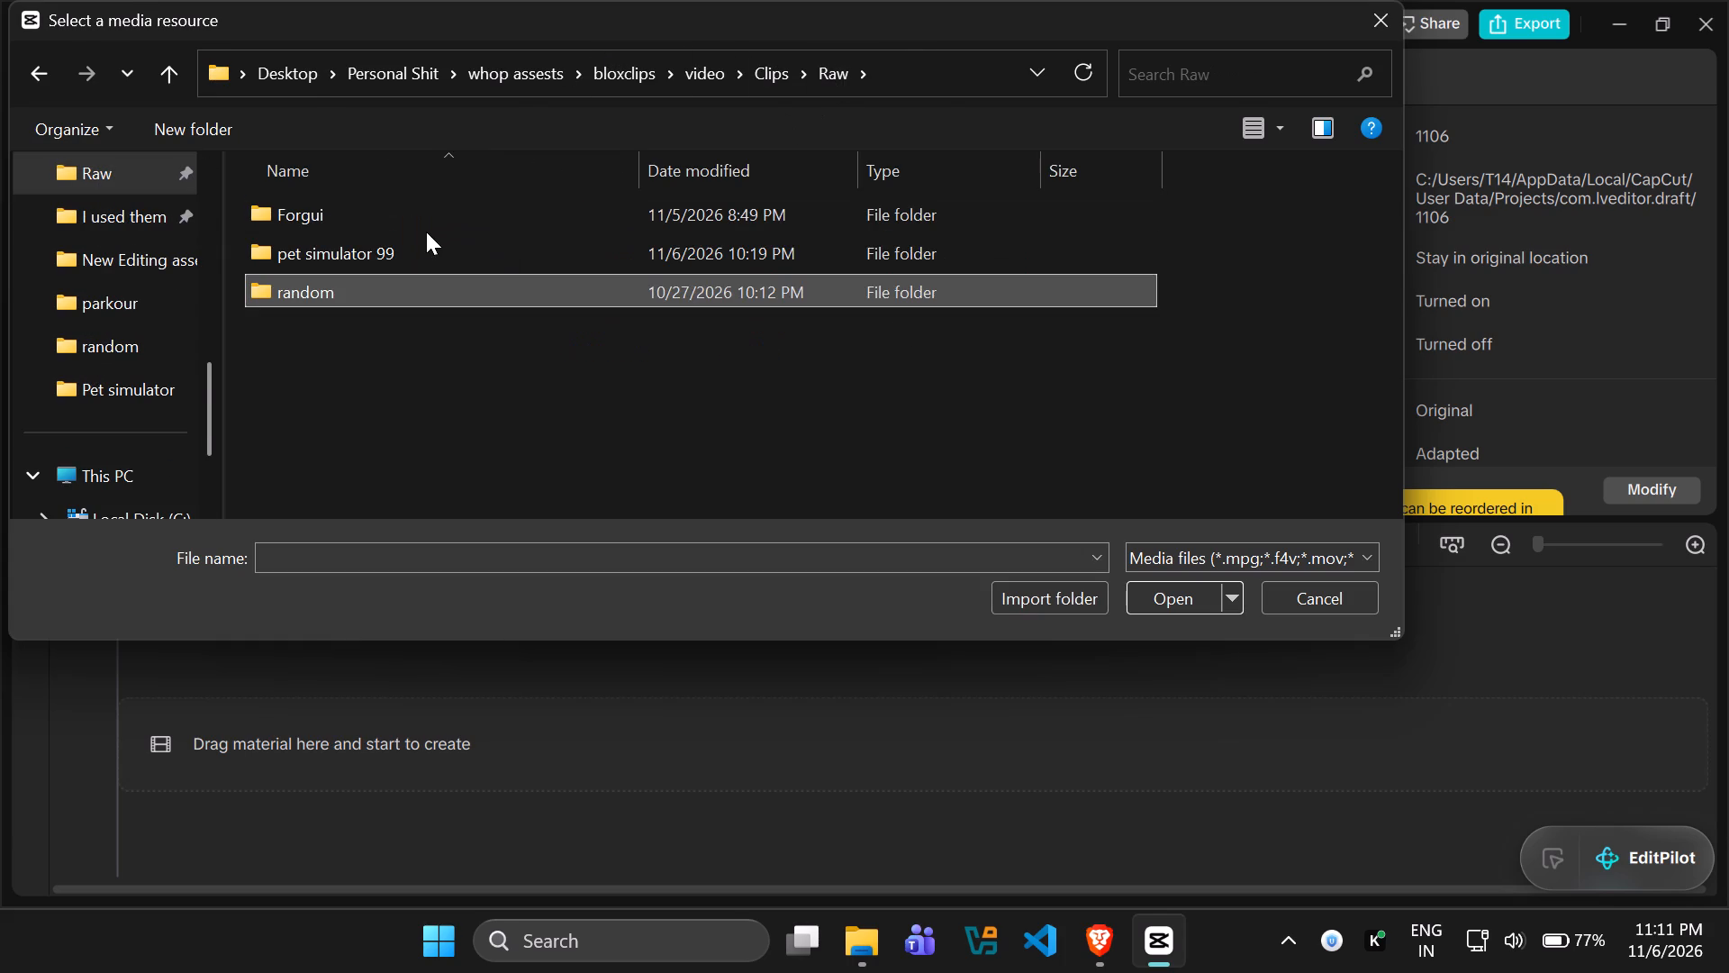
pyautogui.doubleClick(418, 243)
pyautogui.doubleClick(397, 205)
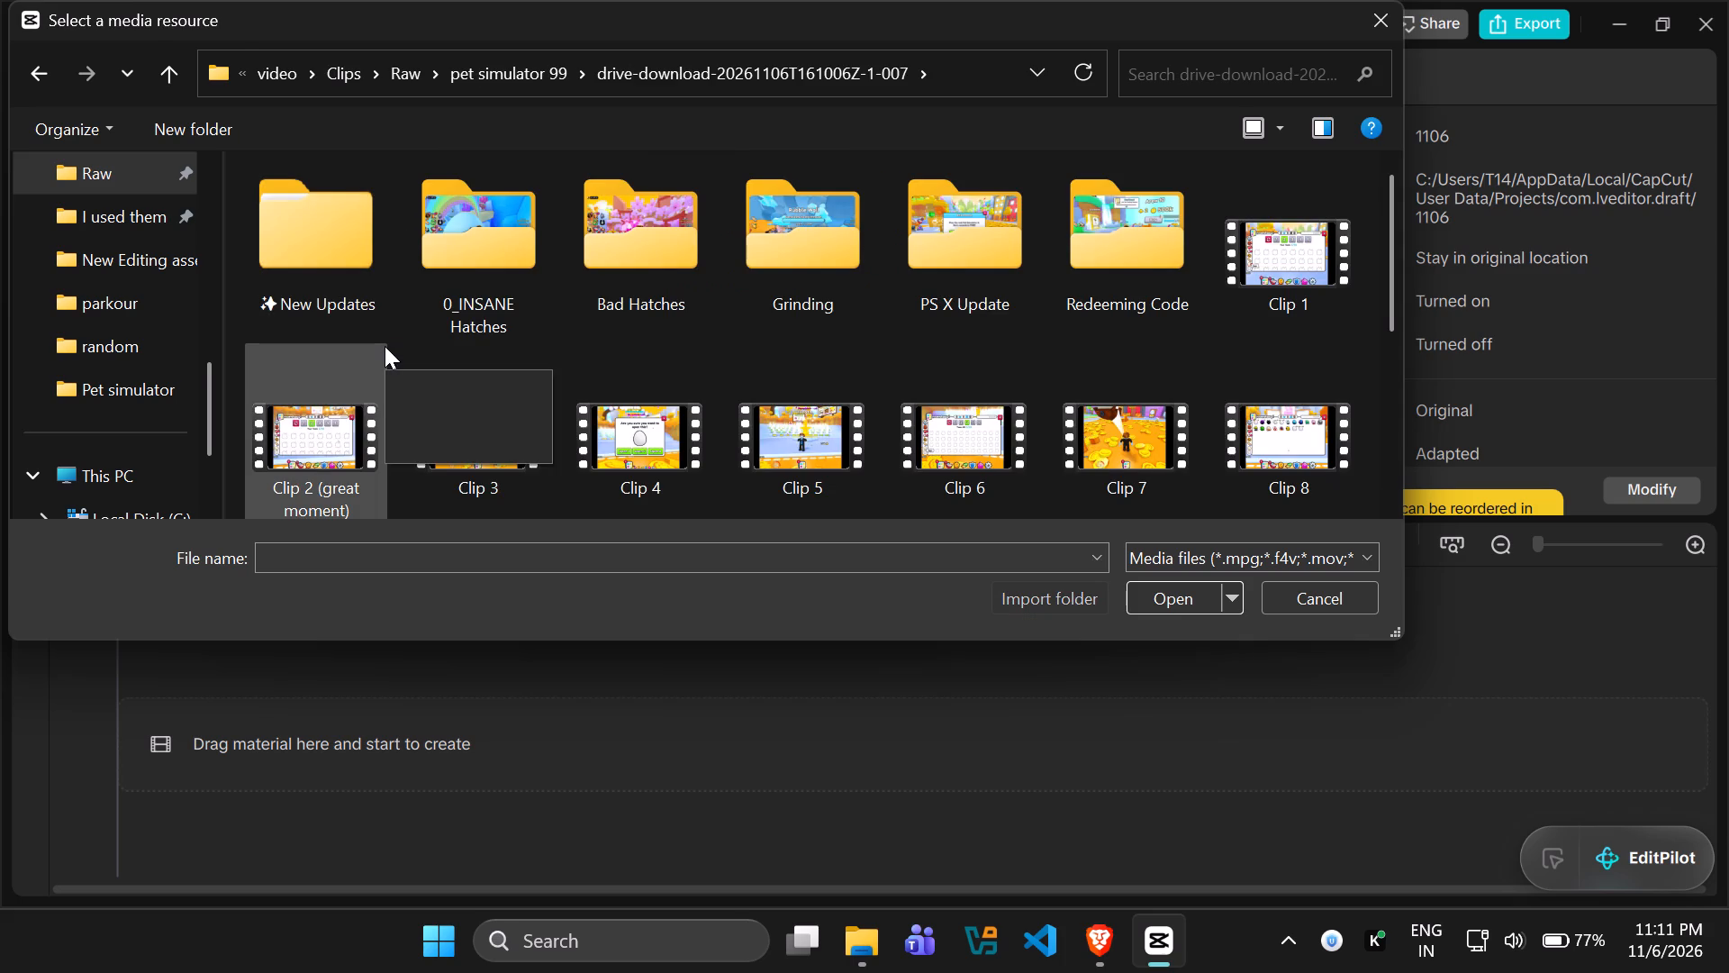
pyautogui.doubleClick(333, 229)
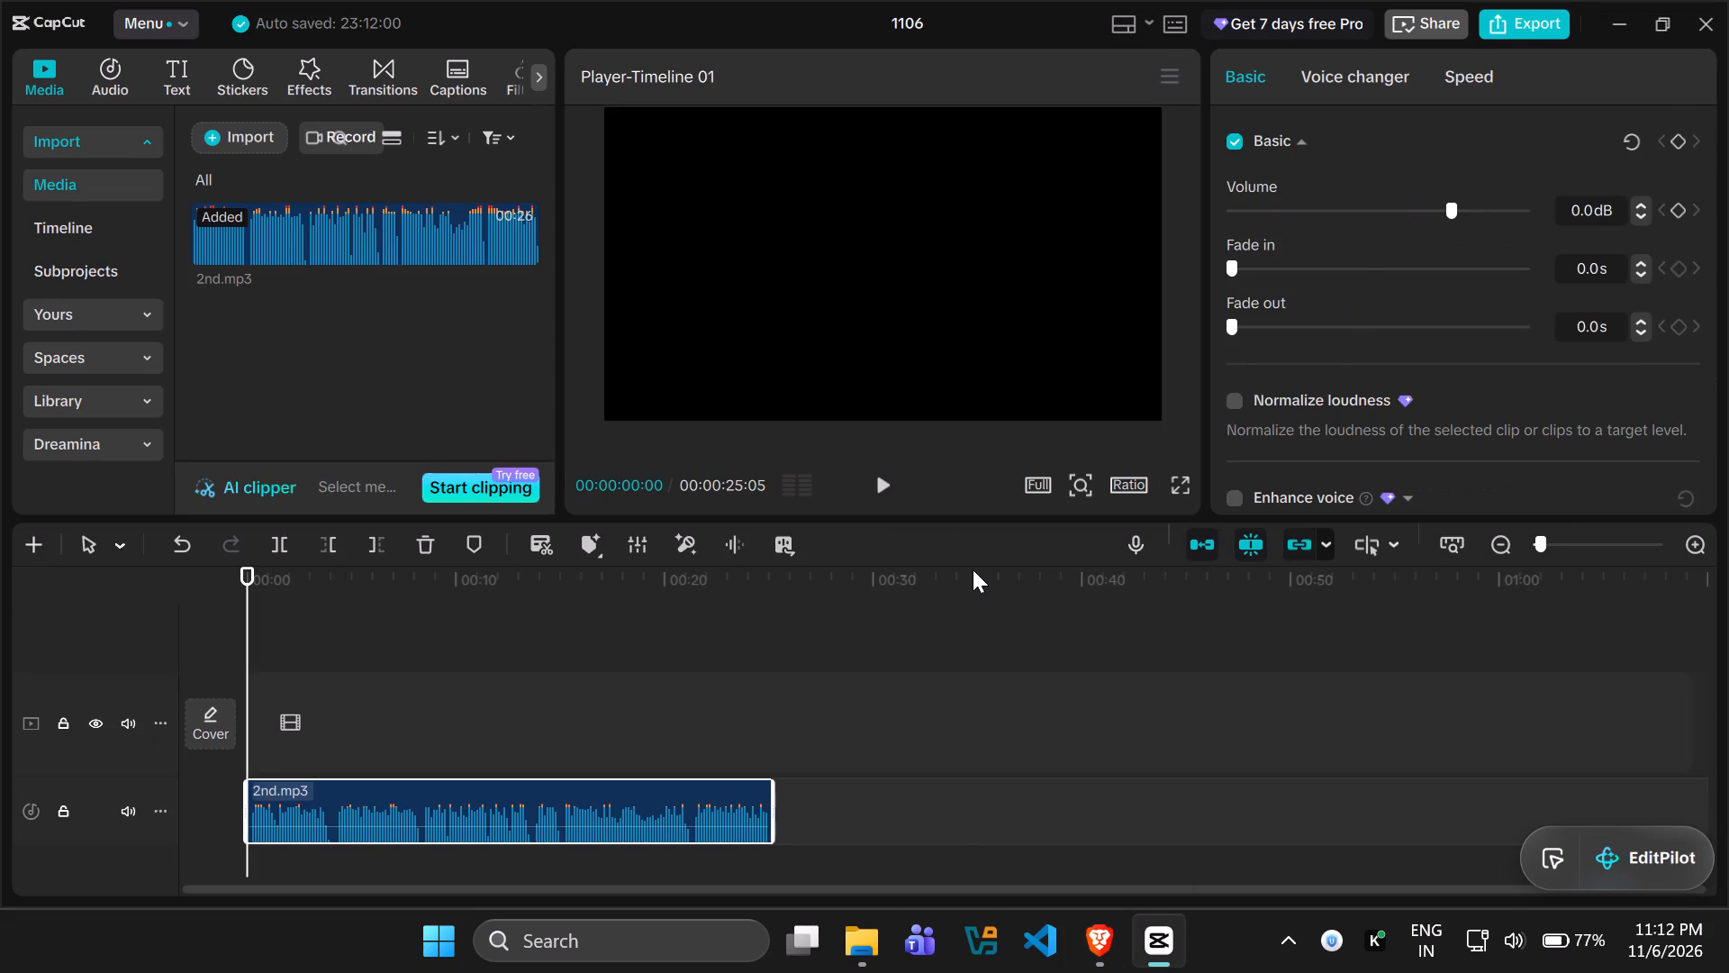
# Shorten the 2nd.mp3 clip's duration to 21.2 s through its speed settings and enable Change audio pitch.
pyautogui.click(1470, 75)
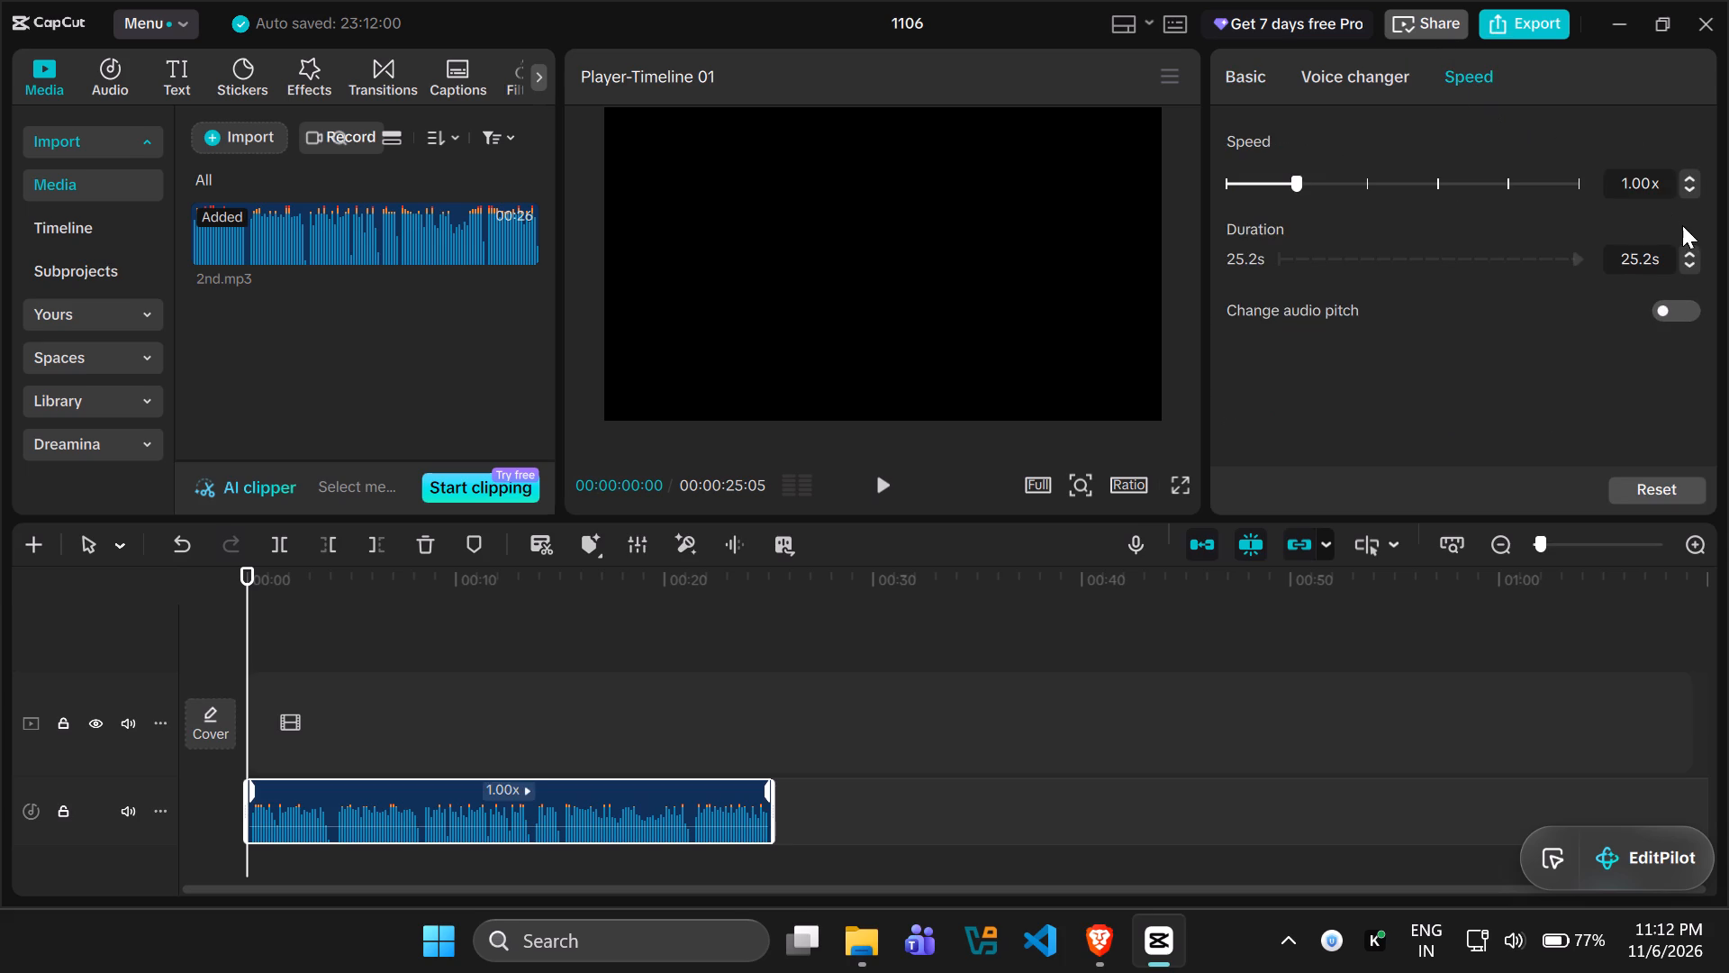
pyautogui.tripleClick(1685, 268)
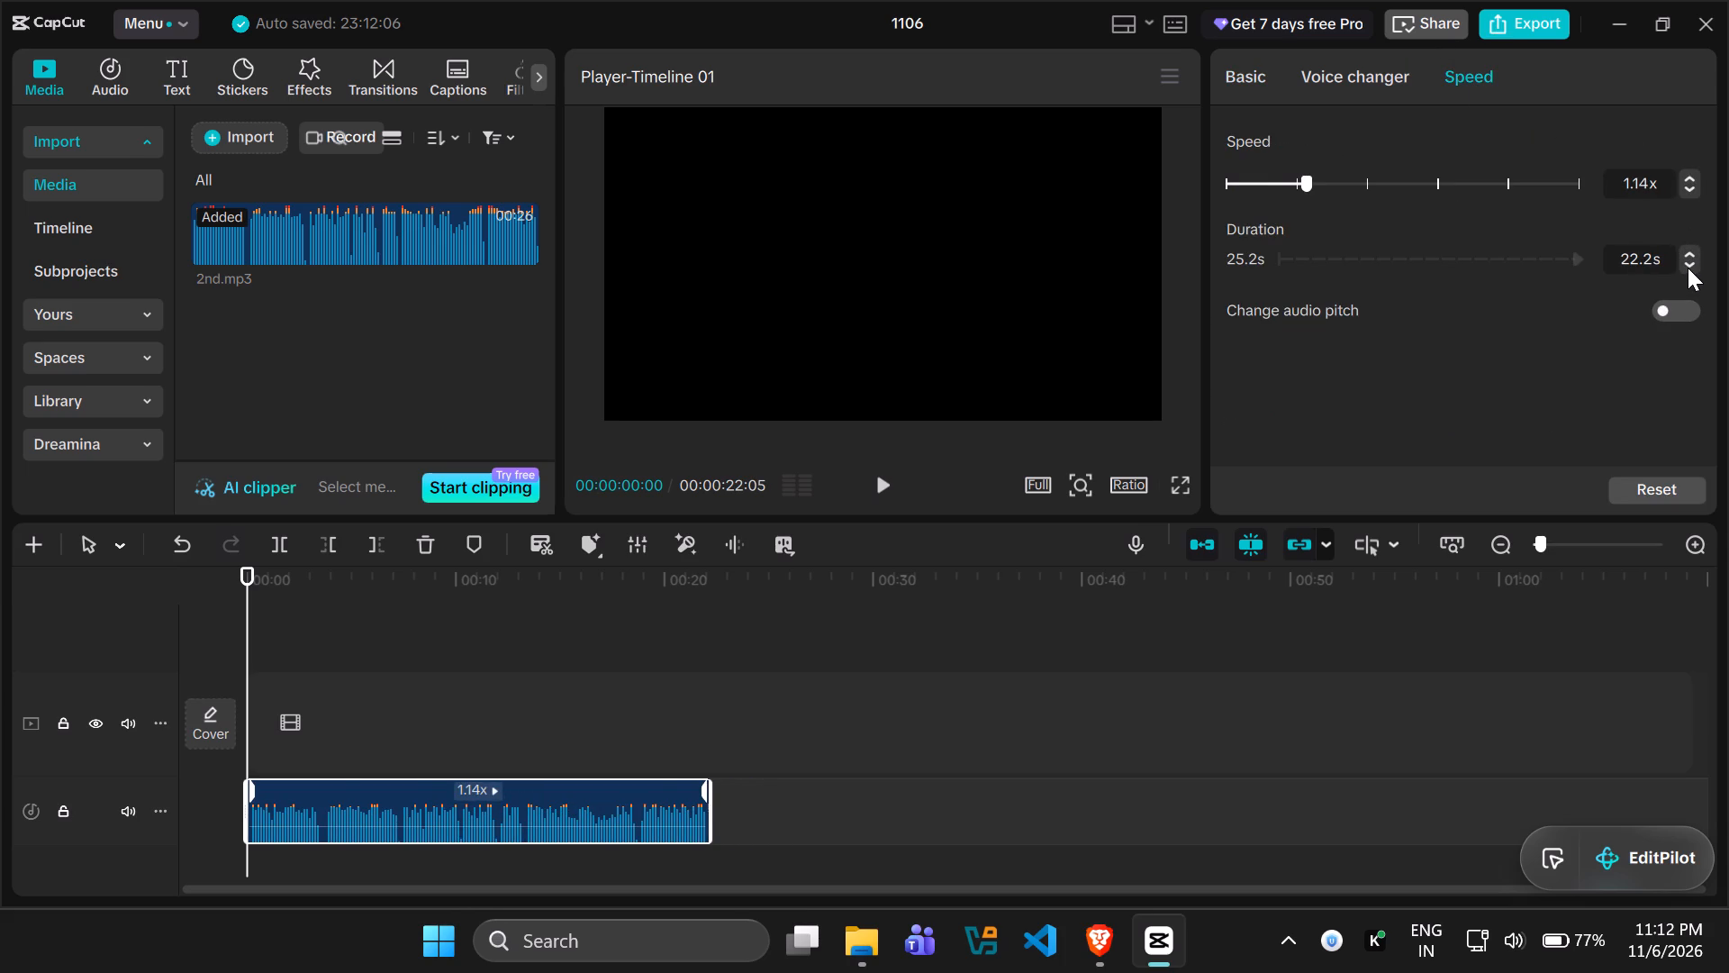
pyautogui.click(1685, 311)
pyautogui.click(1697, 261)
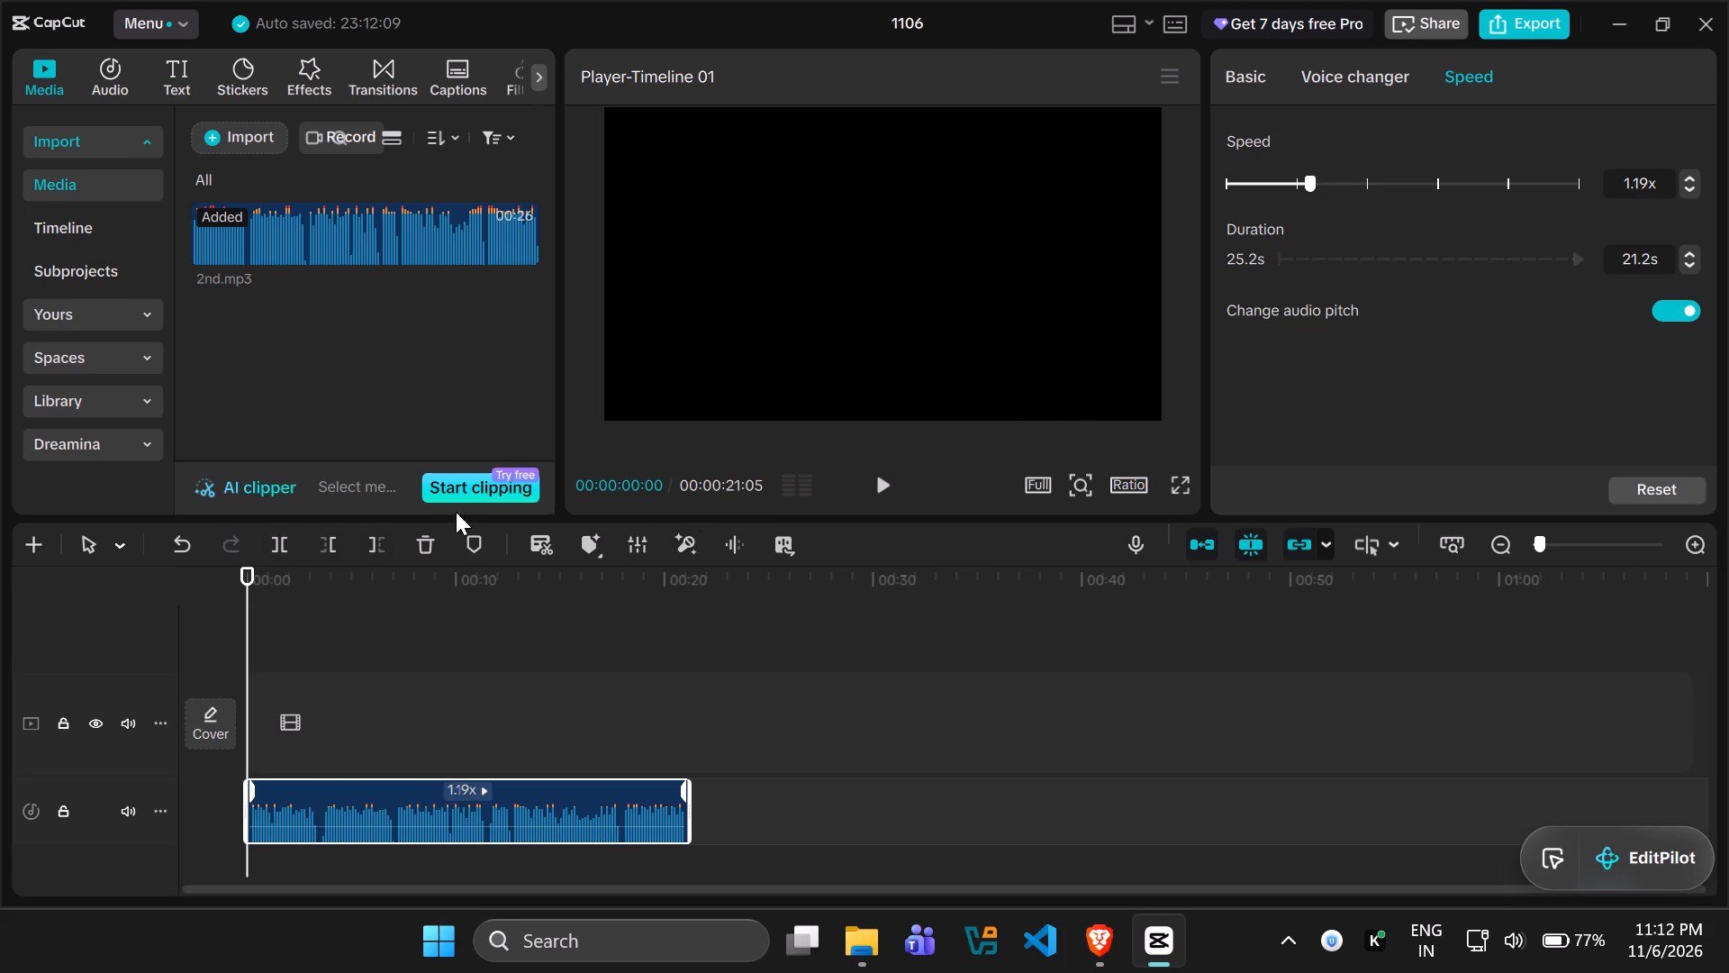
# Add a second timeline and place the 1st.mp3 voiceover on it from Brave's recent downloads.
pyautogui.click(32, 540)
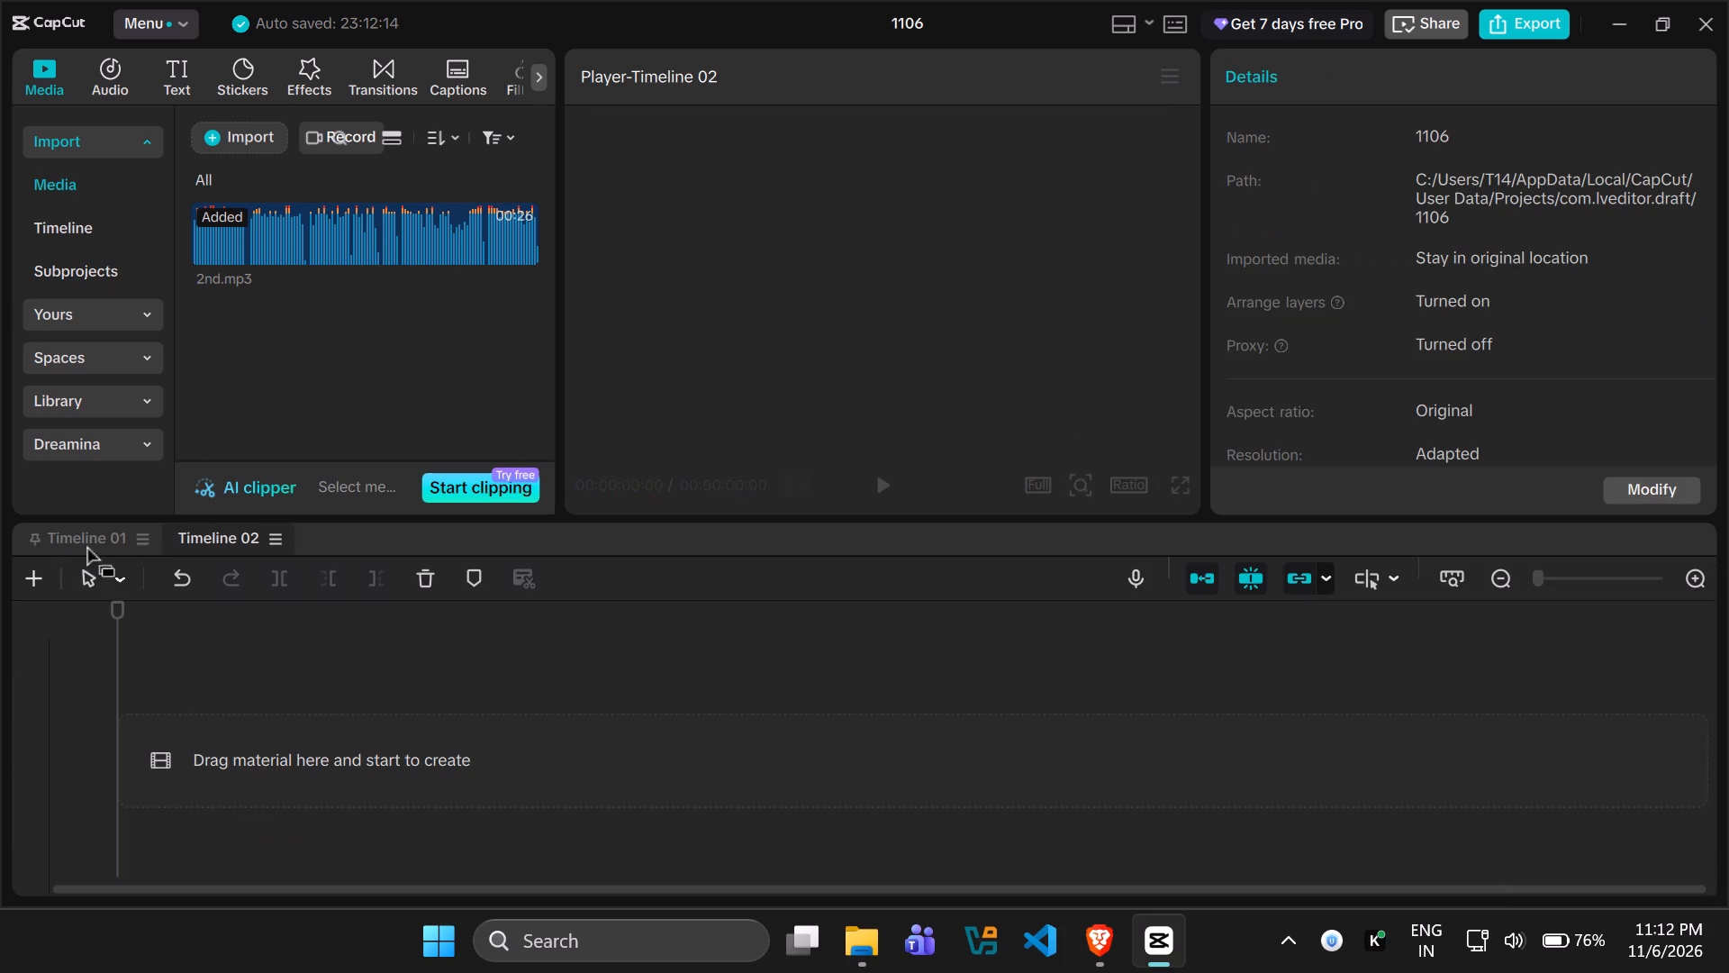
pyautogui.click(1111, 933)
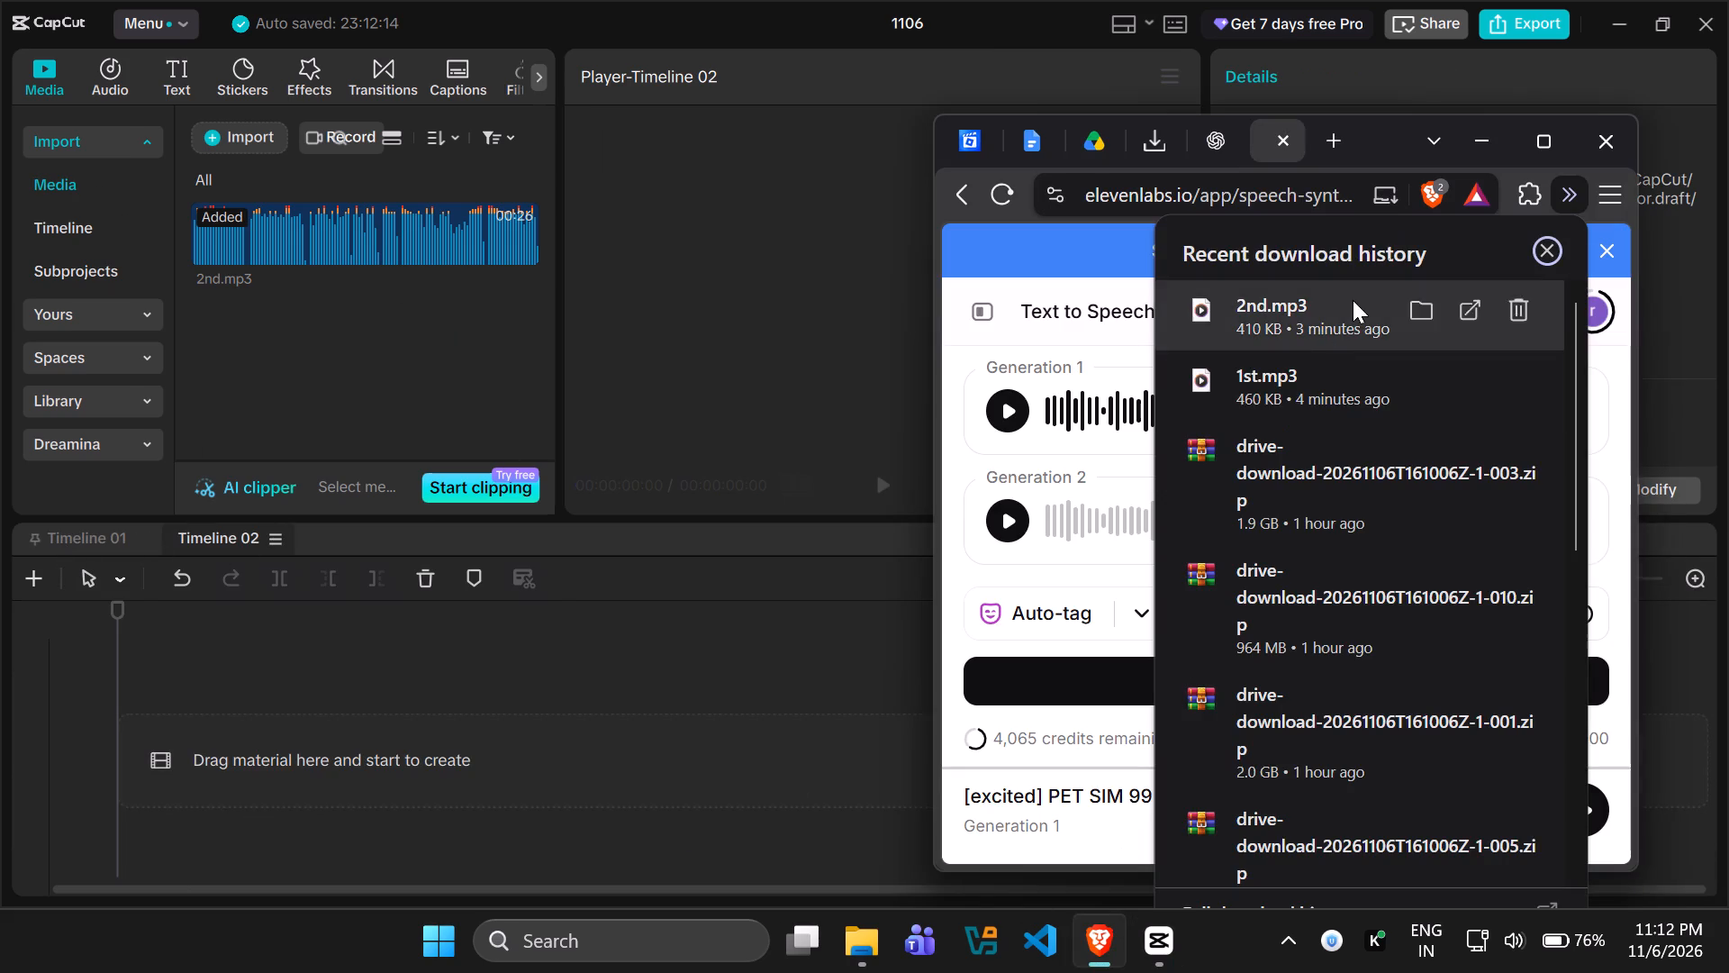
pyautogui.moveTo(1303, 378); pyautogui.dragTo(307, 755)
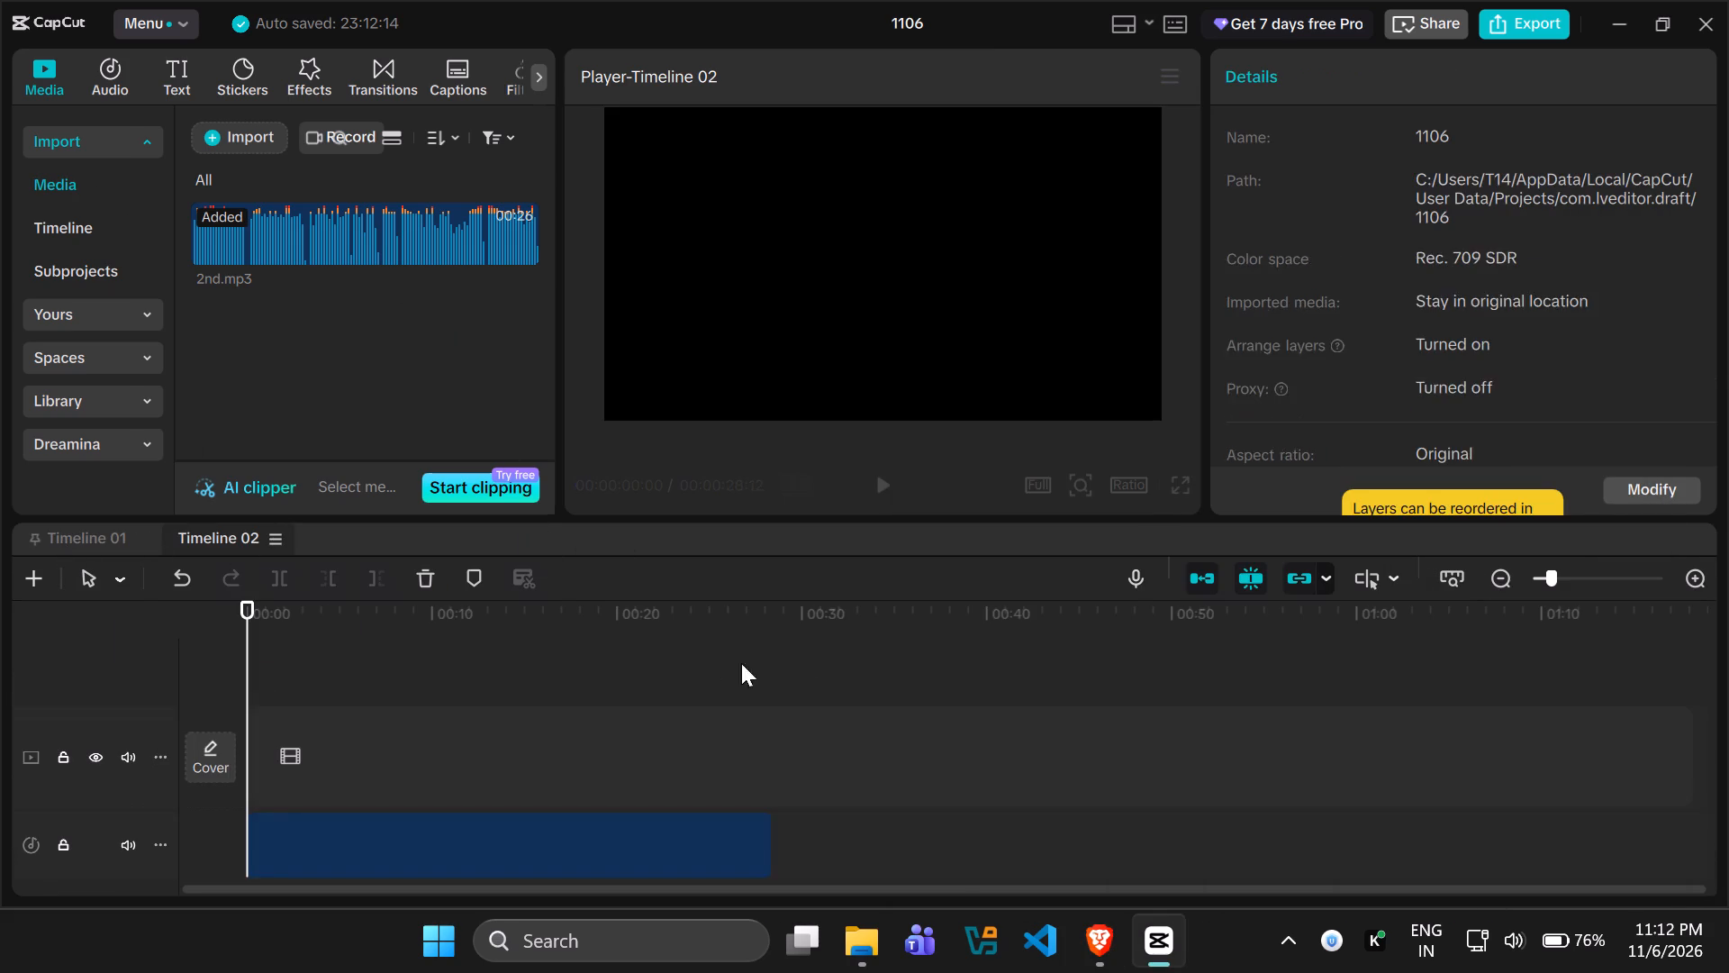
# Shorten the 1st.mp3 clip's duration to 23.4 s, enable Change audio pitch, and play its opening seconds.
pyautogui.tripleClick(1694, 261)
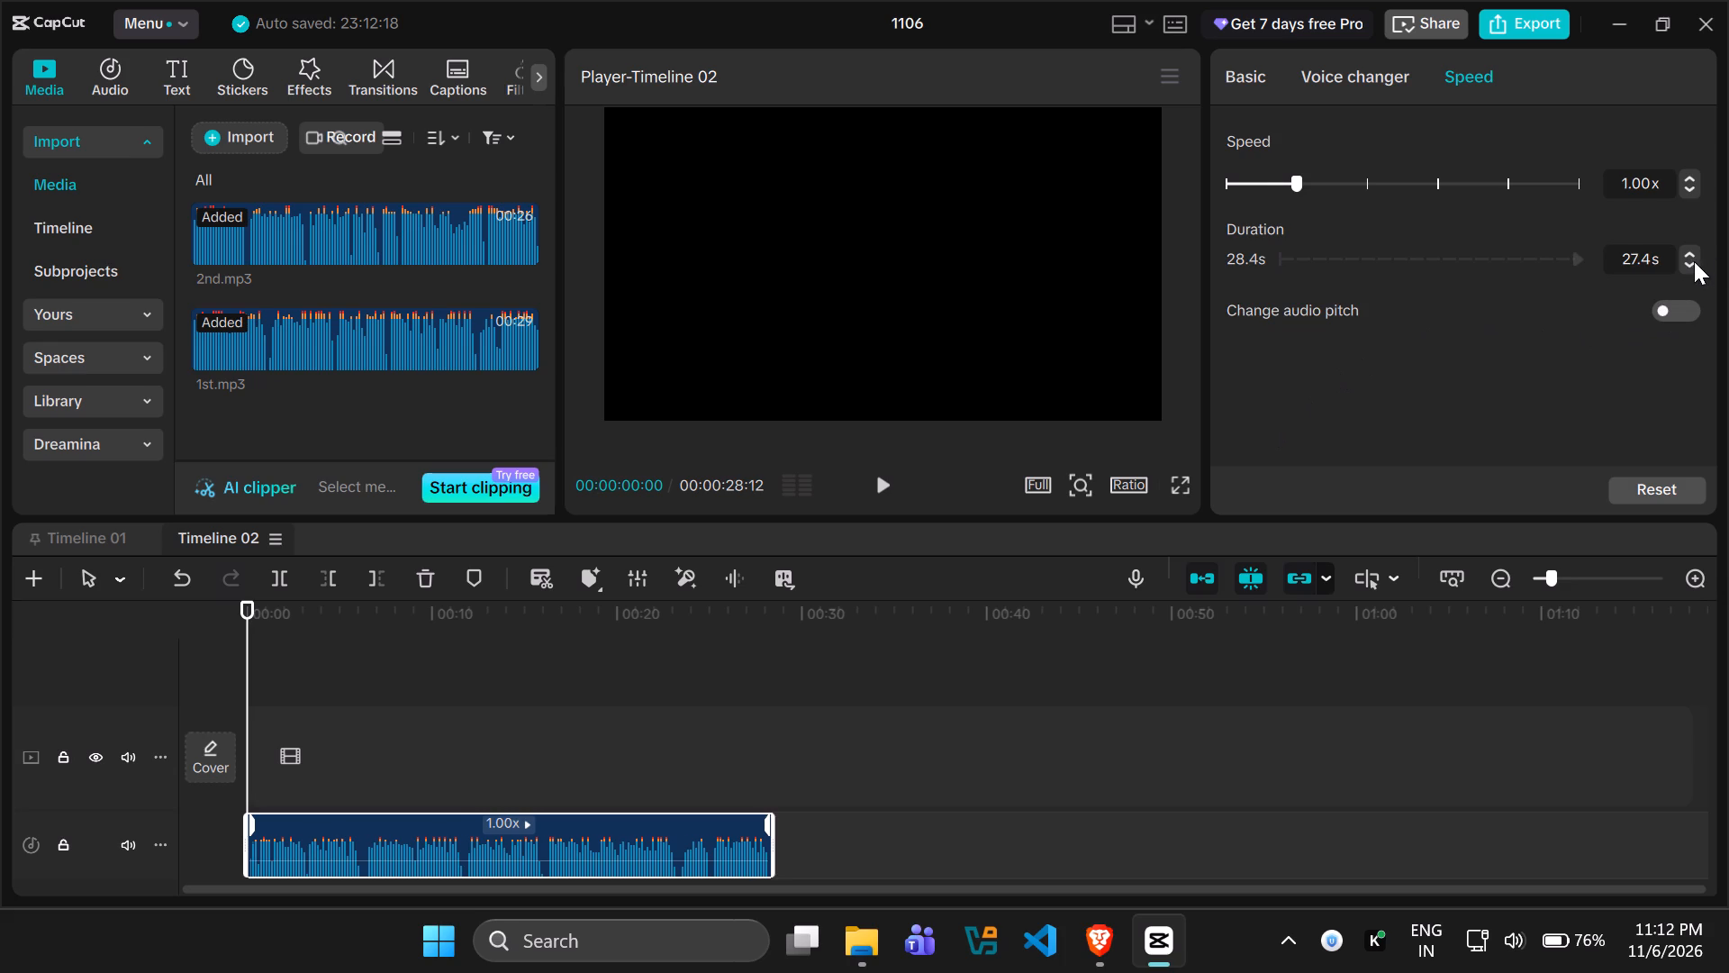
pyautogui.click(1694, 261)
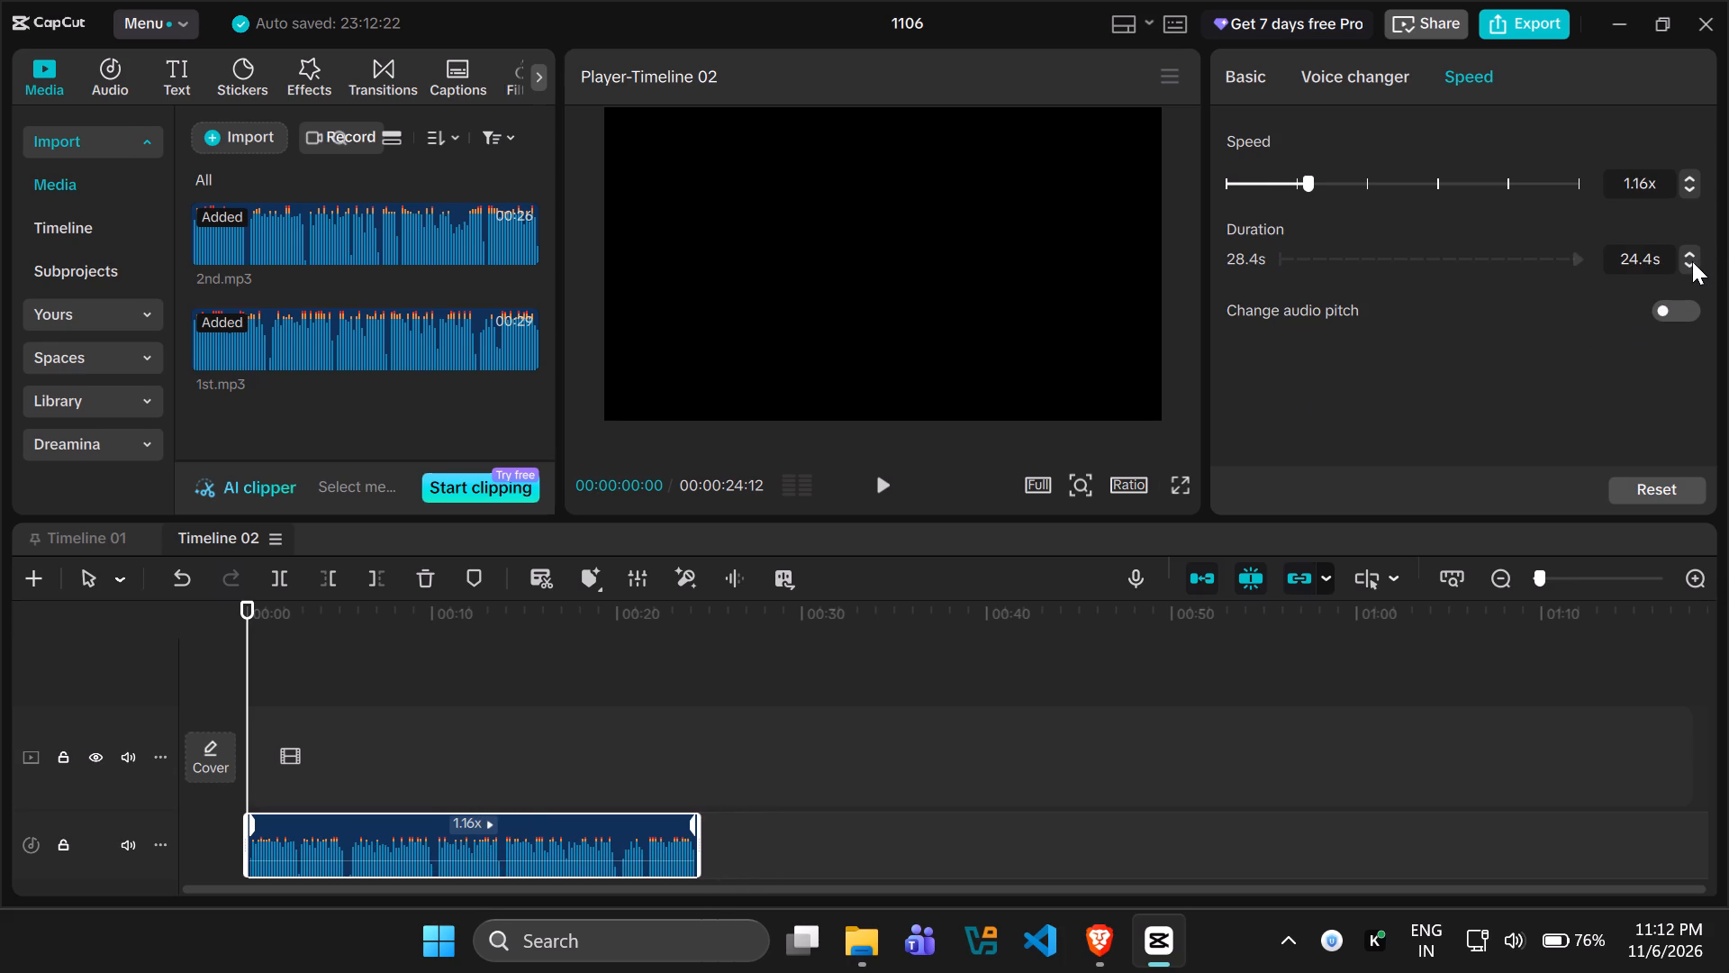
pyautogui.click(1692, 261)
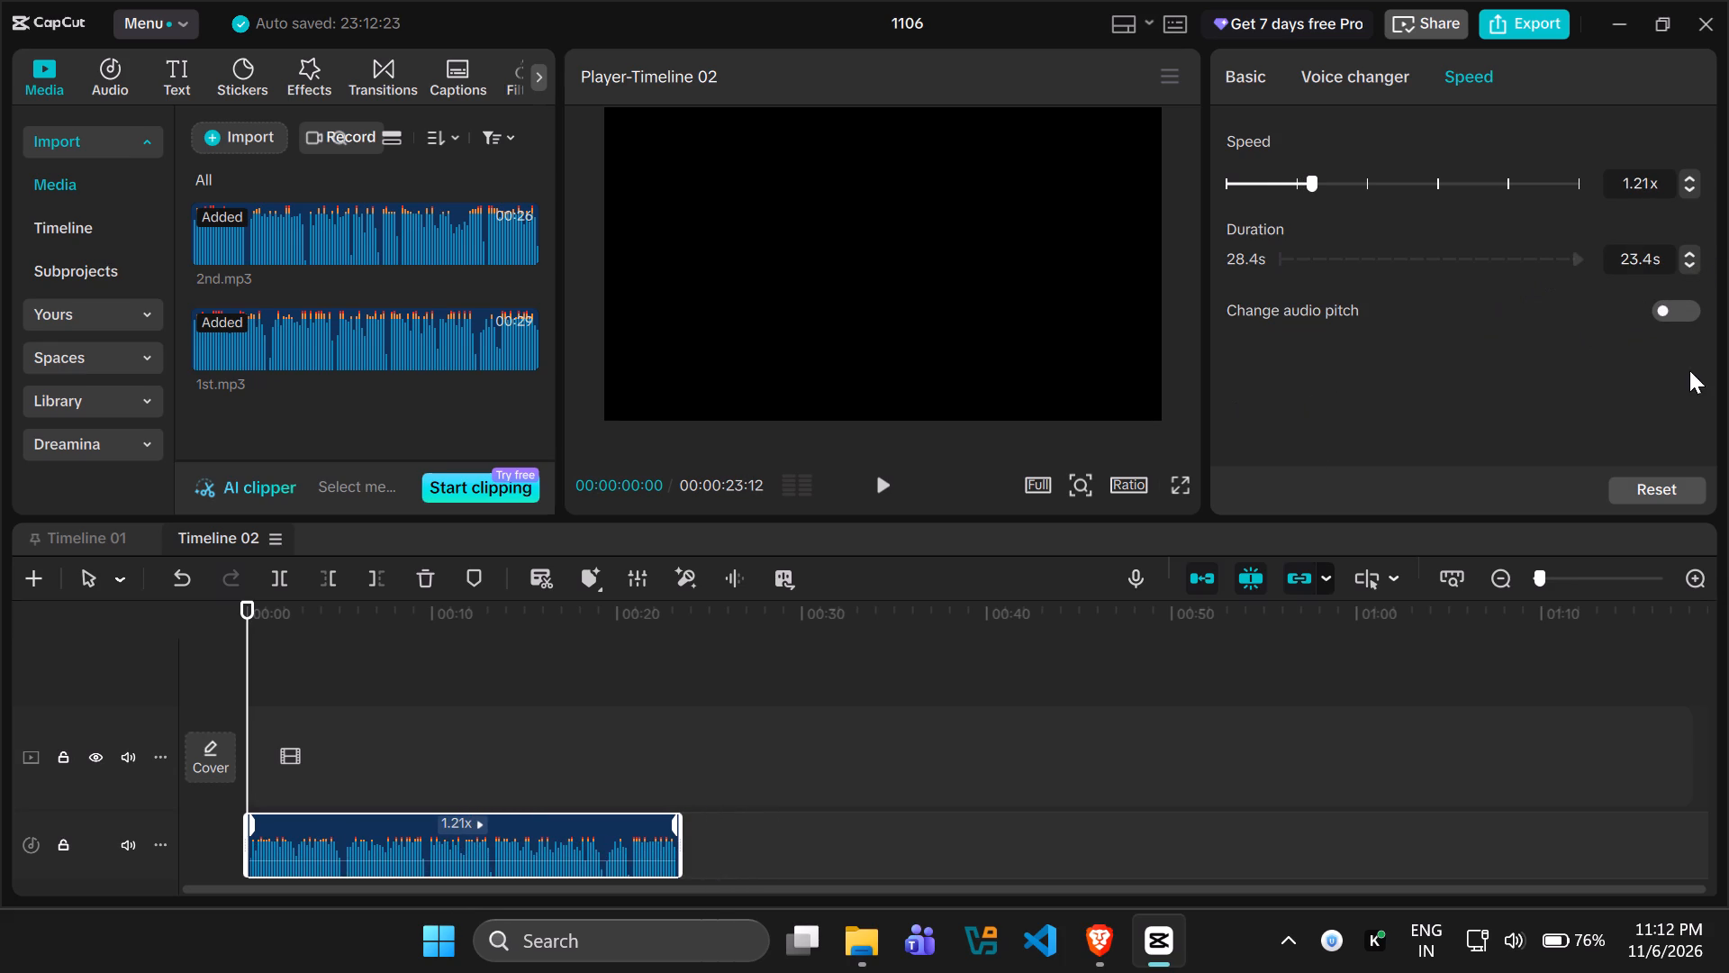
pyautogui.click(1673, 305)
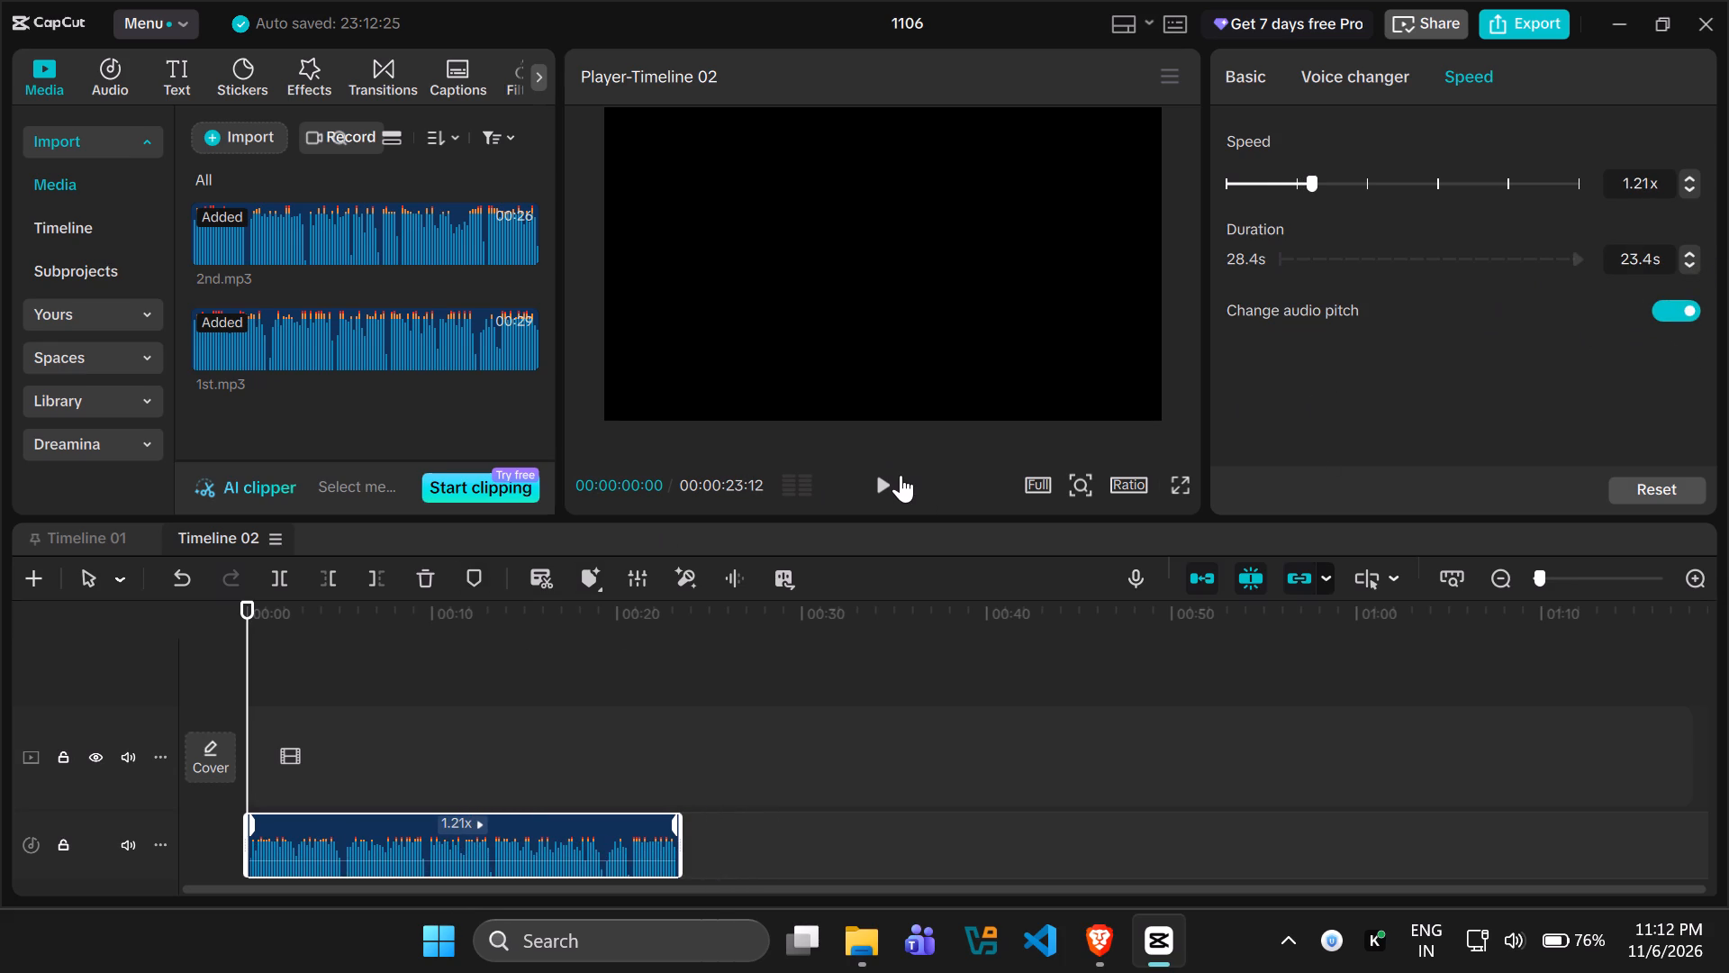
pyautogui.click(895, 475)
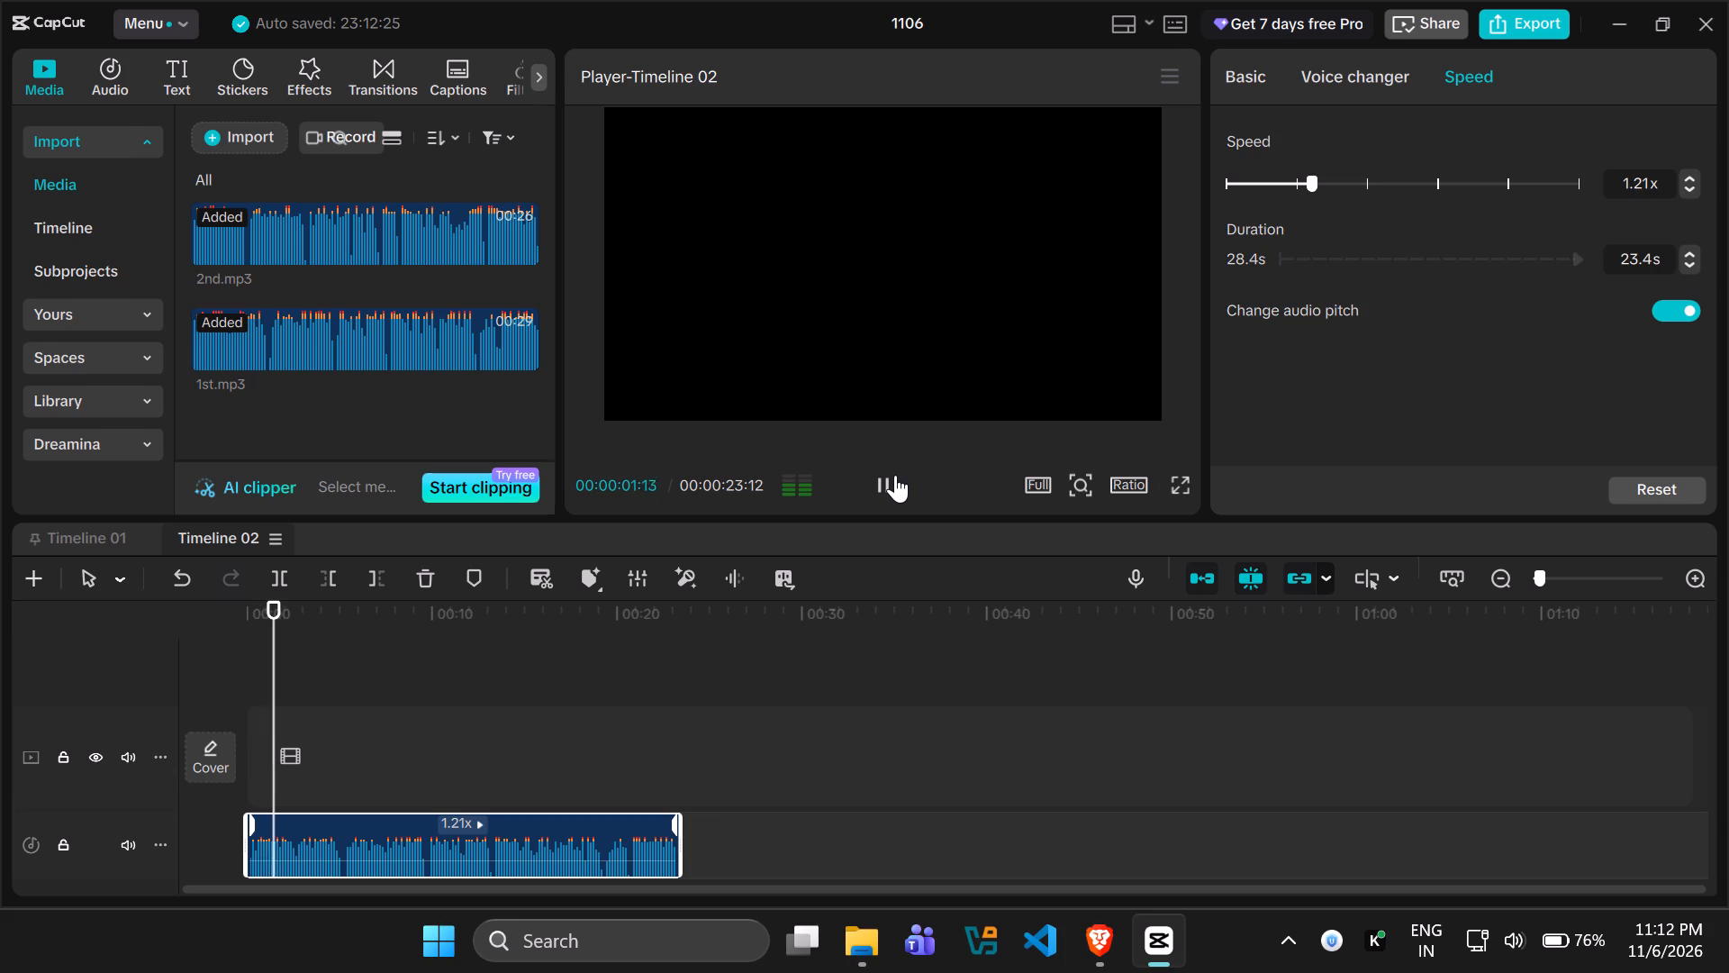
pyautogui.click(895, 475)
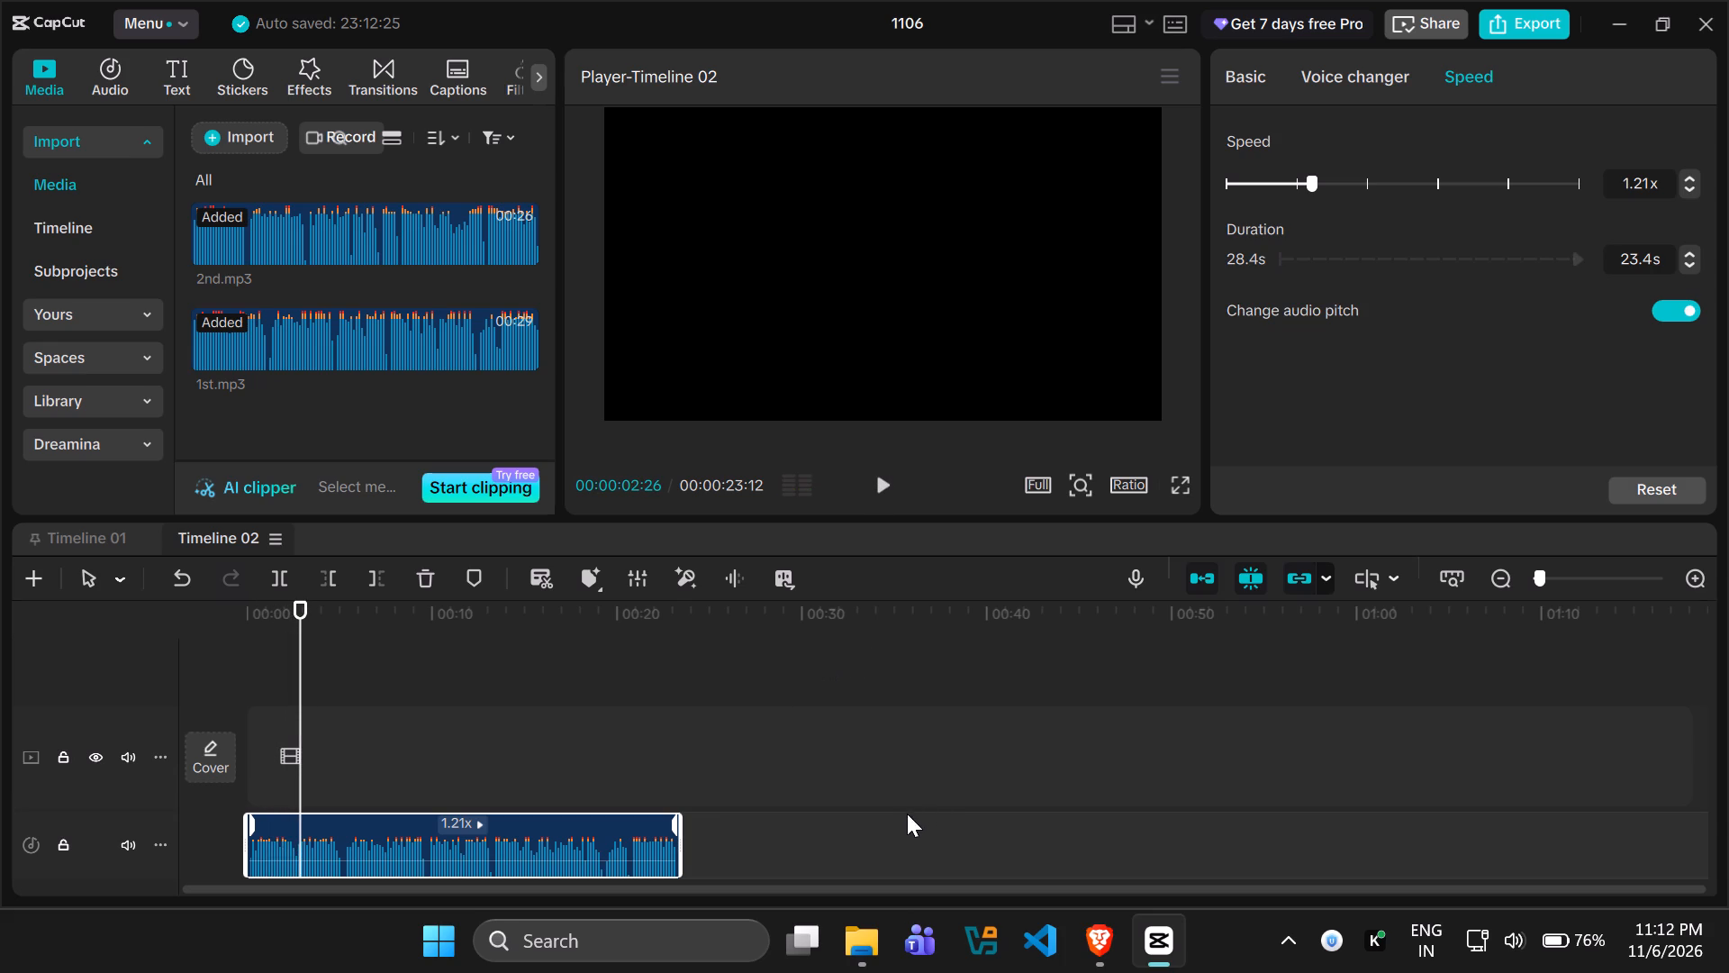
# Import ceeday-huh-sound-effect from the "I used them" folder, searching it for "huh".
pyautogui.click(222, 125)
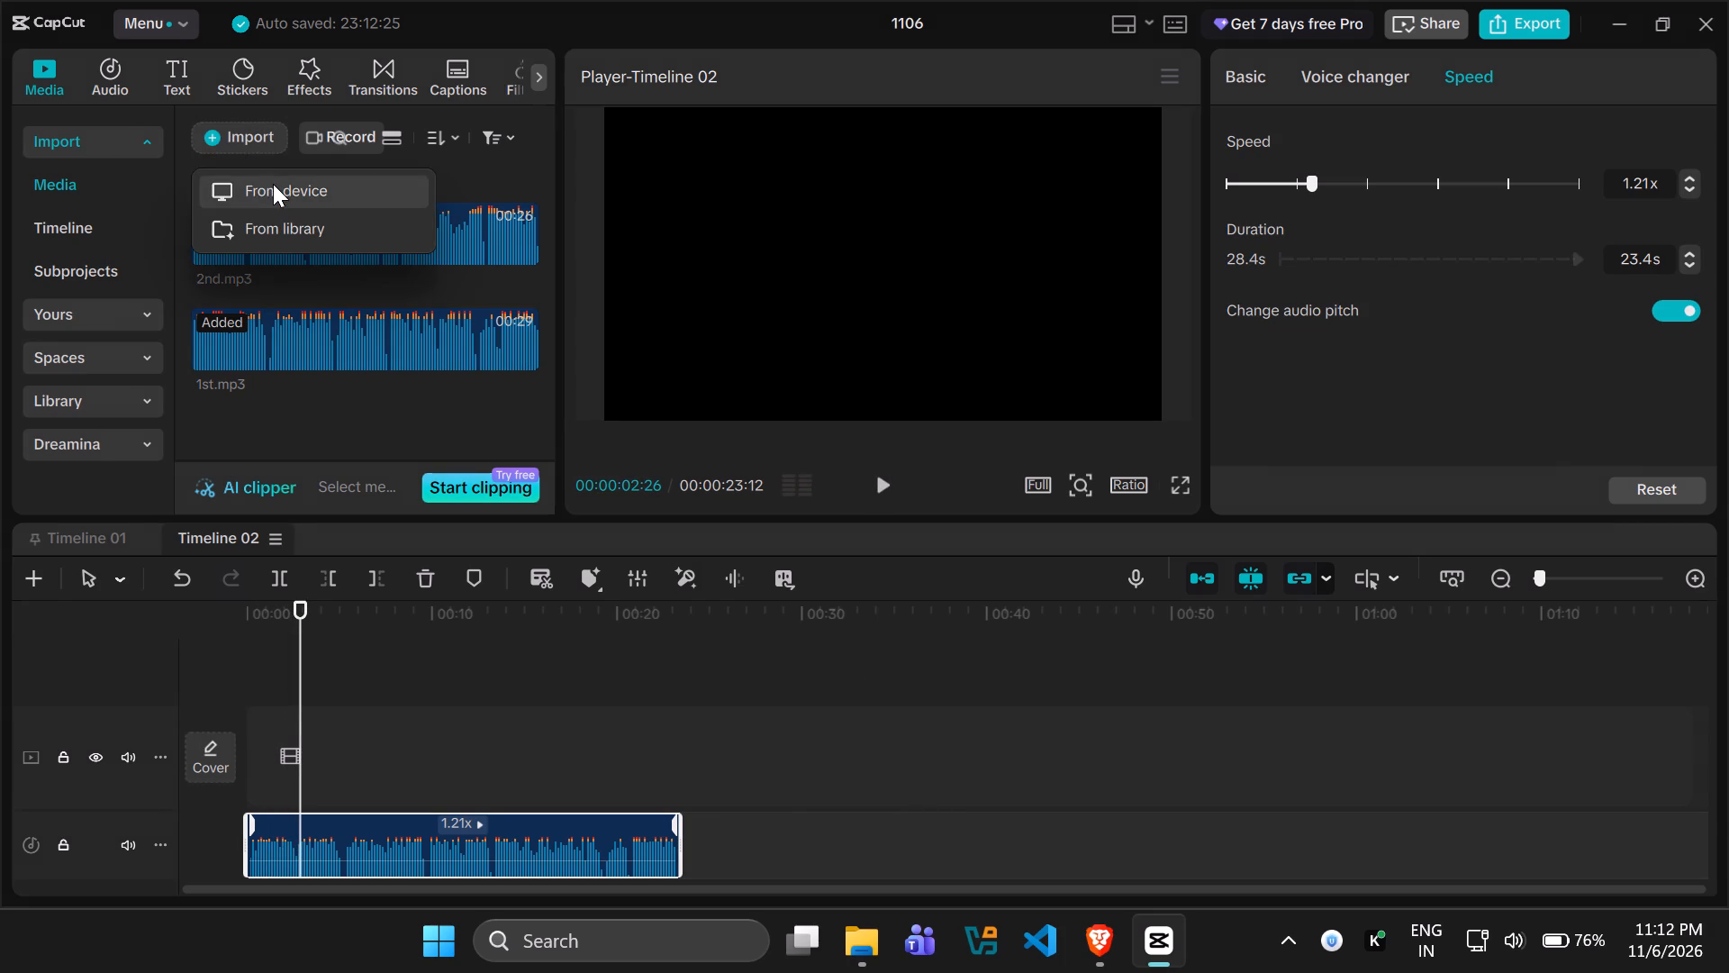
pyautogui.click(273, 184)
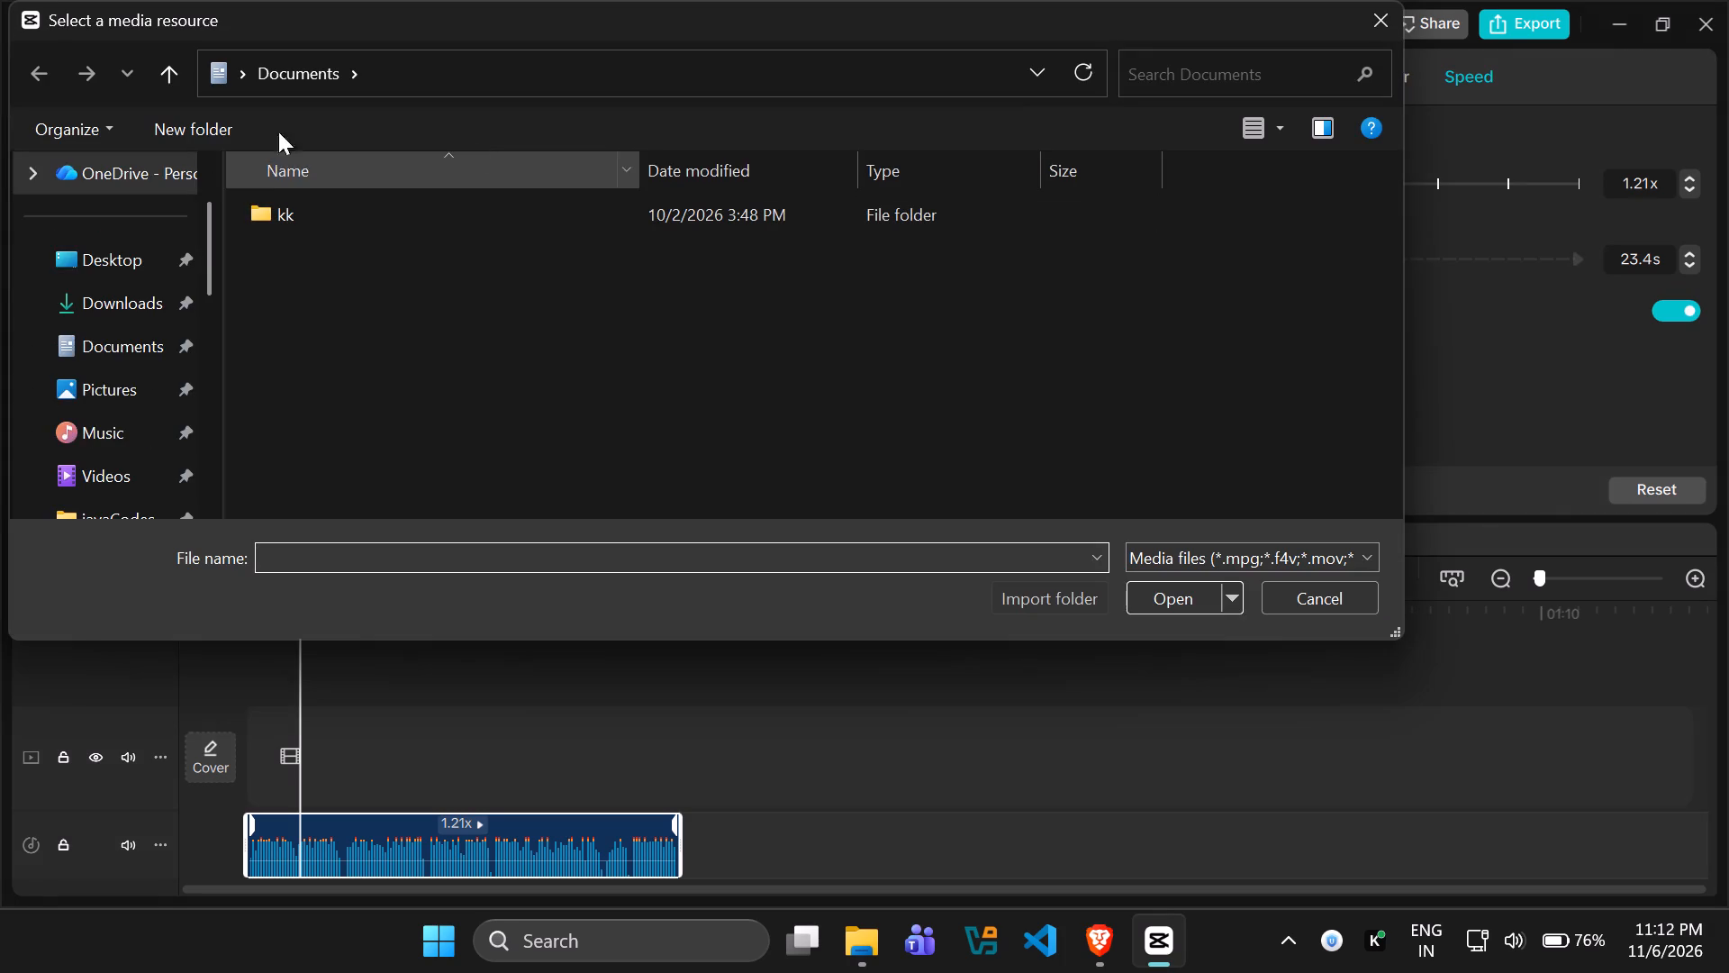
pyautogui.scroll(-5, 44, 430)
pyautogui.scroll(1, 117, 223)
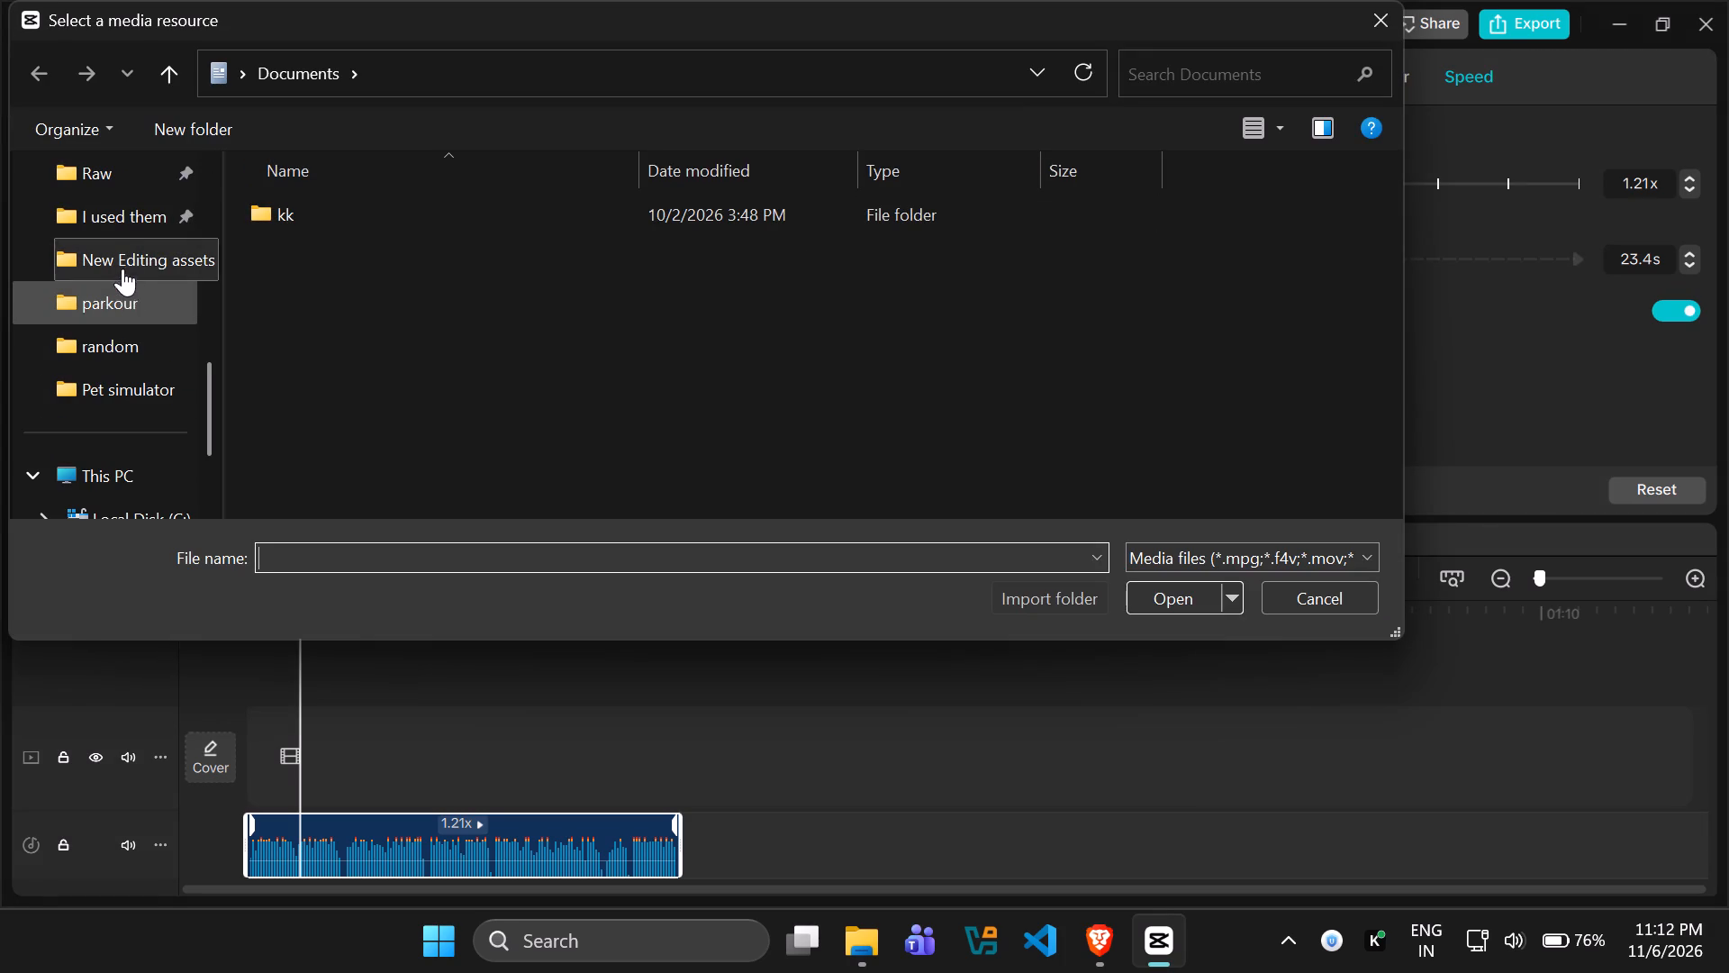
pyautogui.click(107, 217)
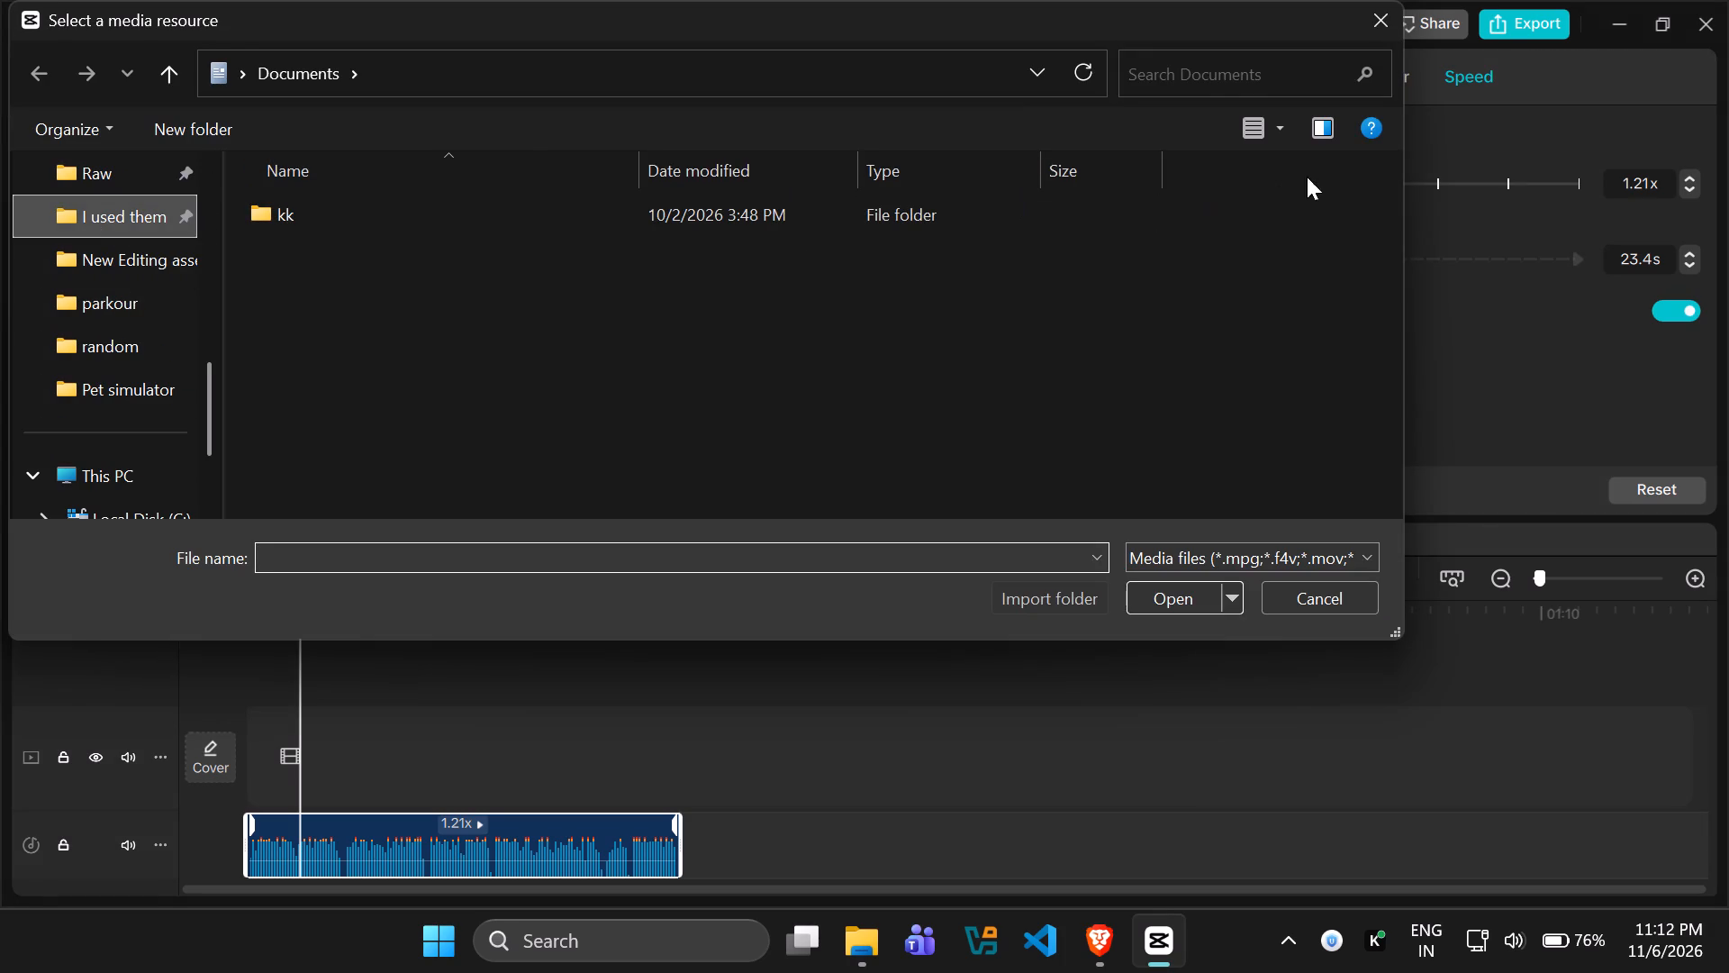
pyautogui.click(1238, 76)
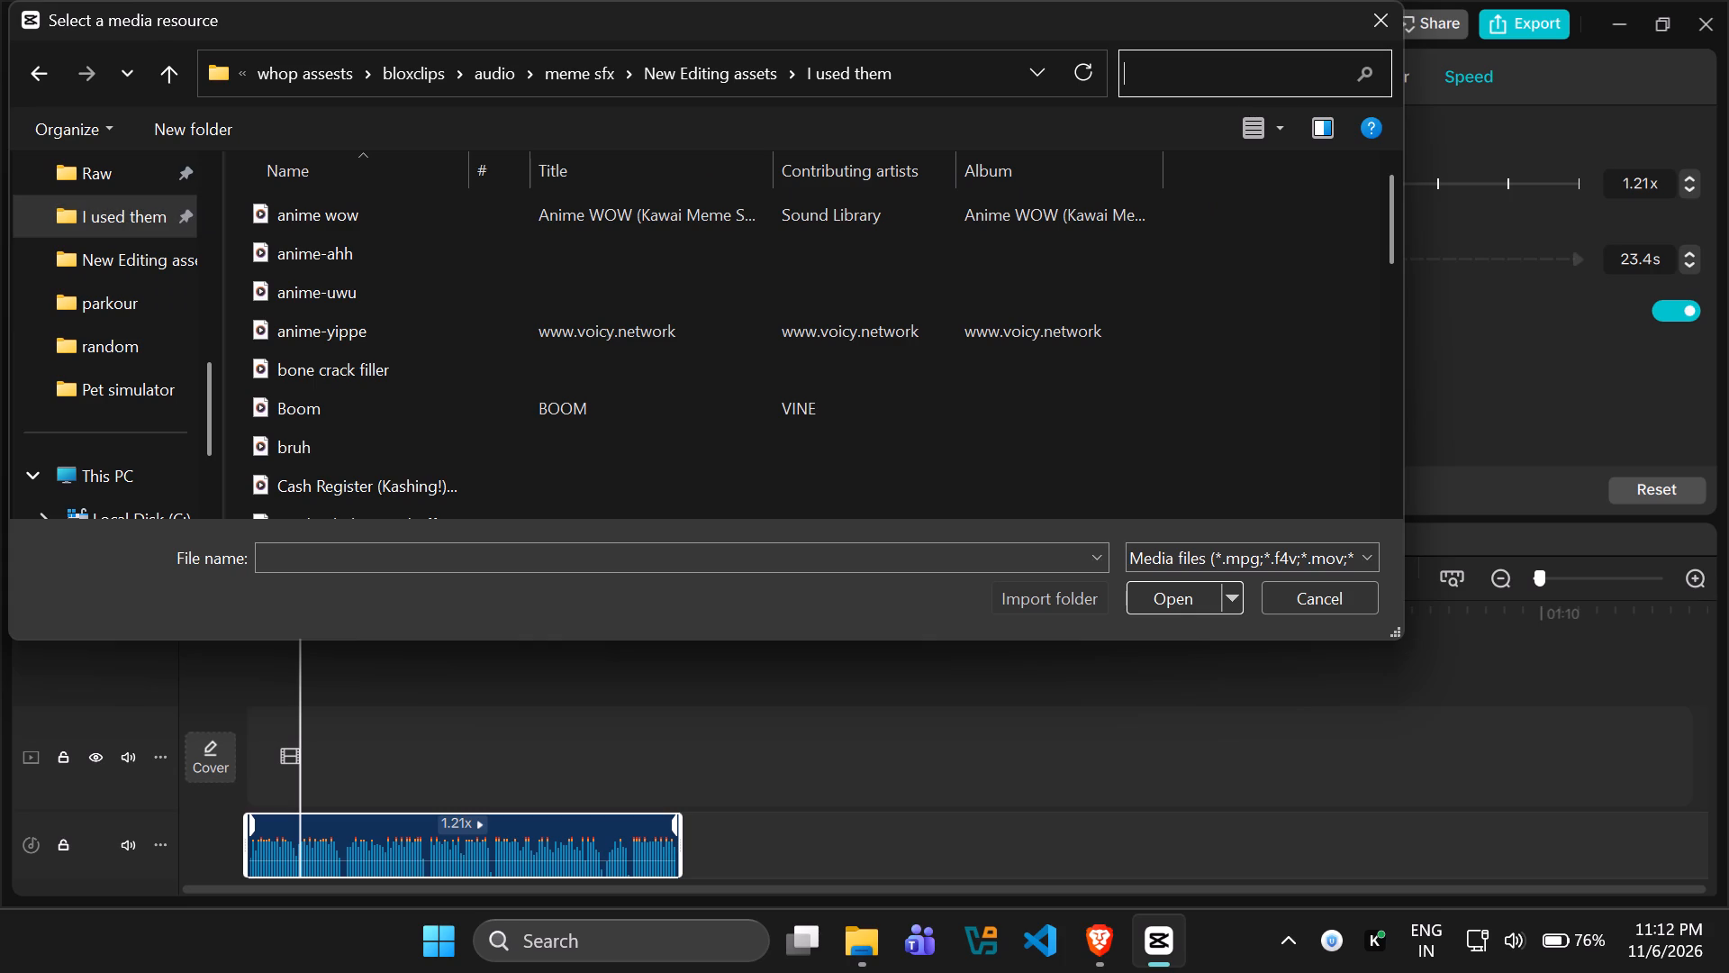
pyautogui.write('huh')
pyautogui.press('Return')
pyautogui.moveTo(446, 180); pyautogui.dragTo(976, 650)
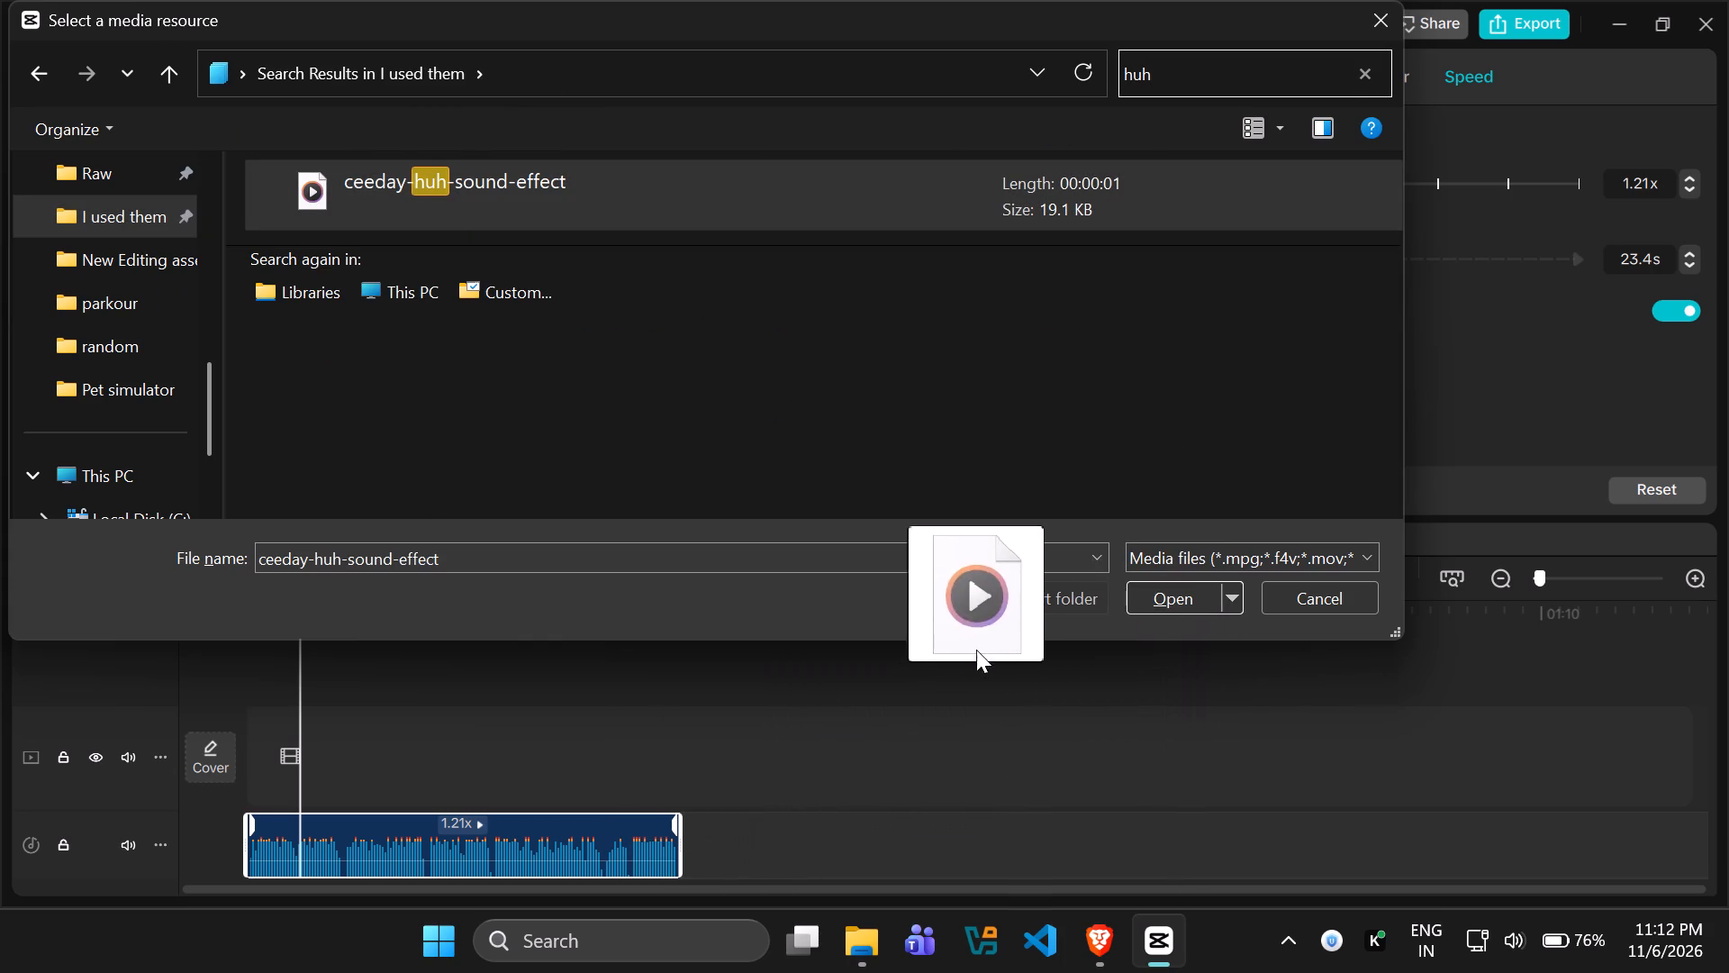
pyautogui.moveTo(976, 650); pyautogui.dragTo(638, 796)
pyautogui.click(1171, 605)
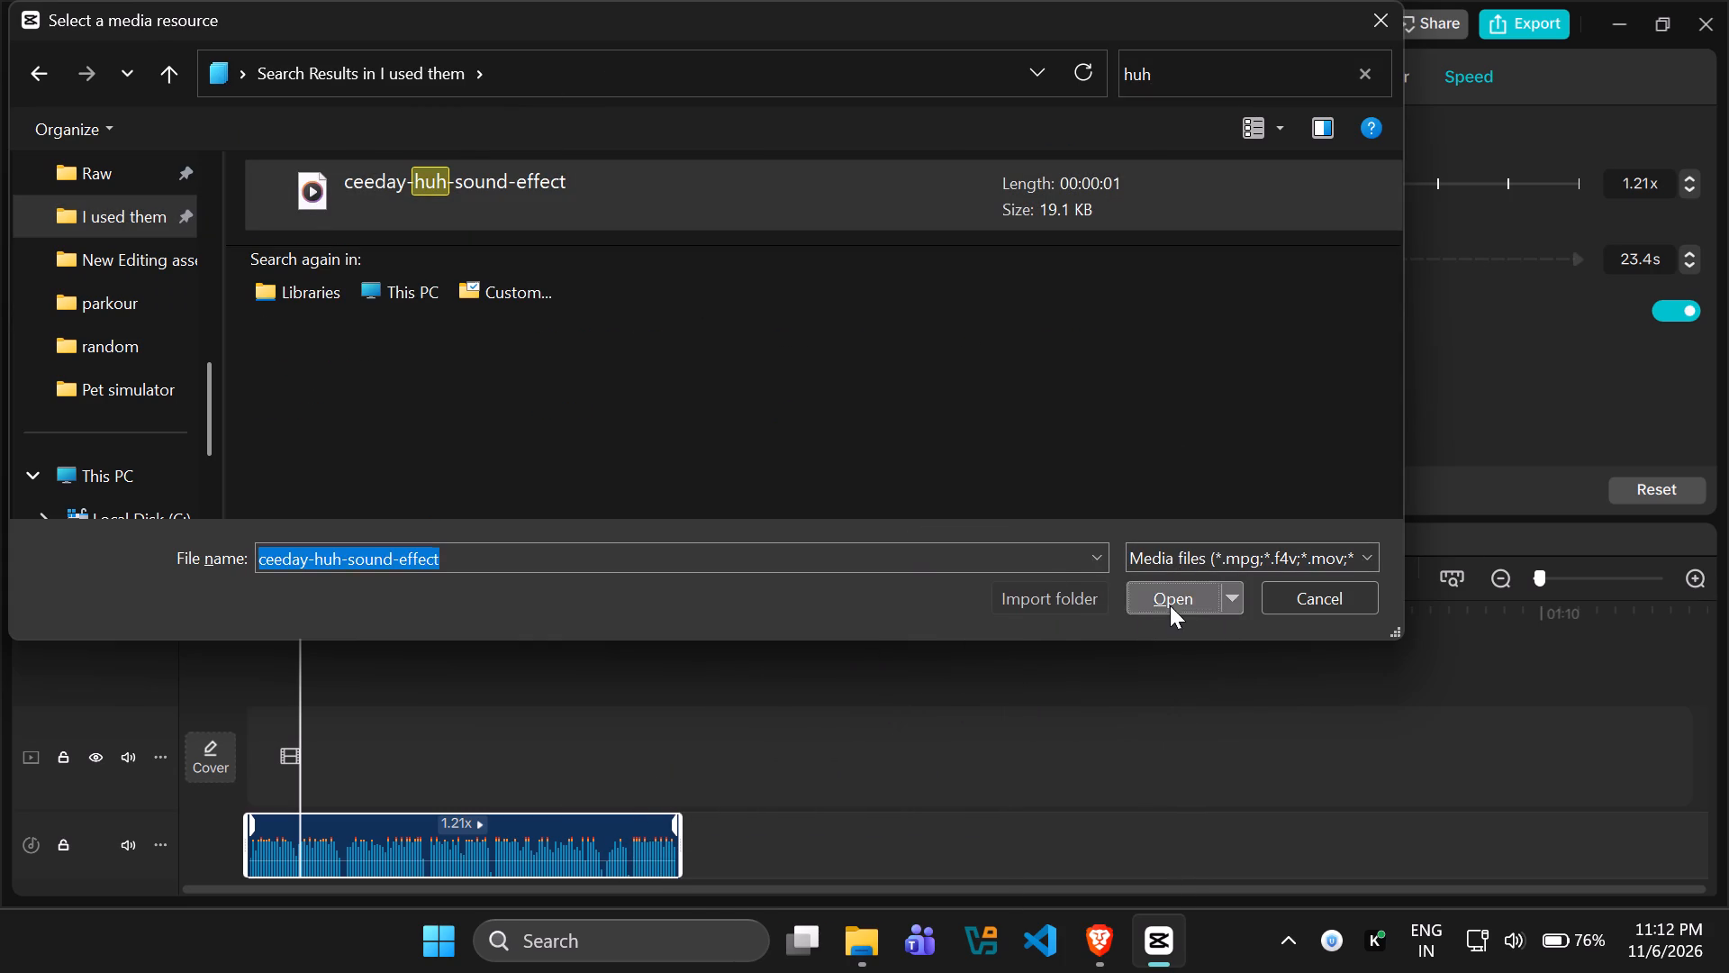
# Place ceeday-huh-sound-effect.mp3 on a new audio track below the voiceover at about 2 s and play that part.
pyautogui.moveTo(297, 382); pyautogui.dragTo(422, 737)
pyautogui.scroll(-6, 450, 709)
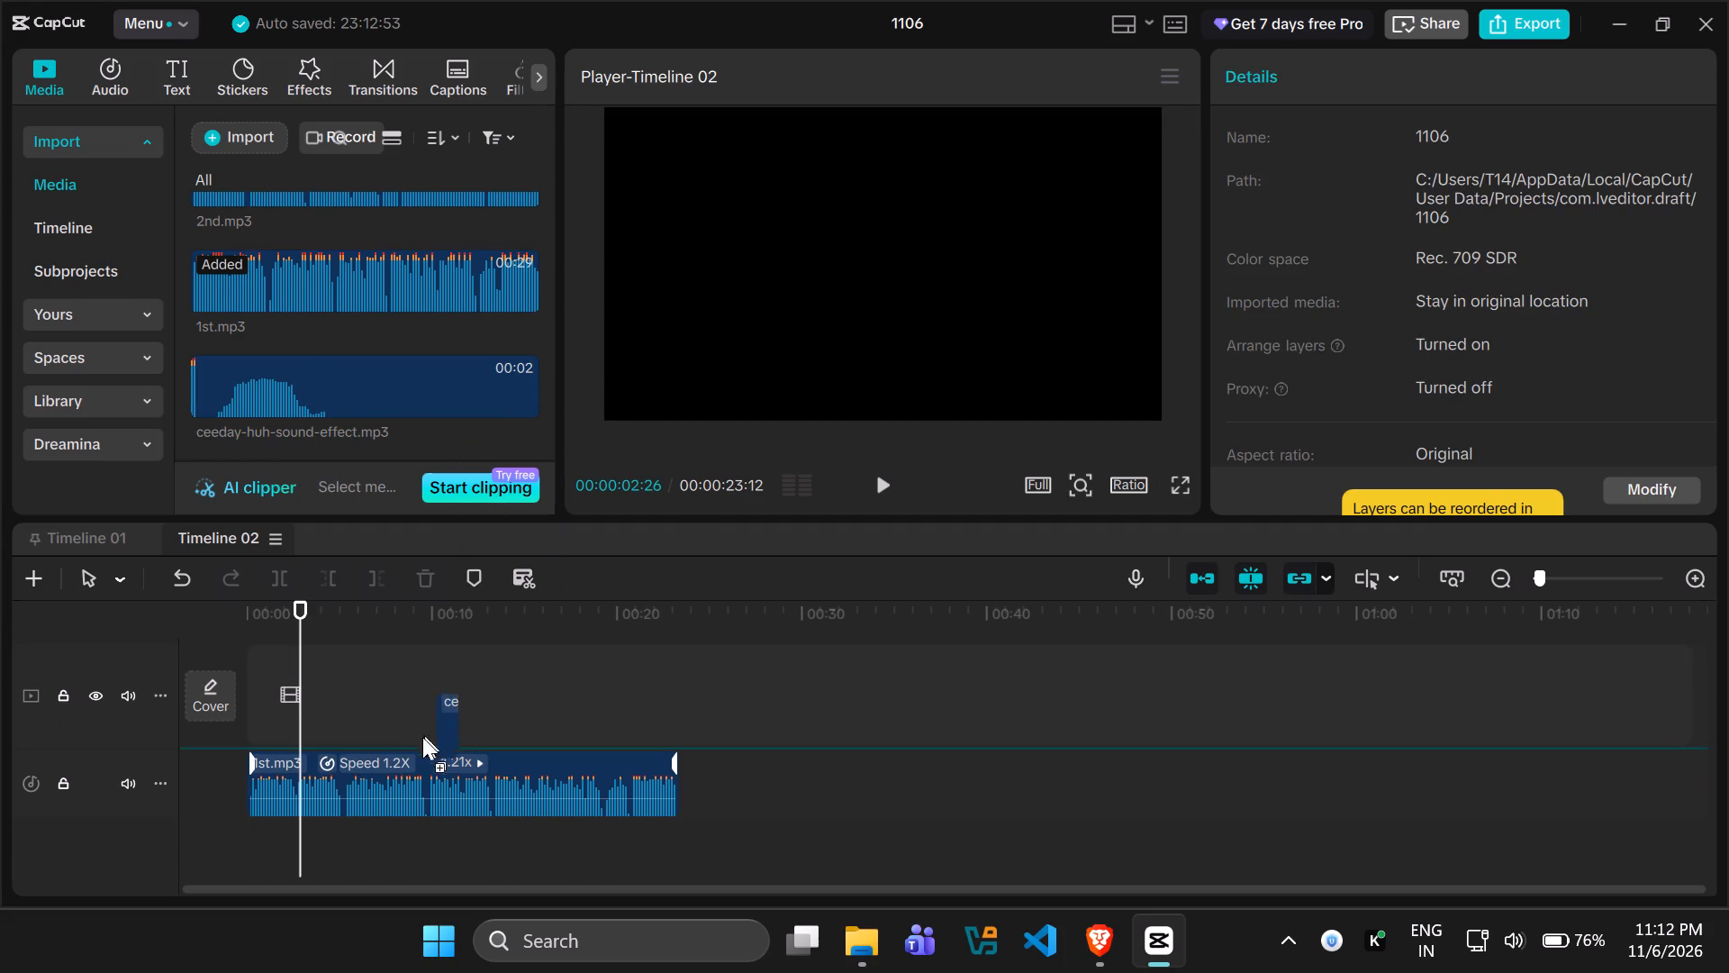
pyautogui.moveTo(422, 737); pyautogui.dragTo(289, 842)
pyautogui.moveTo(300, 653); pyautogui.dragTo(287, 652)
pyautogui.press('space')
pyautogui.press('space')
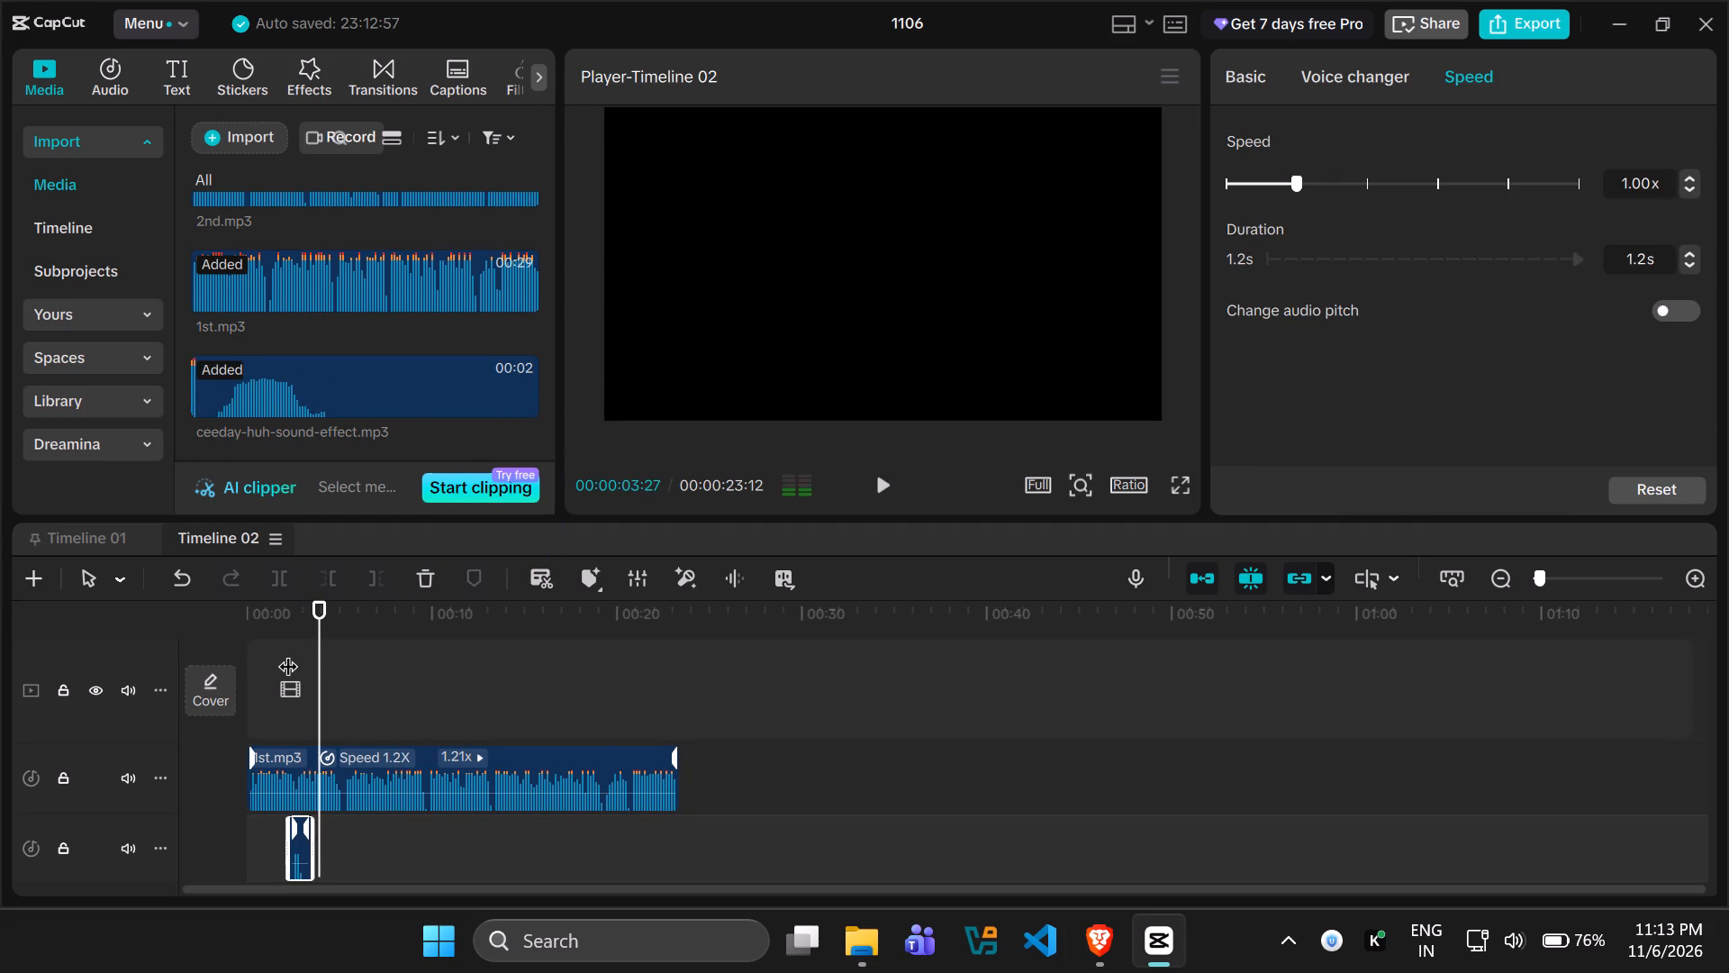
pyautogui.press('space')
pyautogui.press('space')
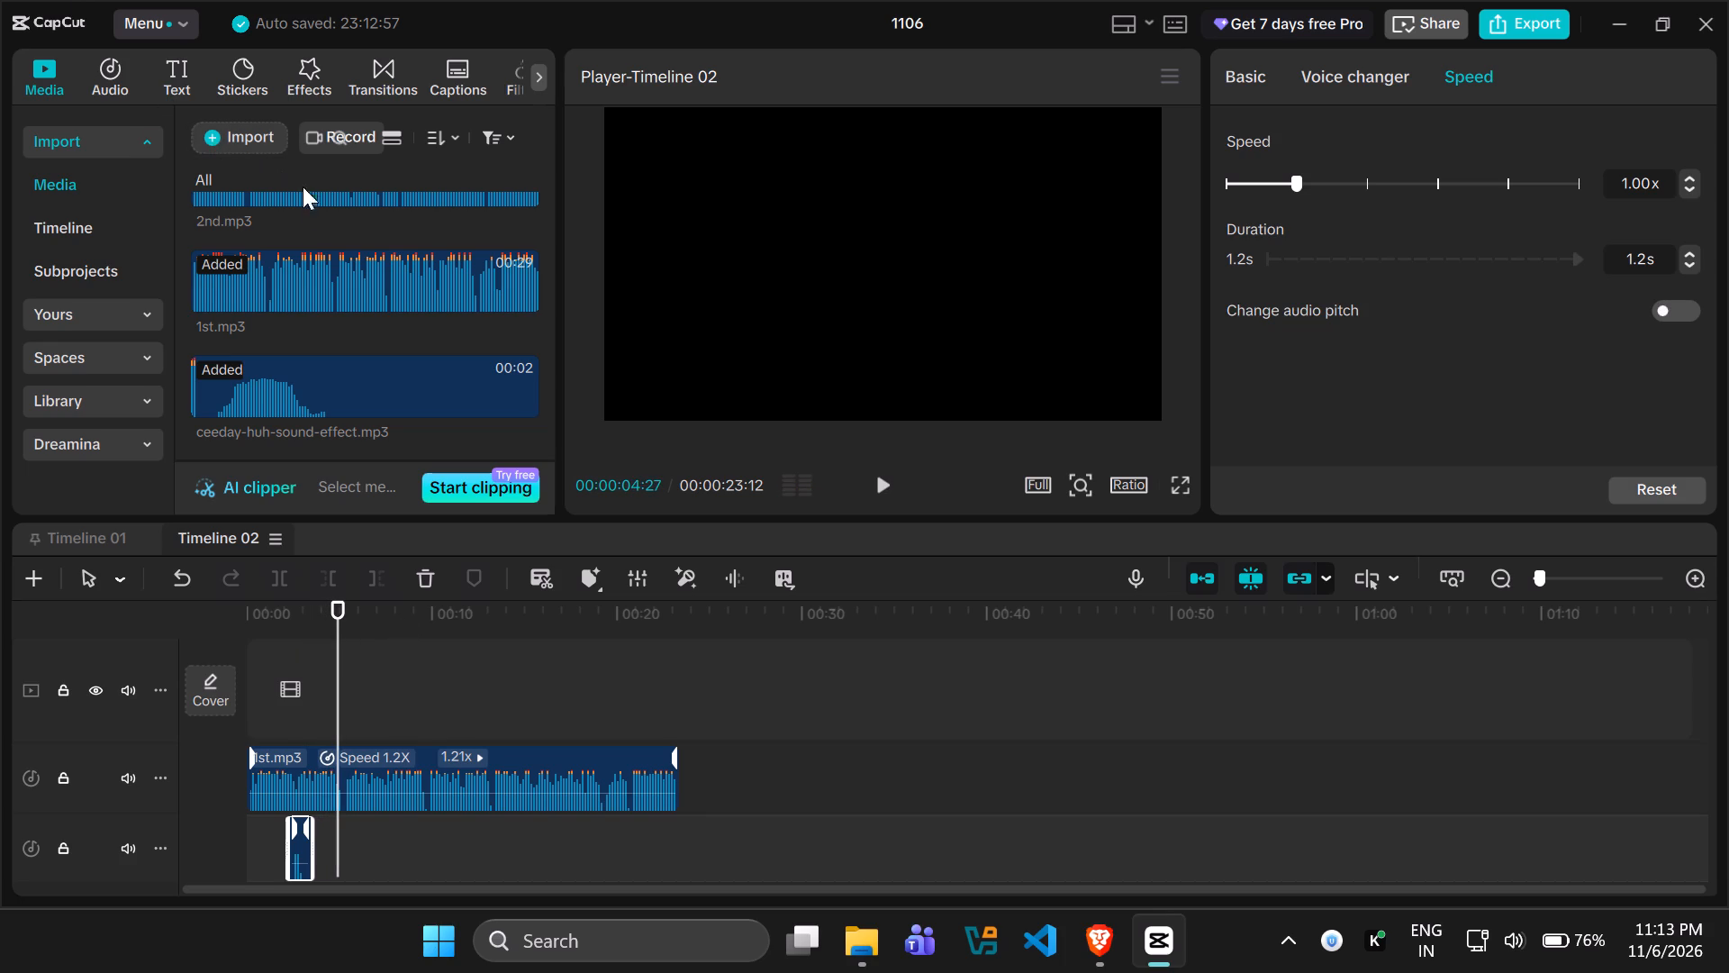
# Import the anime-yippe sound effect, searching the "I used them" folder for "yippe".
pyautogui.scroll(5, 301, 223)
pyautogui.click(233, 135)
pyautogui.click(267, 189)
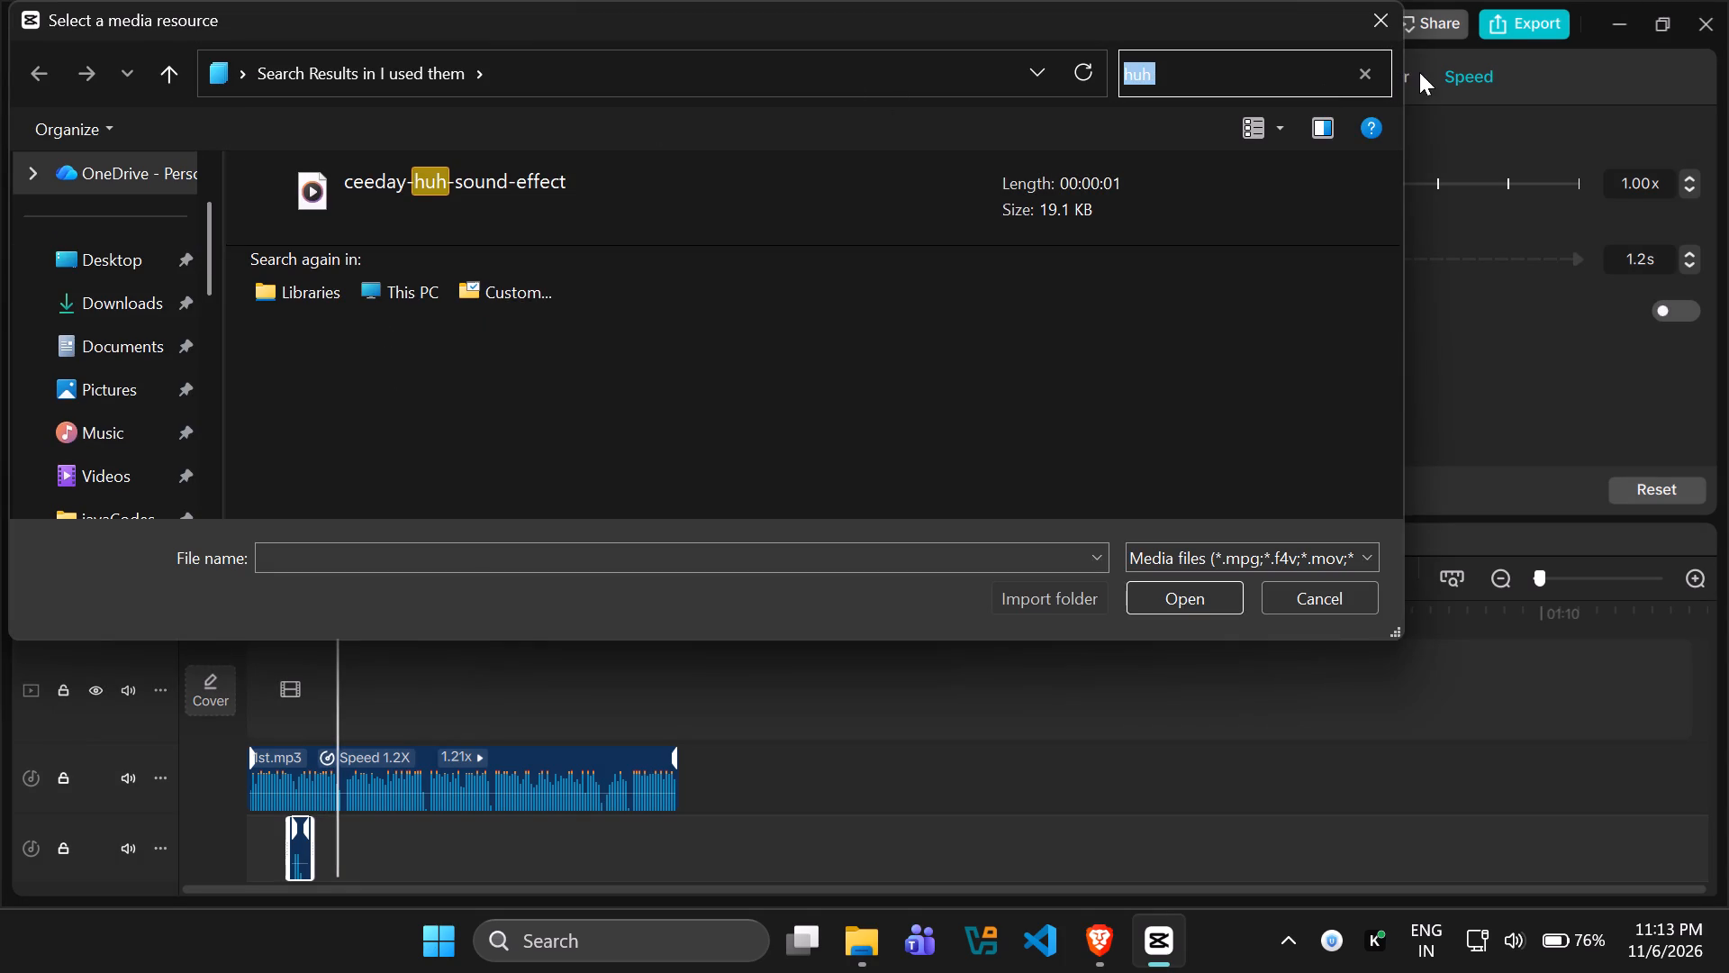
pyautogui.click(1371, 75)
pyautogui.click(1258, 77)
pyautogui.write('yippe')
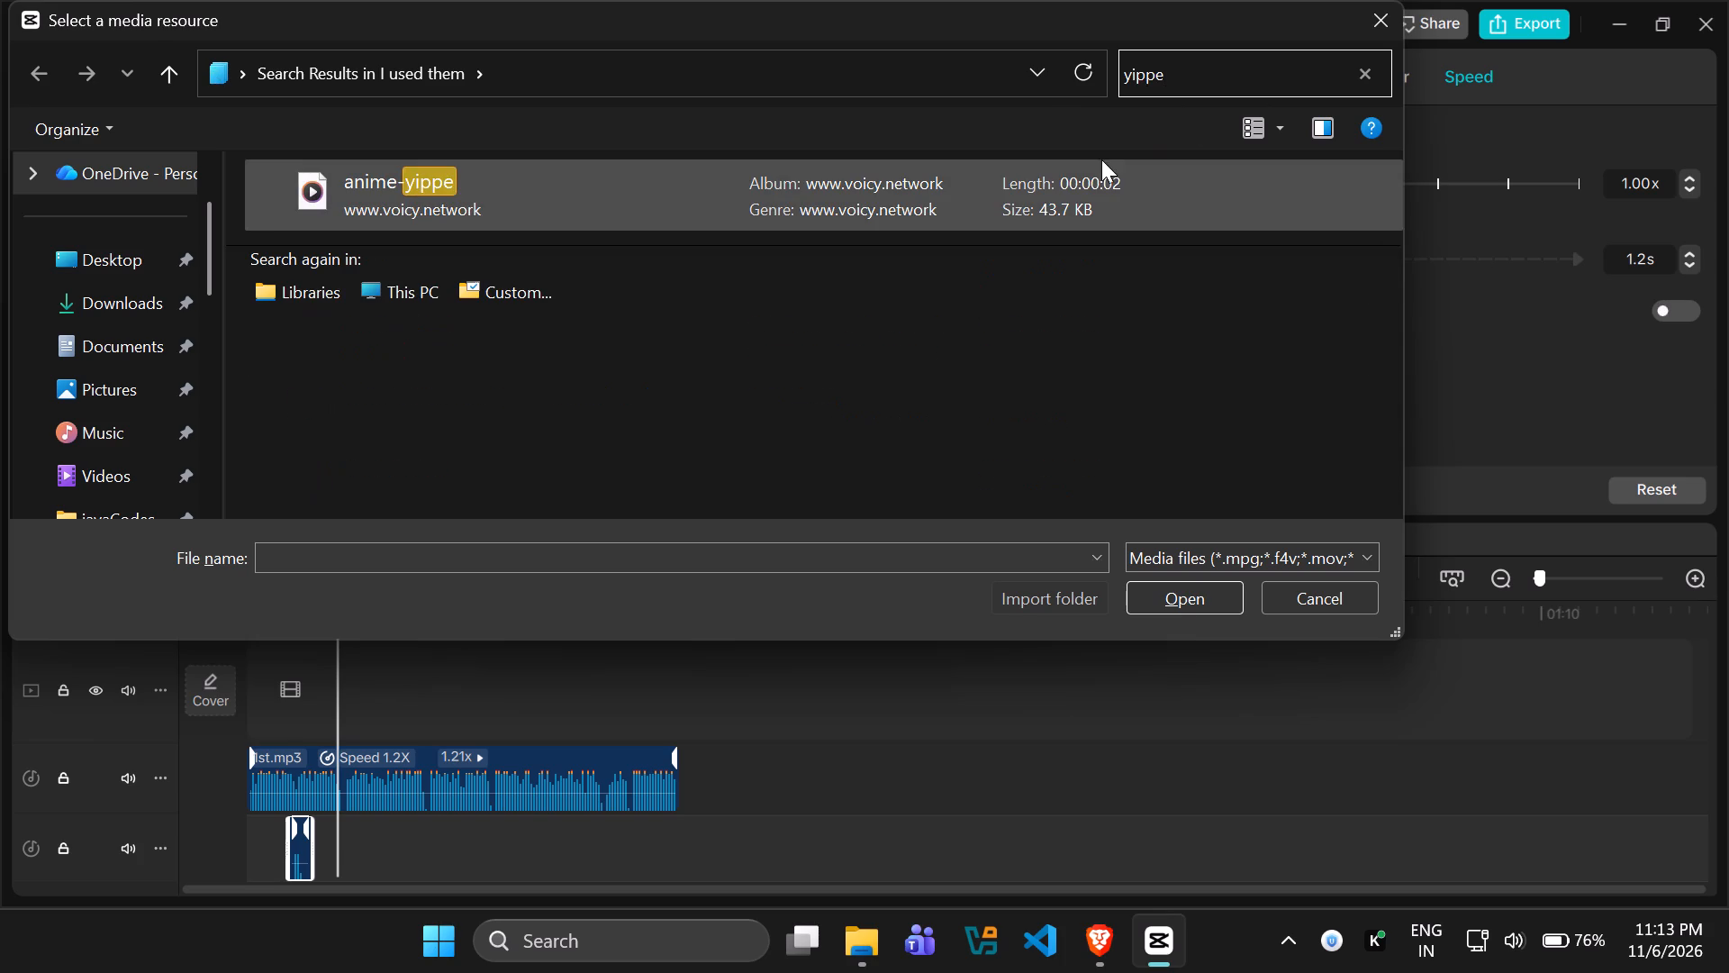
pyautogui.click(1101, 159)
pyautogui.click(1177, 585)
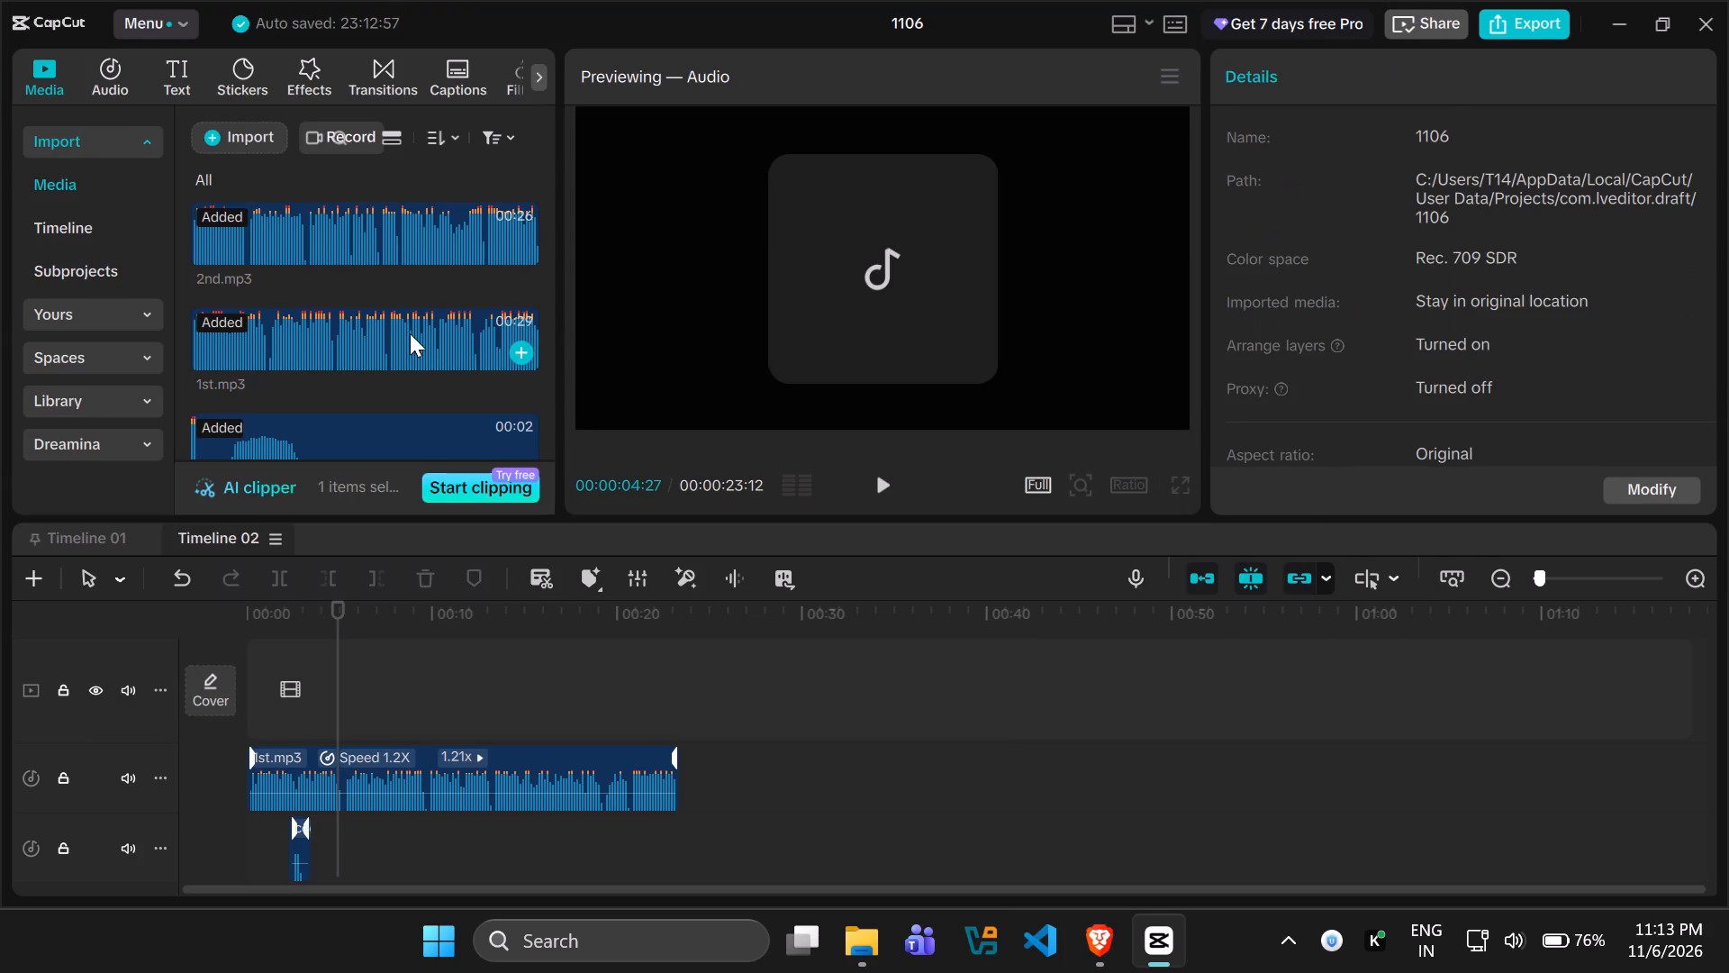
# Place anime-yippe.mp3 directly after the huh effect on the lower audio track and play from there to about 8 s.
pyautogui.moveTo(267, 384); pyautogui.dragTo(321, 838)
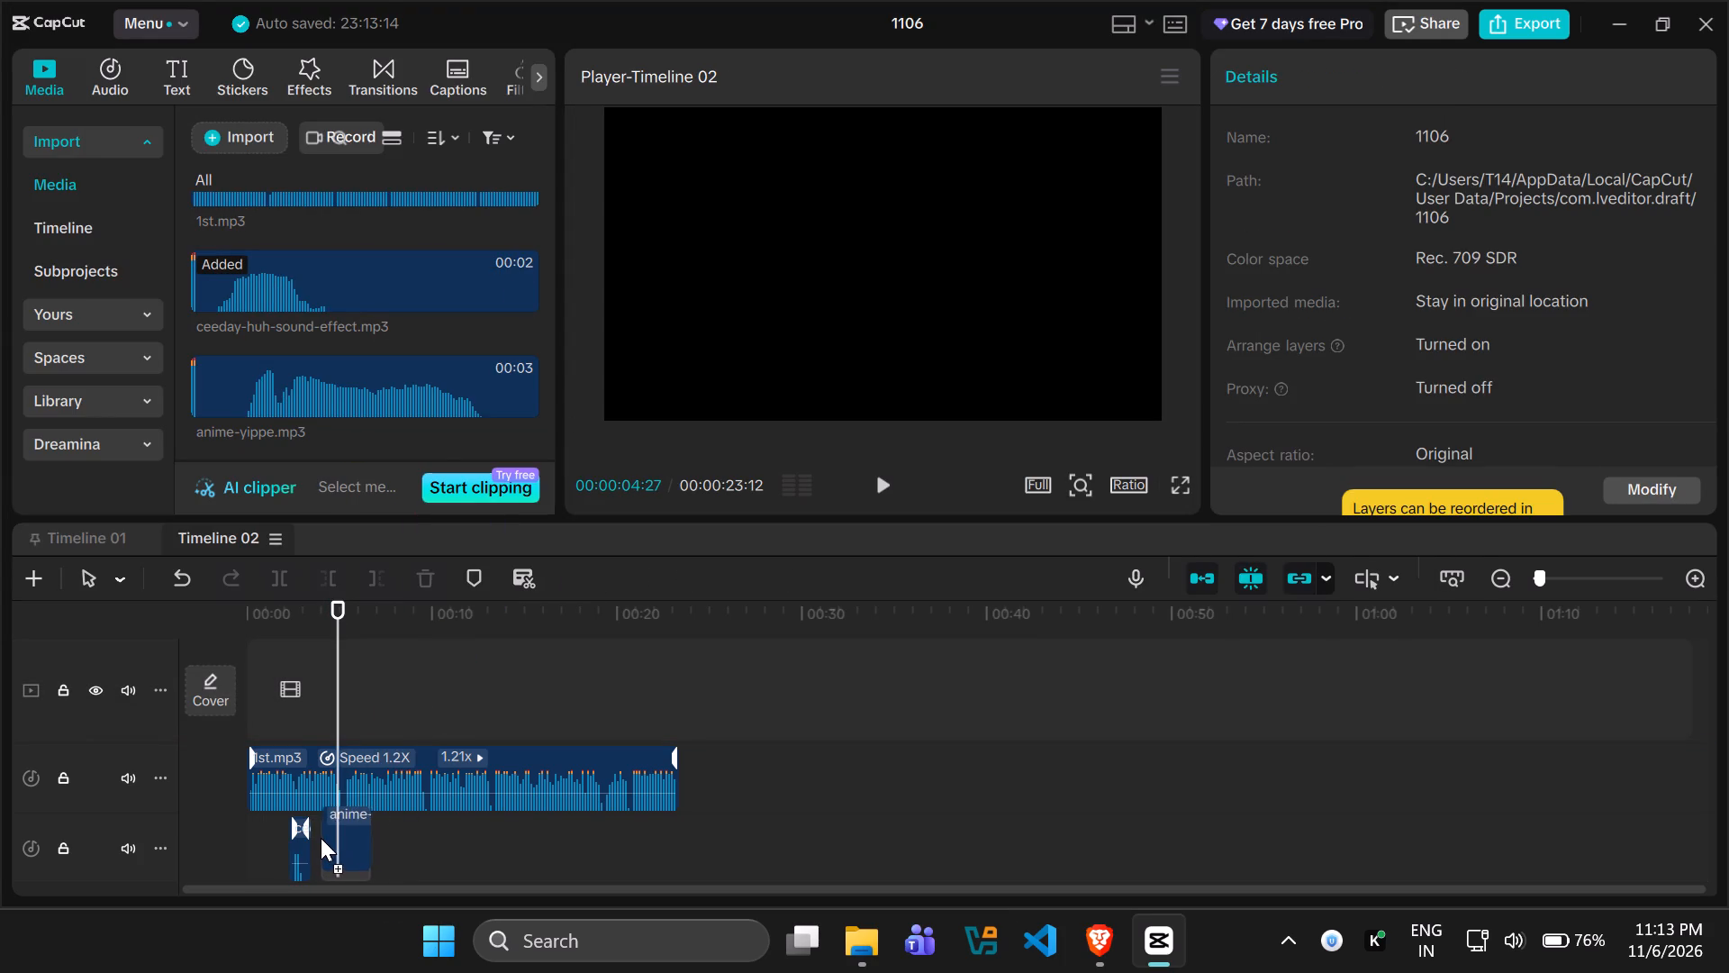
pyautogui.moveTo(321, 838); pyautogui.dragTo(314, 844)
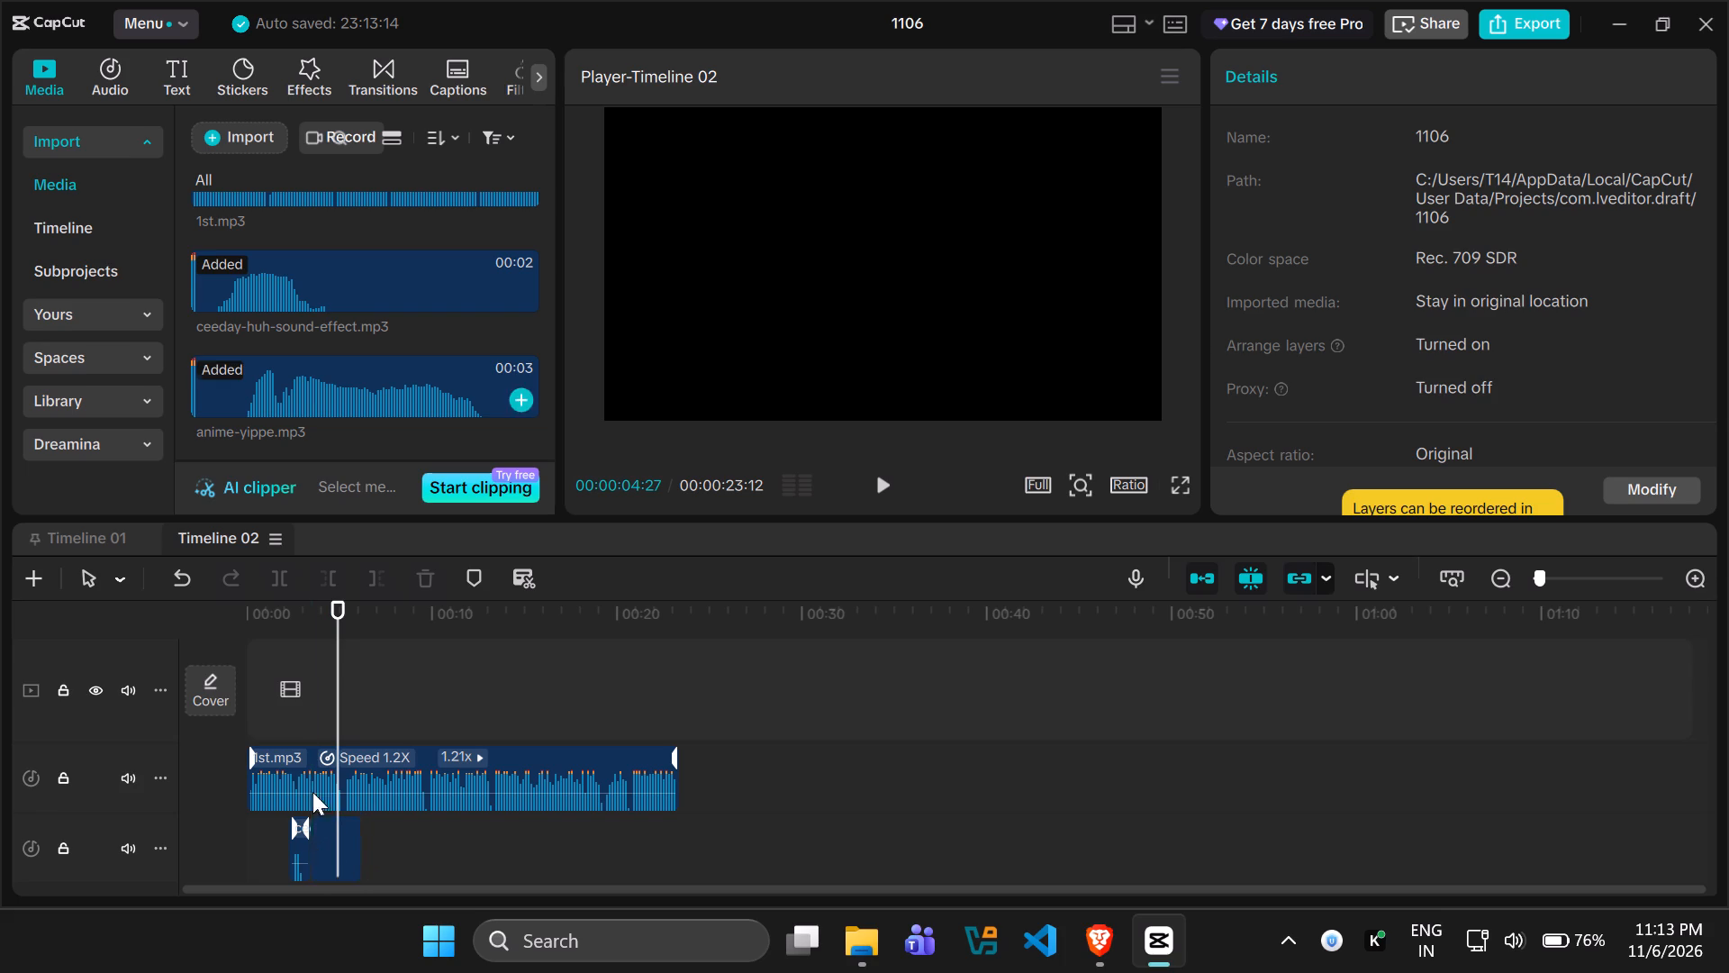
pyautogui.moveTo(331, 702); pyautogui.dragTo(313, 702)
pyautogui.press('space')
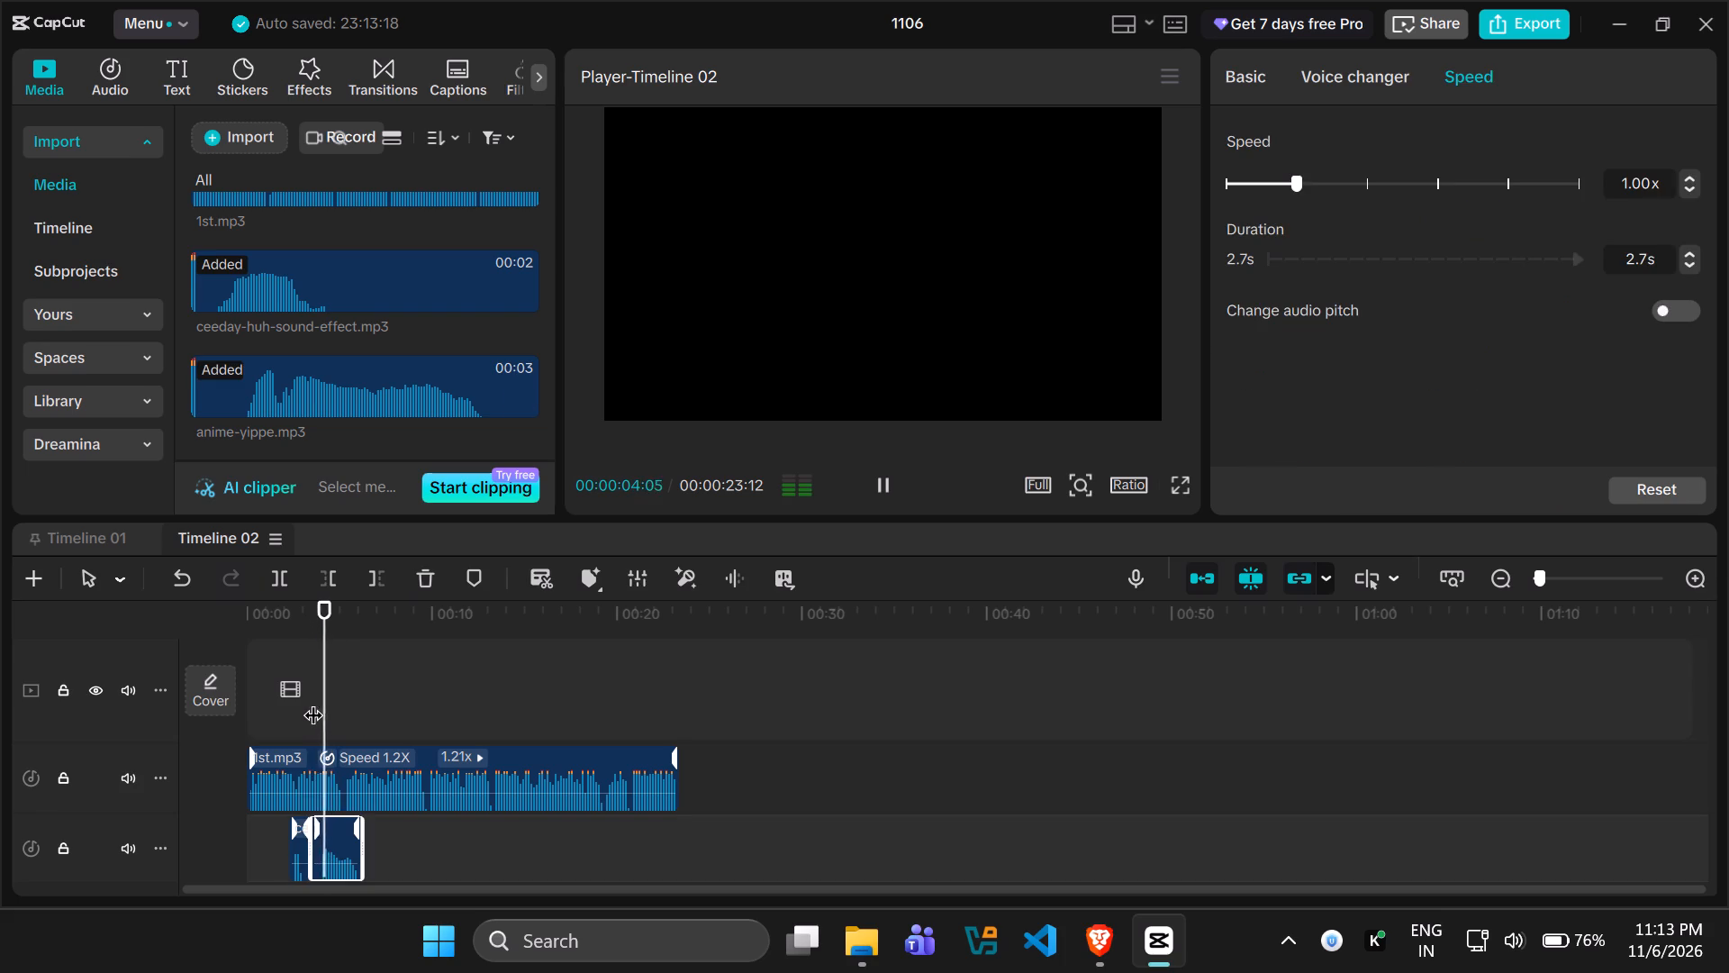
pyautogui.press('space')
pyautogui.press('space')
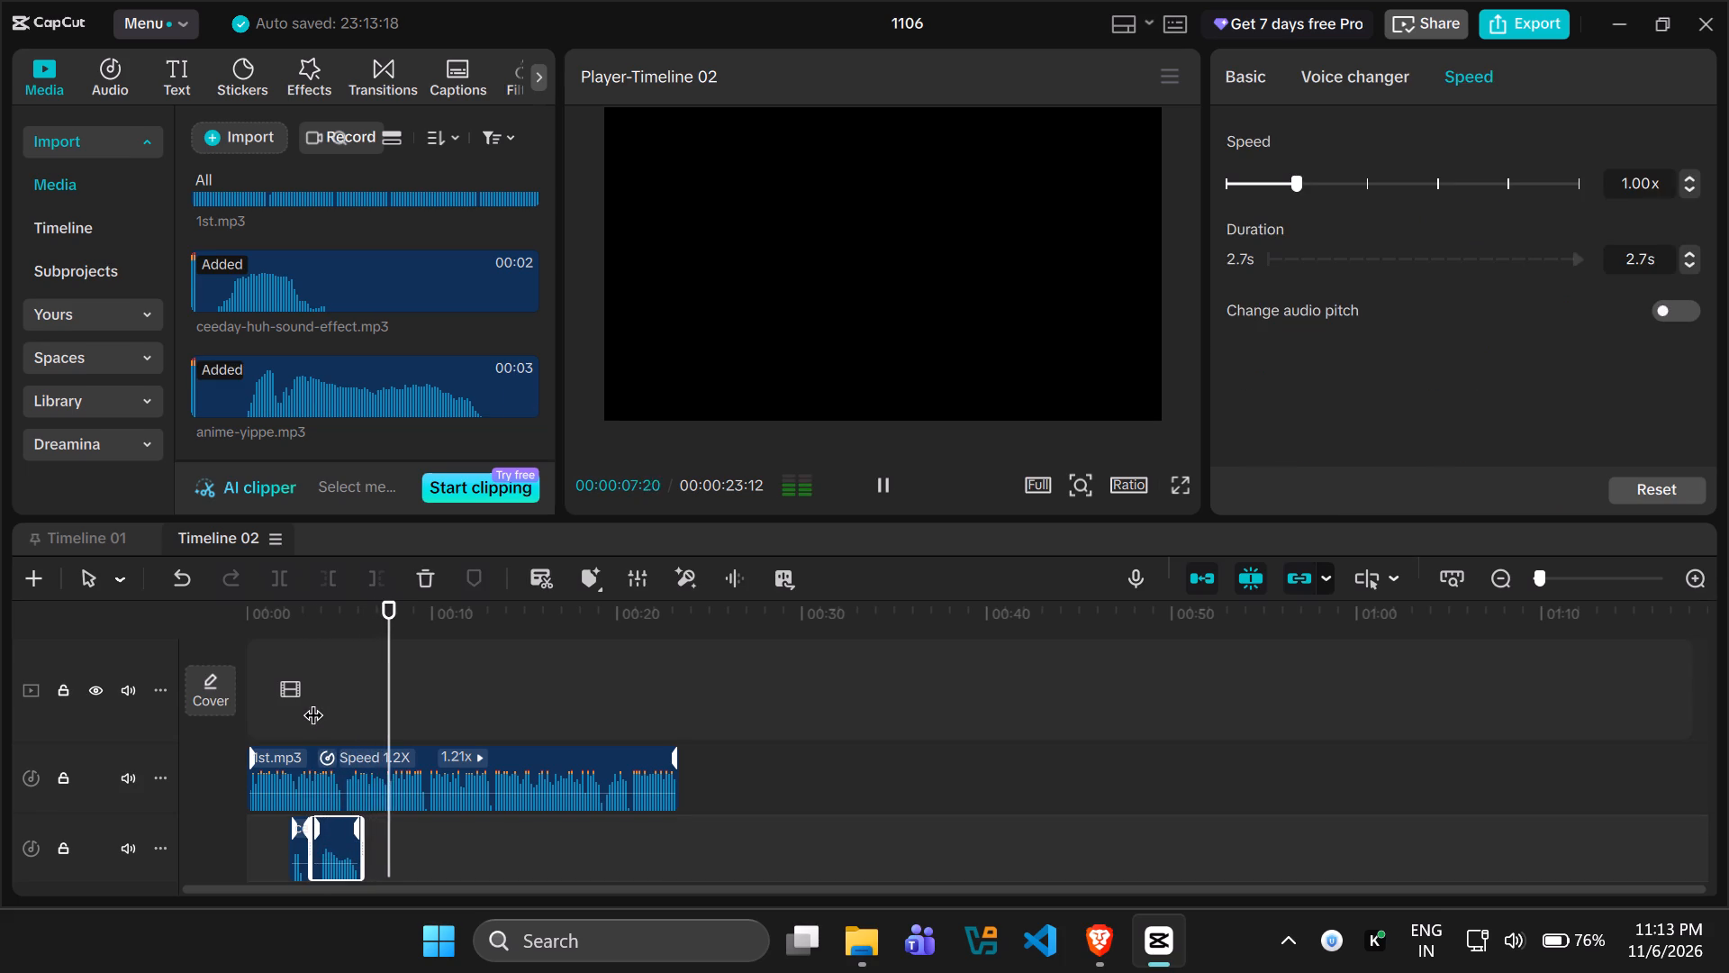
pyautogui.press('space')
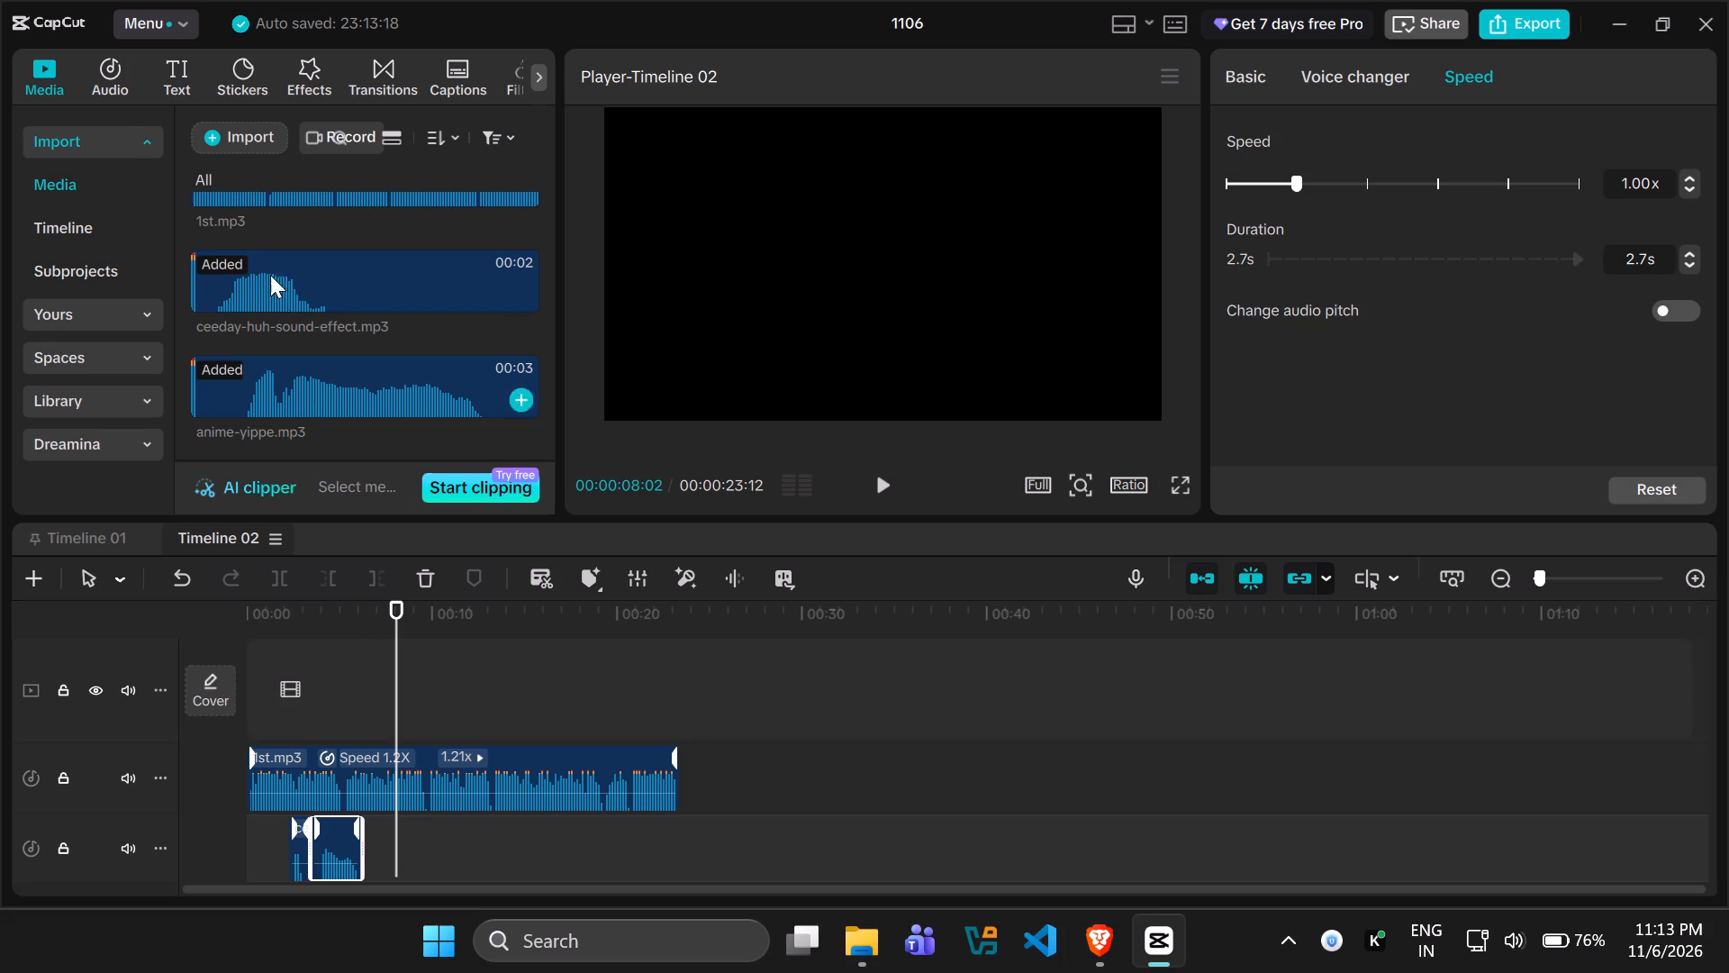
# Import rizz-sound-effect, searching the "I used them" folder for "rizz".
pyautogui.click(228, 145)
pyautogui.click(255, 192)
pyautogui.click(1230, 84)
pyautogui.click(1352, 70)
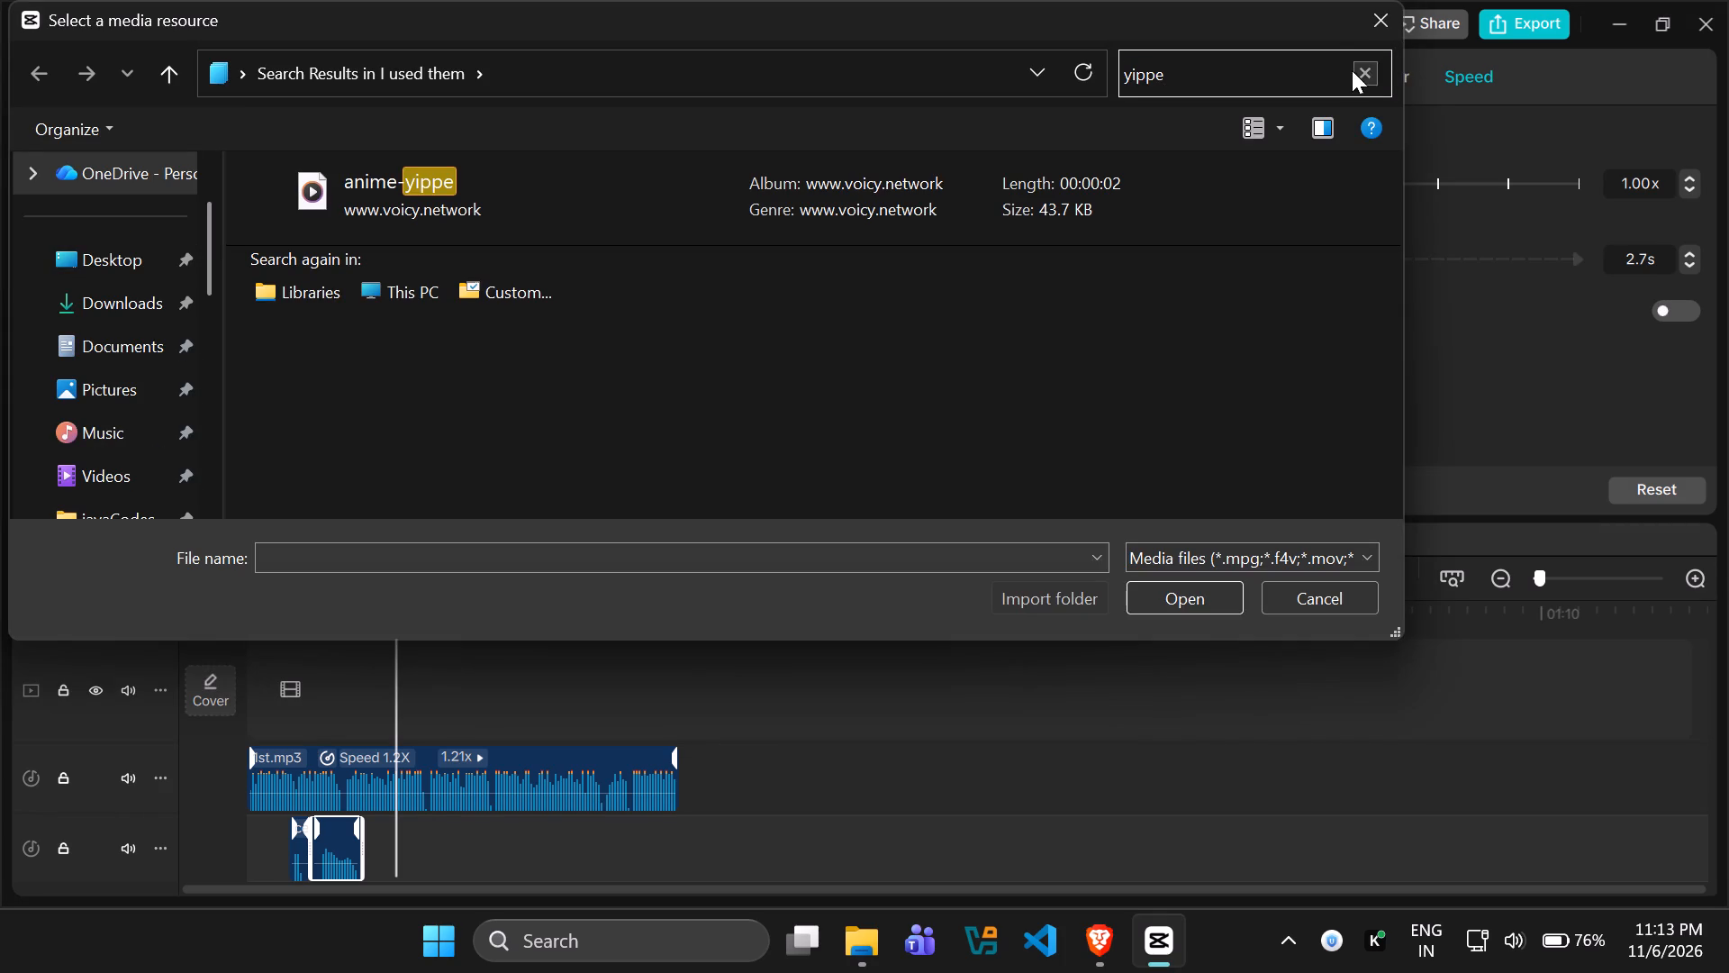
pyautogui.click(1263, 71)
pyautogui.write('rizz')
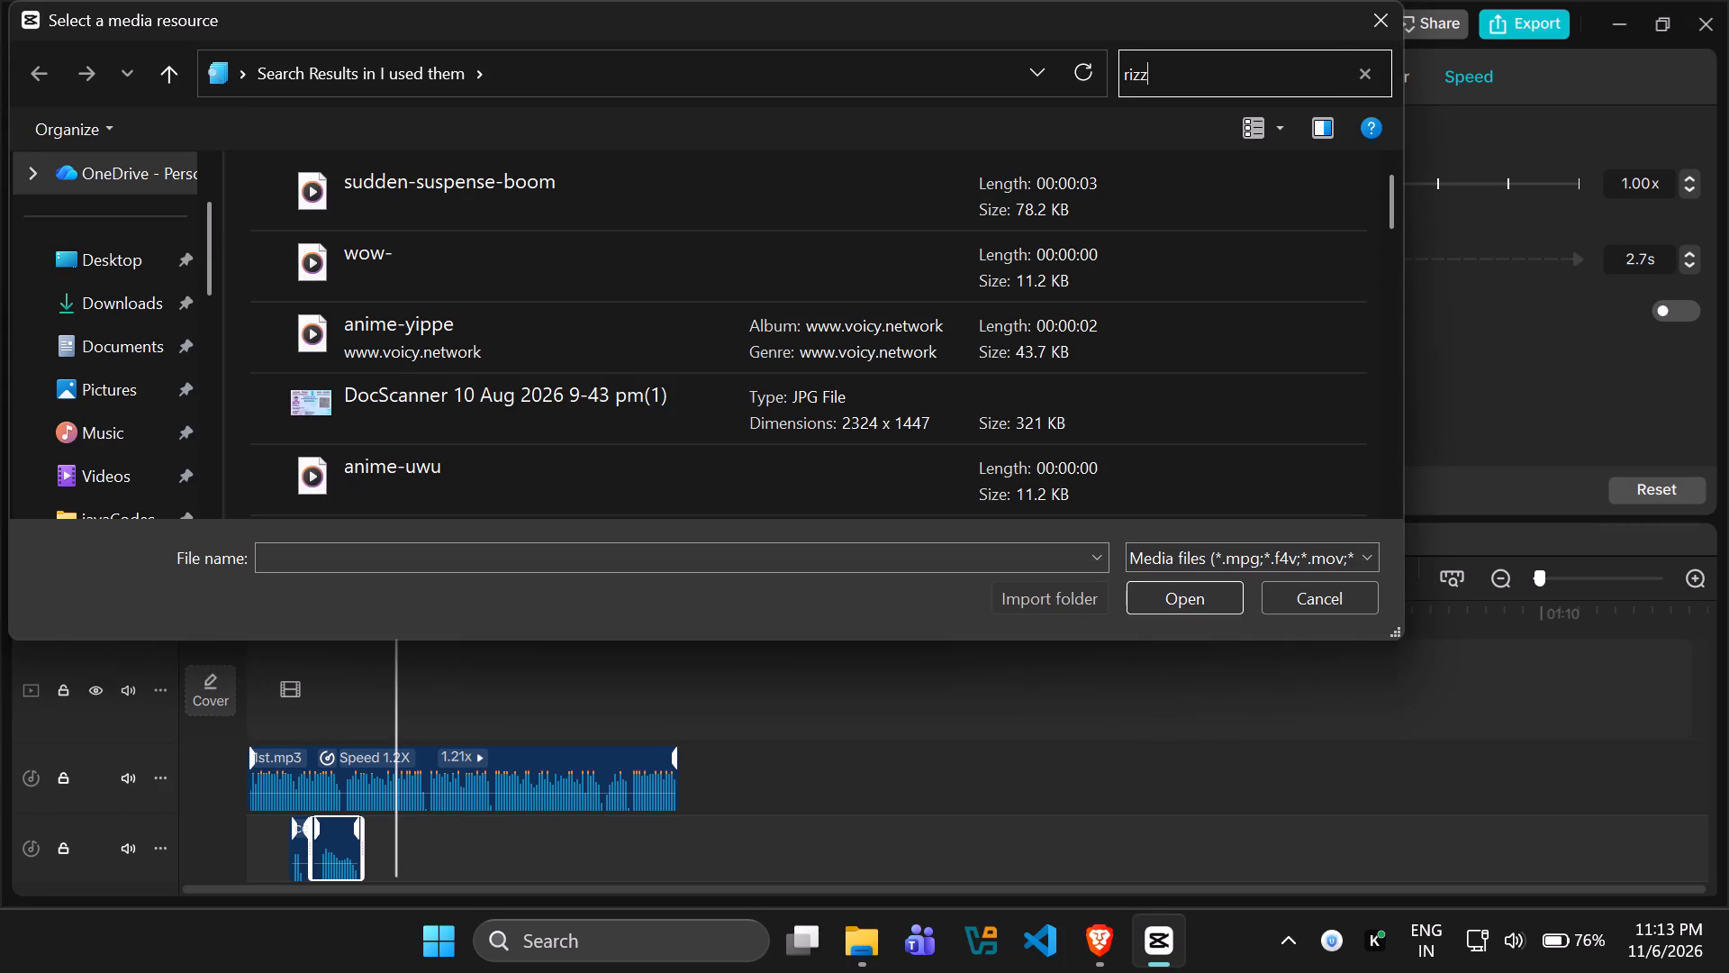
pyautogui.press('Return')
pyautogui.click(1095, 168)
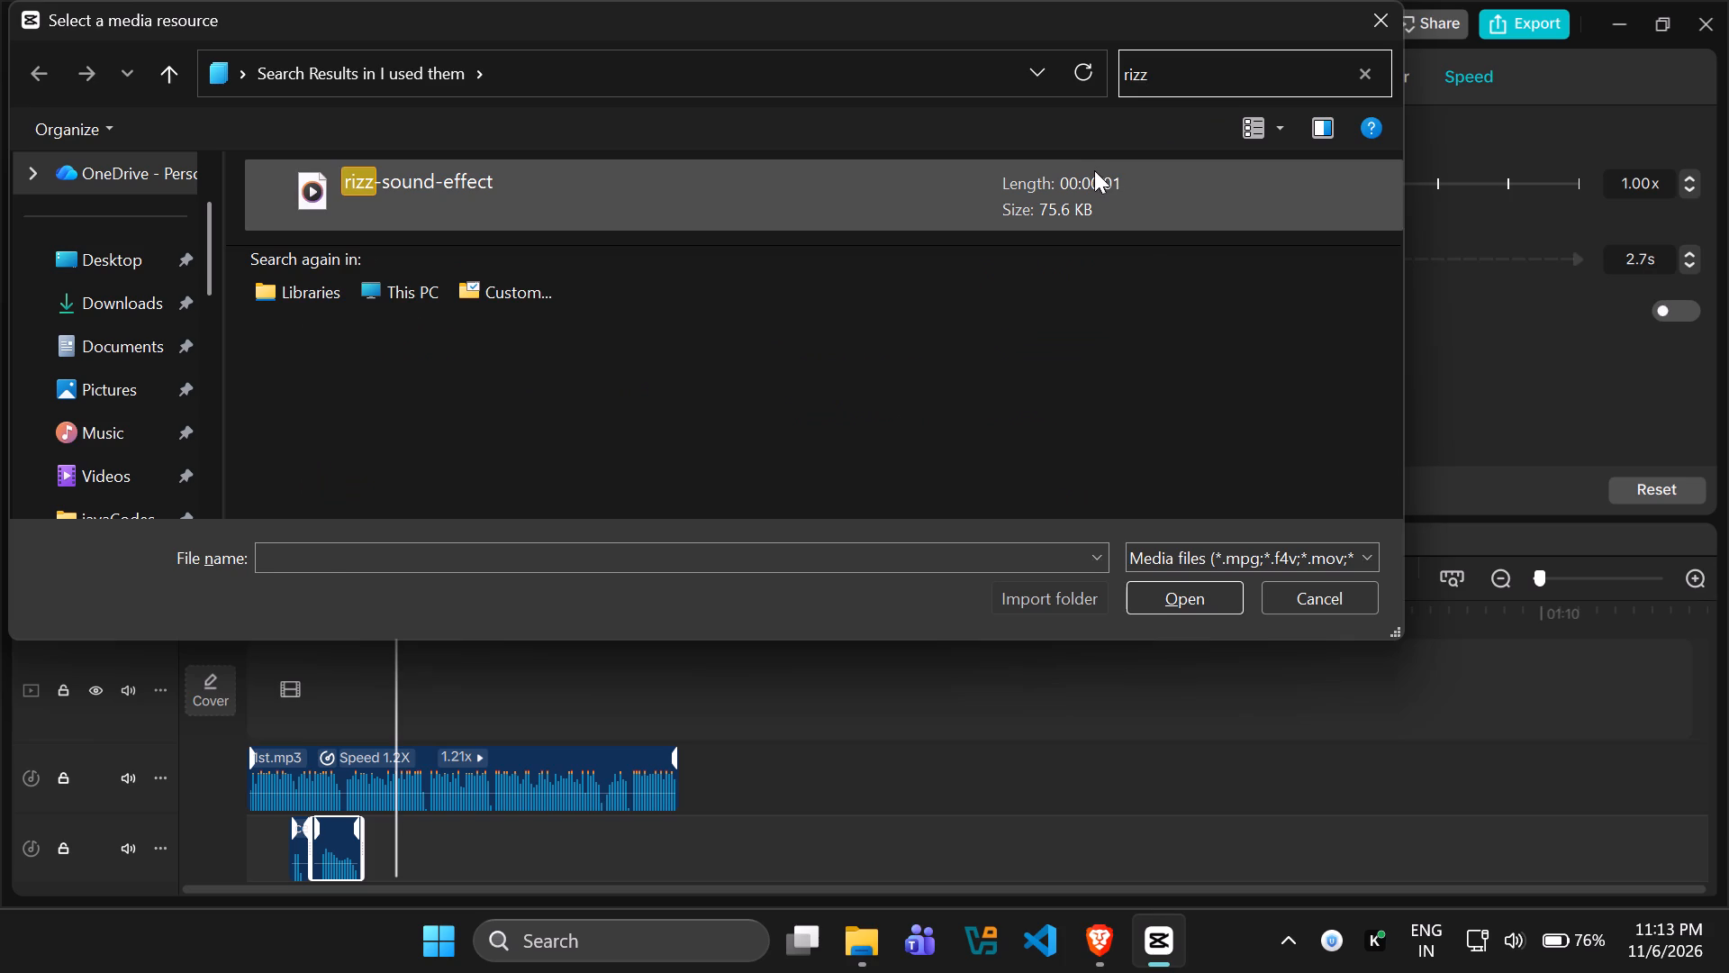
pyautogui.click(1194, 587)
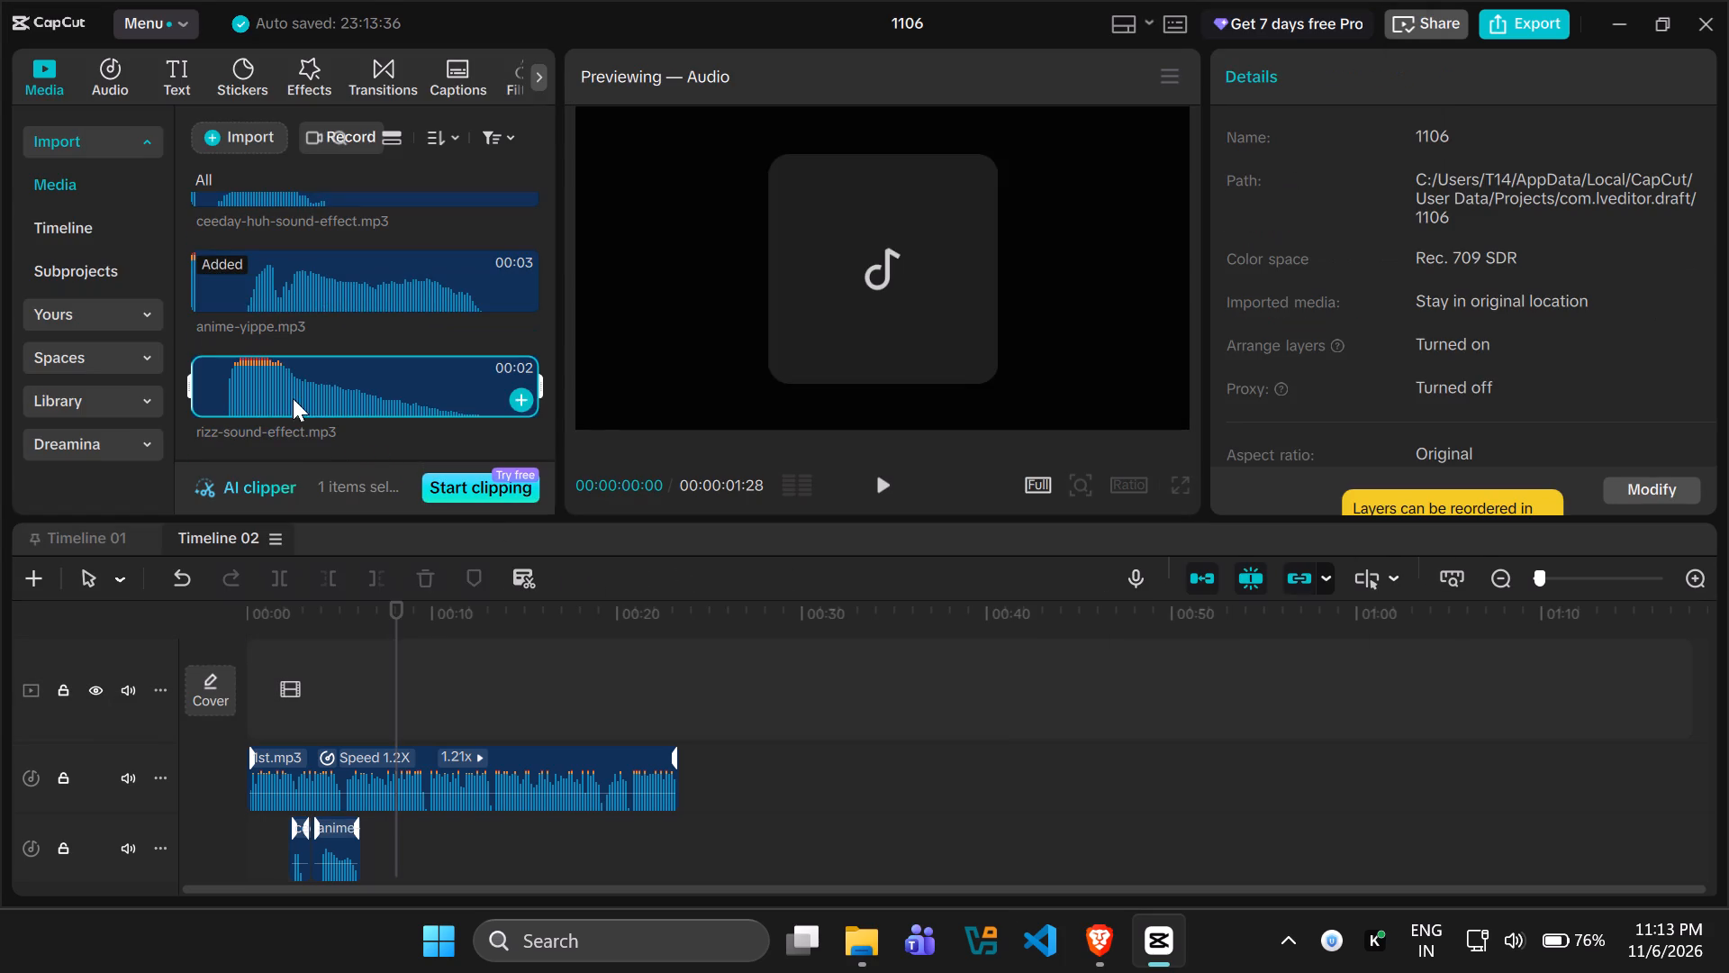
# Place rizz-sound-effect.mp3 at about 7 s on the sound-effects track and play that part with the voiceover.
pyautogui.moveTo(293, 396); pyautogui.dragTo(381, 841)
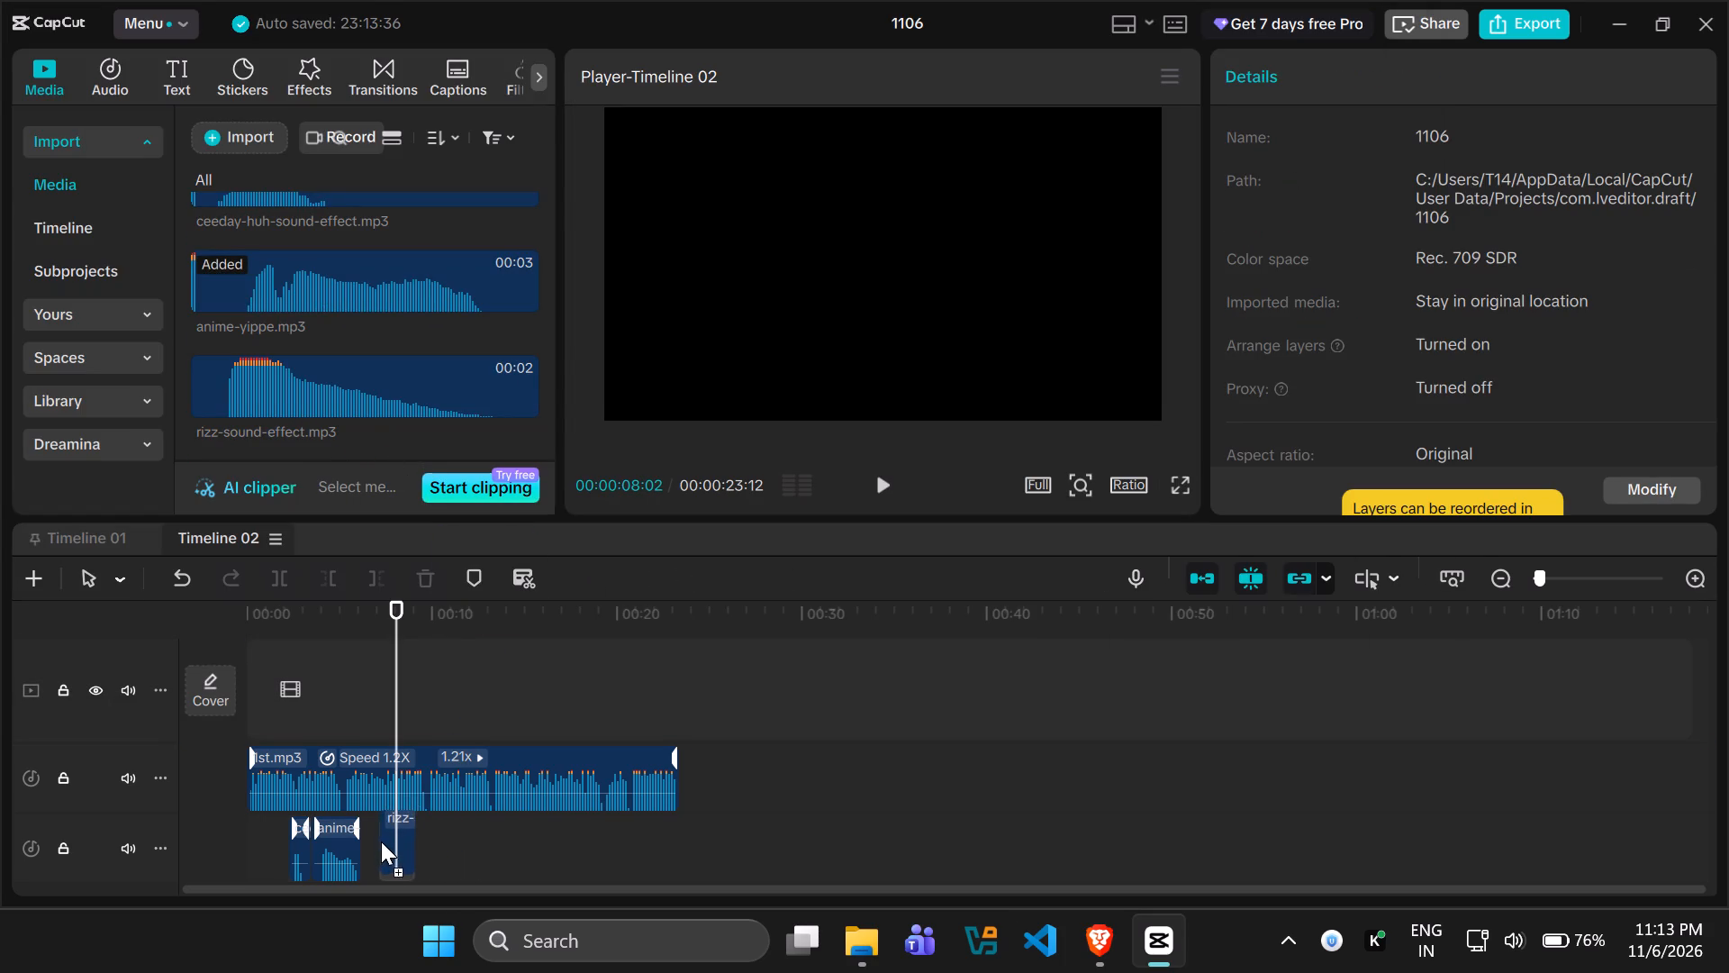
pyautogui.moveTo(381, 841); pyautogui.dragTo(384, 843)
pyautogui.moveTo(394, 701); pyautogui.dragTo(373, 699)
pyautogui.press('space')
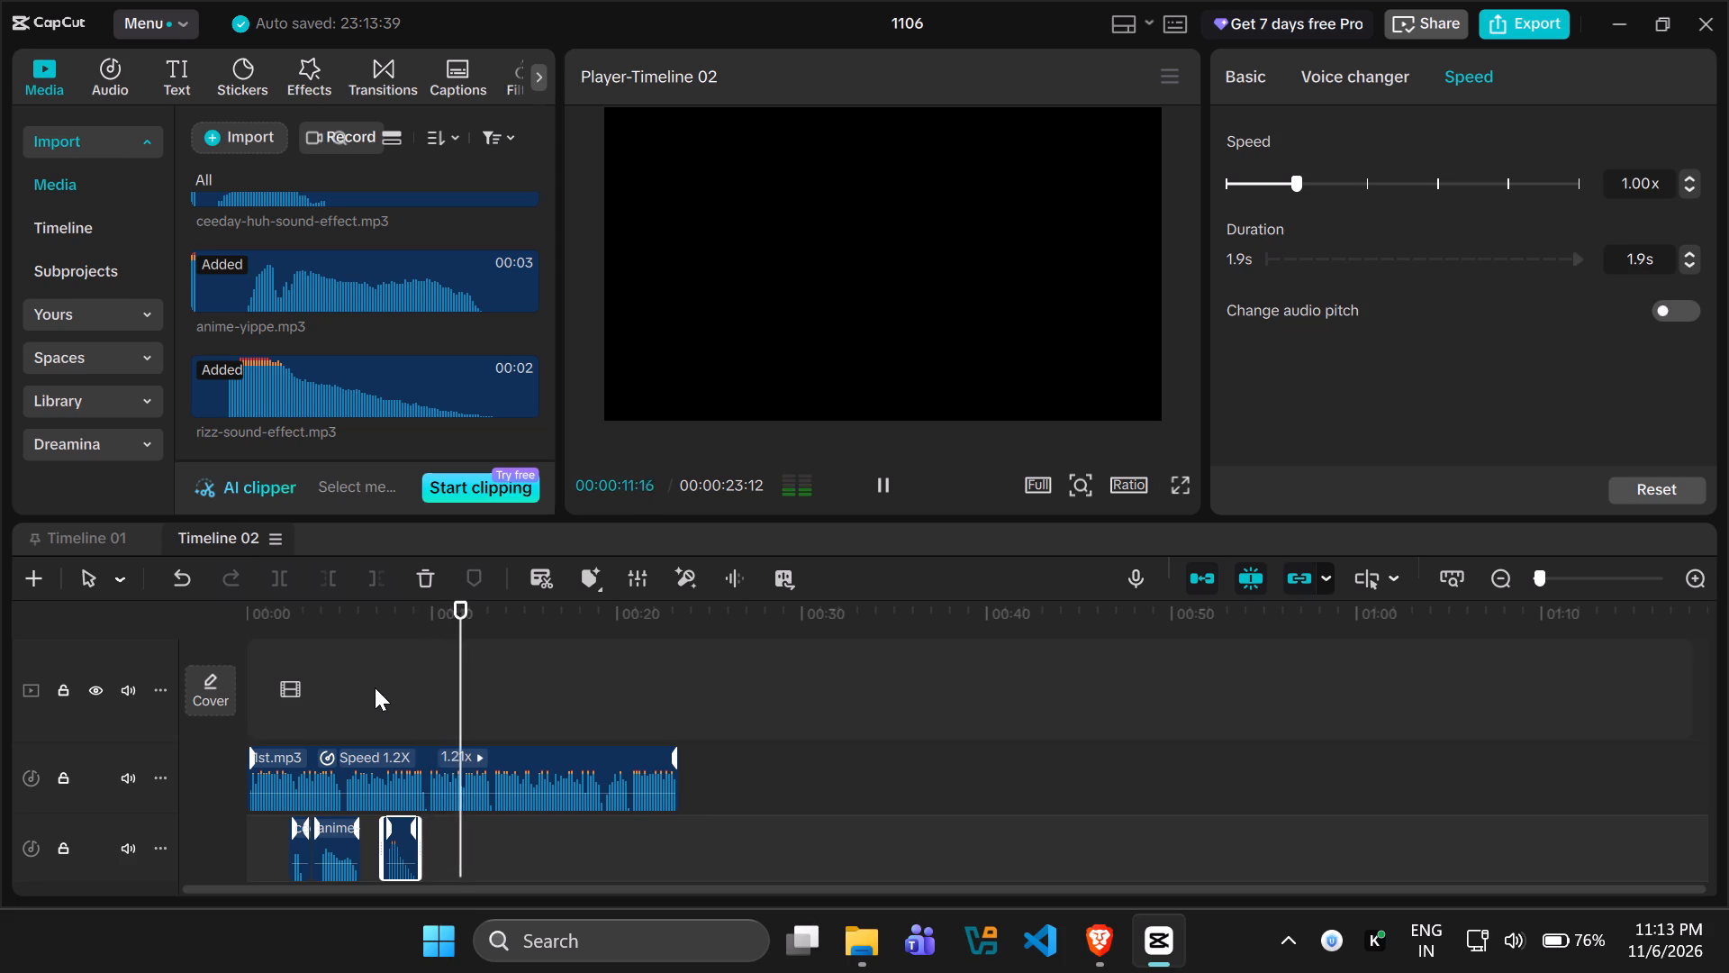
pyautogui.press('space')
# Move the playhead back to about 11 s and import the ding filler sound, searching for "ding".
pyautogui.moveTo(484, 636); pyautogui.dragTo(475, 636)
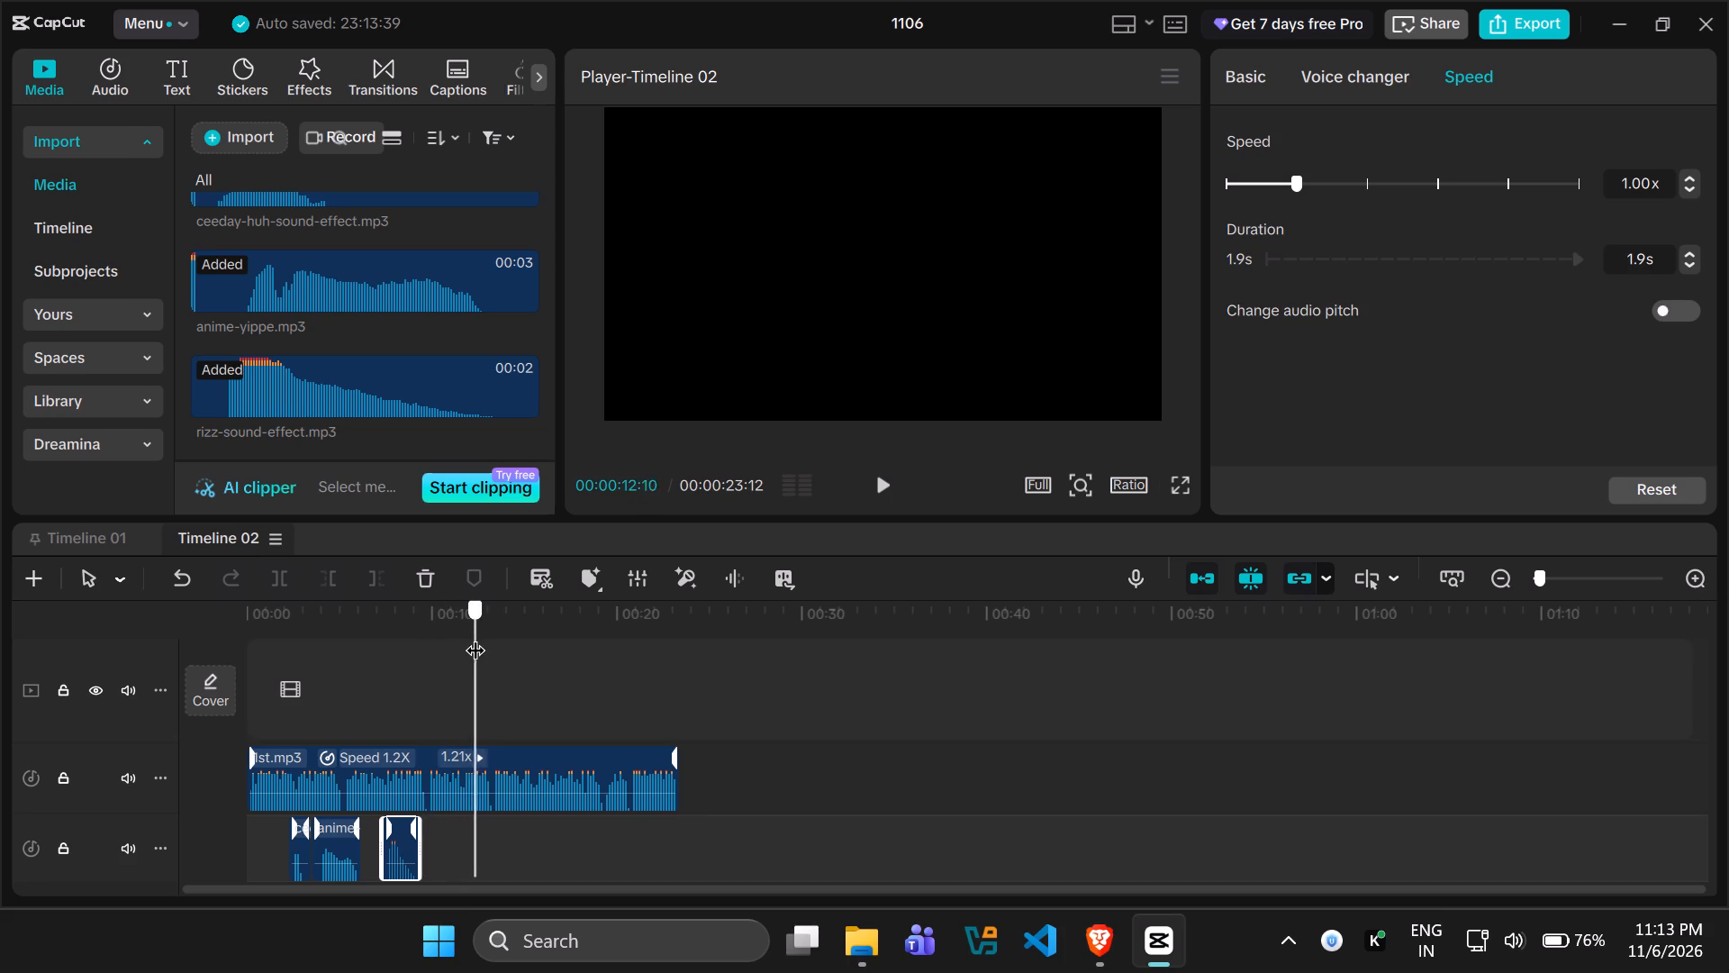
pyautogui.moveTo(475, 636); pyautogui.dragTo(451, 638)
pyautogui.click(245, 135)
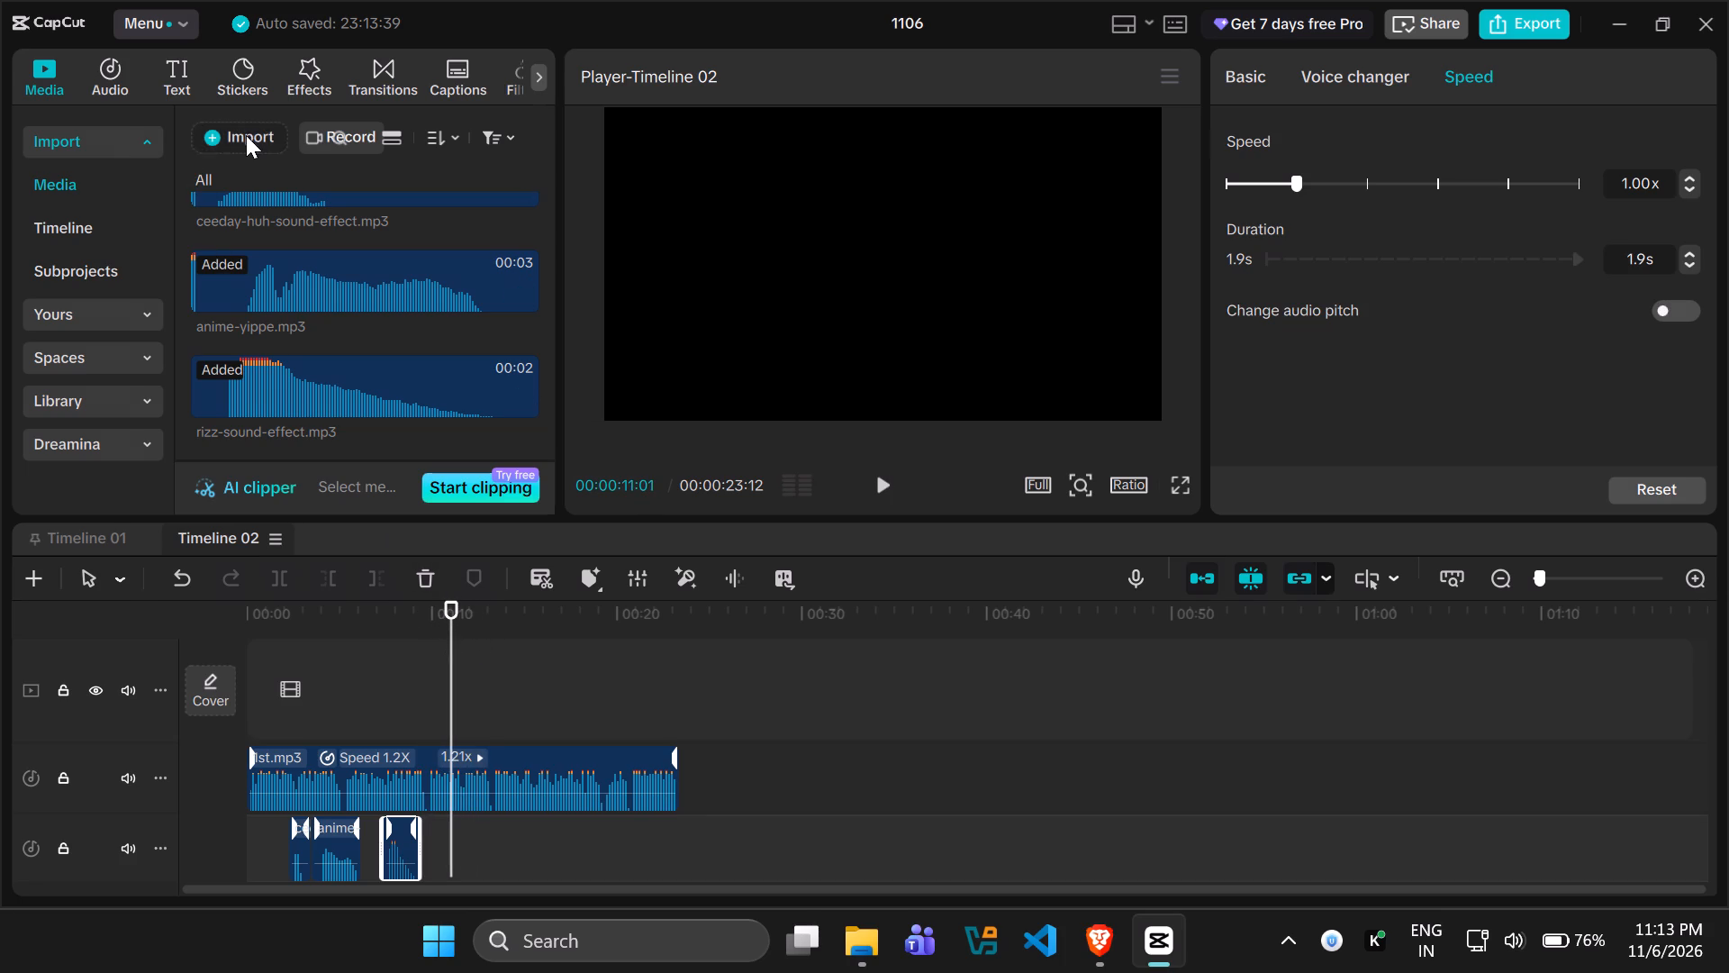
pyautogui.click(278, 177)
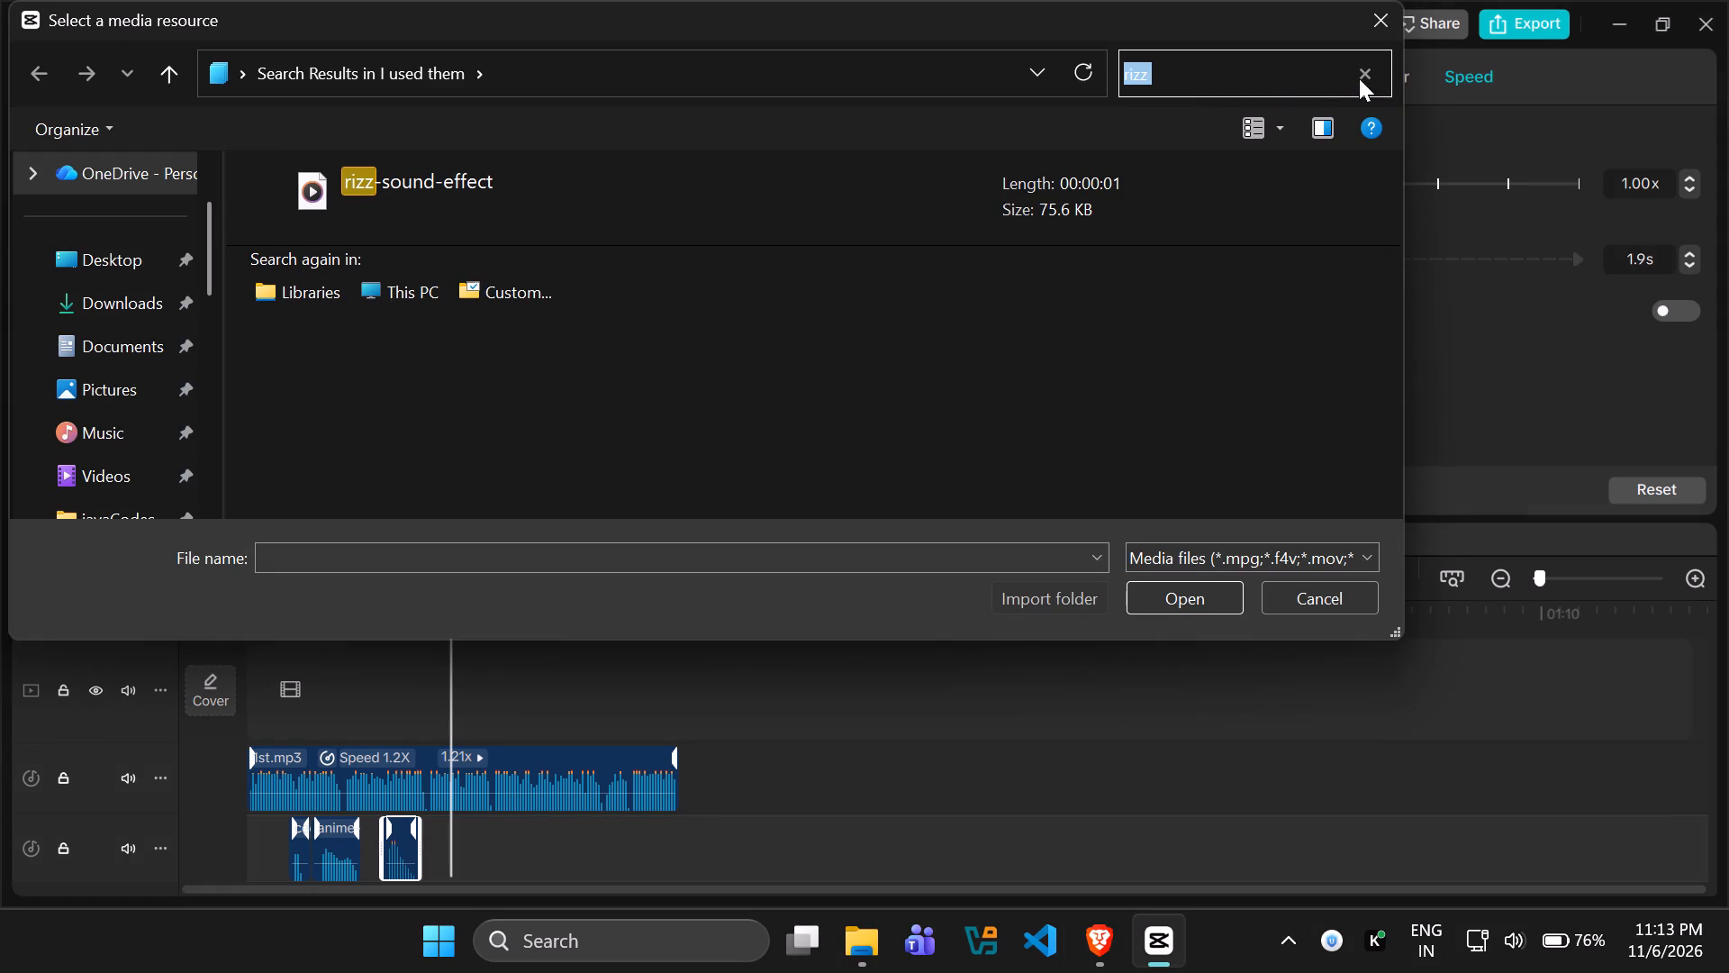
pyautogui.click(1366, 77)
pyautogui.click(1285, 77)
pyautogui.write('ding')
pyautogui.click(1090, 176)
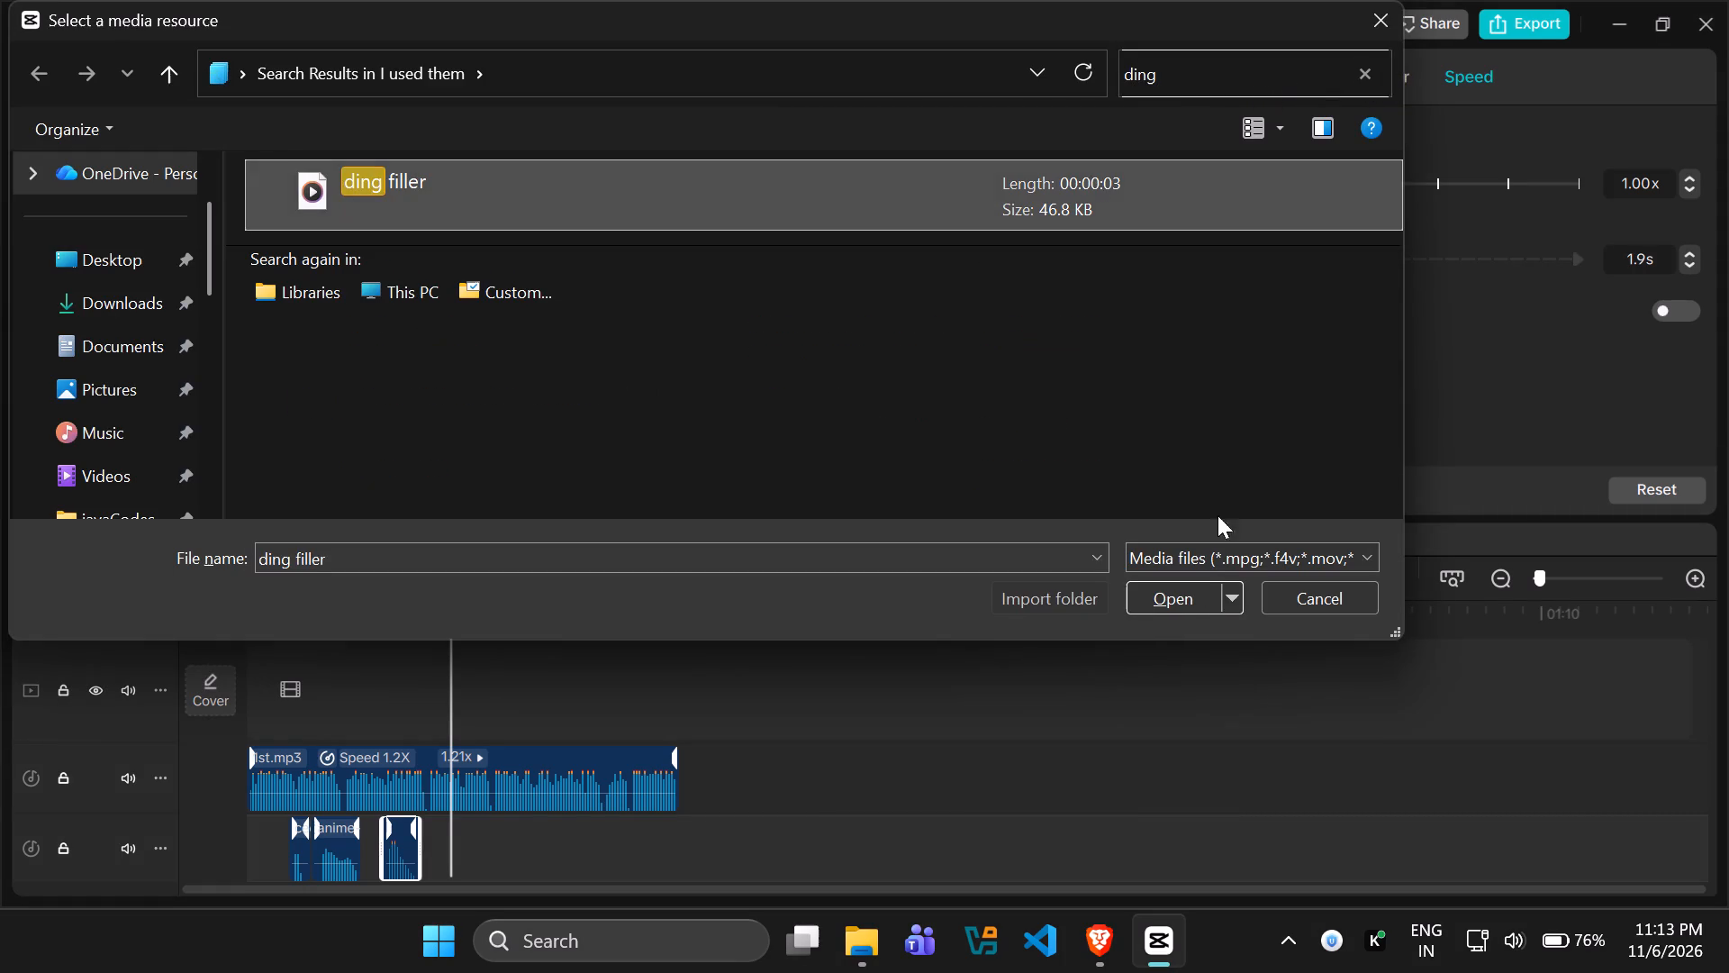
pyautogui.click(1182, 591)
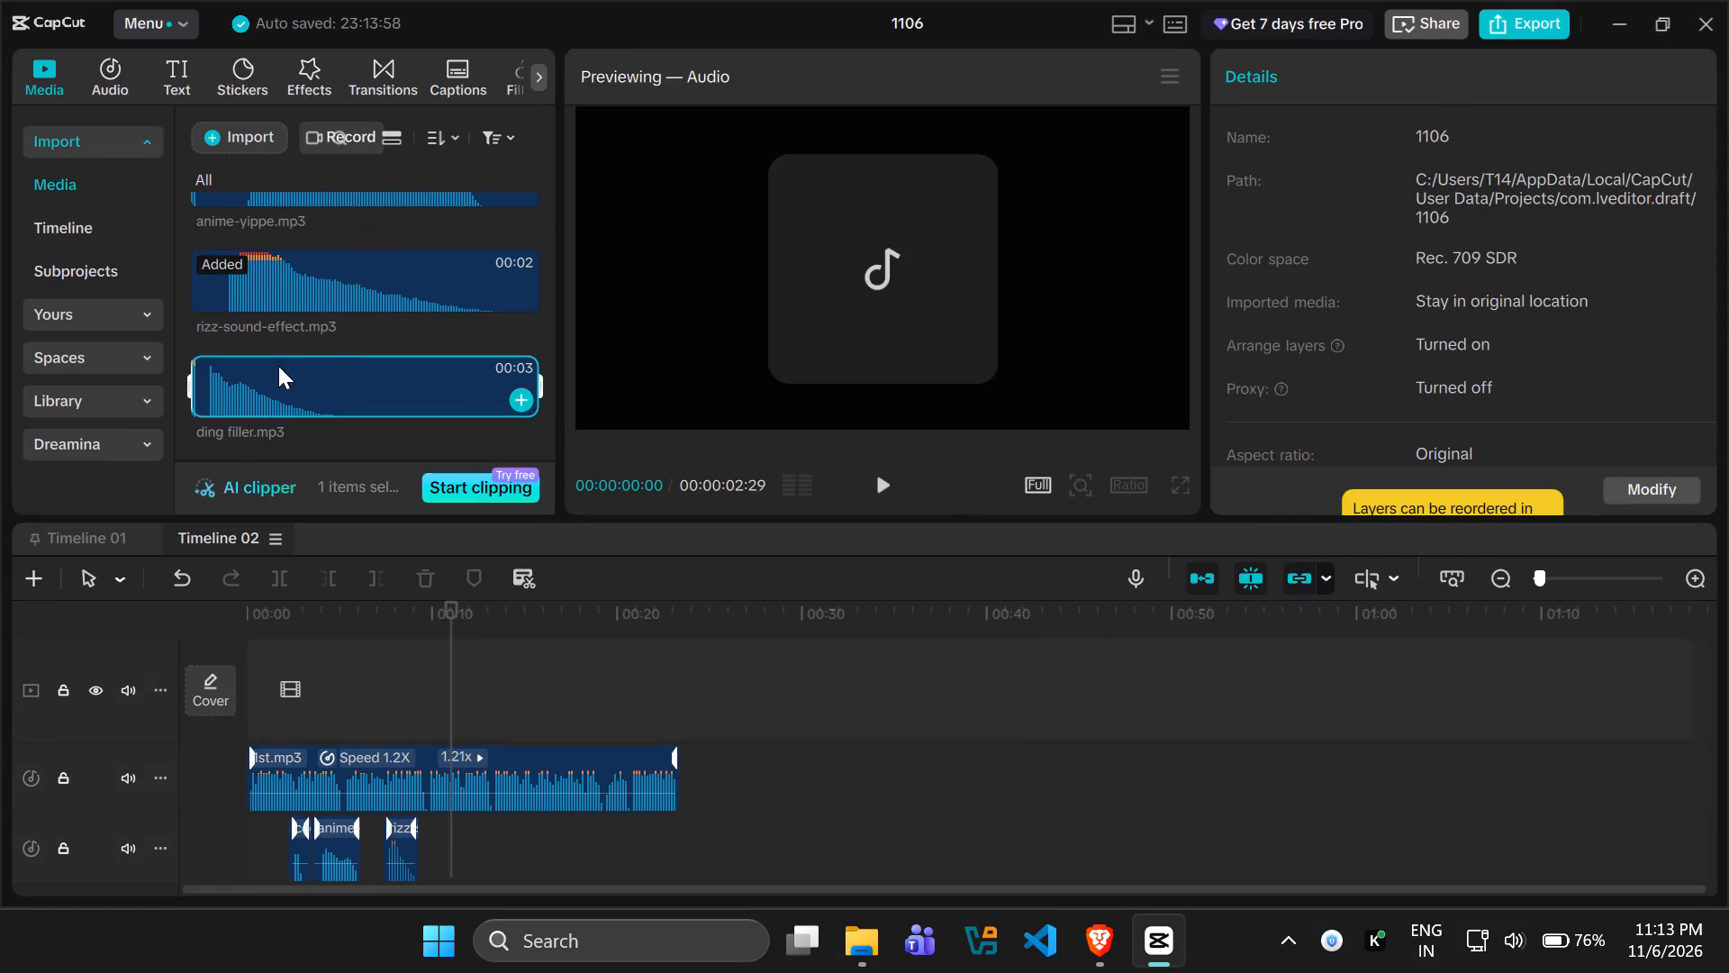
# Place ding filler.mp3 after the rizz effect on the sound-effects track, starting at about 10 s.
pyautogui.moveTo(278, 367); pyautogui.dragTo(428, 840)
pyautogui.moveTo(458, 845); pyautogui.dragTo(461, 845)
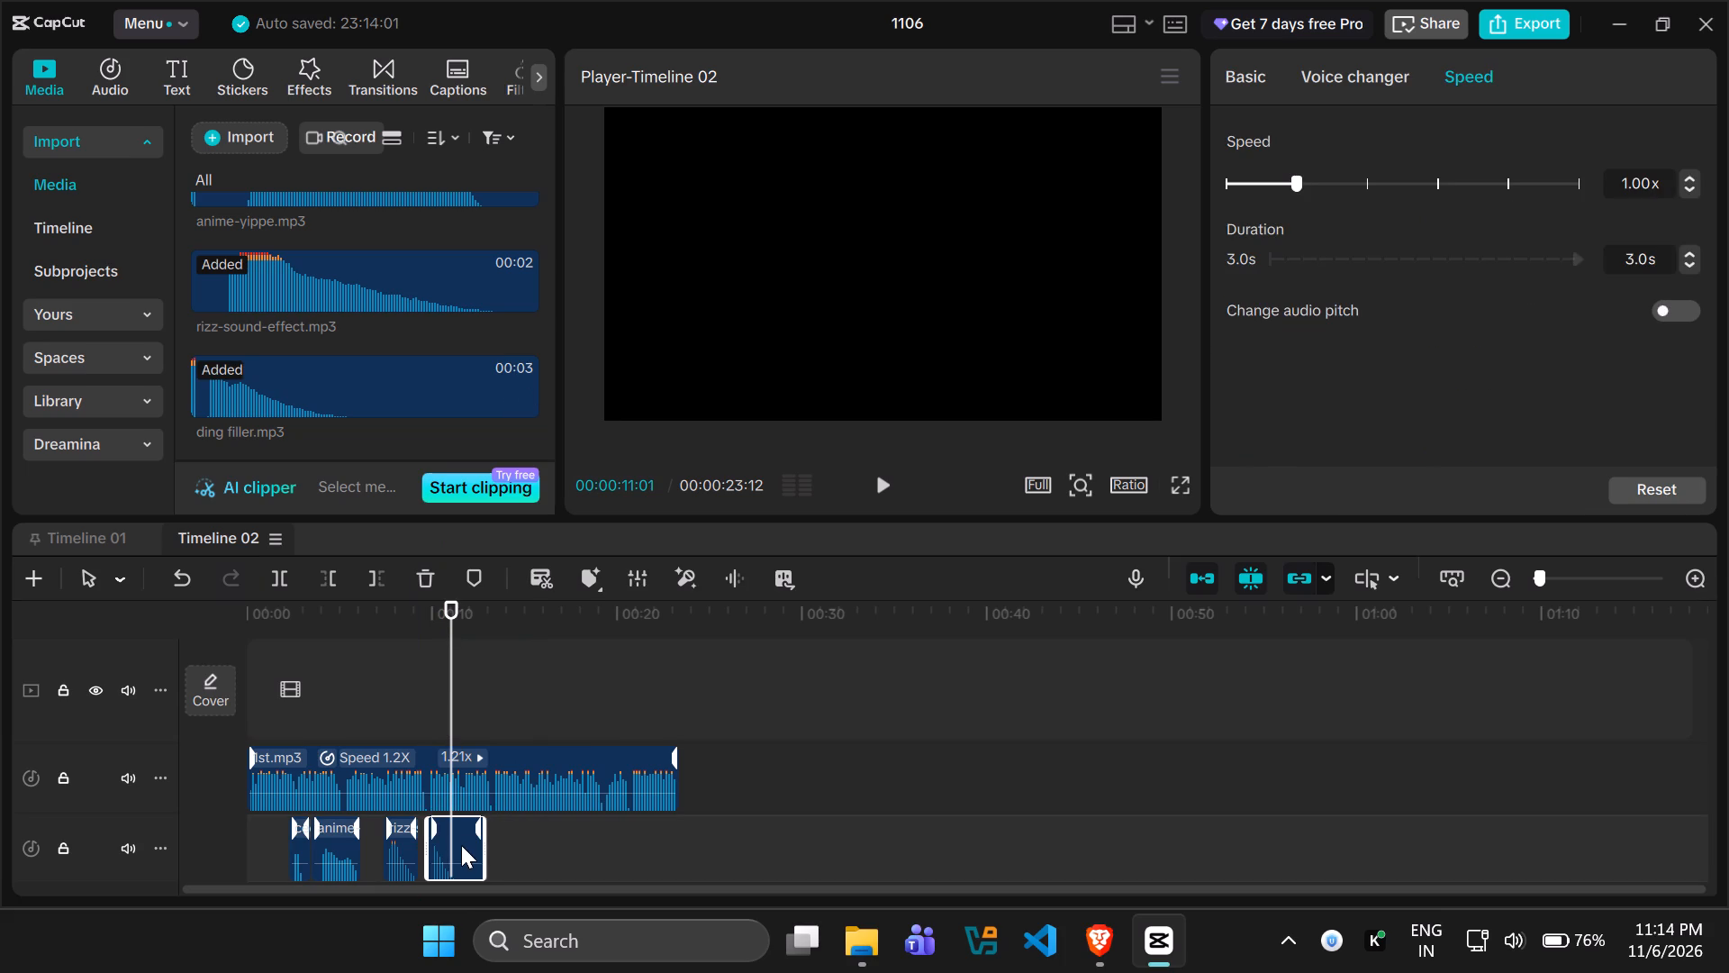
pyautogui.moveTo(461, 845); pyautogui.dragTo(467, 845)
# Trim the end of the ding filler clip on the sound-effects track to a duration of 1.8 s.
pyautogui.click(479, 837)
pyautogui.moveTo(484, 829); pyautogui.dragTo(473, 829)
pyautogui.click(451, 837)
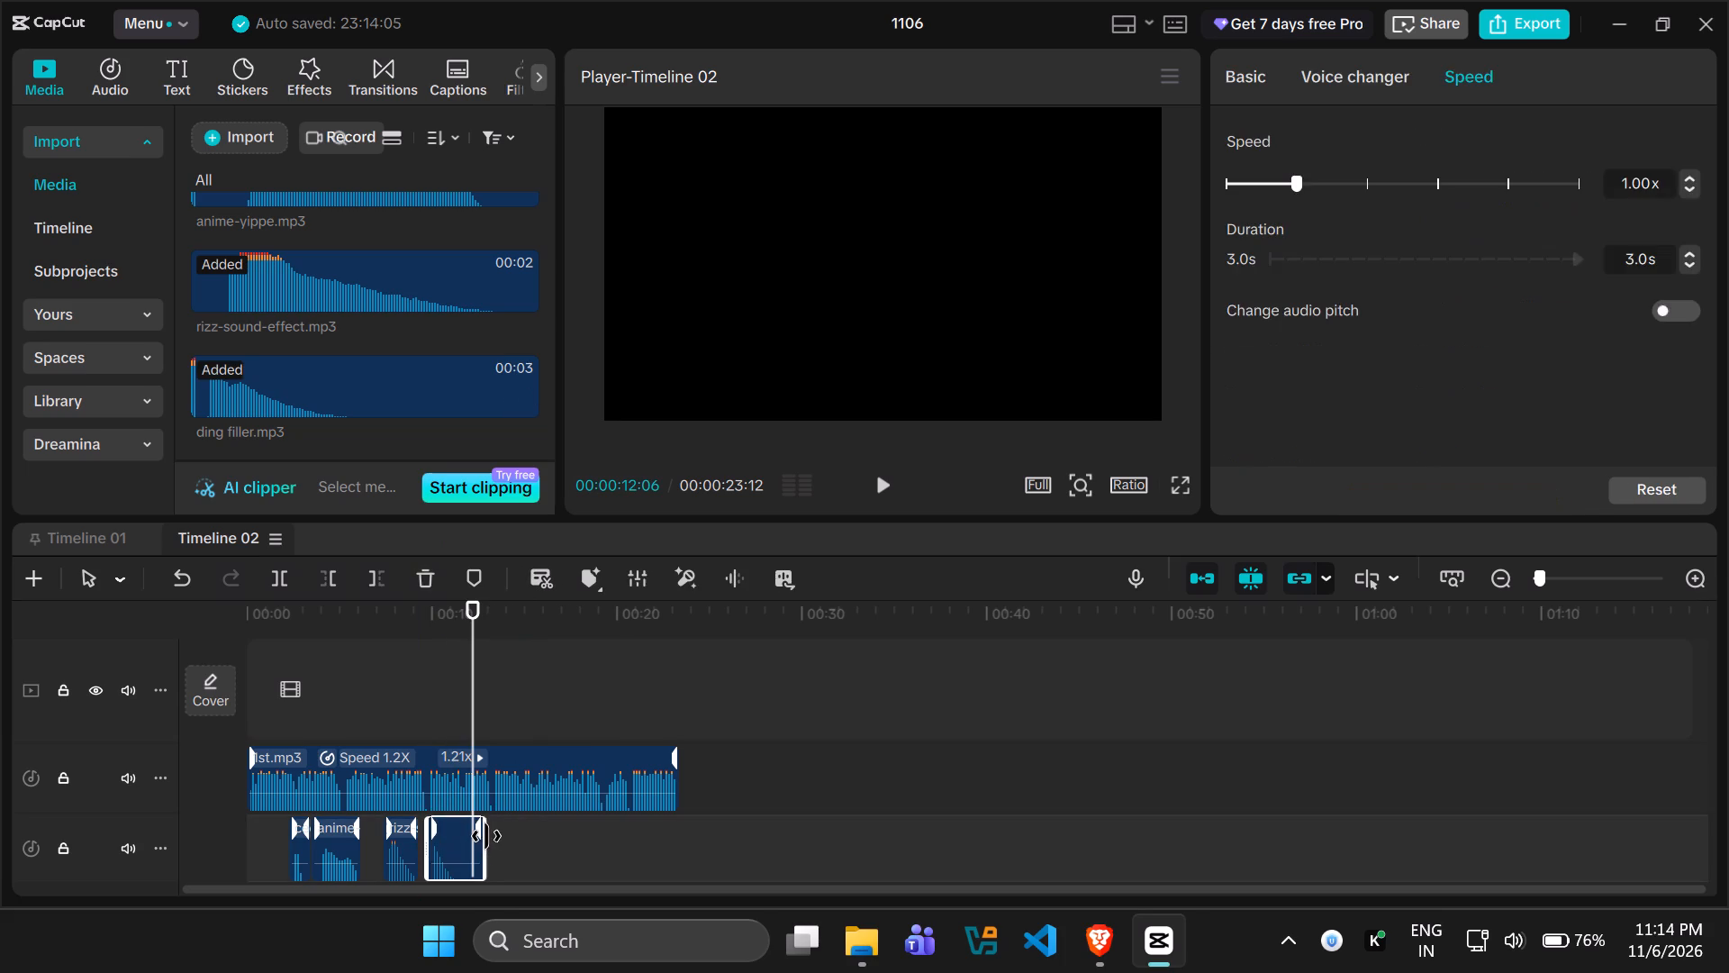
pyautogui.moveTo(486, 836); pyautogui.dragTo(470, 836)
pyautogui.click(460, 836)
pyautogui.click(491, 853)
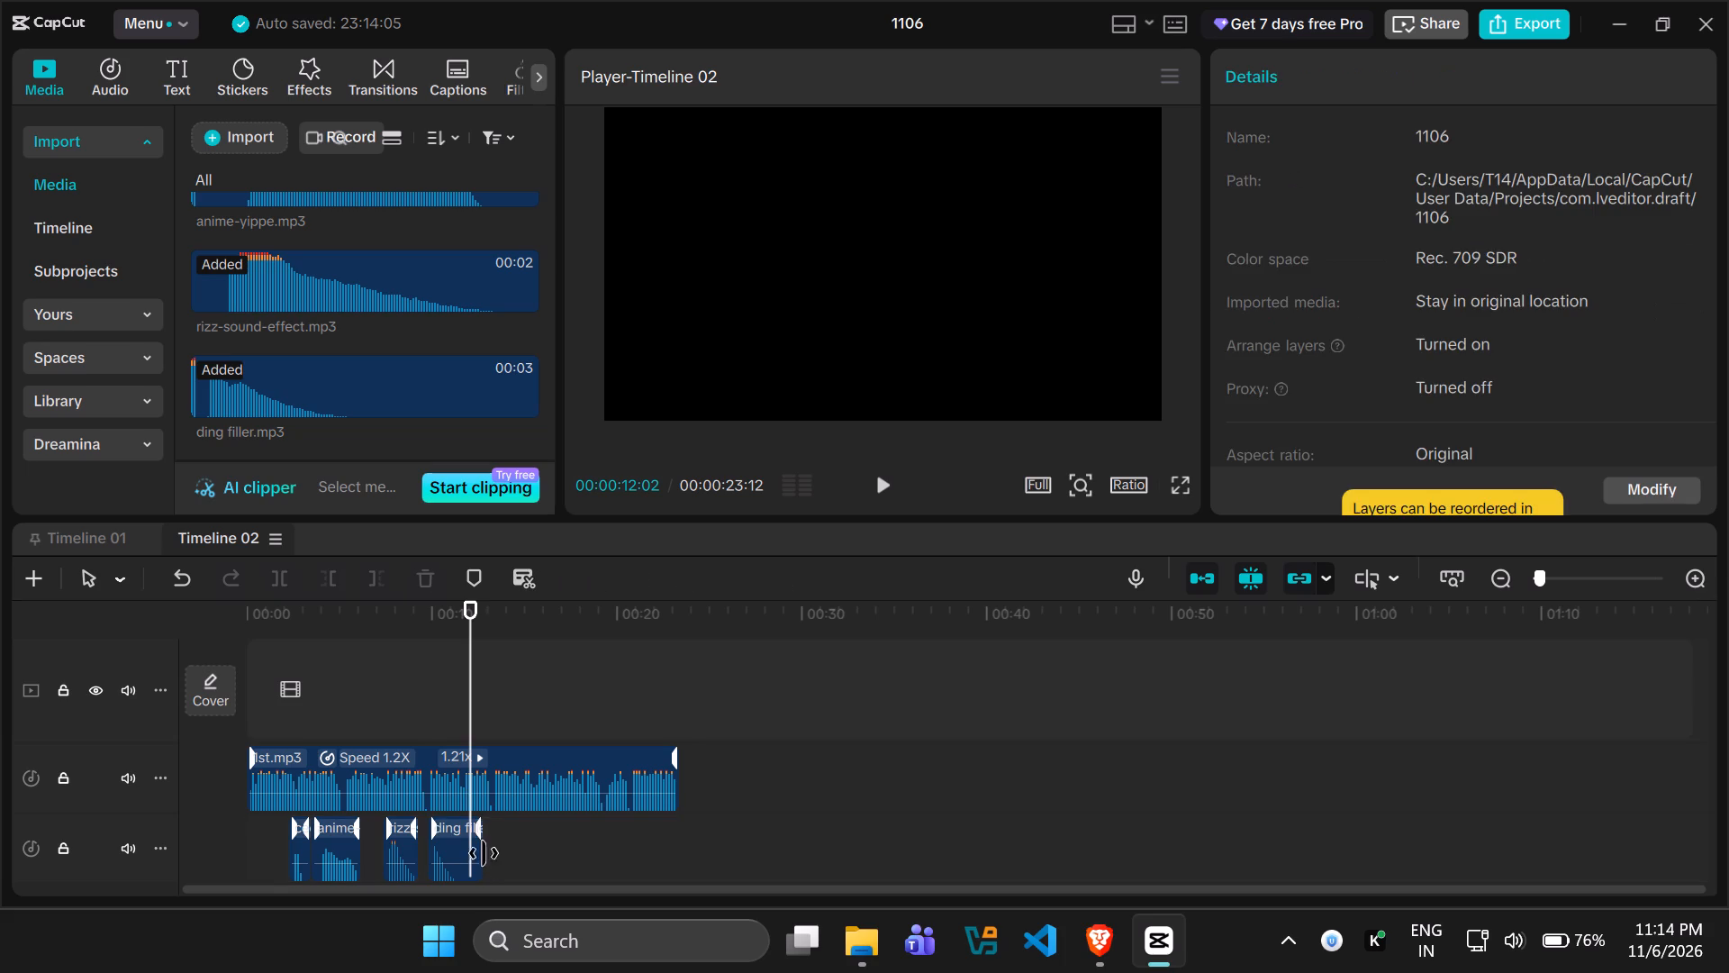
pyautogui.click(451, 839)
pyautogui.click(481, 843)
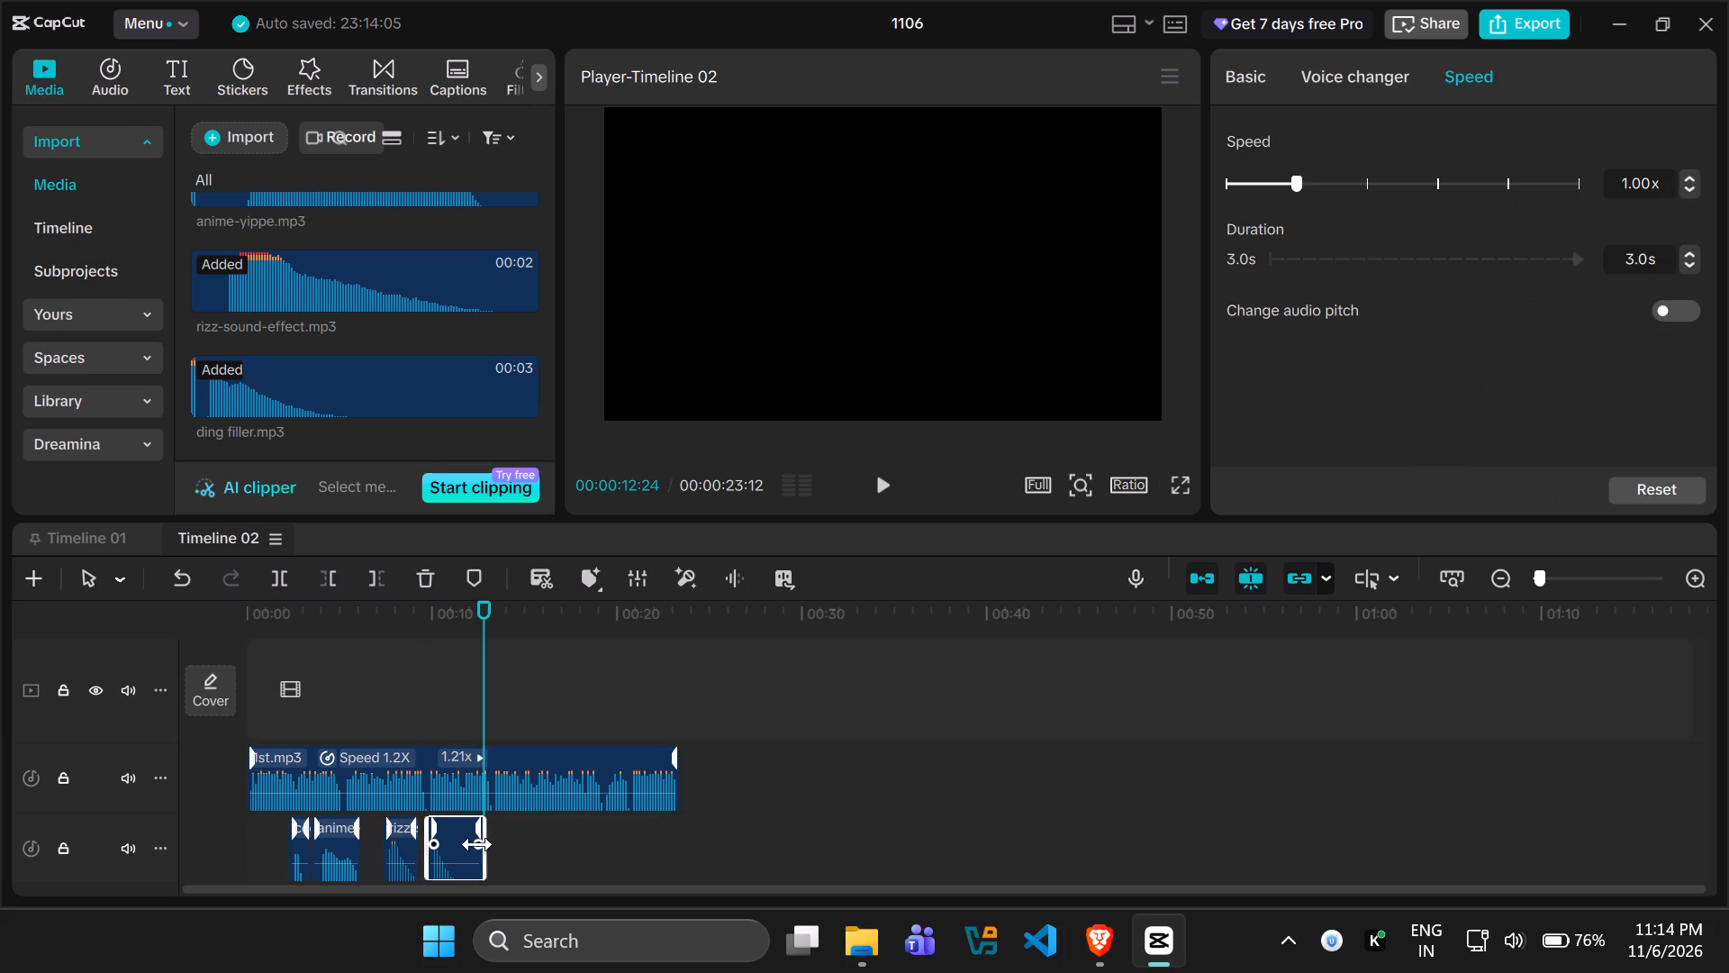
pyautogui.moveTo(487, 850); pyautogui.dragTo(471, 851)
pyautogui.click(448, 846)
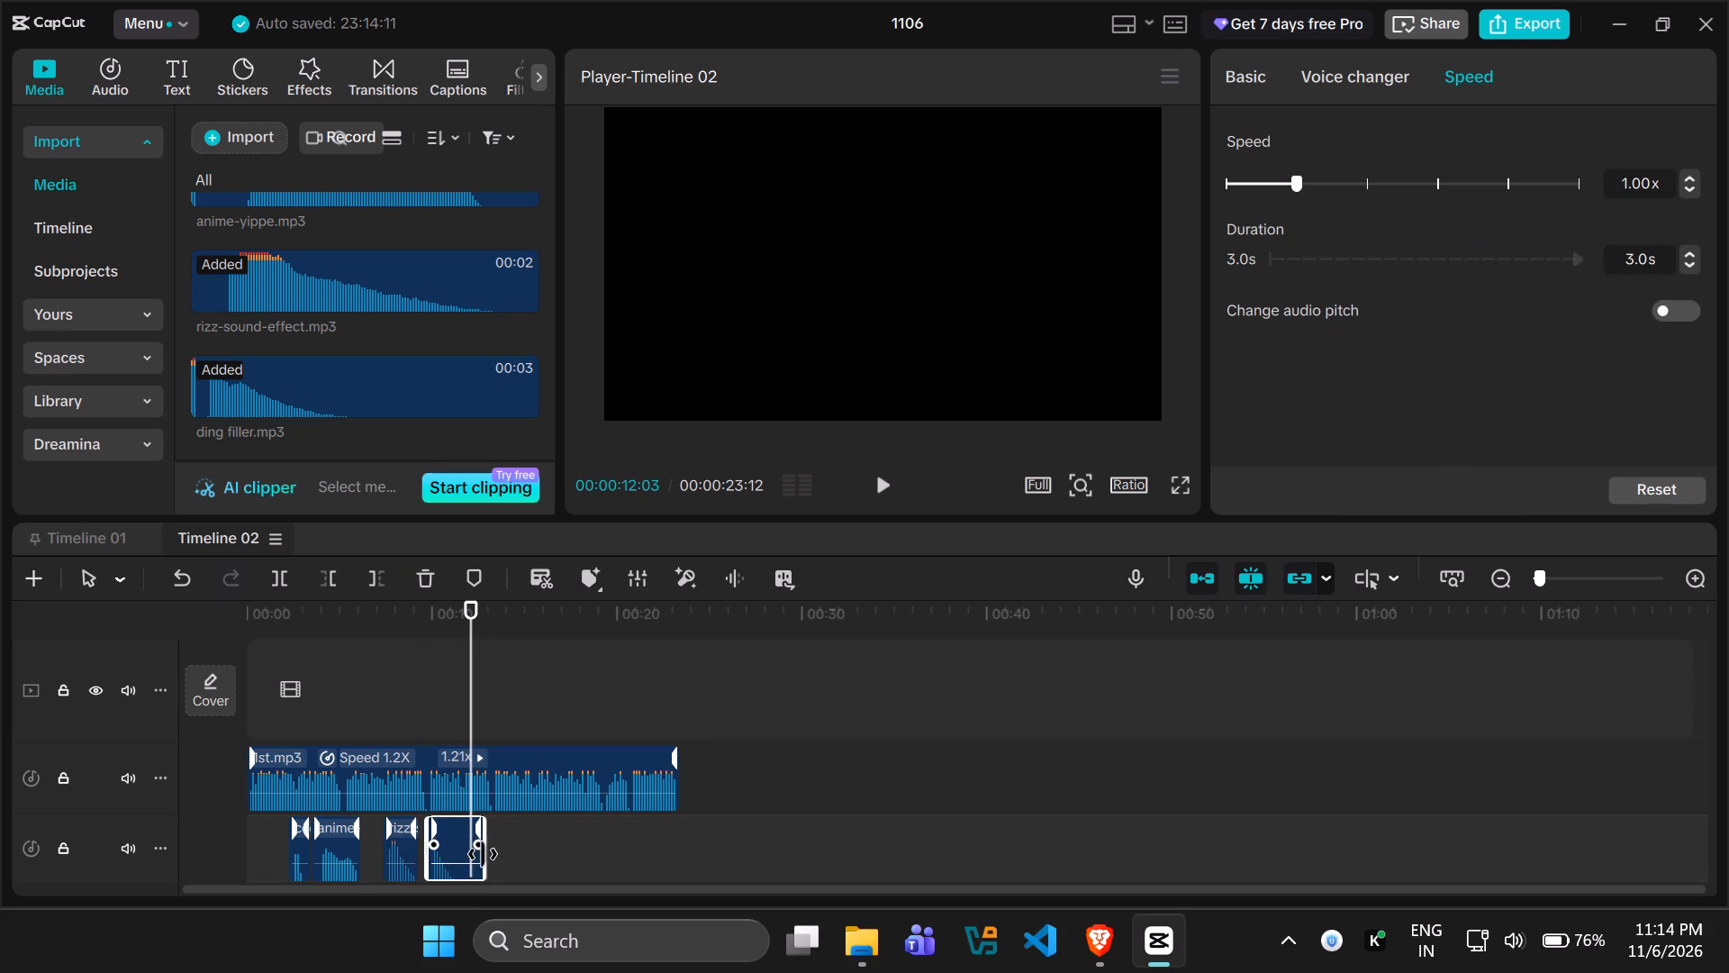
pyautogui.moveTo(485, 859); pyautogui.dragTo(457, 859)
# Move the trimmed ding filler clip to start at about 11 s and play that part with the voiceover.
pyautogui.moveTo(447, 847); pyautogui.dragTo(468, 845)
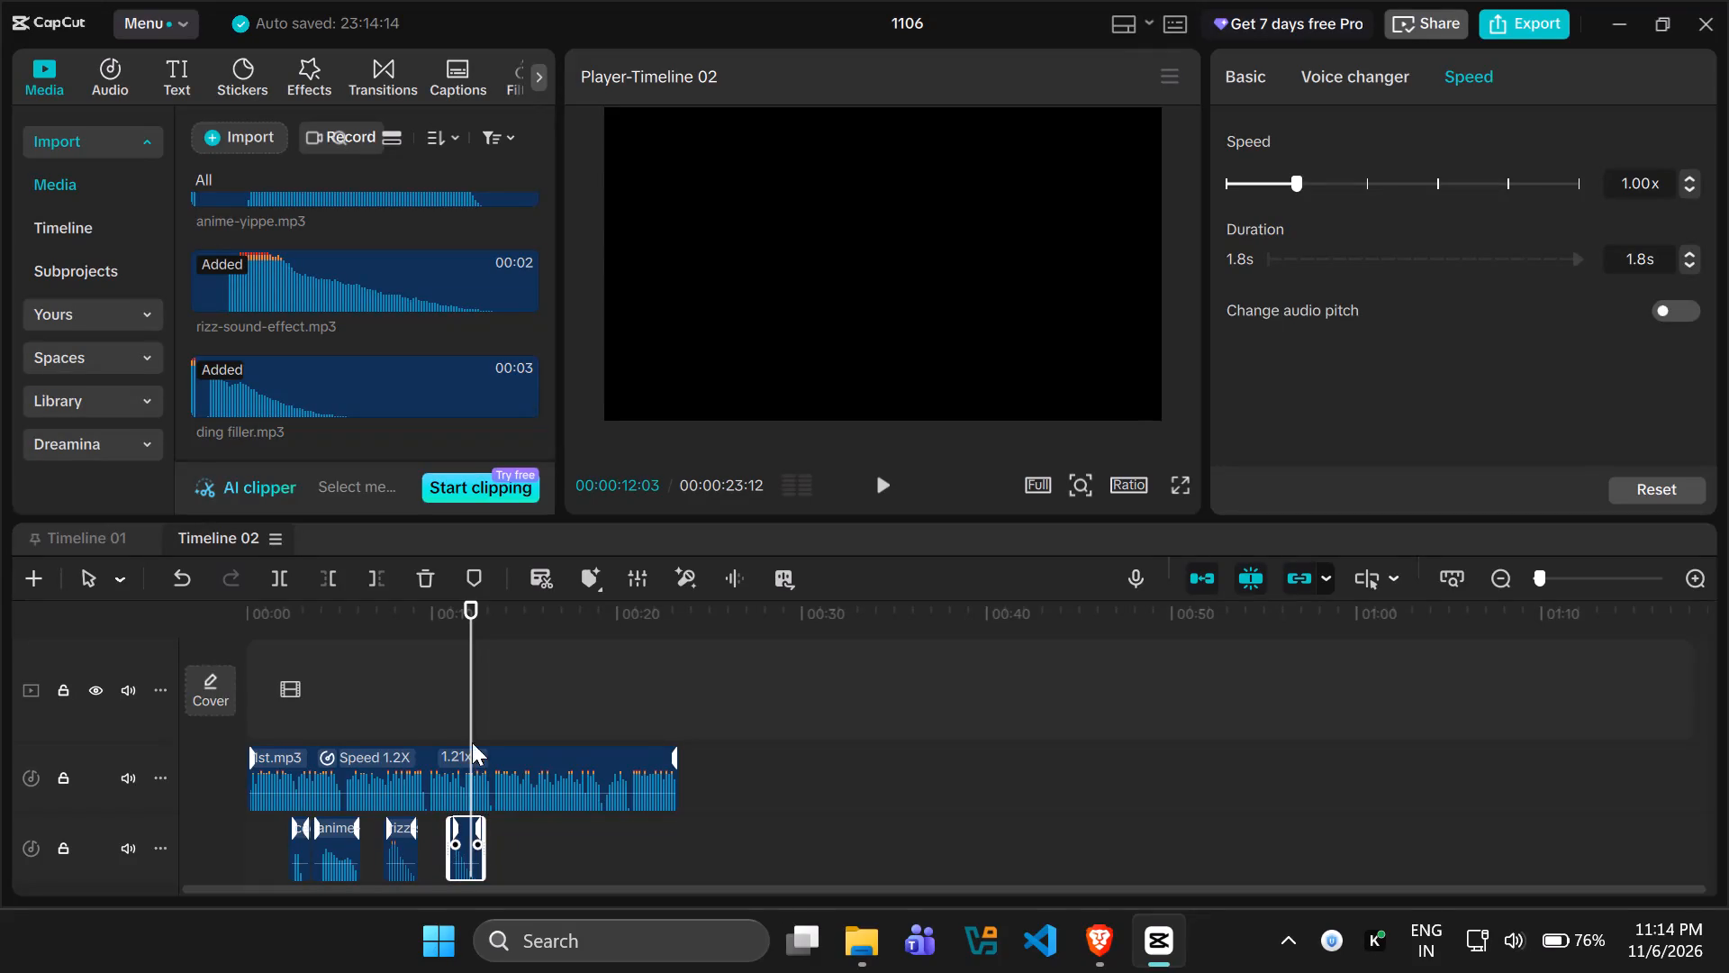
pyautogui.moveTo(463, 714); pyautogui.dragTo(439, 713)
pyautogui.press('space')
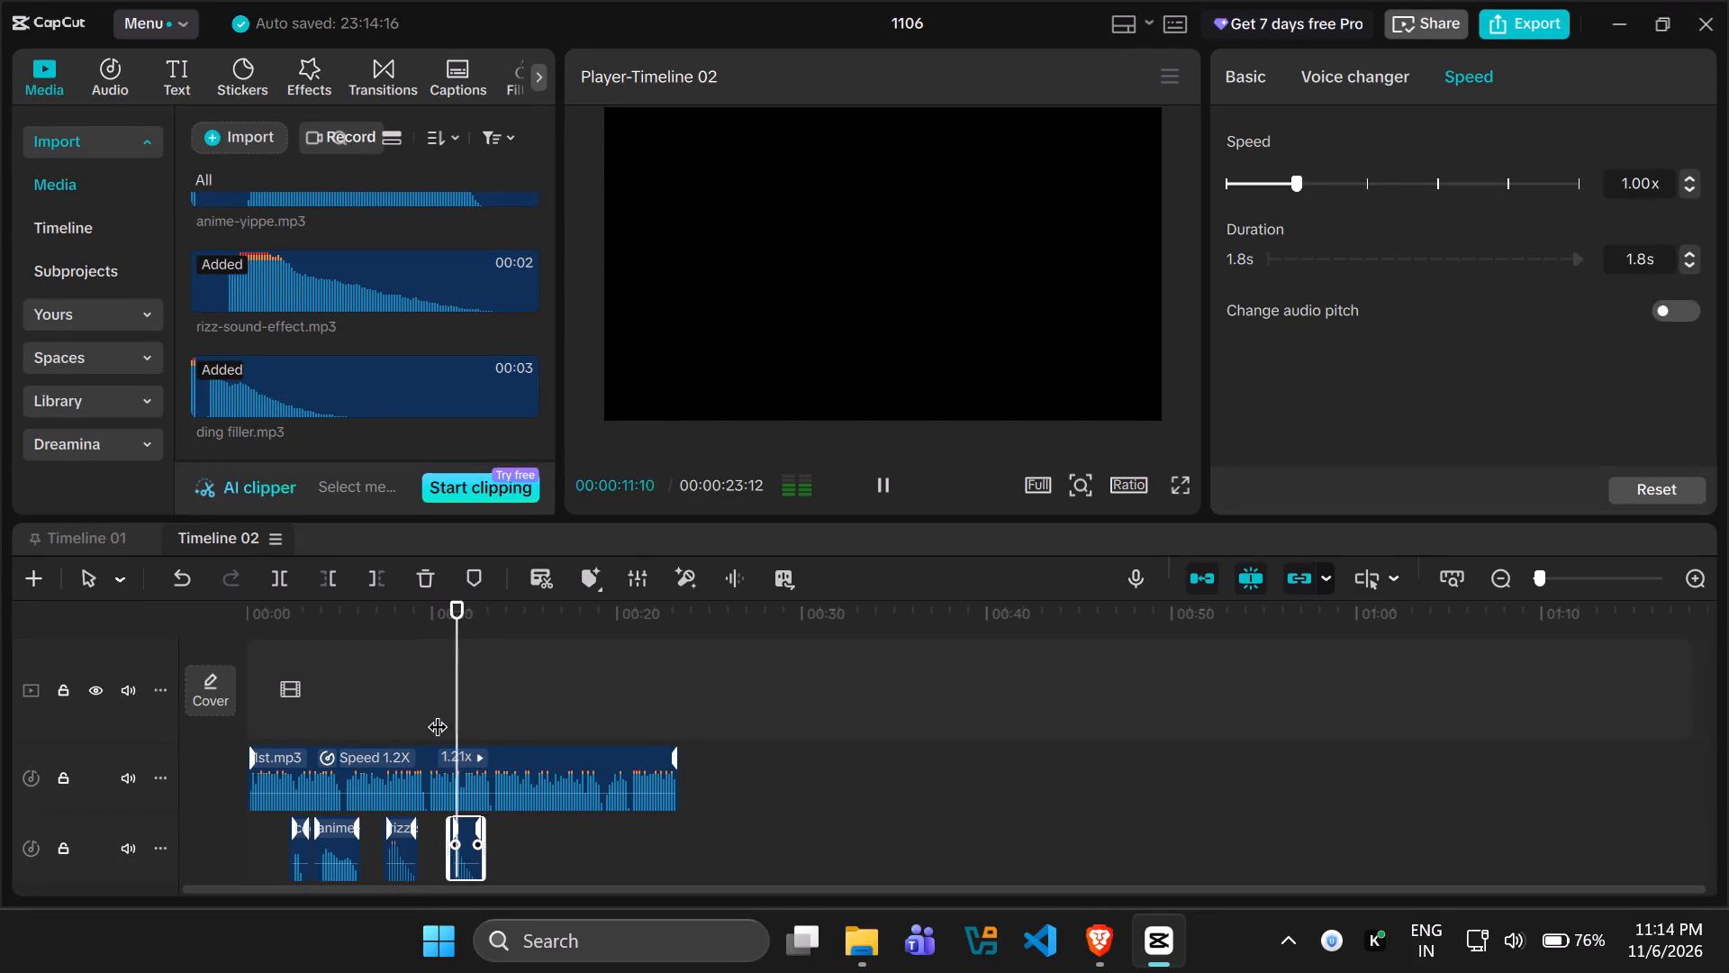
pyautogui.press('space')
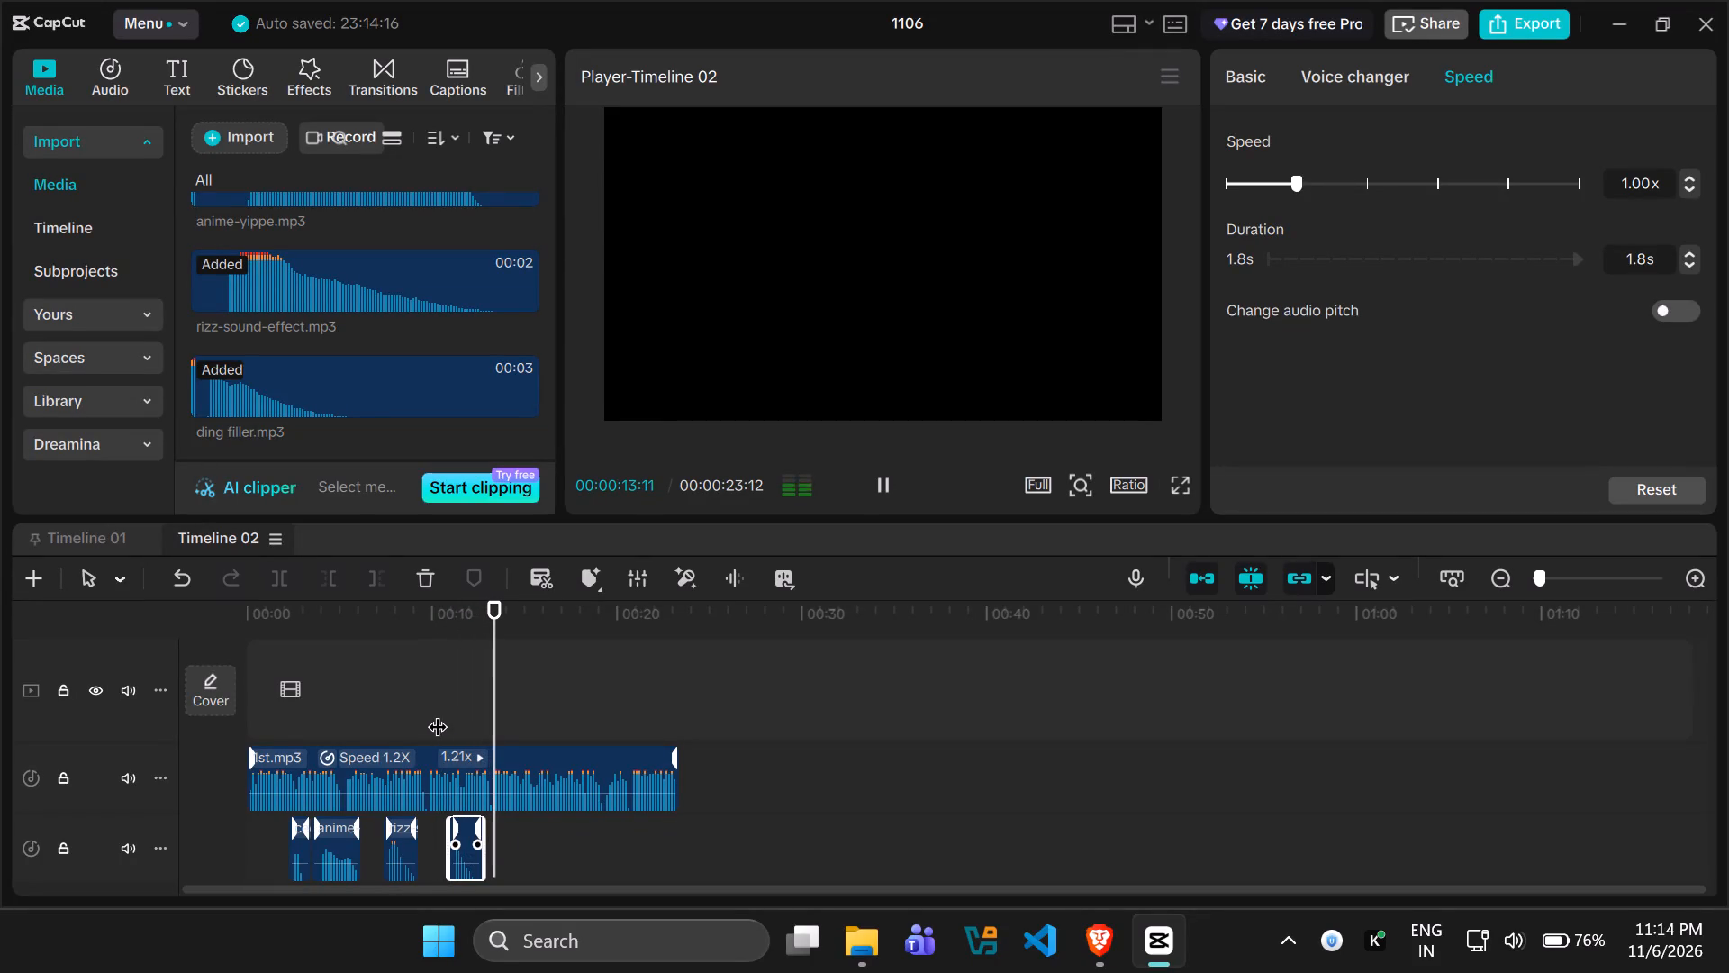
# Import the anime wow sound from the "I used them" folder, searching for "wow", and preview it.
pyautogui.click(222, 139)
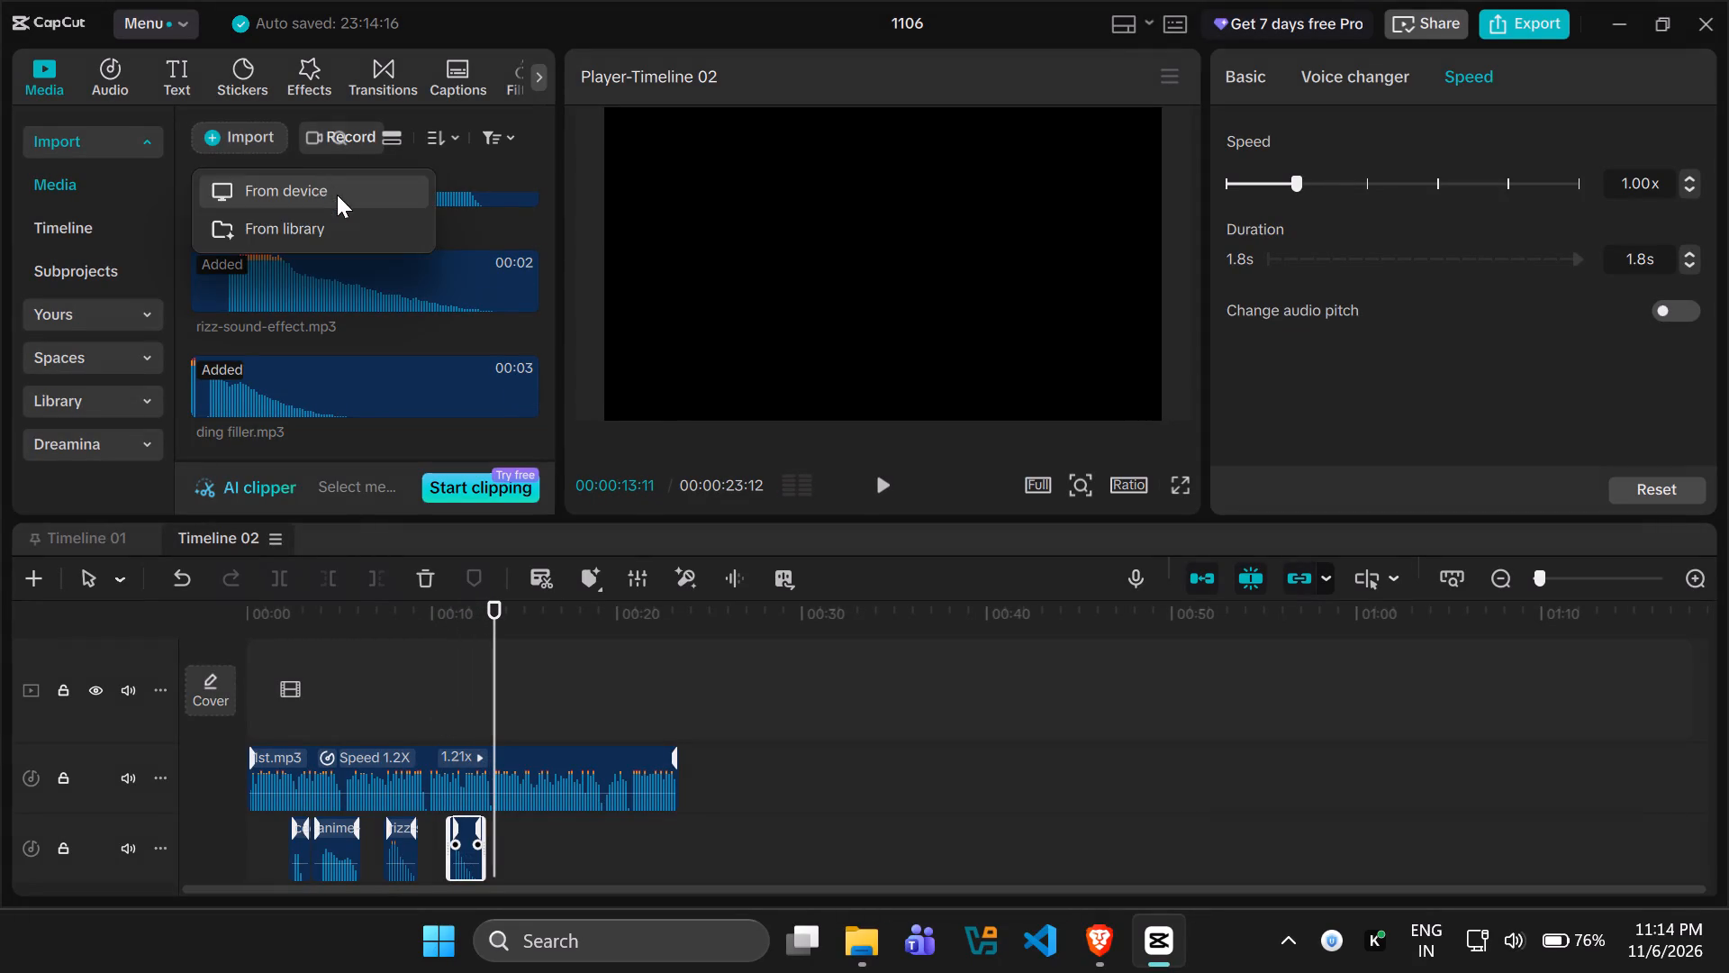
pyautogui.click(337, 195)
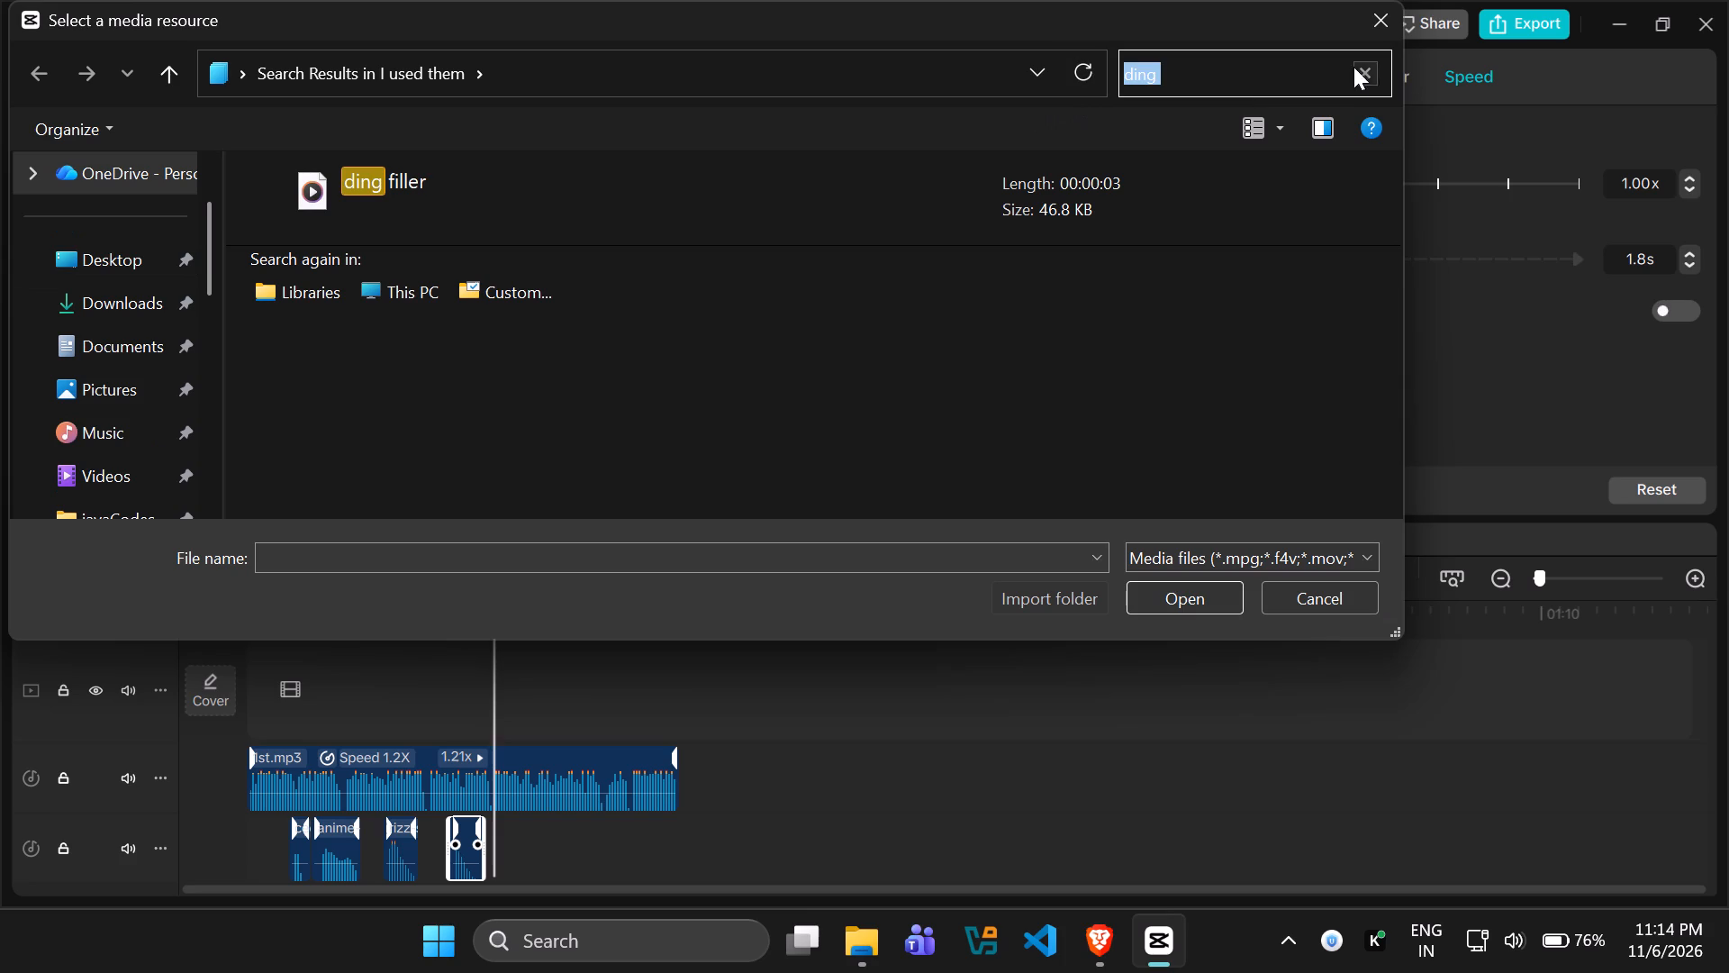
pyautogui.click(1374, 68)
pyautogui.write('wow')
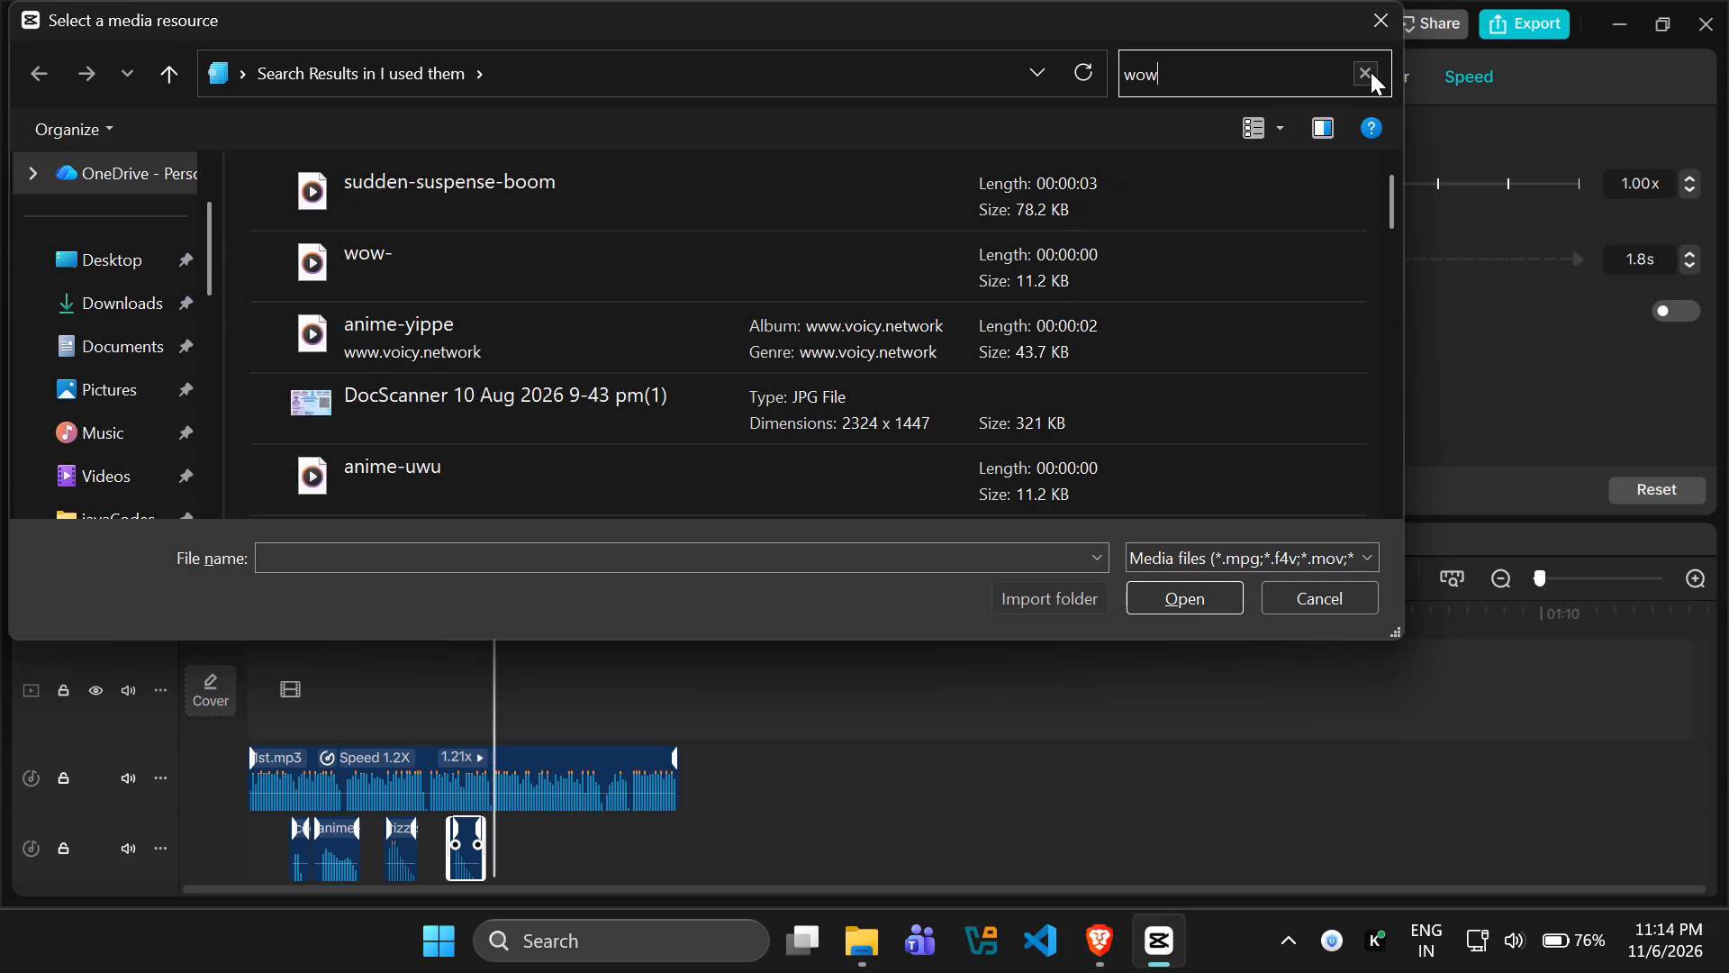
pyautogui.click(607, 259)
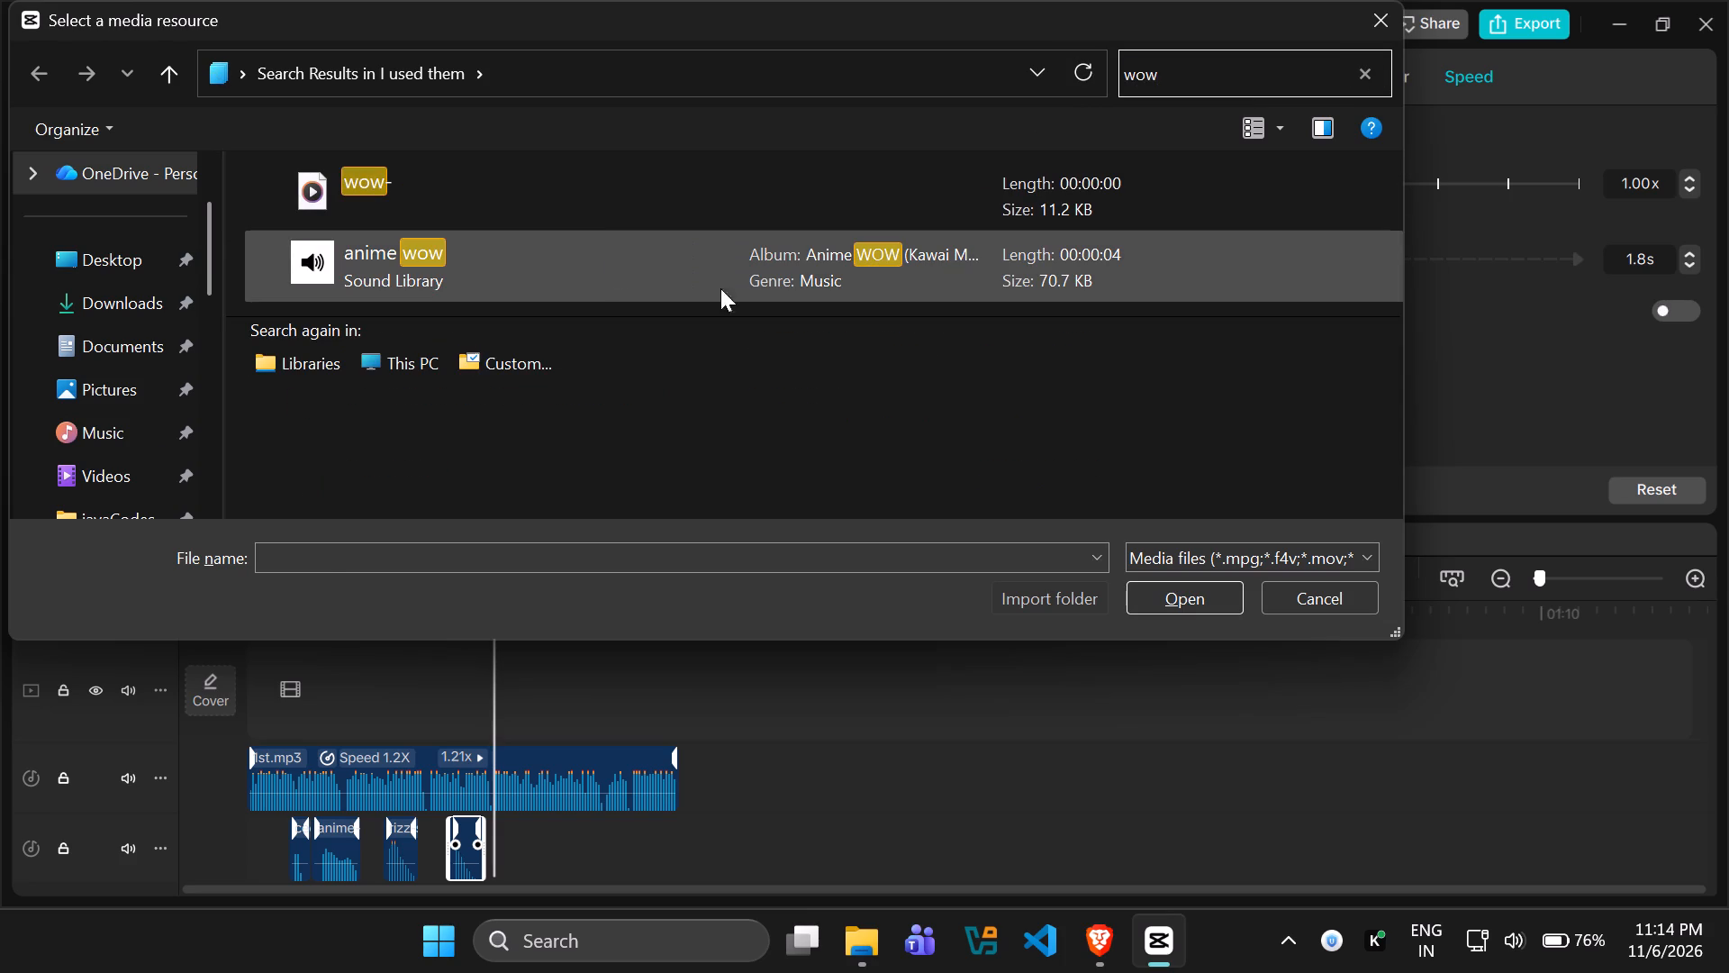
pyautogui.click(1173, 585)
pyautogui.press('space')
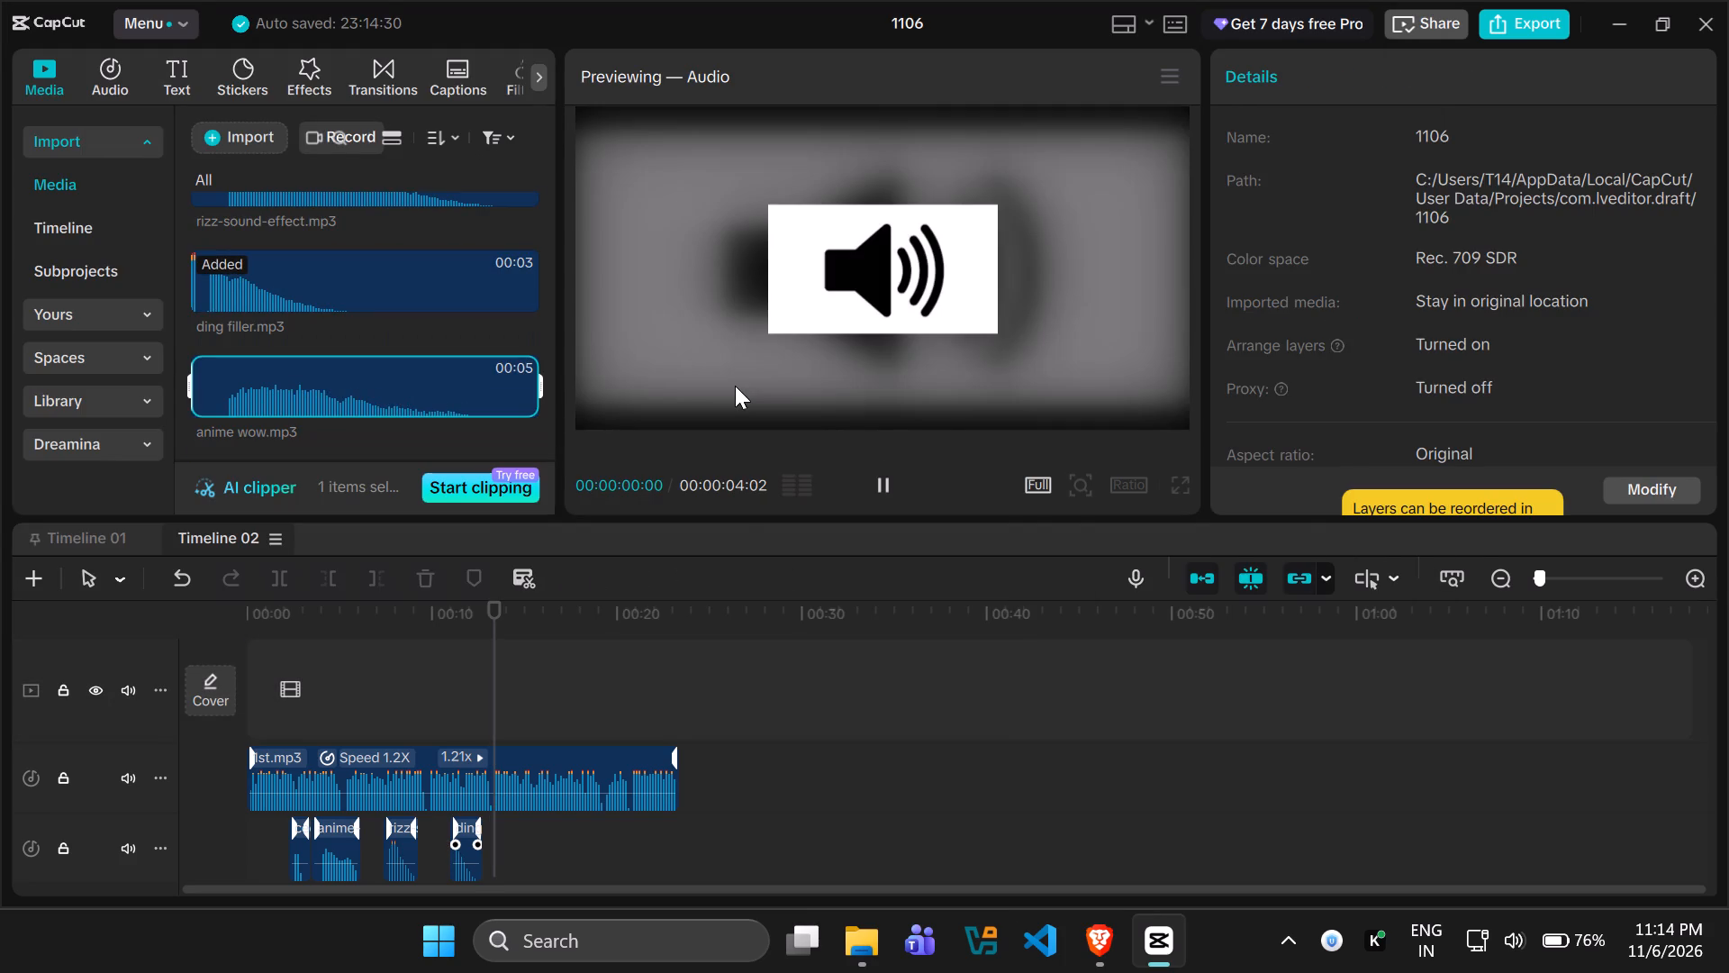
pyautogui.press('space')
# Import the shorter "wow-" sound from the same search results and preview it.
pyautogui.click(240, 129)
pyautogui.click(345, 200)
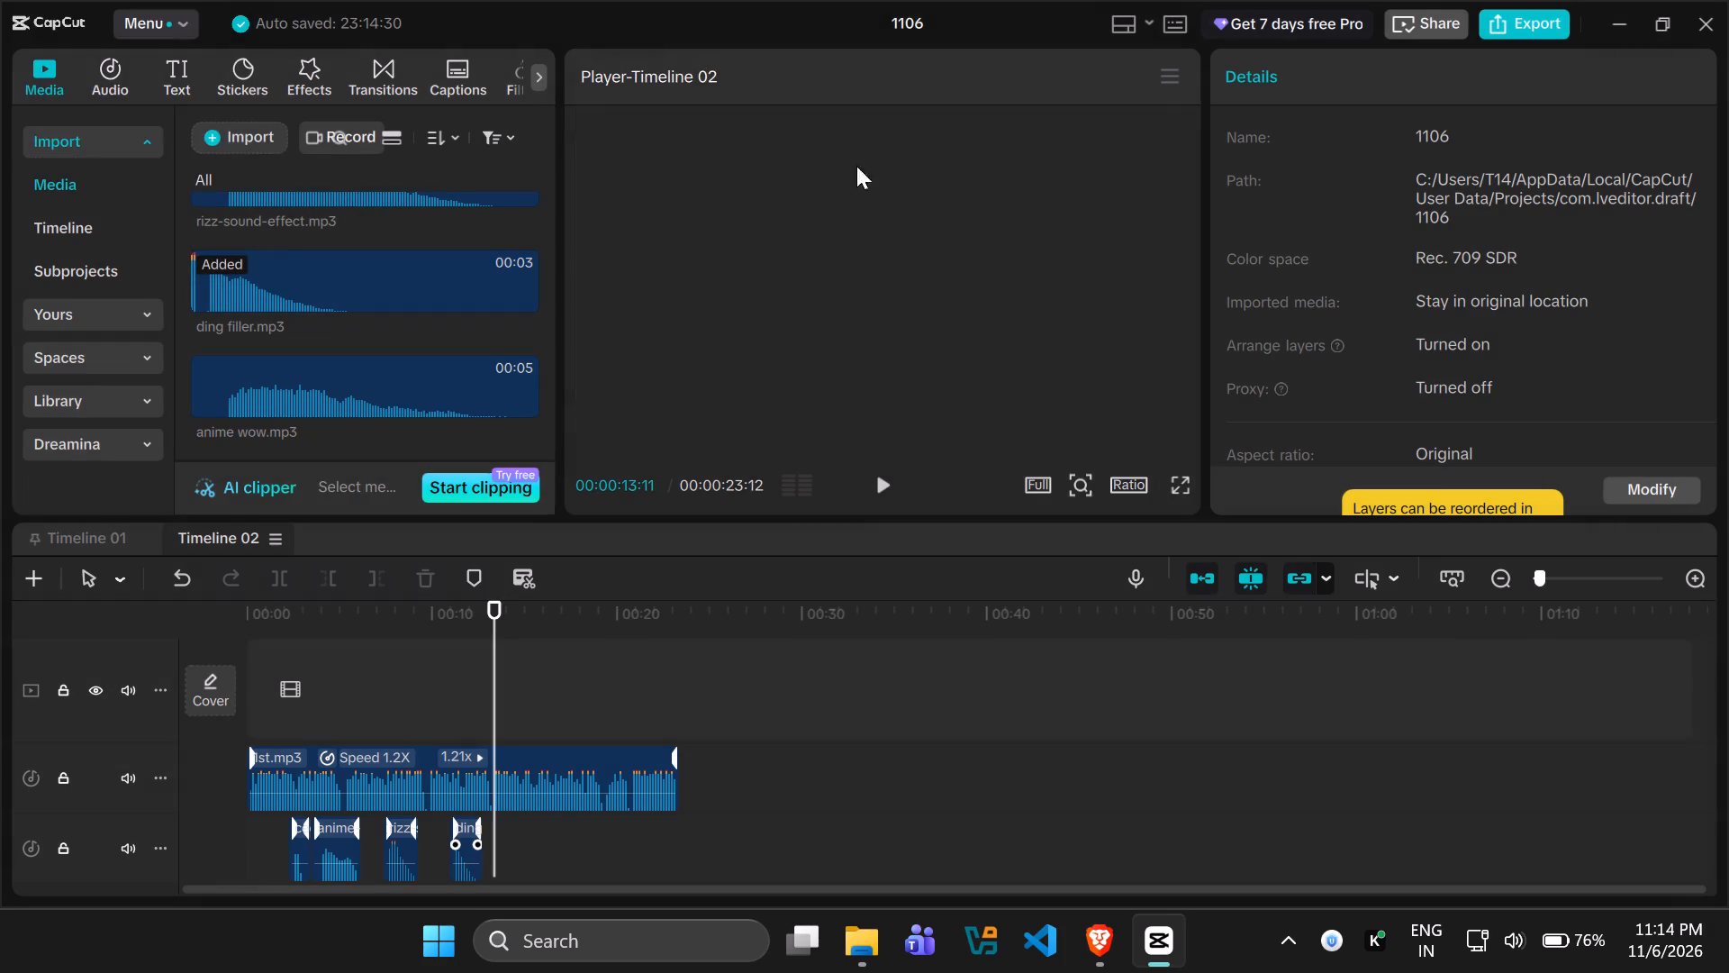
pyautogui.click(439, 149)
pyautogui.click(446, 184)
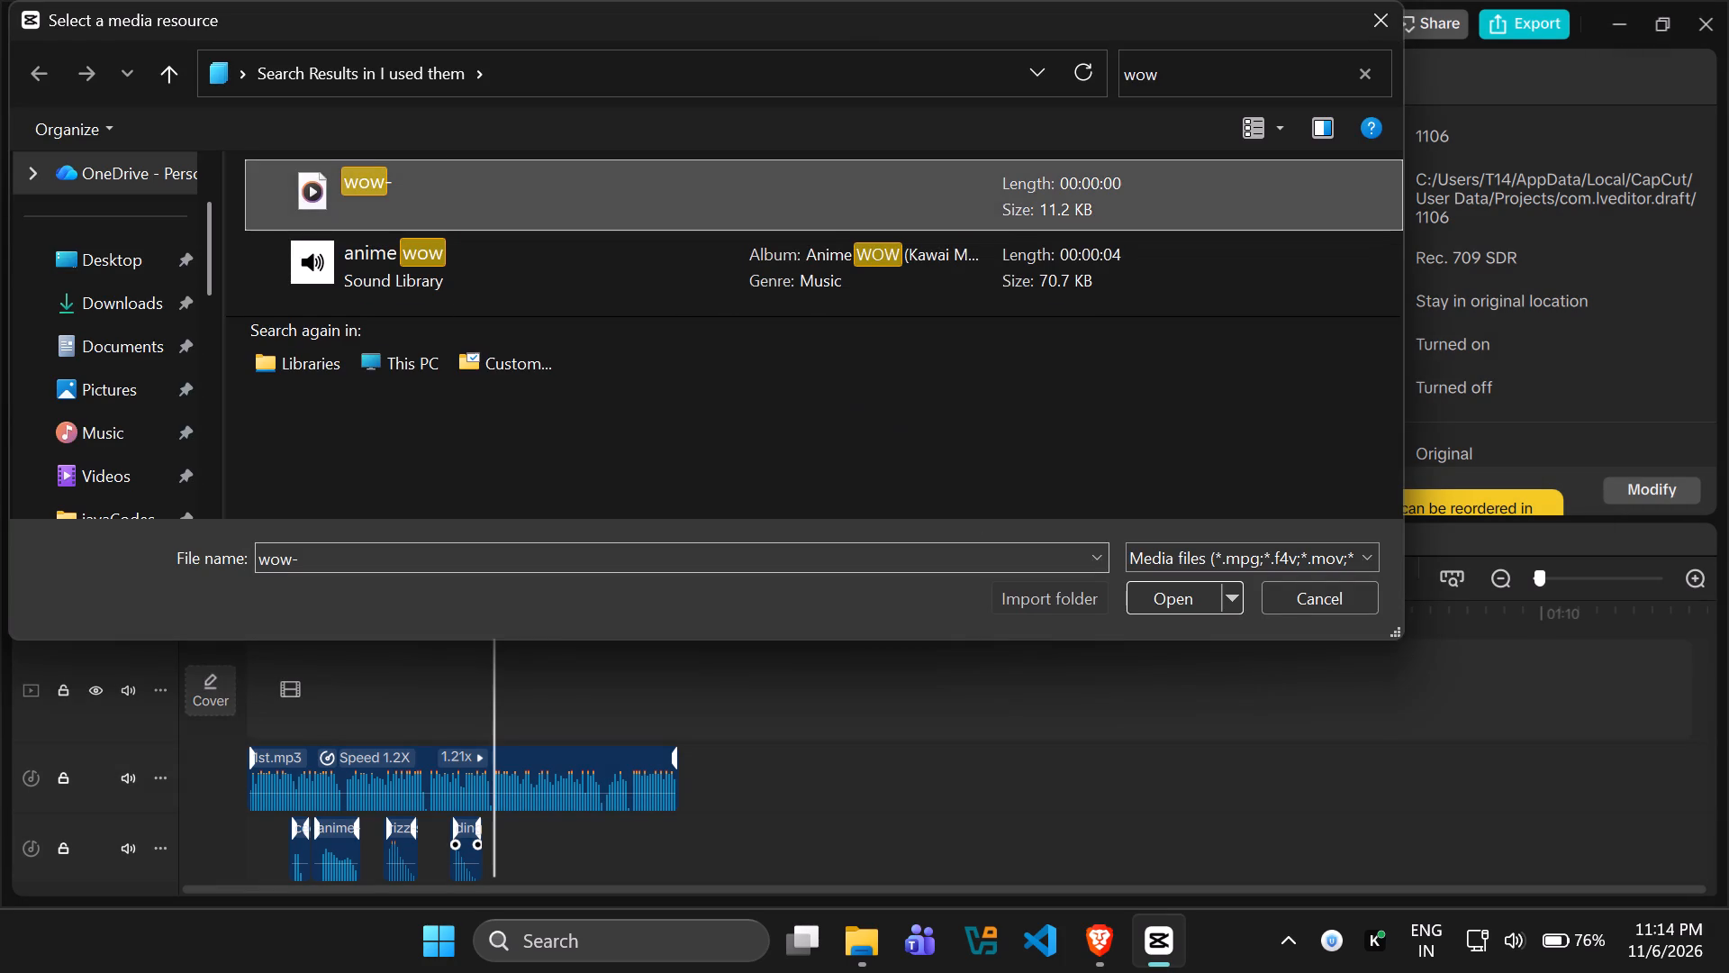
pyautogui.click(1158, 586)
pyautogui.press('space')
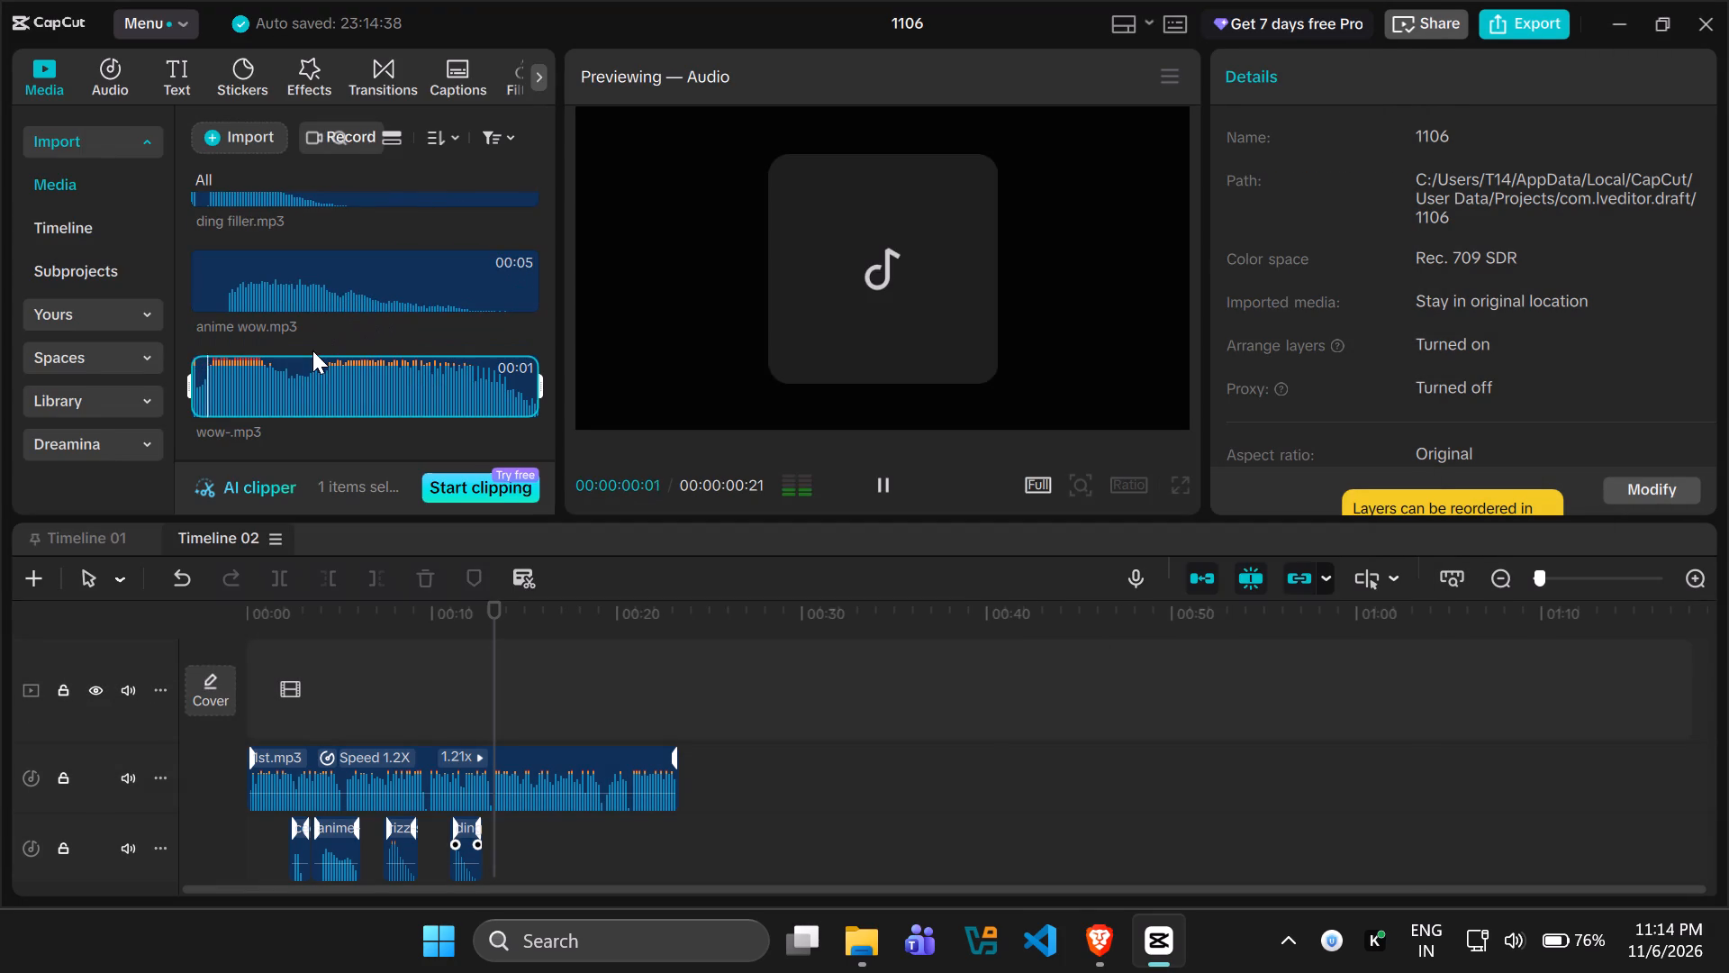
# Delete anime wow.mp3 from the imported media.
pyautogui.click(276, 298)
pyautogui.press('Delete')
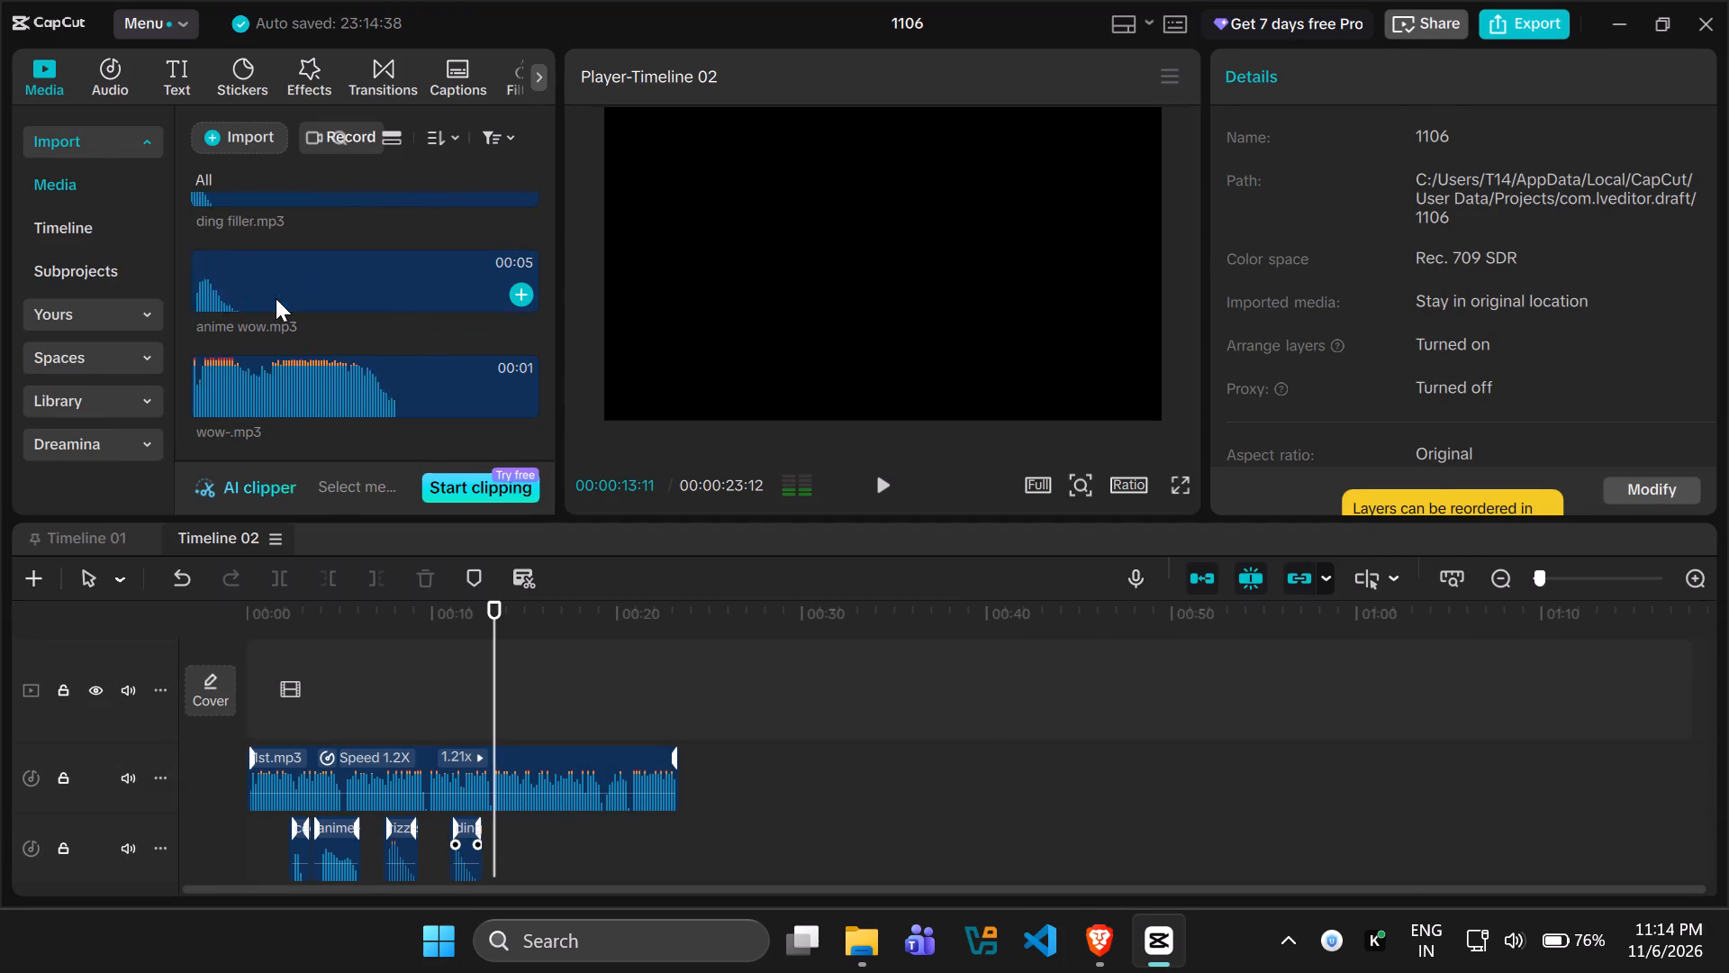
# Place wow-.mp3 on a new audio track below the sound effects, starting at about 12.5 s, checking its timing against the voiceover.
pyautogui.moveTo(323, 377); pyautogui.dragTo(473, 797)
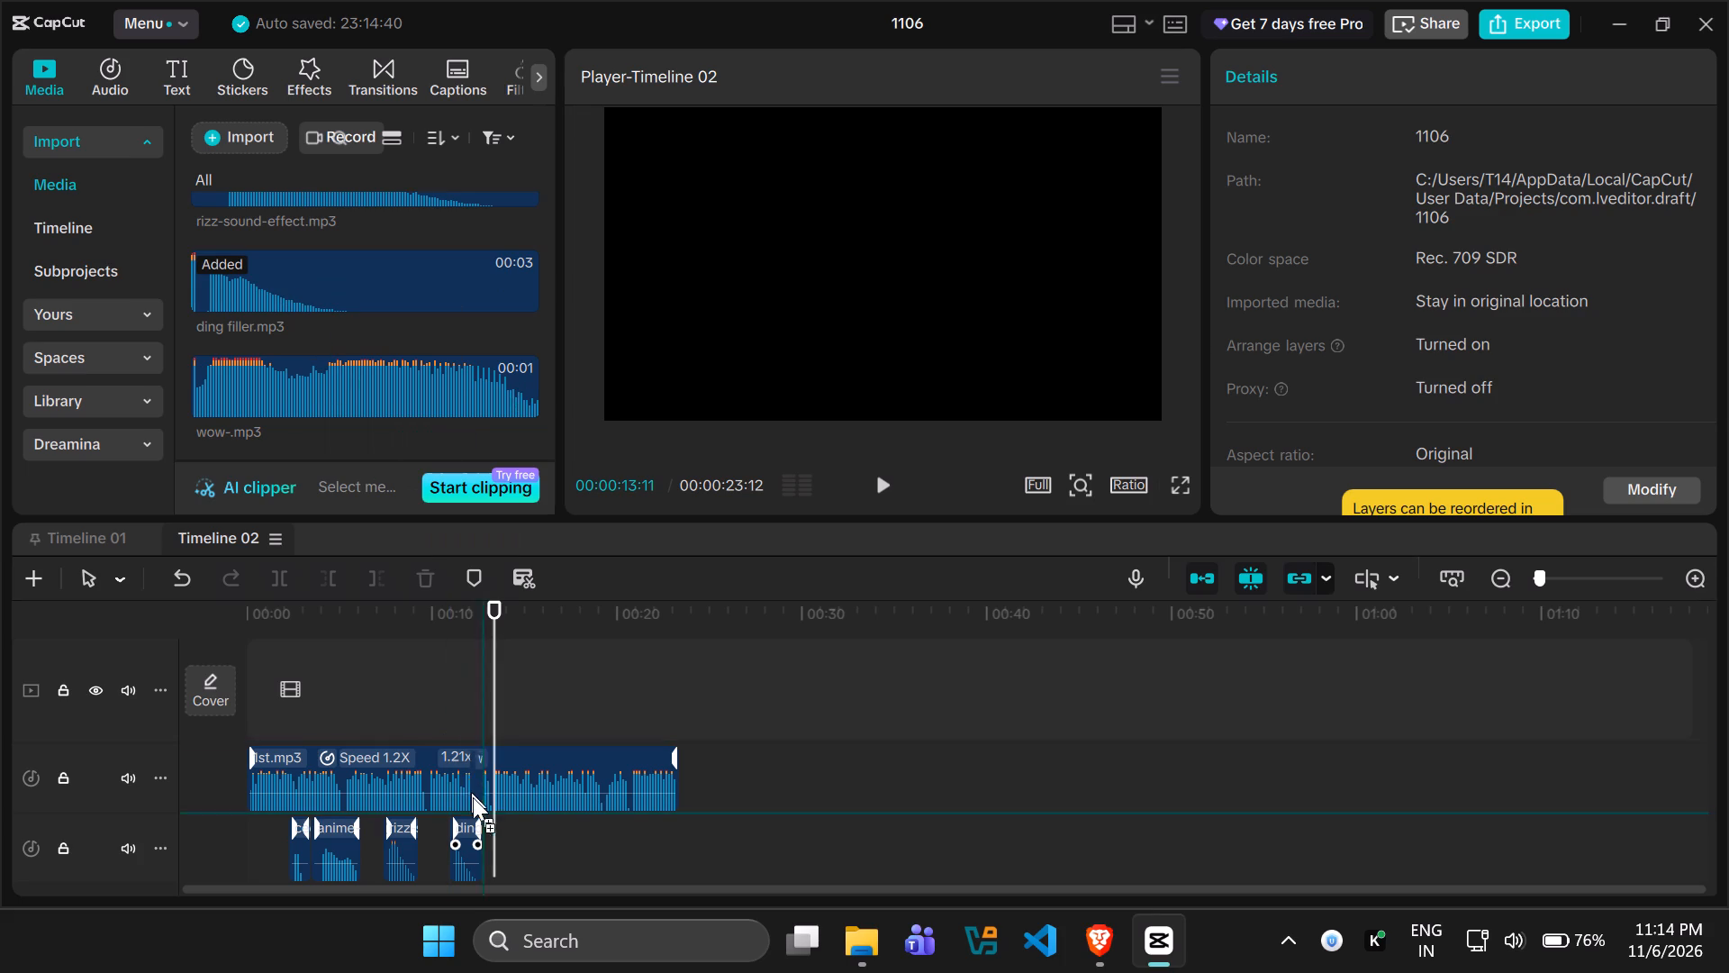
pyautogui.moveTo(473, 797); pyautogui.dragTo(485, 851)
pyautogui.keyDown('ctrl'); pyautogui.scroll(14, 516, 819); pyautogui.keyUp('ctrl')
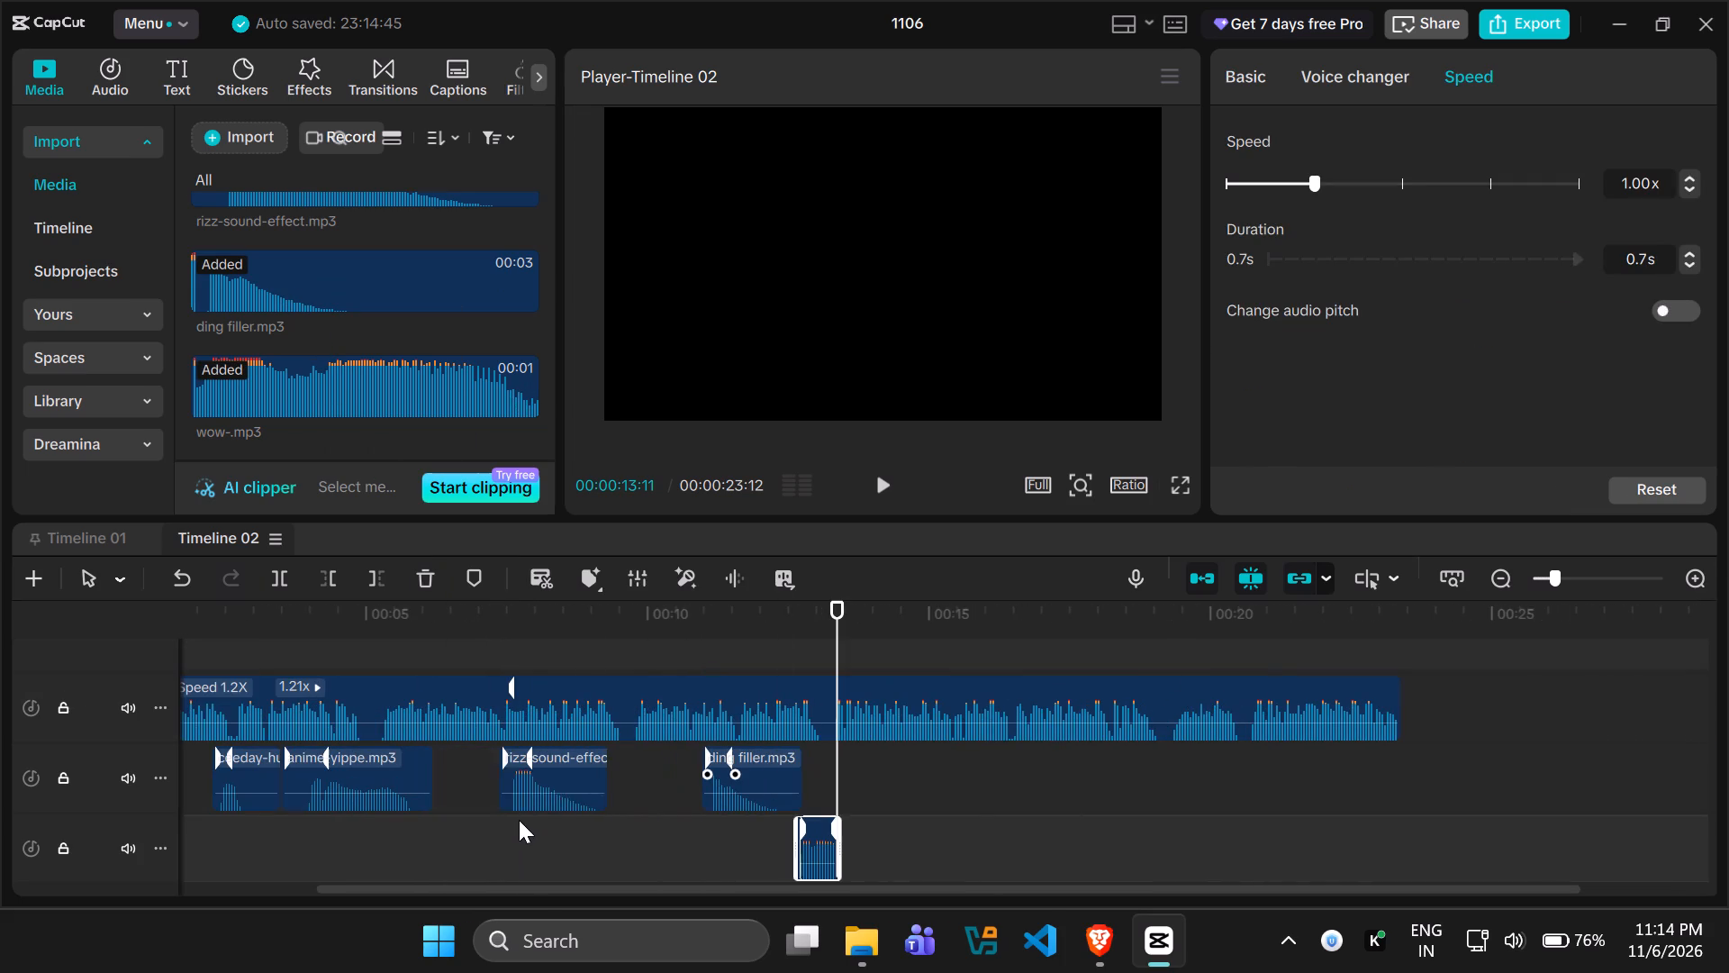
pyautogui.moveTo(810, 848); pyautogui.dragTo(831, 849)
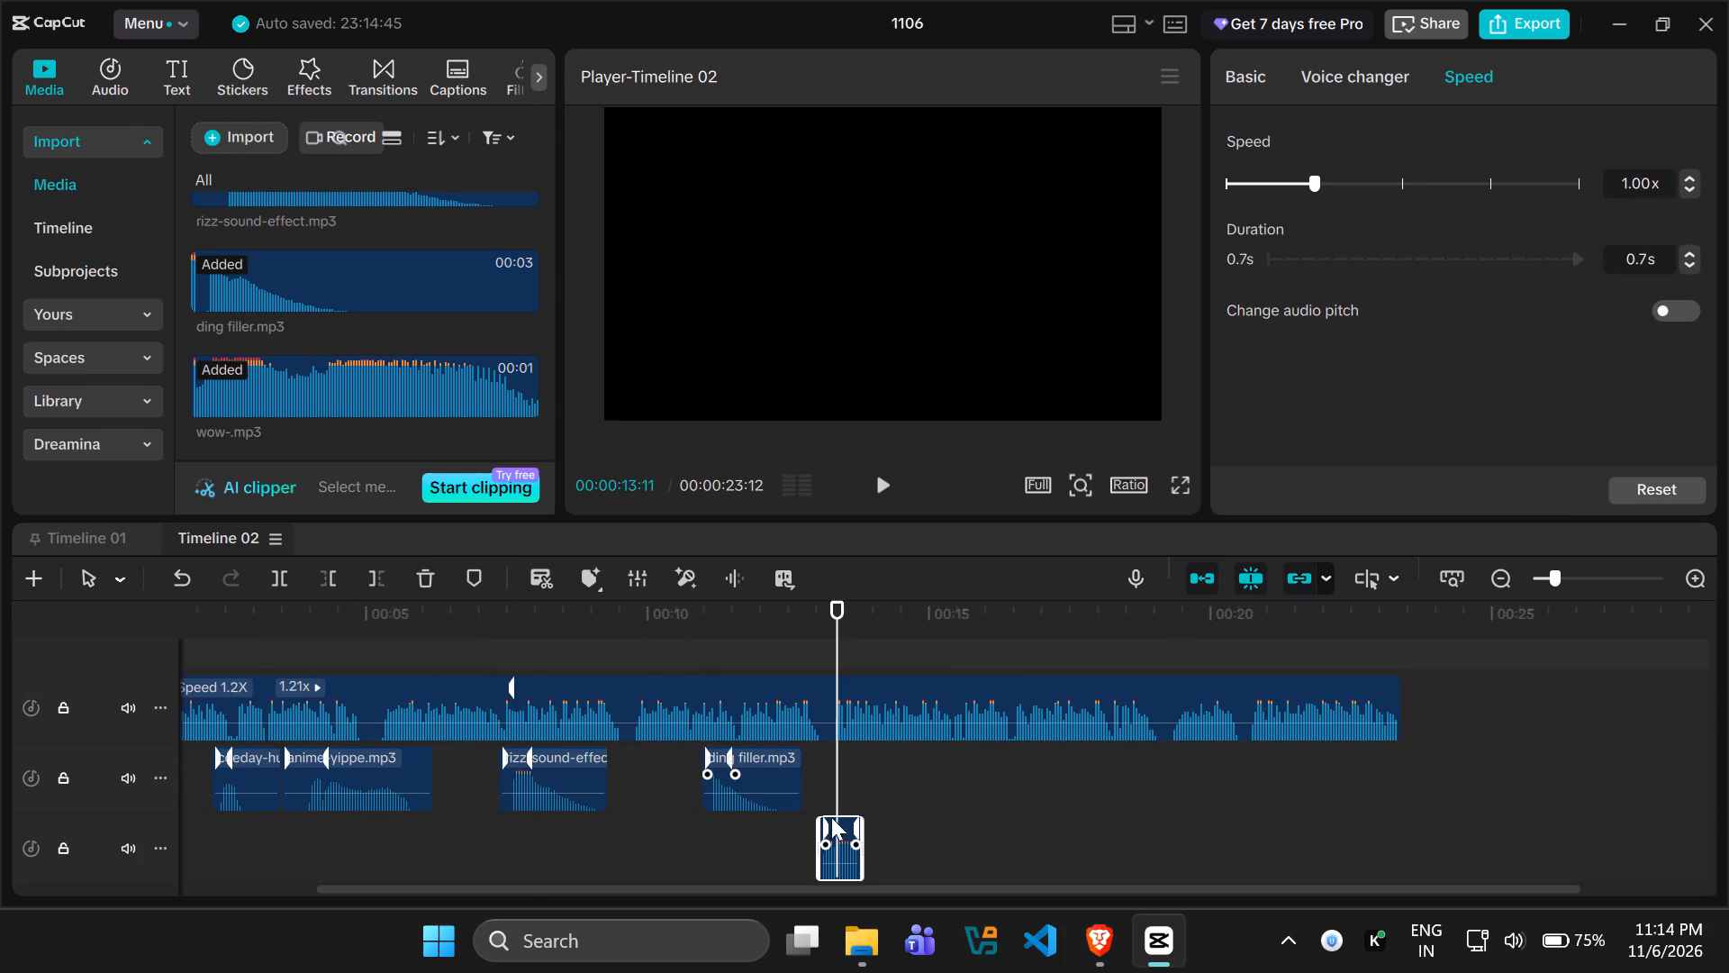
pyautogui.moveTo(837, 792); pyautogui.dragTo(818, 787)
pyautogui.press('space')
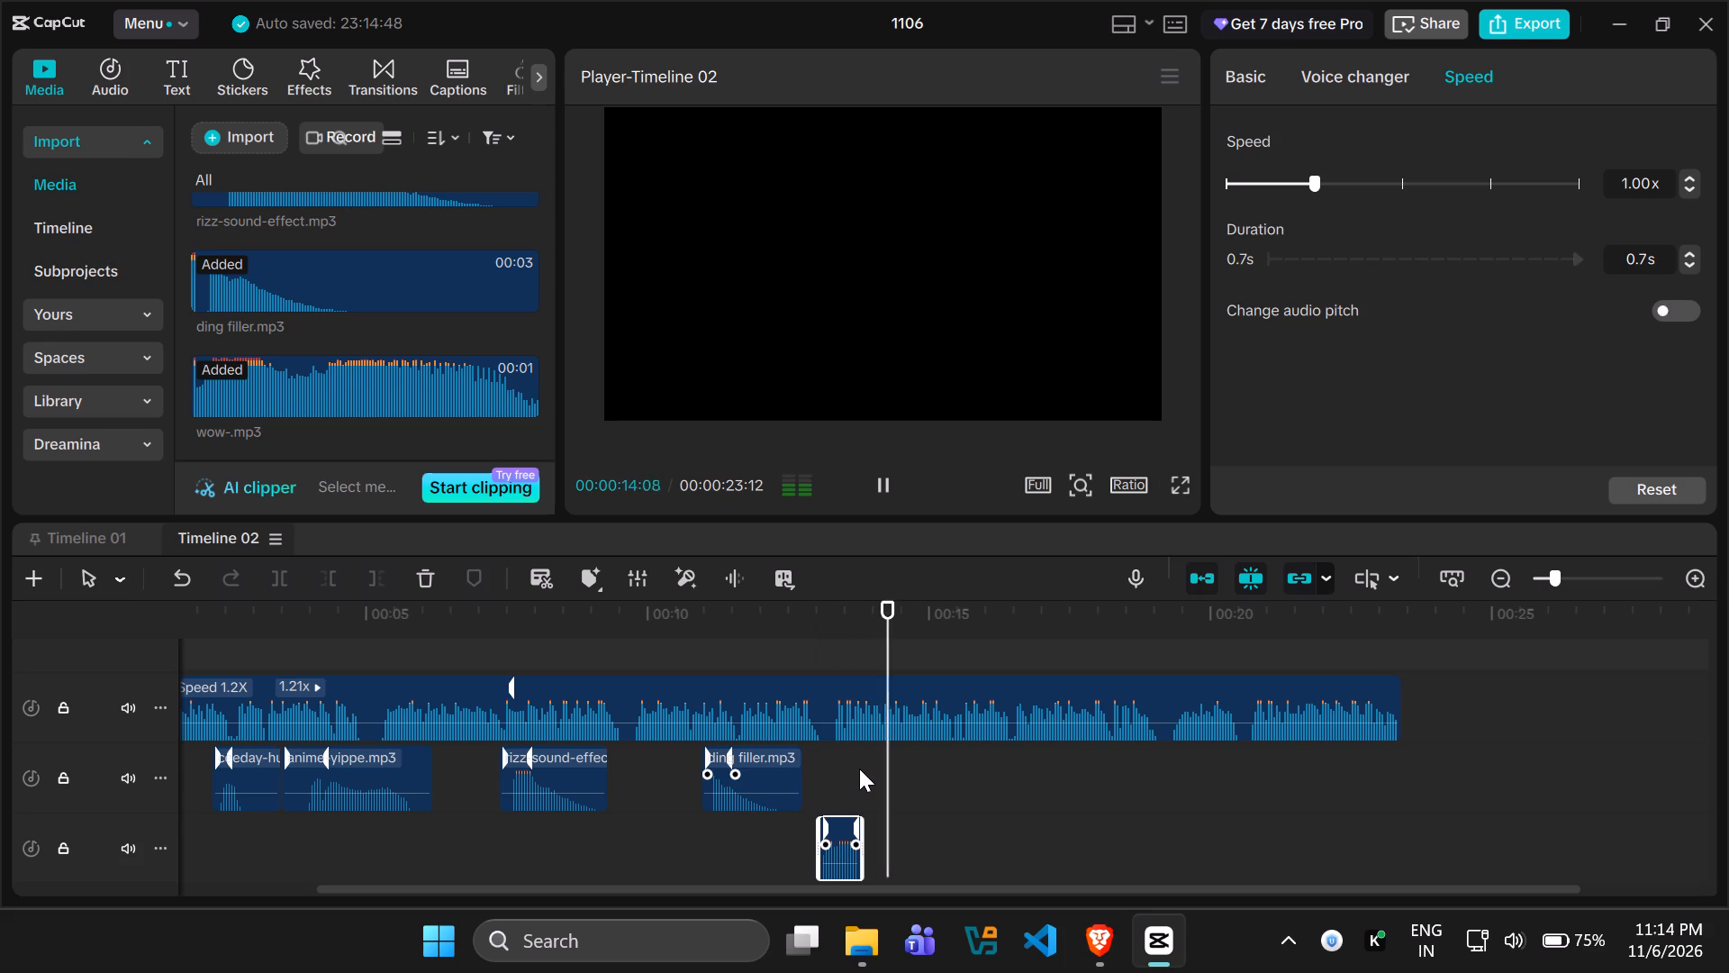
pyautogui.press('space')
pyautogui.moveTo(849, 860); pyautogui.dragTo(831, 859)
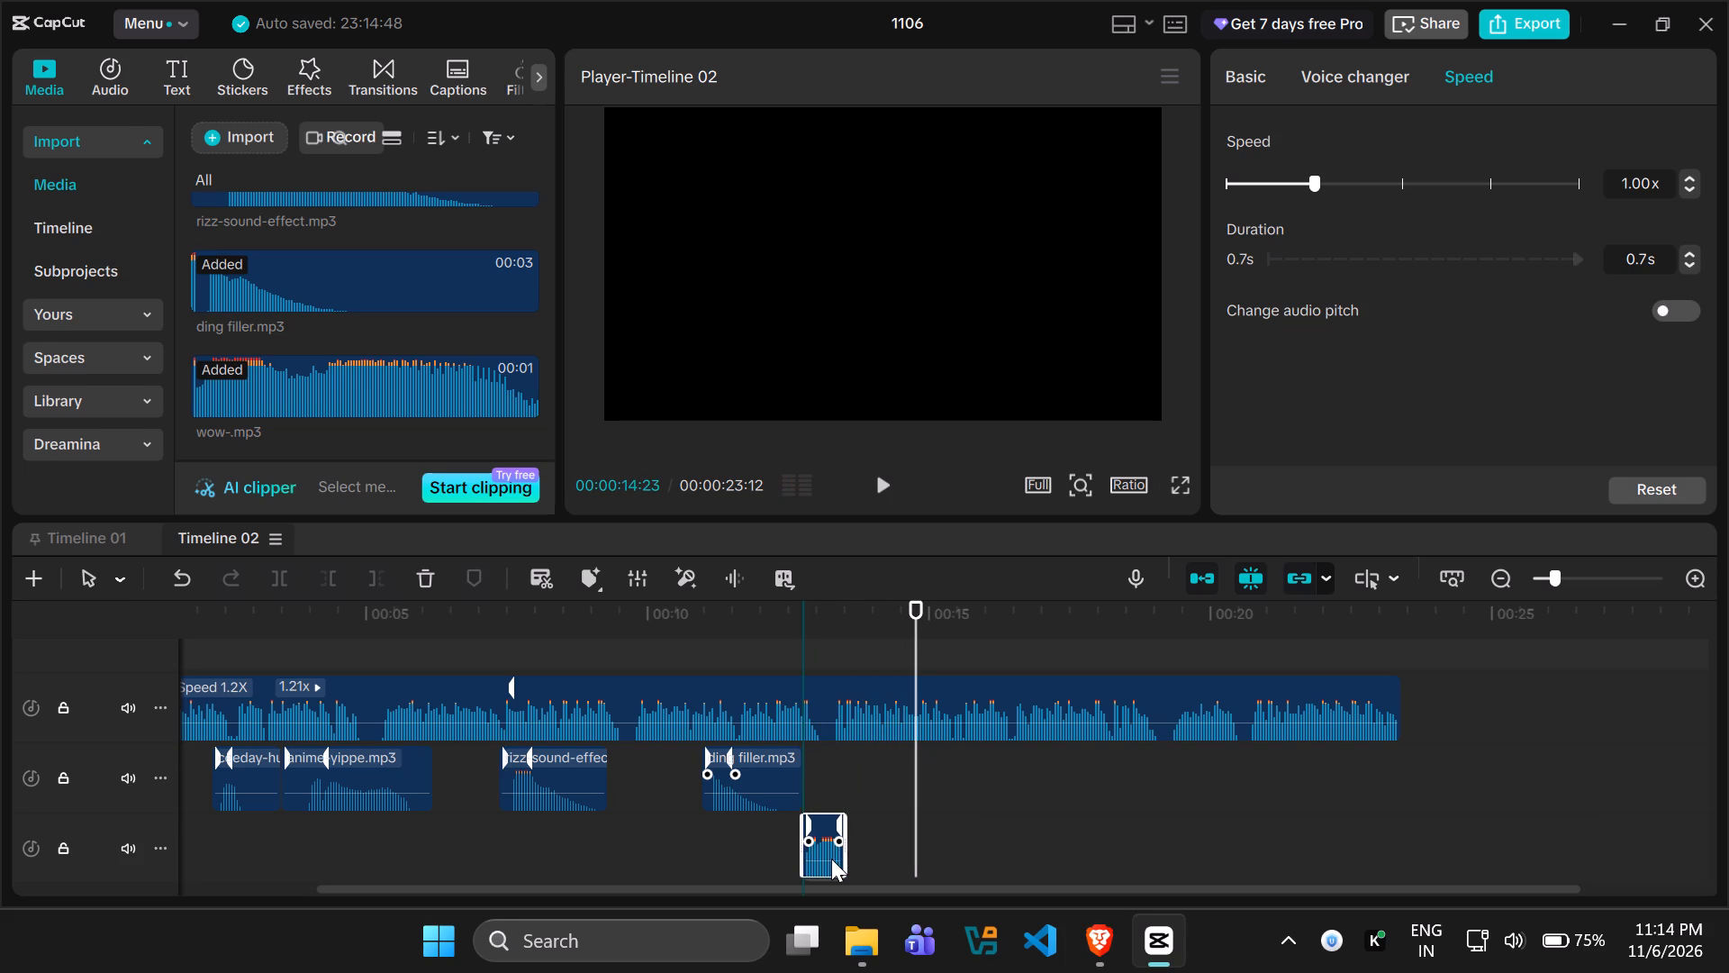
pyautogui.moveTo(831, 859); pyautogui.dragTo(823, 859)
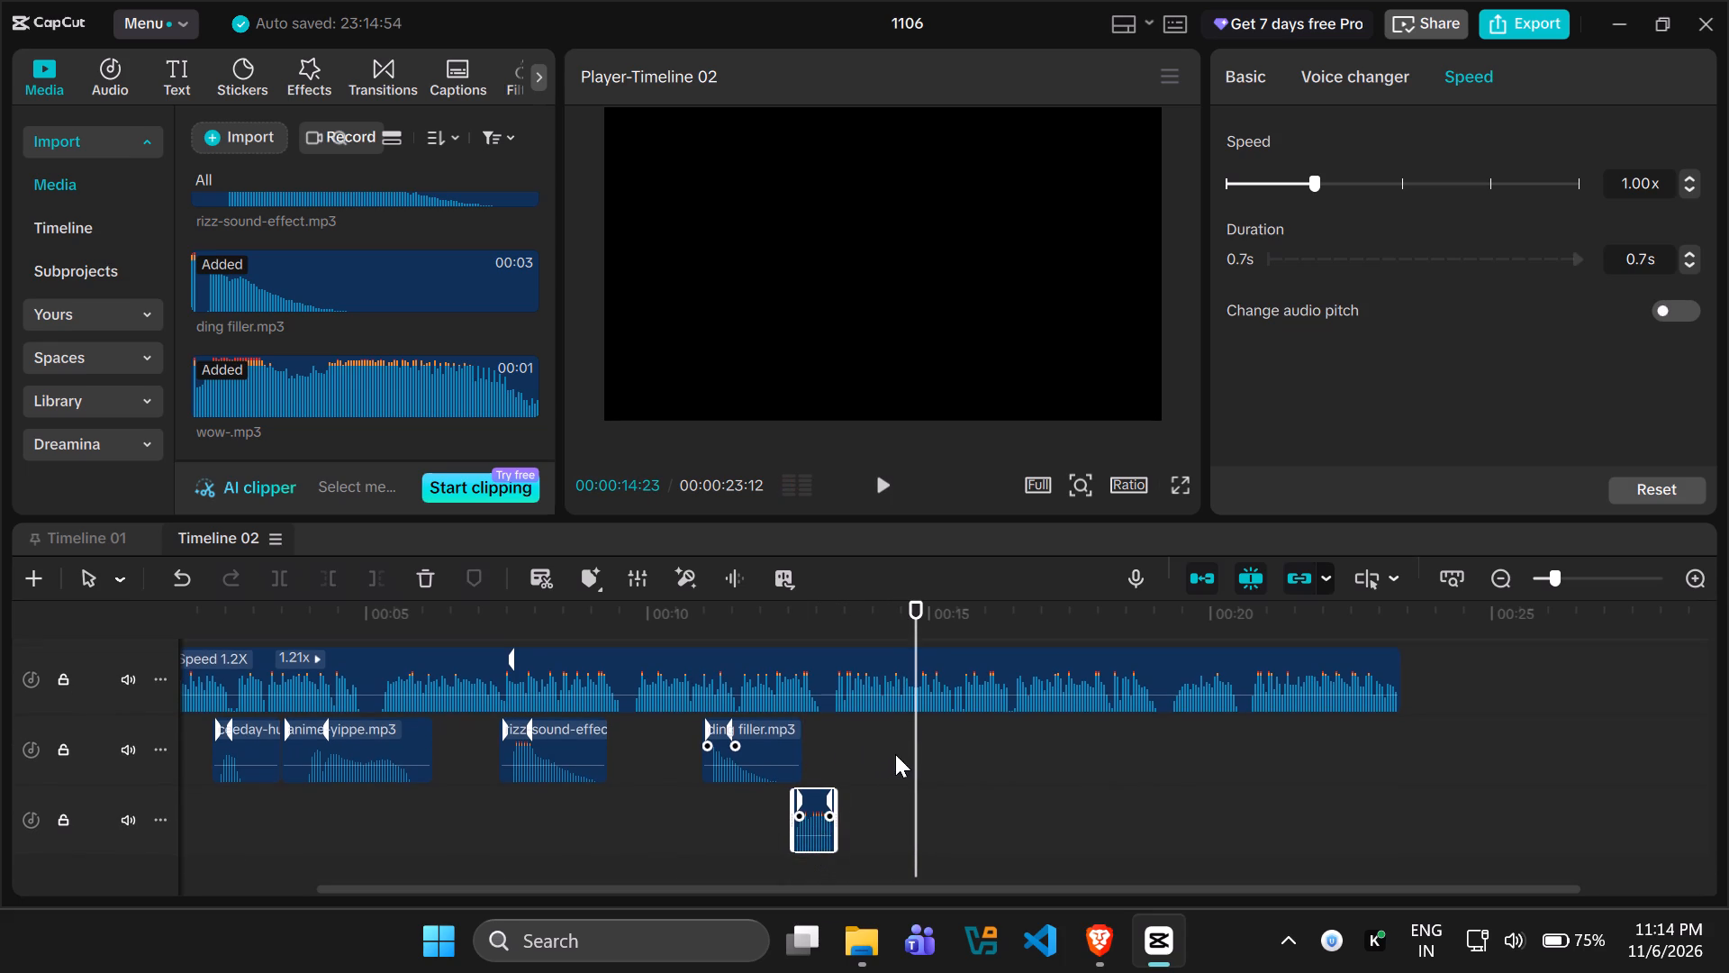
# Play the voiceover onward past 15 s and set the playhead back to 00:00:15:15.
pyautogui.press('space')
pyautogui.press('space')
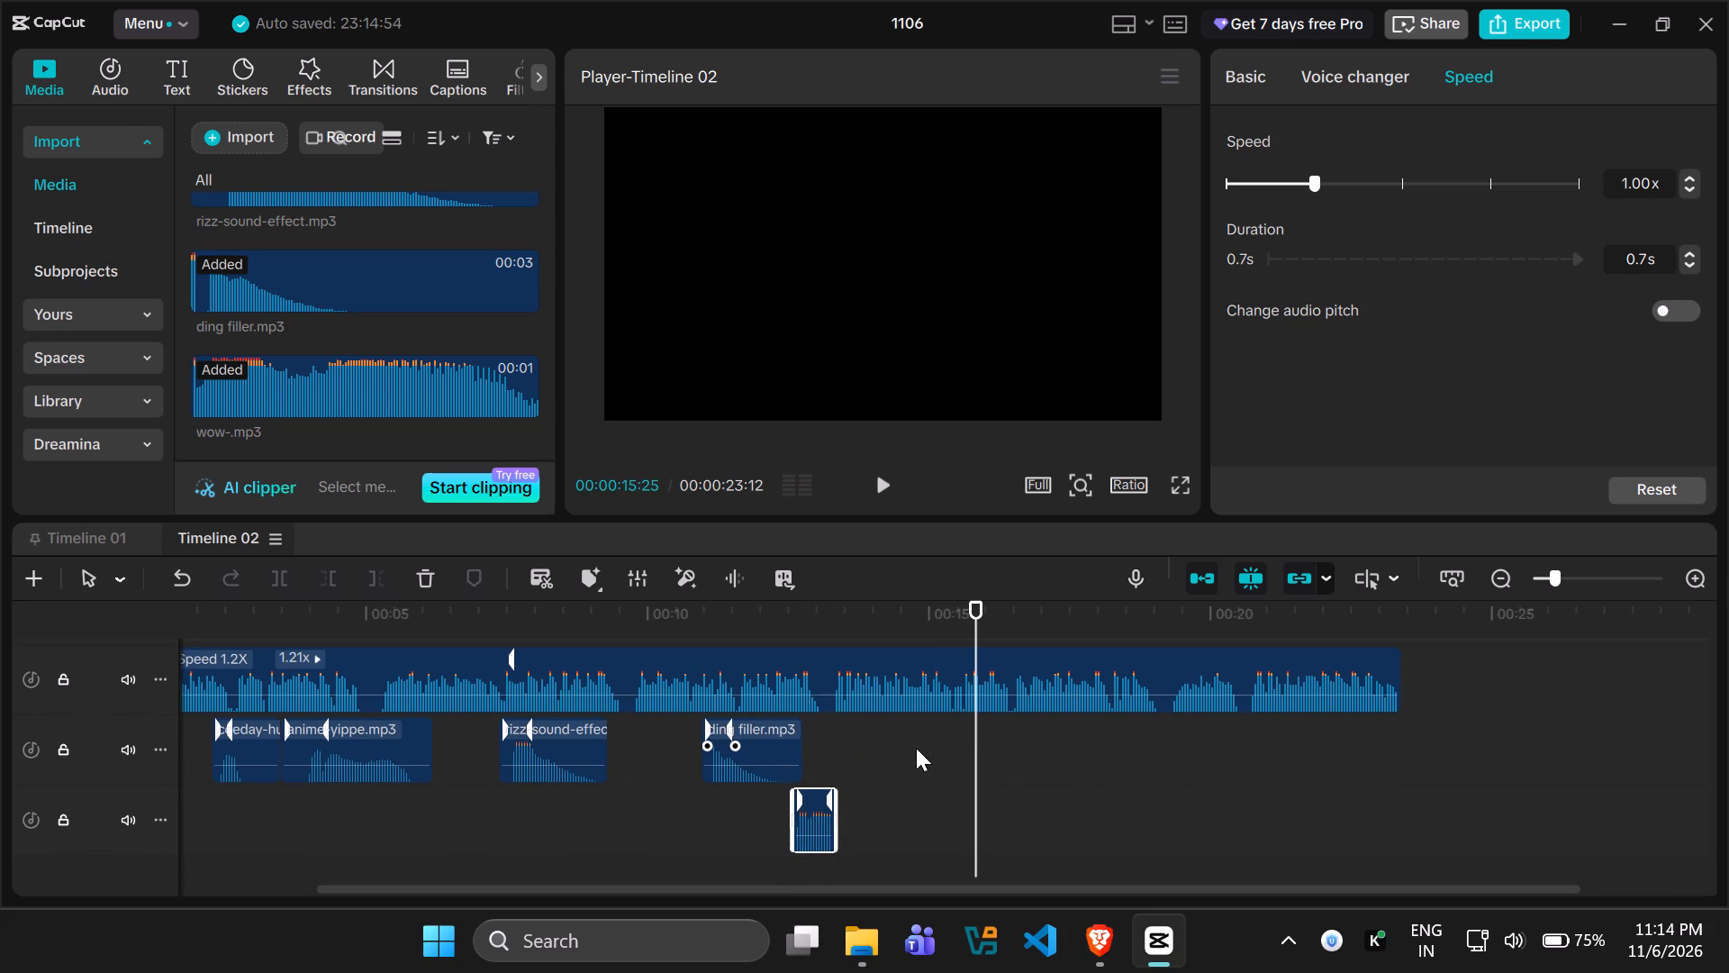
pyautogui.click(551, 750)
pyautogui.moveTo(973, 724); pyautogui.dragTo(957, 724)
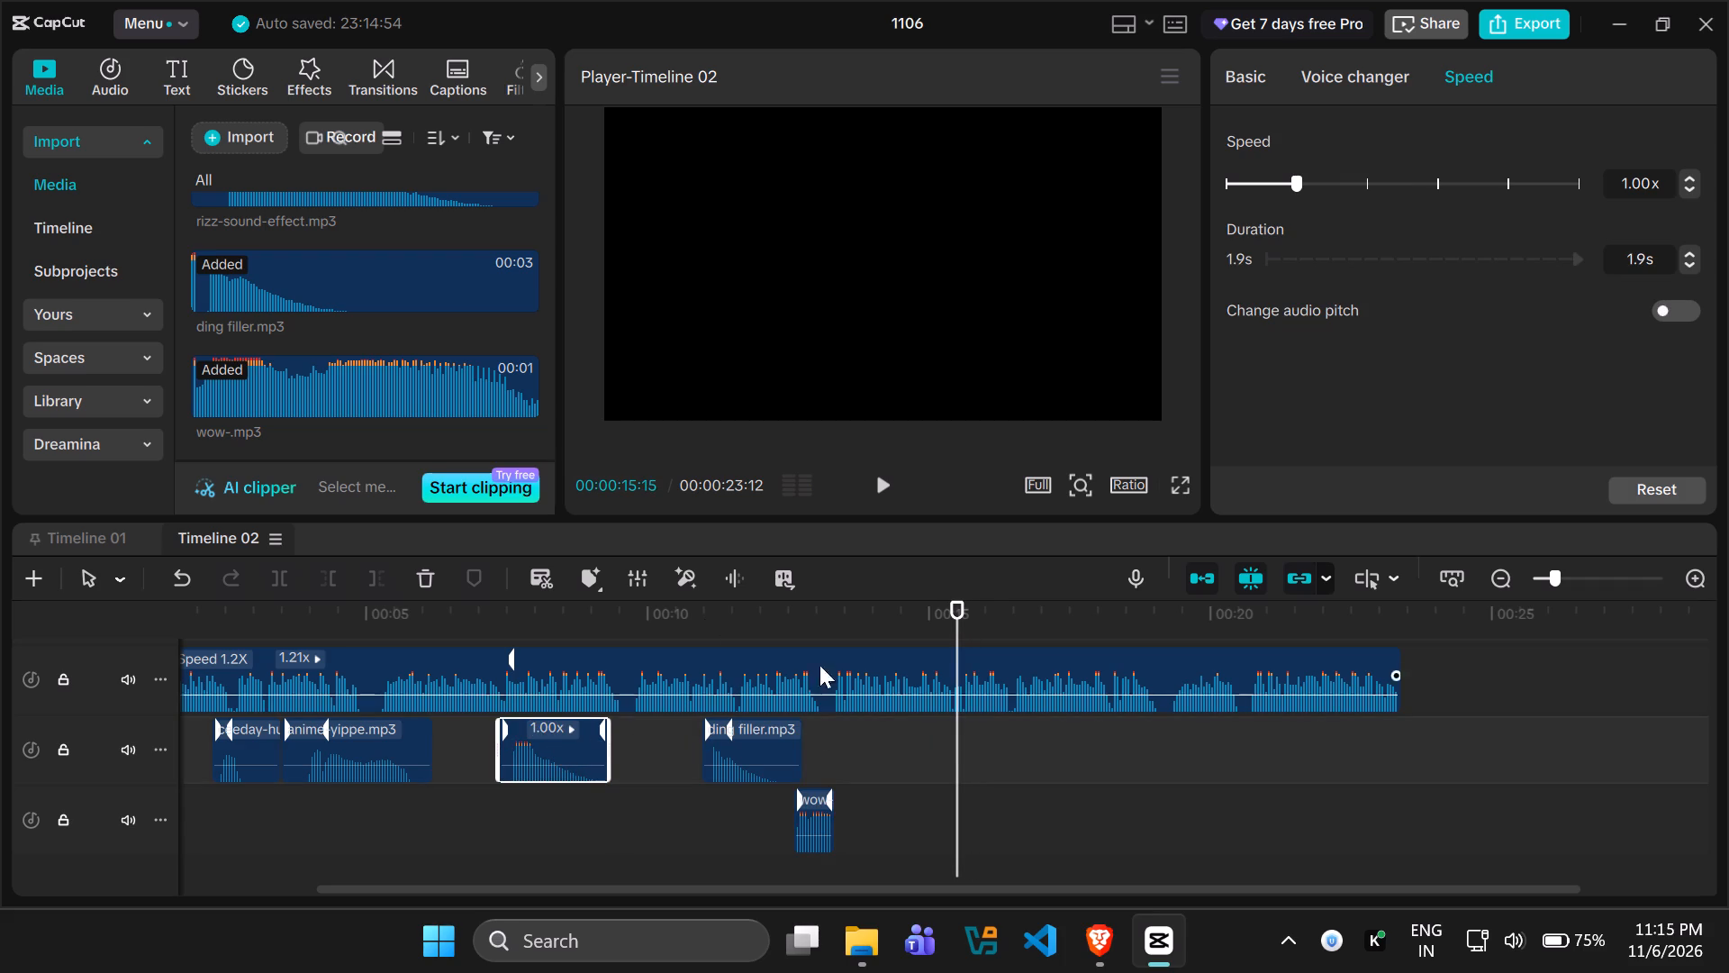
# Import the bone crack filler sound from the "I used them" folder, searching for "bone".
pyautogui.click(232, 143)
pyautogui.click(297, 186)
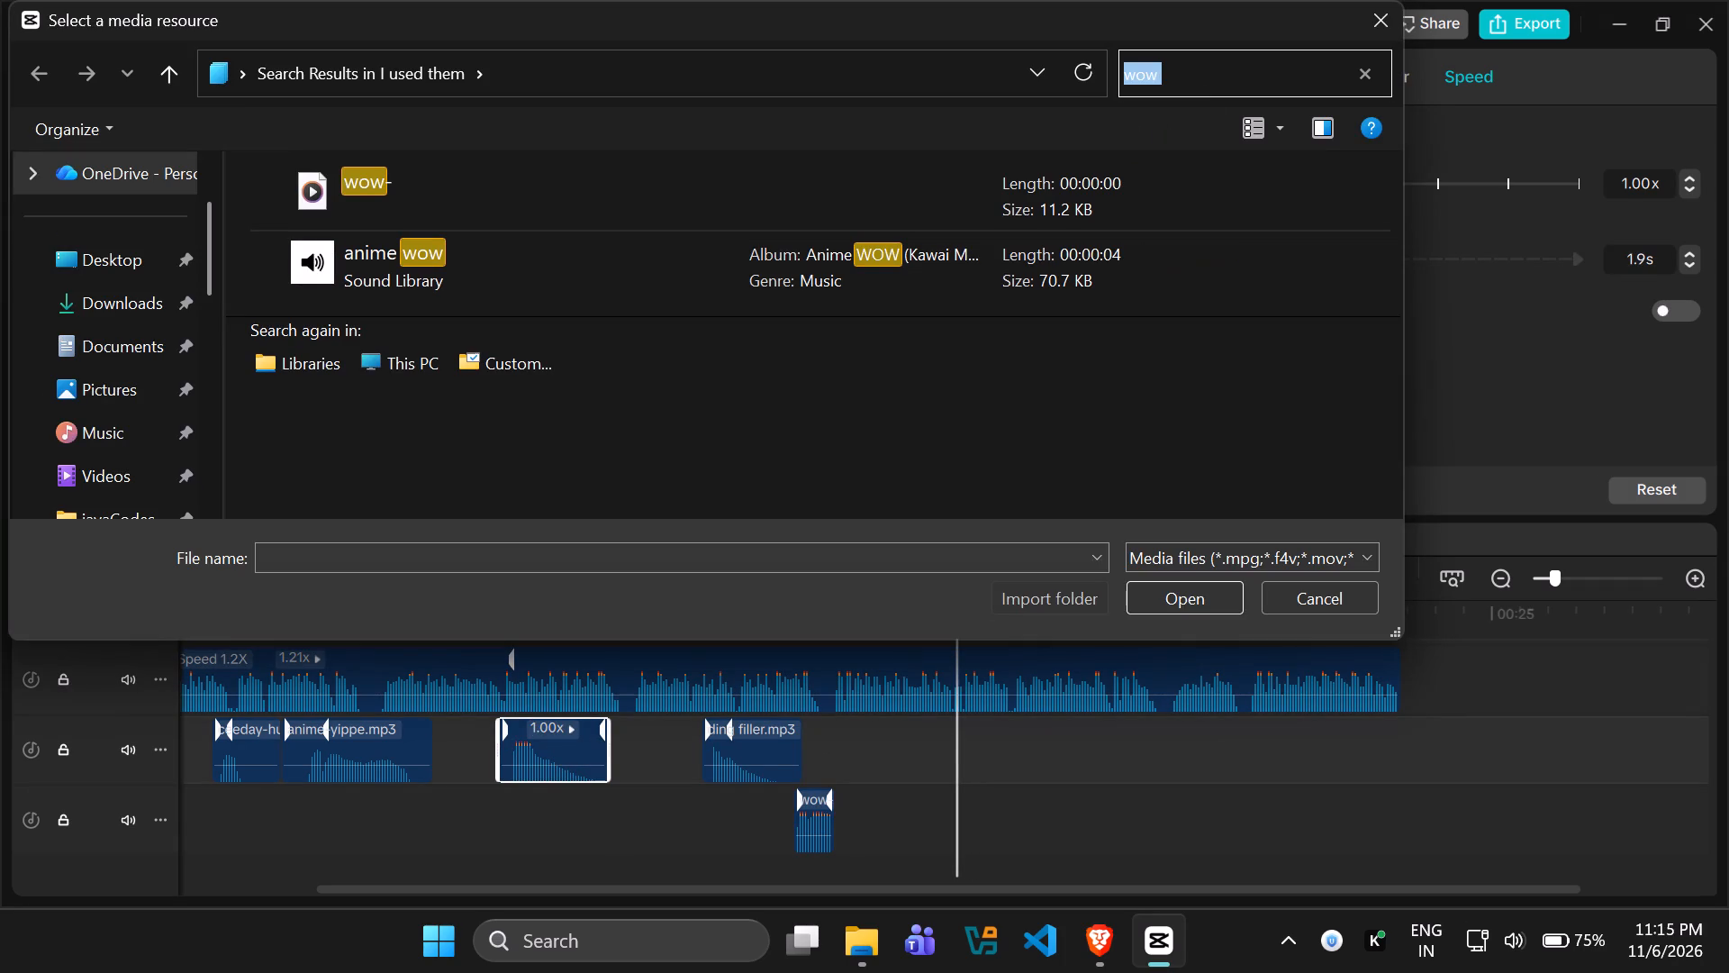
pyautogui.click(1361, 73)
pyautogui.click(1223, 58)
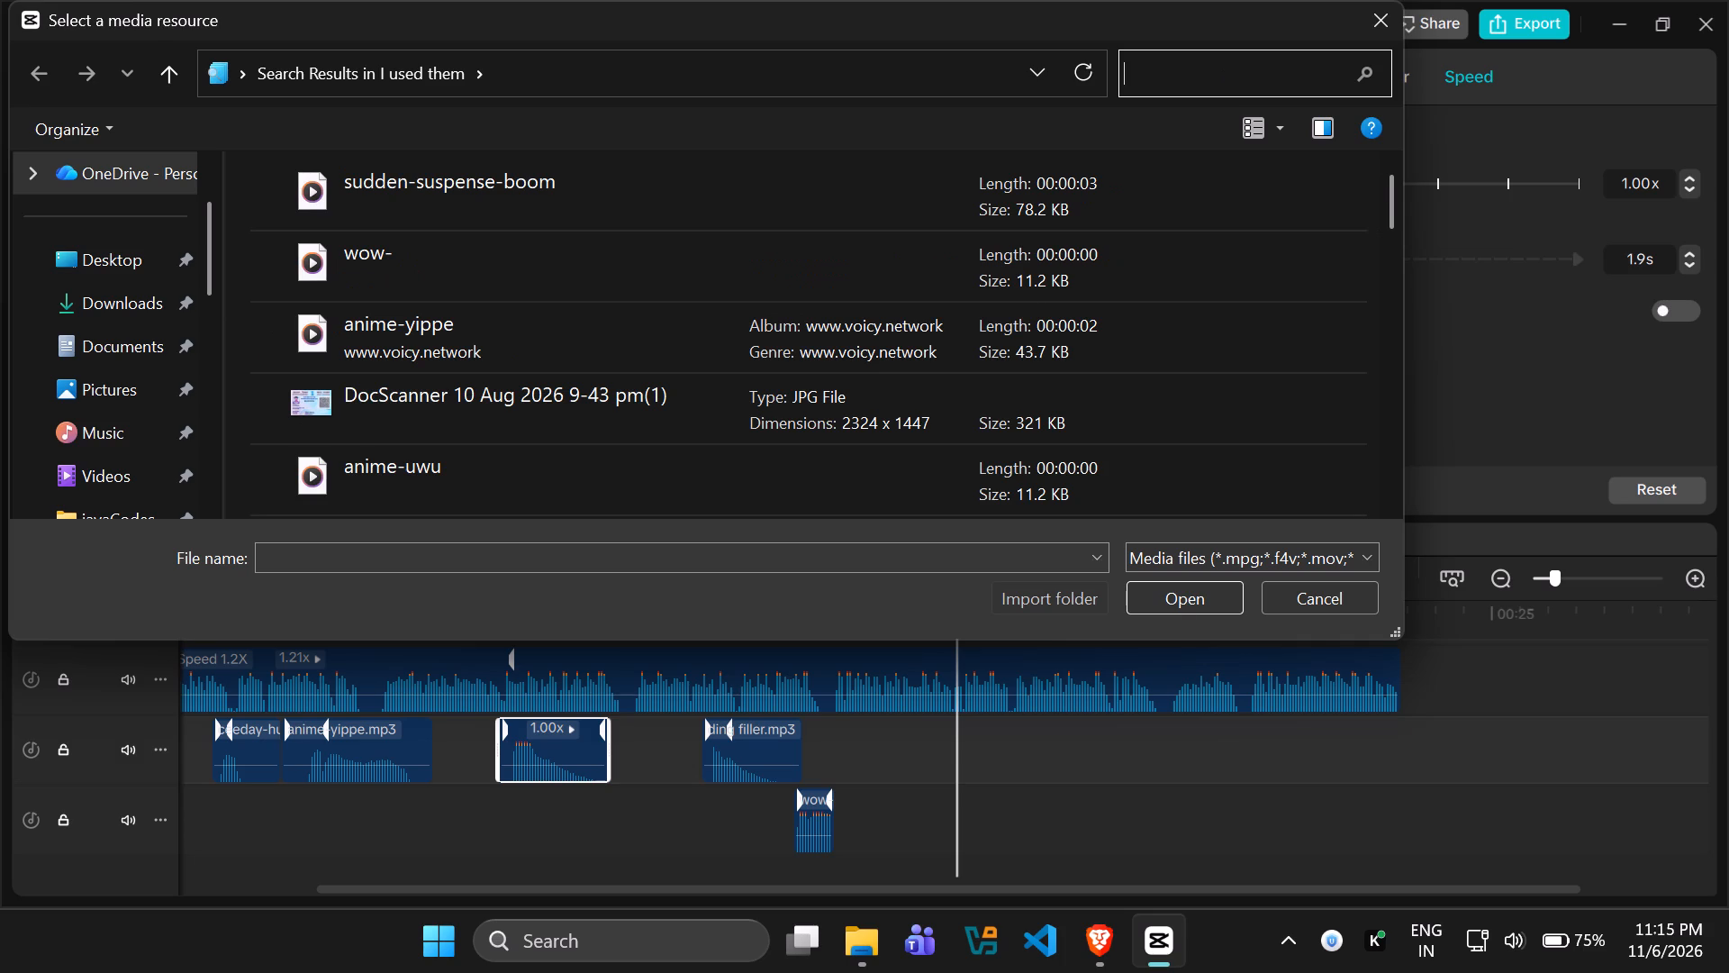
pyautogui.write('bone')
pyautogui.press('Return')
pyautogui.click(911, 208)
pyautogui.click(1210, 597)
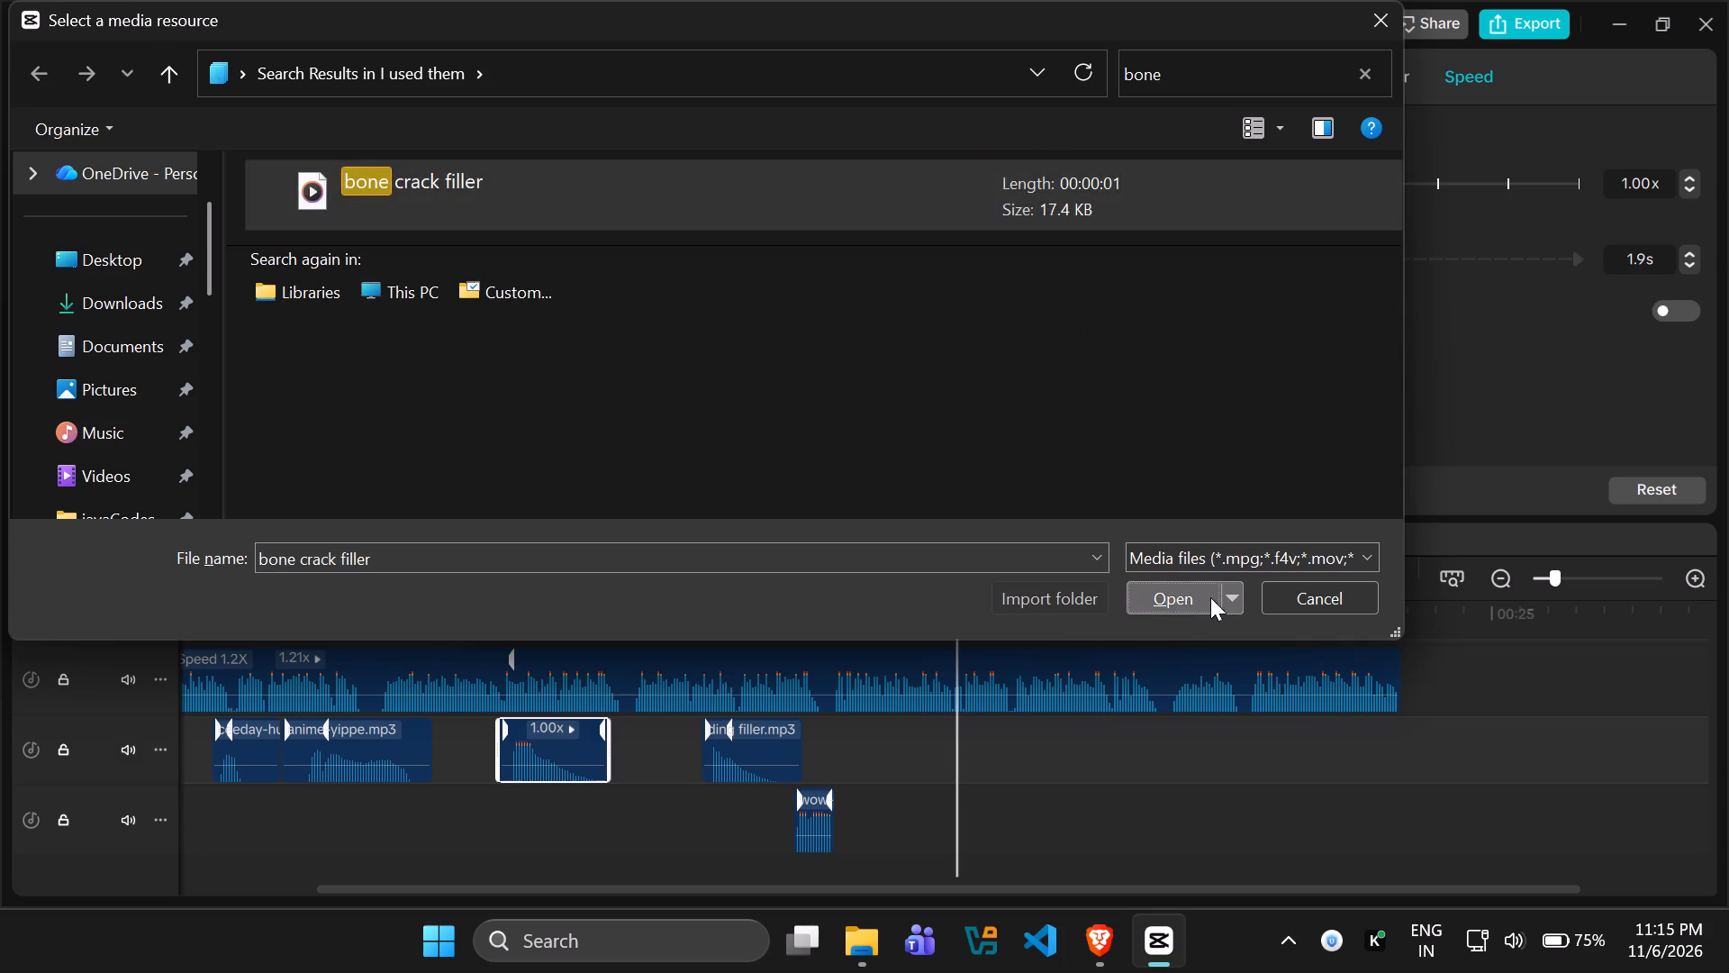
# Place bone crack filler.mp3 after the ding on the sound-effects track, starting at about 15 s.
pyautogui.moveTo(301, 376); pyautogui.dragTo(747, 649)
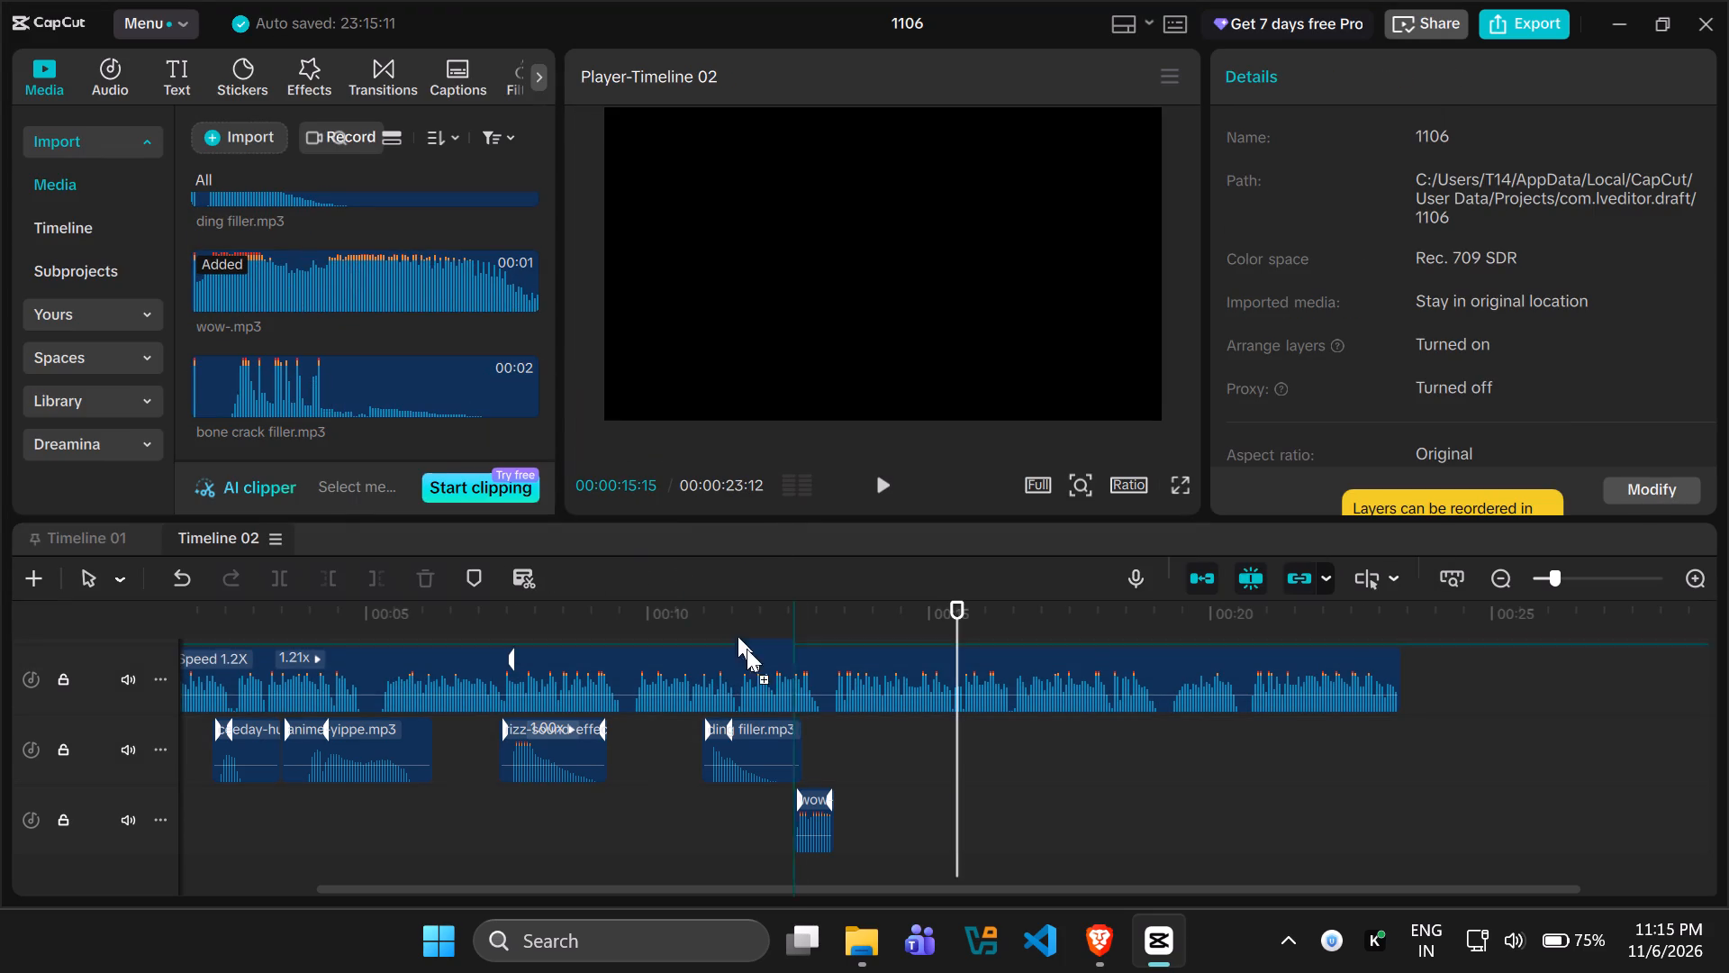
pyautogui.moveTo(747, 649); pyautogui.dragTo(934, 751)
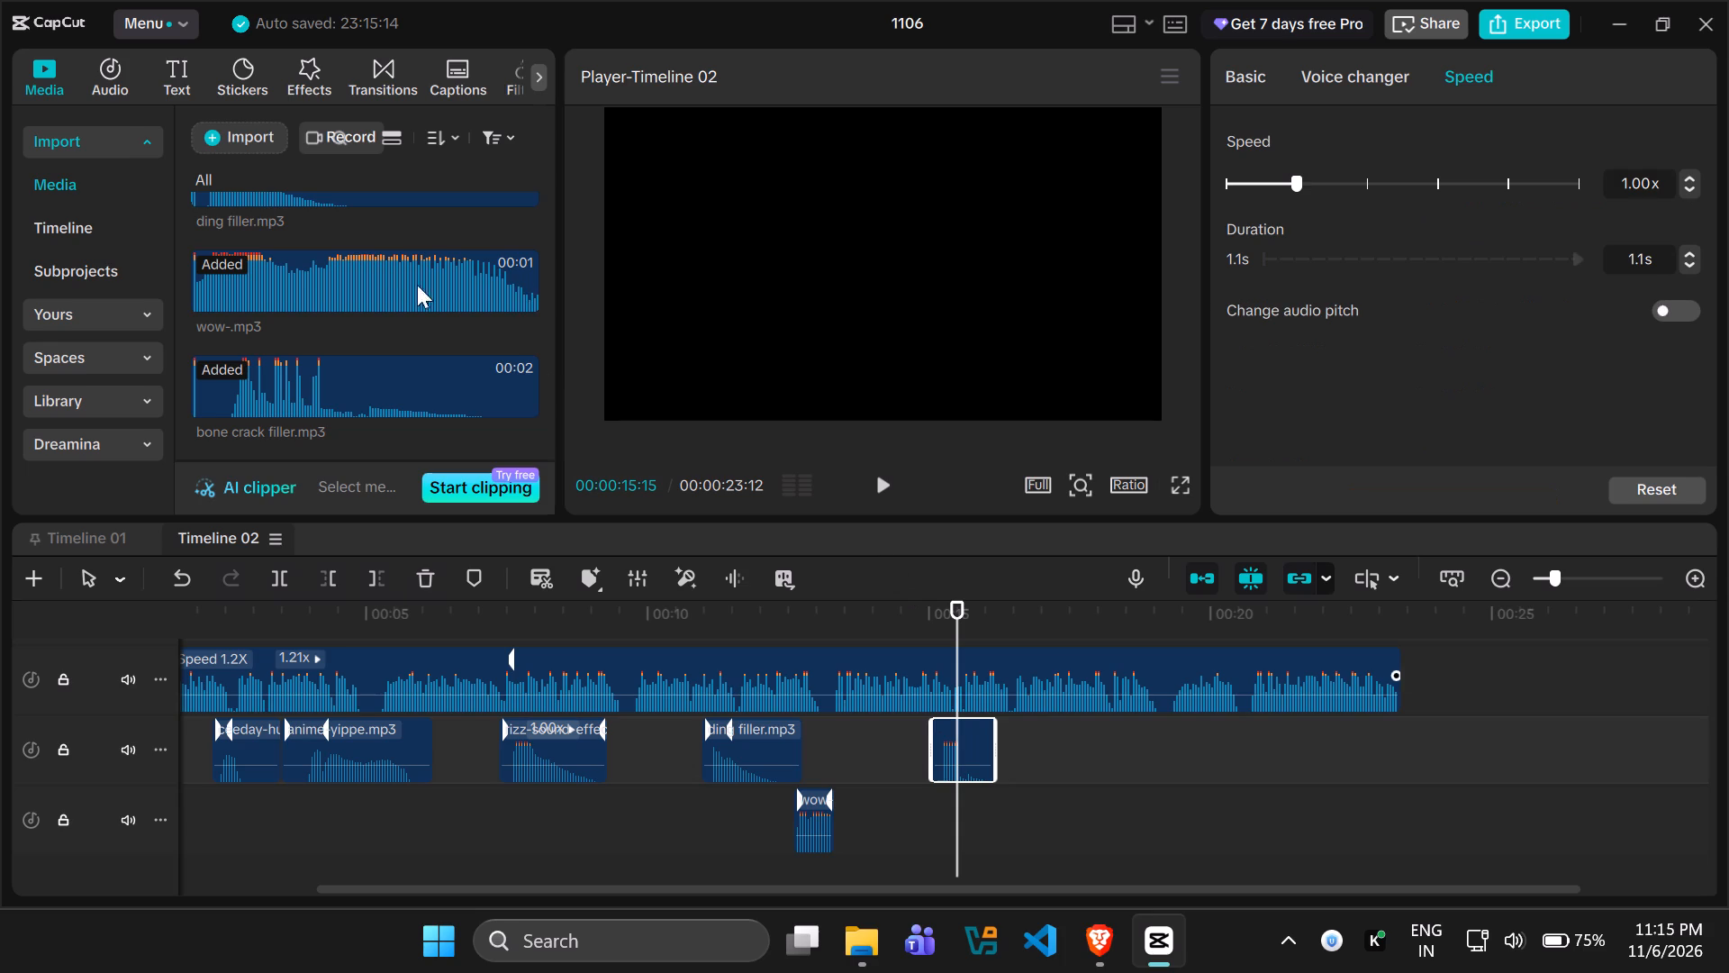
# Import the sudden-suspense-boom sound from the "I used them" folder, clearing the earlier file search.
pyautogui.click(231, 135)
pyautogui.click(357, 205)
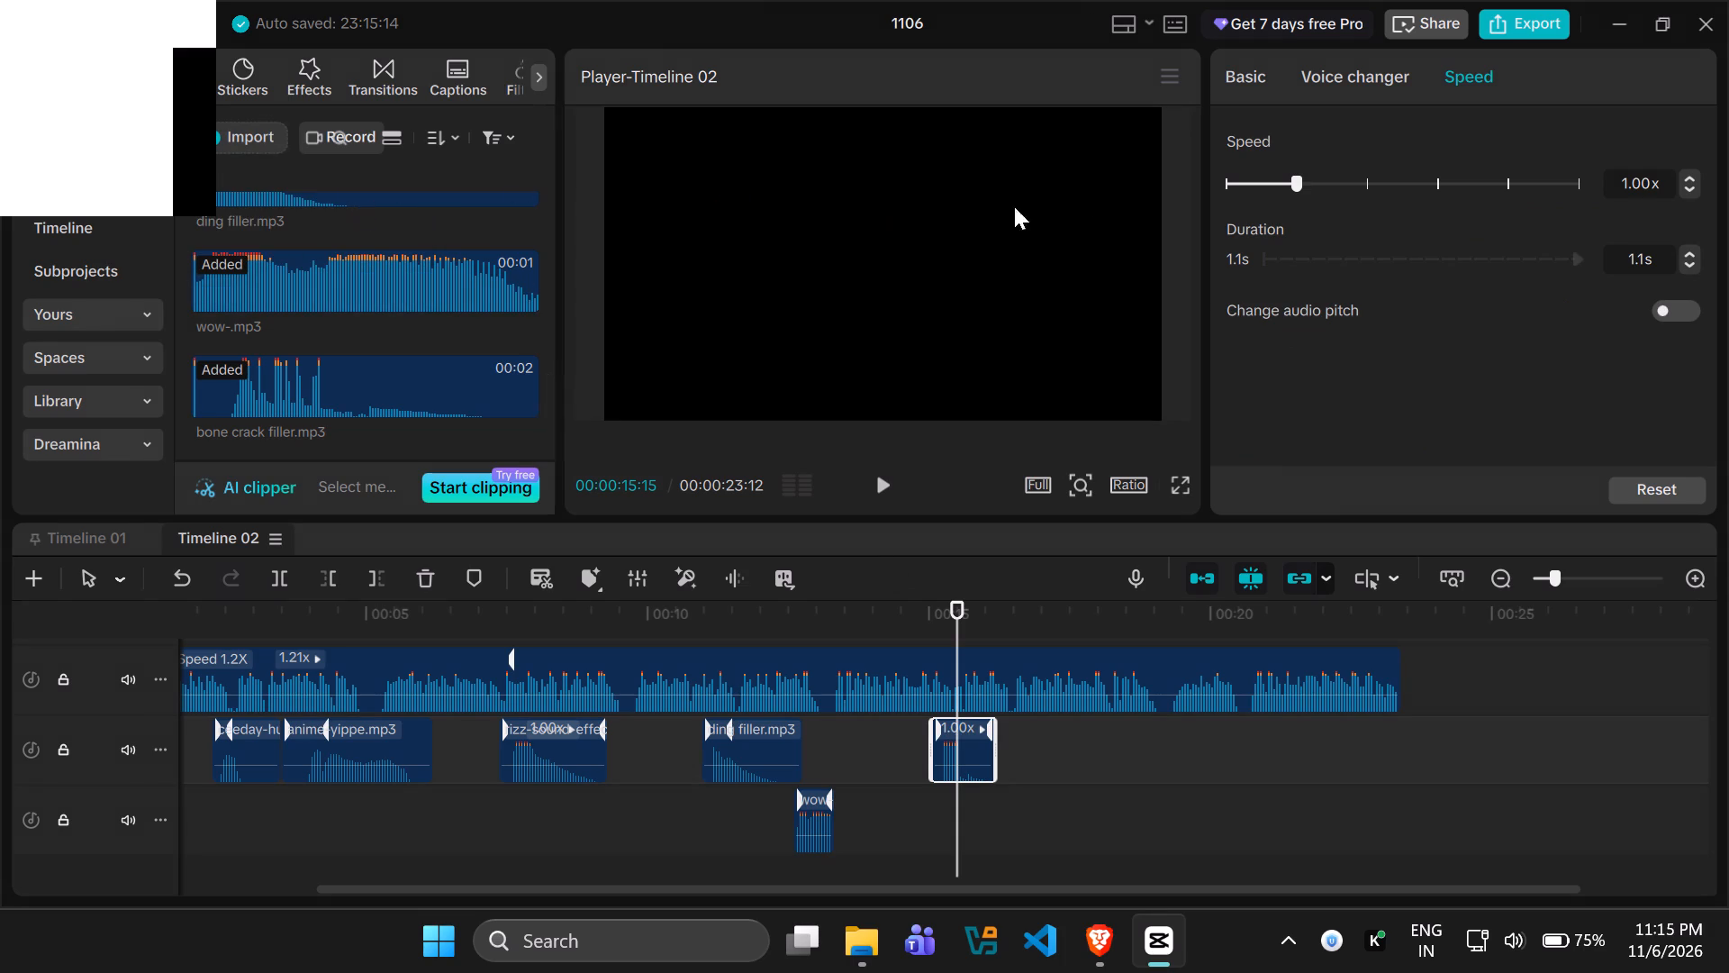
pyautogui.click(1373, 71)
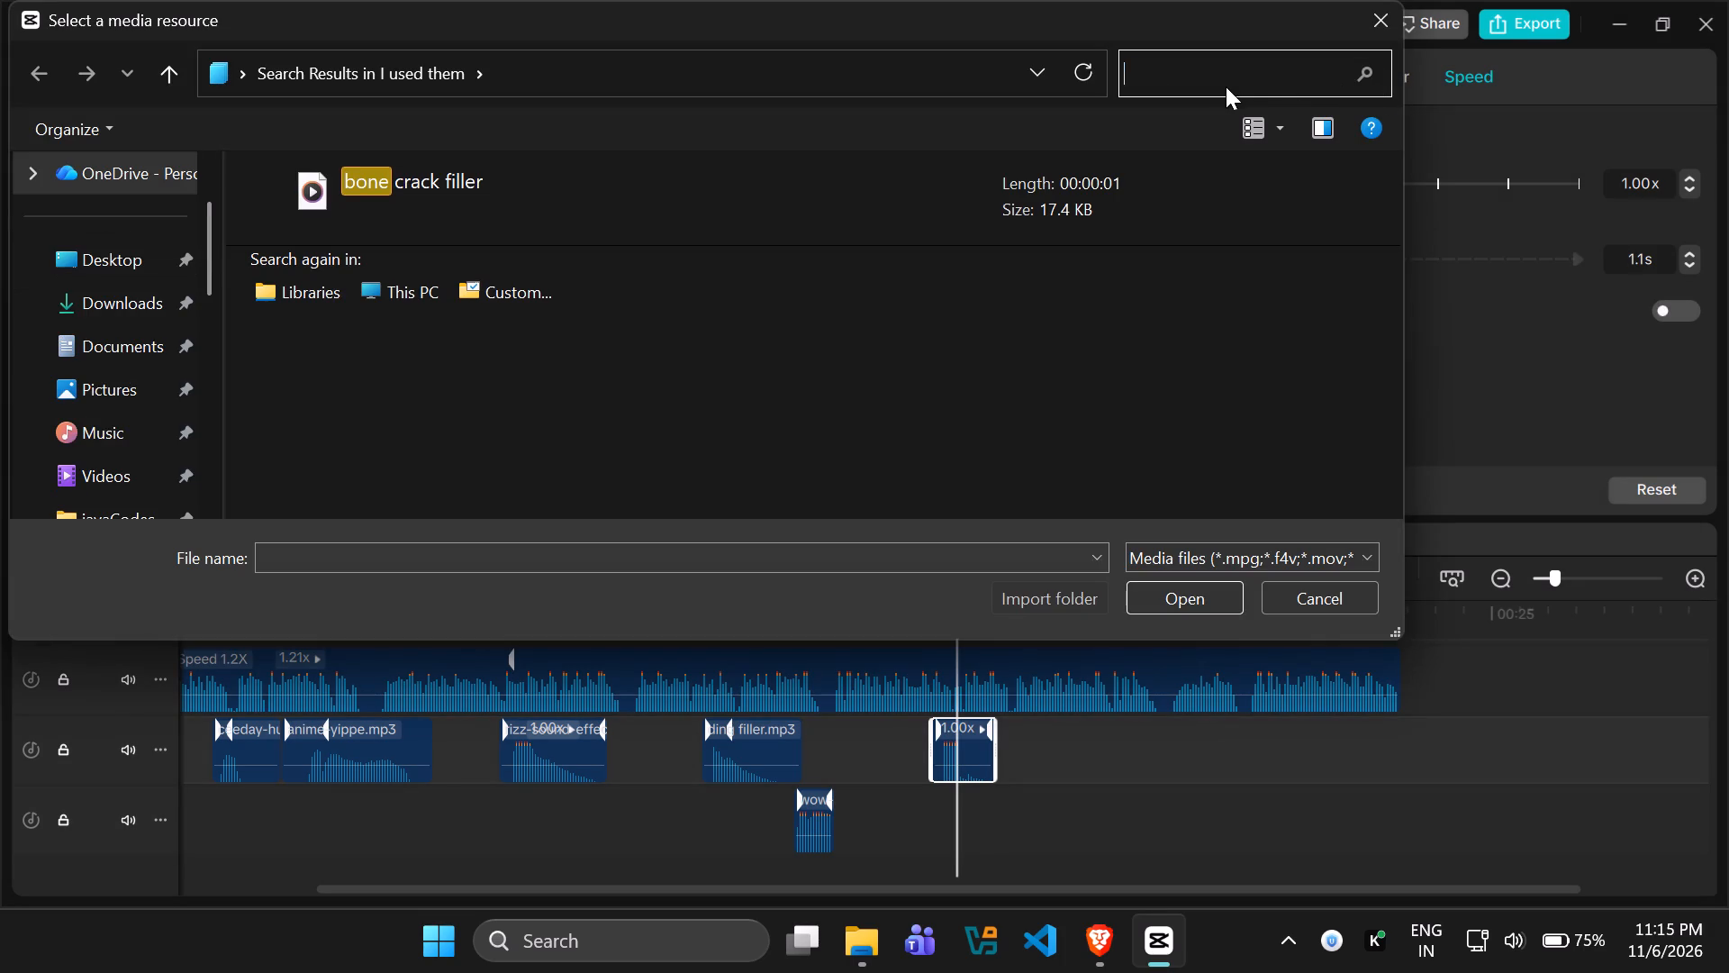
pyautogui.click(1226, 86)
pyautogui.click(1227, 73)
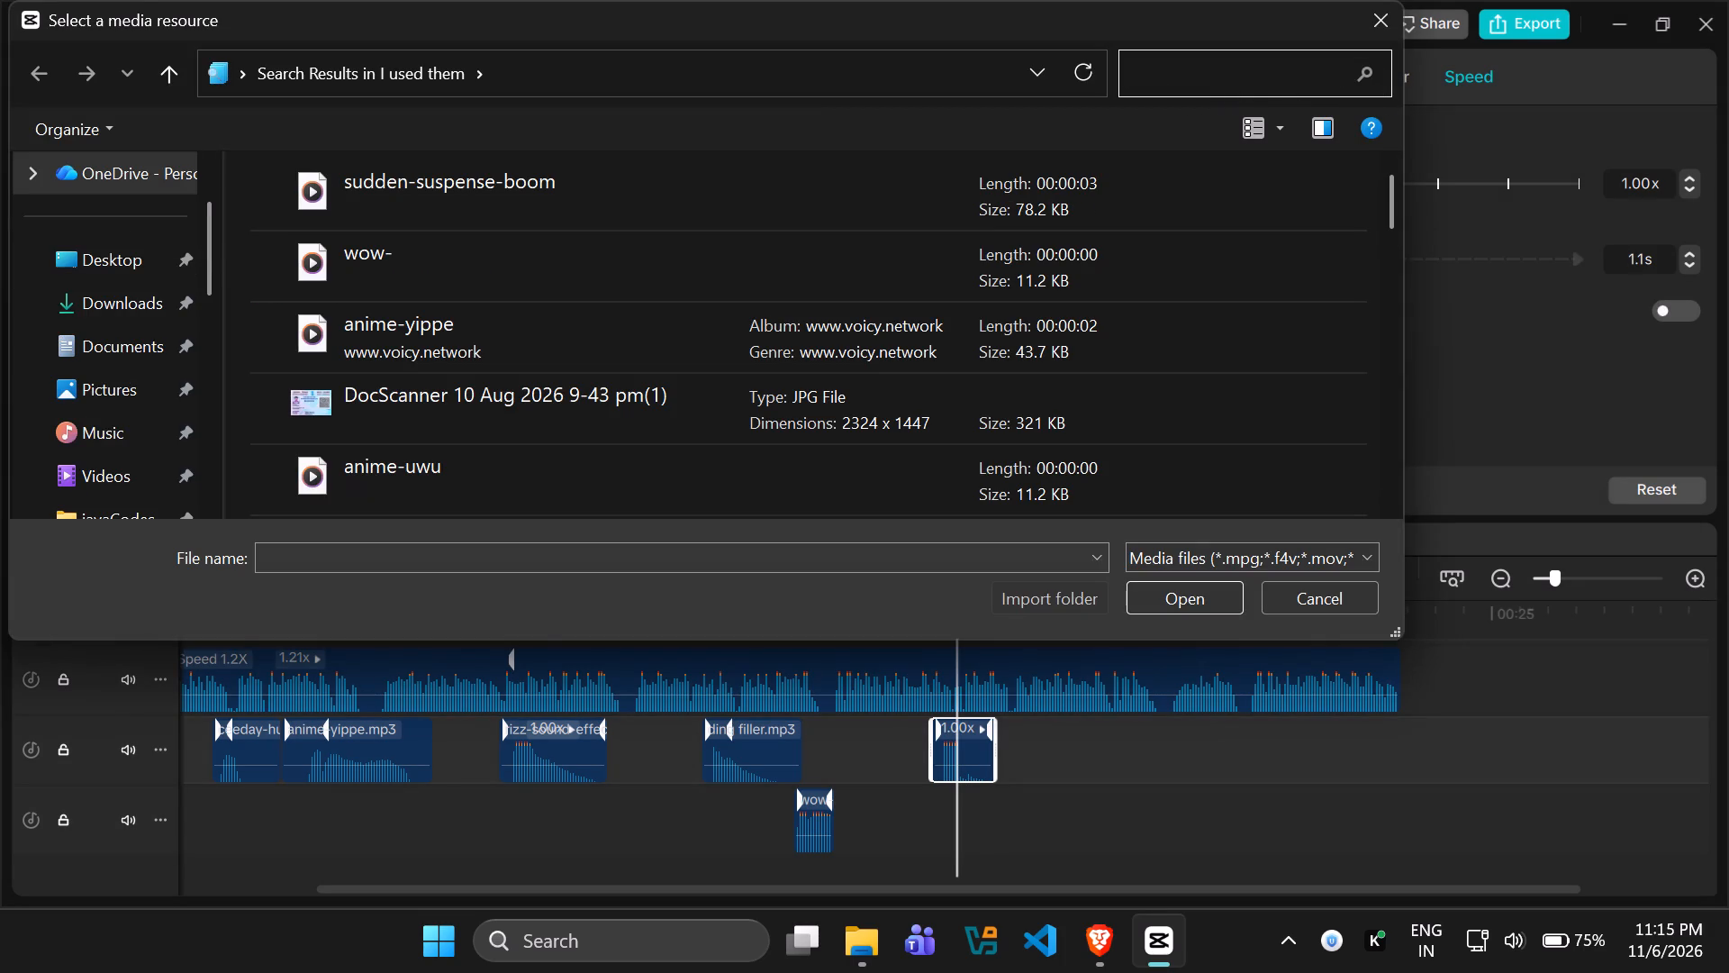
pyautogui.click(988, 196)
pyautogui.click(1188, 589)
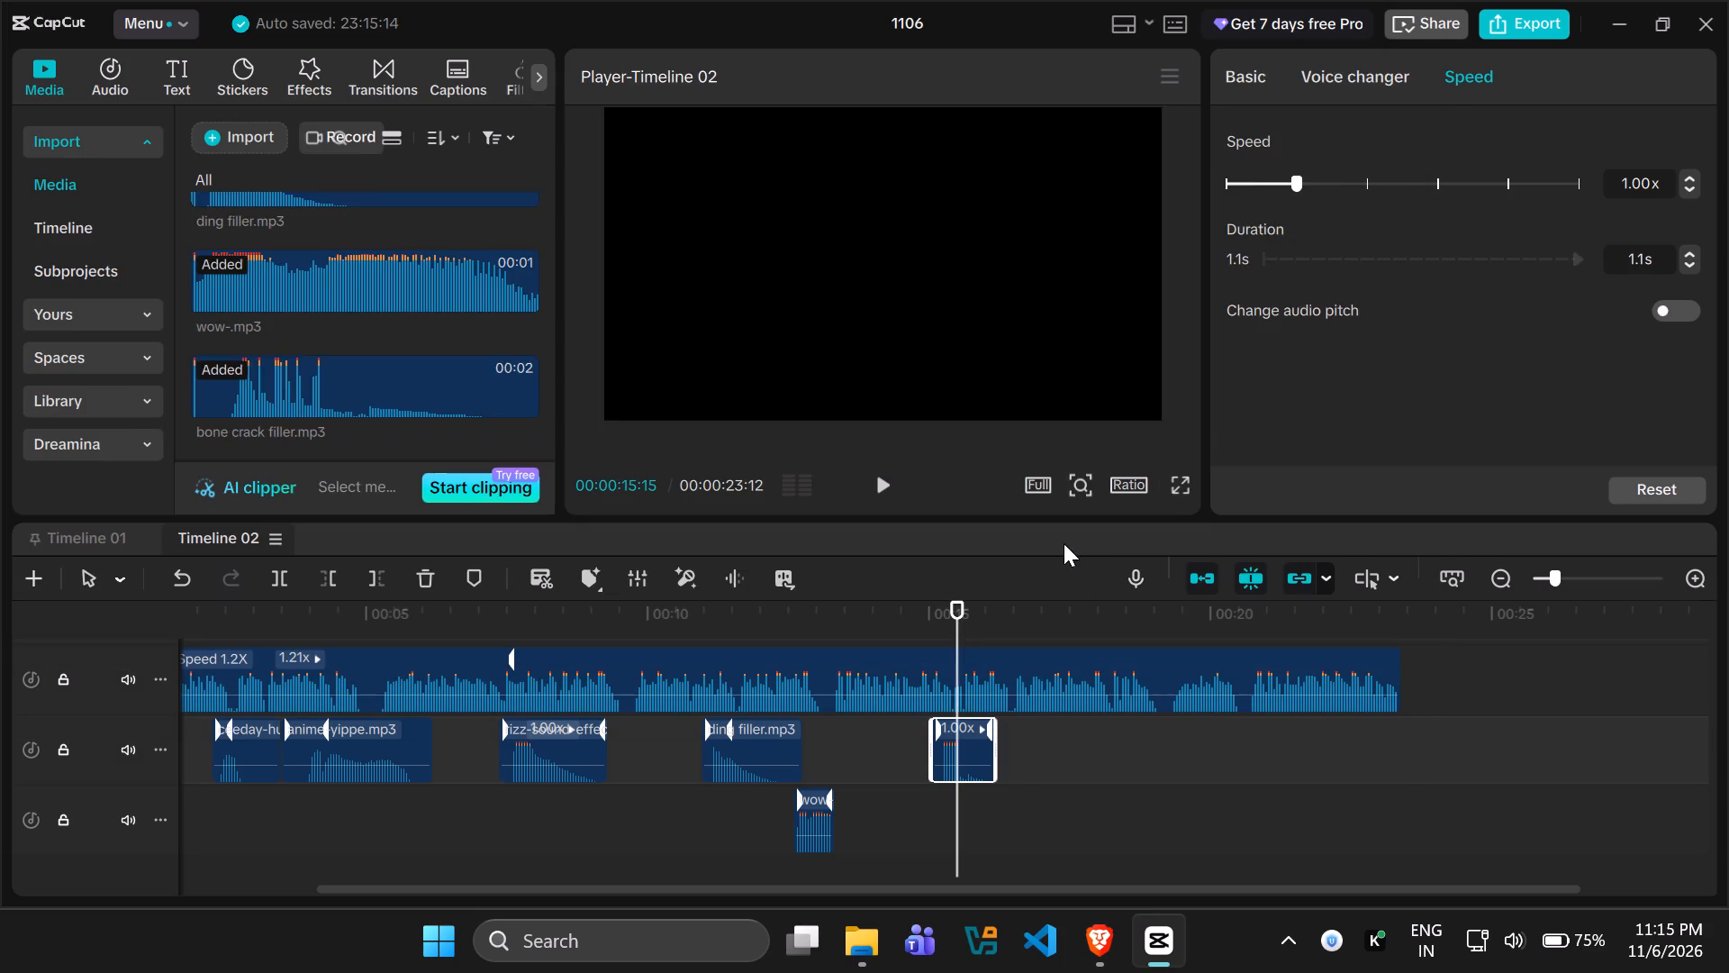
# Shift the bone crack filler clip slightly earlier to start at about 14.8 s, checking its timing against the voiceover.
pyautogui.moveTo(955, 629); pyautogui.dragTo(946, 634)
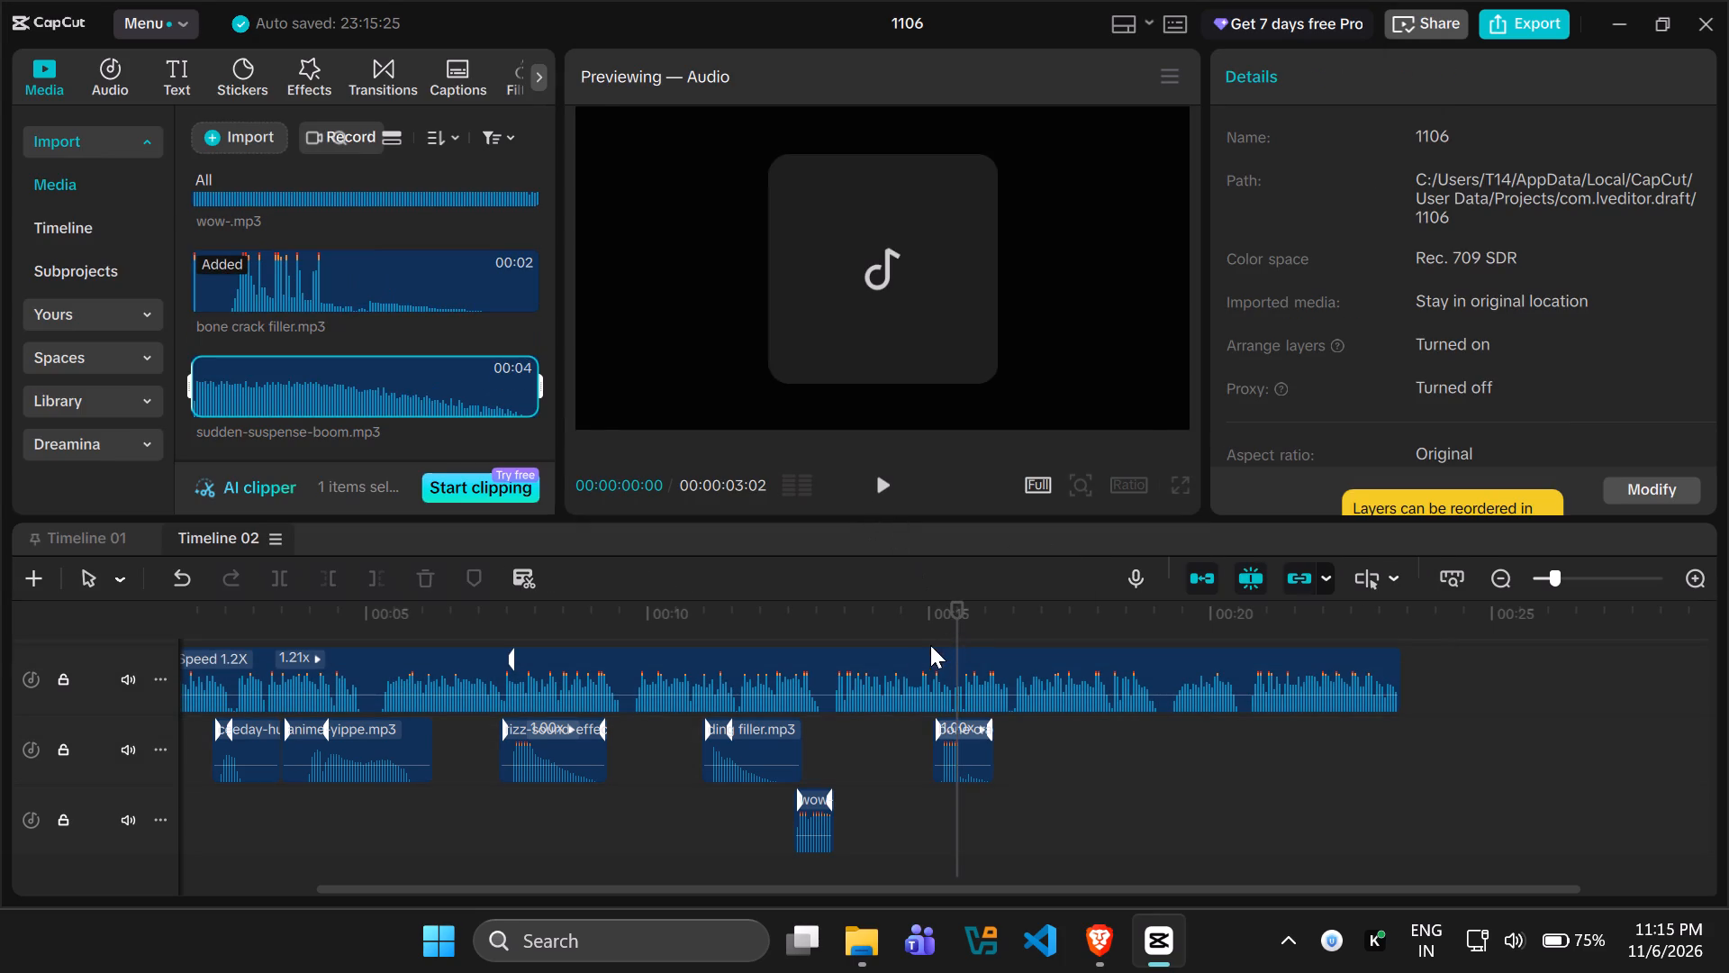
pyautogui.click(889, 737)
pyautogui.press('space')
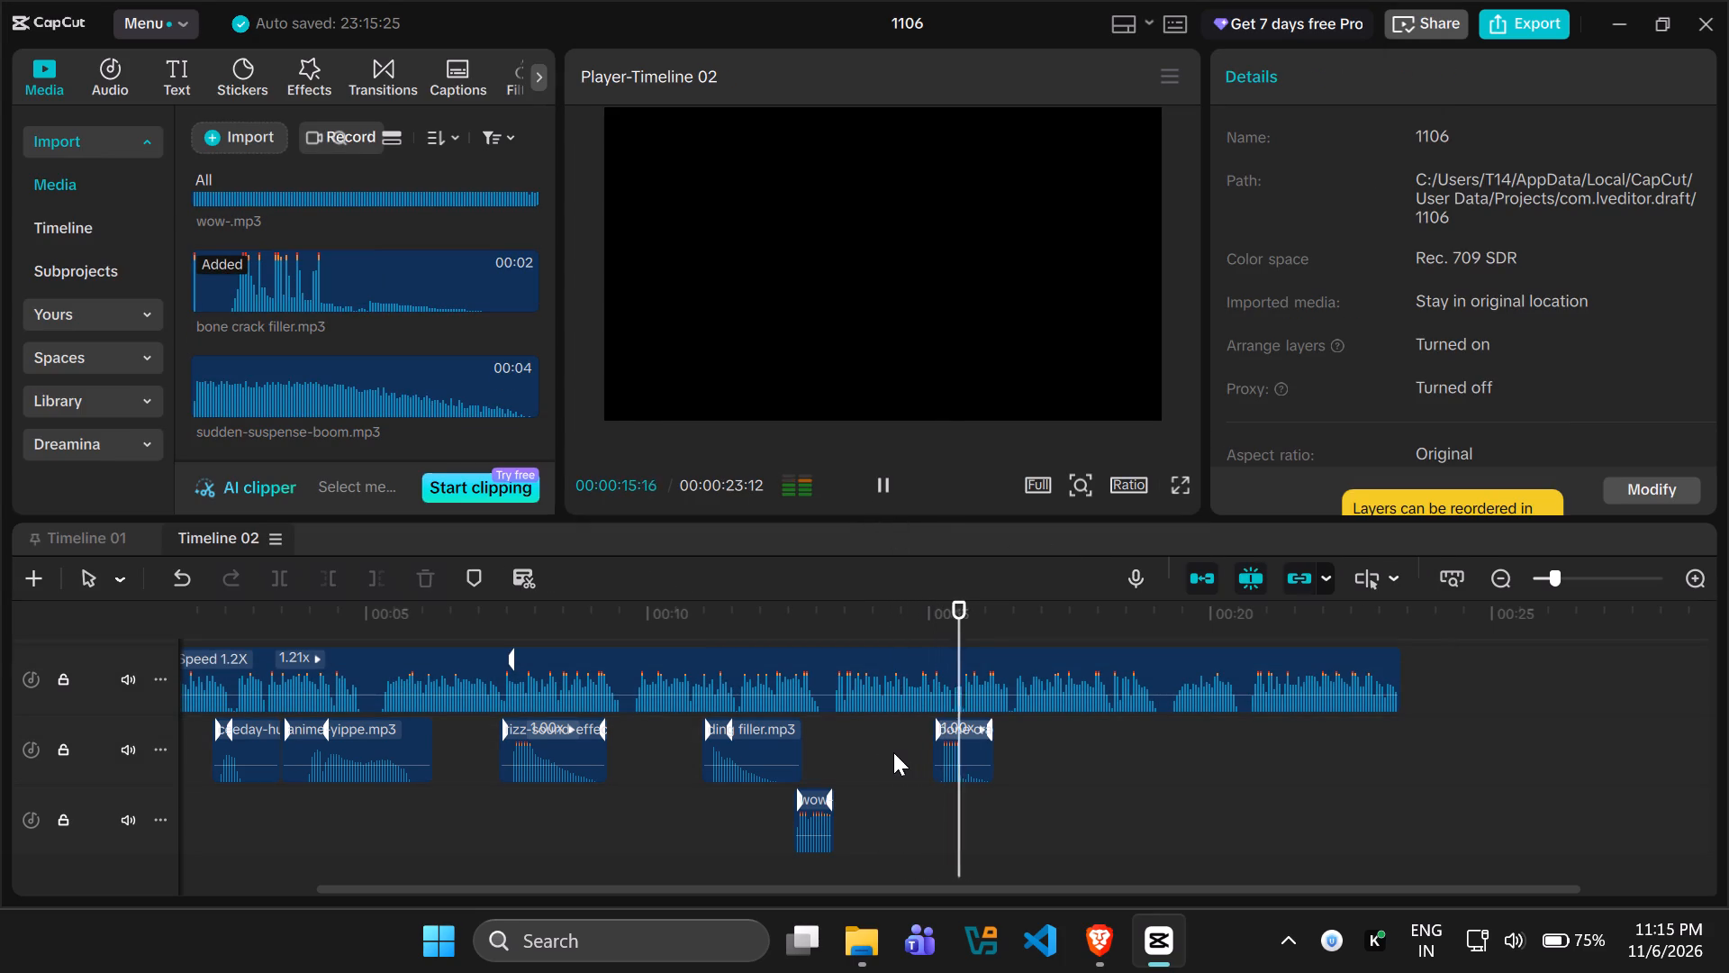
pyautogui.press('space')
pyautogui.moveTo(952, 752); pyautogui.dragTo(940, 751)
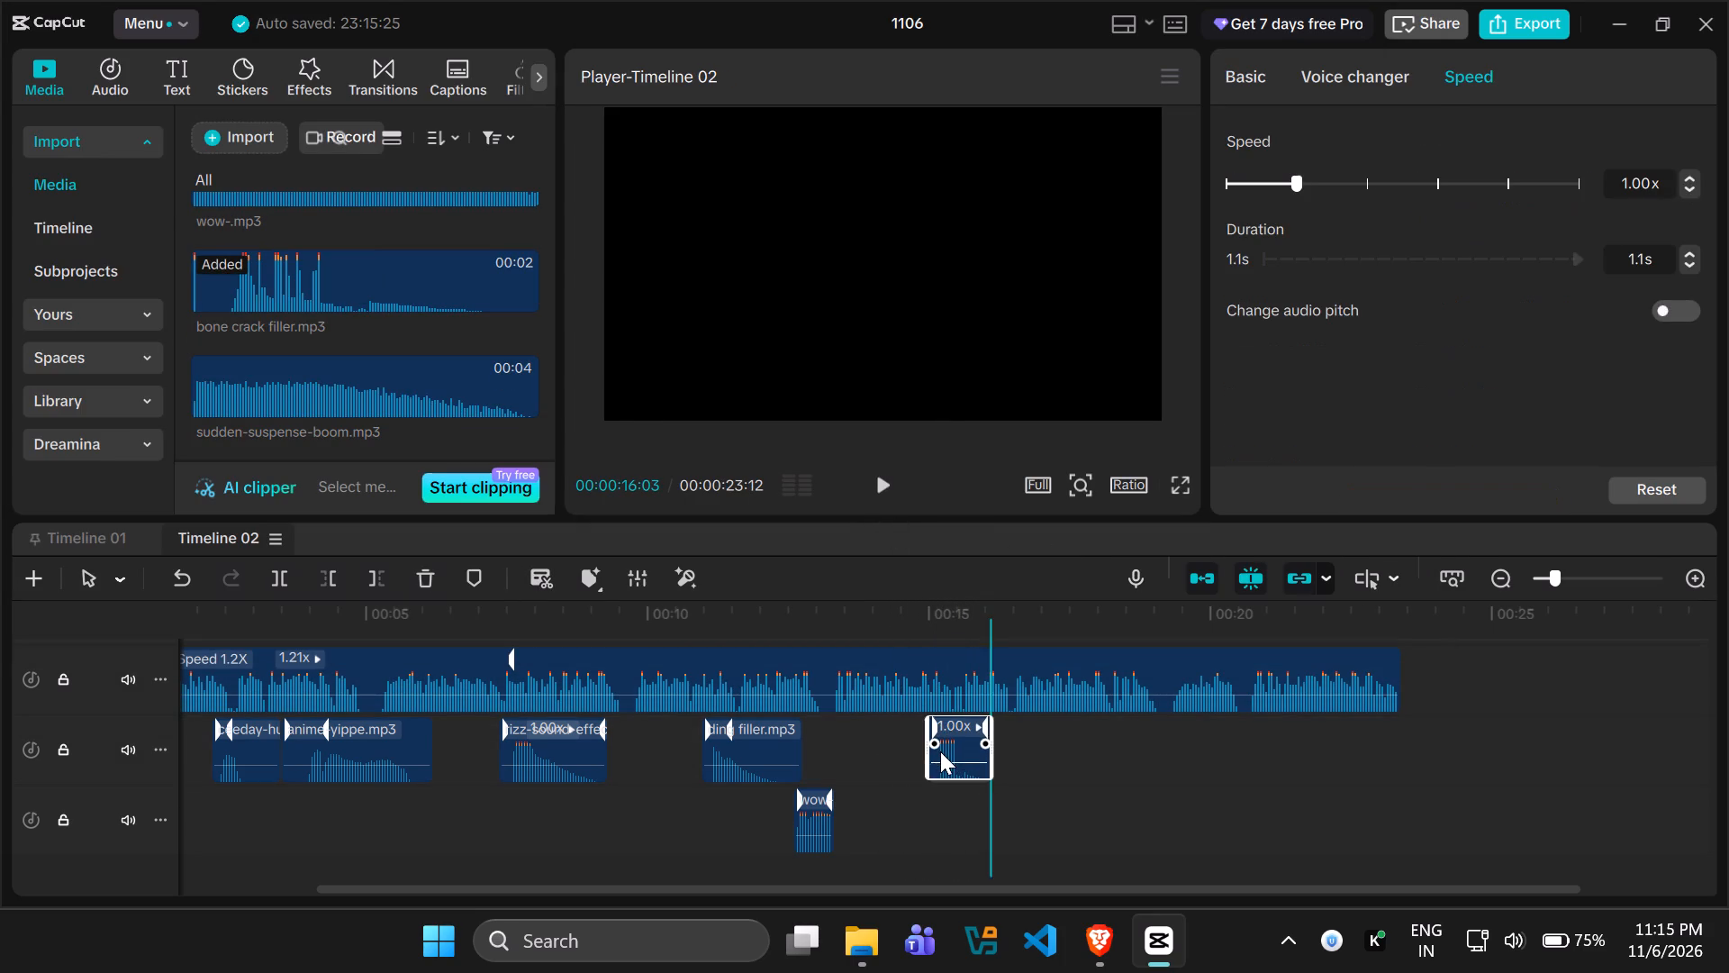
pyautogui.moveTo(940, 751); pyautogui.dragTo(937, 751)
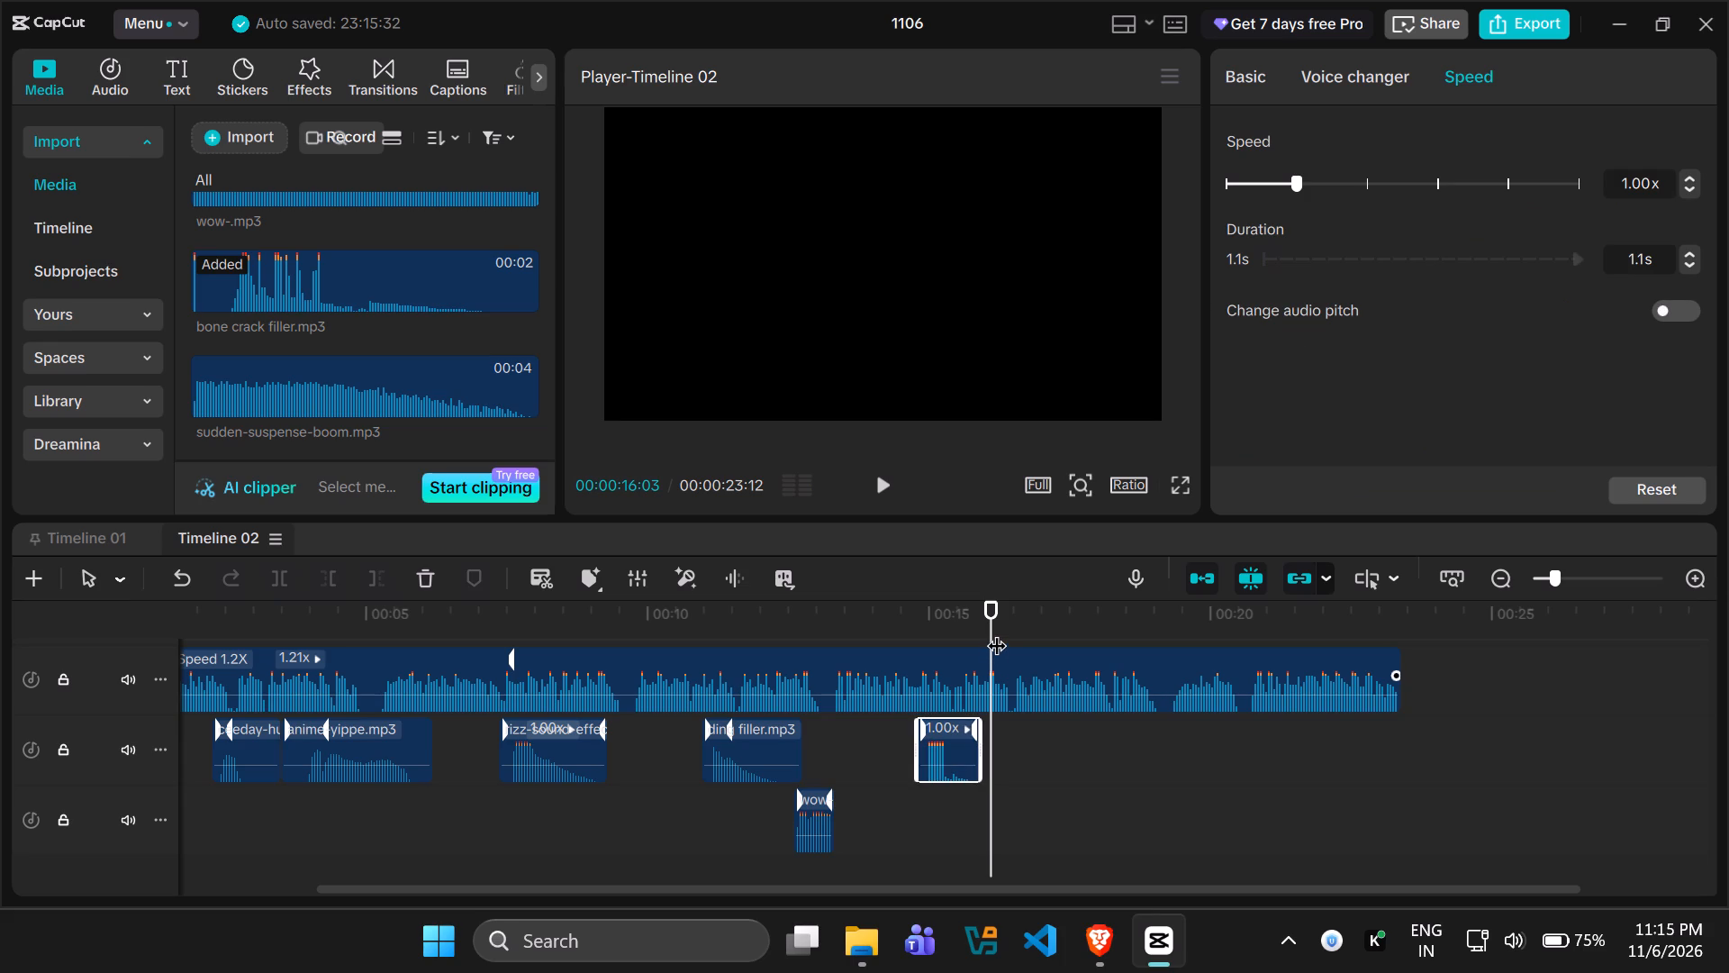
pyautogui.press('space')
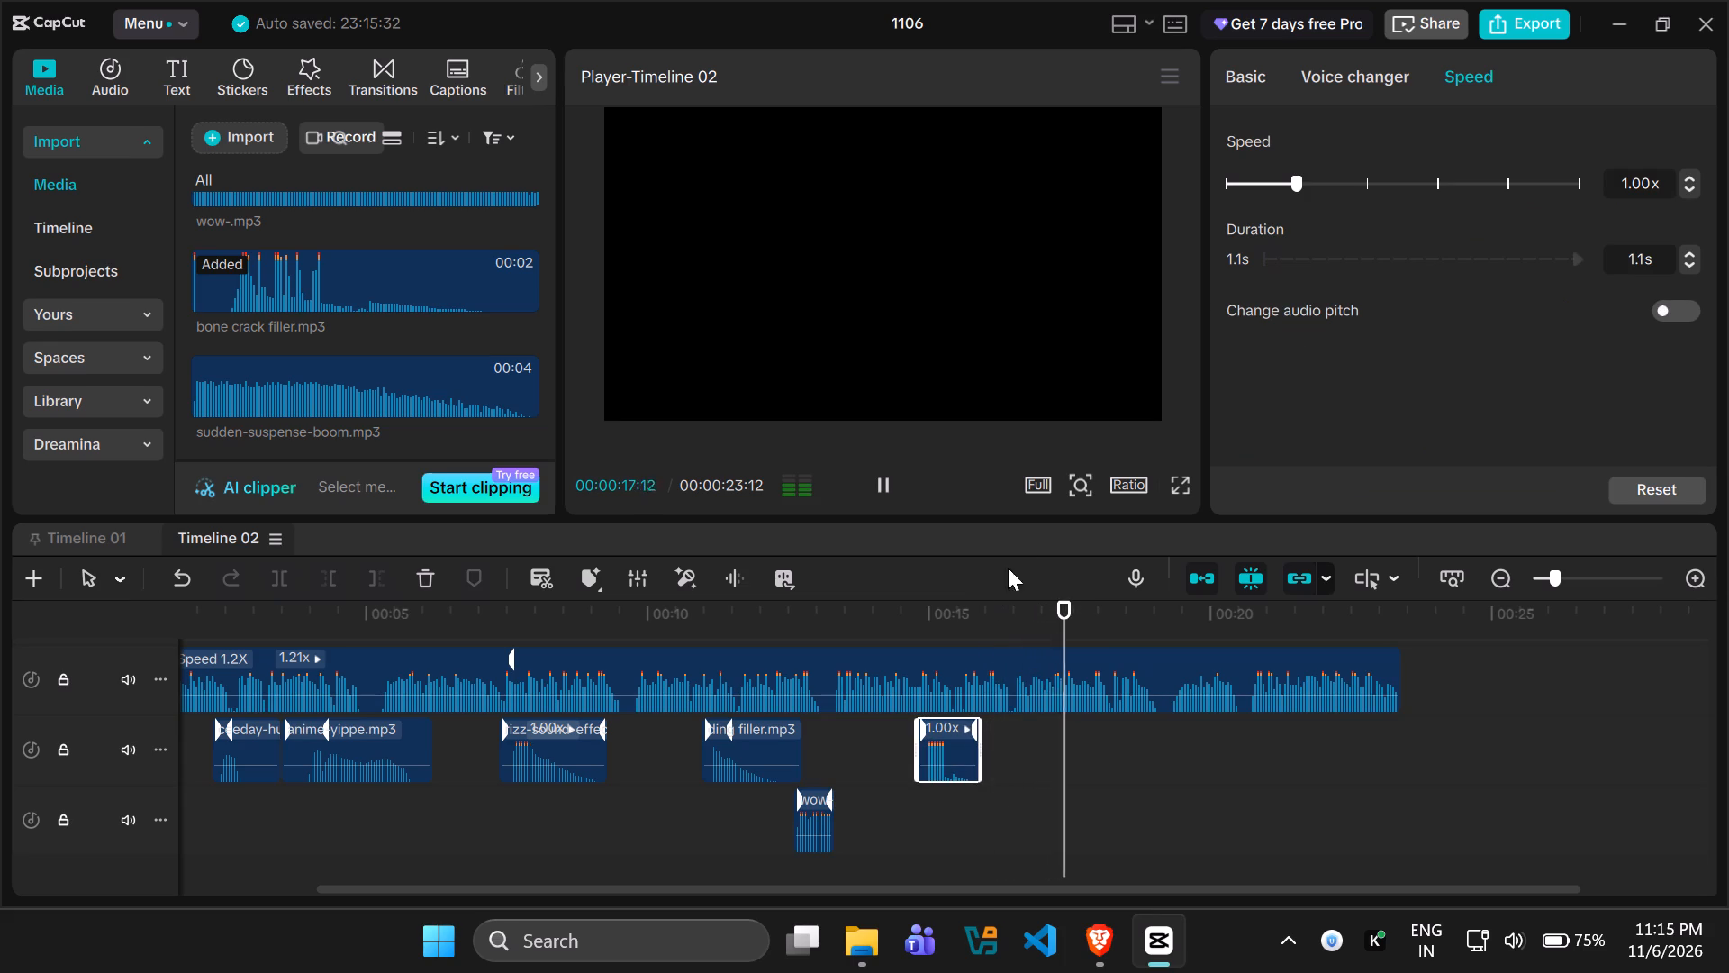
pyautogui.press('space')
# Set the aspect ratio of Timeline 02 to 9:16.
pyautogui.click(1117, 481)
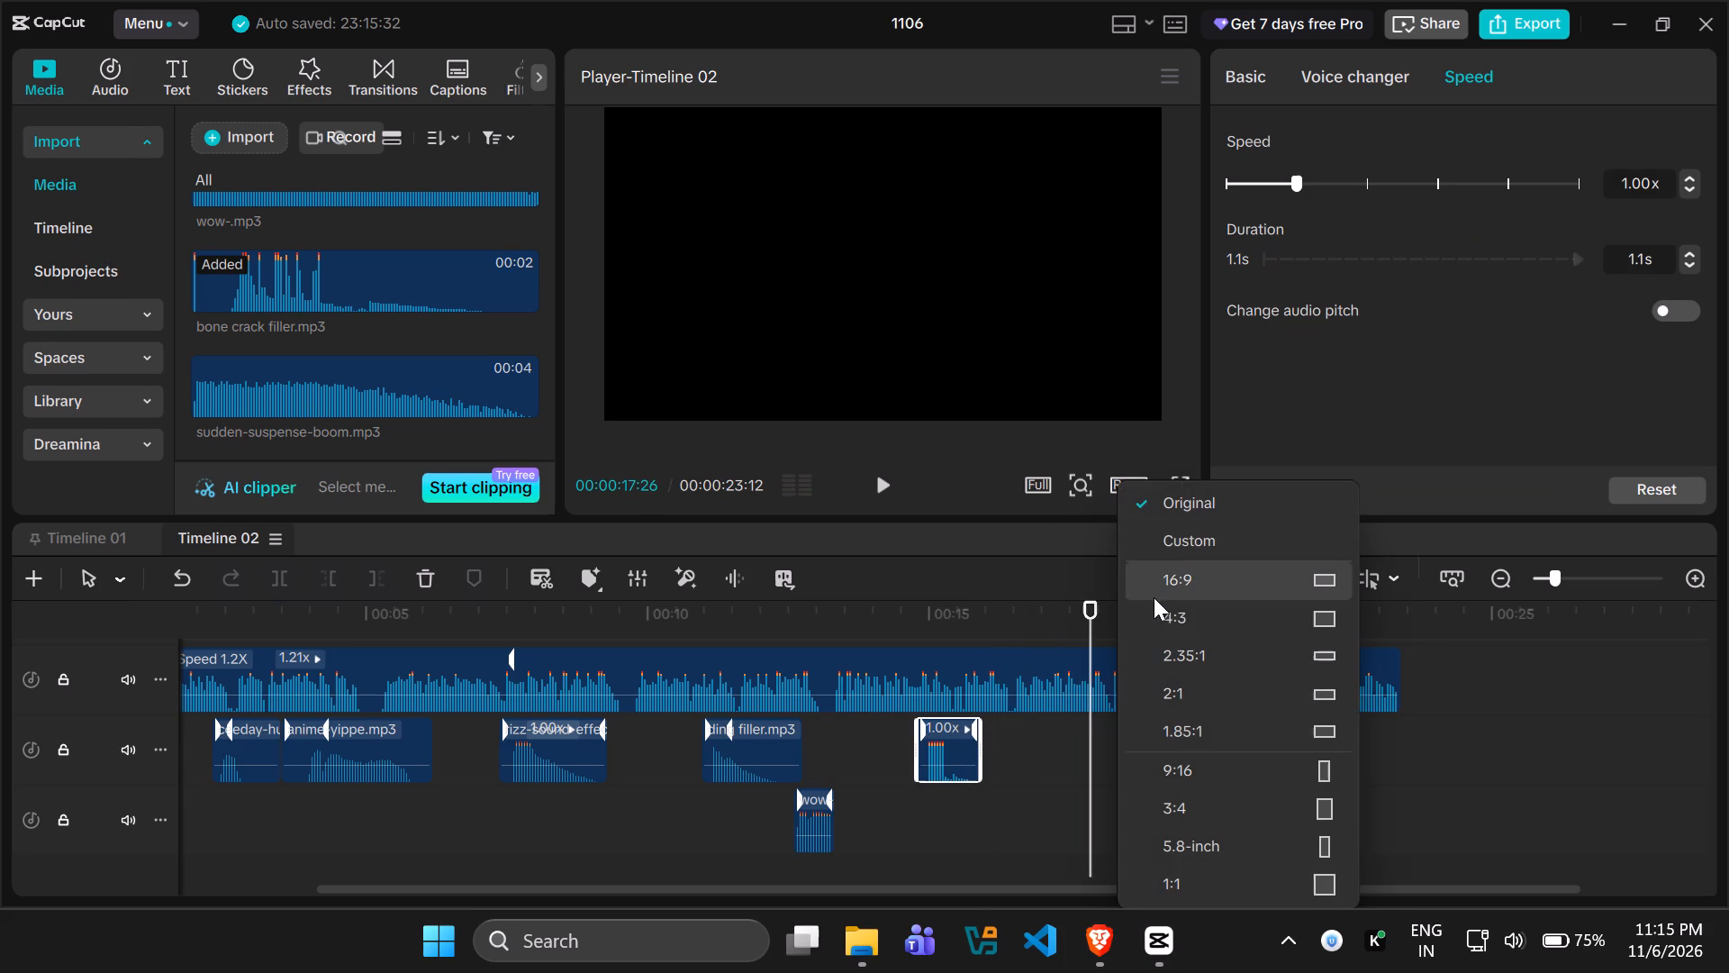
pyautogui.click(1186, 782)
# Play the voiceover onward to about 19 s.
pyautogui.press('space')
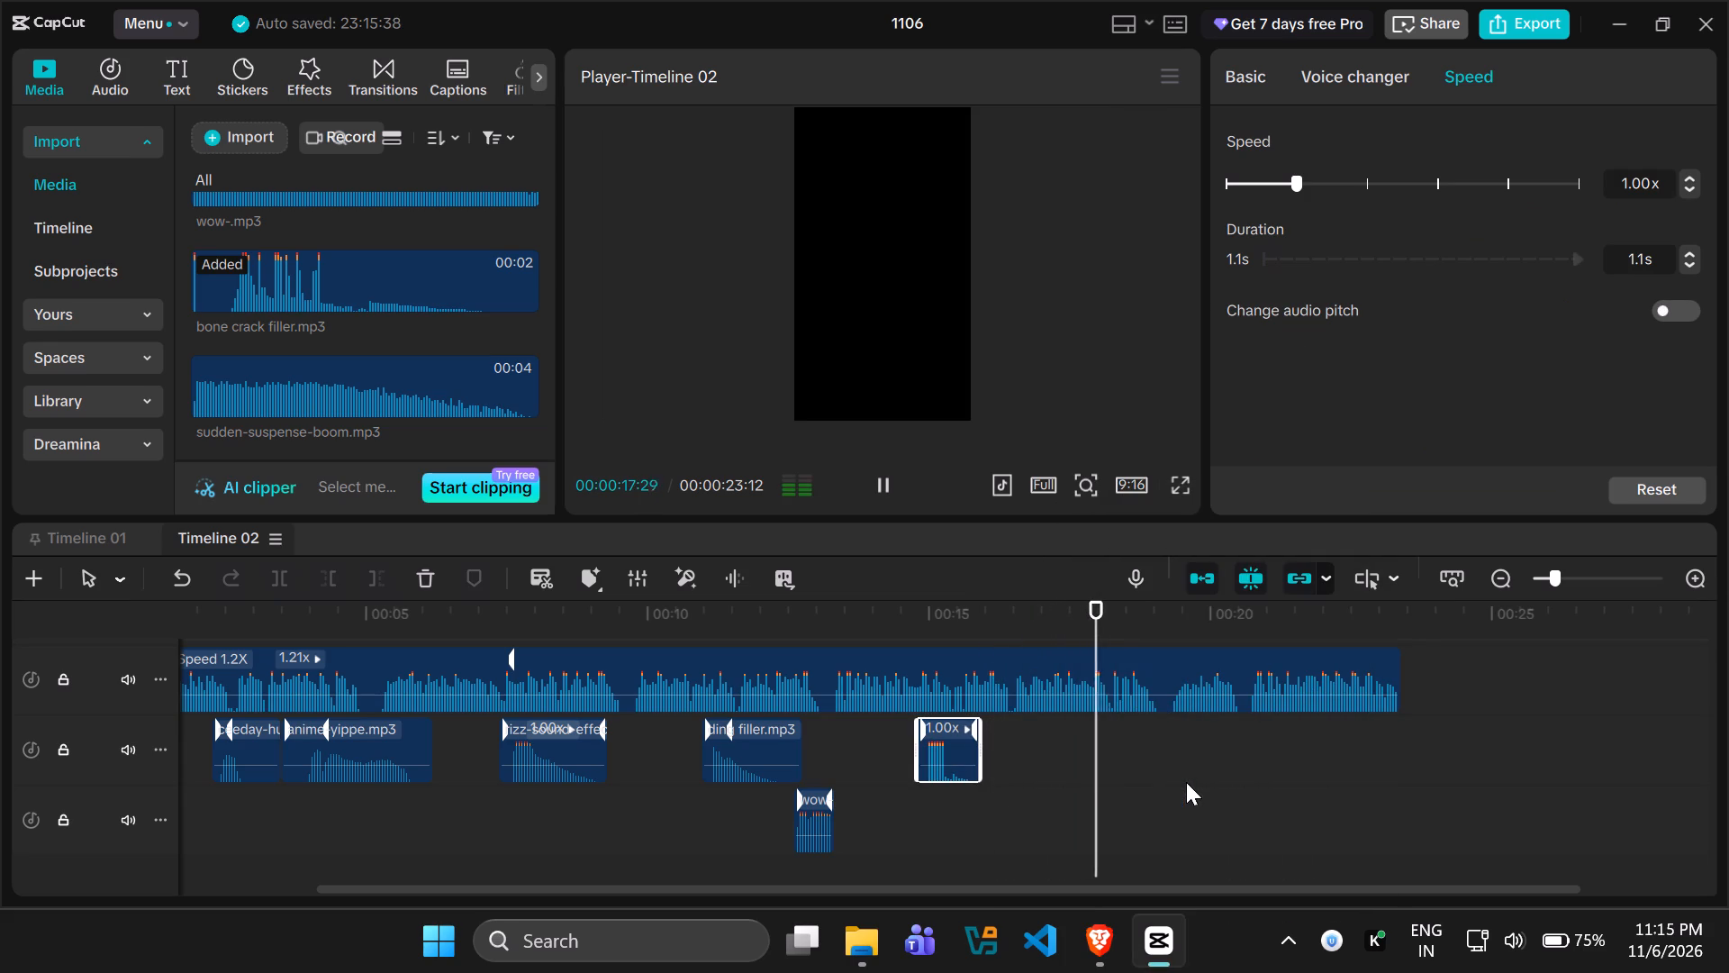
pyautogui.press('space')
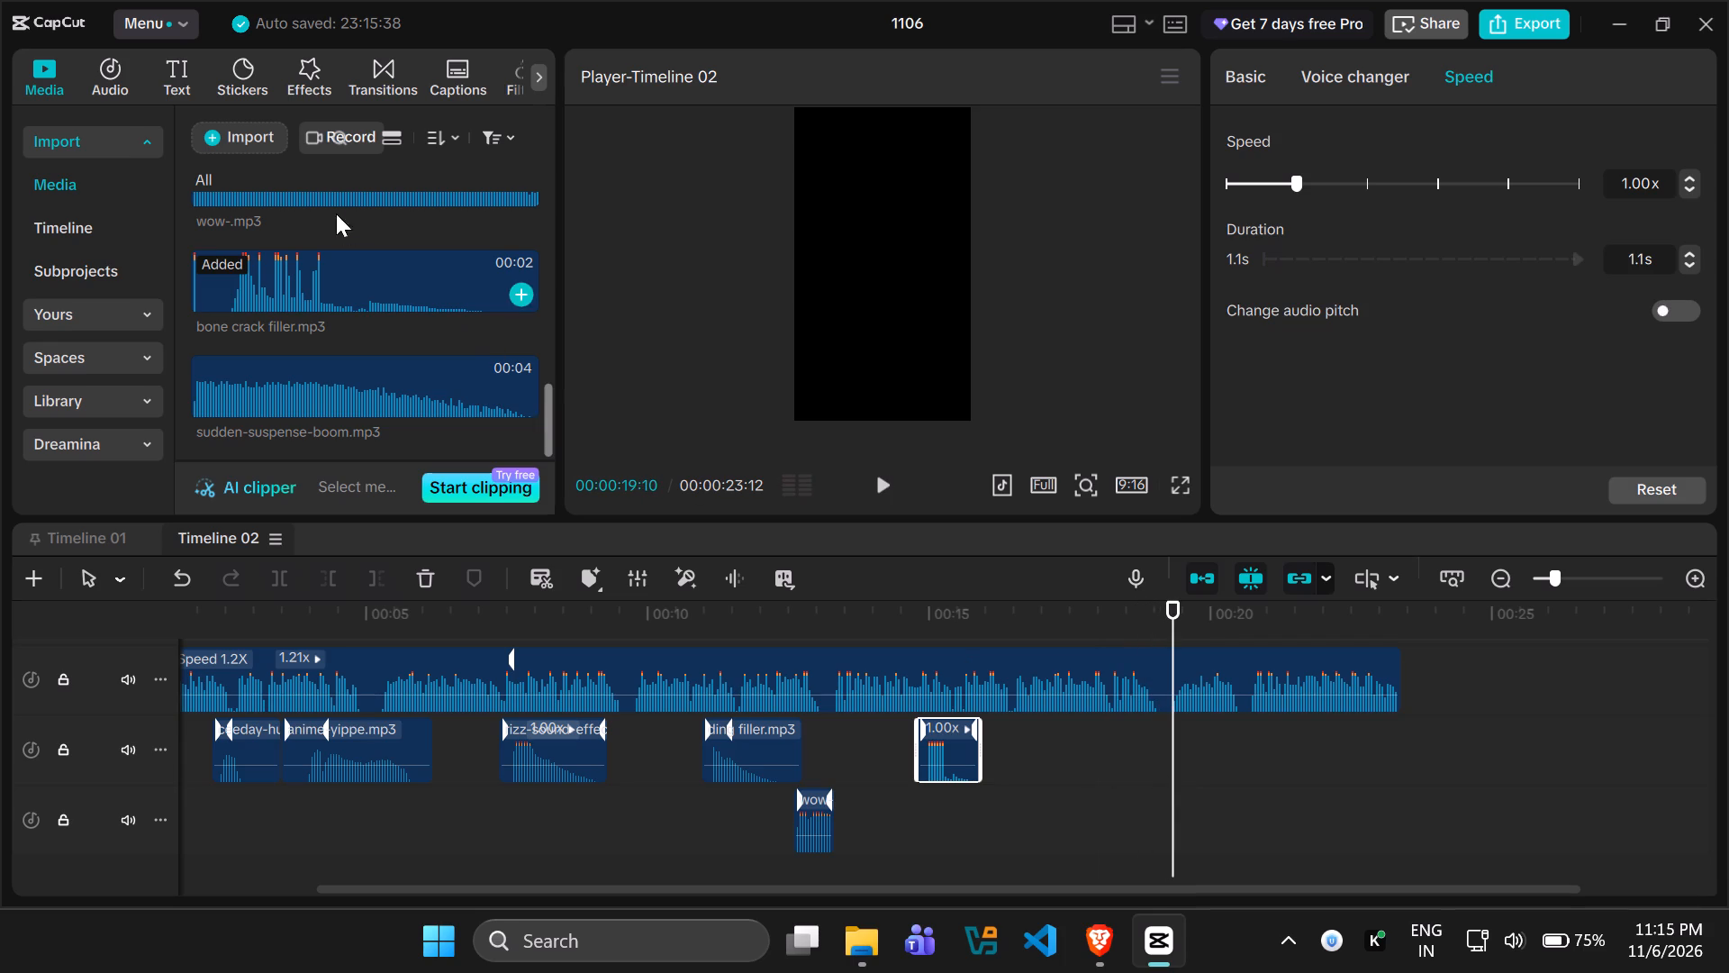
# Permanently delete the image "DocScanner 10 Aug 2026 9-43 pm(1)" from the "I used them" folder while choosing media to import.
pyautogui.click(241, 140)
pyautogui.click(270, 185)
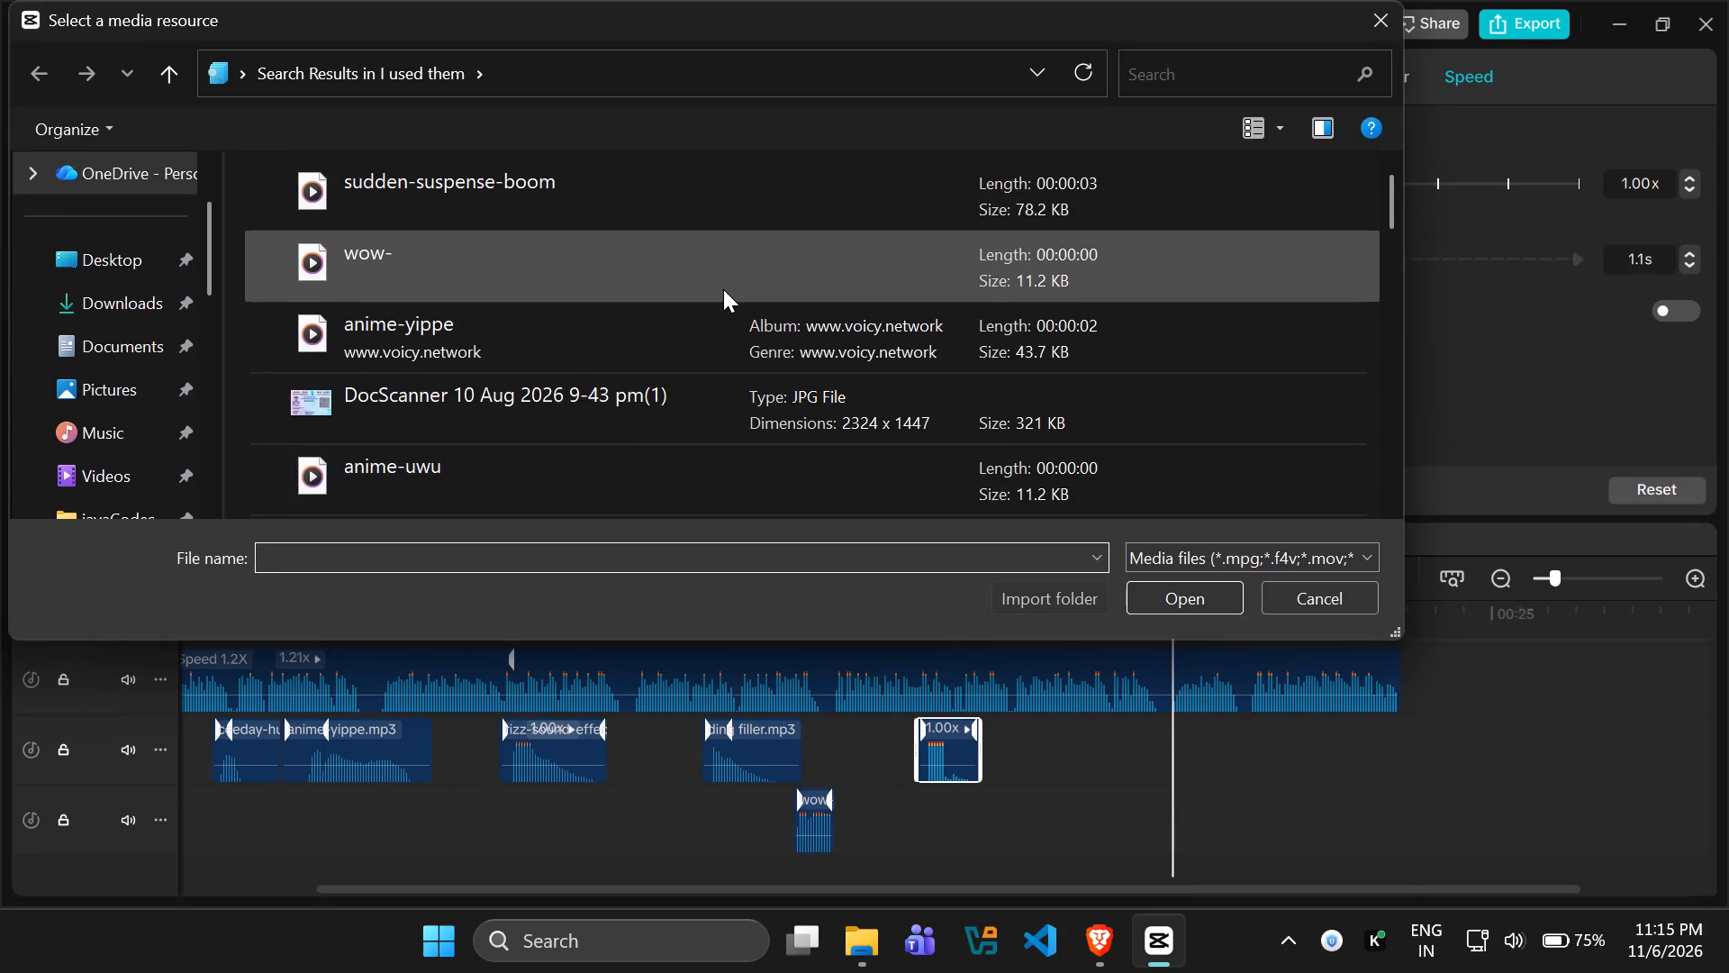
pyautogui.click(703, 396)
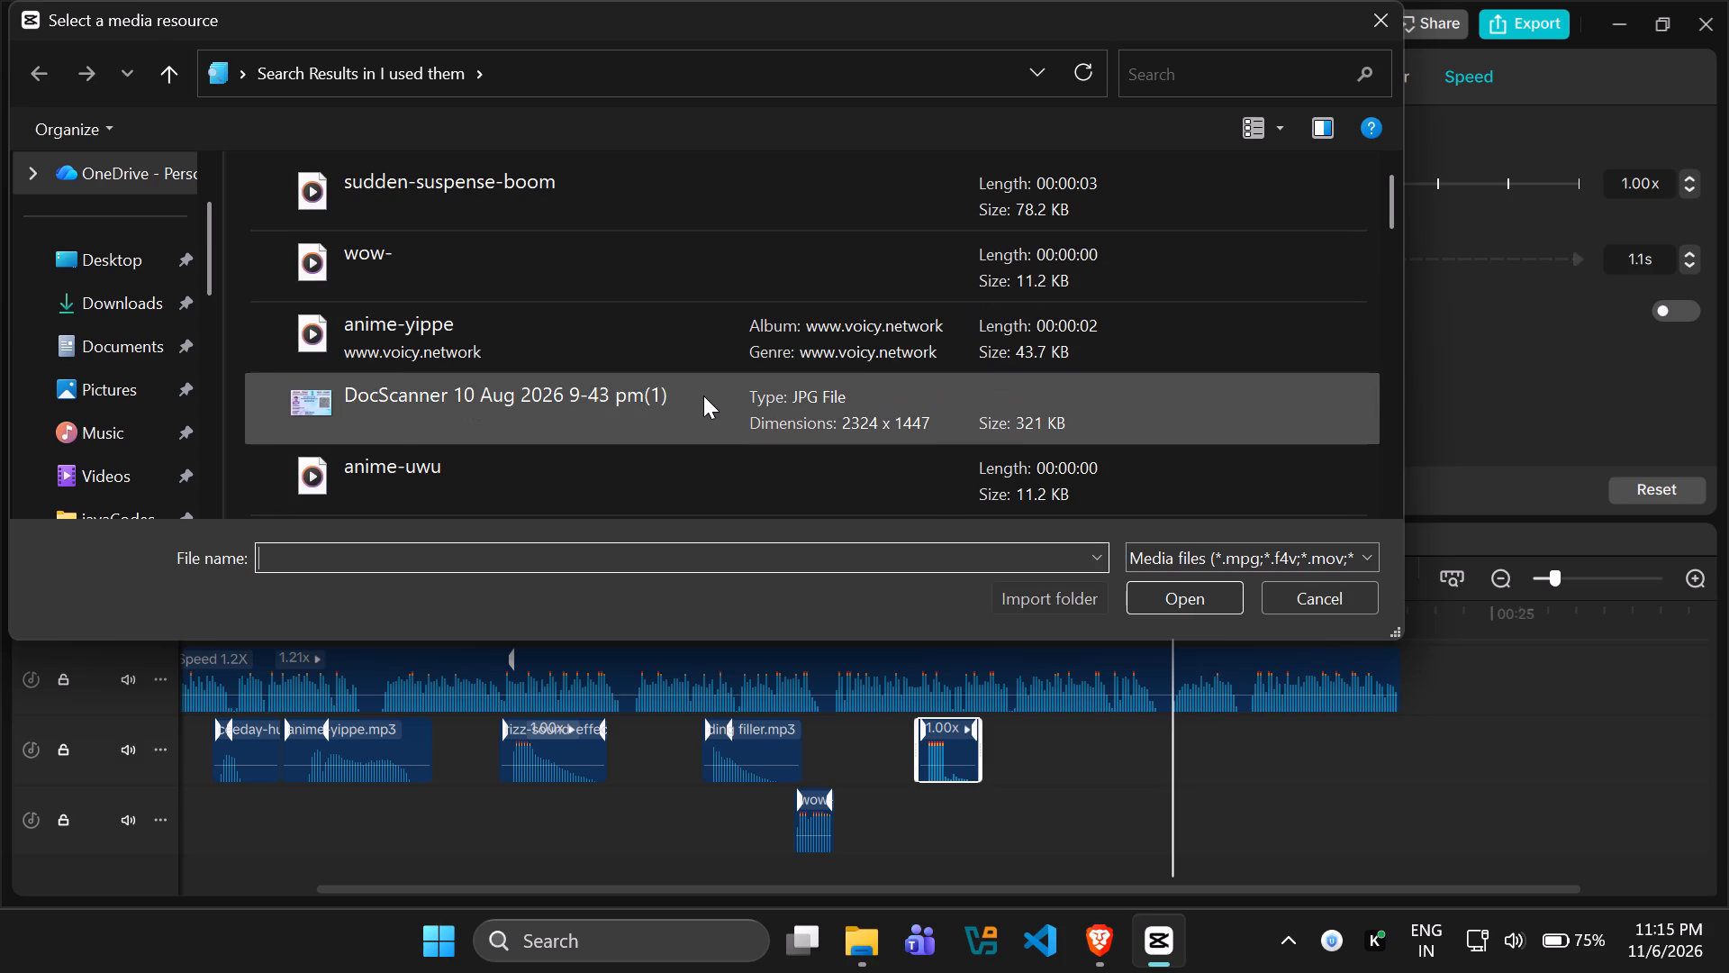
pyautogui.hotkey('shift', 'Delete')
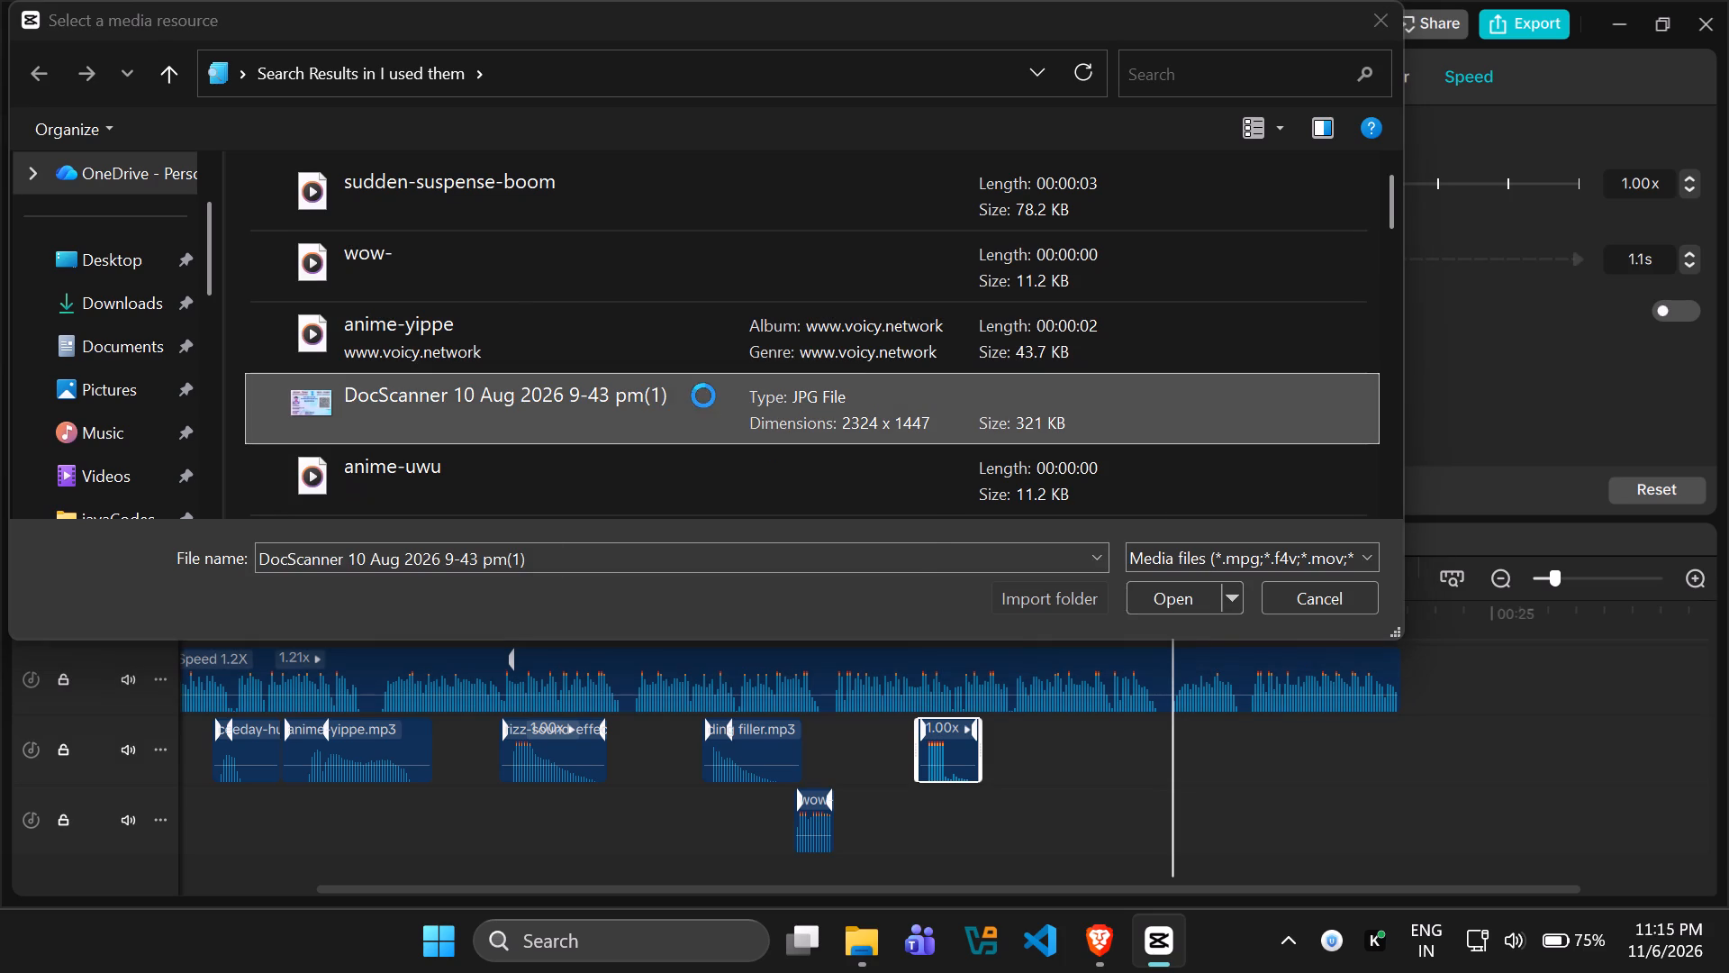
pyautogui.press('Return')
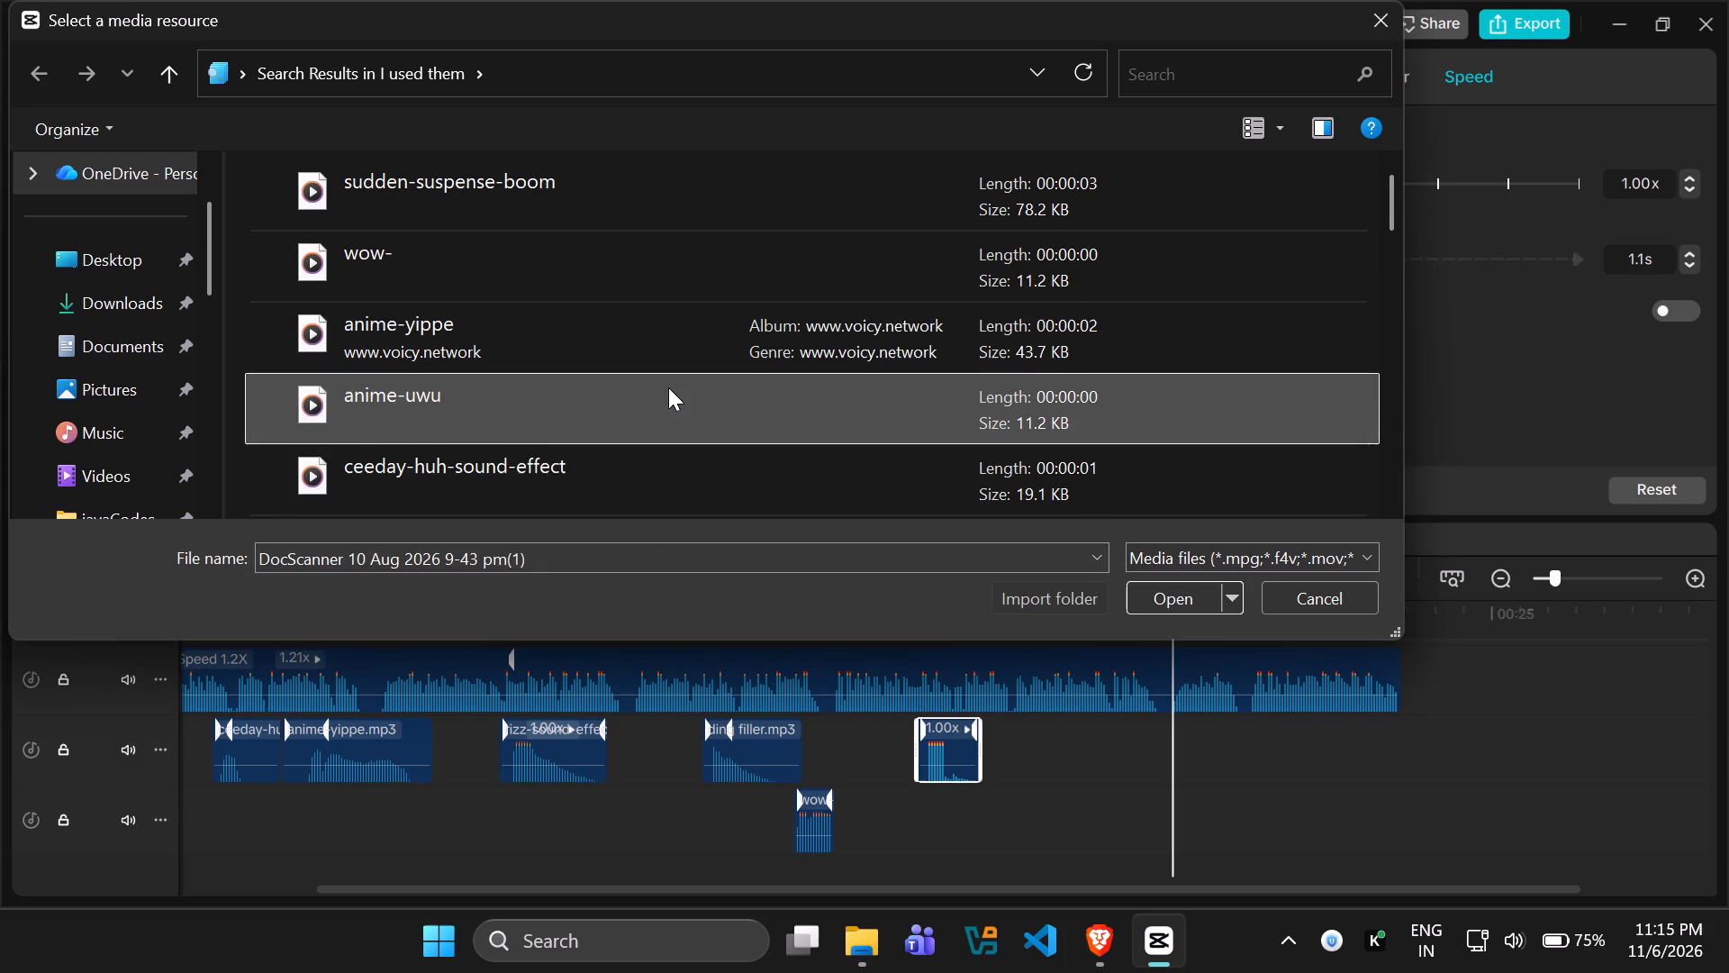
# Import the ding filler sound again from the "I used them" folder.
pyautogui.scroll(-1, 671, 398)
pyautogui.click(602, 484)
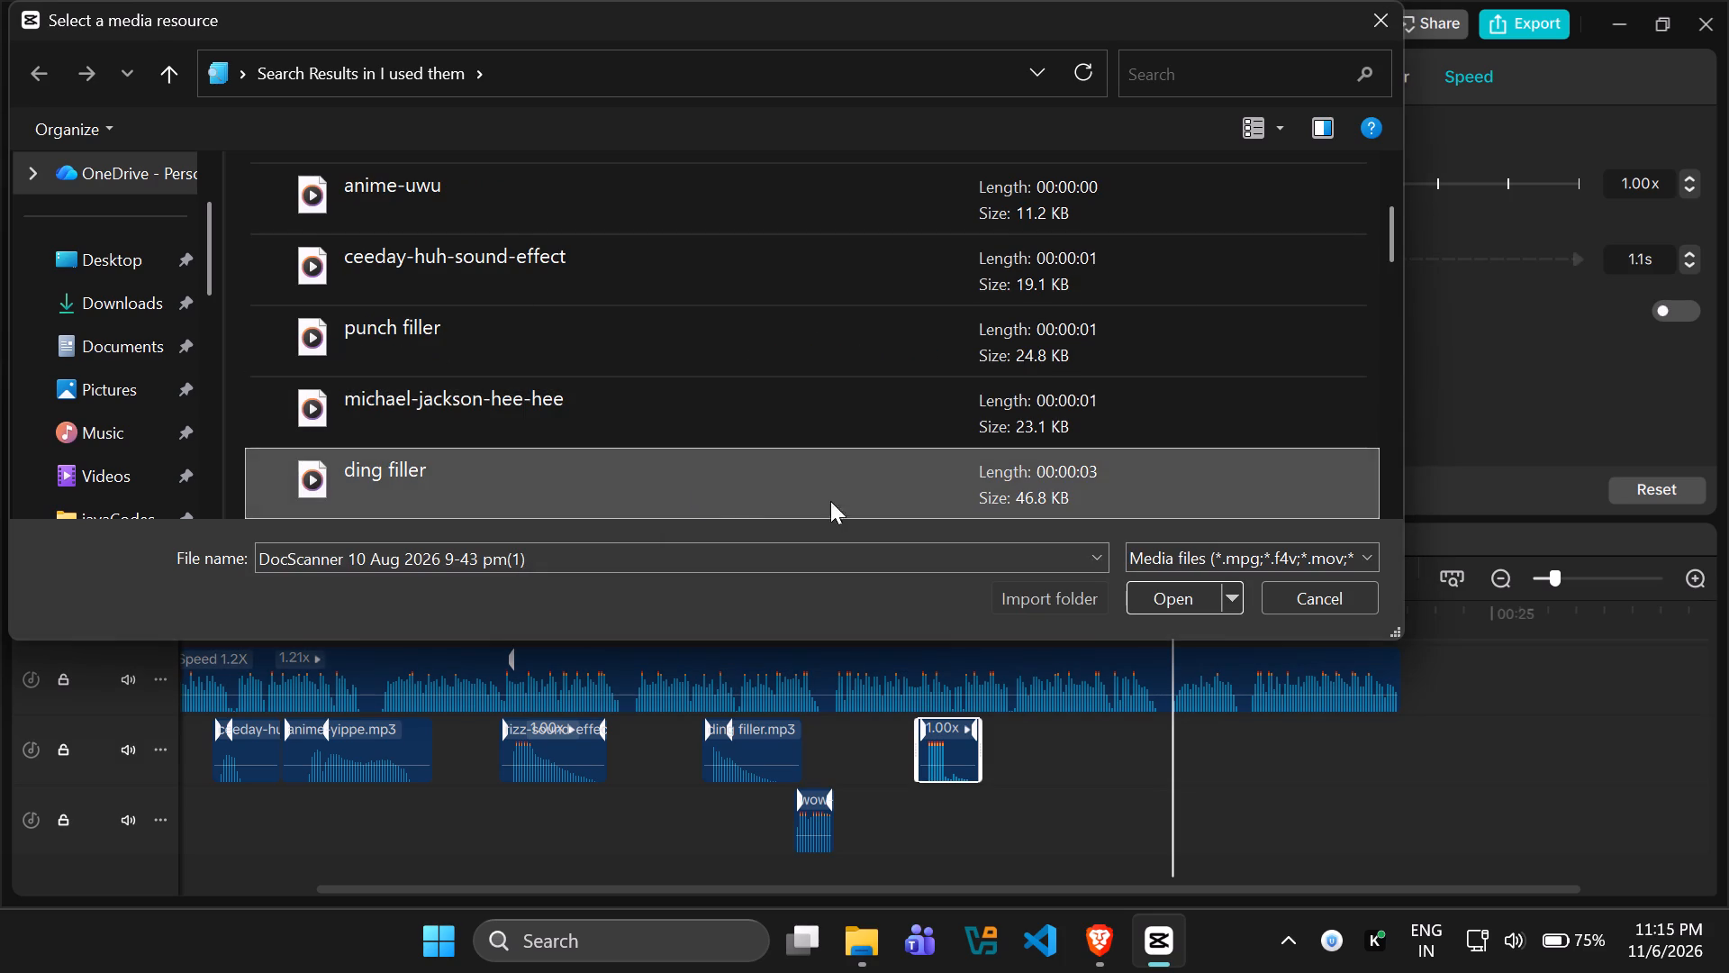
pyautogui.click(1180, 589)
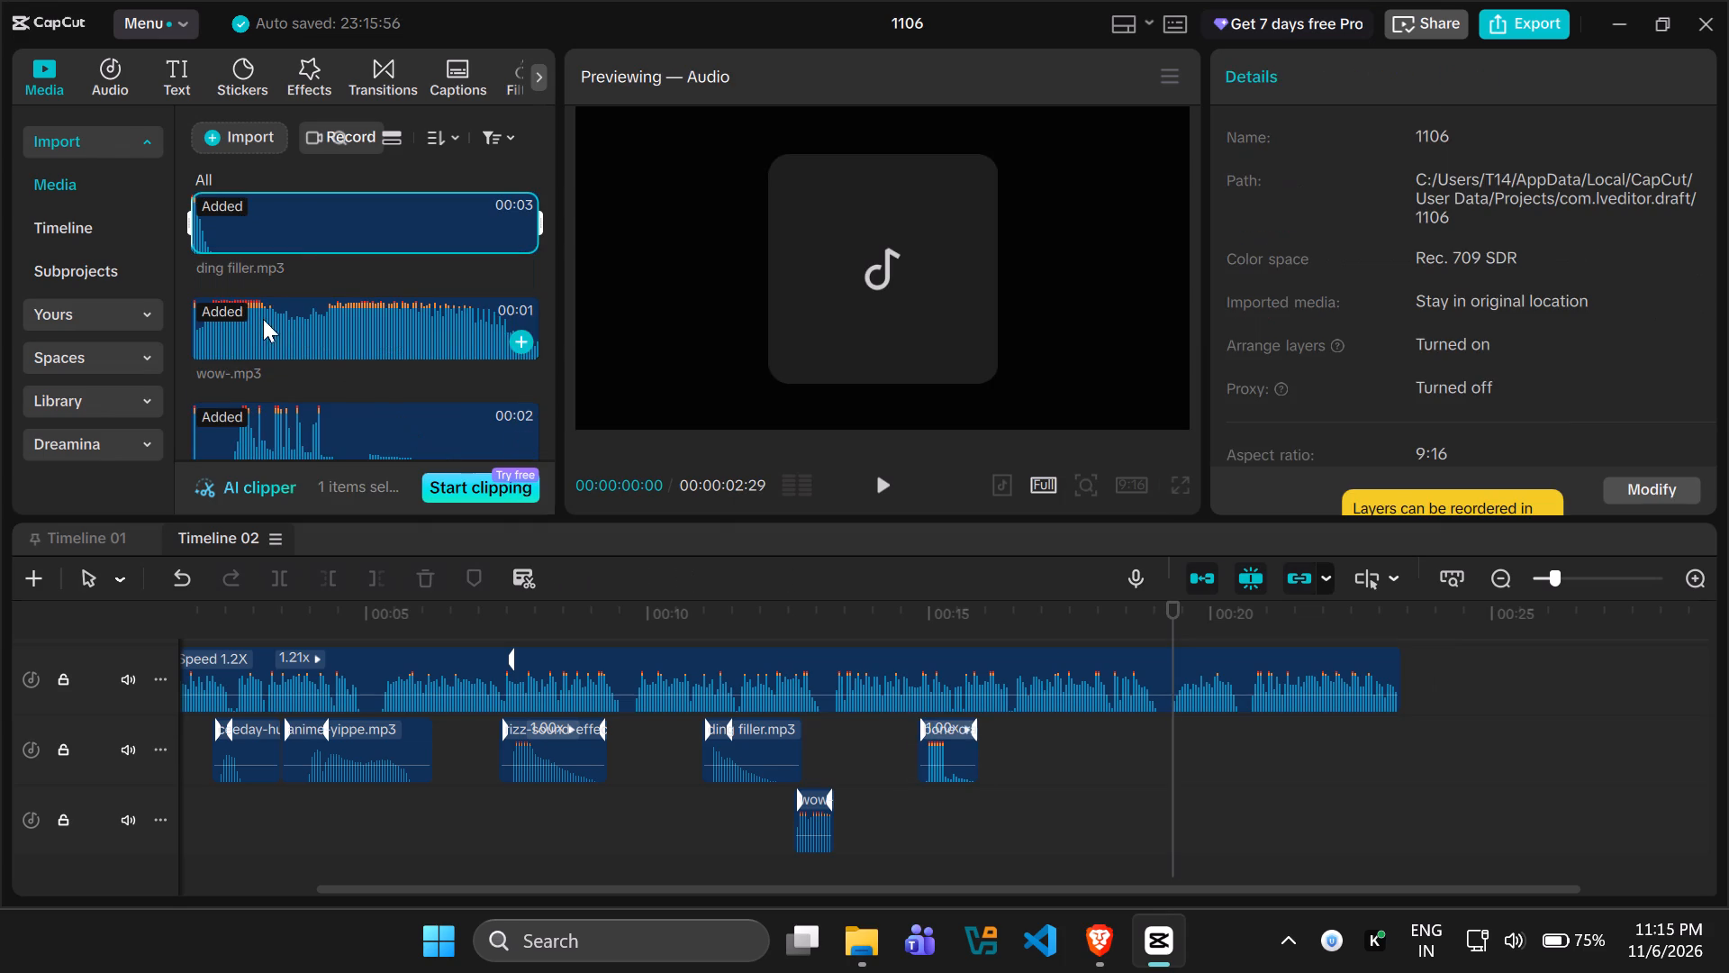
# Import the punch filler sound from the "I used them" folder, searching for "punch".
pyautogui.click(223, 138)
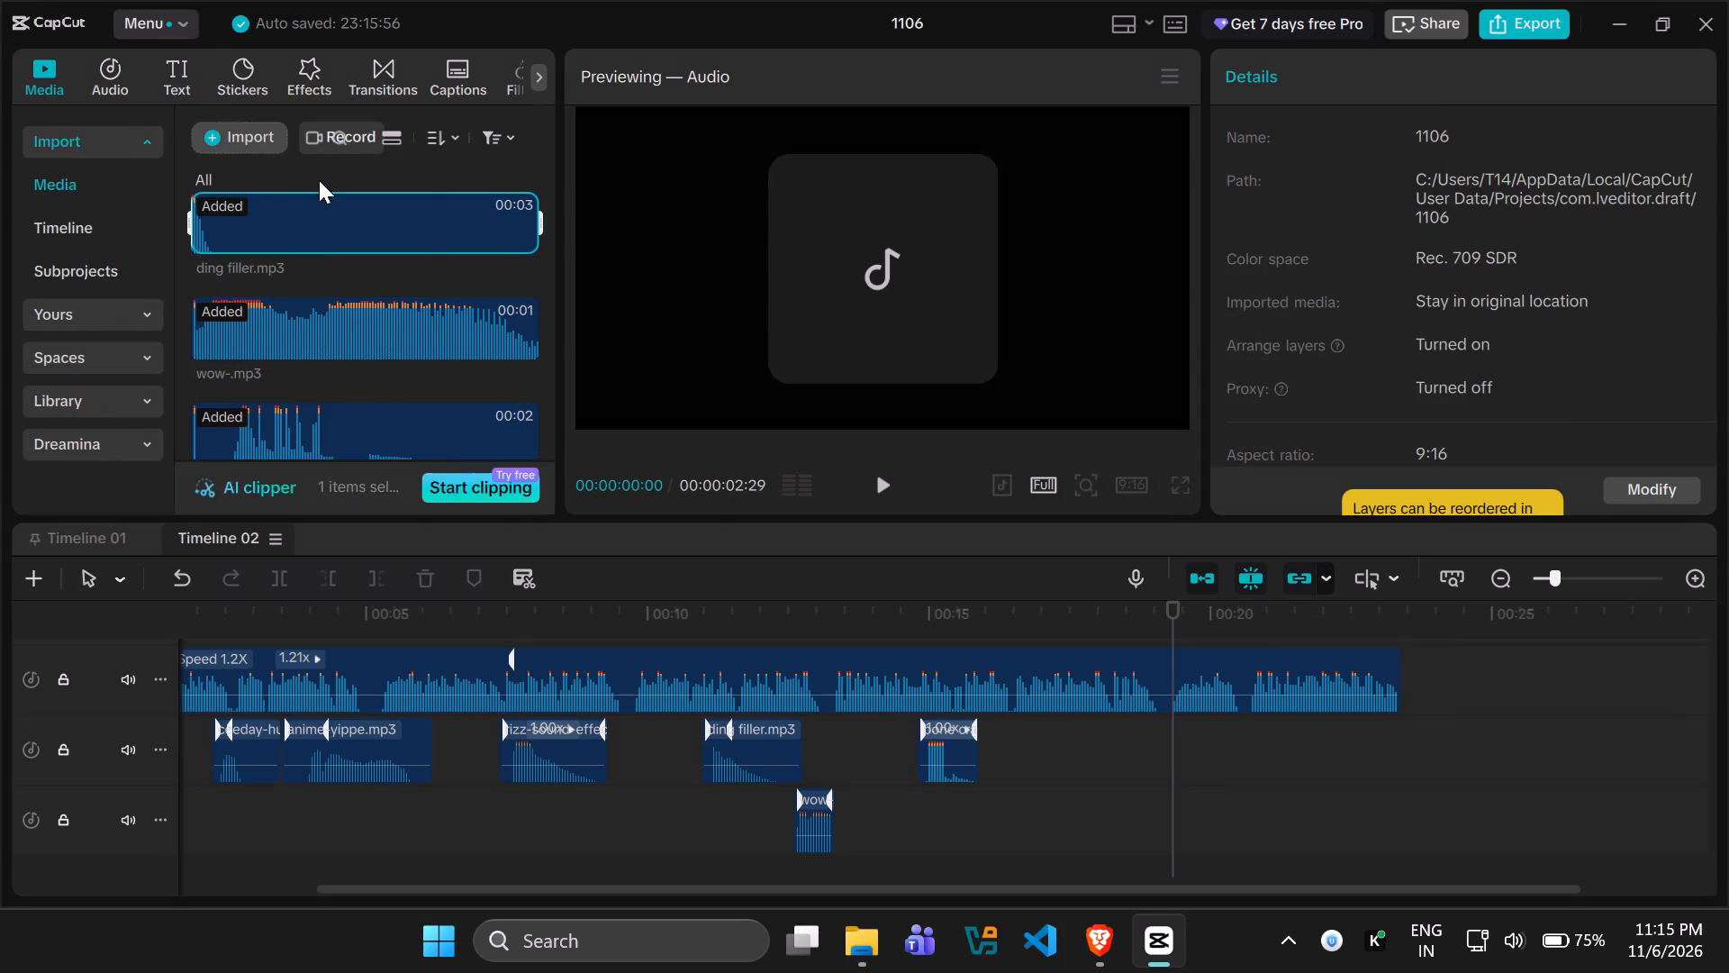
pyautogui.click(324, 189)
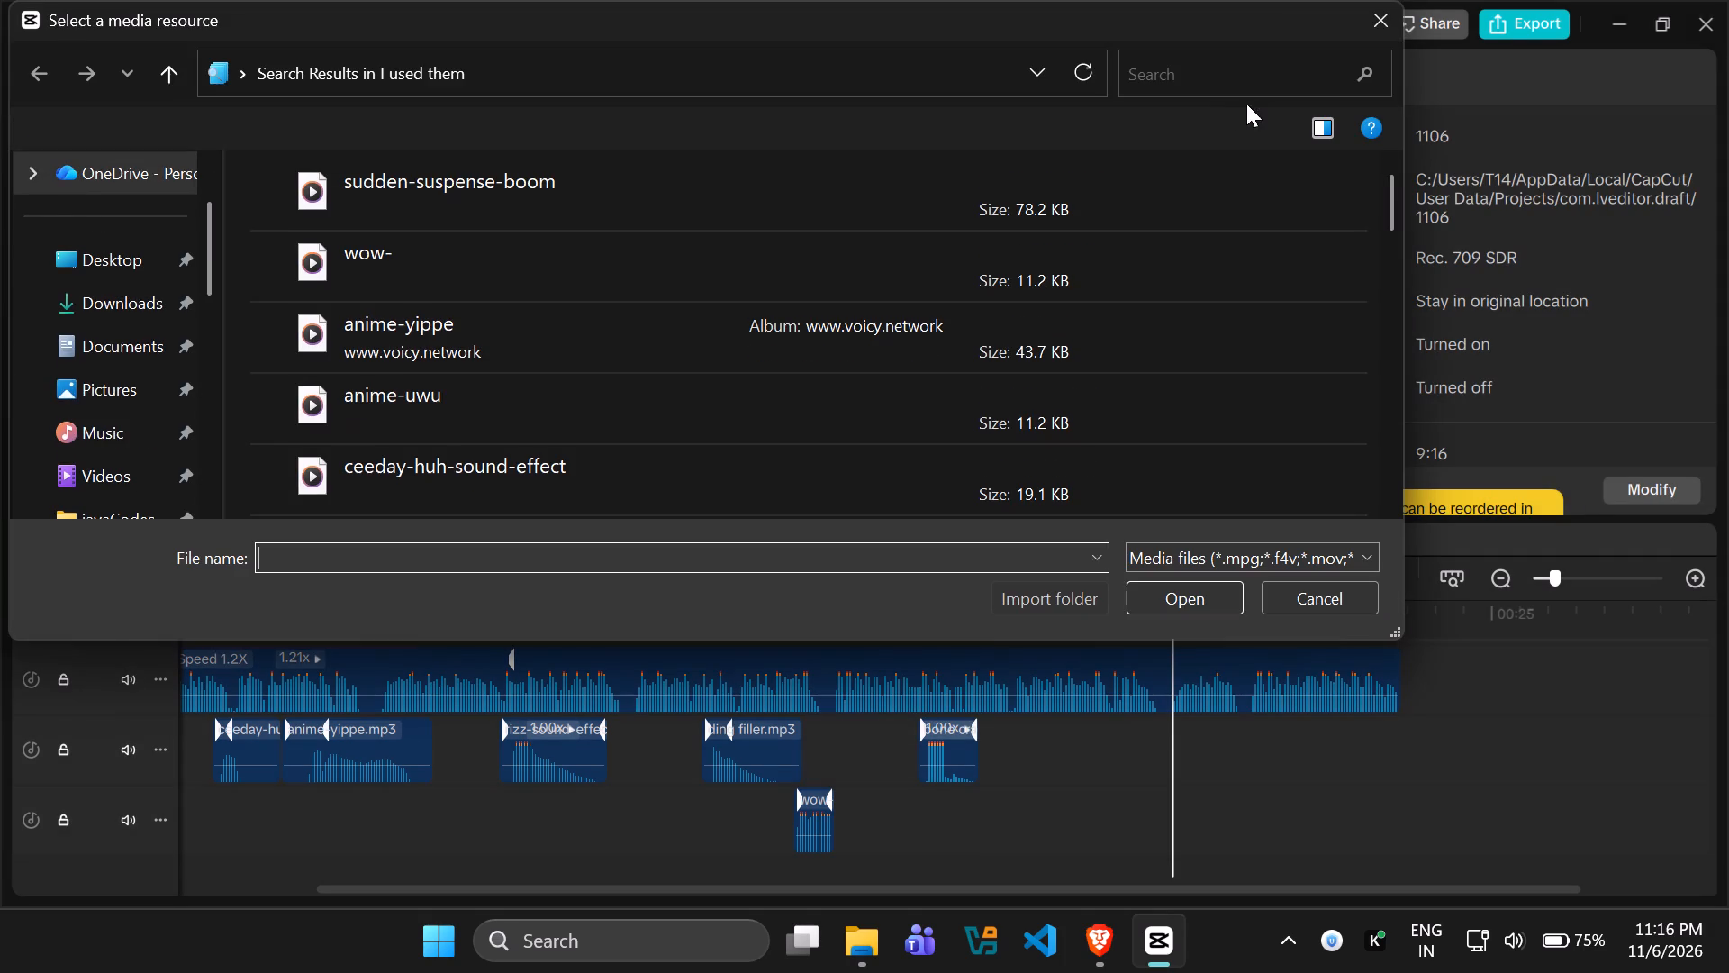
pyautogui.click(1262, 68)
pyautogui.write('punch')
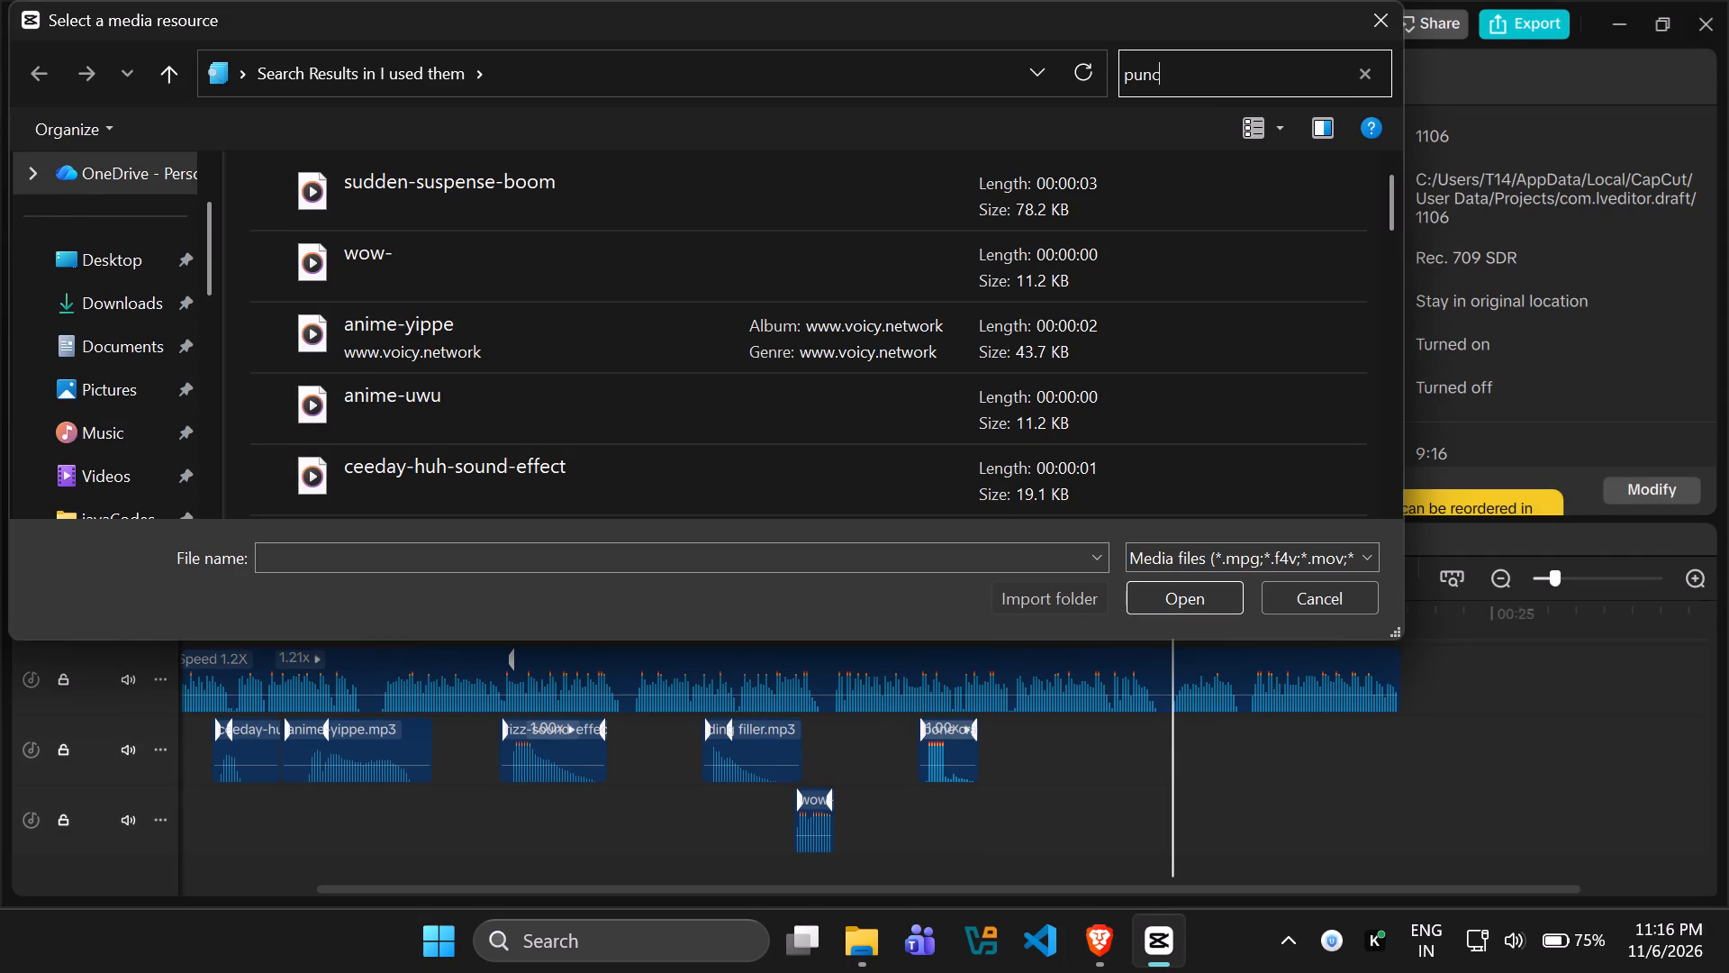
pyautogui.press('Return')
pyautogui.click(953, 175)
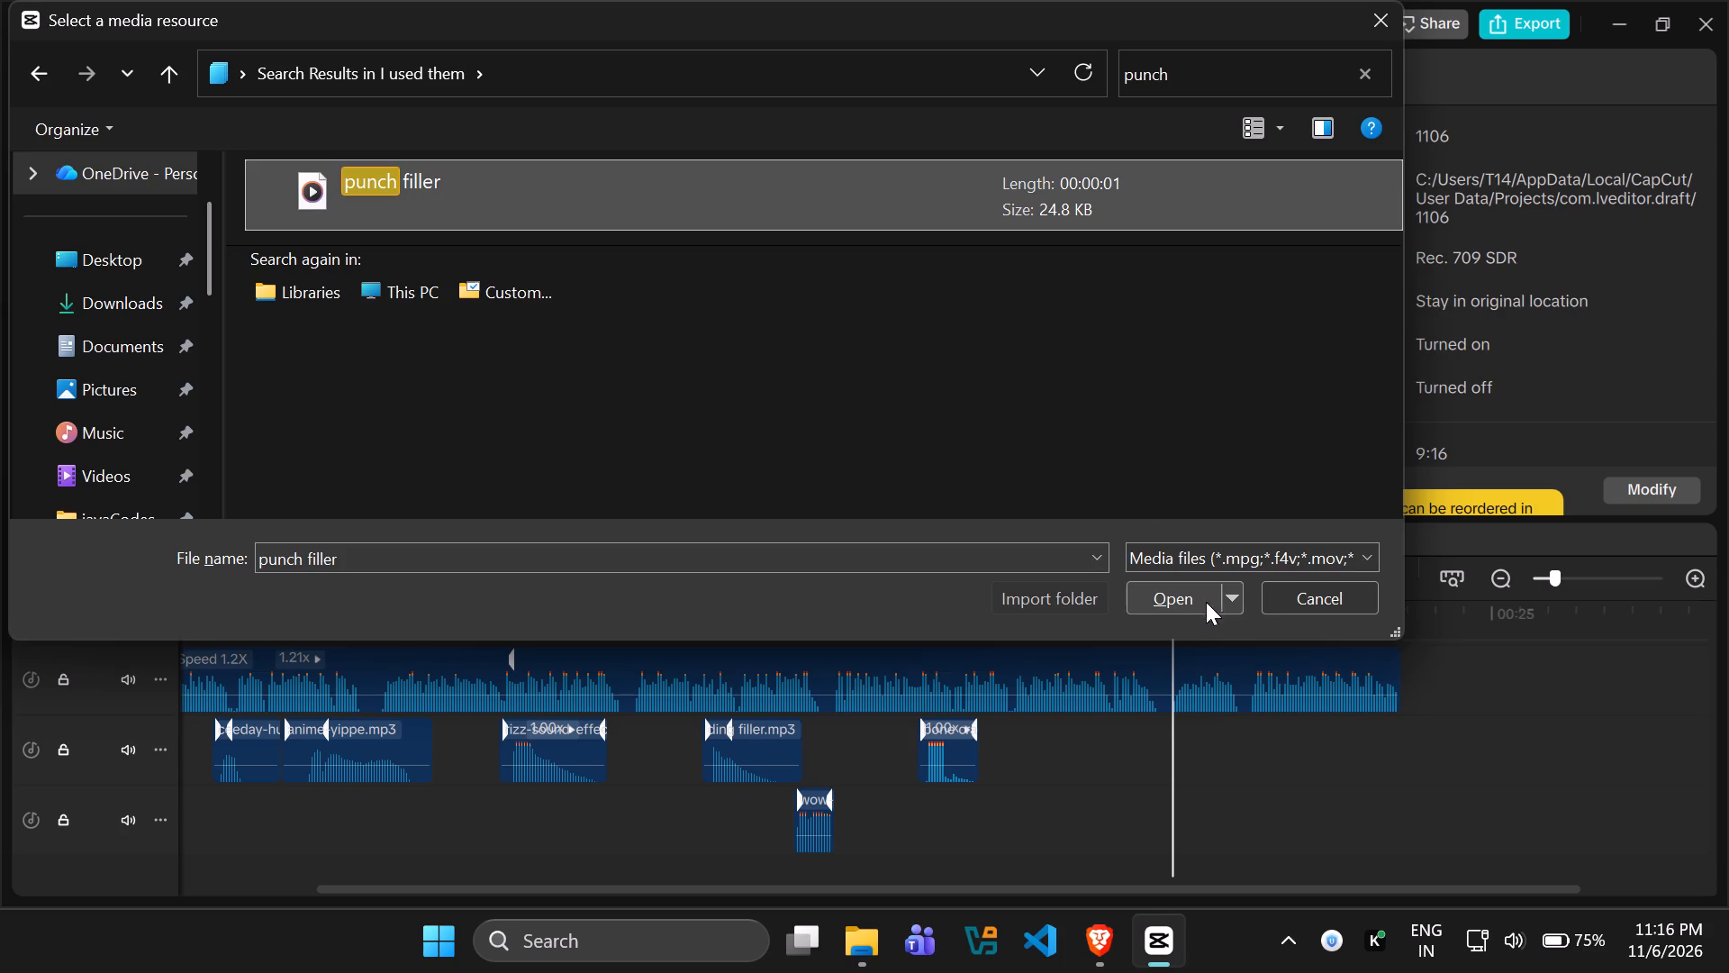
pyautogui.click(1185, 598)
# Place punch filler.mp3 after the bone crack on the sound-effects track, starting at about 18.2 s to match the voiceover.
pyautogui.moveTo(261, 379); pyautogui.dragTo(267, 379)
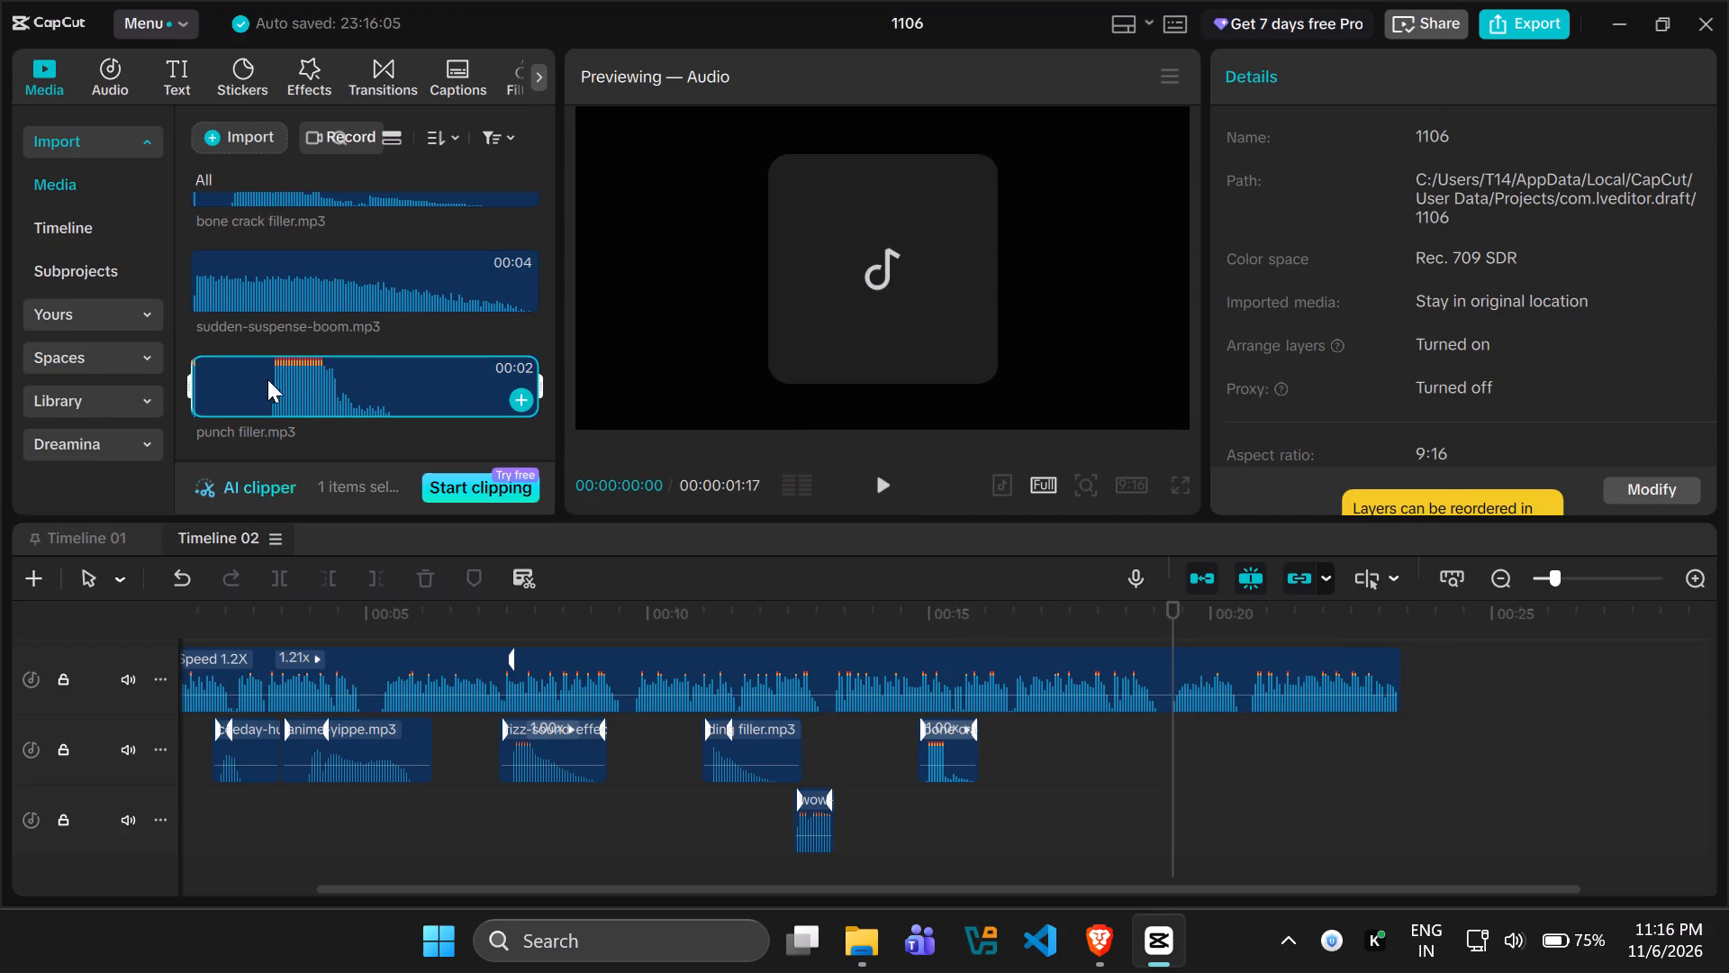
pyautogui.moveTo(267, 379); pyautogui.dragTo(1123, 747)
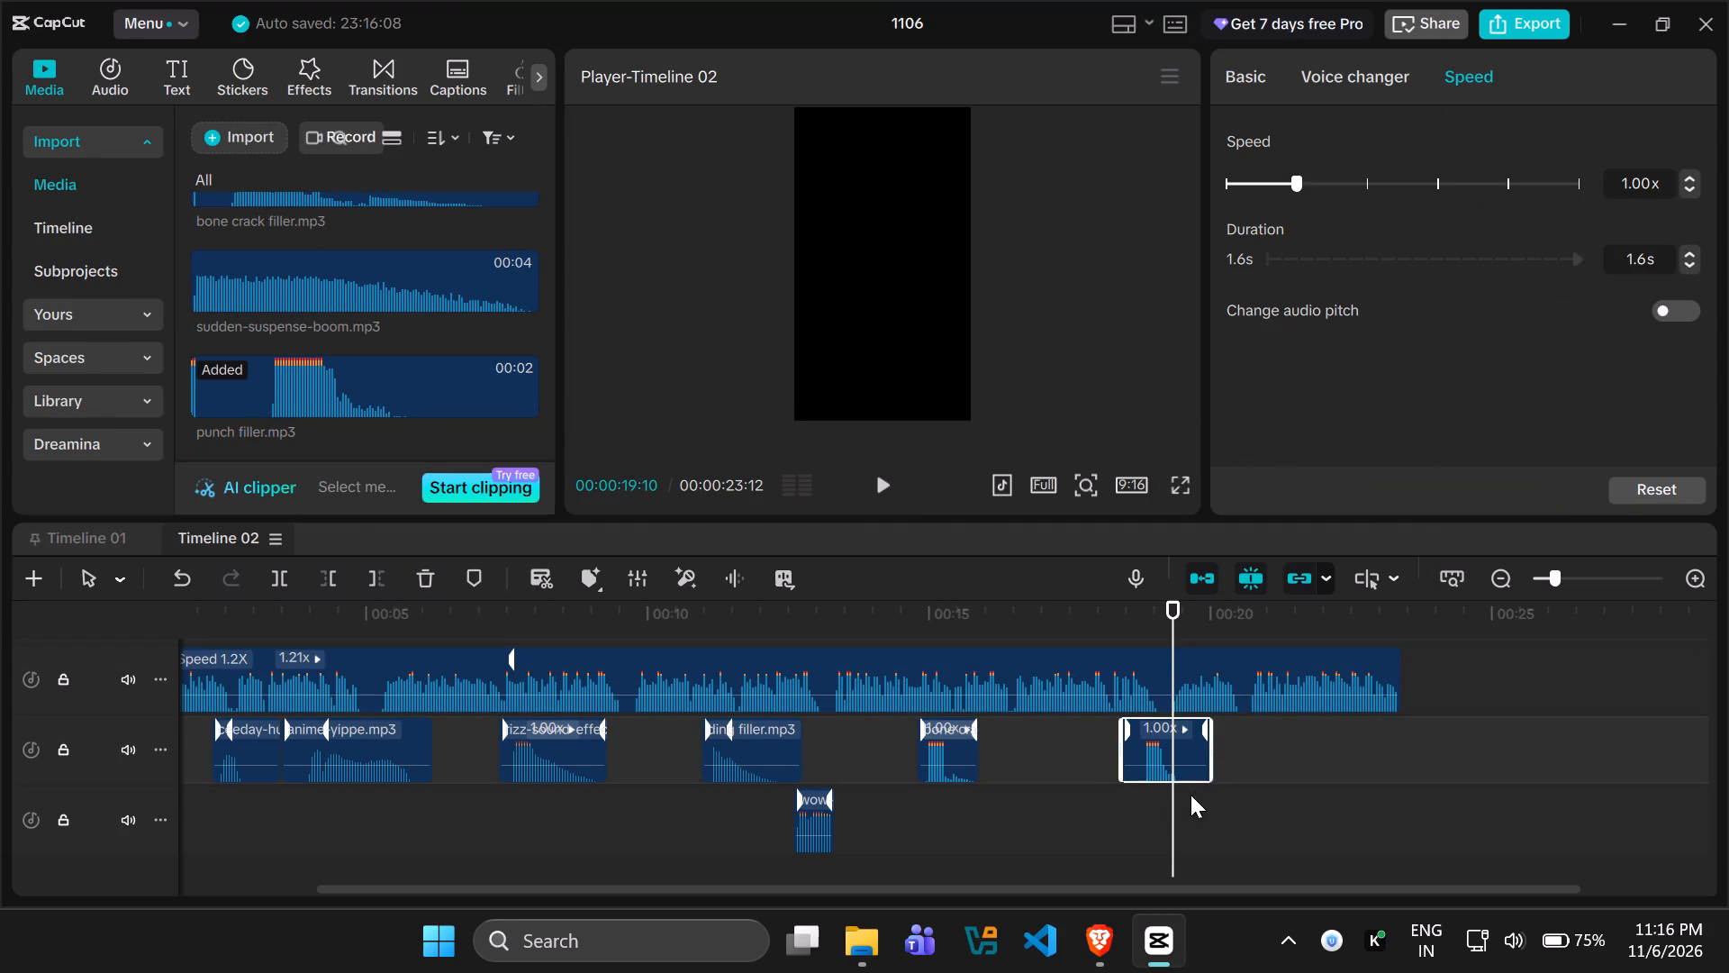
pyautogui.moveTo(1180, 804); pyautogui.dragTo(1095, 804)
pyautogui.press('space')
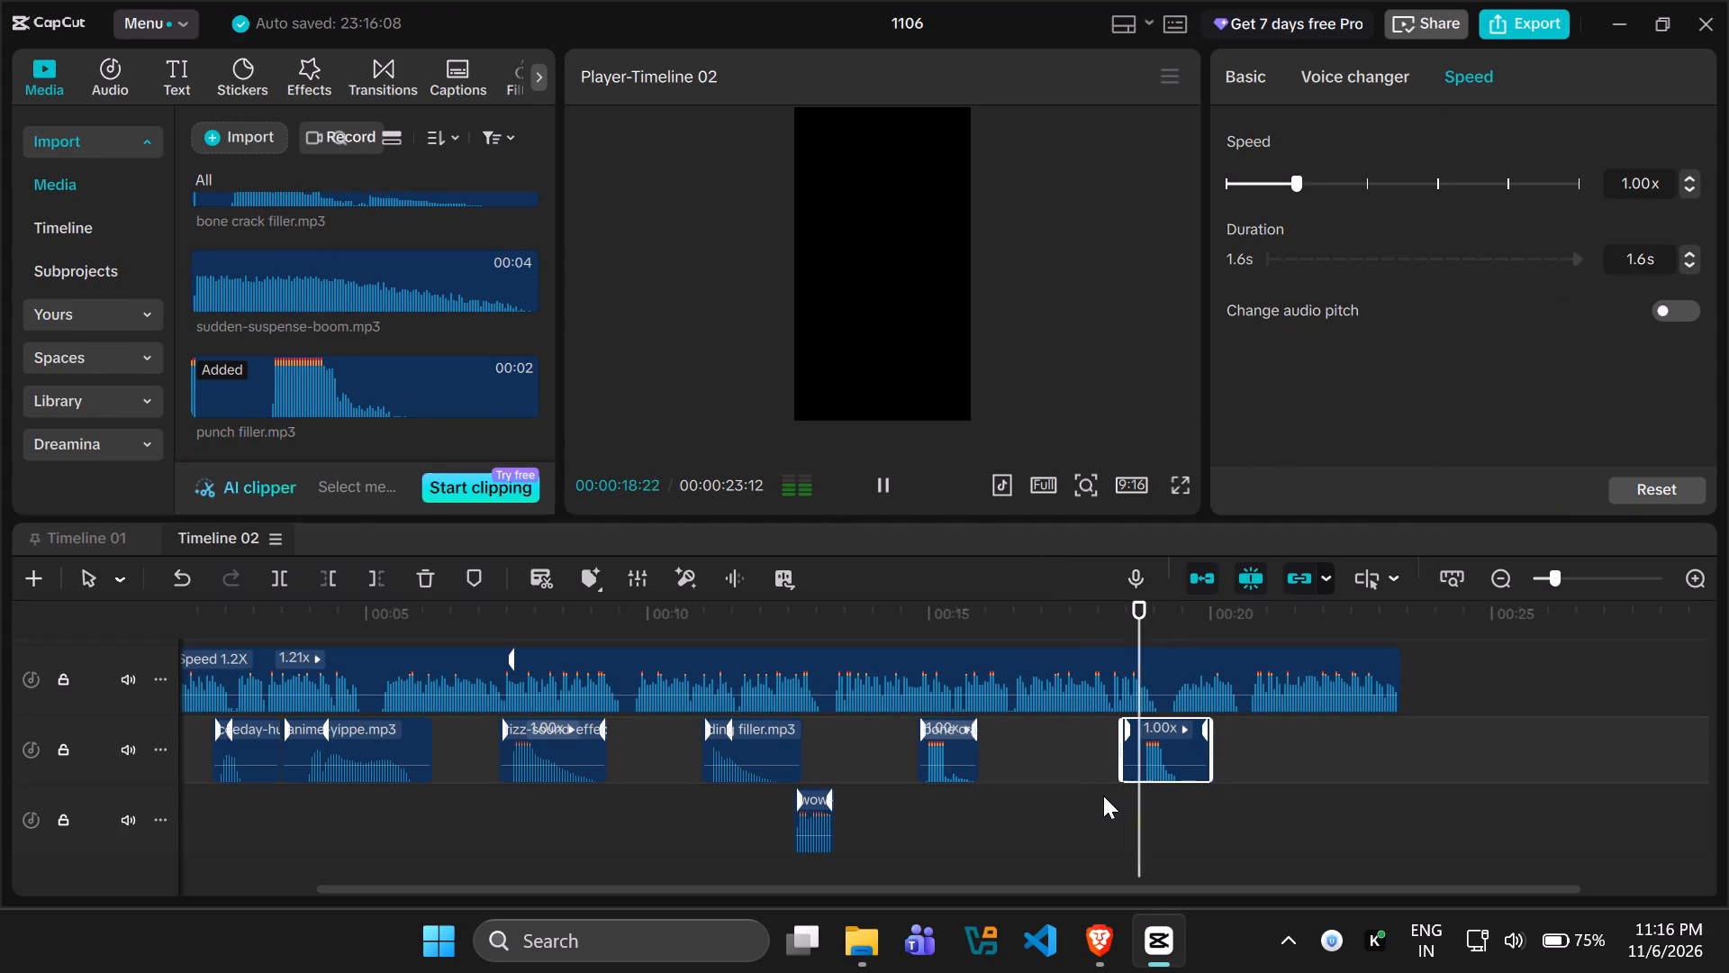
pyautogui.press('space')
pyautogui.moveTo(1154, 746); pyautogui.dragTo(1144, 746)
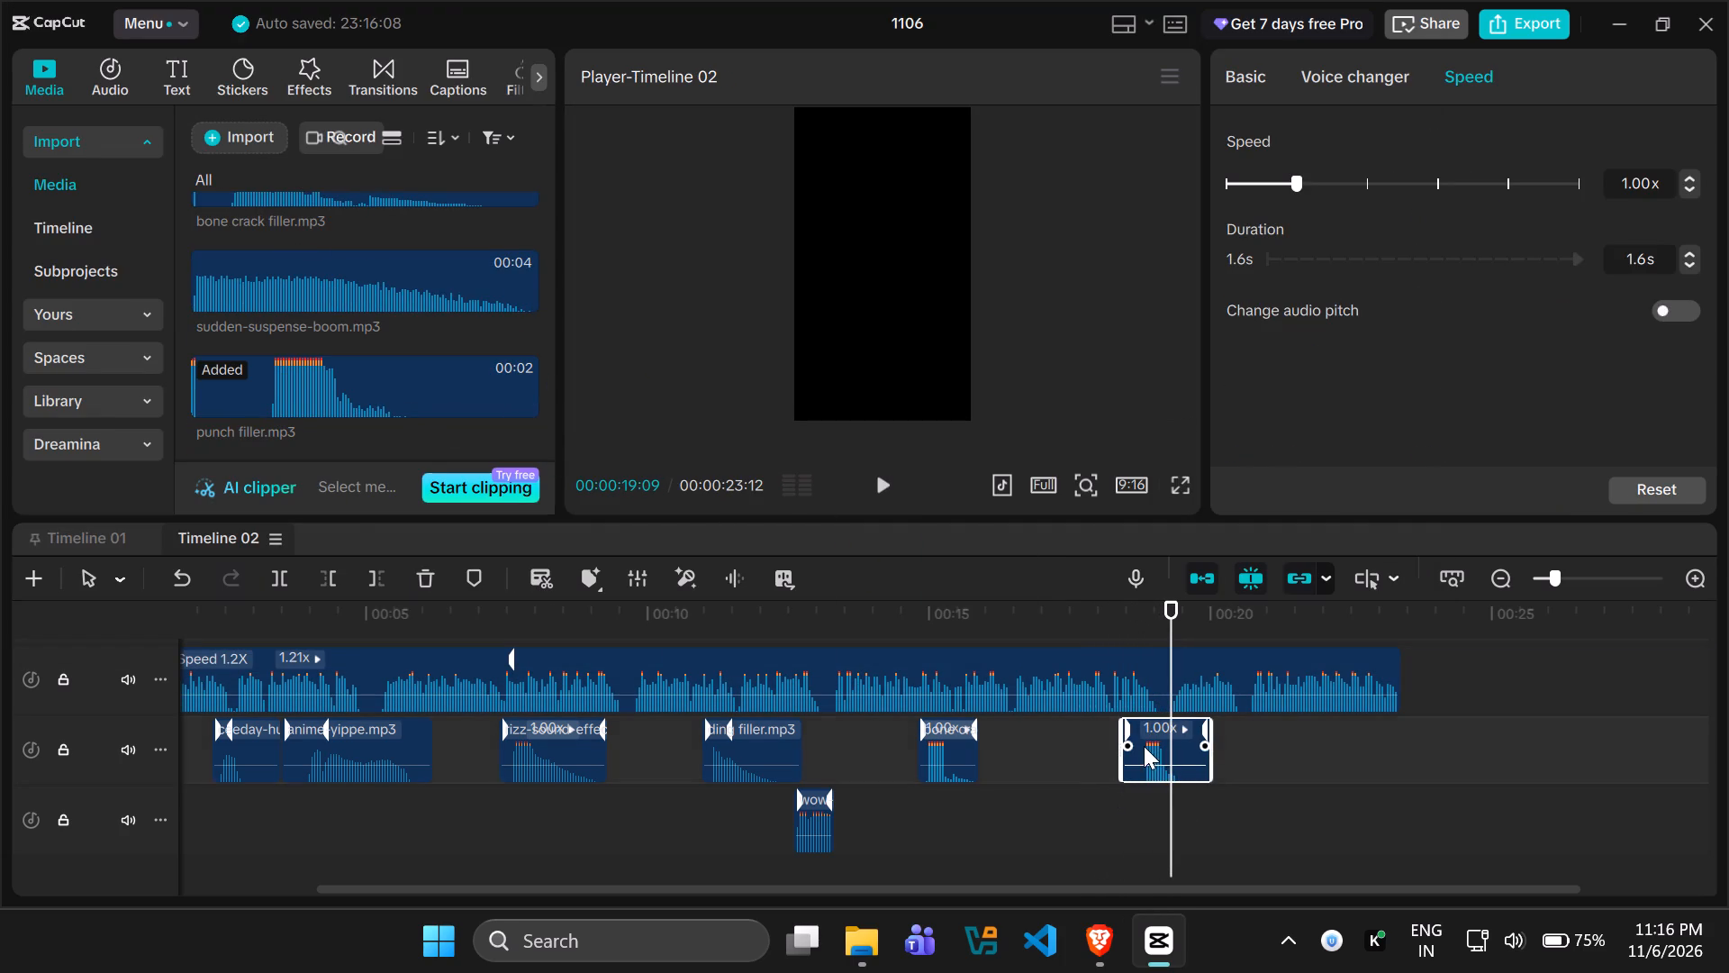
pyautogui.moveTo(1144, 746); pyautogui.dragTo(1142, 746)
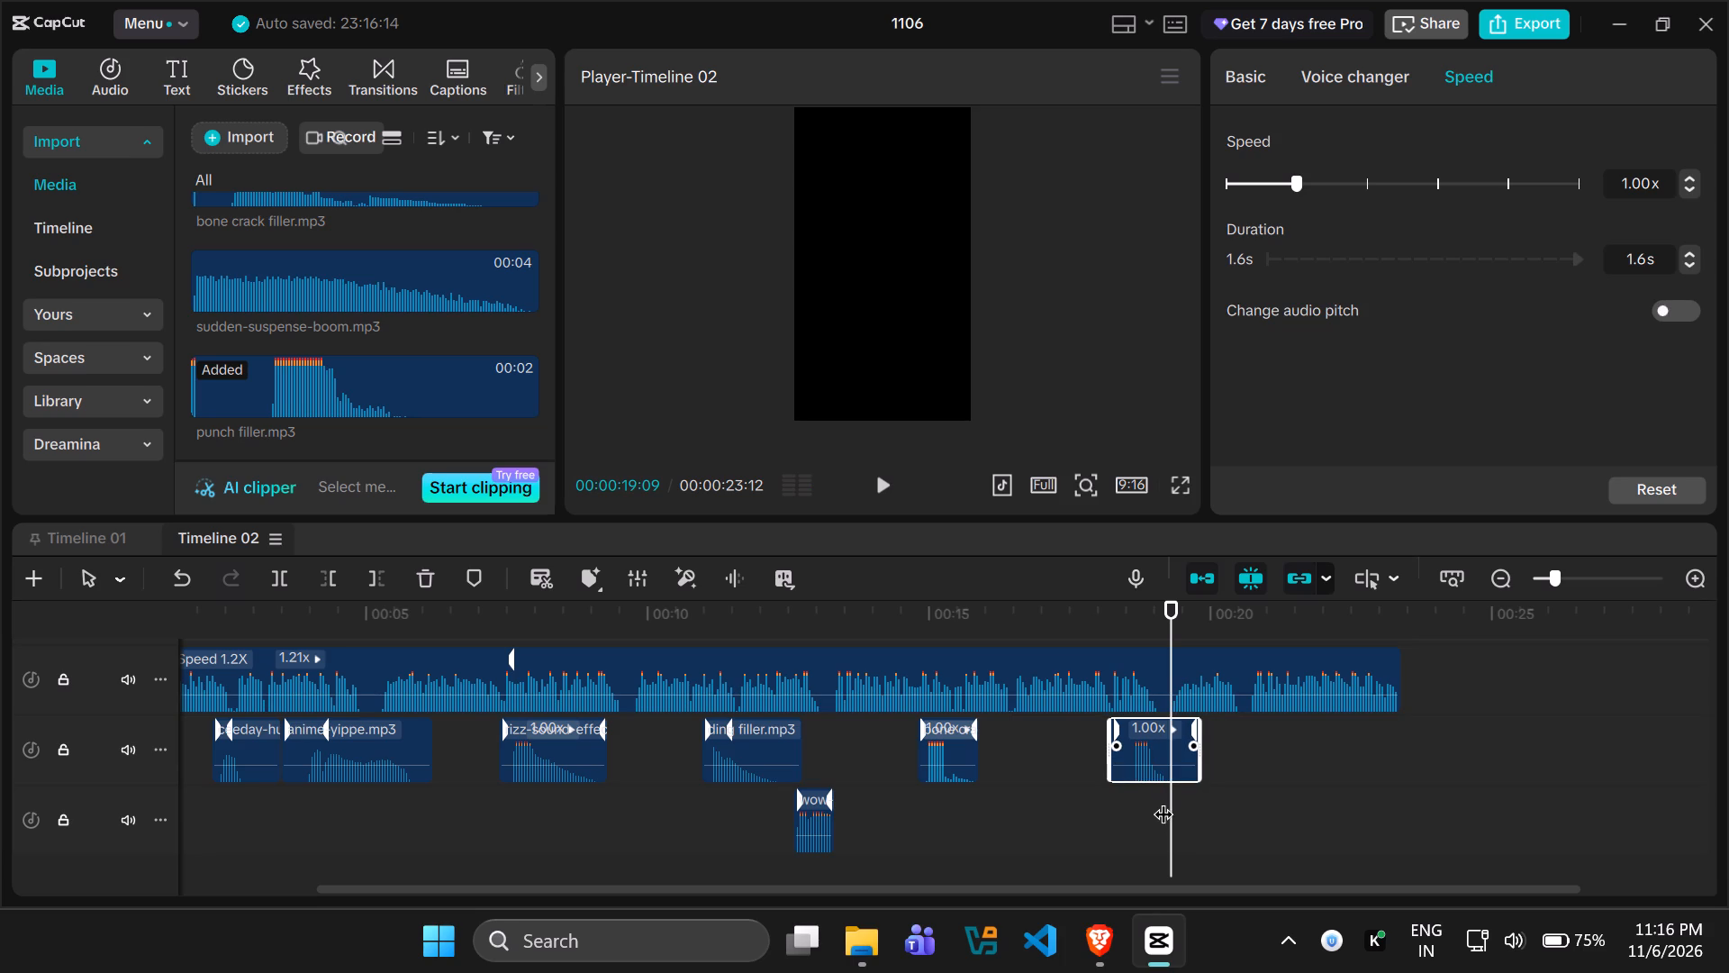
# Copy the punch filler clip, replay the voiceover from about 15 s, and paste the copy on the wow sound's track, starting at about 15.9 s.
pyautogui.hotkey('ctrl', 'x')
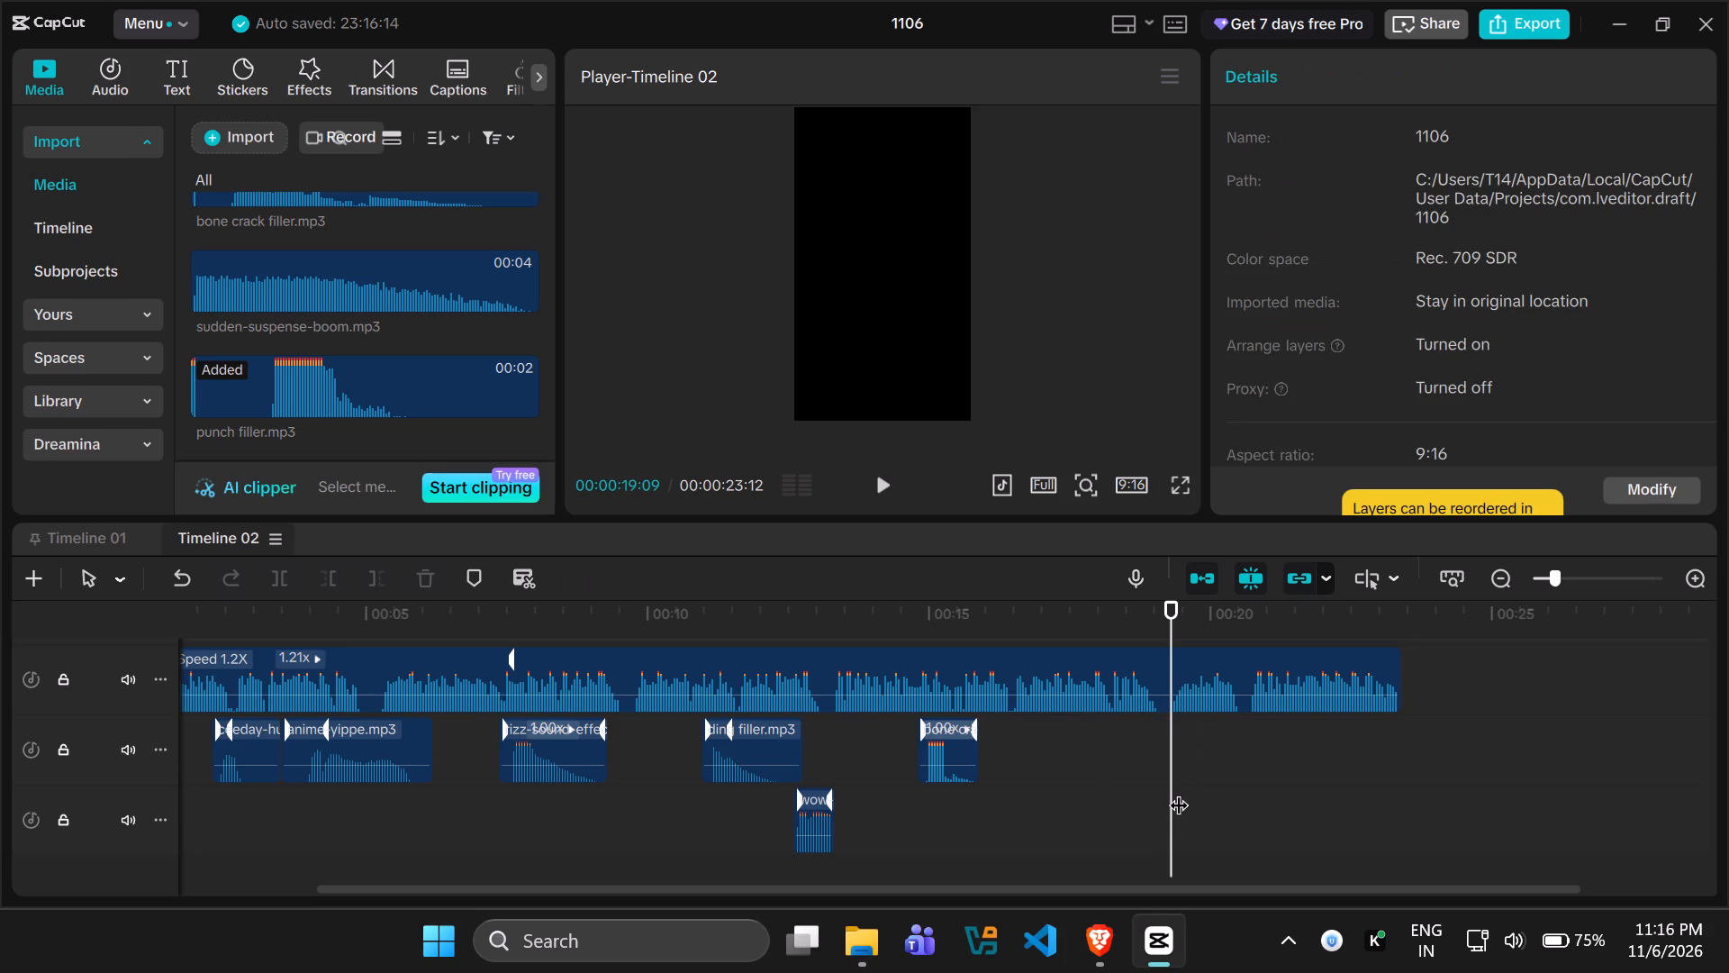
pyautogui.hotkey('ctrl', 'z')
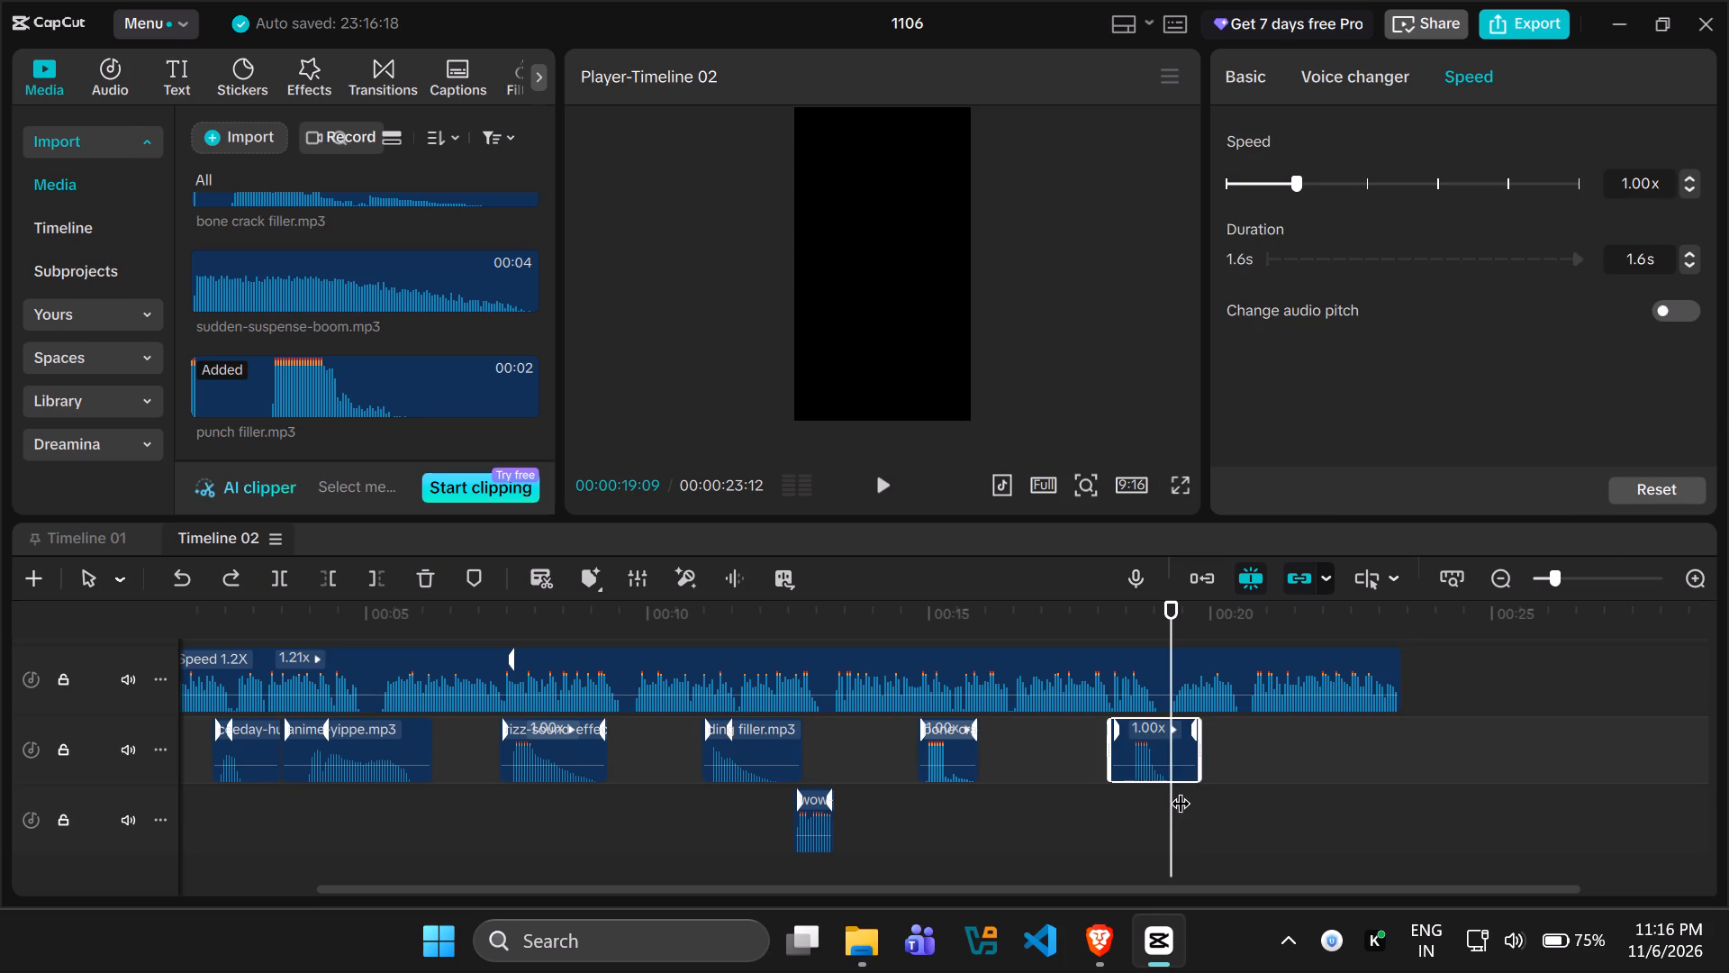
pyautogui.hotkey('ctrl', 'c')
pyautogui.moveTo(1167, 801); pyautogui.dragTo(1108, 801)
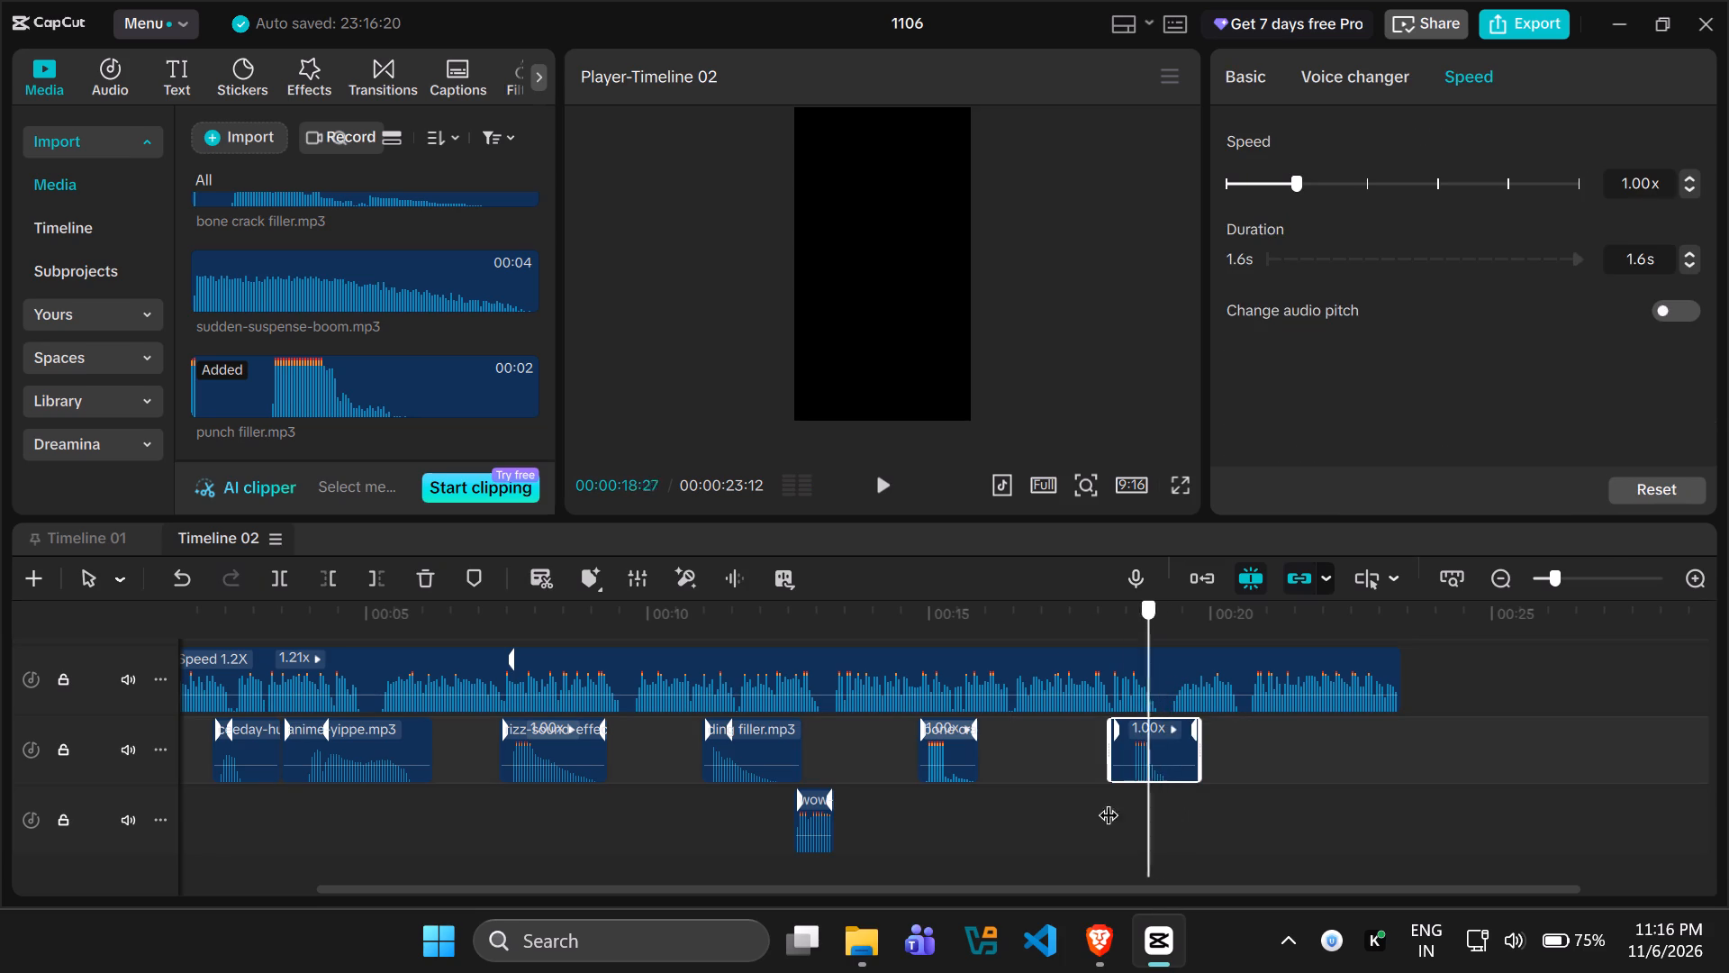
pyautogui.moveTo(1108, 801); pyautogui.dragTo(1046, 801)
pyautogui.press('space')
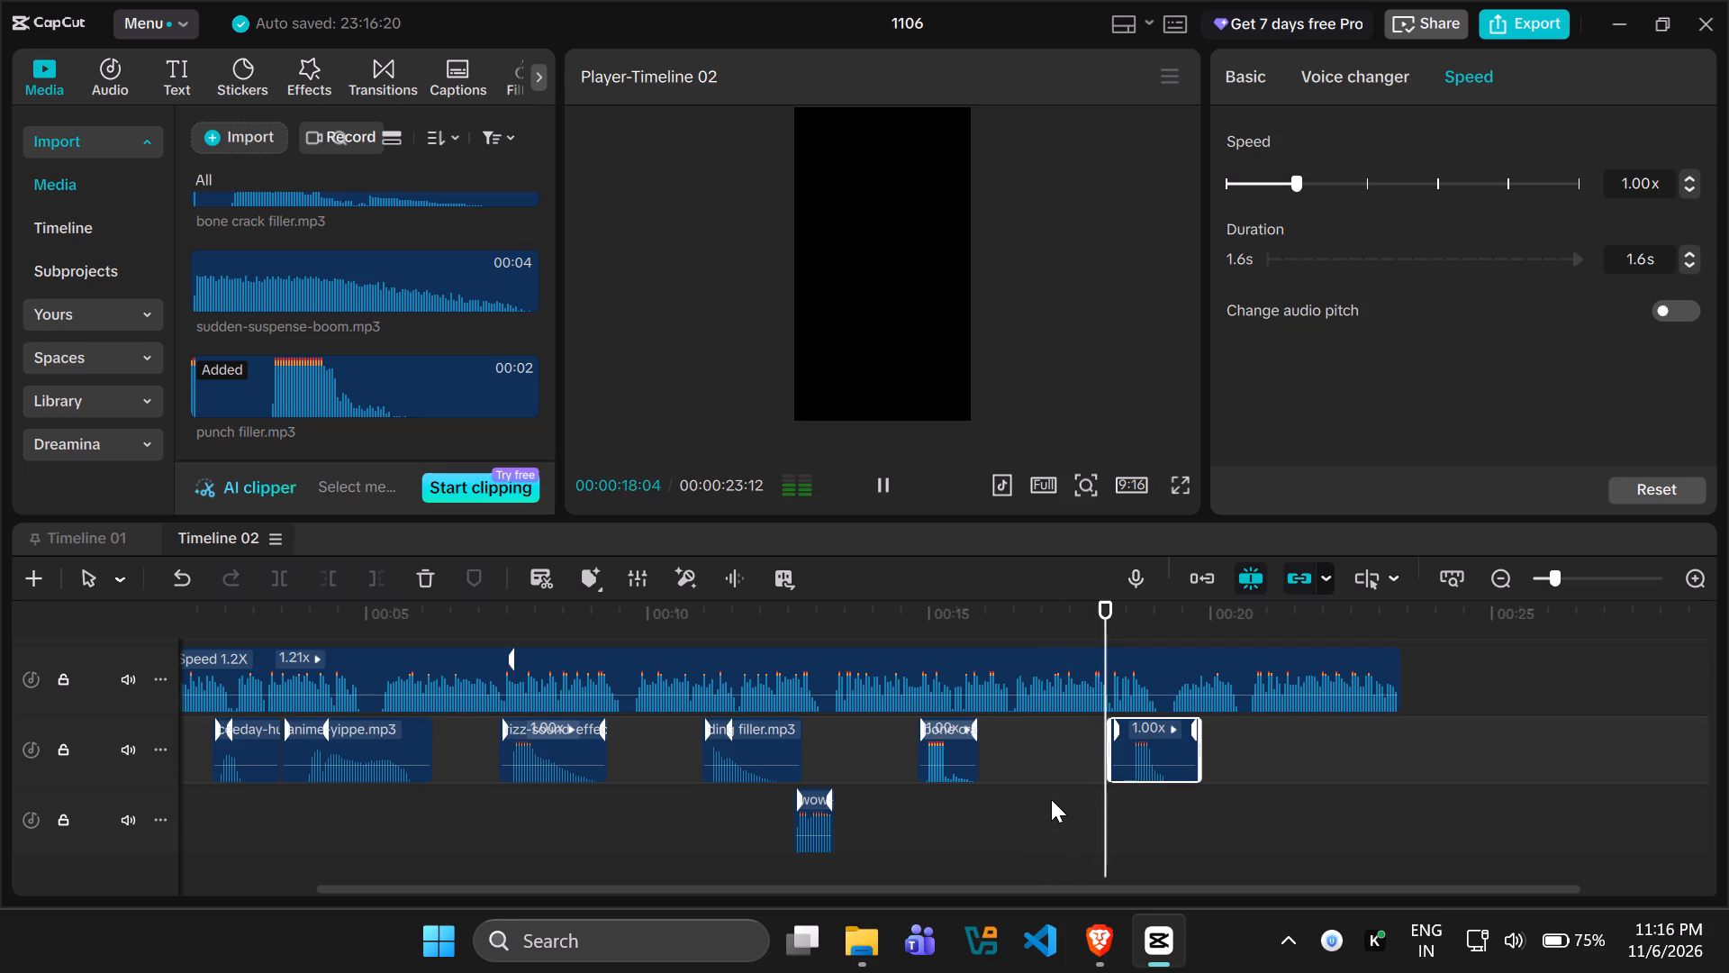
pyautogui.click(1051, 799)
pyautogui.click(1007, 799)
pyautogui.press('space')
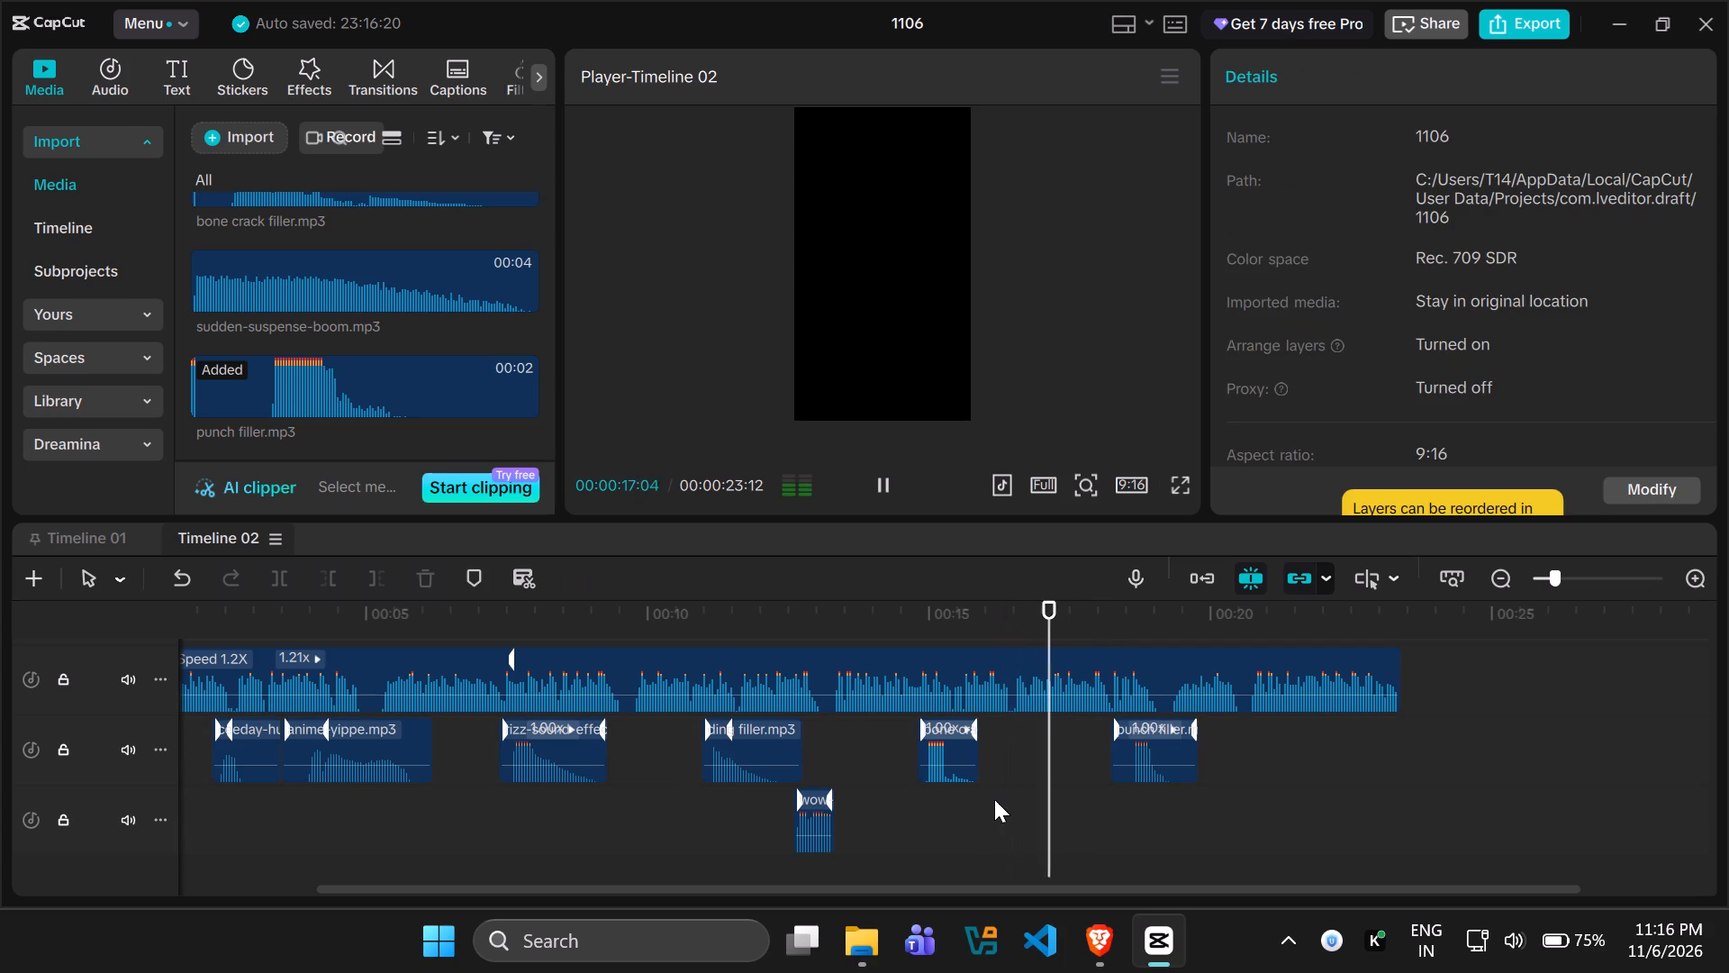
pyautogui.click(994, 799)
pyautogui.click(972, 799)
pyautogui.click(949, 799)
pyautogui.press('space')
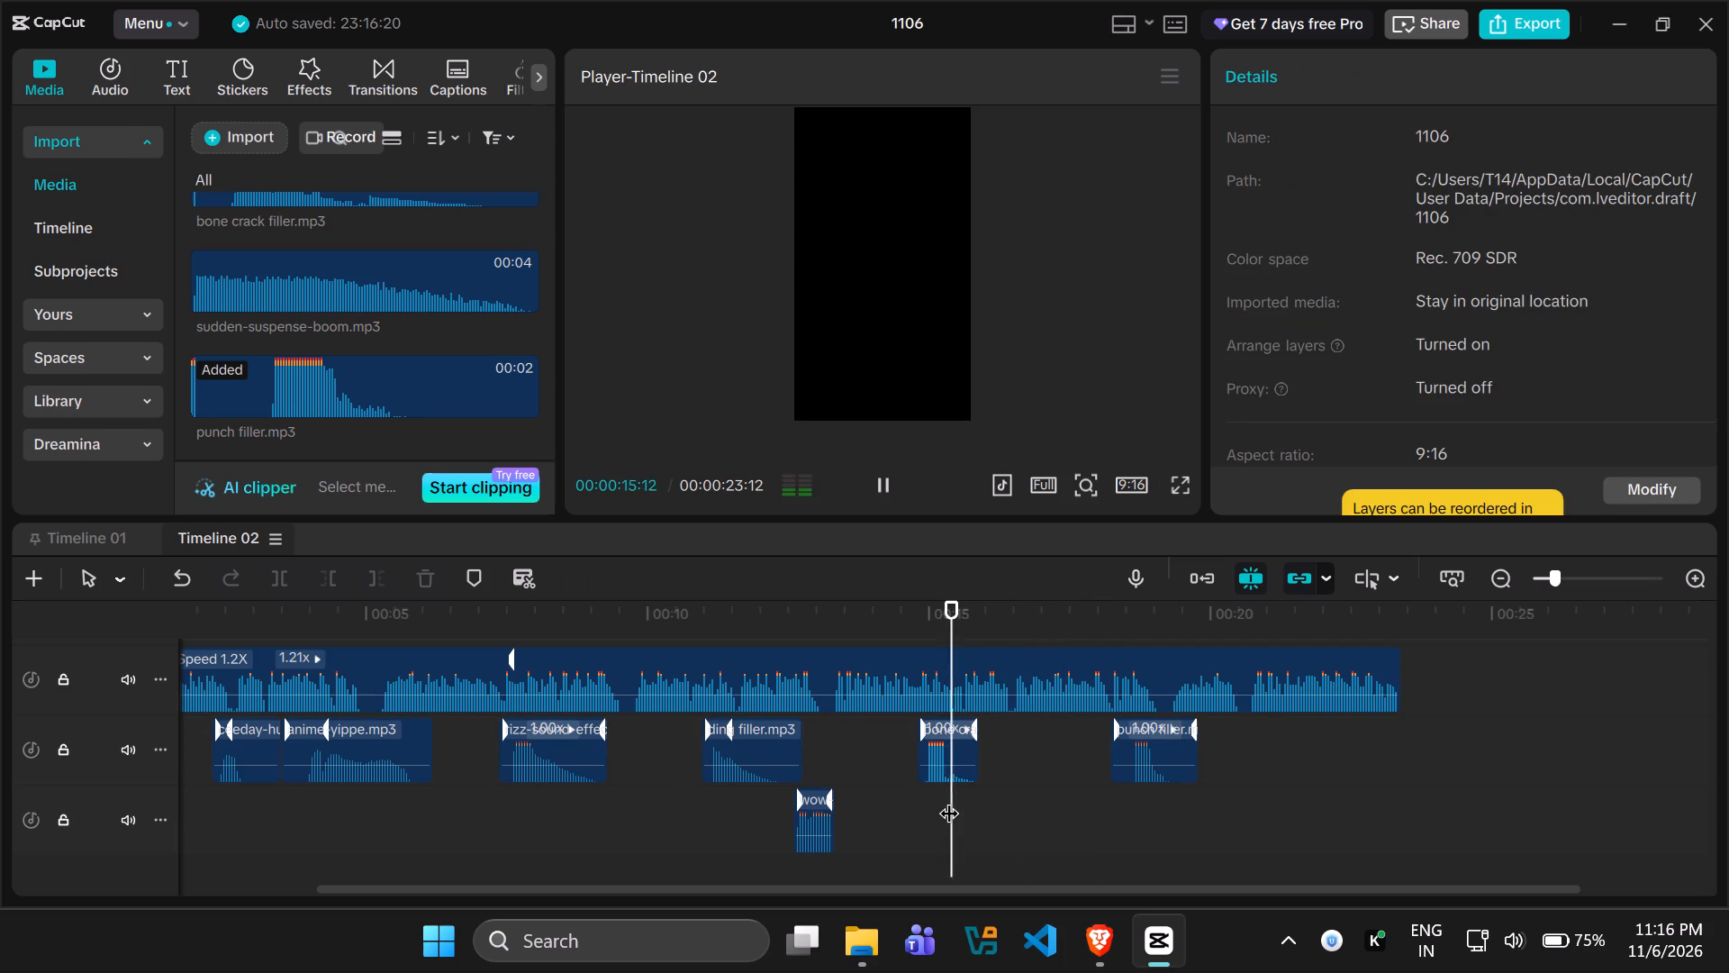
pyautogui.press('space')
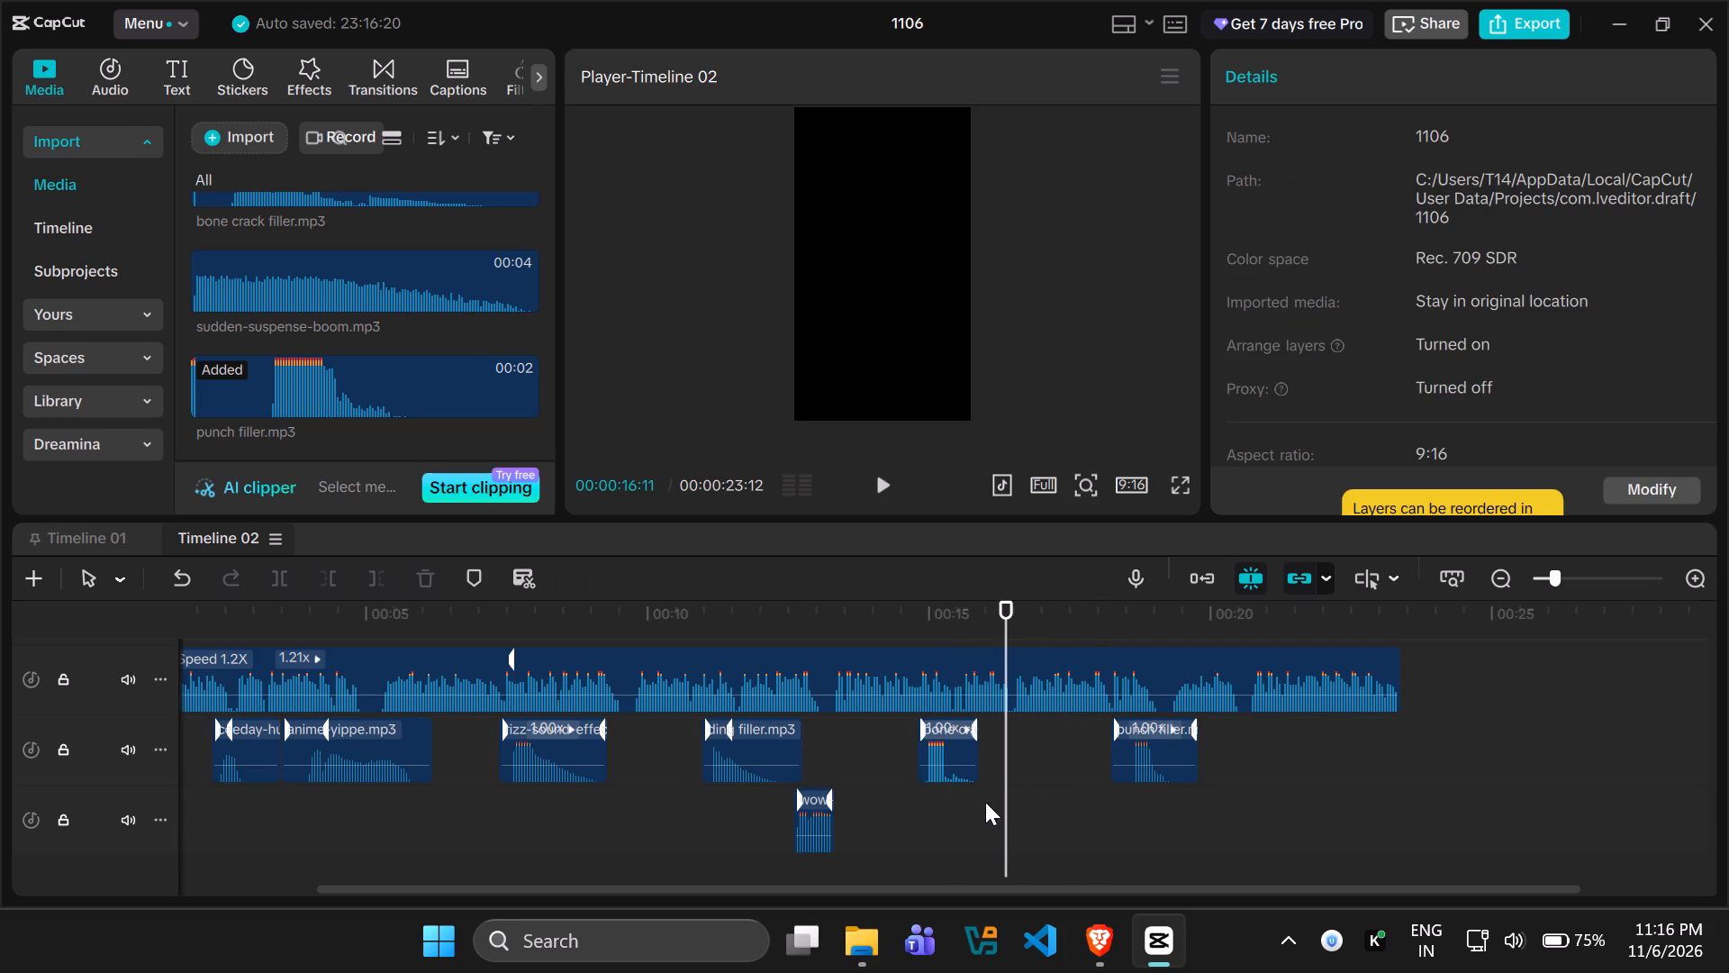
pyautogui.hotkey('ctrl', 'v')
pyautogui.moveTo(1032, 754); pyautogui.dragTo(1008, 805)
# Lower the volume of both punch filler clips together to about -7.4 dB.
pyautogui.keyDown('ctrl'); pyautogui.click(1154, 749); pyautogui.keyUp('ctrl')
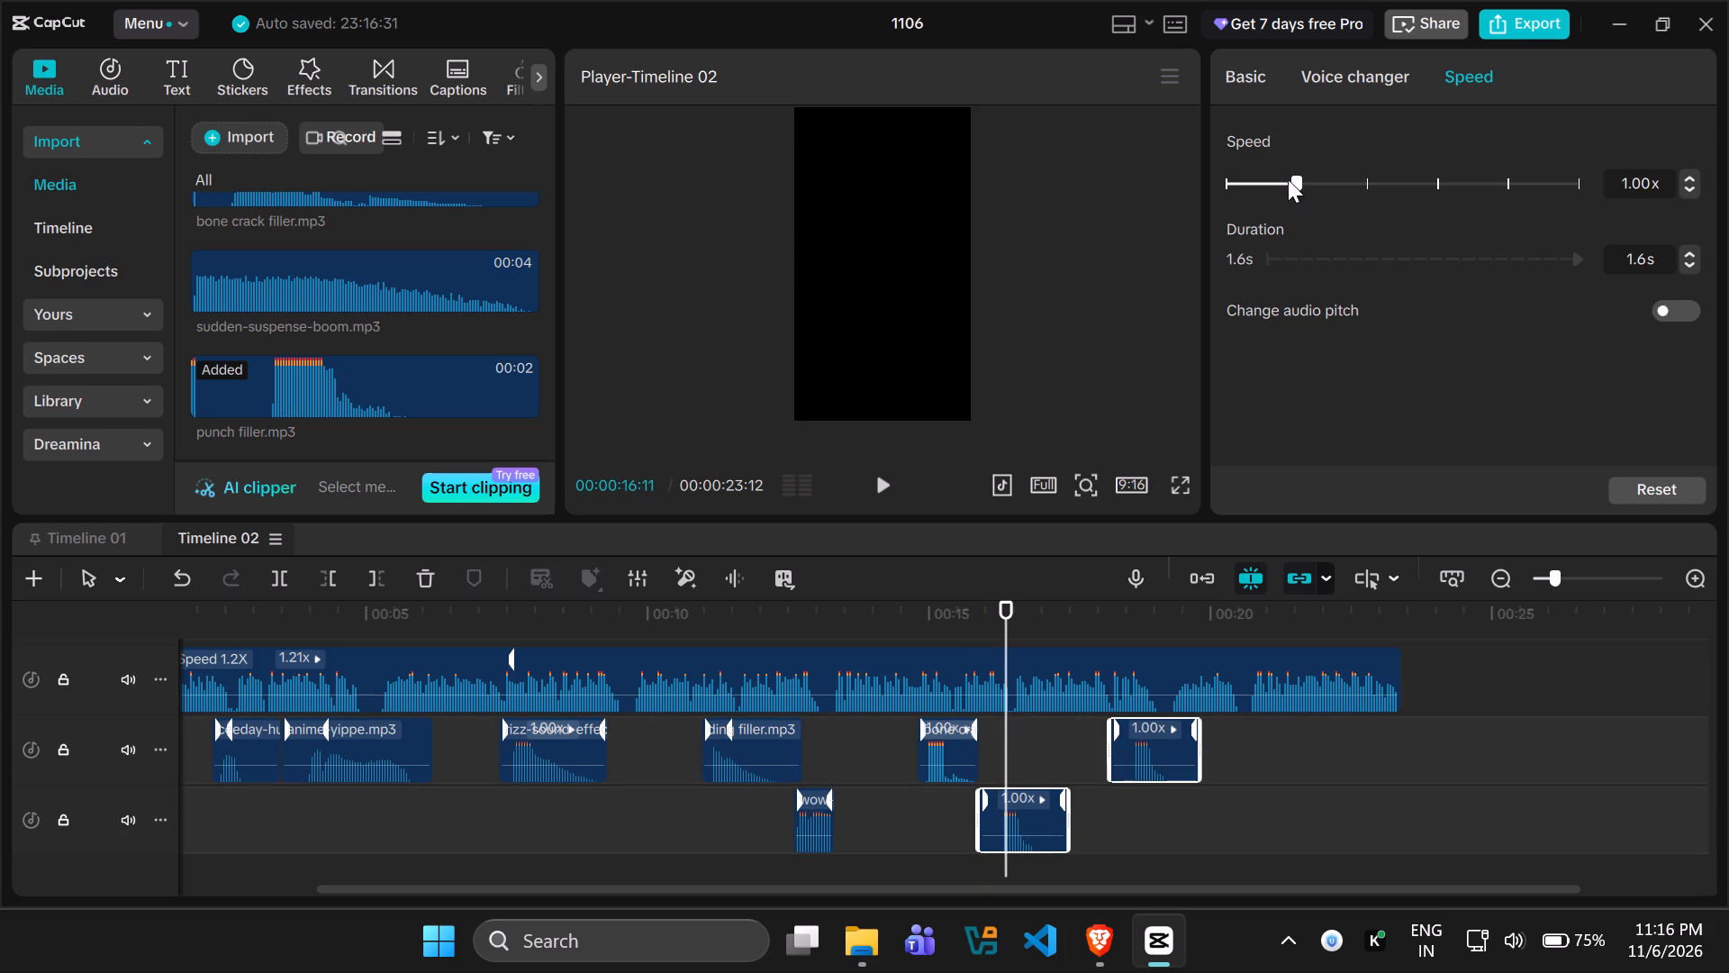
pyautogui.click(1258, 72)
pyautogui.click(1419, 212)
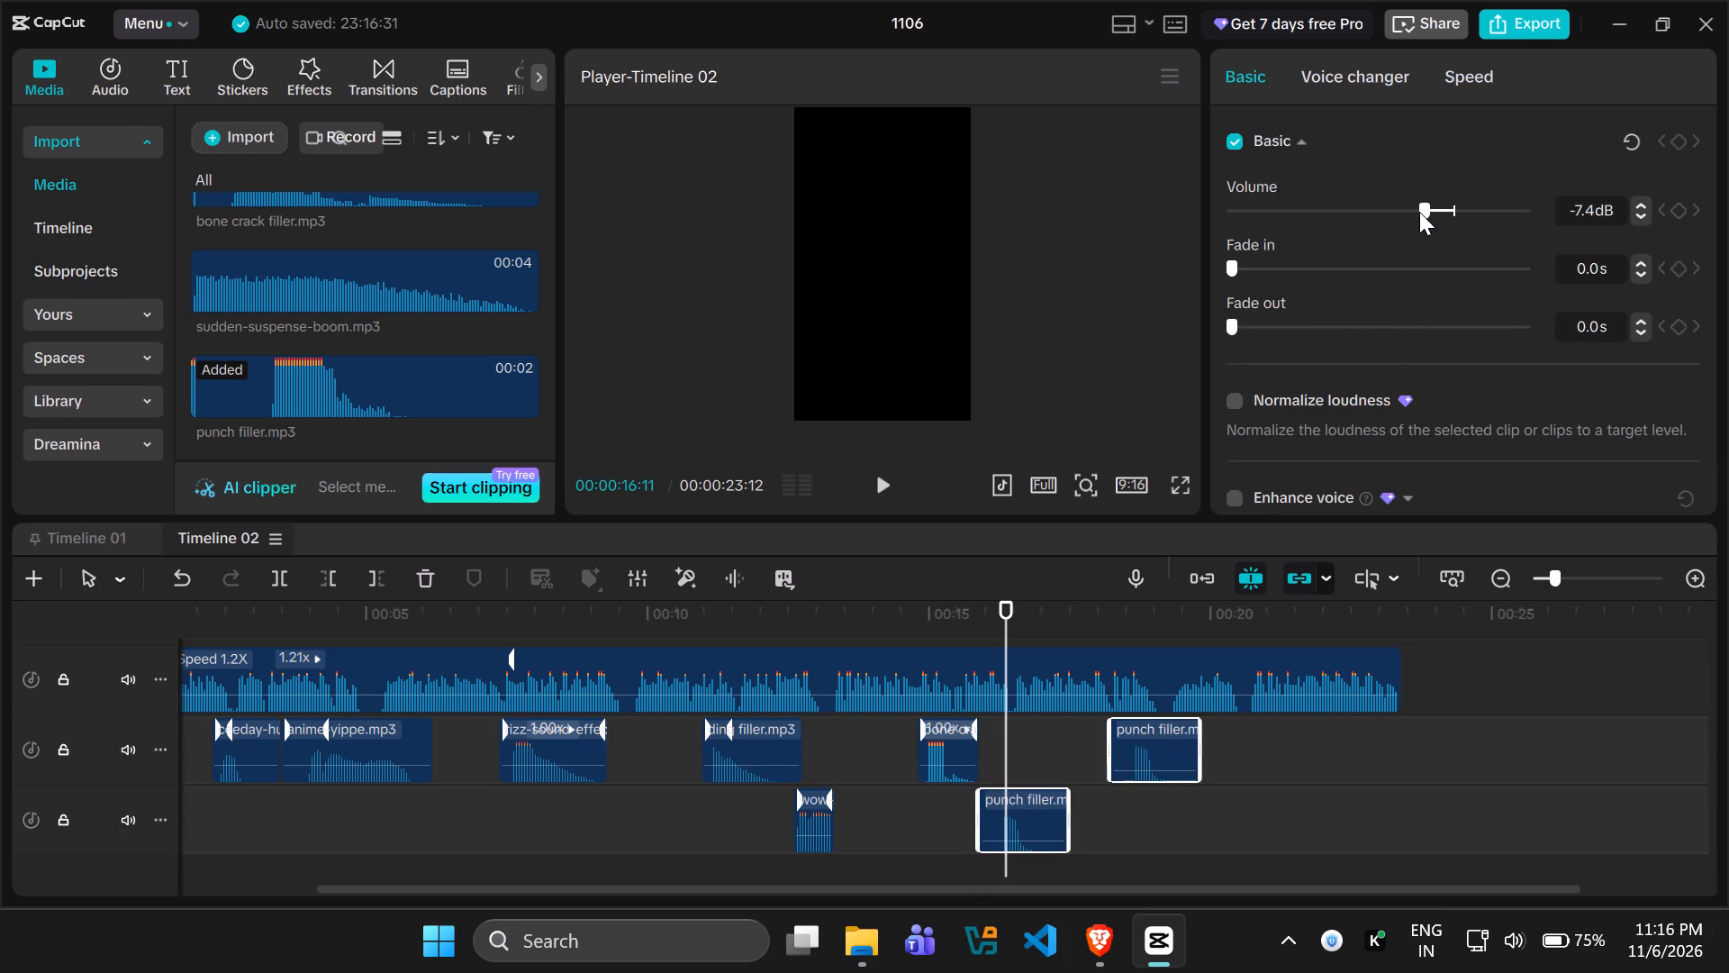
# Set the speed of both punch filler clips to 1.10x and play back the timeline from about 16 s to 21 s.
pyautogui.click(1462, 74)
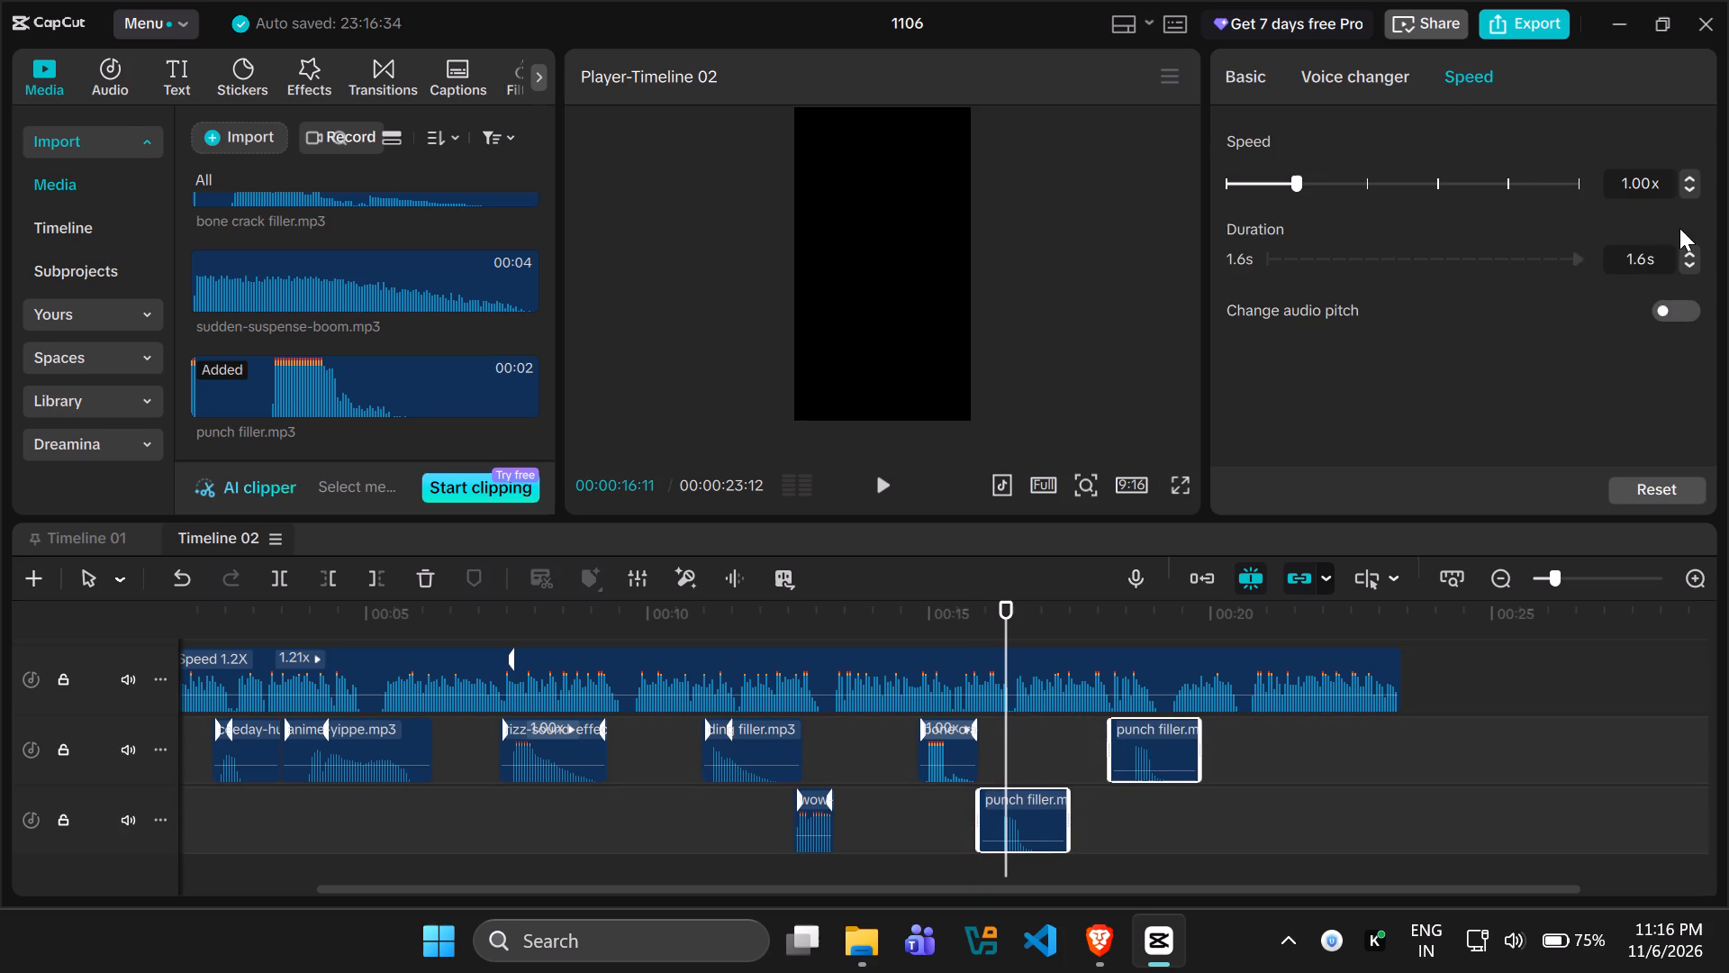
pyautogui.click(1687, 179)
pyautogui.click(891, 797)
pyautogui.press('space')
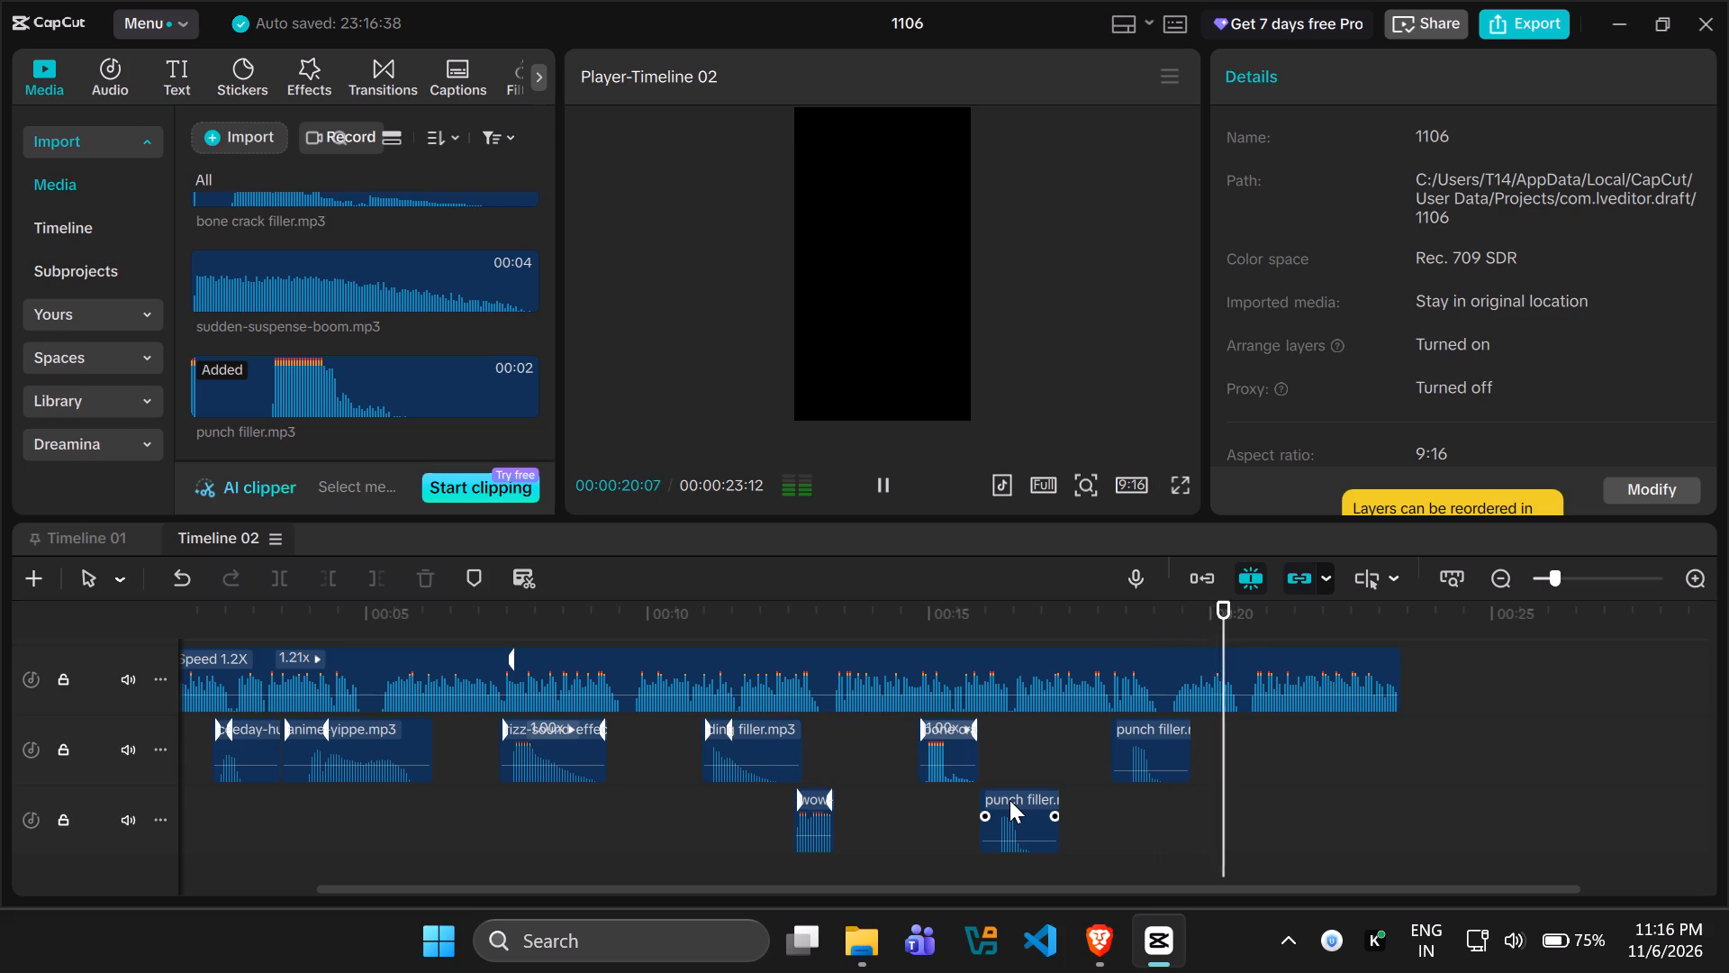
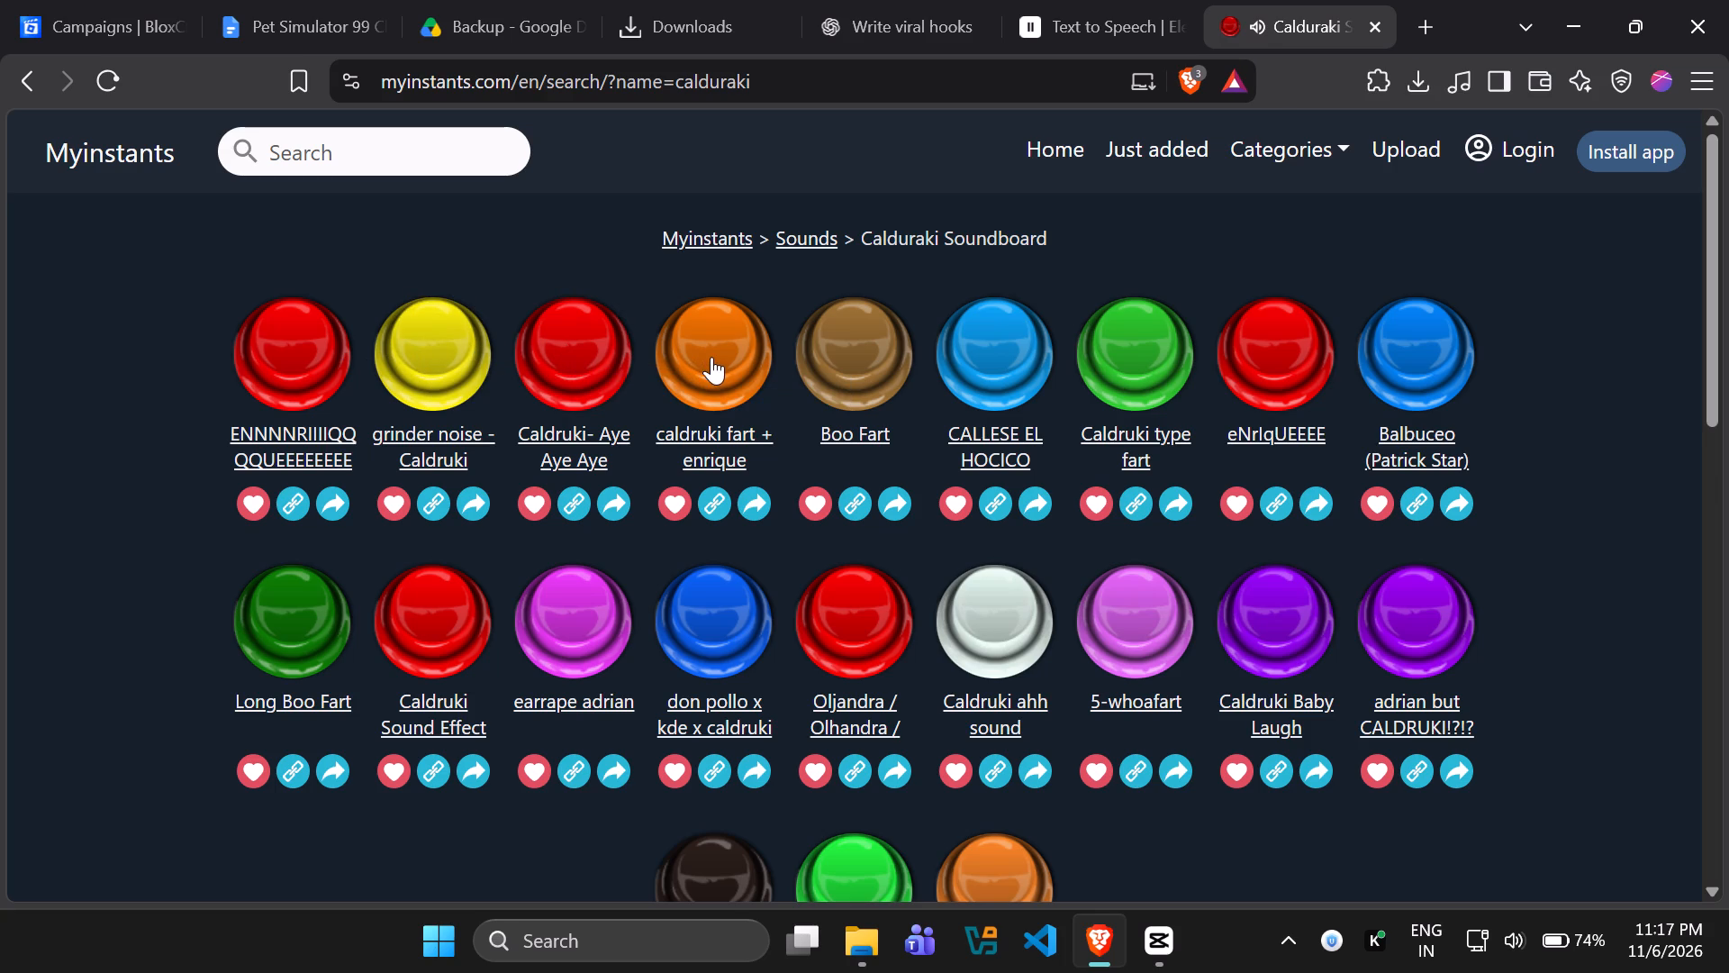
pyautogui.click(1136, 356)
pyautogui.click(981, 356)
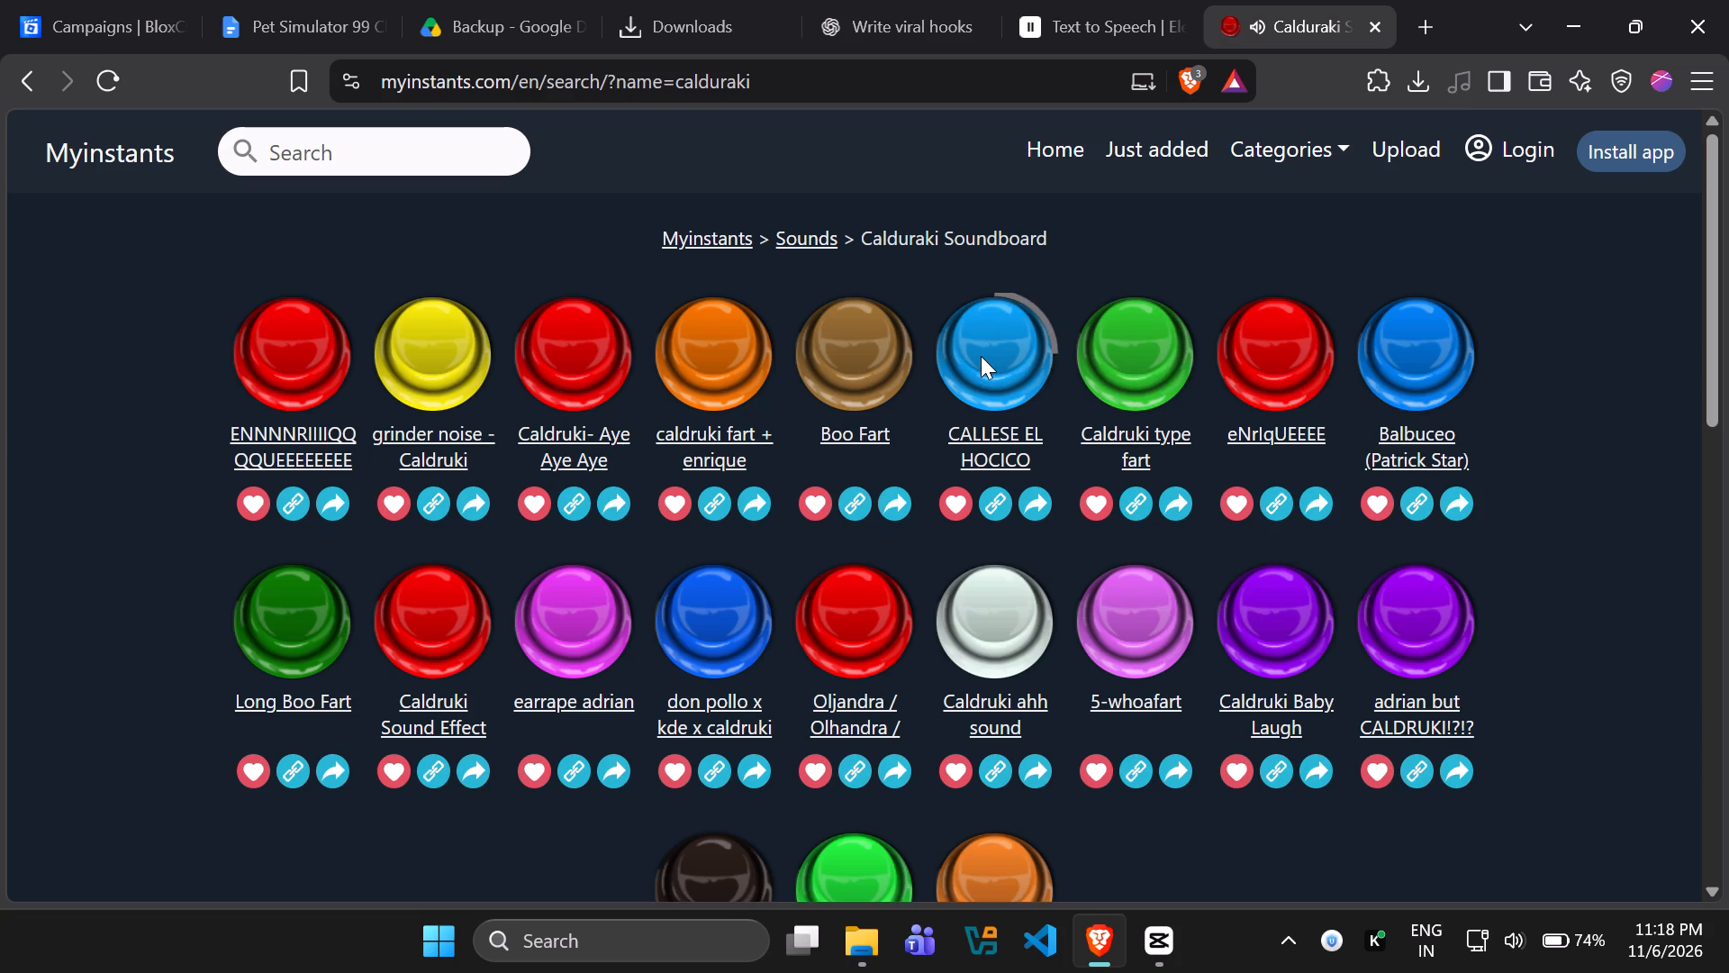
pyautogui.click(837, 356)
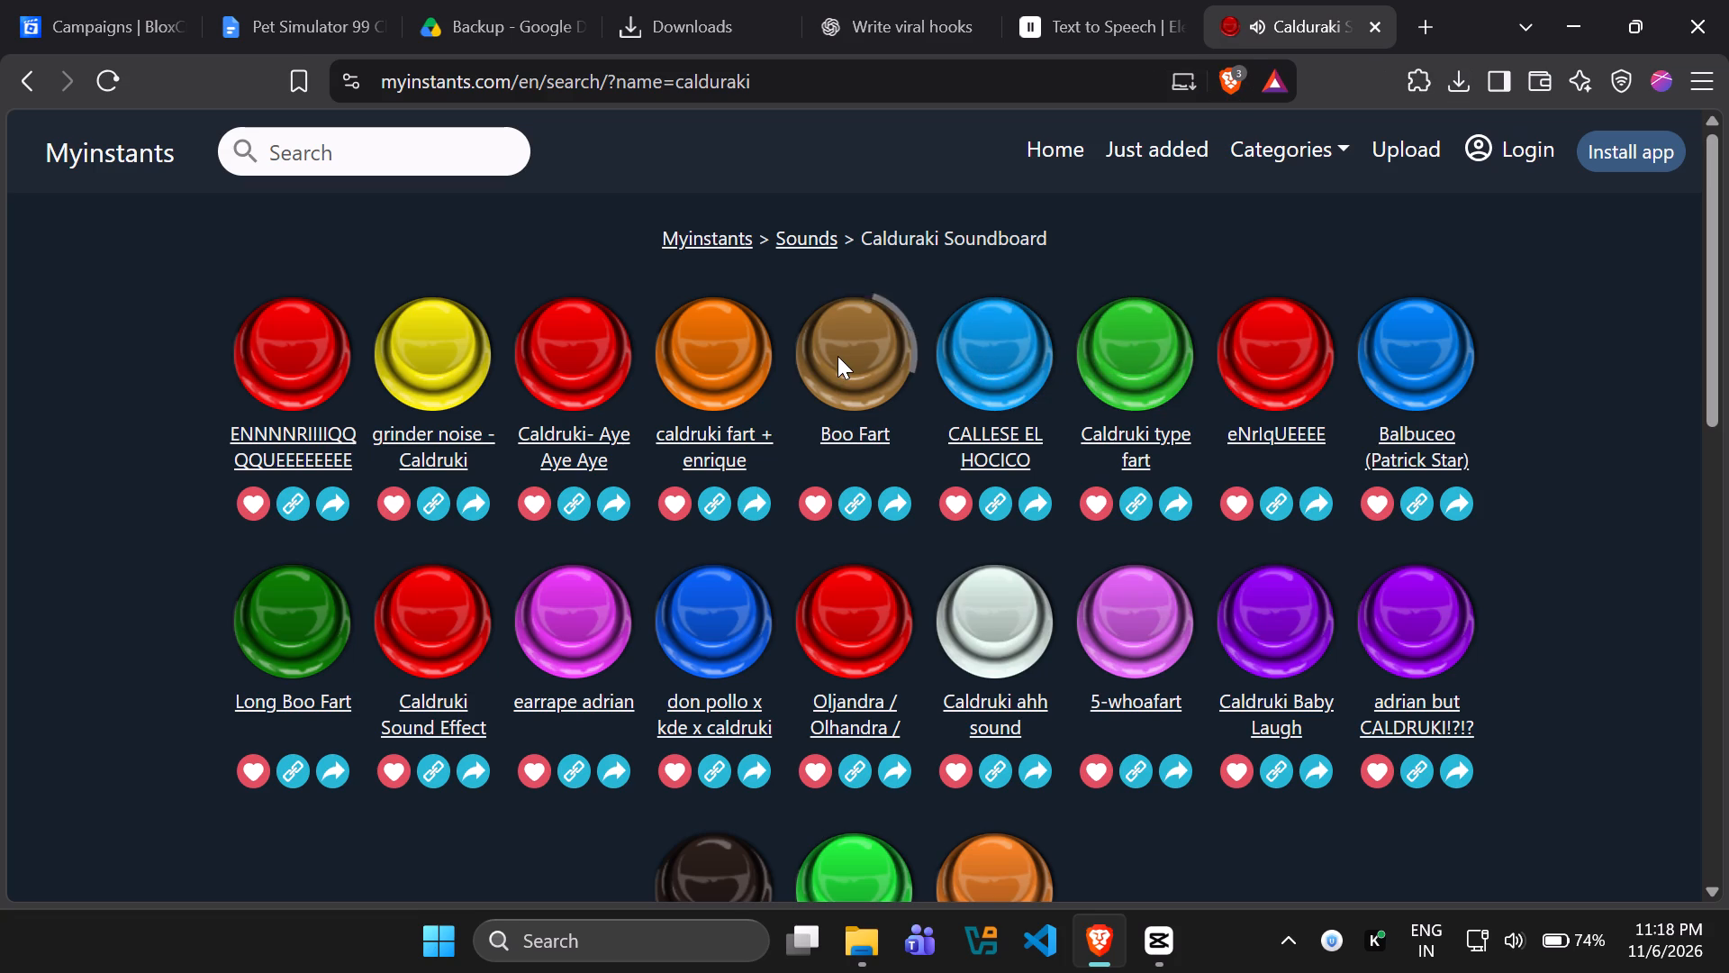
pyautogui.click(1293, 335)
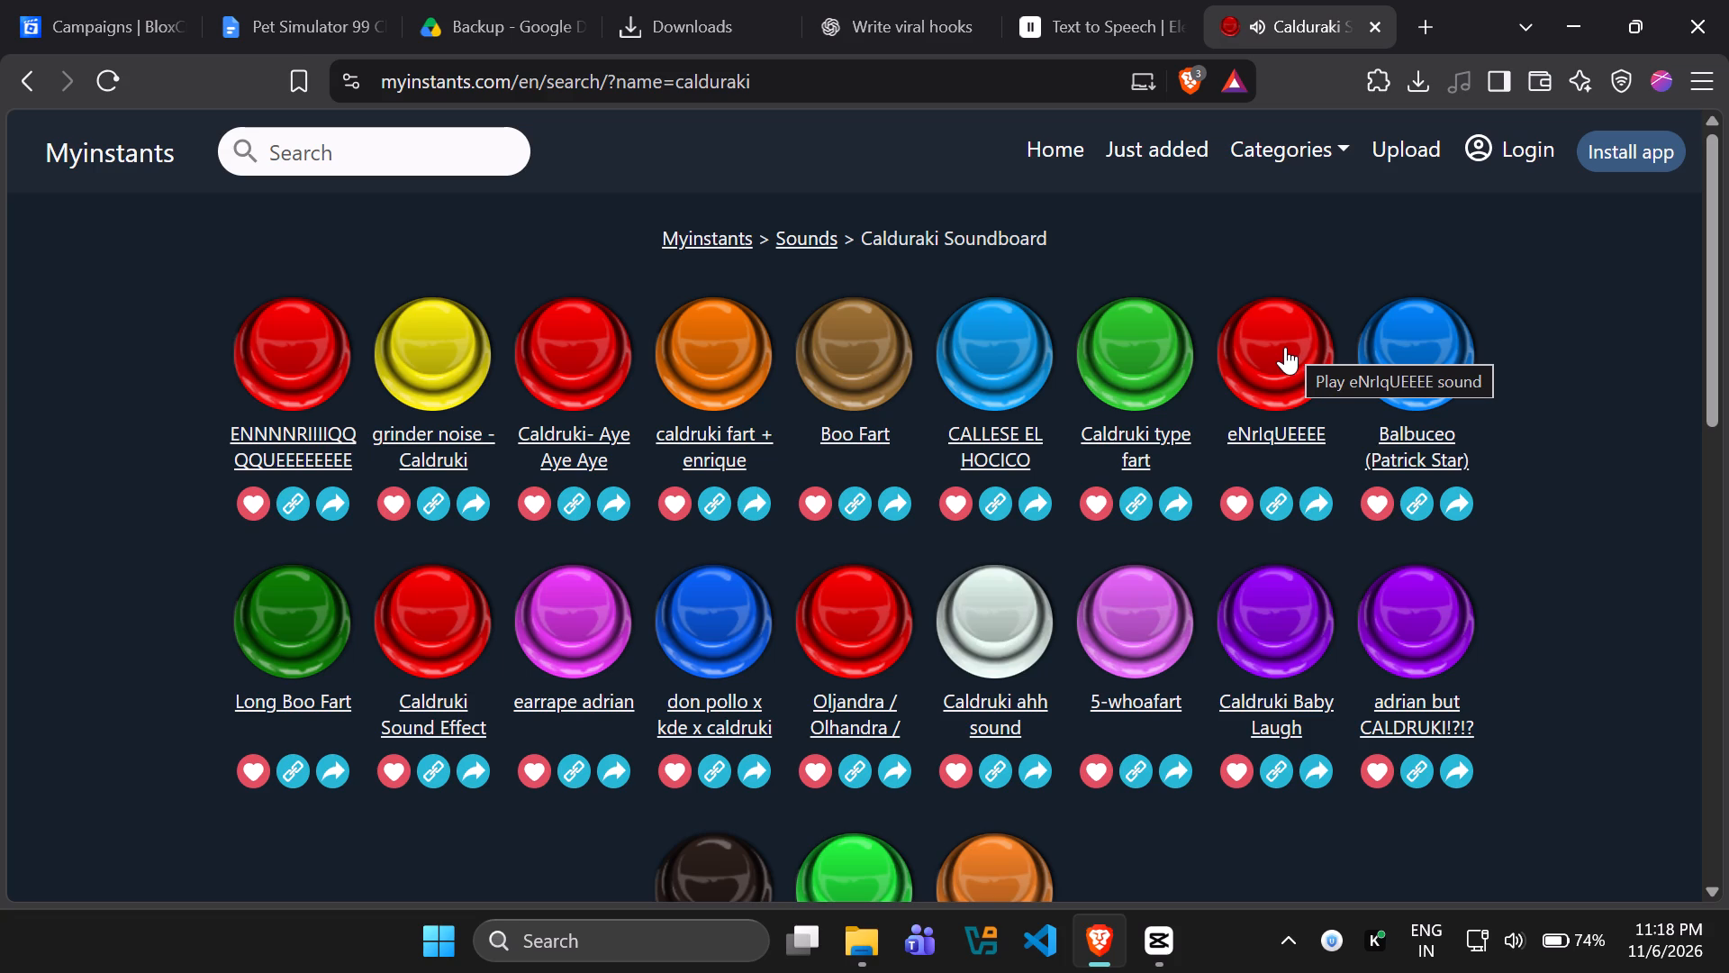
# Search Myinstants for "caldruki" and preview Caldruki-Enrique and second-row sounds such as Caldruki Sound Effect, fart with reverb and Baby Laugh.
pyautogui.click(332, 147)
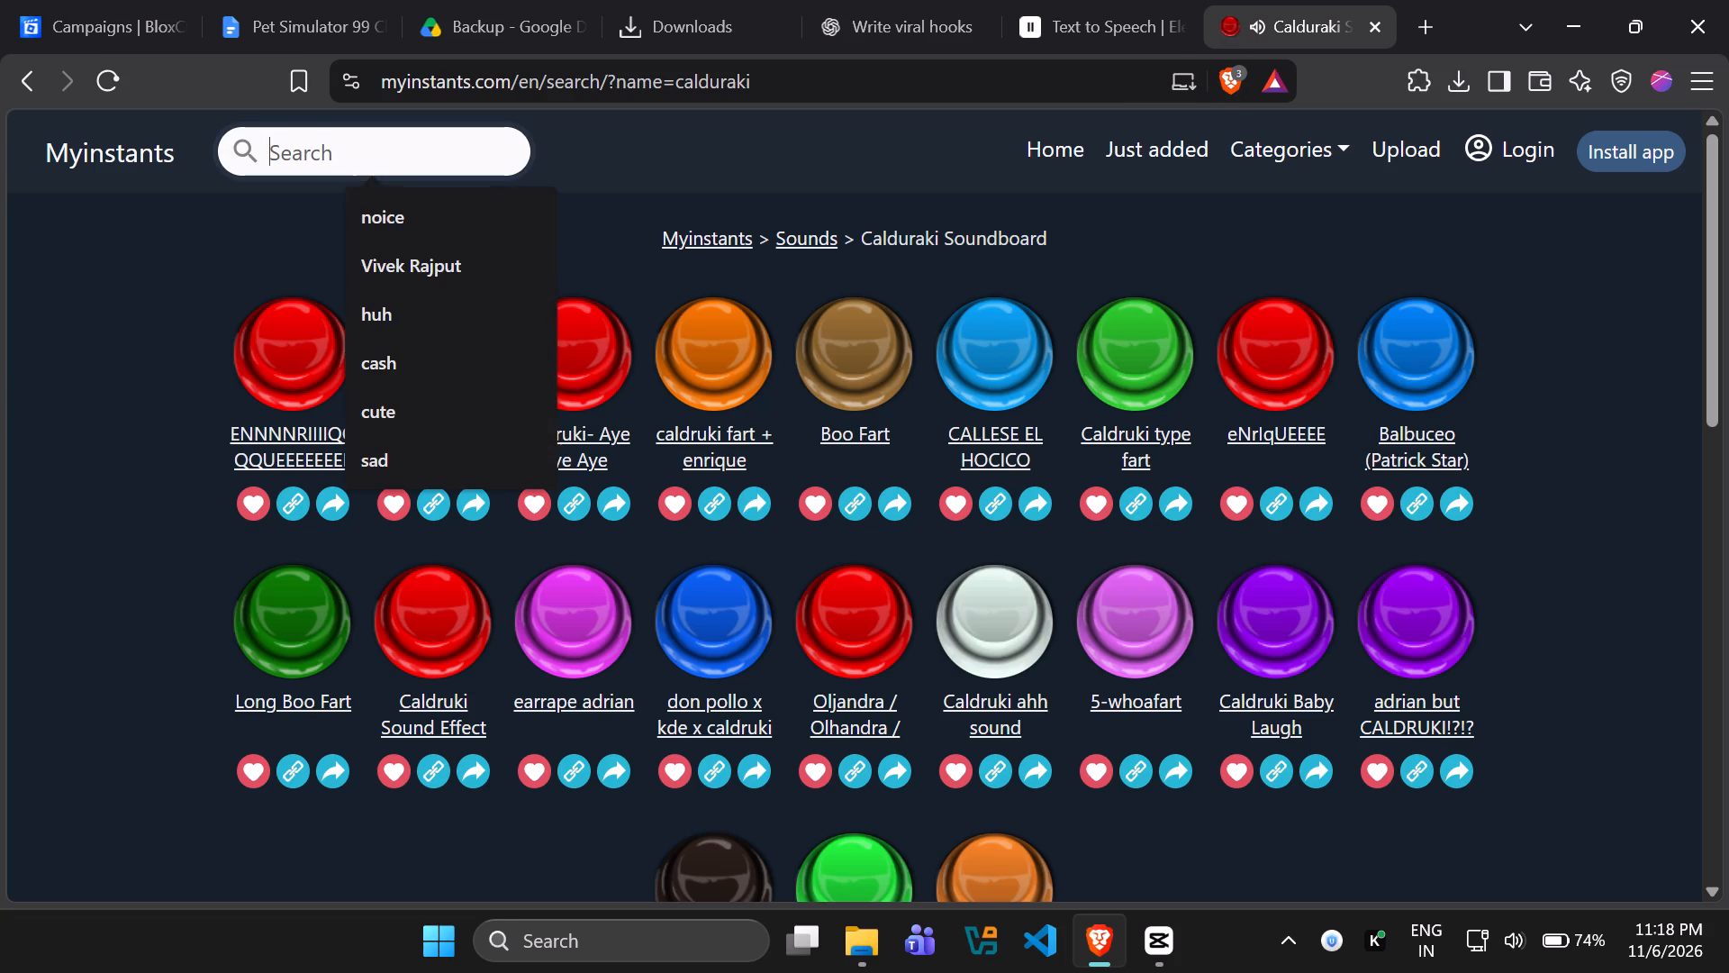
pyautogui.write('caldruki')
pyautogui.press('Return')
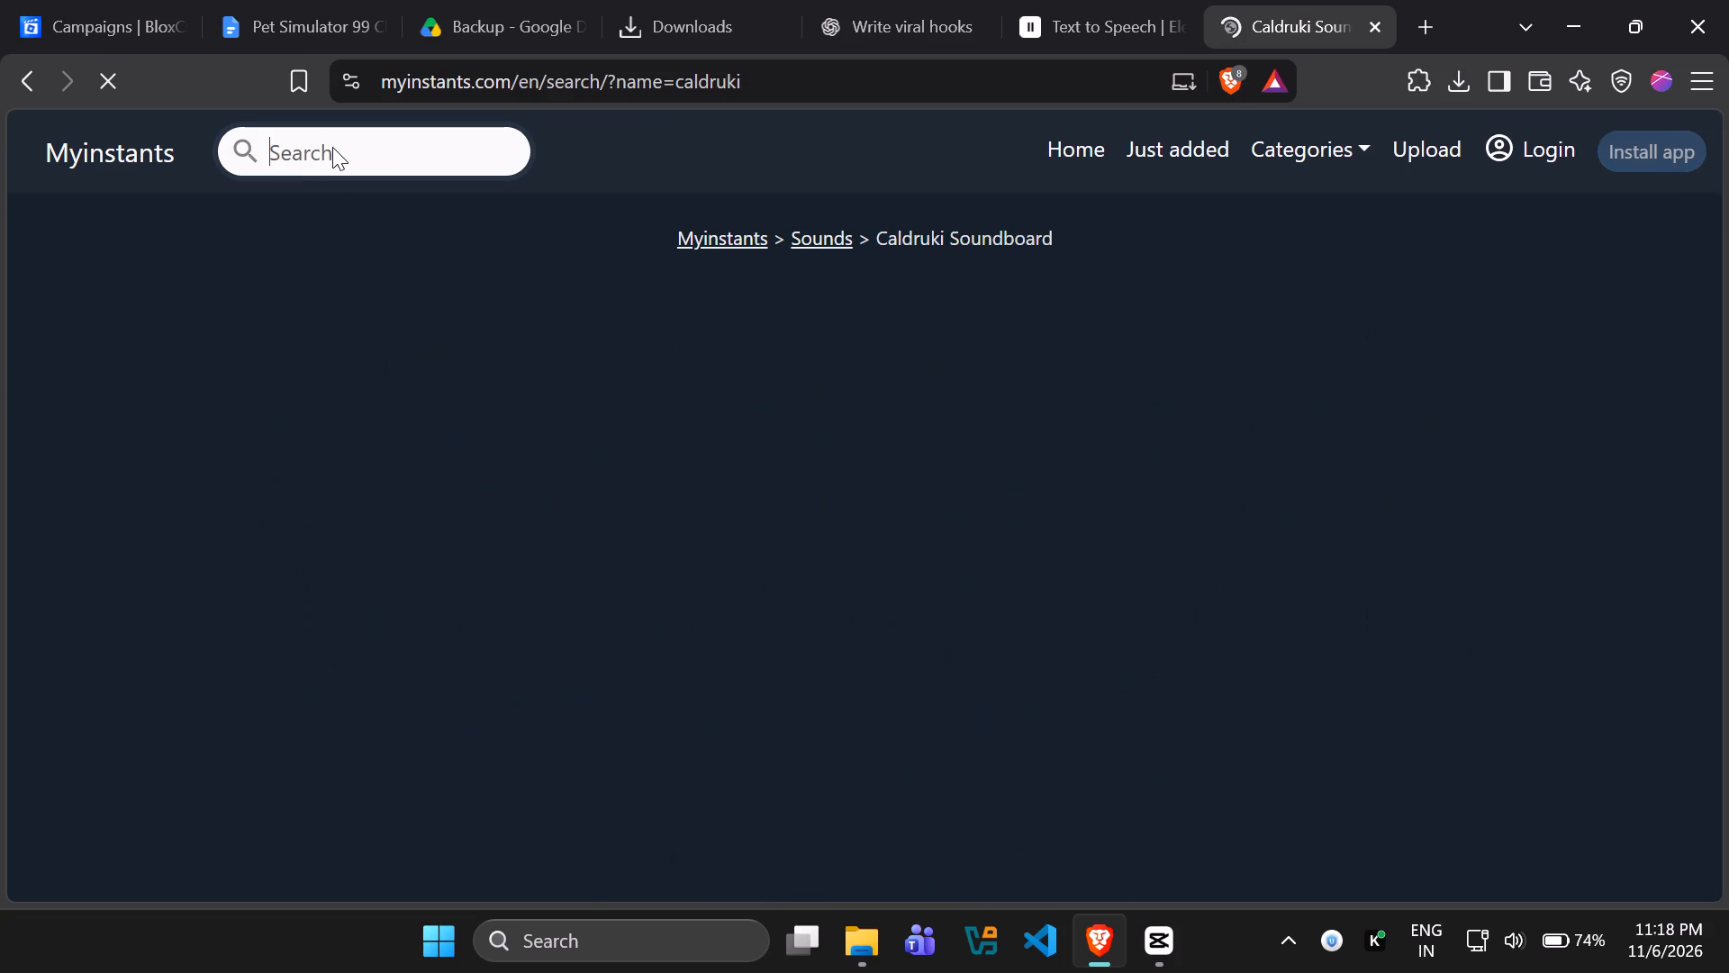
pyautogui.scroll(-1, 241, 650)
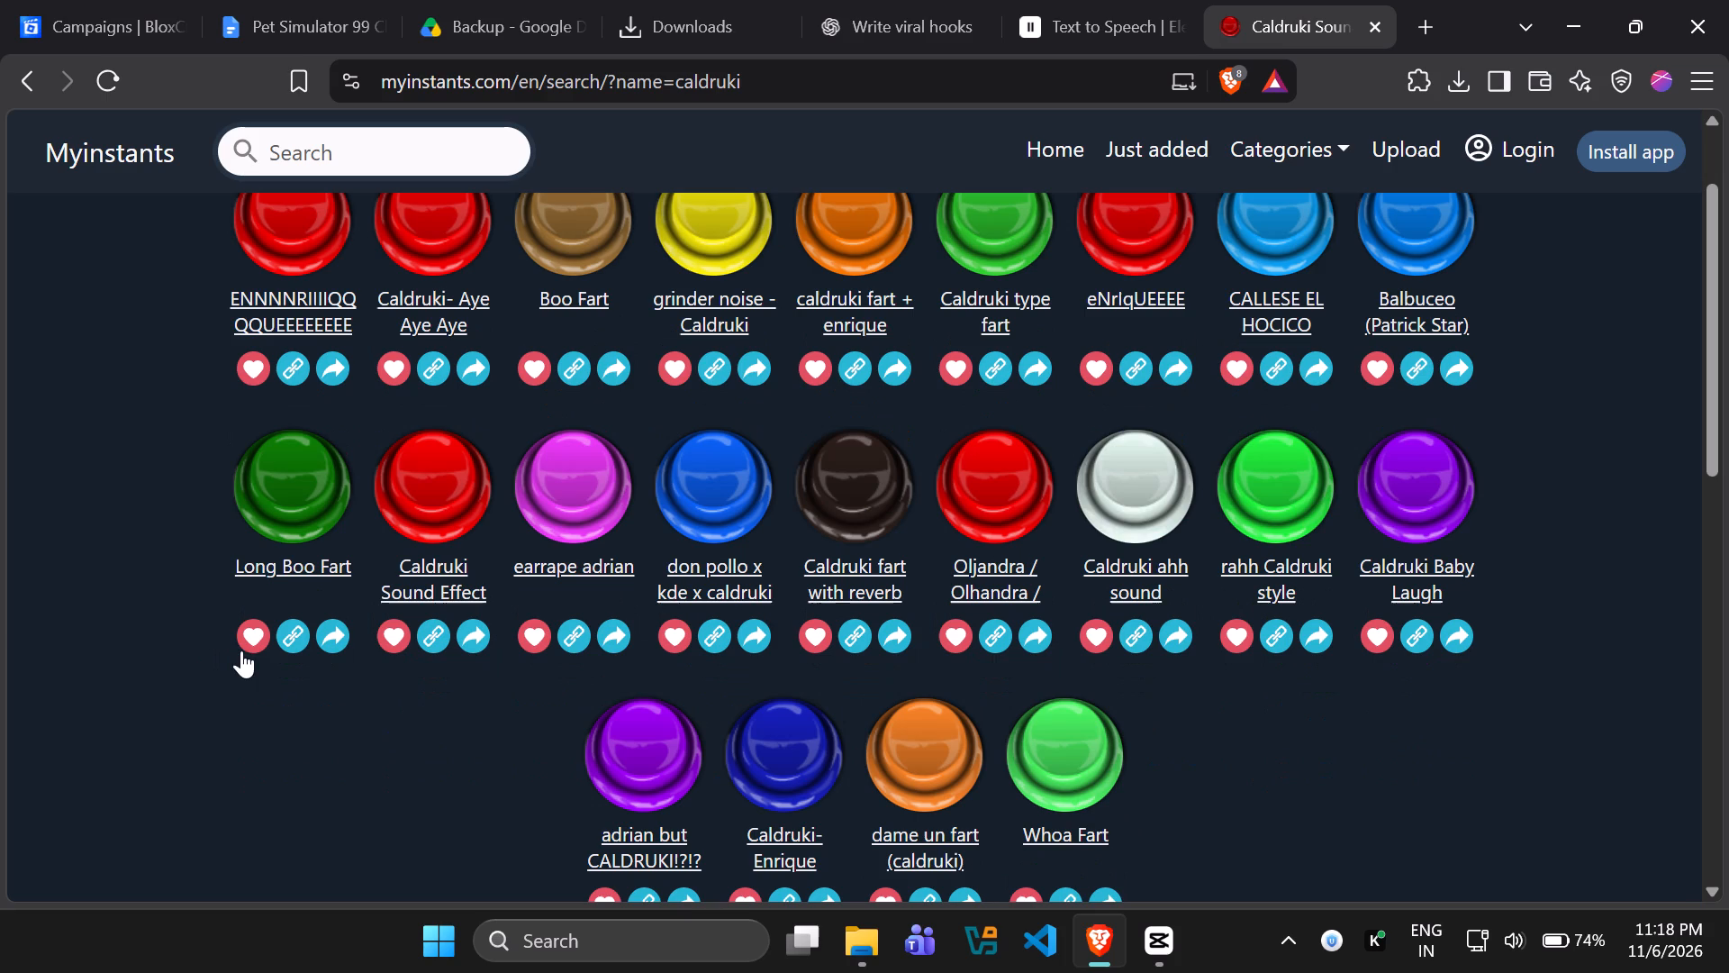
pyautogui.click(432, 490)
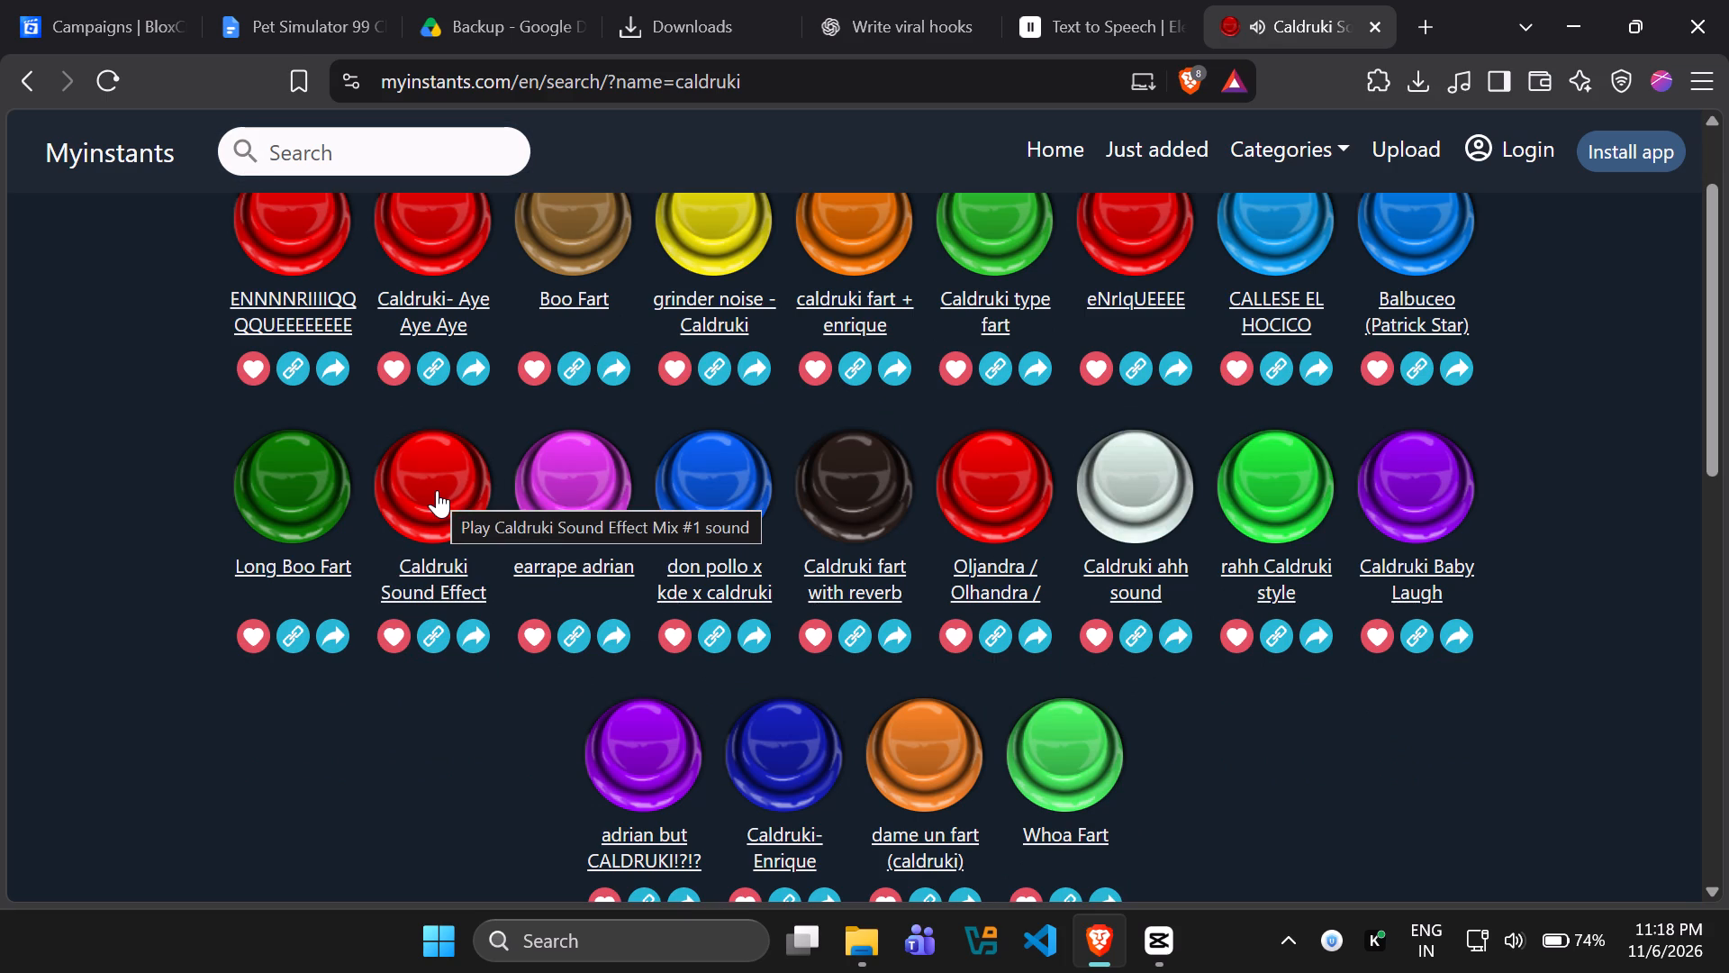
pyautogui.click(774, 756)
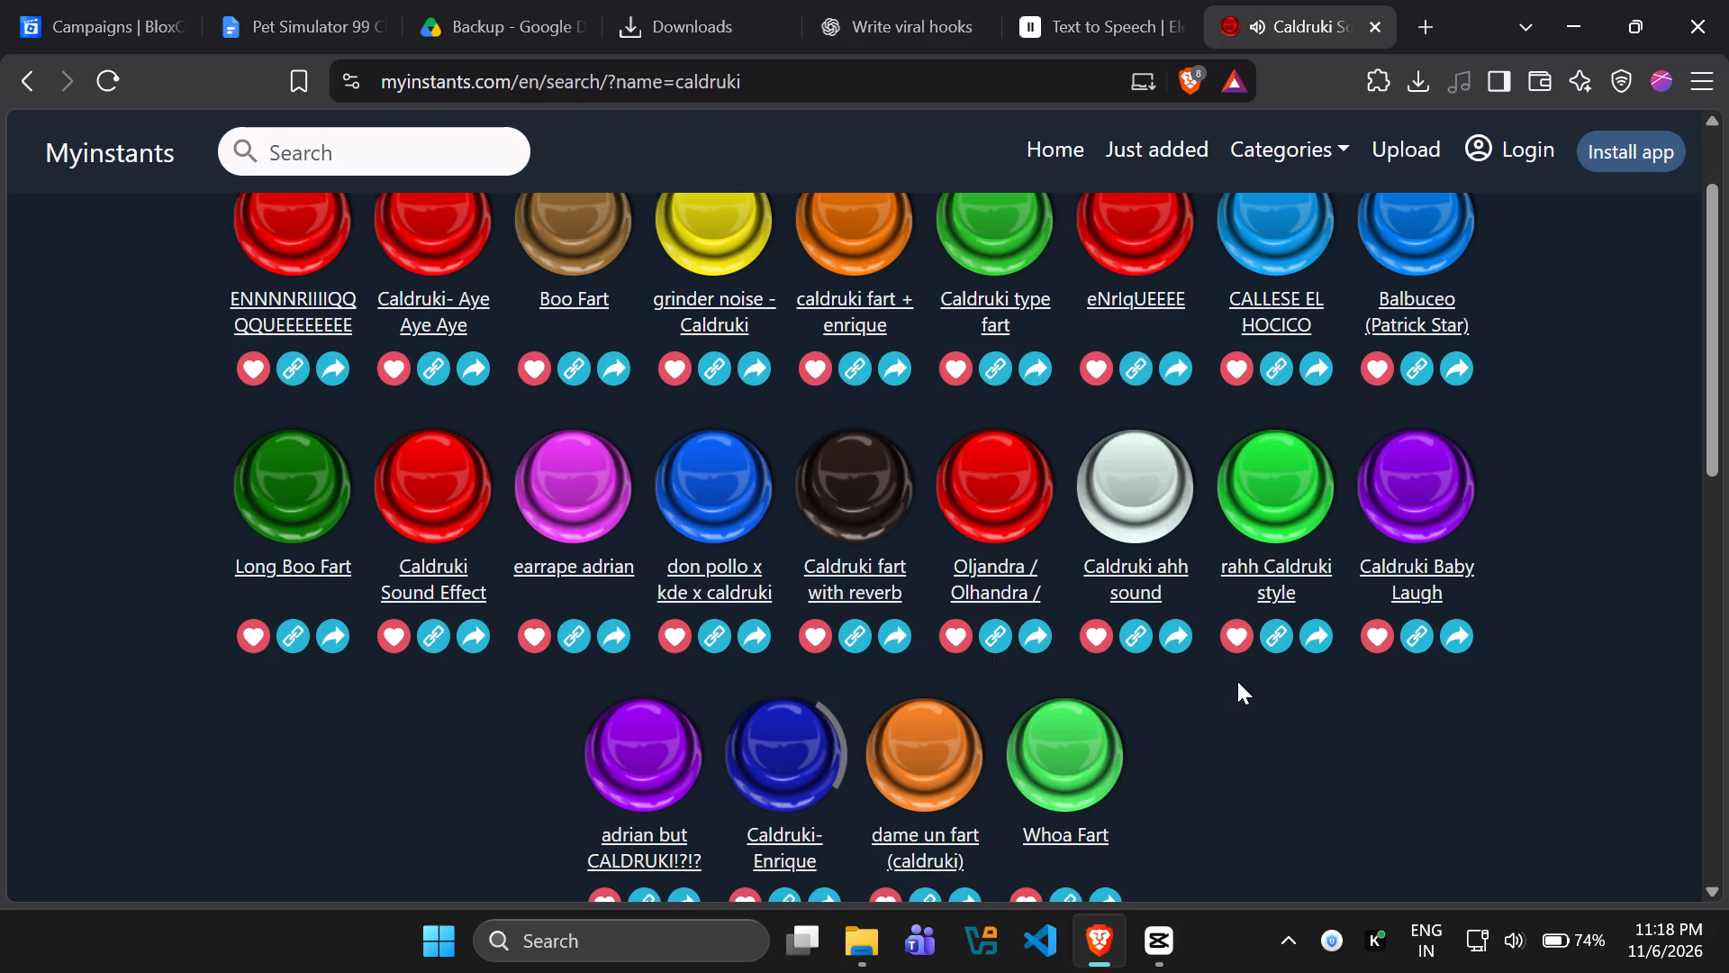
pyautogui.click(712, 487)
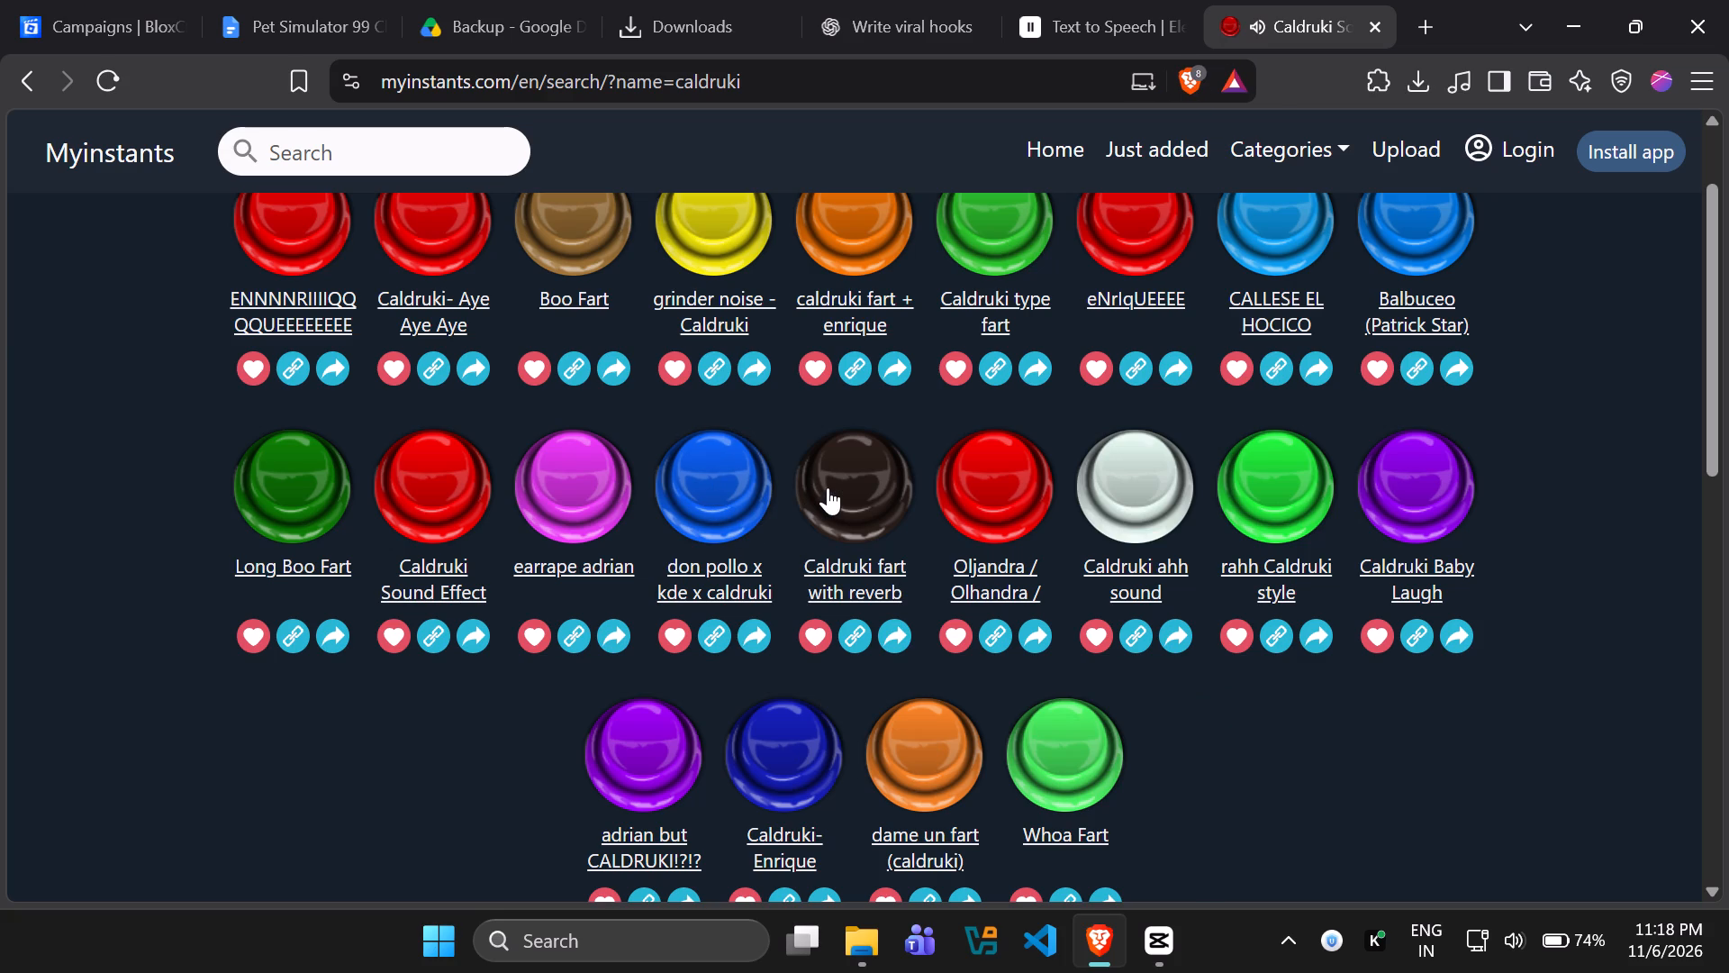
pyautogui.click(830, 486)
pyautogui.click(1141, 488)
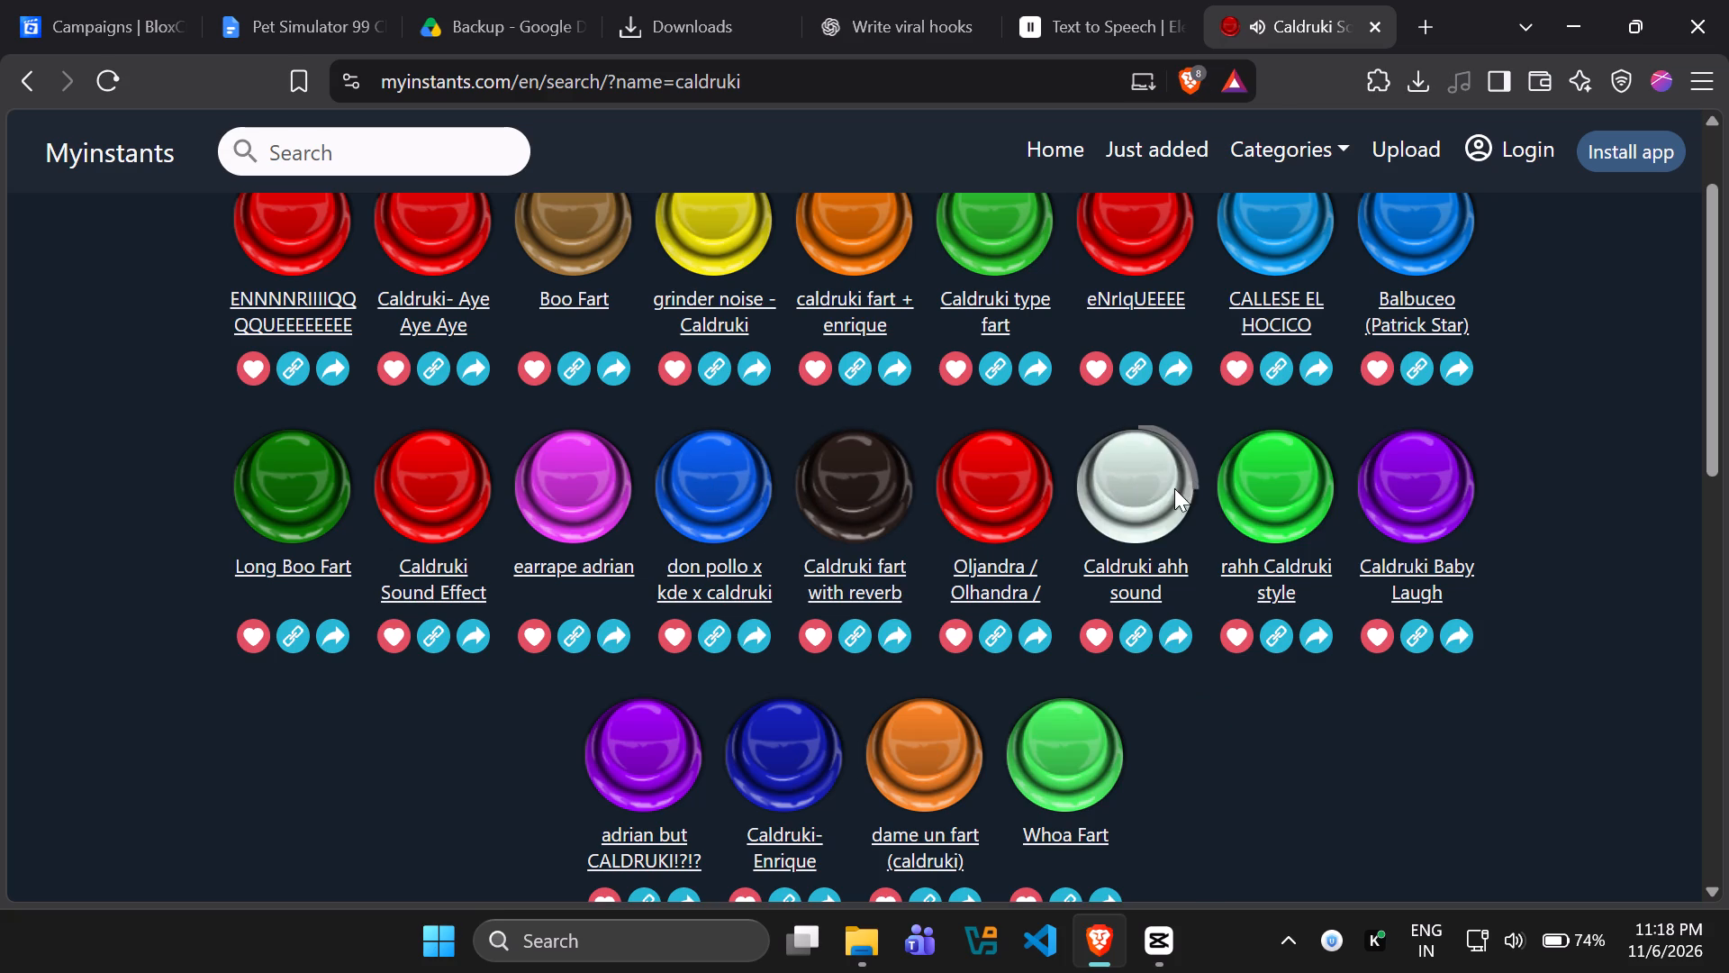
pyautogui.click(1289, 488)
pyautogui.rightClick(1289, 488)
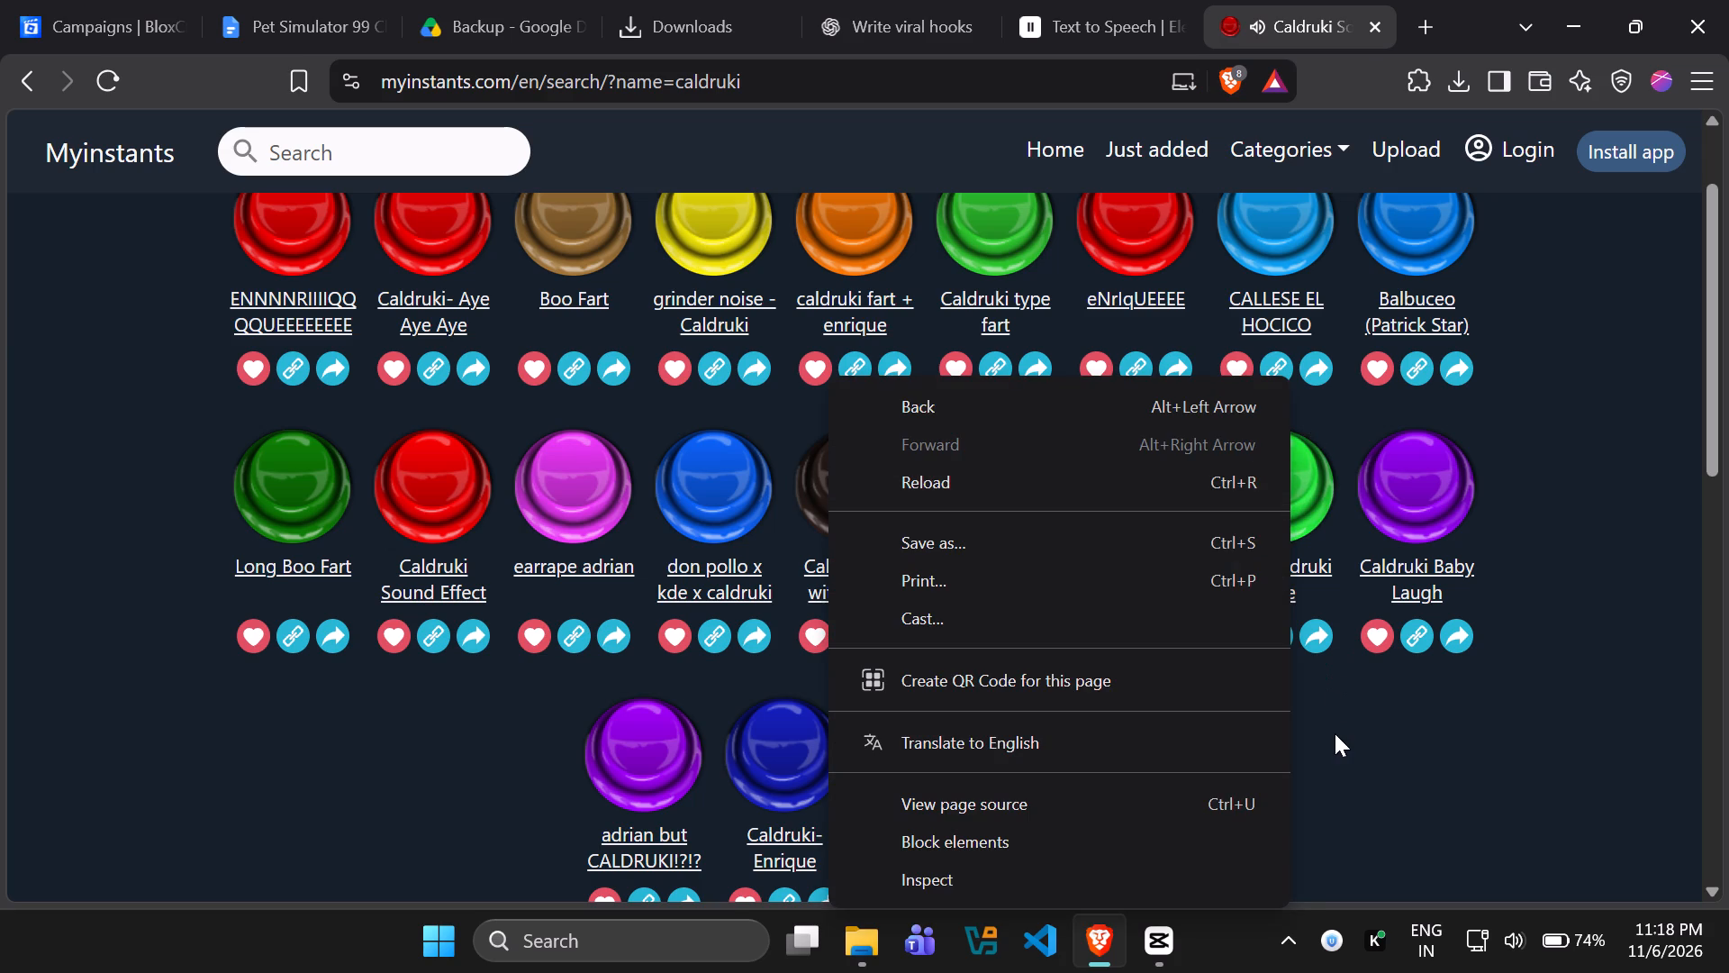
pyautogui.click(1335, 733)
pyautogui.click(1395, 501)
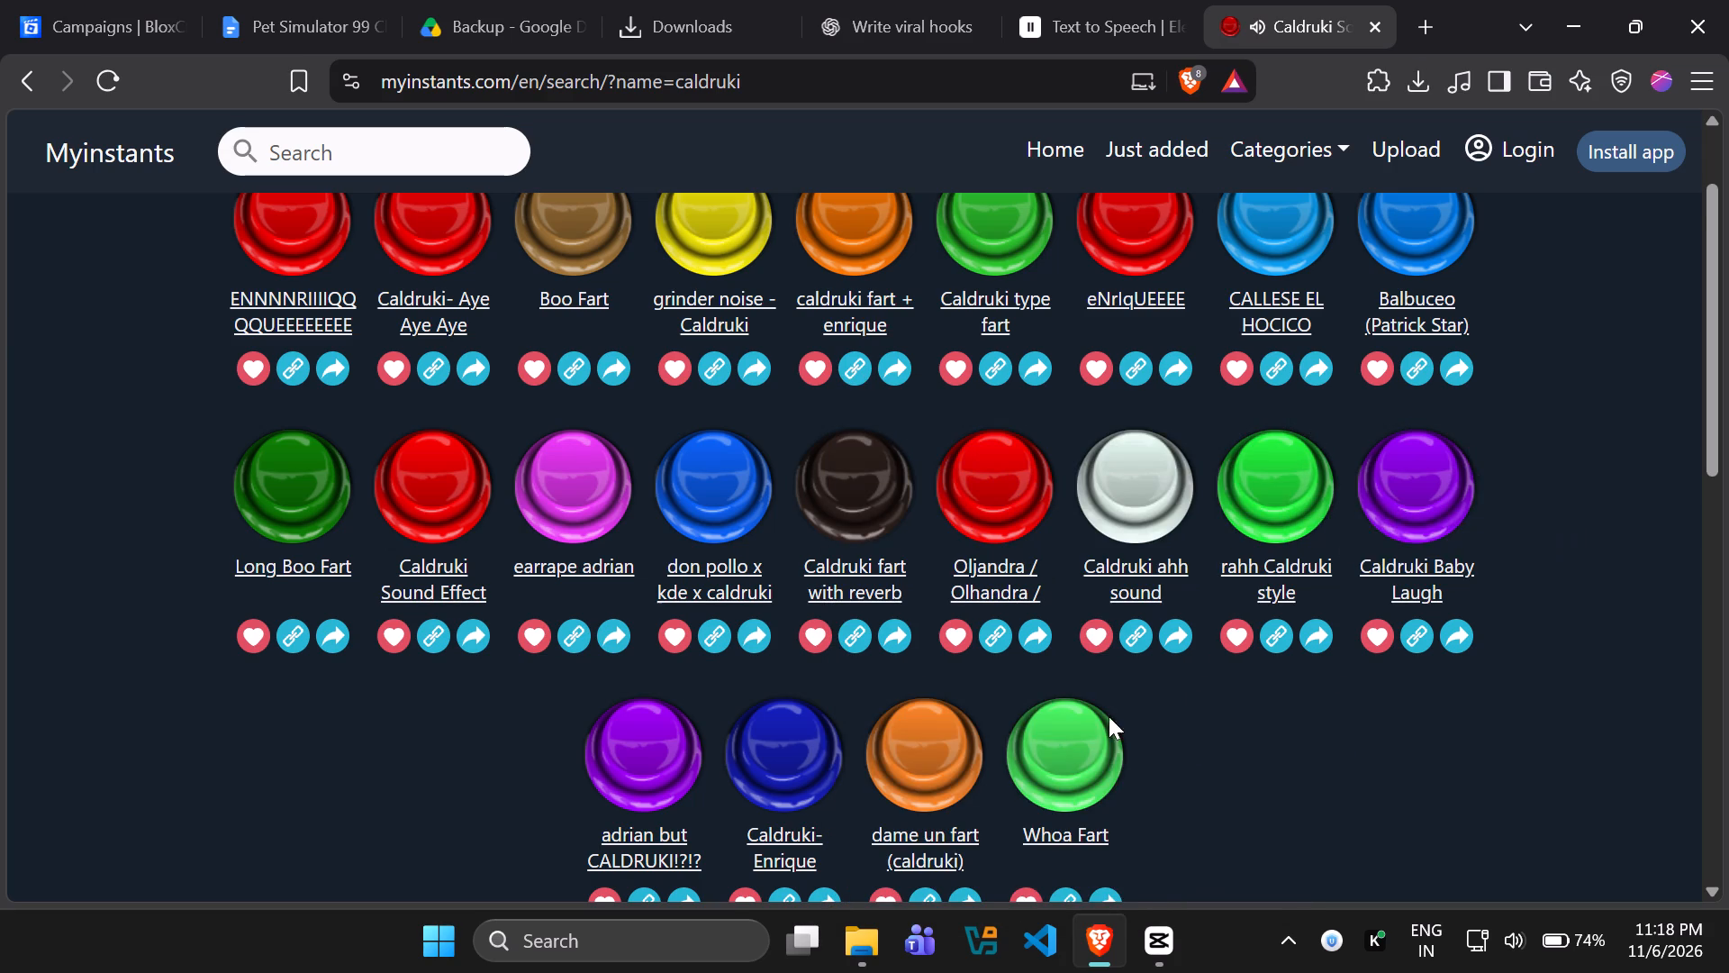
# Preview the last-row Caldruki results, from "adrian but CALDRUKI!!?!?" to Whoa Fart, and replay the Caldruki fart with reverb.
pyautogui.scroll(-1, 988, 790)
pyautogui.click(653, 659)
pyautogui.scroll(-1, 1234, 673)
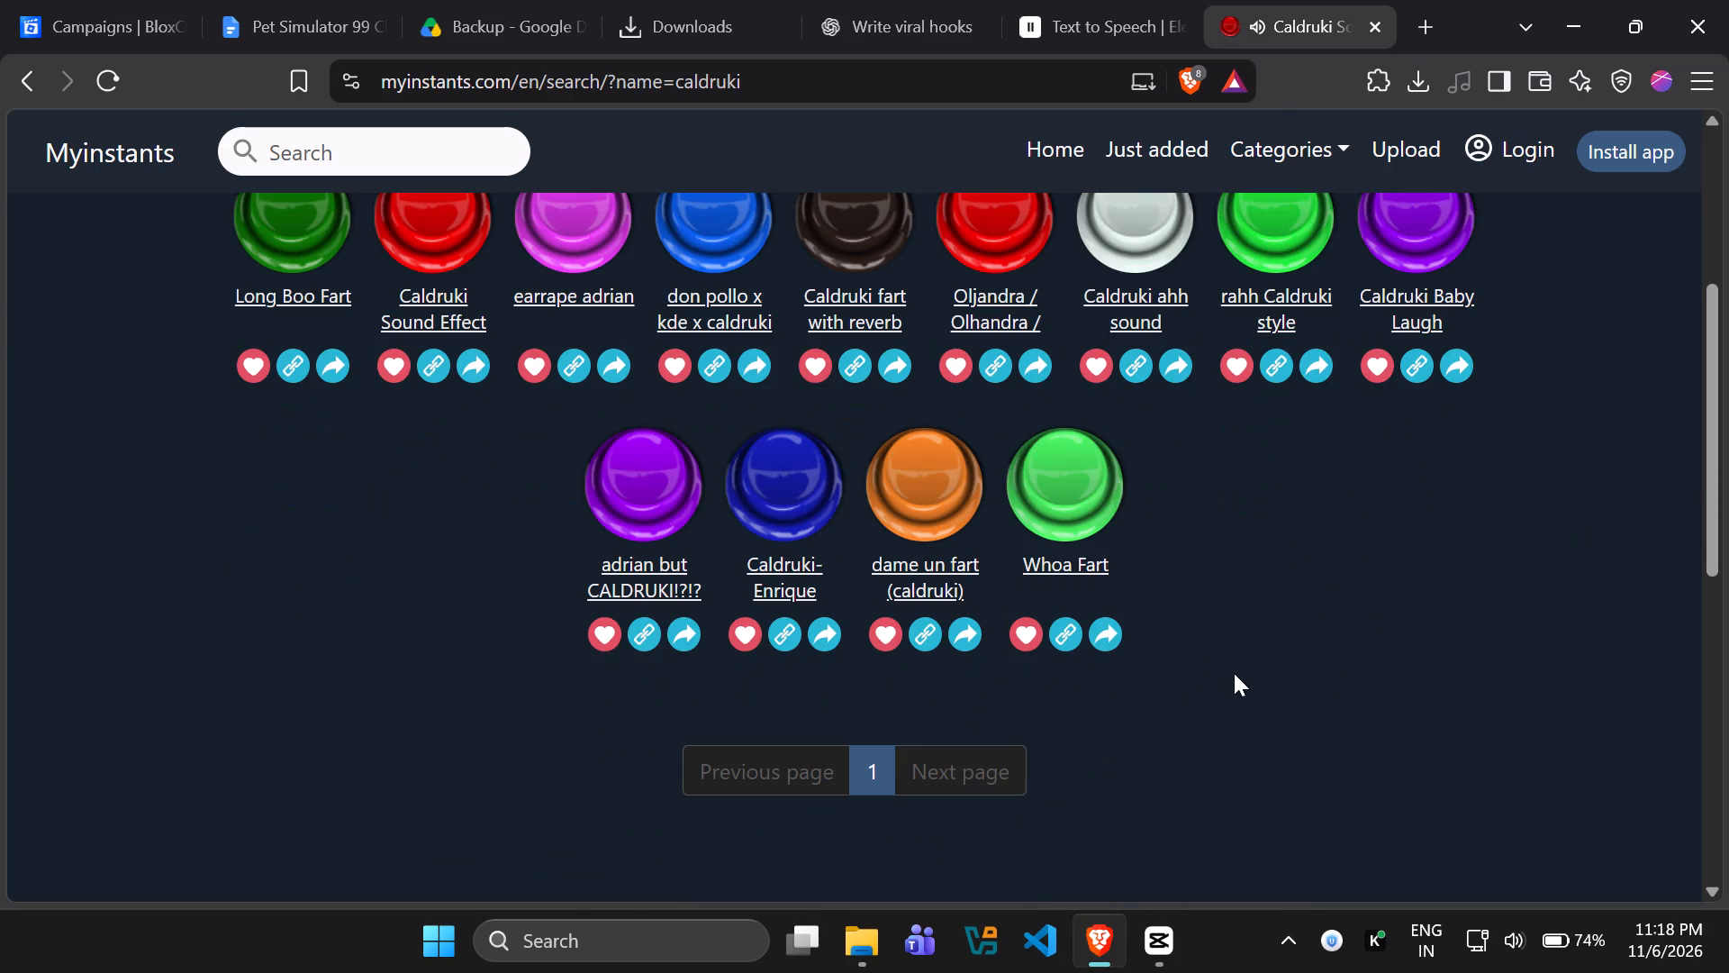
pyautogui.click(777, 486)
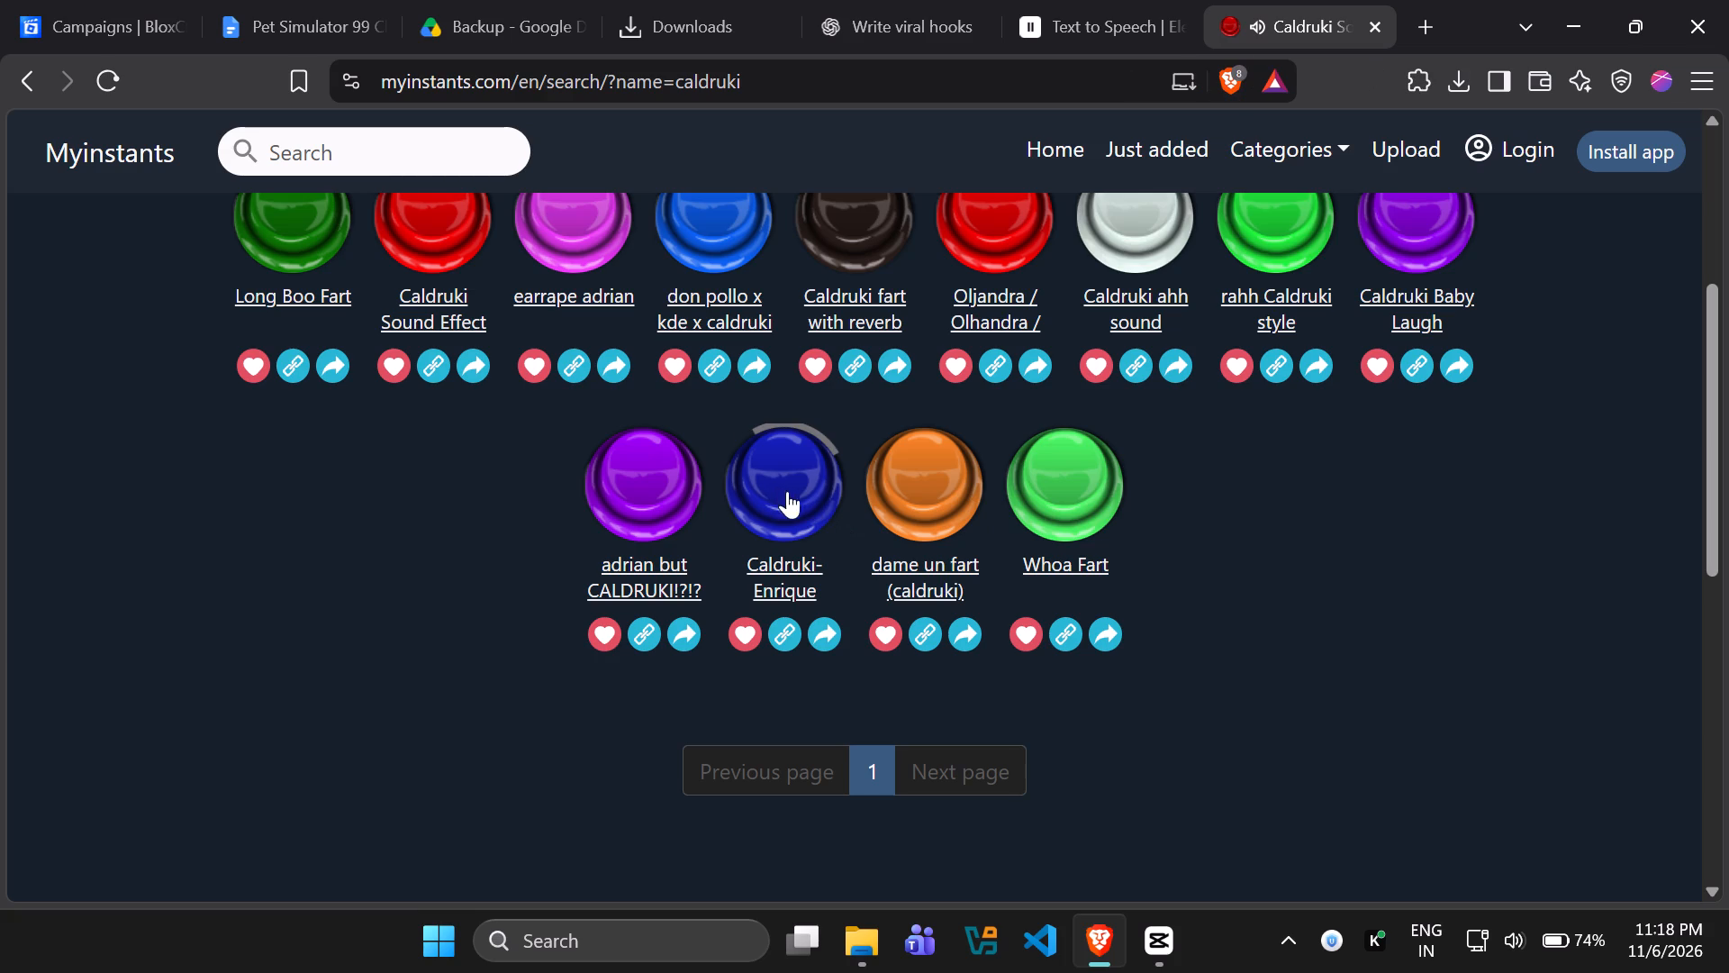
pyautogui.click(941, 474)
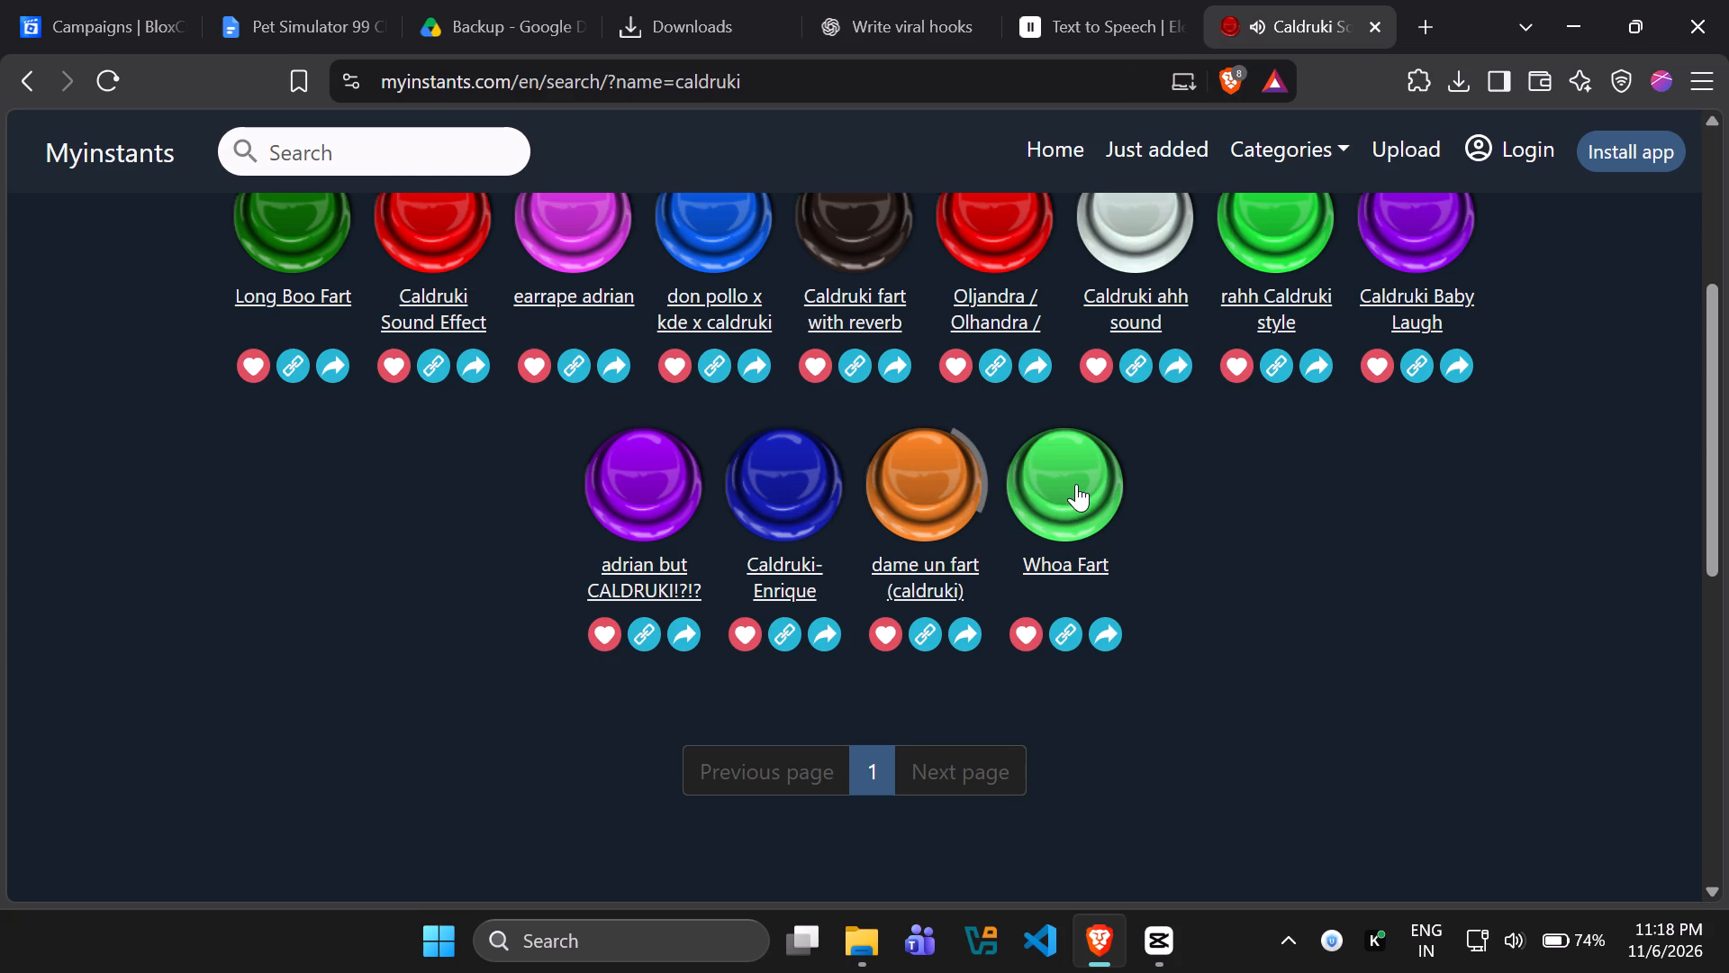
pyautogui.click(1076, 484)
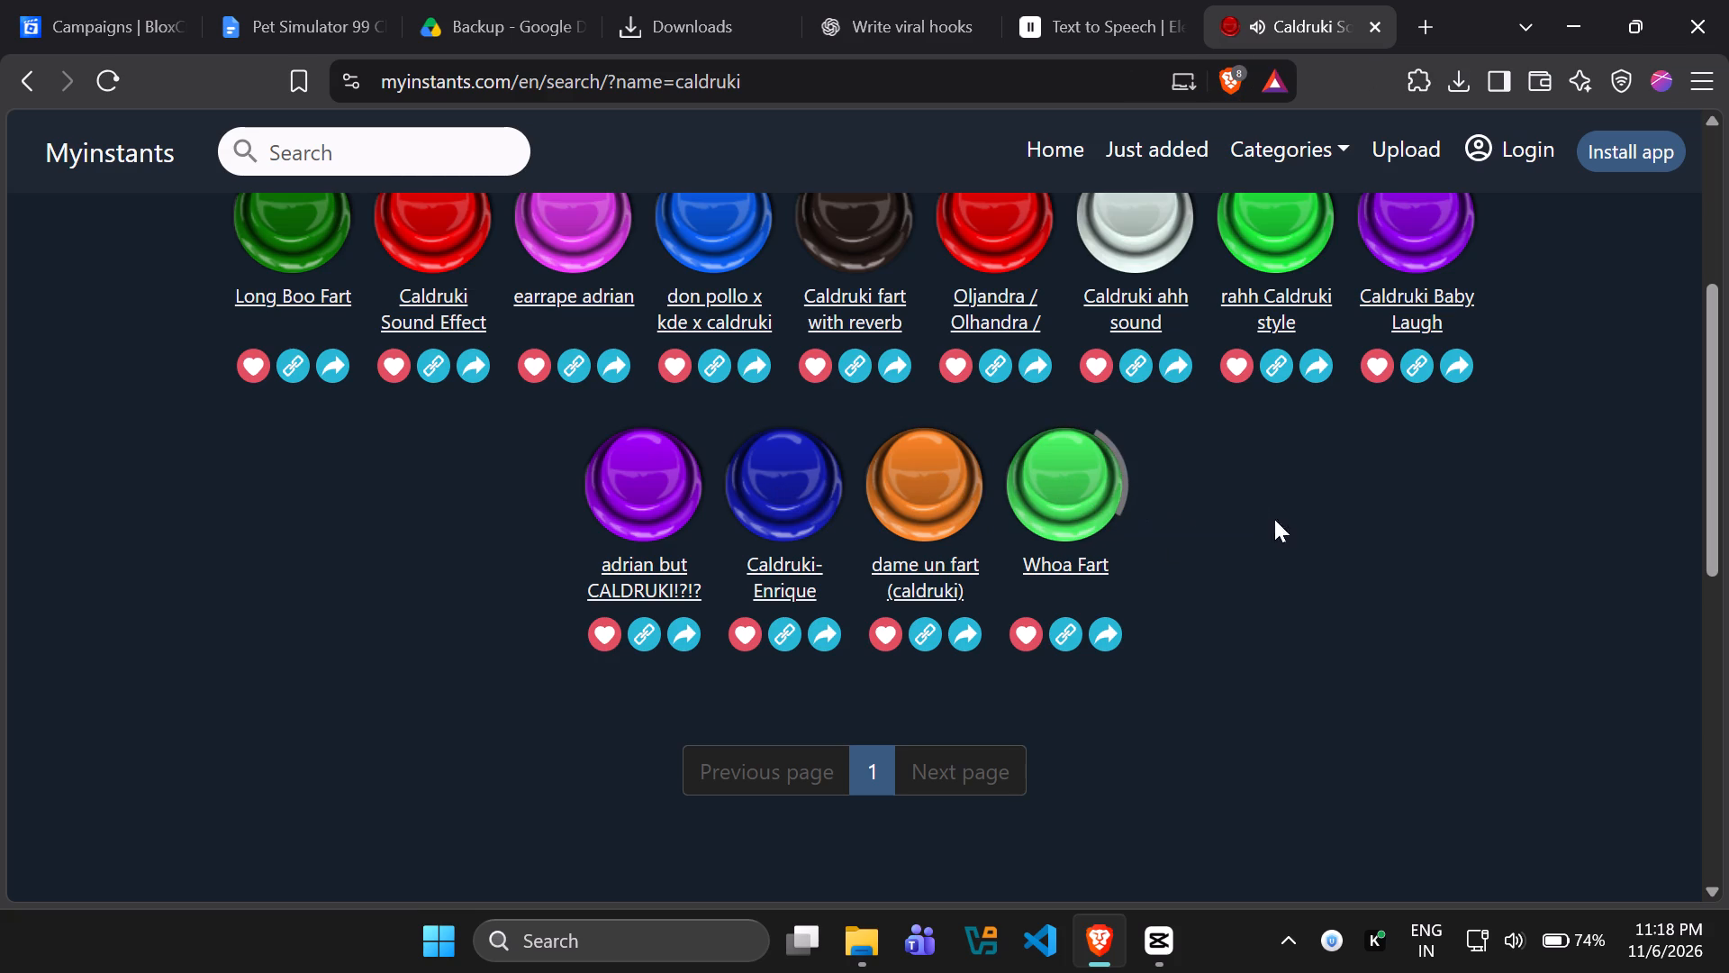
pyautogui.scroll(1, 1243, 556)
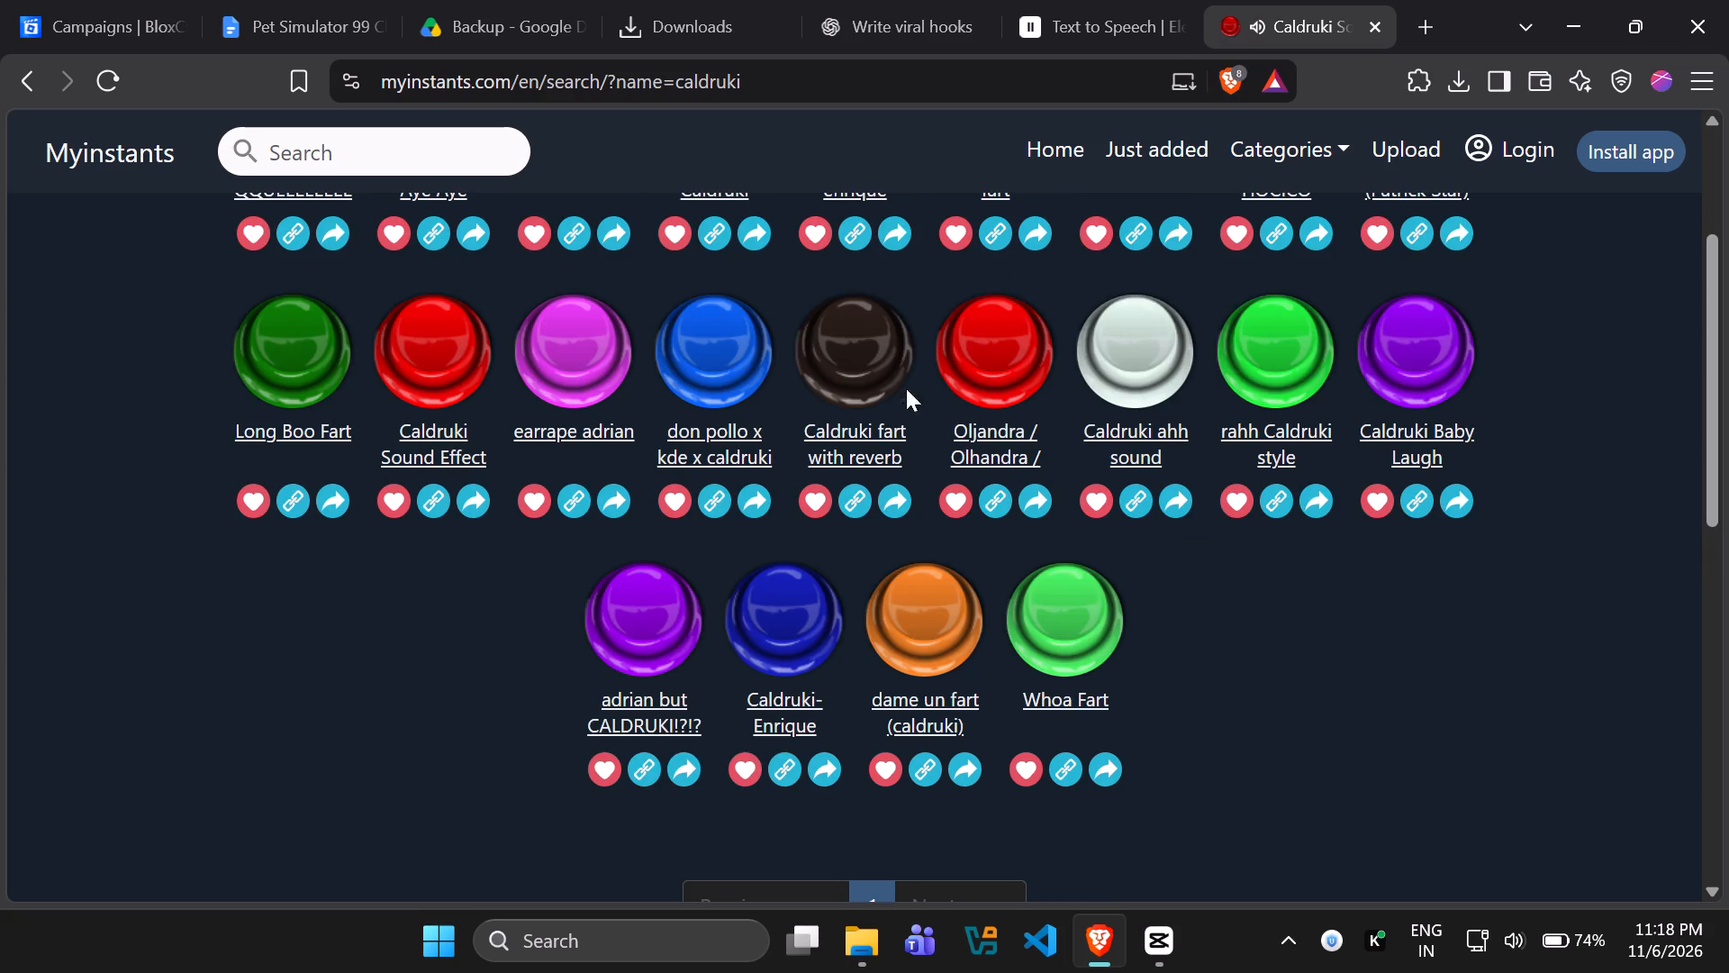
pyautogui.click(858, 352)
pyautogui.click(620, 594)
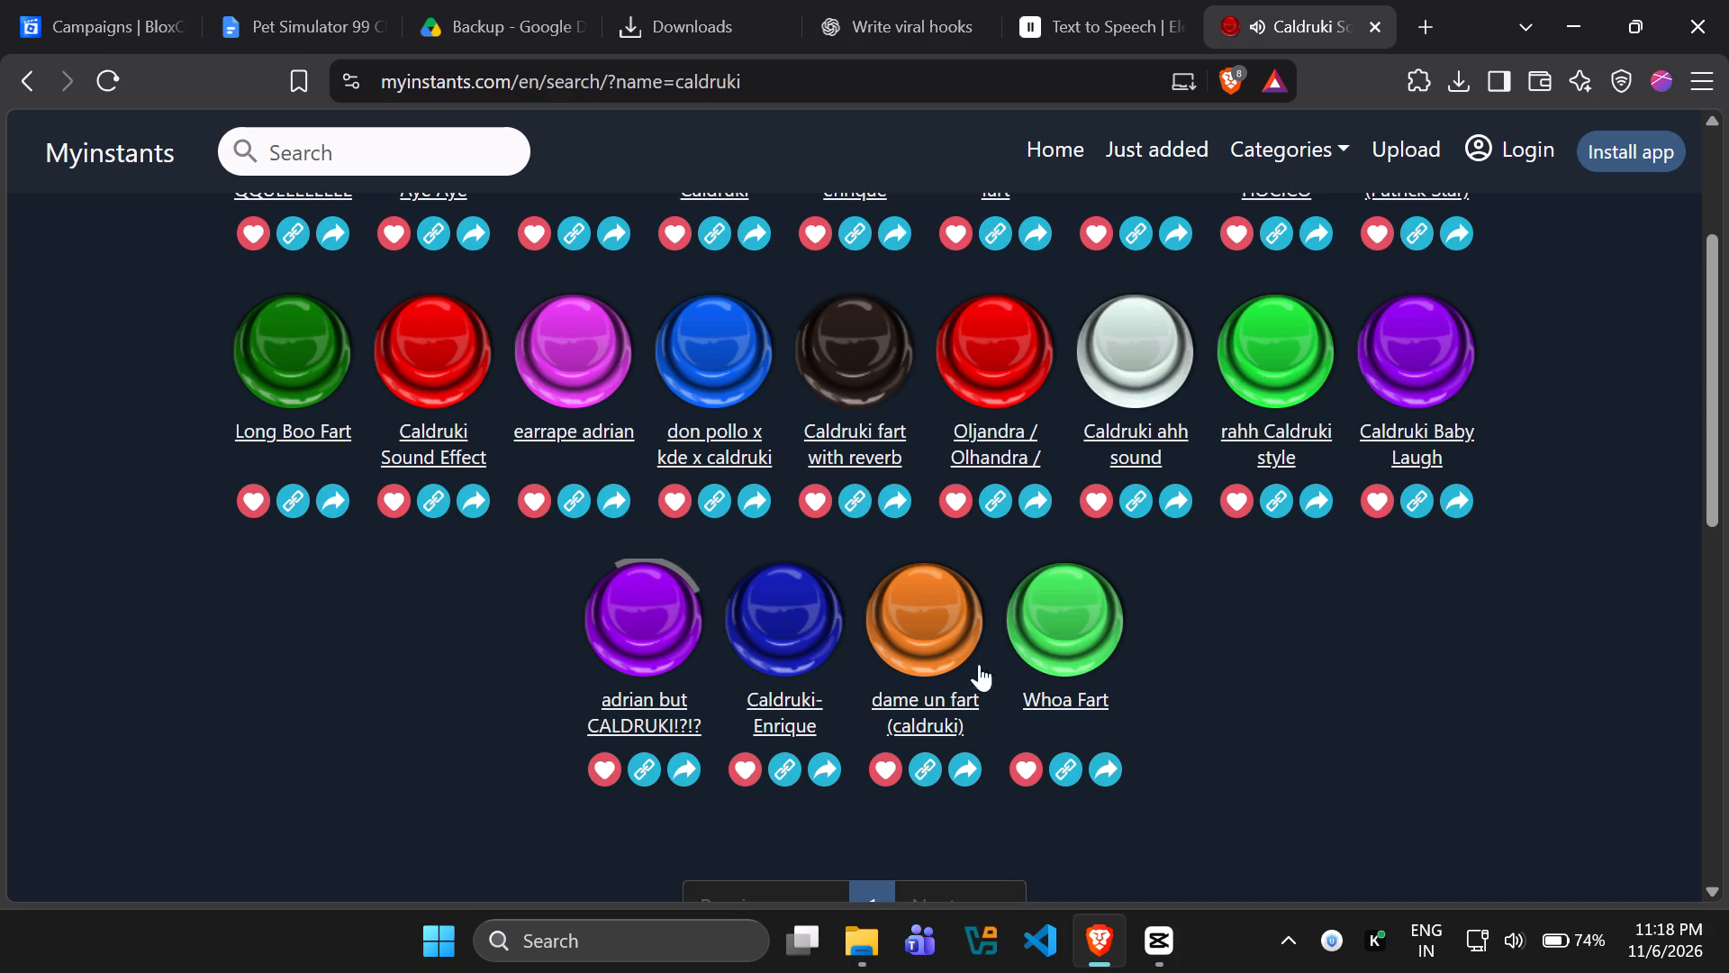
# Preview earrape adrian, eNrIqUEEEE, Caldruki type fart, caldruki fart + enrique and the grinder noise in the Caldruki results.
pyautogui.click(548, 341)
pyautogui.scroll(2, 1194, 658)
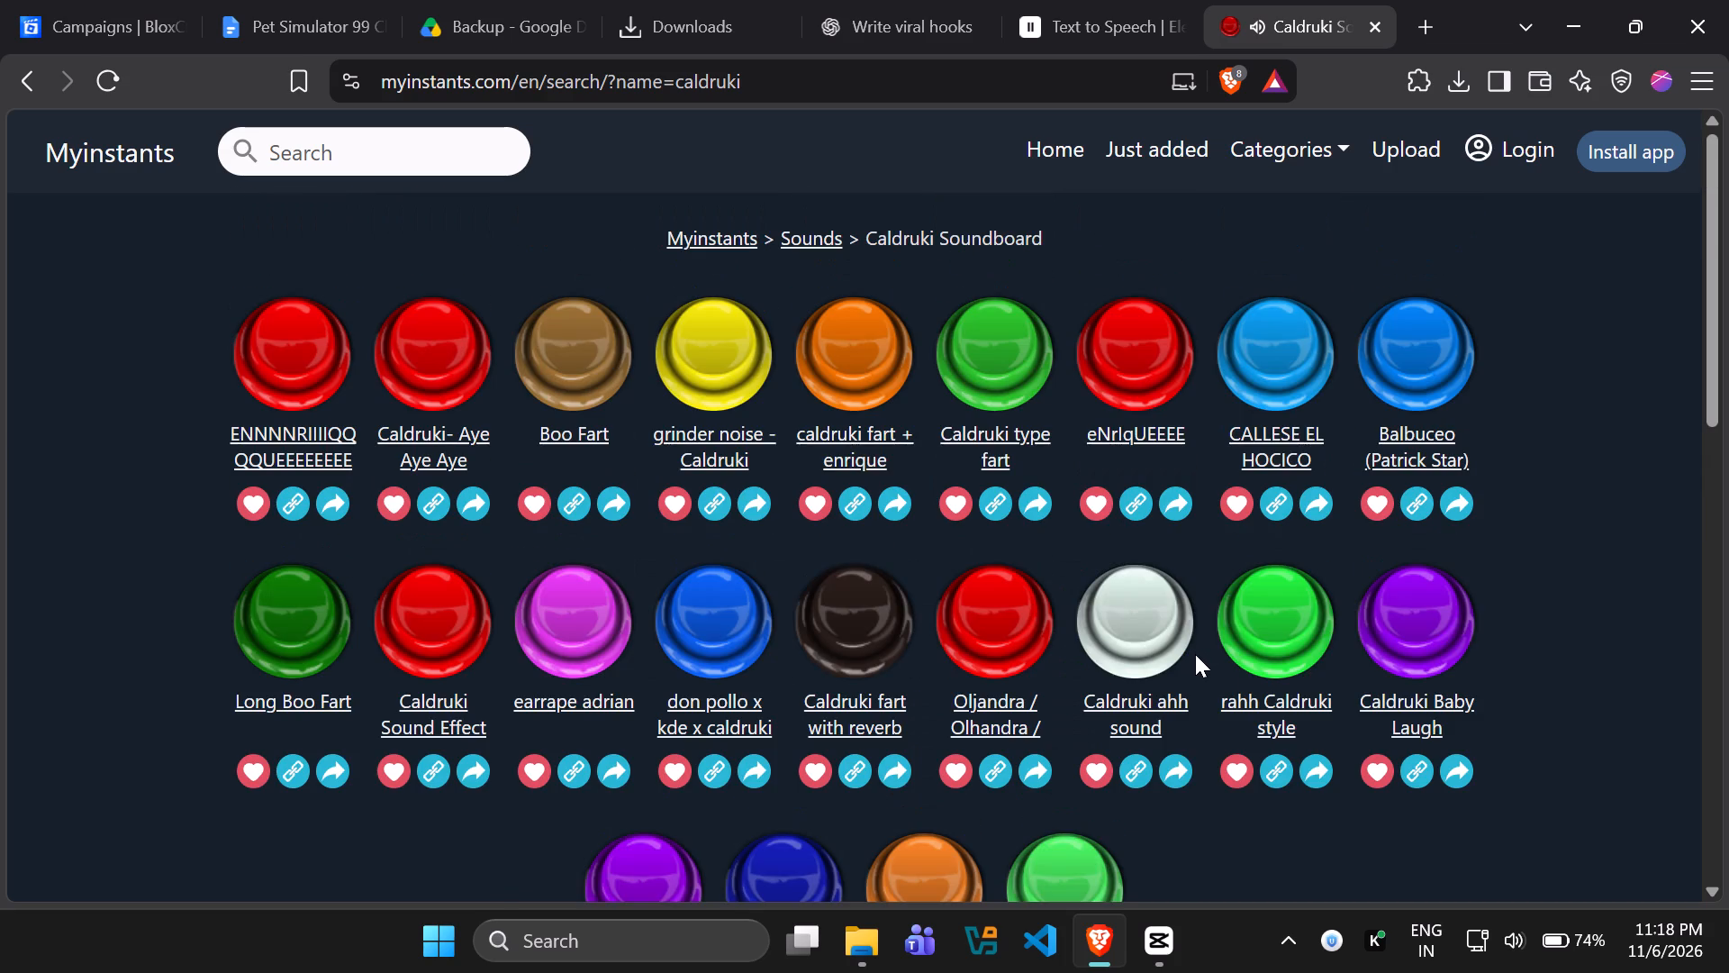
pyautogui.click(1121, 351)
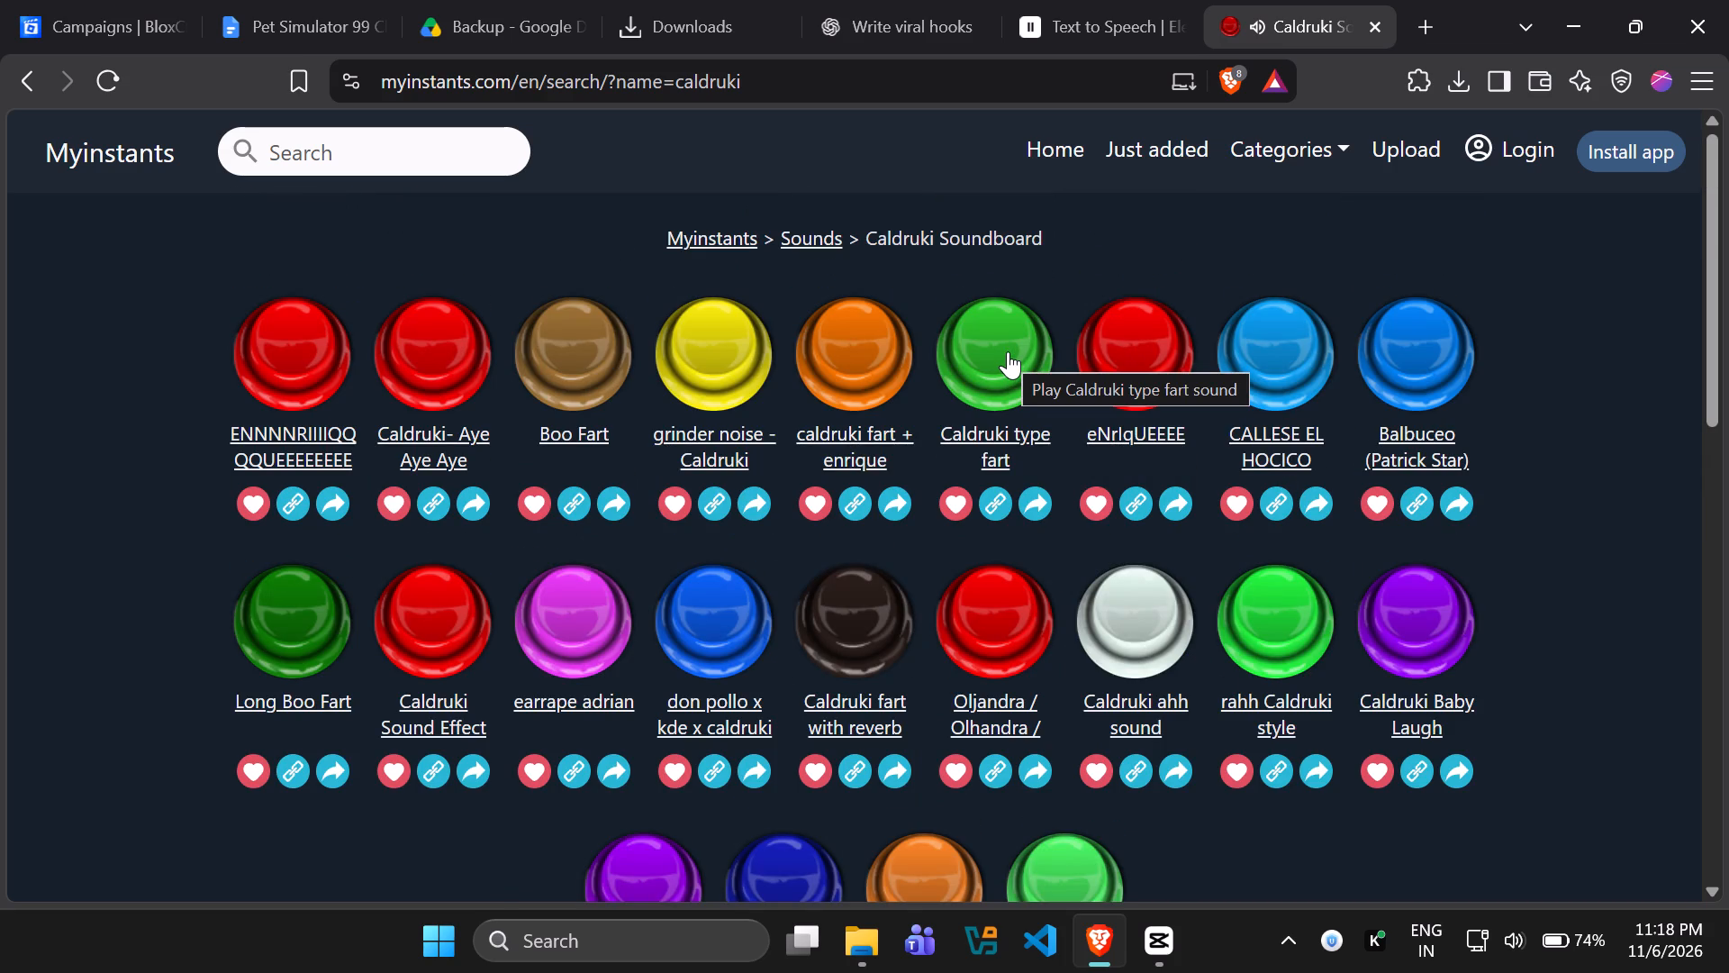
pyautogui.click(1008, 351)
pyautogui.click(878, 351)
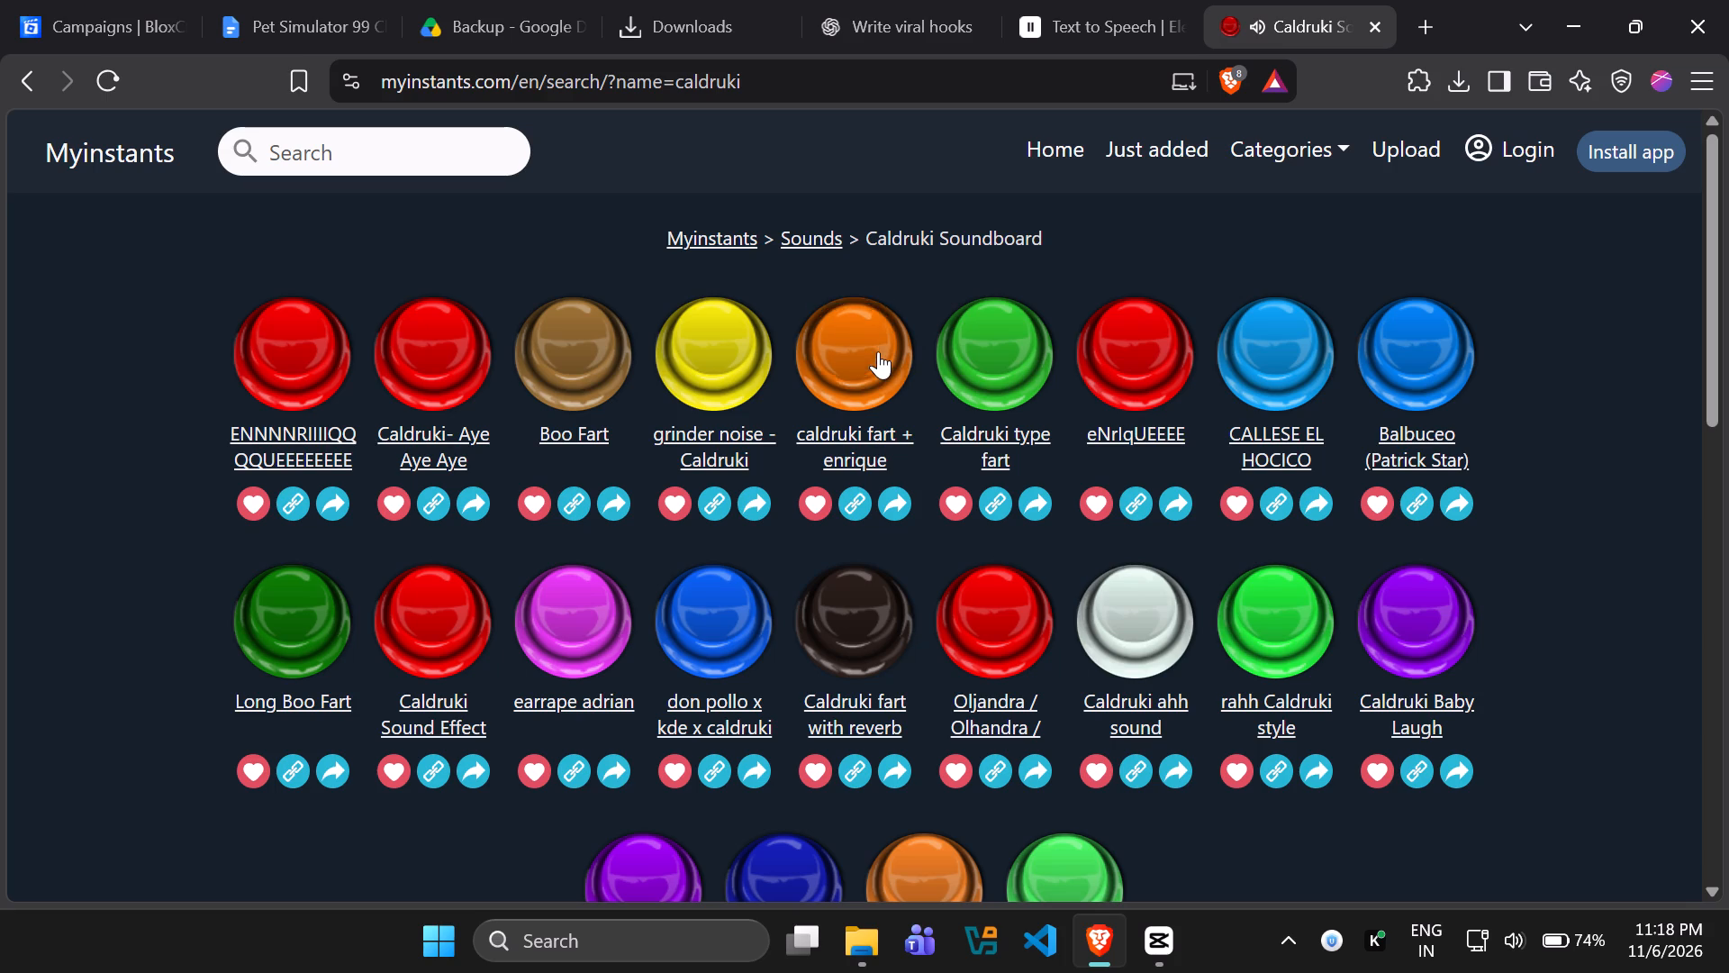
pyautogui.click(688, 351)
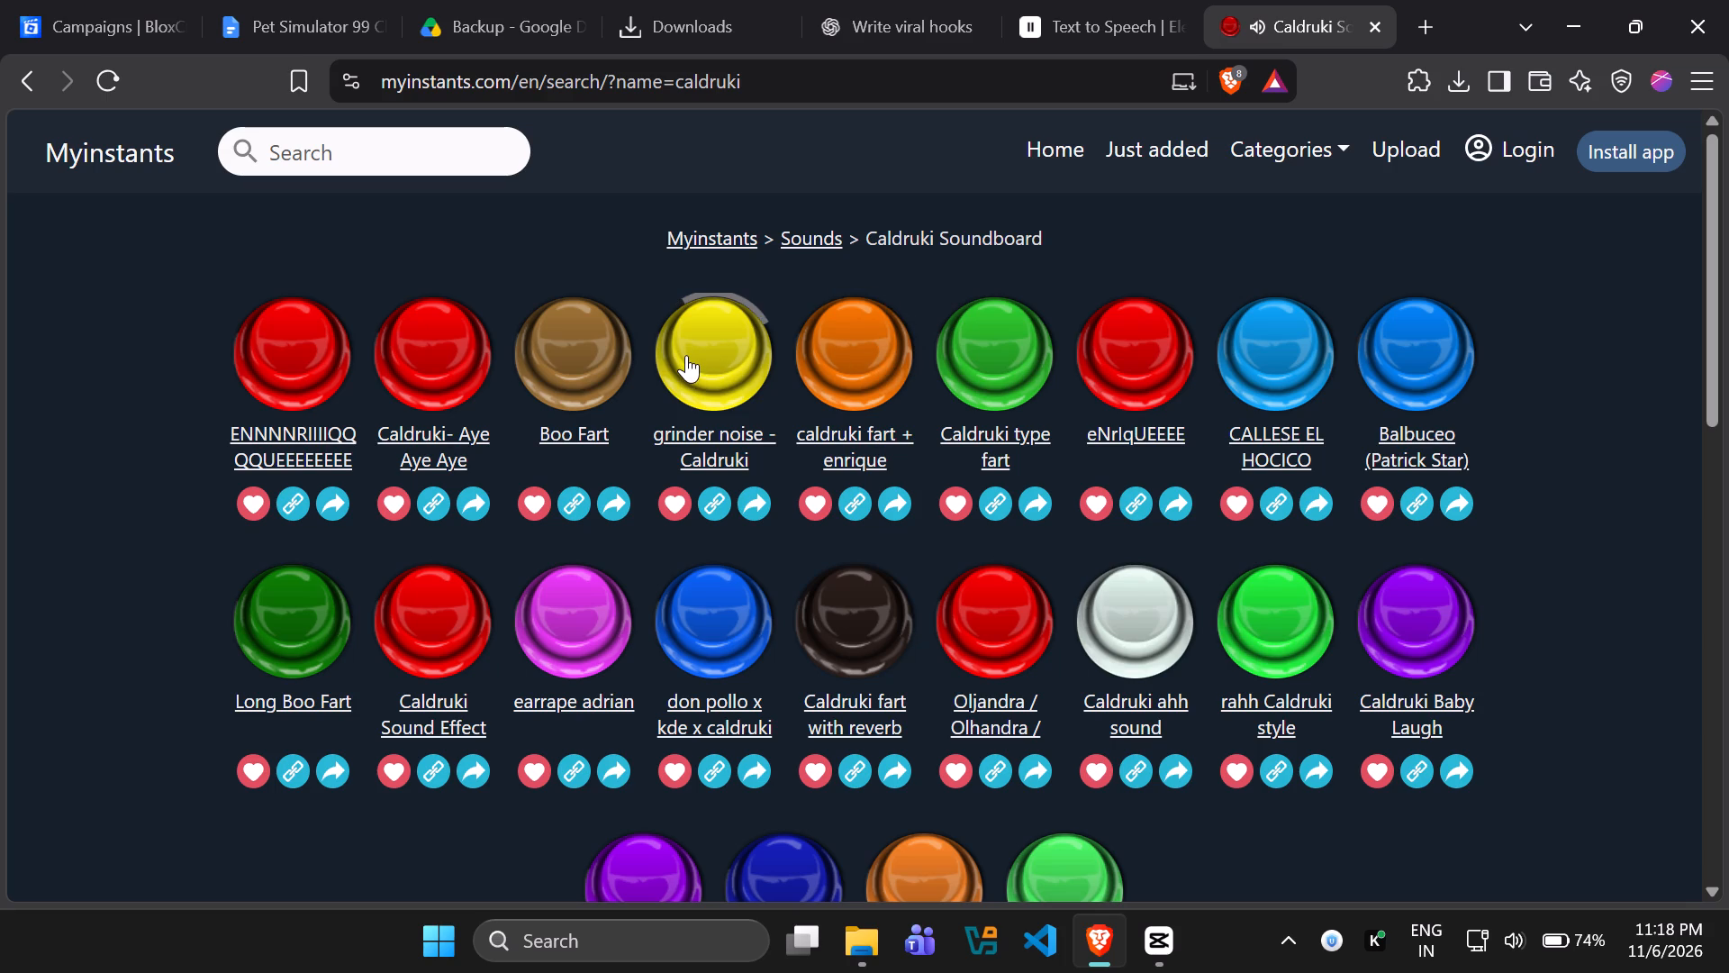
# Switch to CapCut, play the closing voiceover, and paste a copy of the rizz sound effect at 00:00:21:11 on the first effects track.
pyautogui.hotkey('alt', 'Tab')
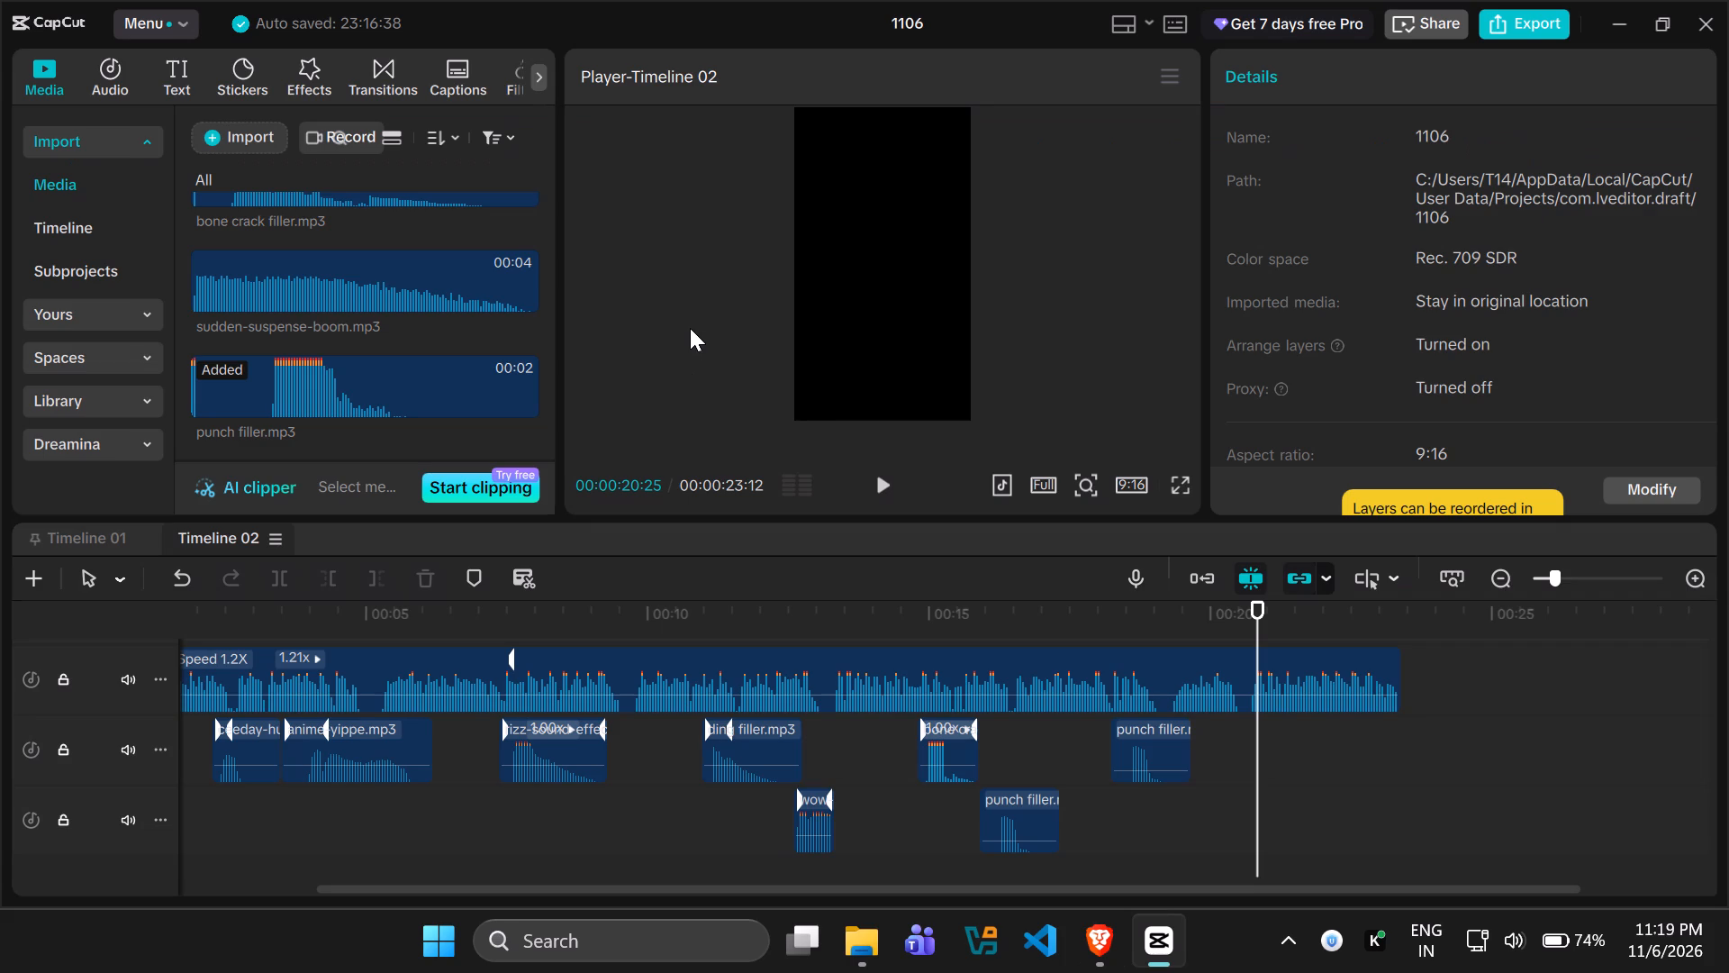
pyautogui.click(888, 484)
pyautogui.click(888, 485)
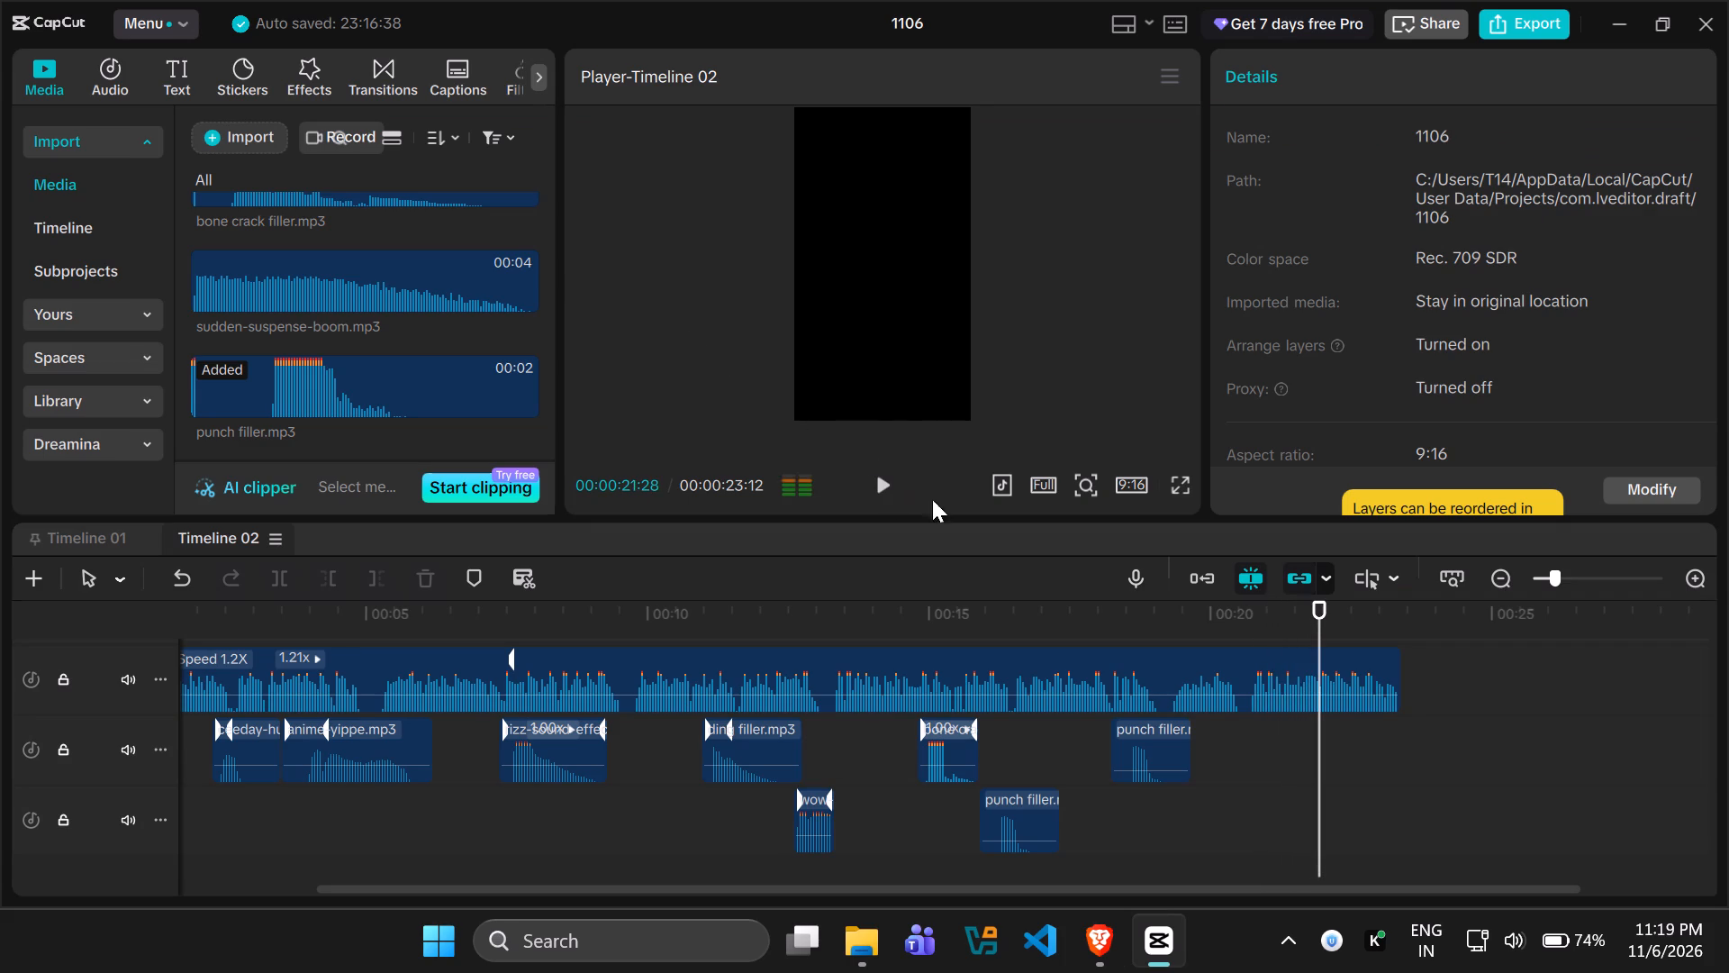
pyautogui.moveTo(1317, 628); pyautogui.dragTo(1227, 627)
pyautogui.press('space')
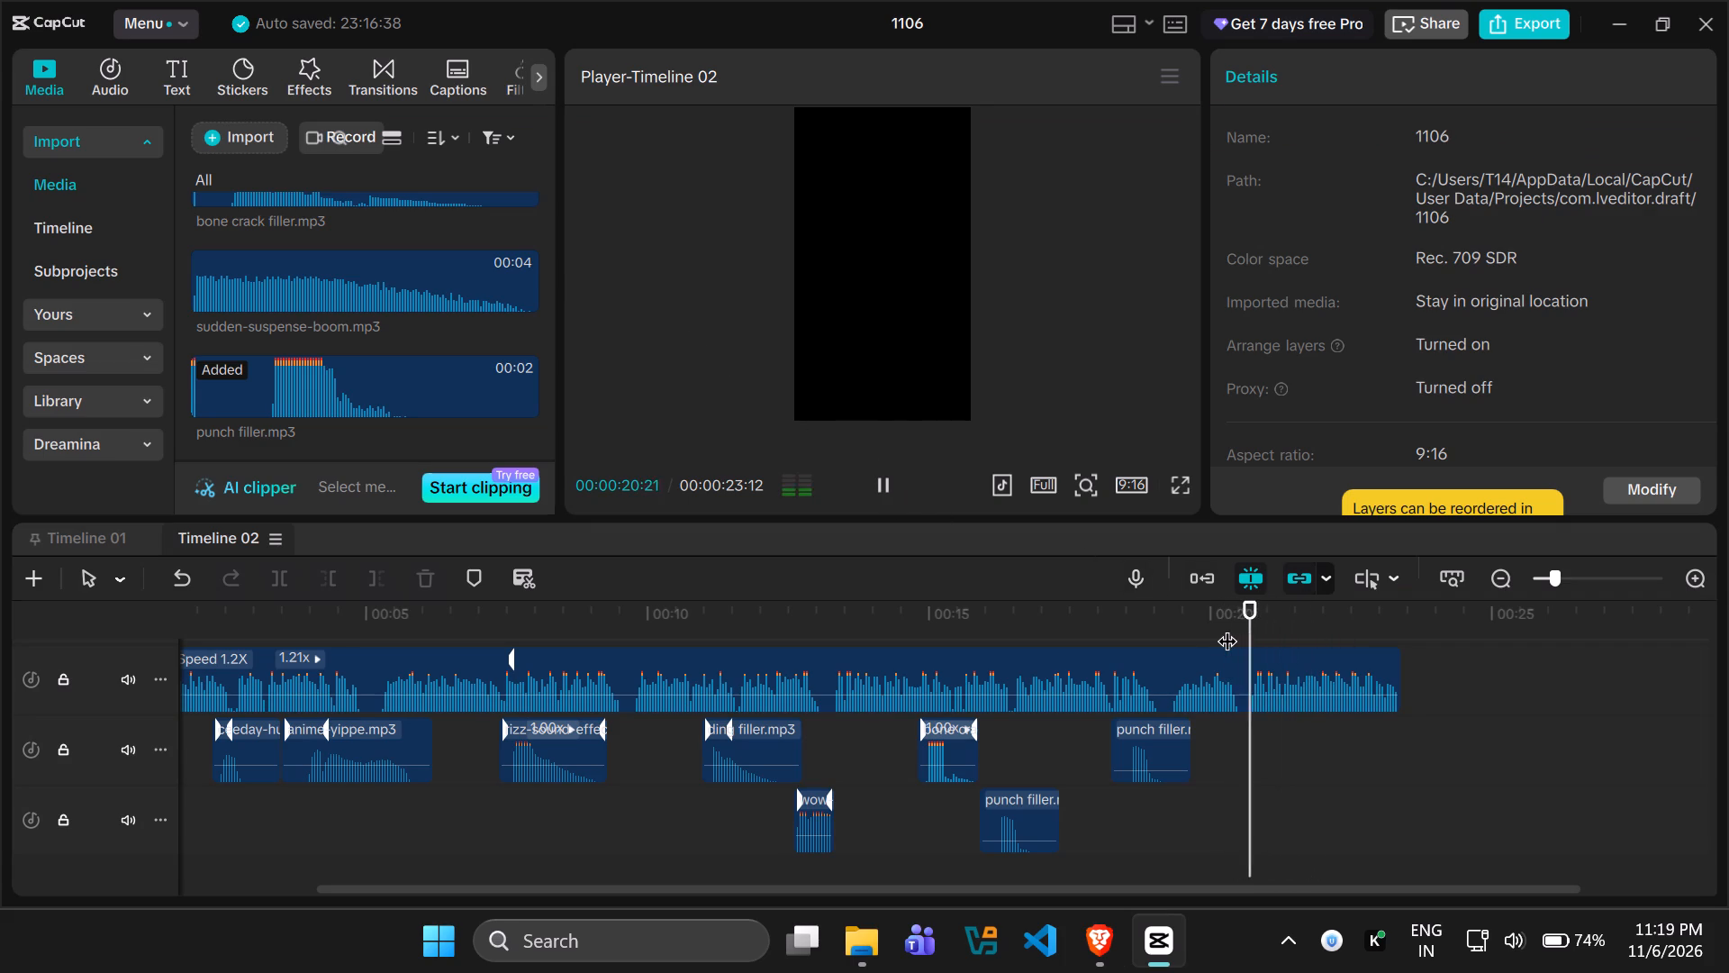
pyautogui.press('space')
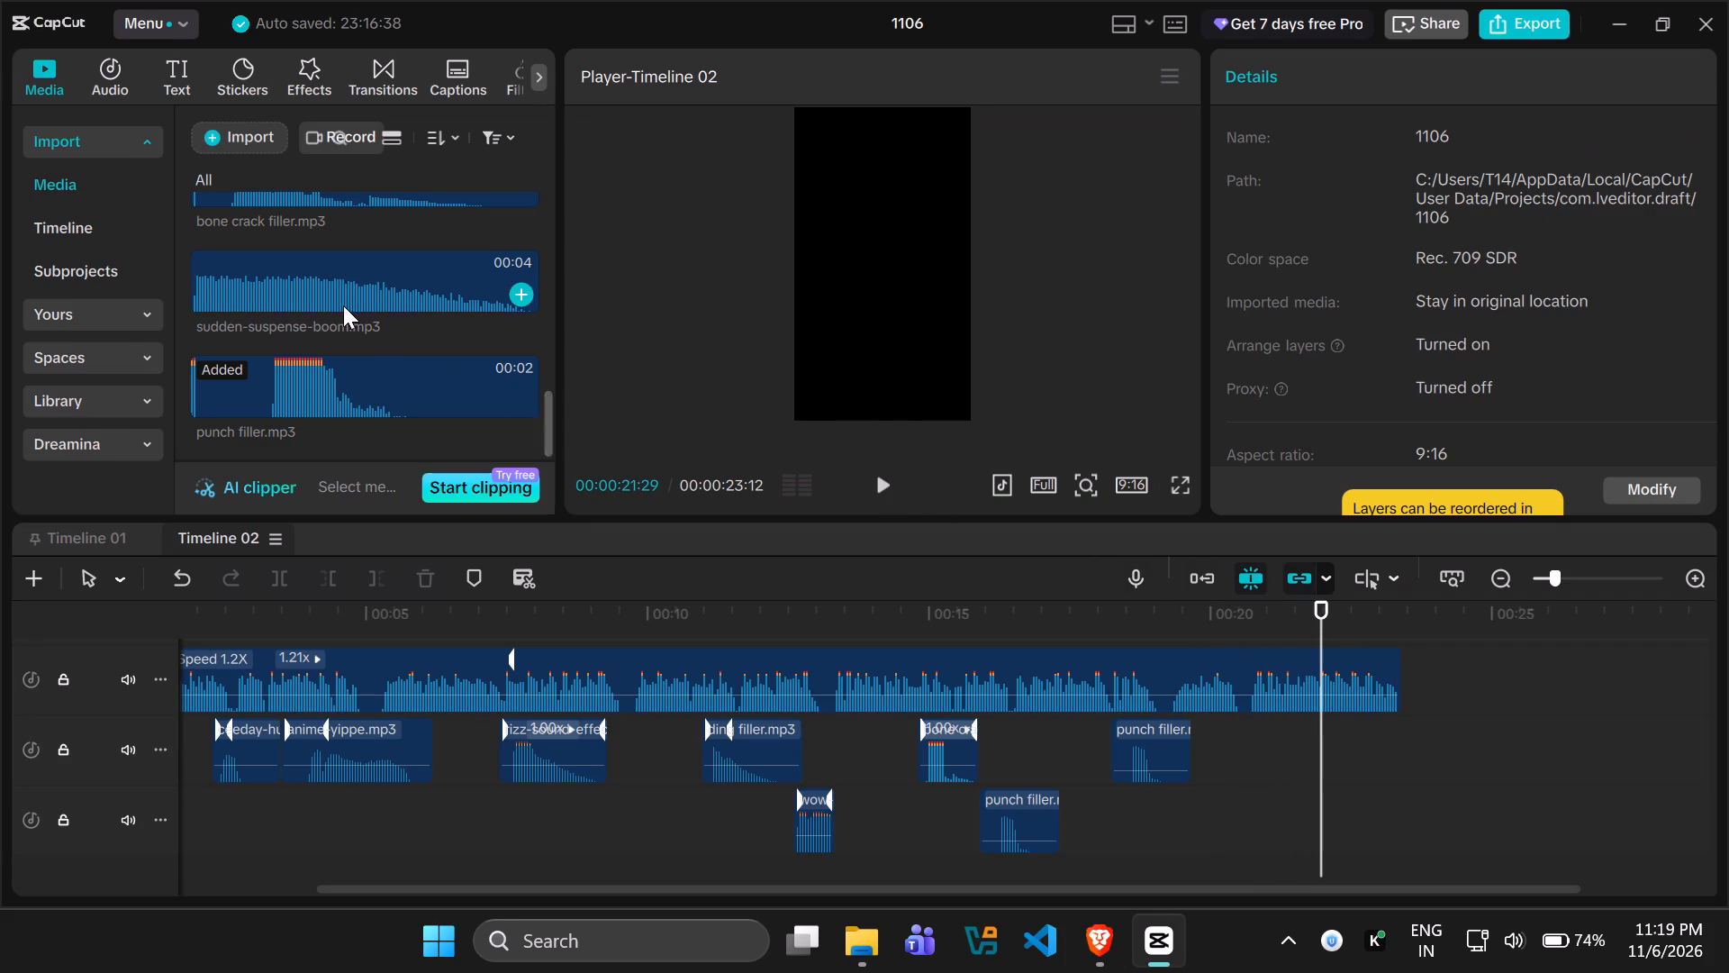
pyautogui.scroll(4, 334, 369)
pyautogui.scroll(-3, 334, 369)
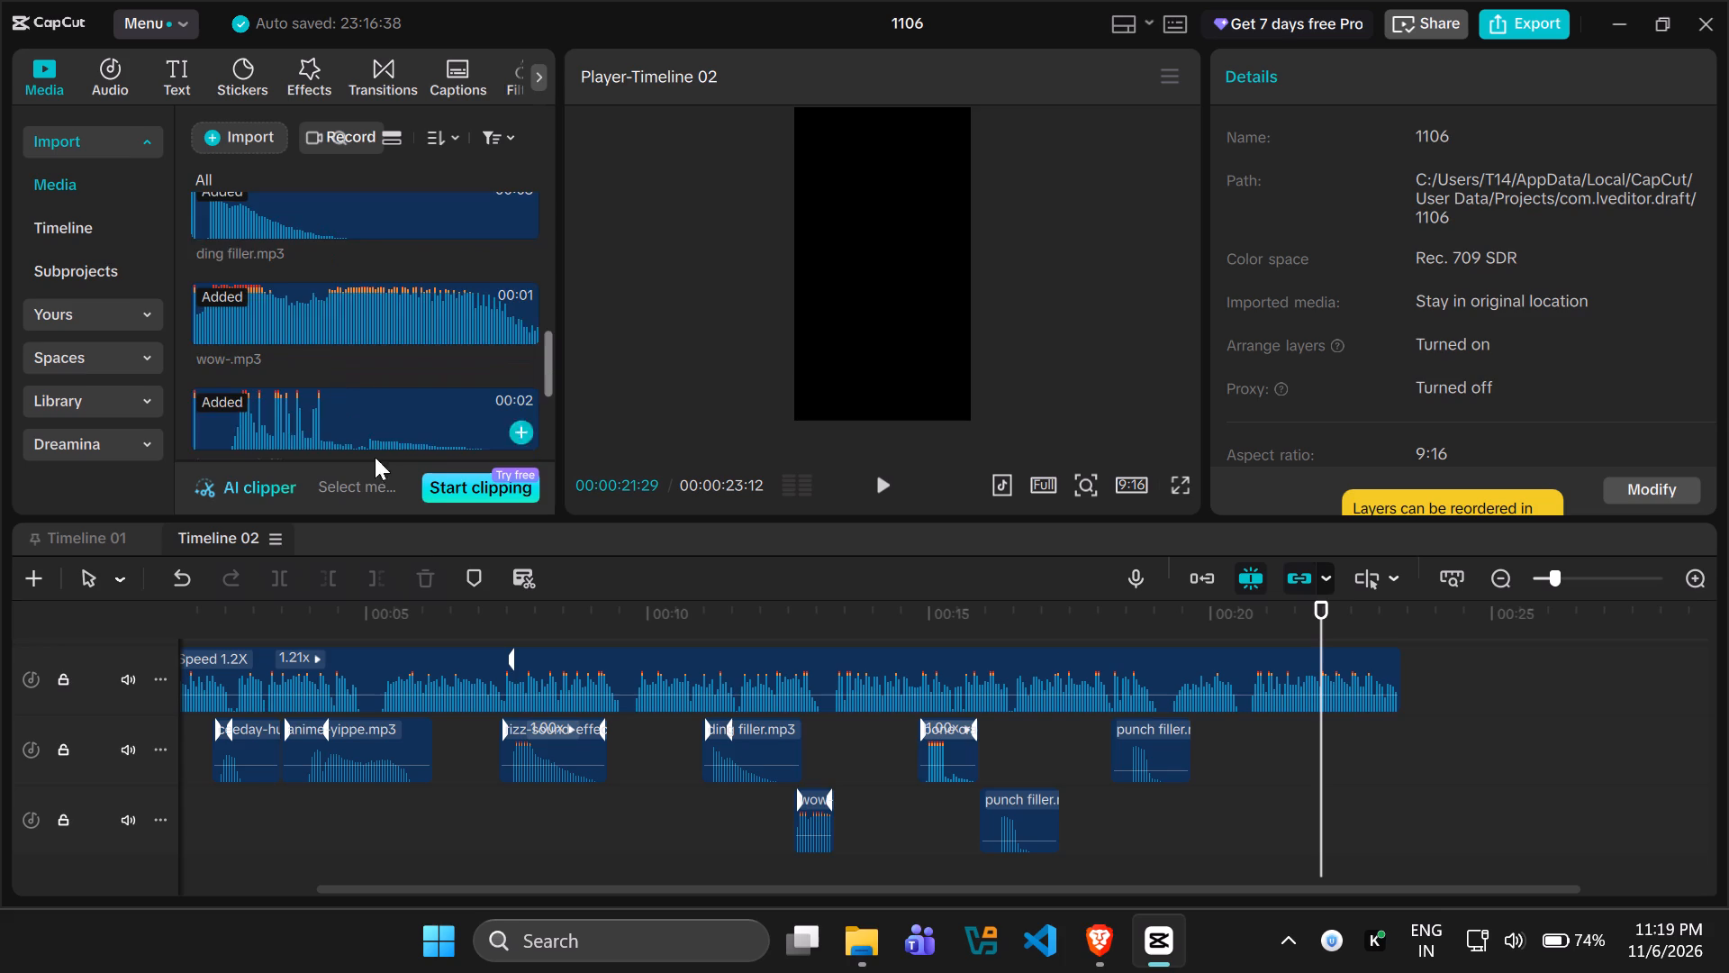
pyautogui.scroll(-1, 375, 457)
pyautogui.click(531, 755)
pyautogui.hotkey('ctrl', 'c')
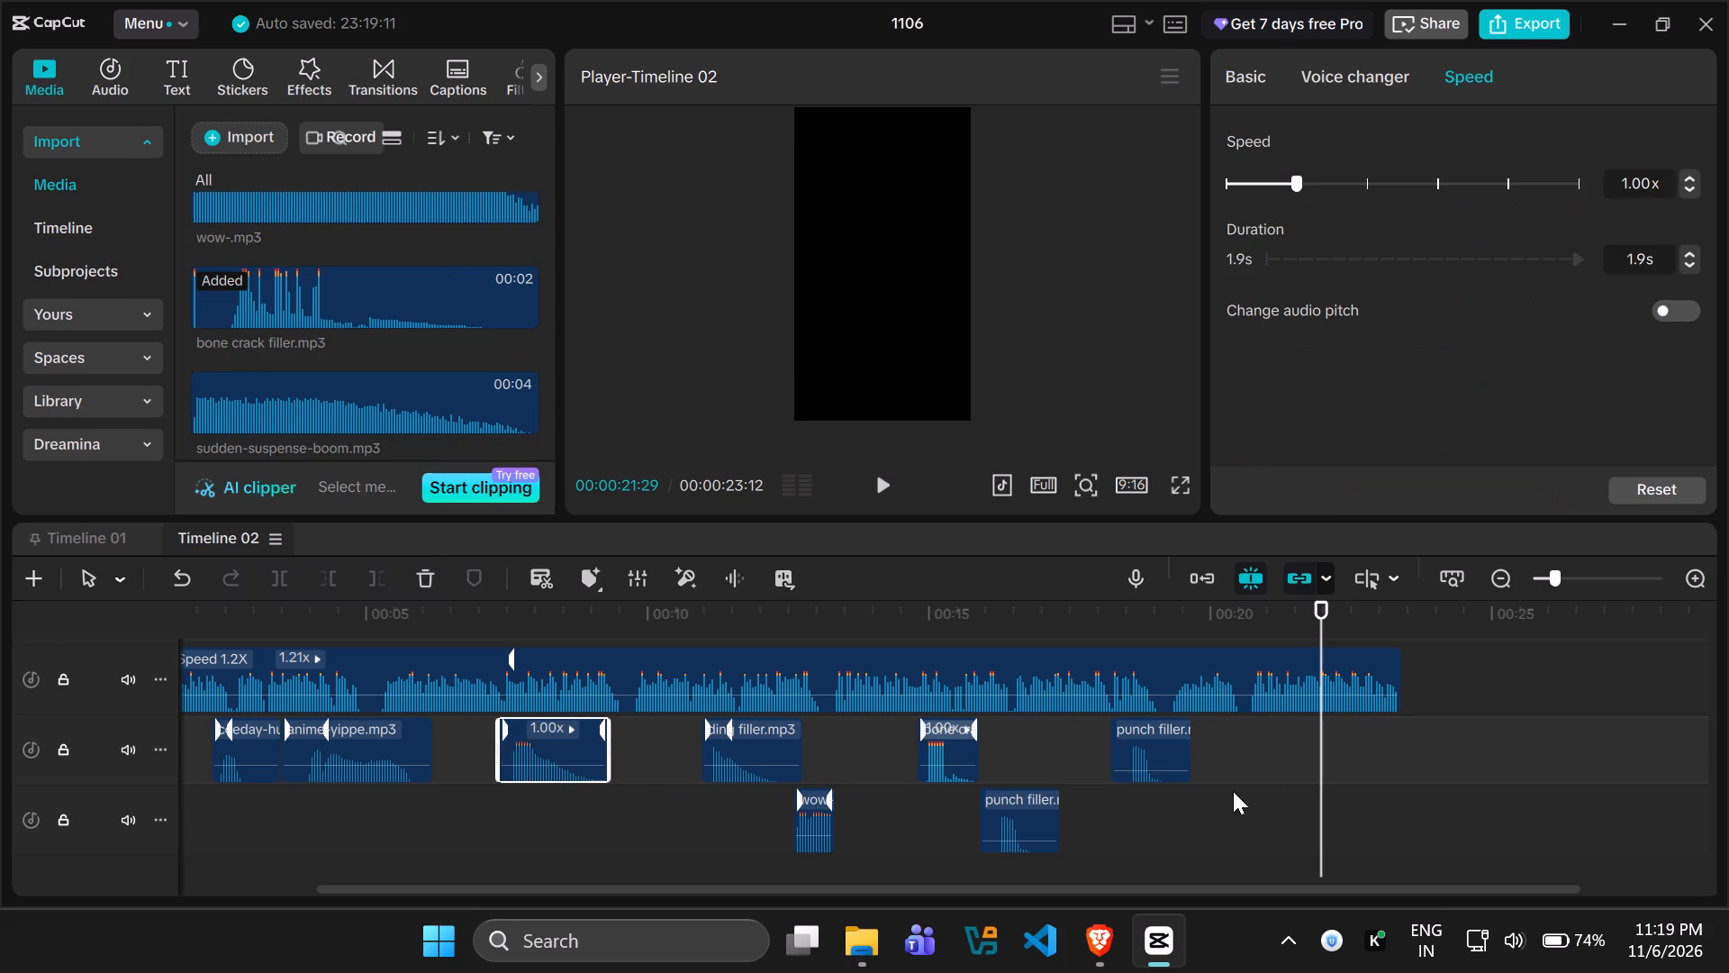
pyautogui.click(1287, 744)
pyautogui.hotkey('ctrl', 'v')
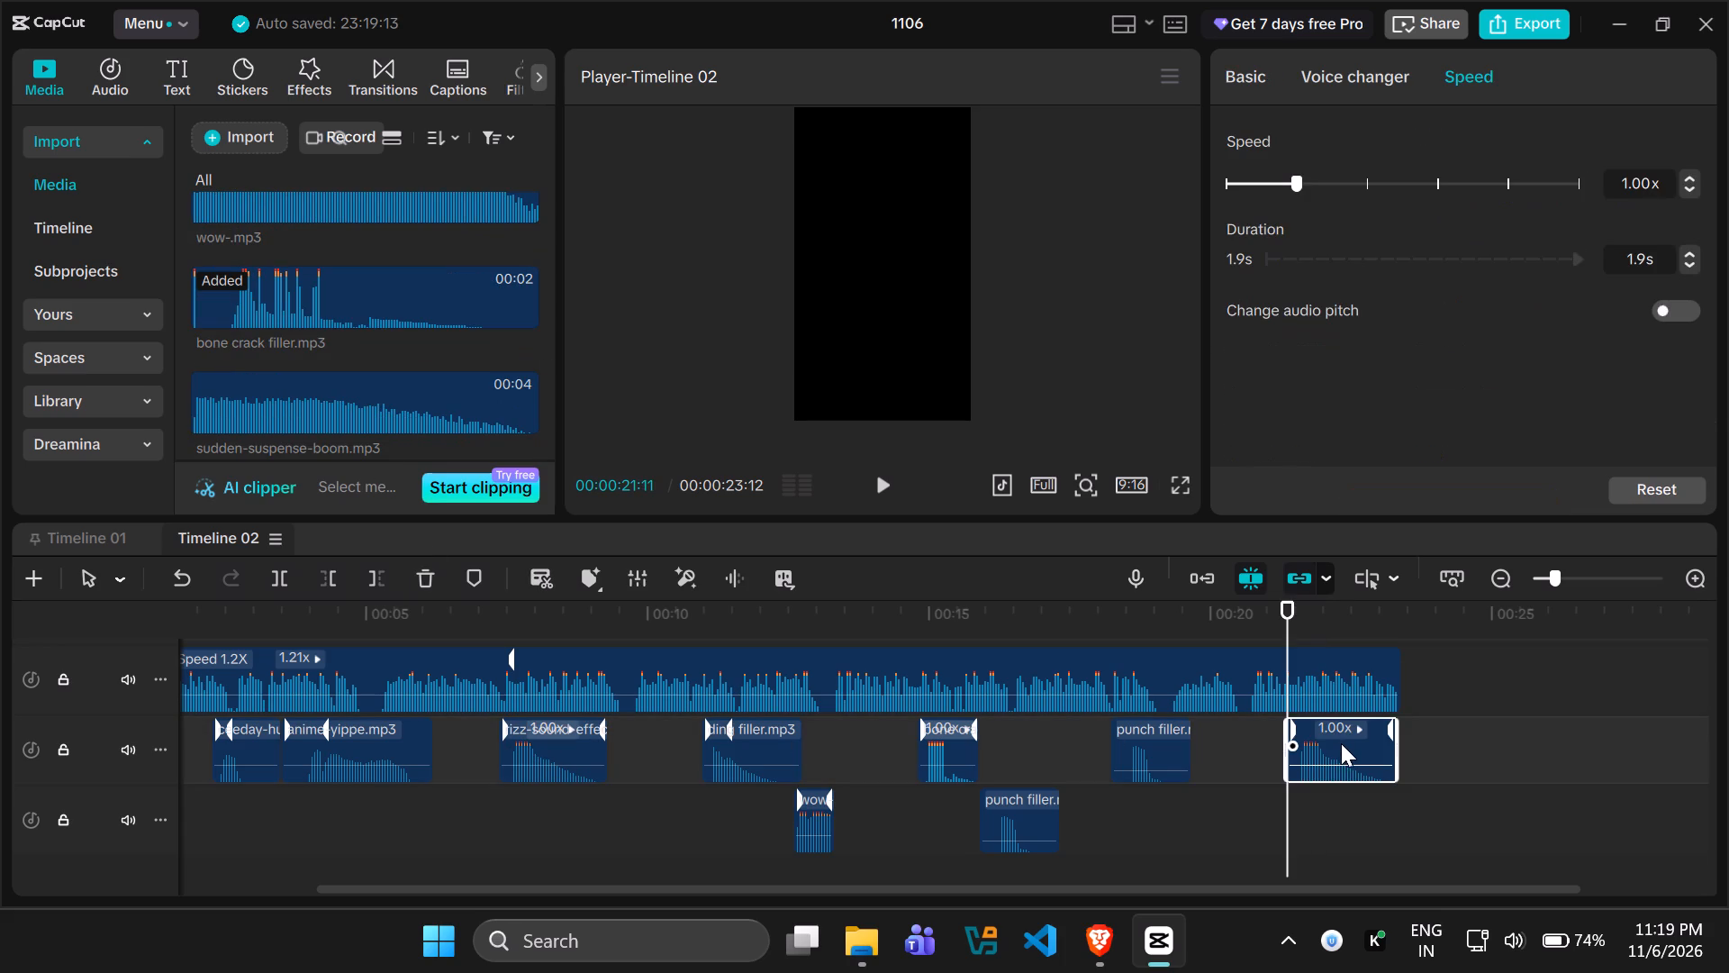
pyautogui.press('space')
pyautogui.press('space')
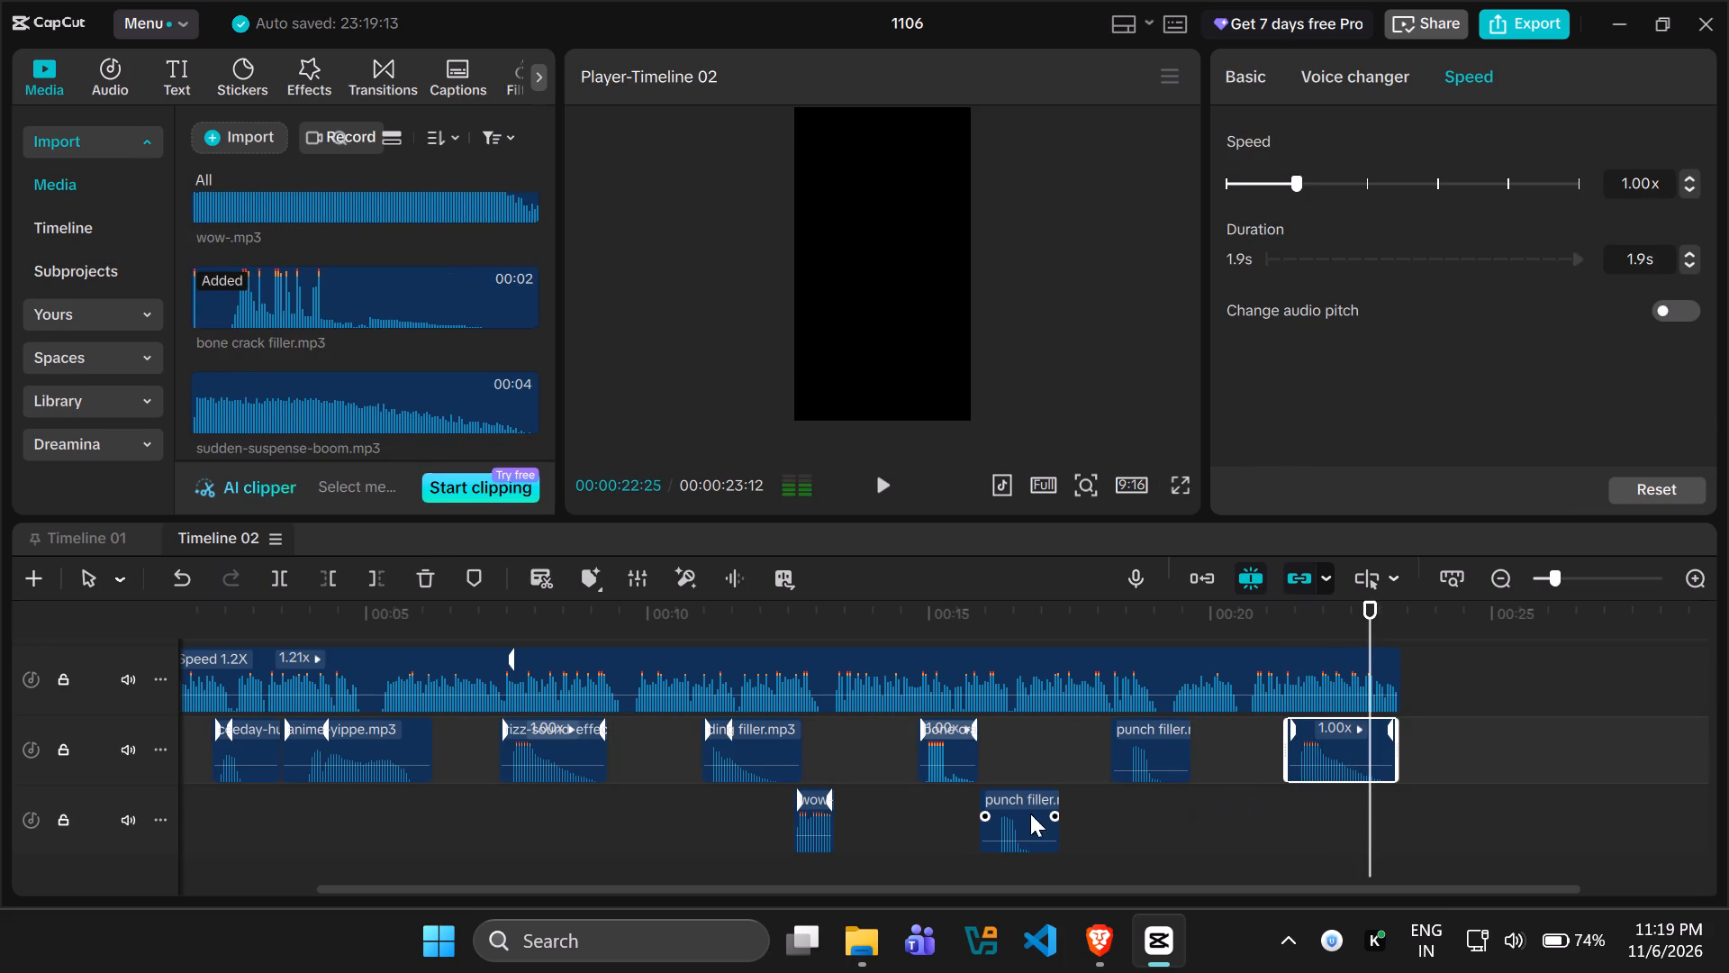
# Paste another copy of the rizz sound effect at 00:00:14:02, below the first effects track.
pyautogui.click(877, 853)
pyautogui.hotkey('ctrl', 'v')
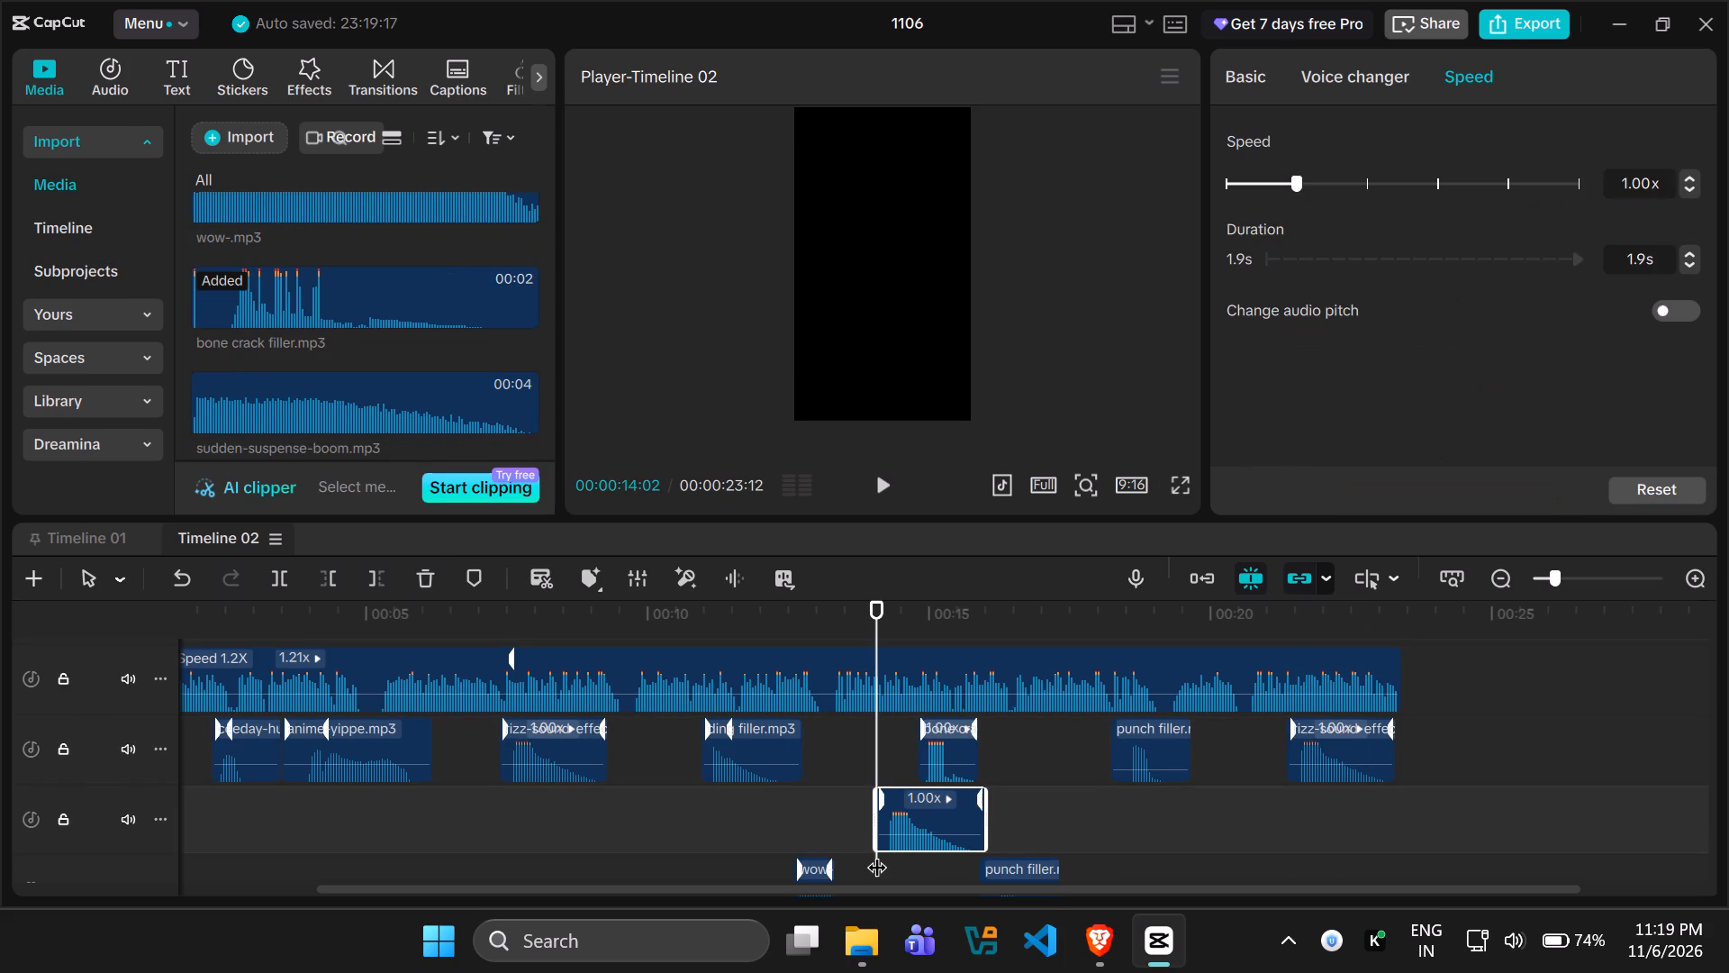
# Return the playhead to the timeline start and import "correct (MAIN INTRO SOUND)" from the "I used them" folder.
pyautogui.click(434, 843)
pyautogui.moveTo(408, 828); pyautogui.dragTo(60, 821)
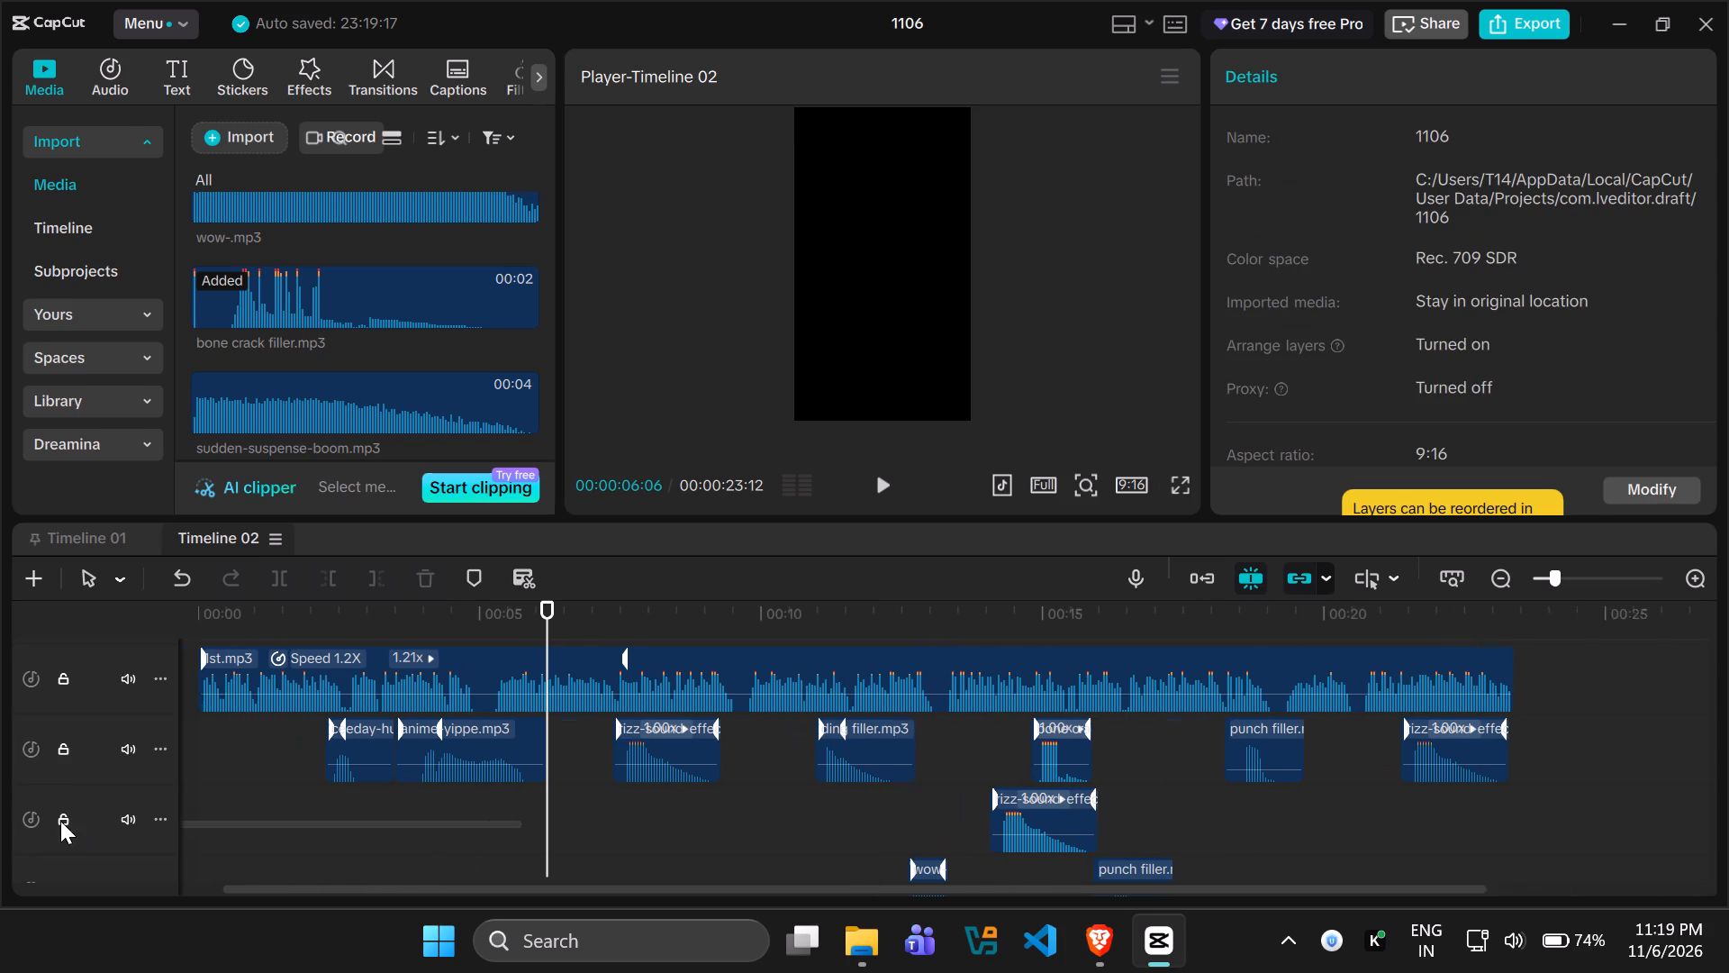
pyautogui.moveTo(60, 821); pyautogui.dragTo(55, 821)
pyautogui.click(276, 814)
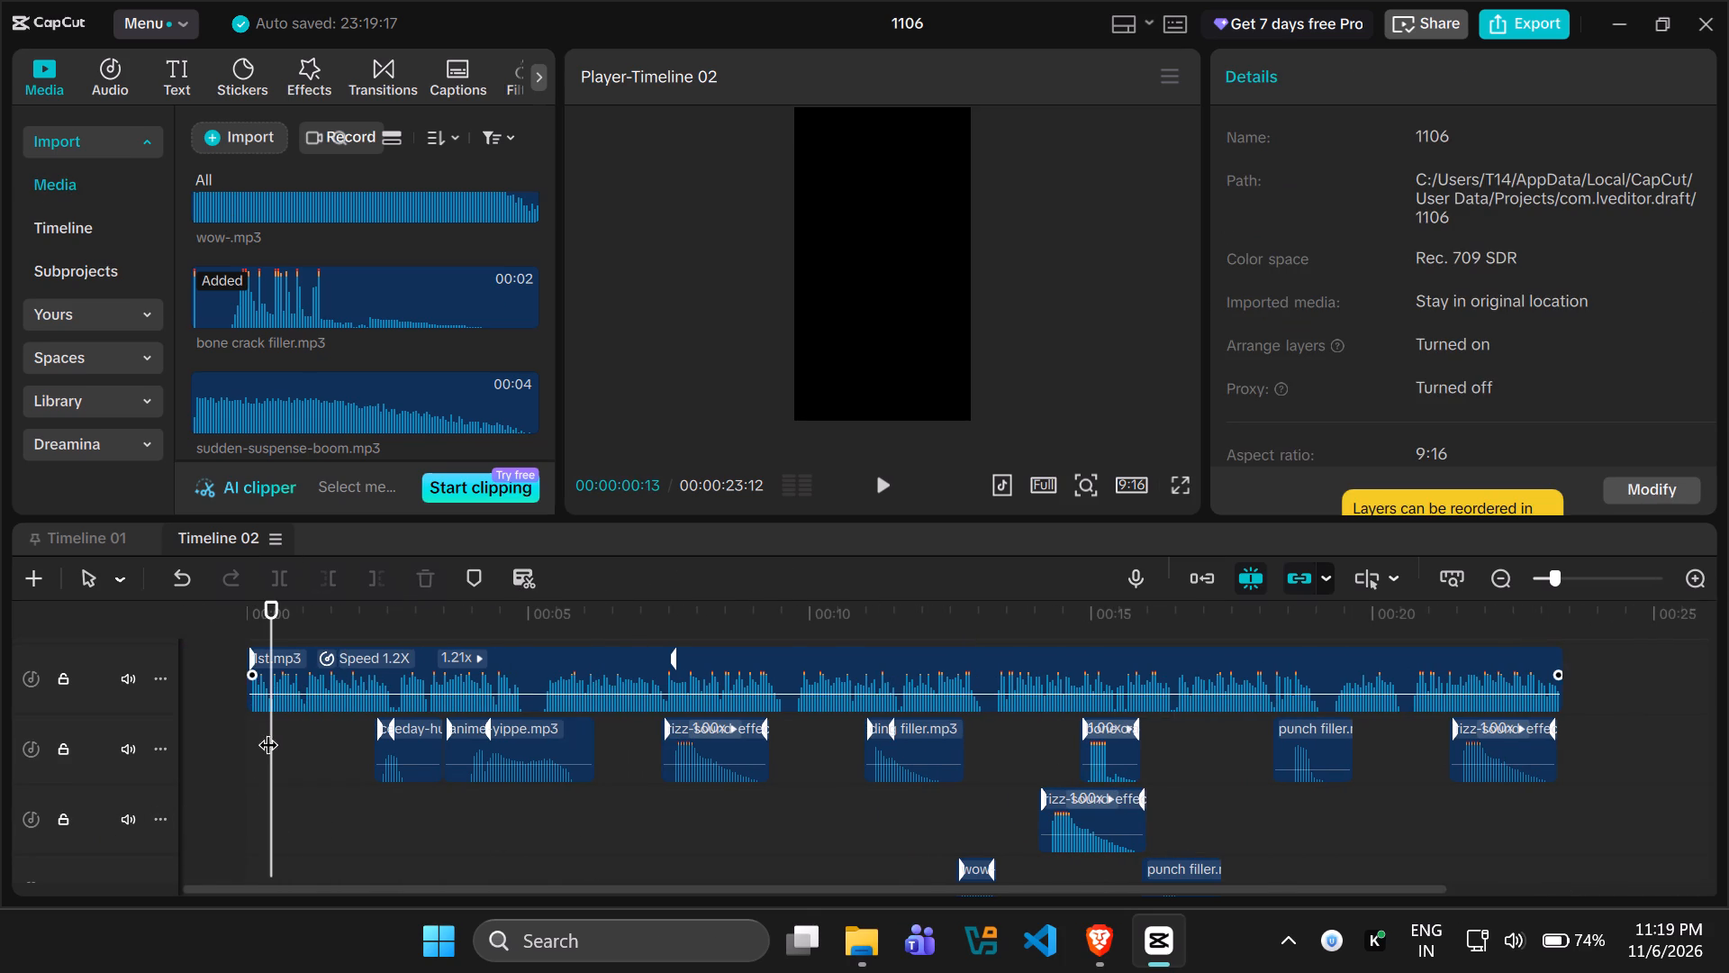
pyautogui.moveTo(267, 731); pyautogui.dragTo(215, 714)
pyautogui.click(218, 123)
pyautogui.click(278, 182)
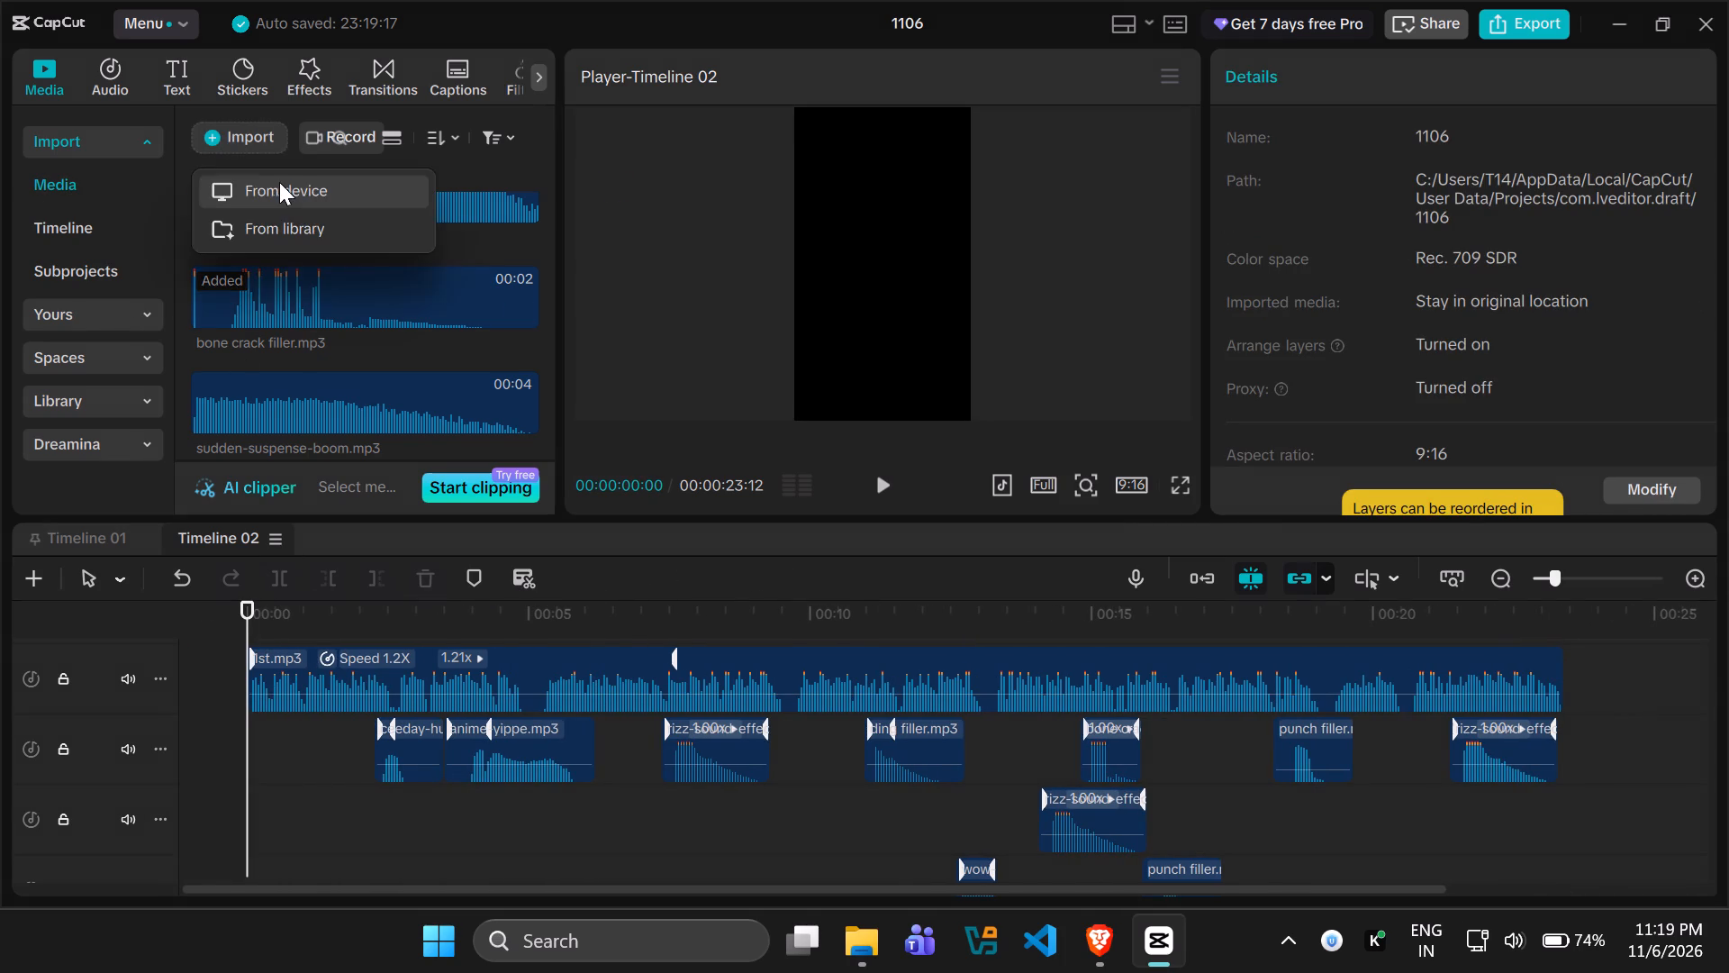
pyautogui.click(1356, 73)
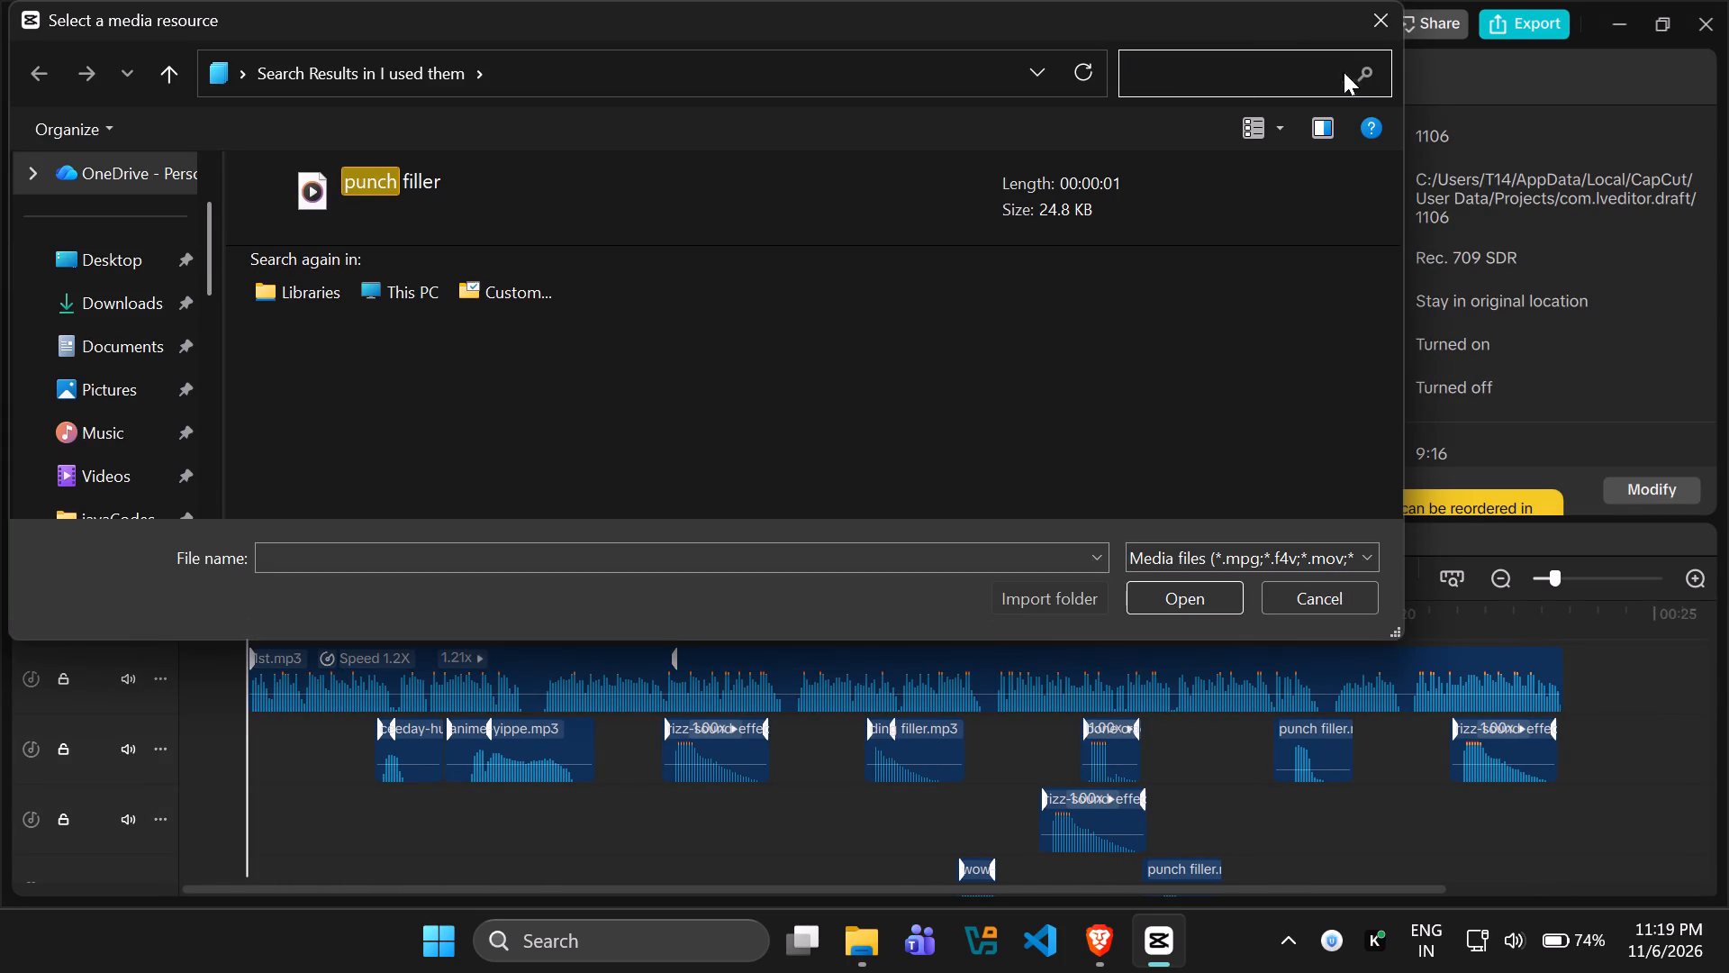
pyautogui.click(1257, 67)
pyautogui.write('correct')
pyautogui.click(1172, 204)
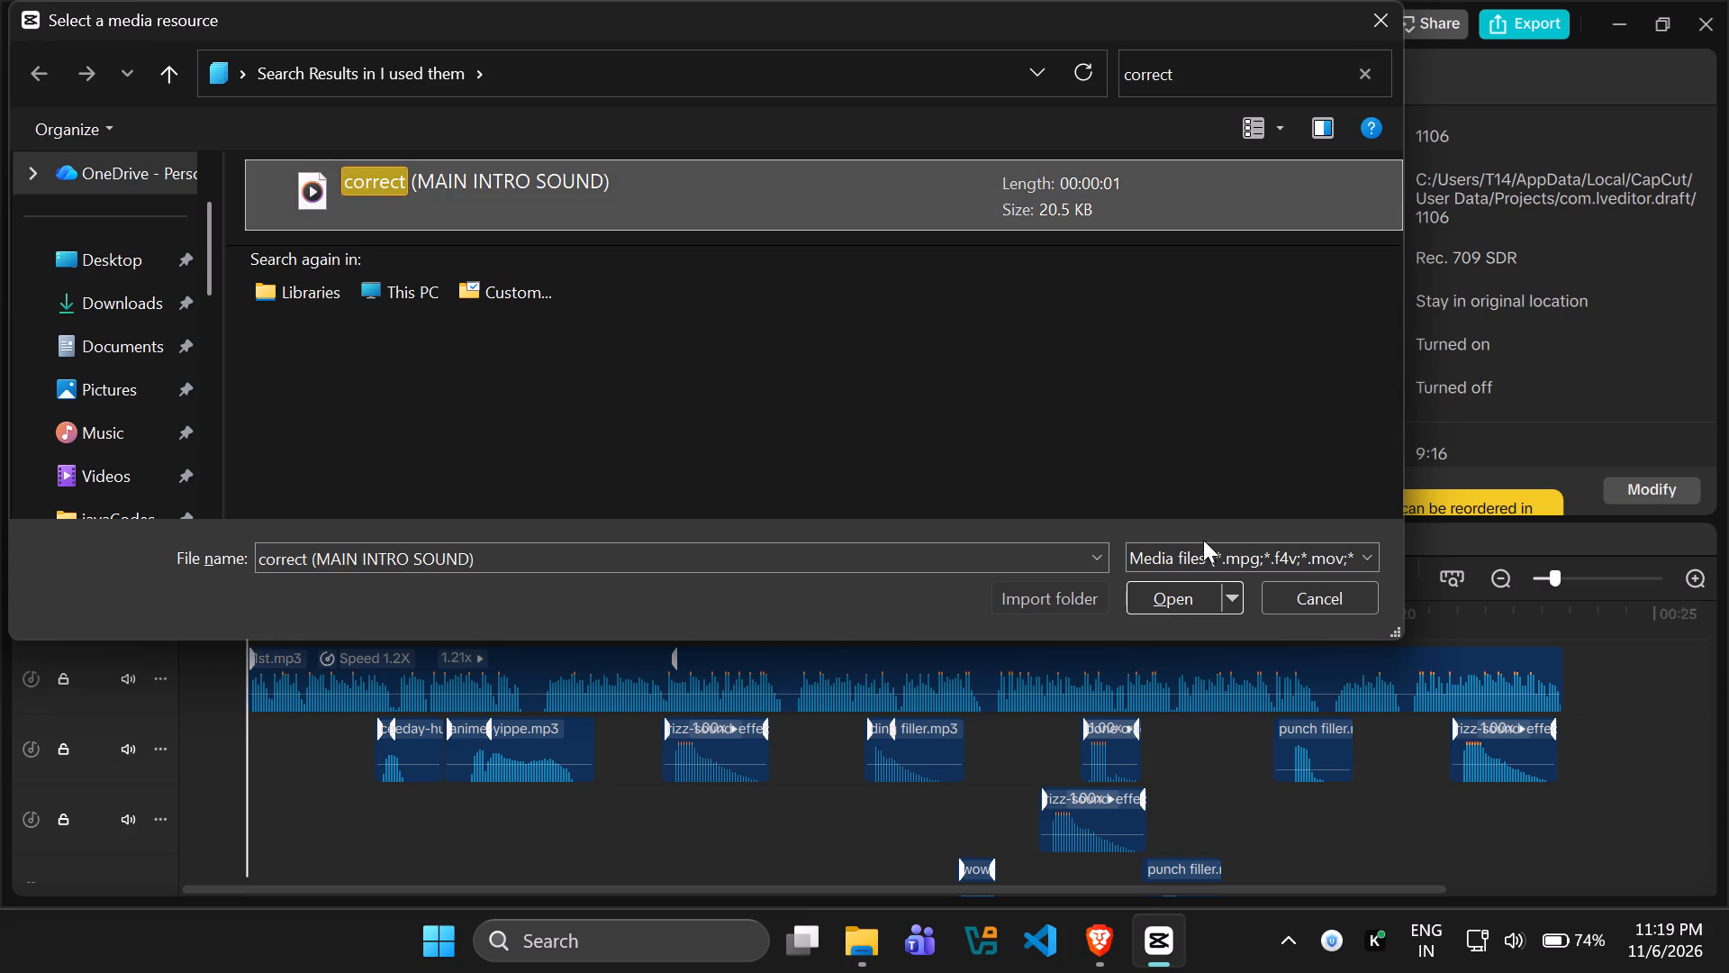
pyautogui.click(1192, 584)
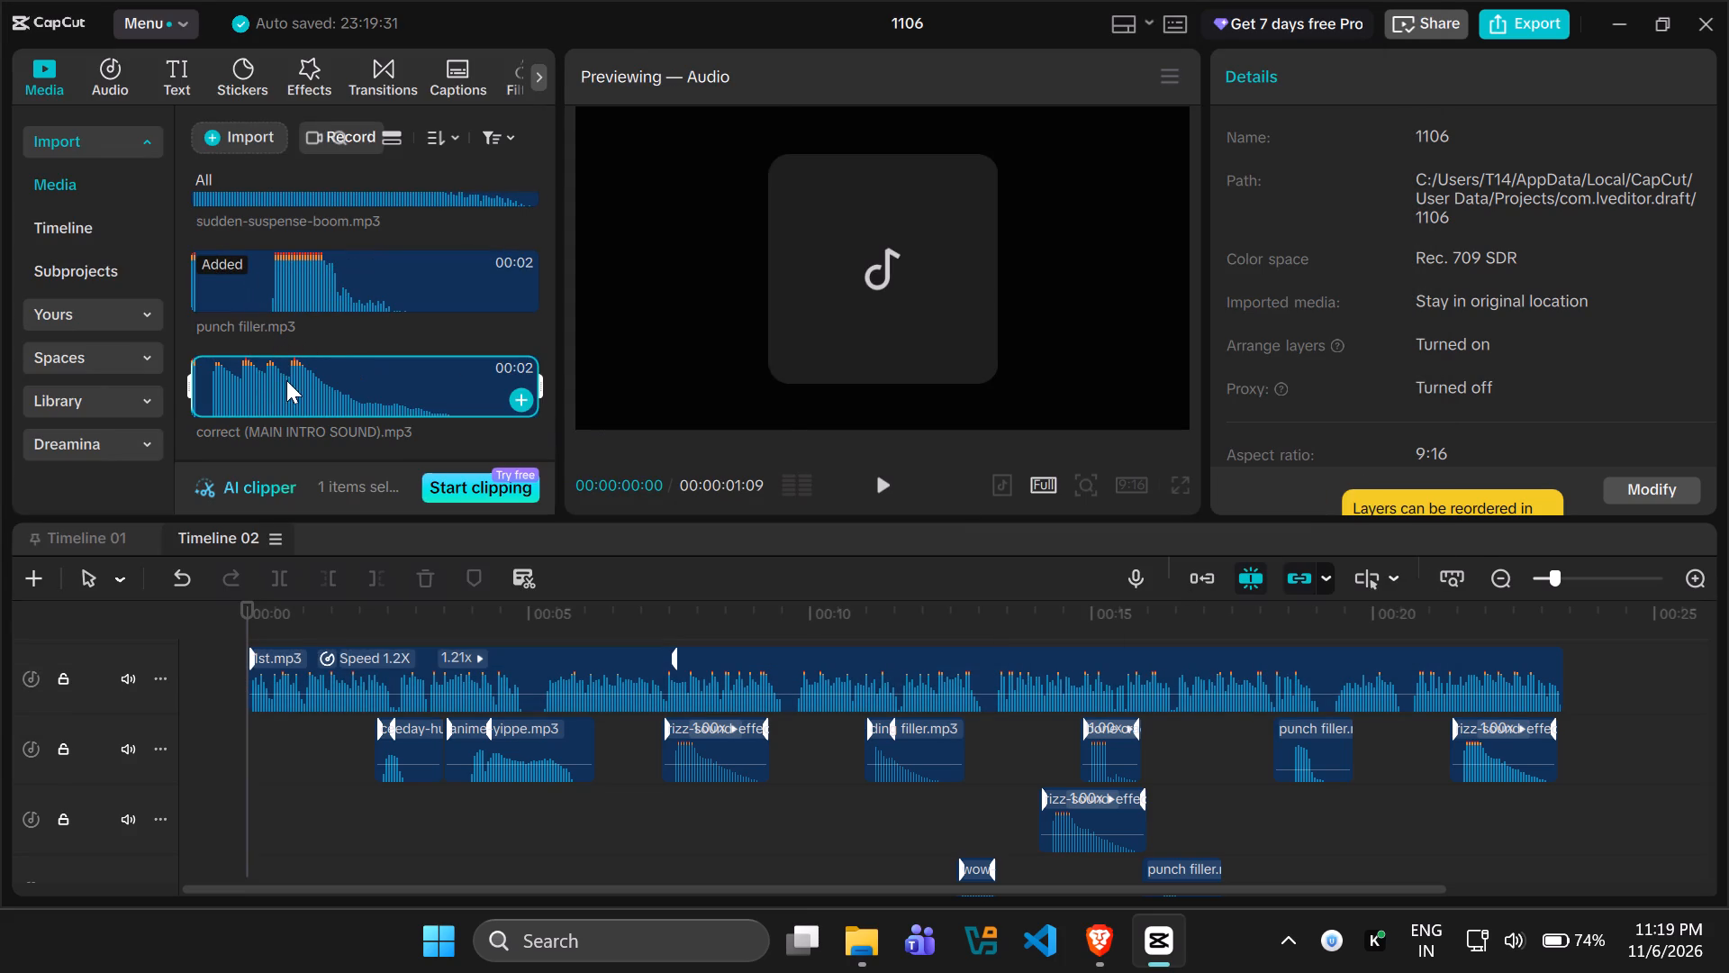
# Place the correct (MAIN INTRO SOUND) clip at 00:00 on the first effects track and play the opening.
pyautogui.moveTo(286, 380); pyautogui.dragTo(240, 744)
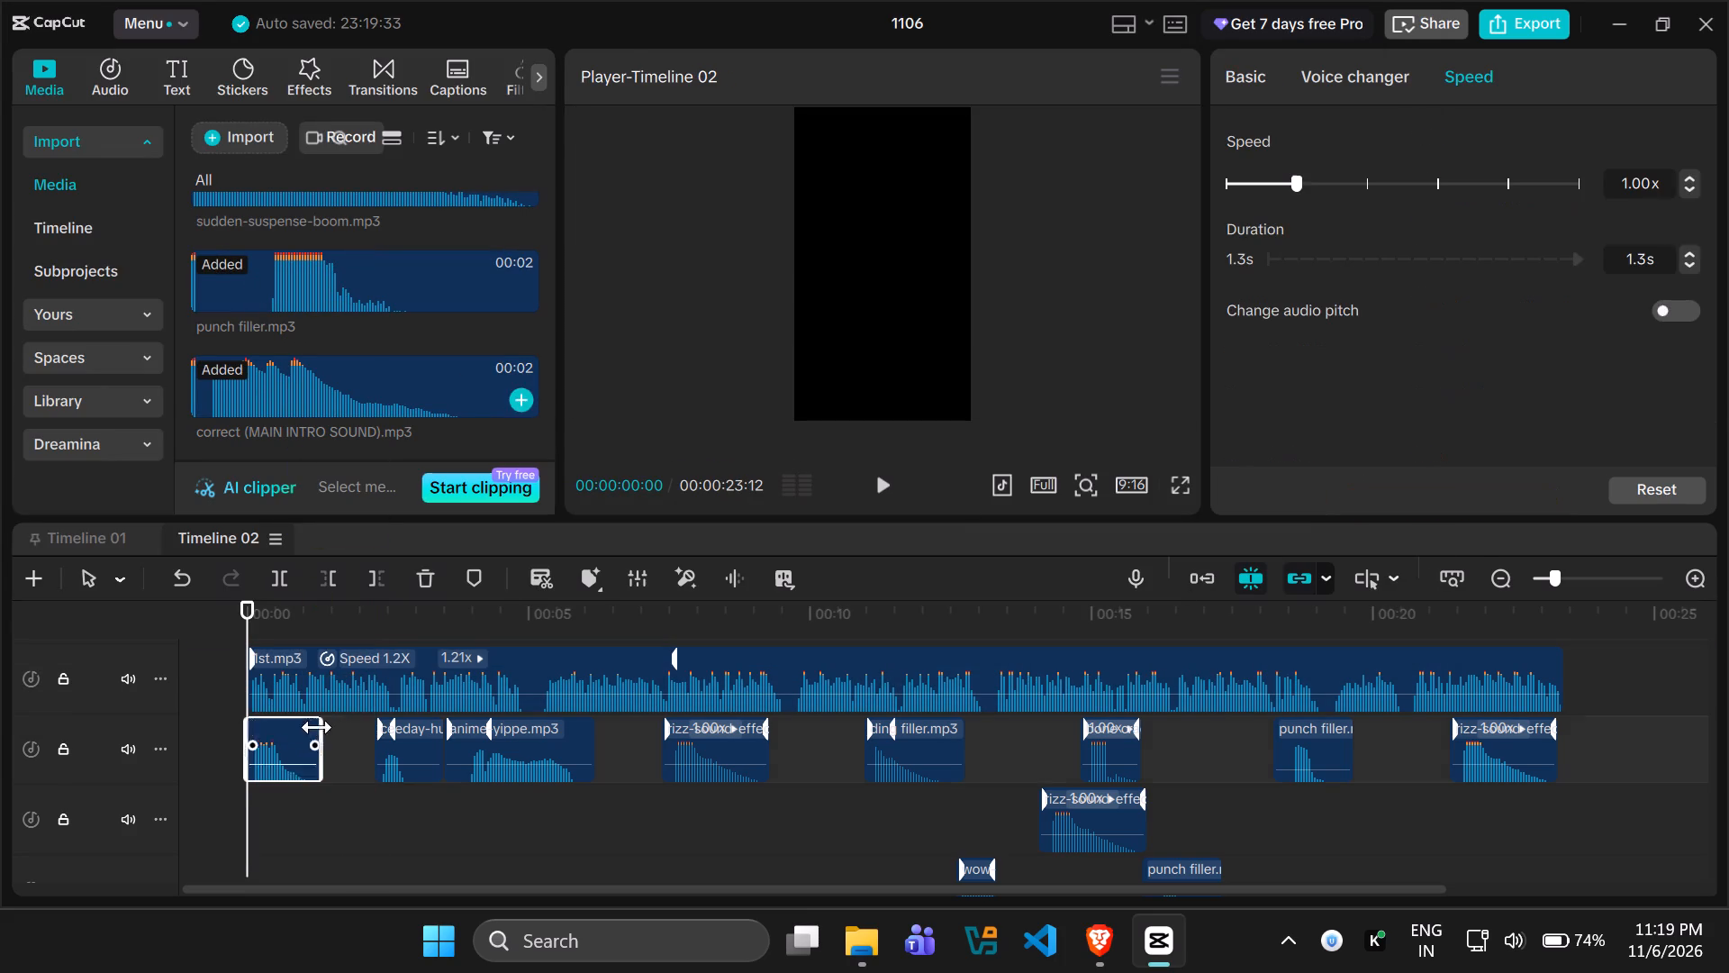
pyautogui.press('space')
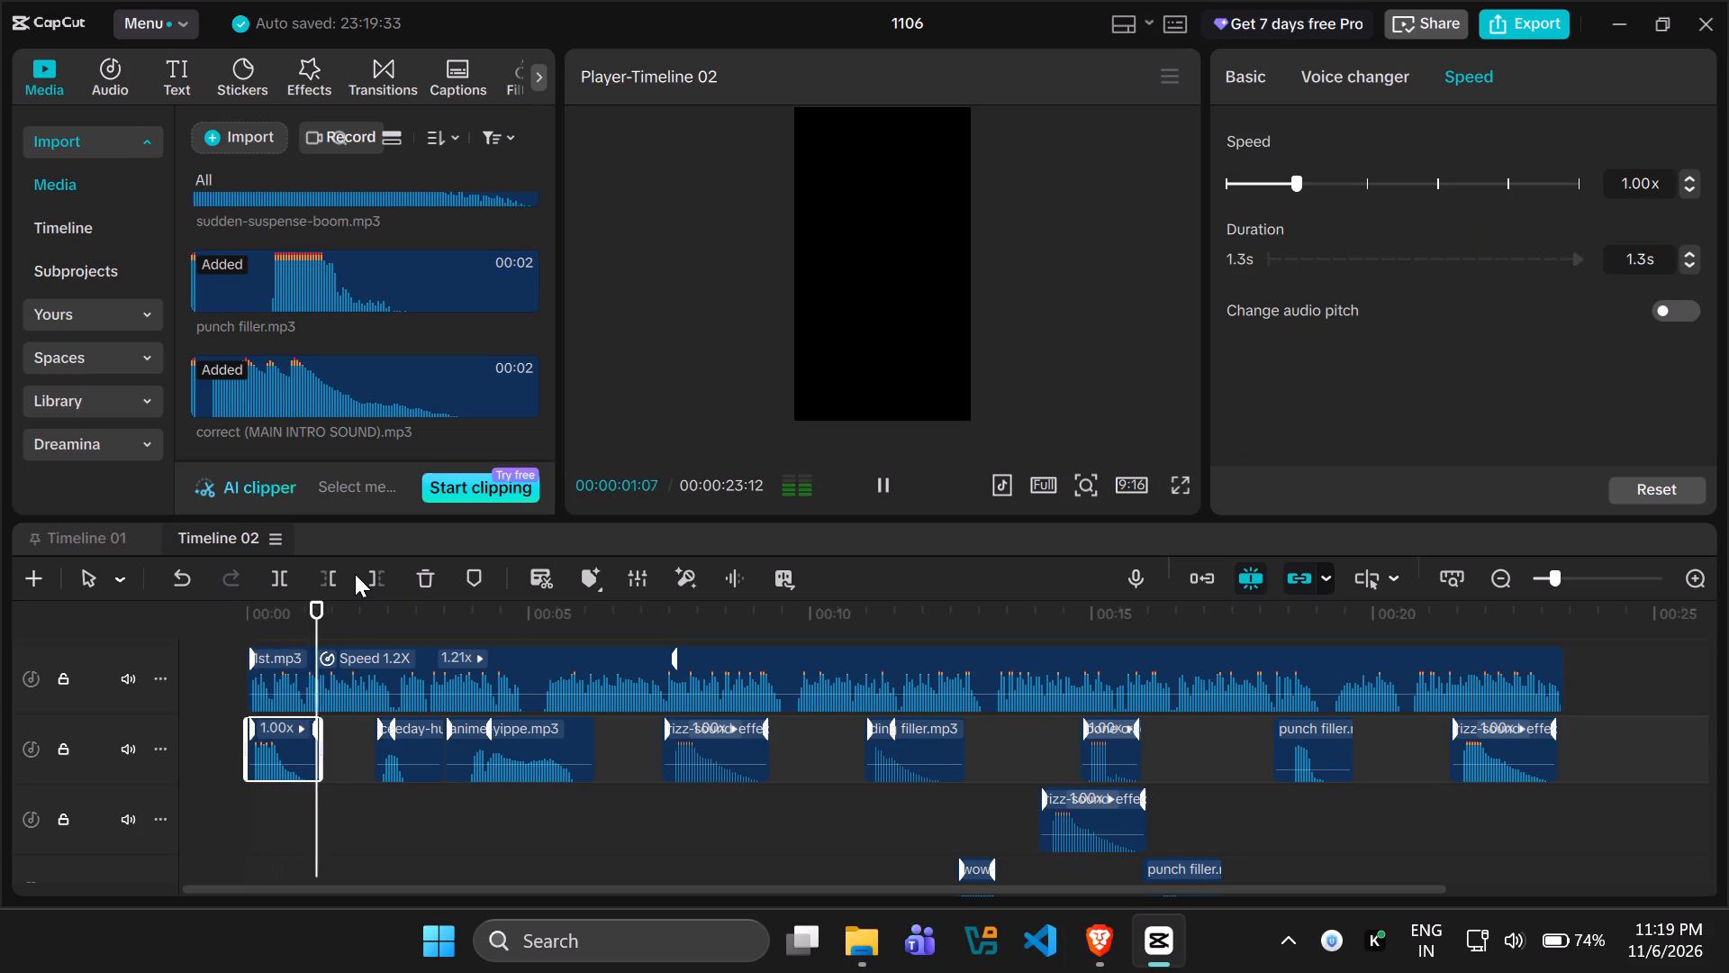
pyautogui.press('space')
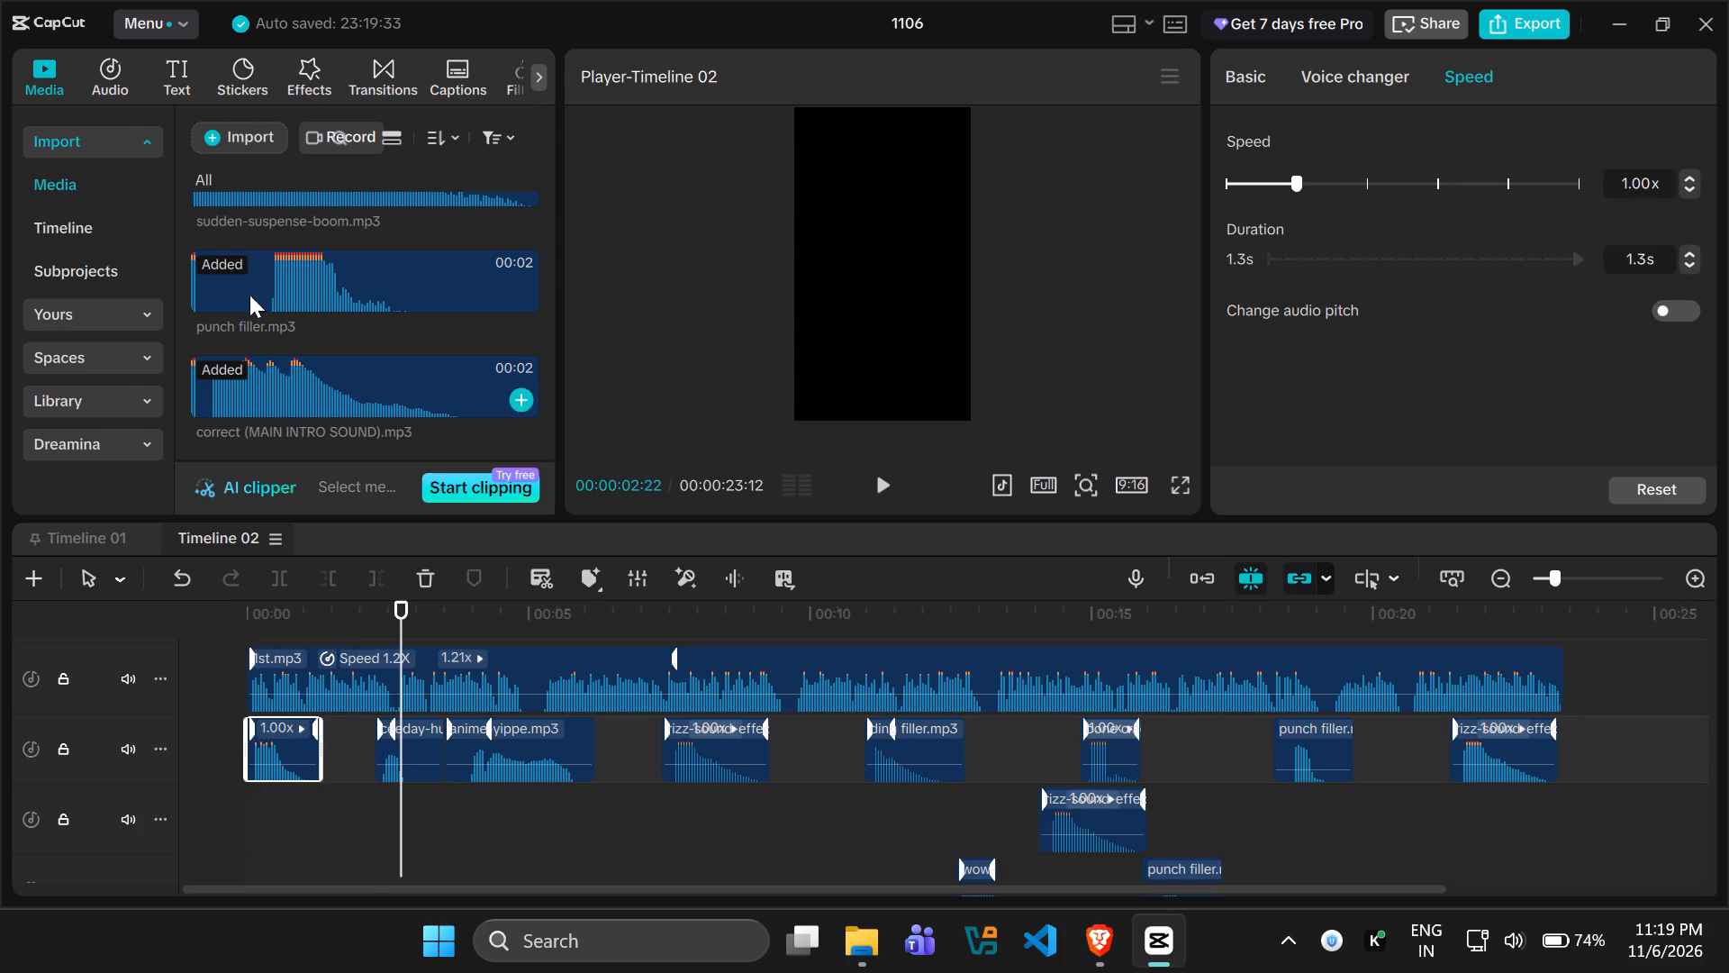
# Search the "I used them" folder for "riser" and import popular-riser-metallic-sound-effect.
pyautogui.click(230, 141)
pyautogui.click(300, 197)
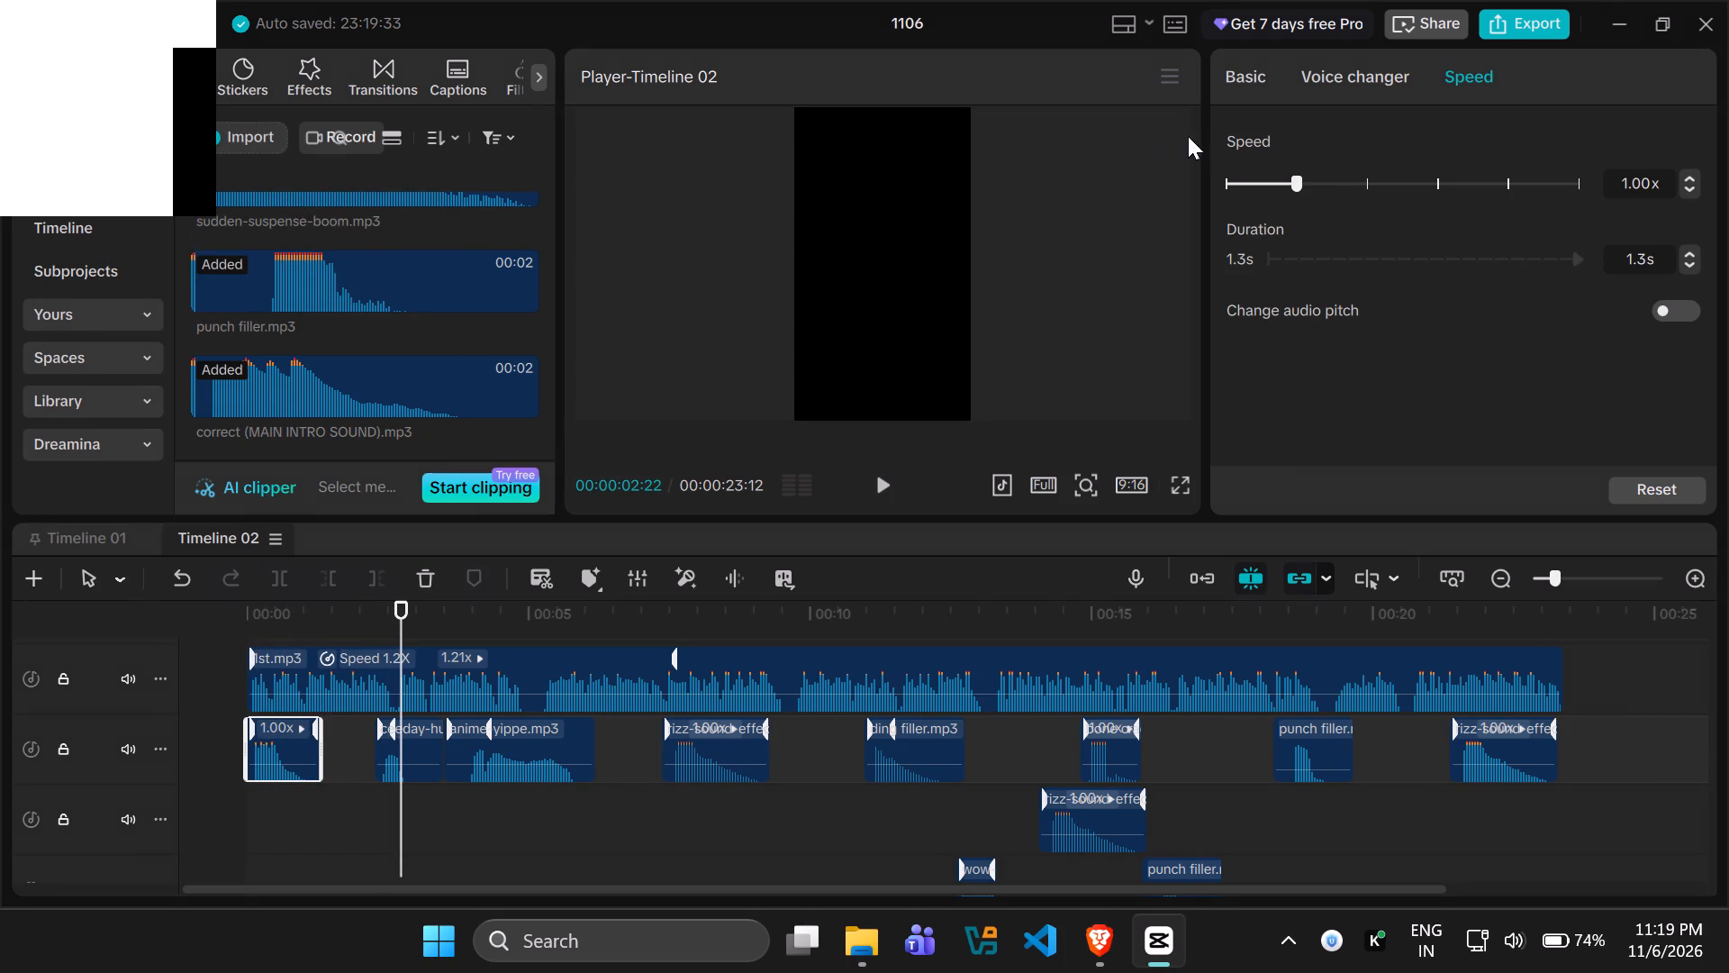
pyautogui.click(1304, 80)
pyautogui.click(1359, 78)
pyautogui.click(1272, 78)
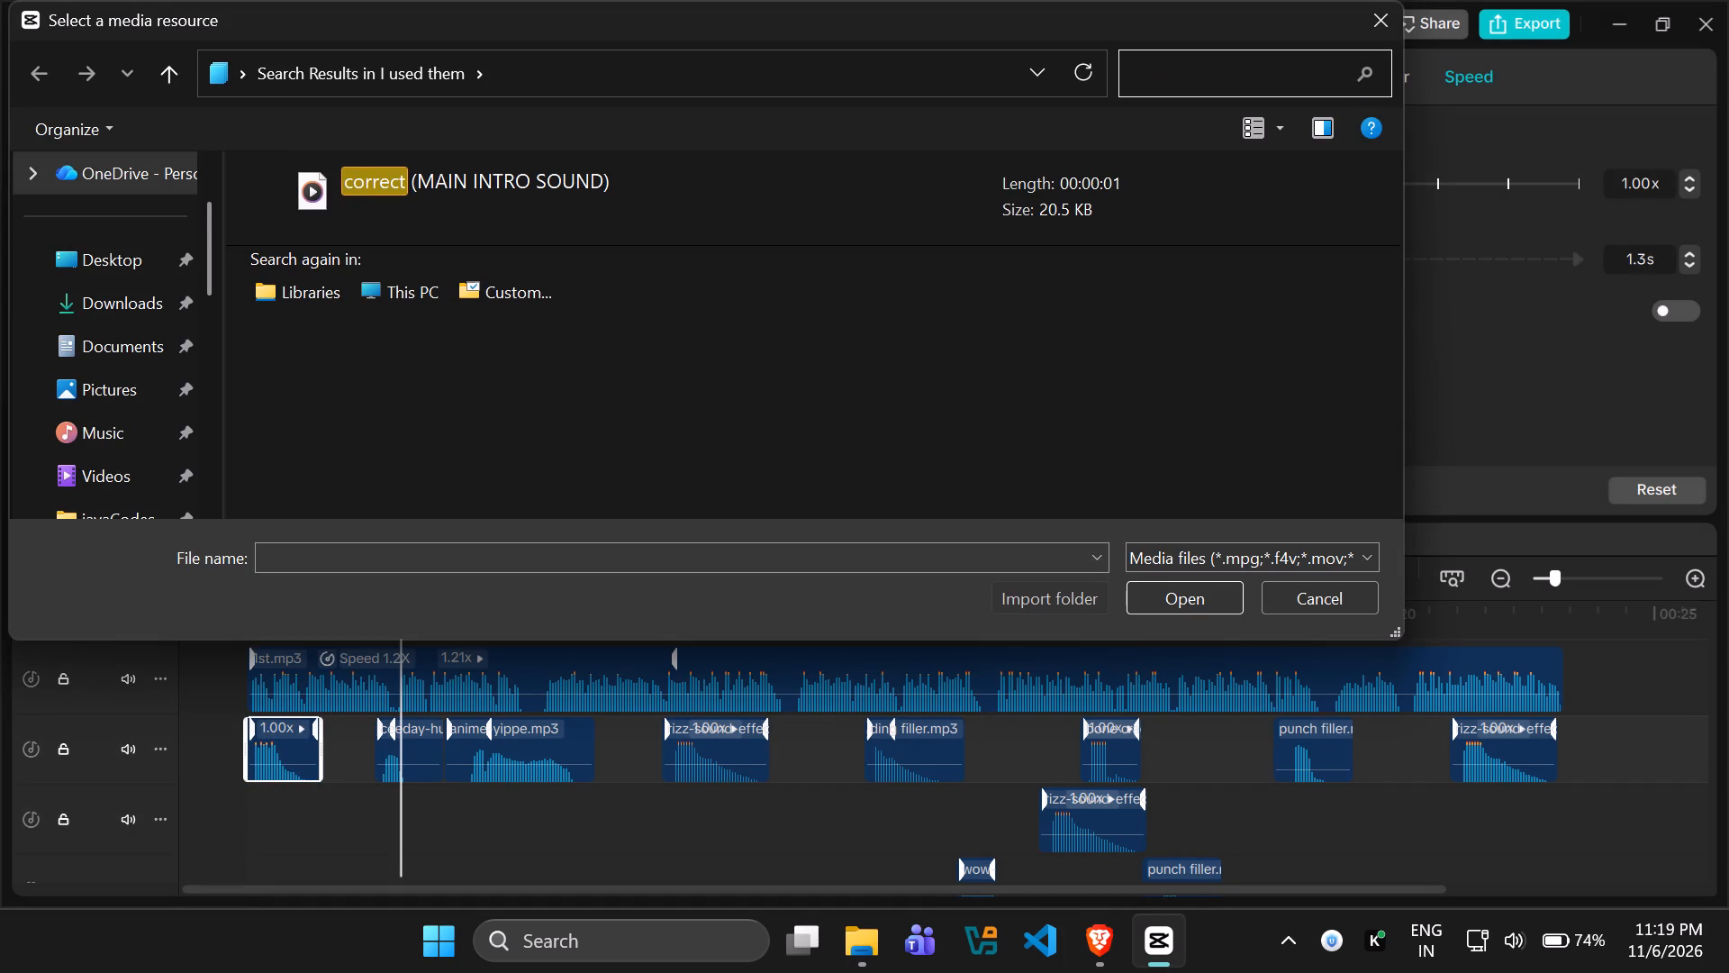
pyautogui.write('riser')
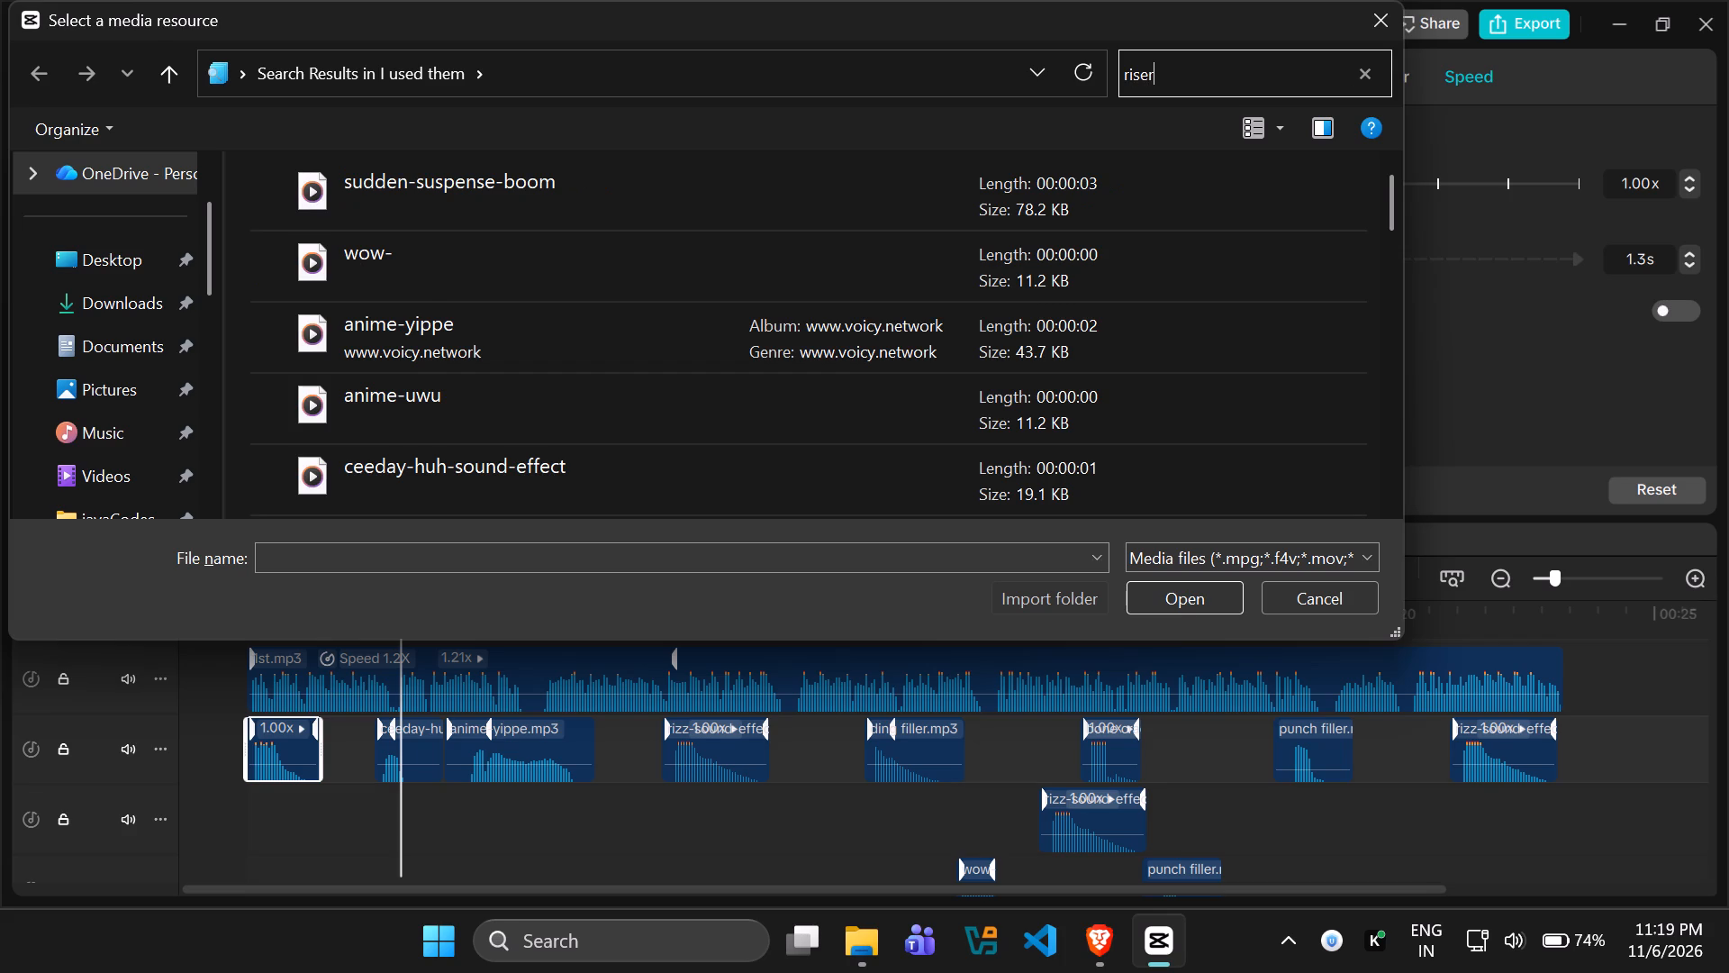
pyautogui.click(919, 190)
pyautogui.click(1148, 601)
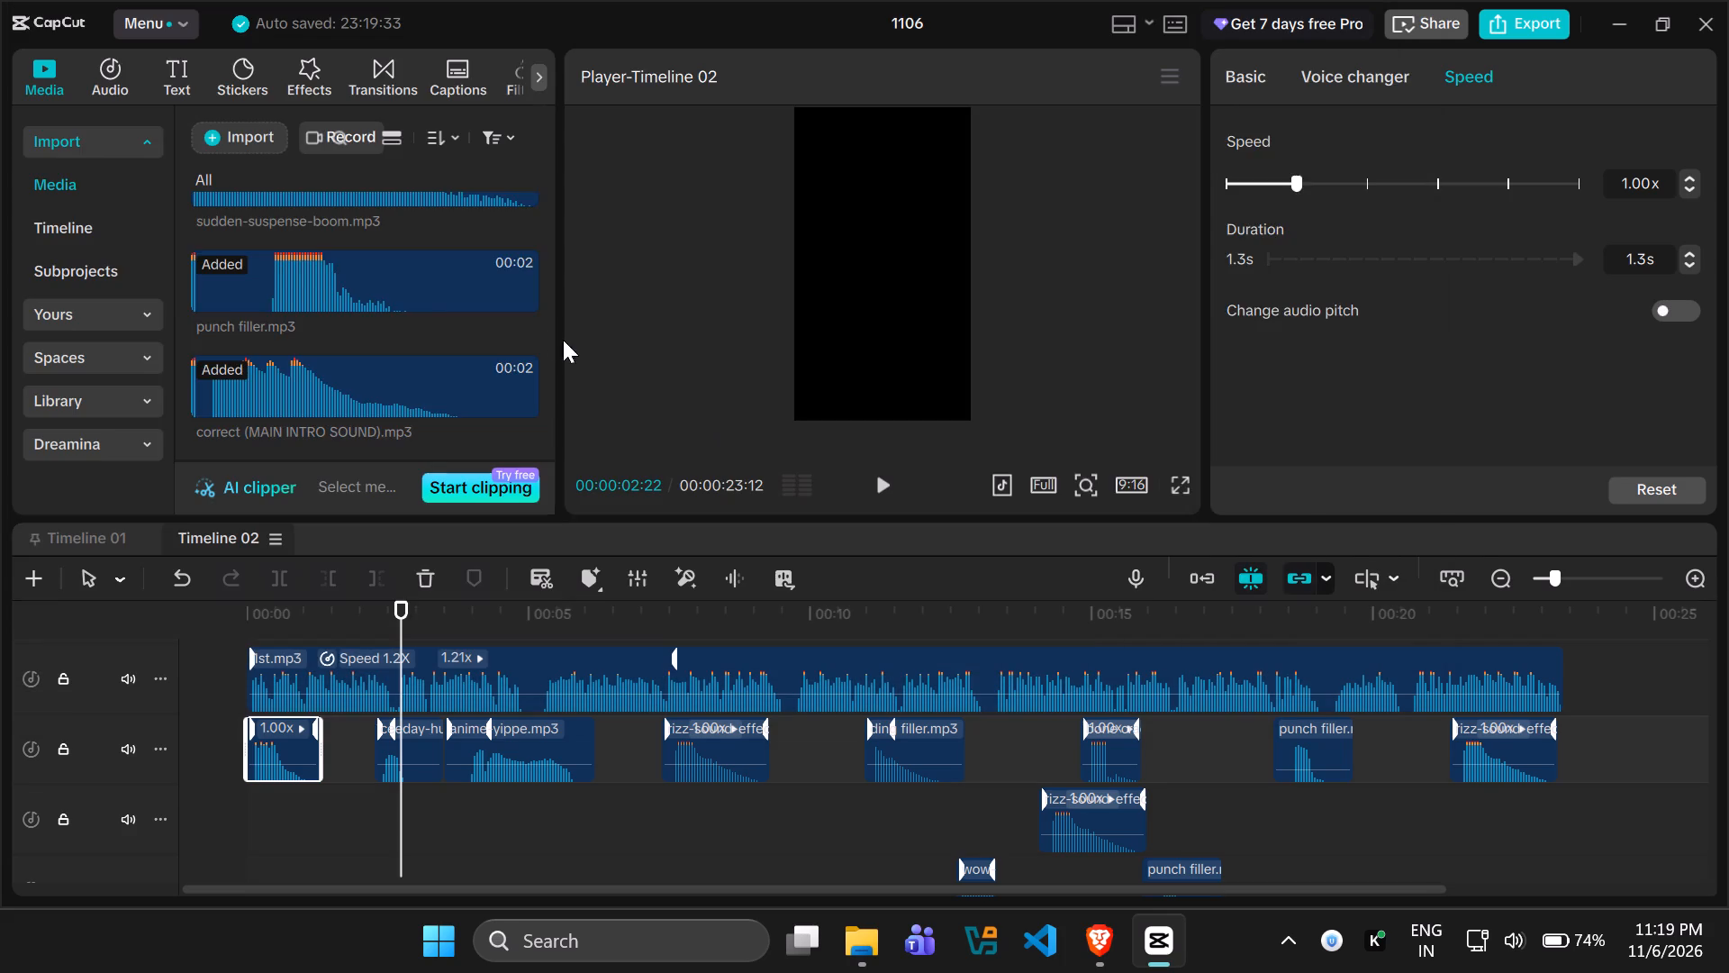
# Place the popular-riser-metallic clip at about 1 second on the second effects track and play the timeline from there.
pyautogui.moveTo(305, 392); pyautogui.dragTo(316, 820)
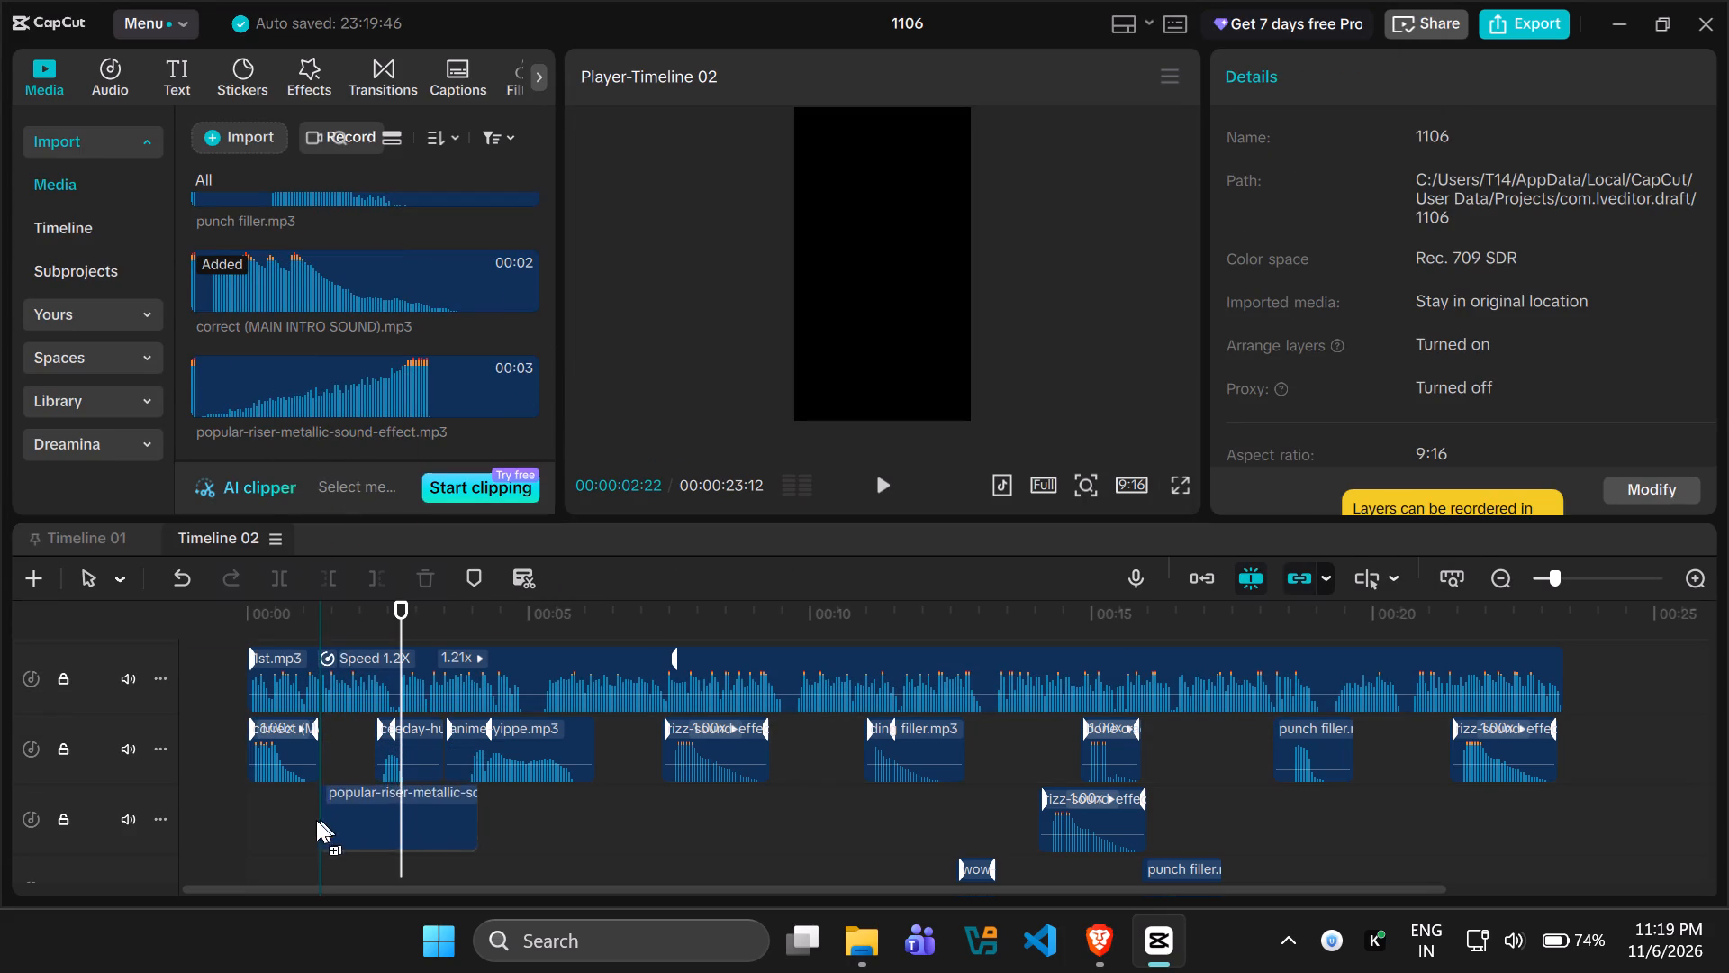
pyautogui.moveTo(316, 820); pyautogui.dragTo(303, 823)
pyautogui.click(279, 804)
pyautogui.press('space')
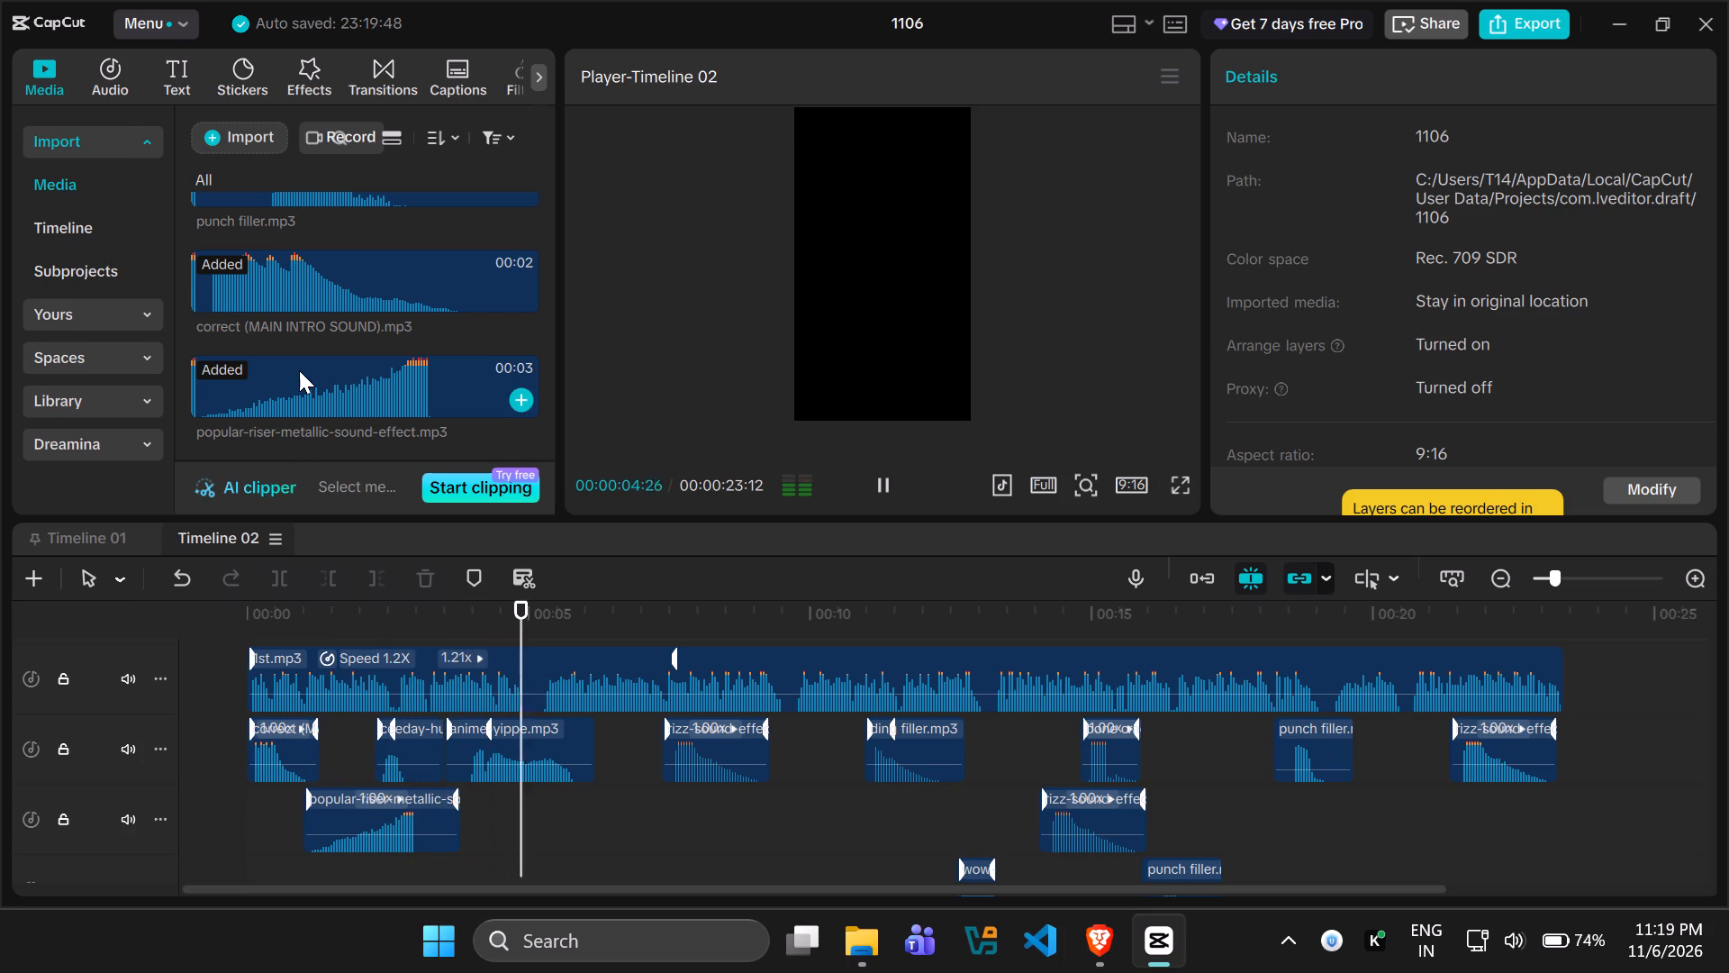
# Preview sudden-suspense-boom.mp3 in the media library and play Timeline 02 from 00:00:07:04 to check the effect timing.
pyautogui.scroll(2, 299, 370)
pyautogui.click(268, 292)
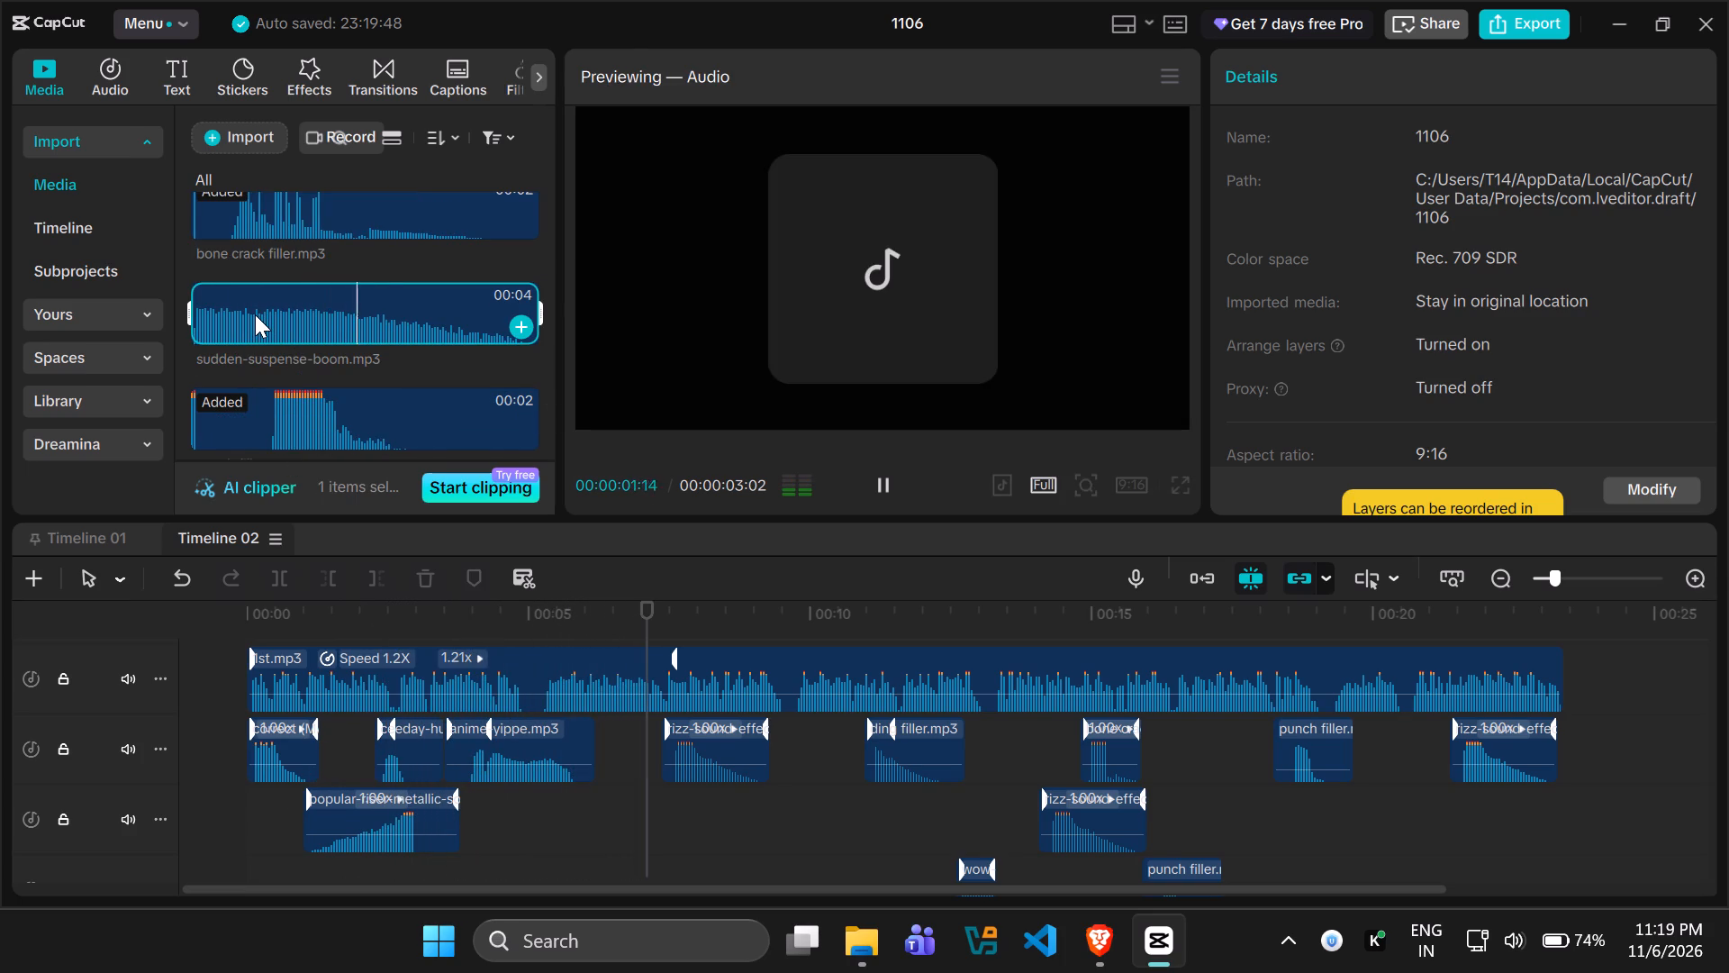
pyautogui.press('space')
pyautogui.click(759, 829)
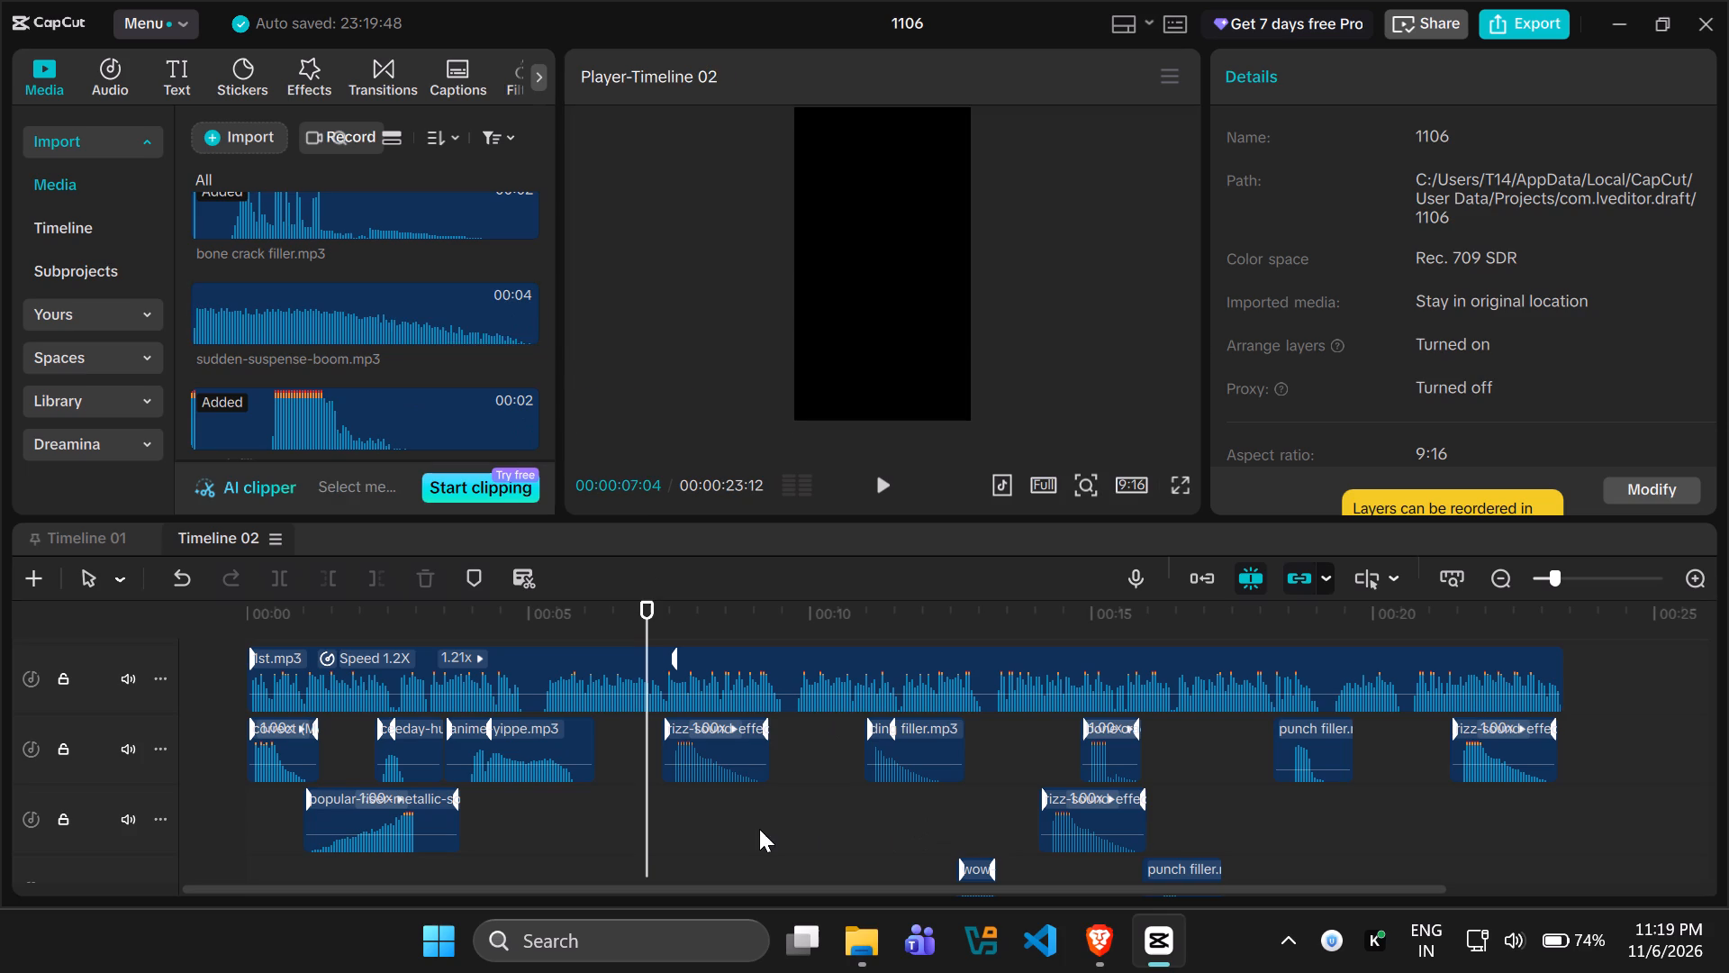
pyautogui.click(888, 477)
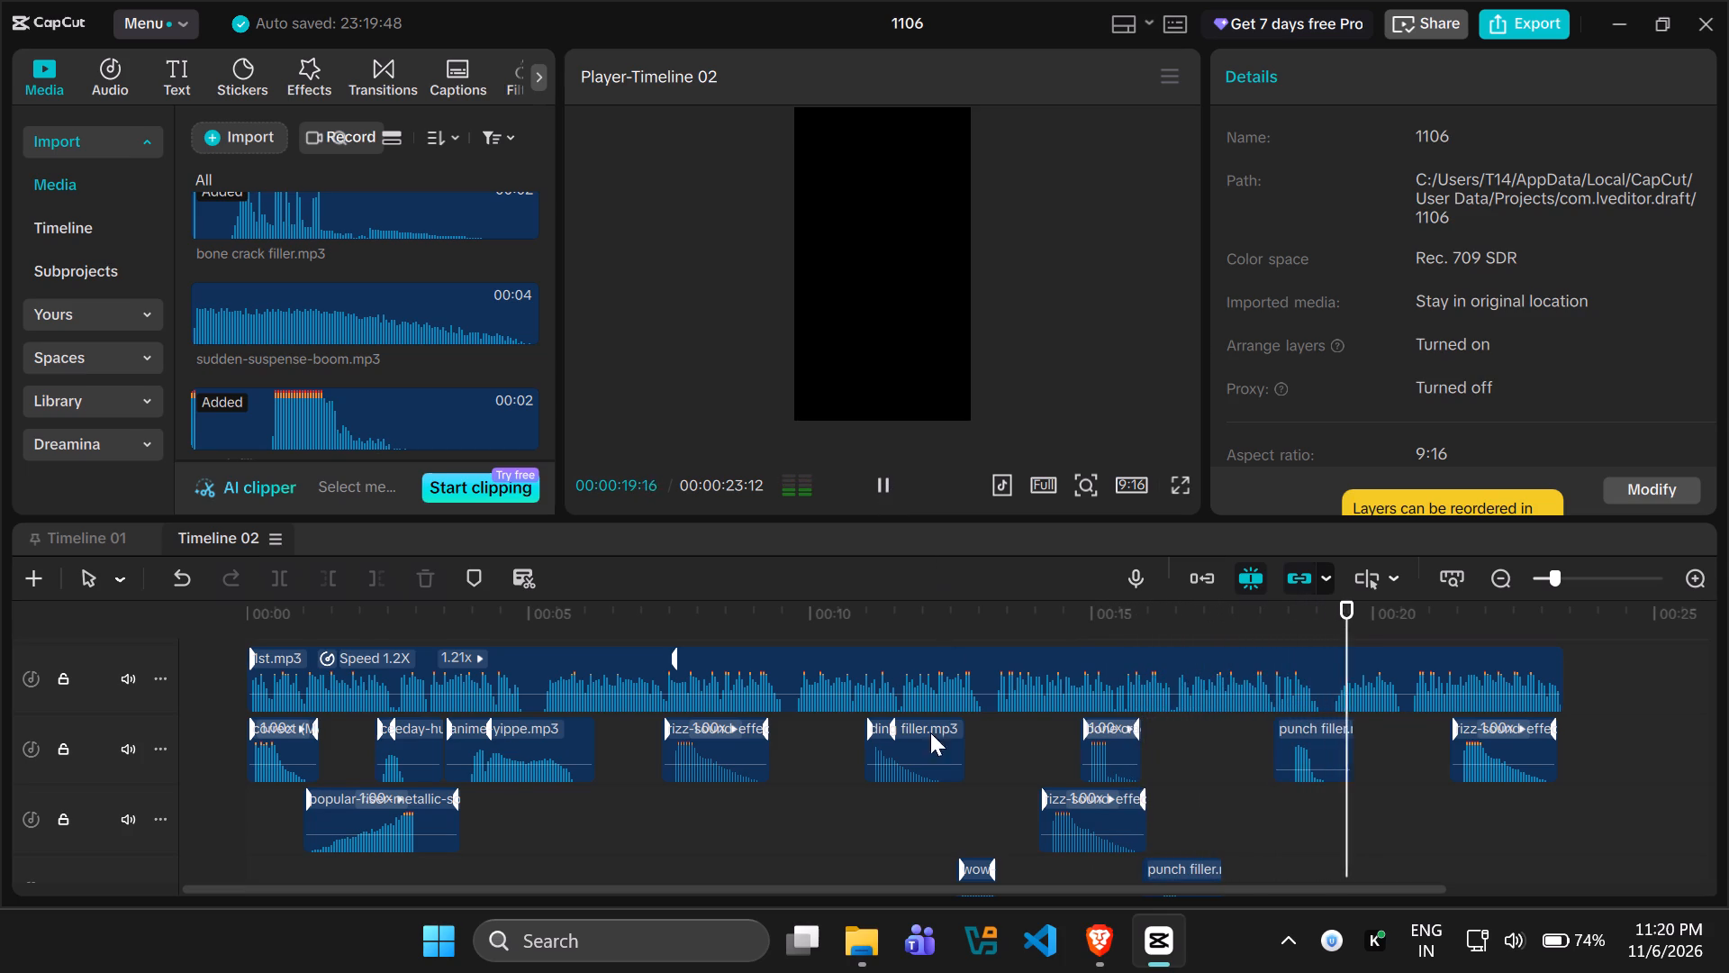
# Open the media import and browse to Raw > pet simulator 99 > drive-download-20261106T161006Z-1-007 > PS X Update.
pyautogui.scroll(7, 665, 805)
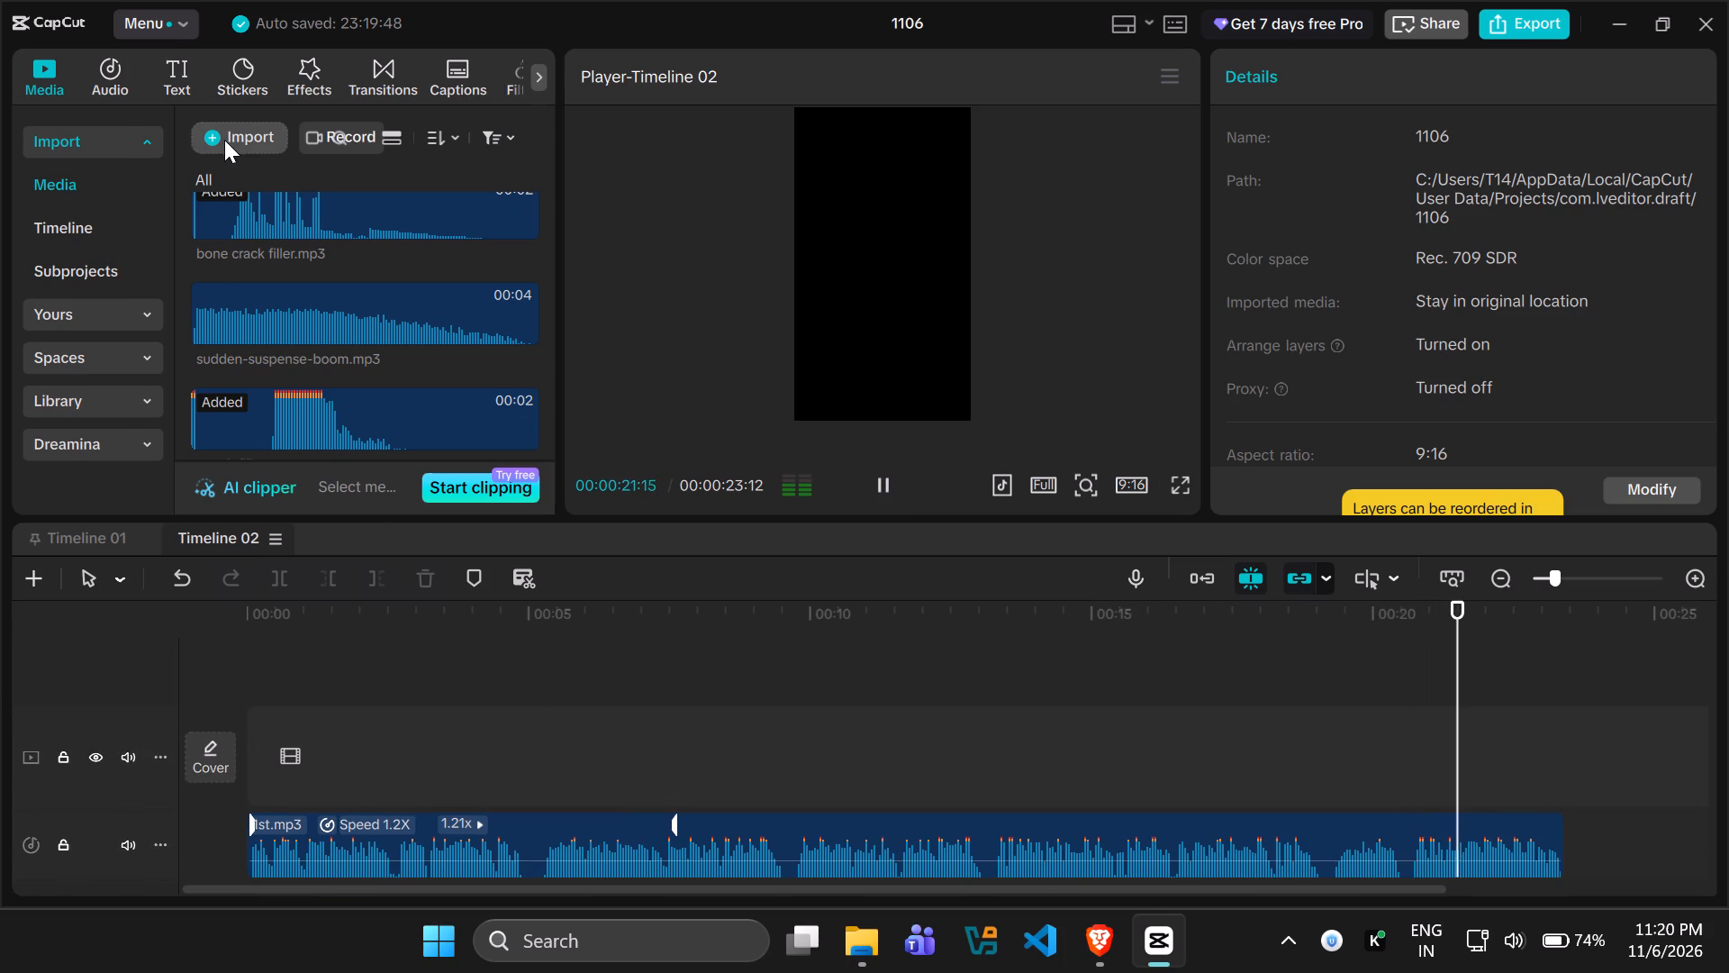
pyautogui.click(225, 139)
pyautogui.click(304, 196)
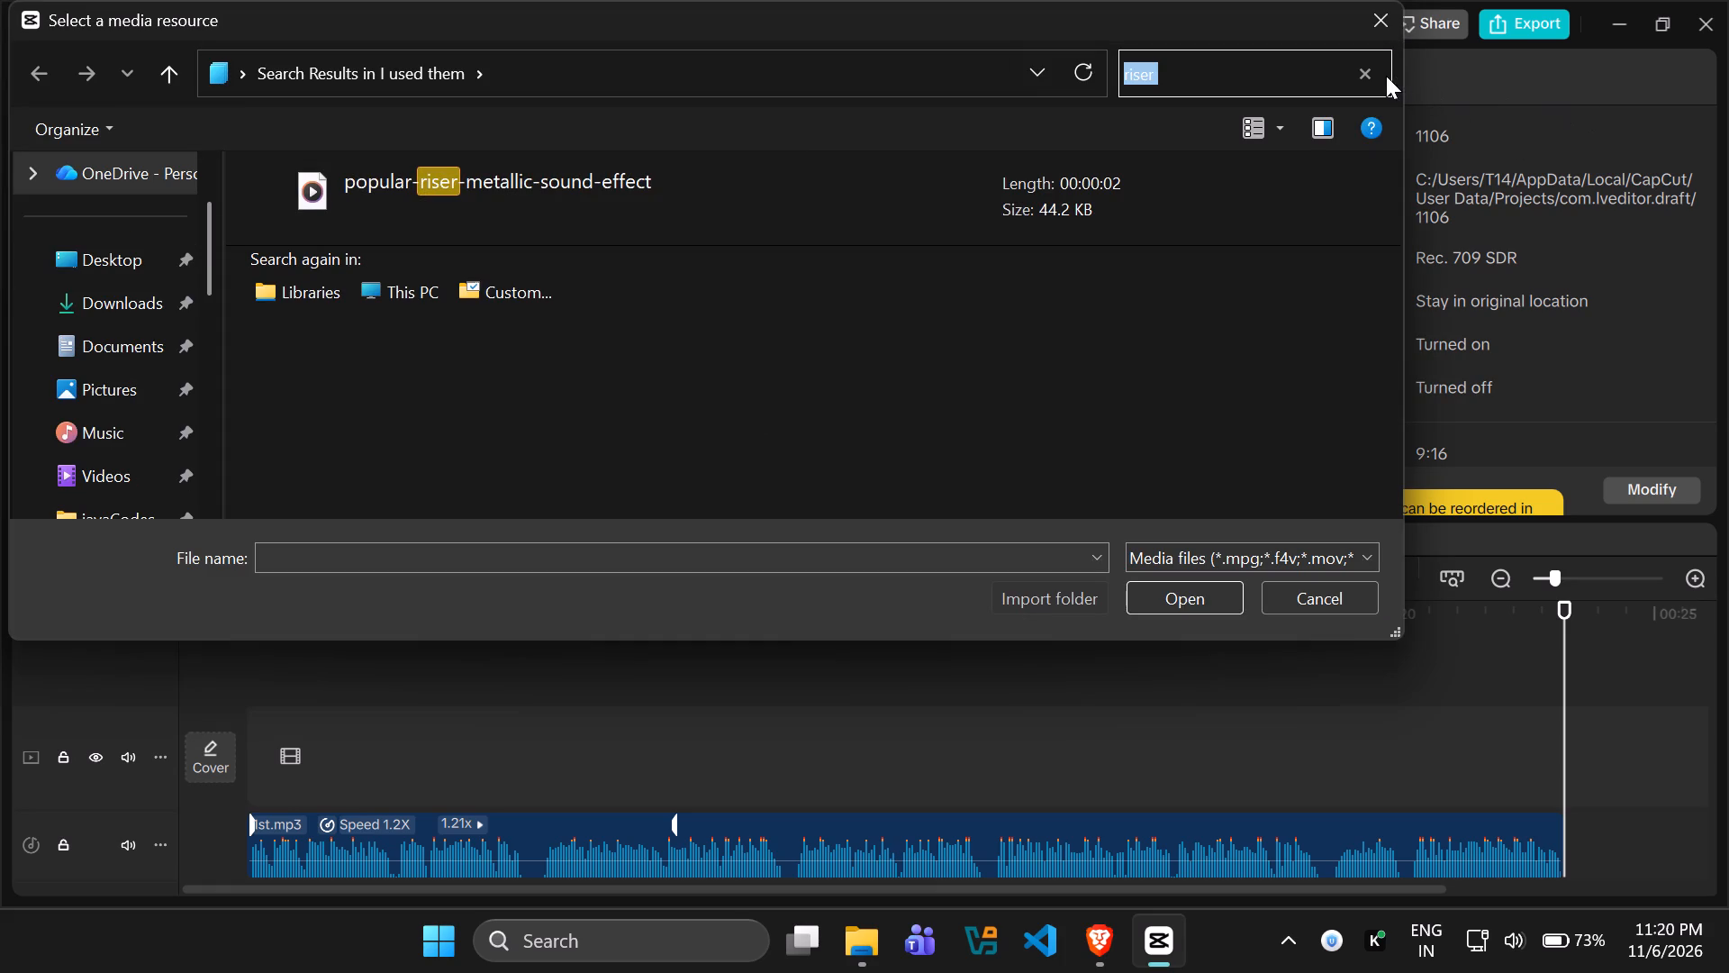
pyautogui.click(1386, 76)
pyautogui.click(1366, 76)
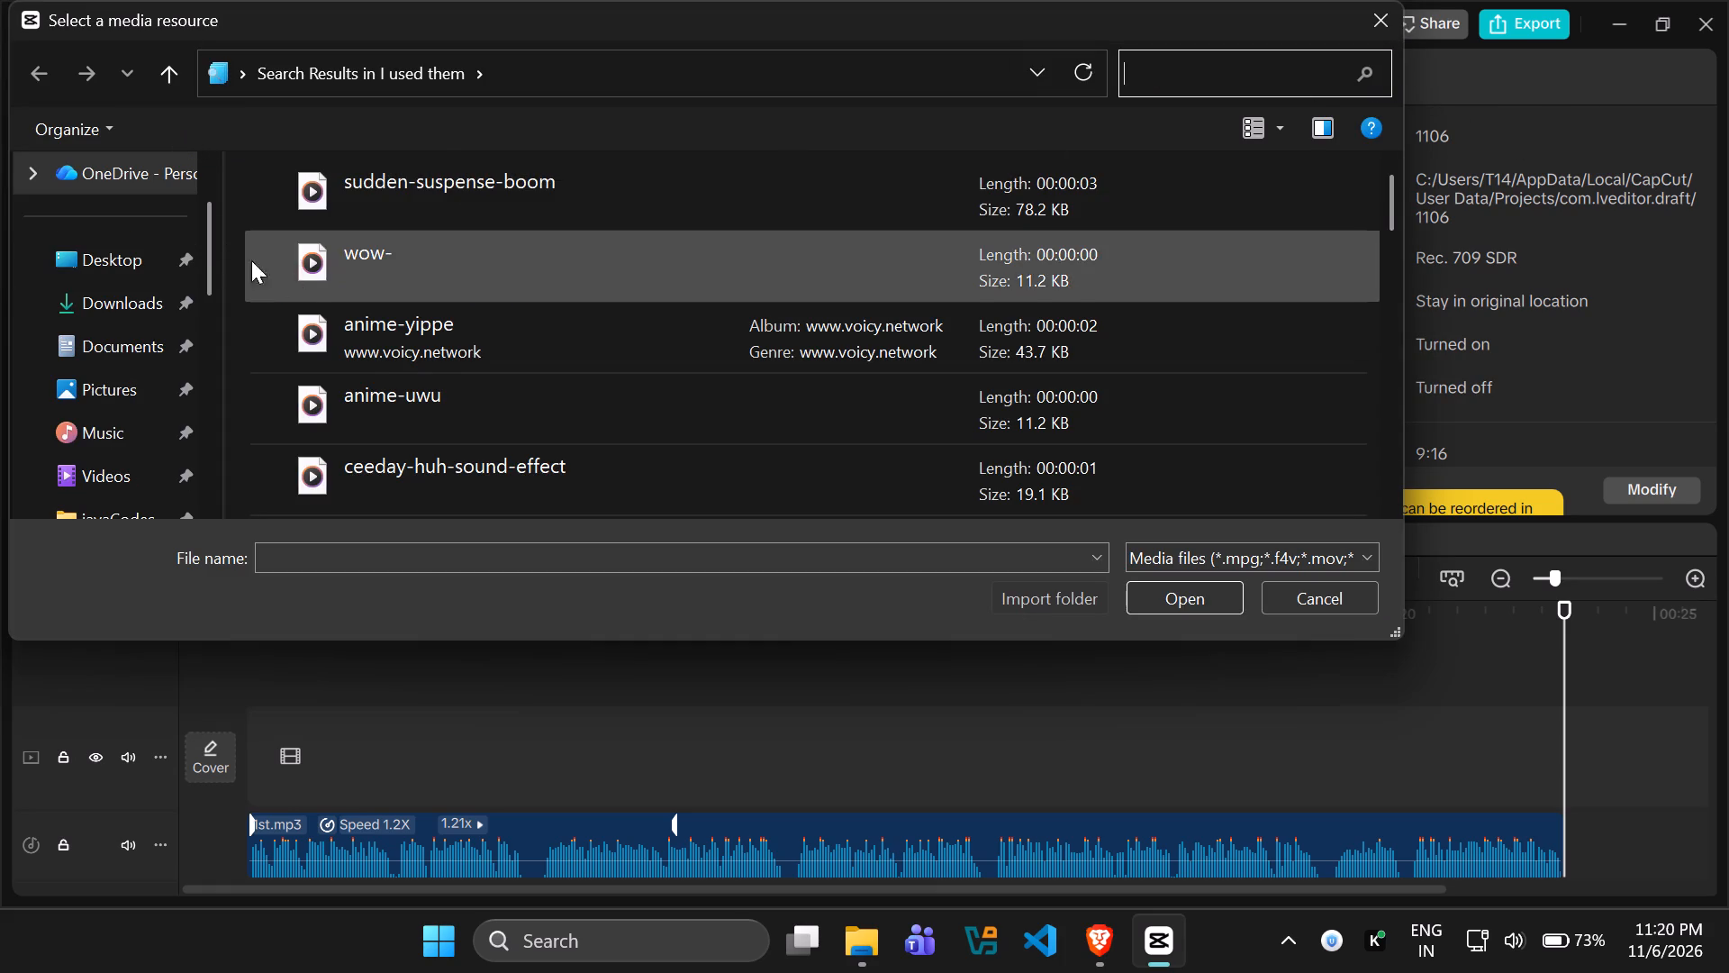
pyautogui.scroll(-5, 90, 431)
pyautogui.scroll(1, 90, 437)
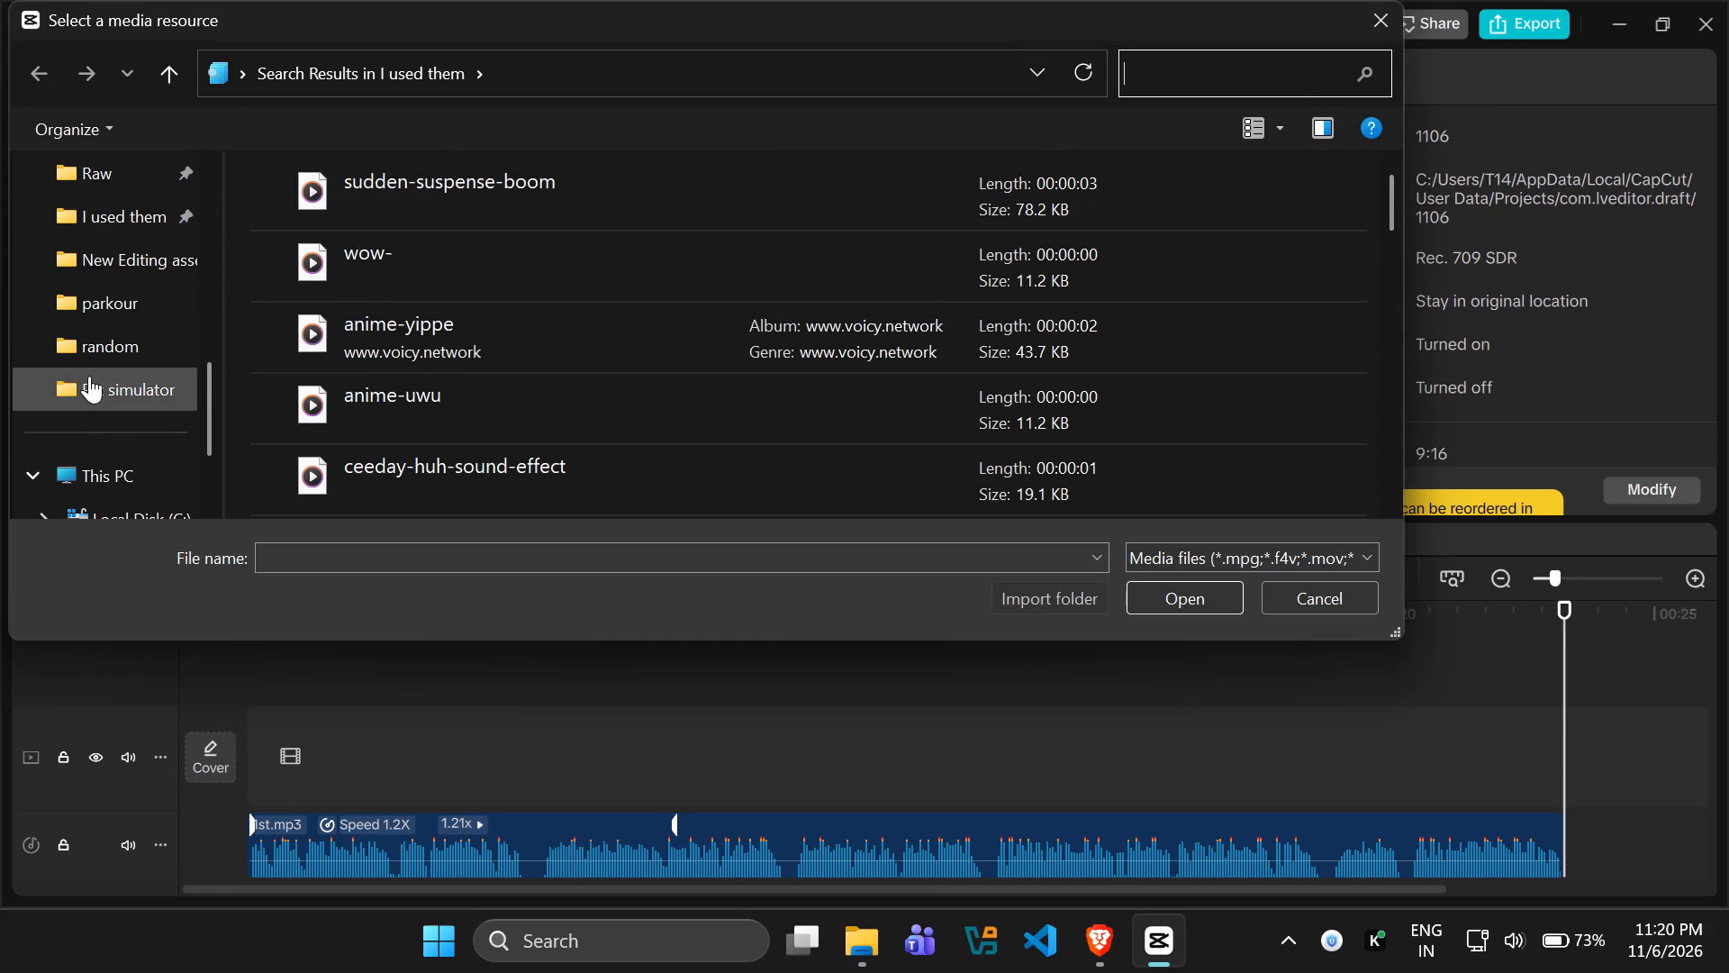
pyautogui.click(98, 196)
pyautogui.click(100, 183)
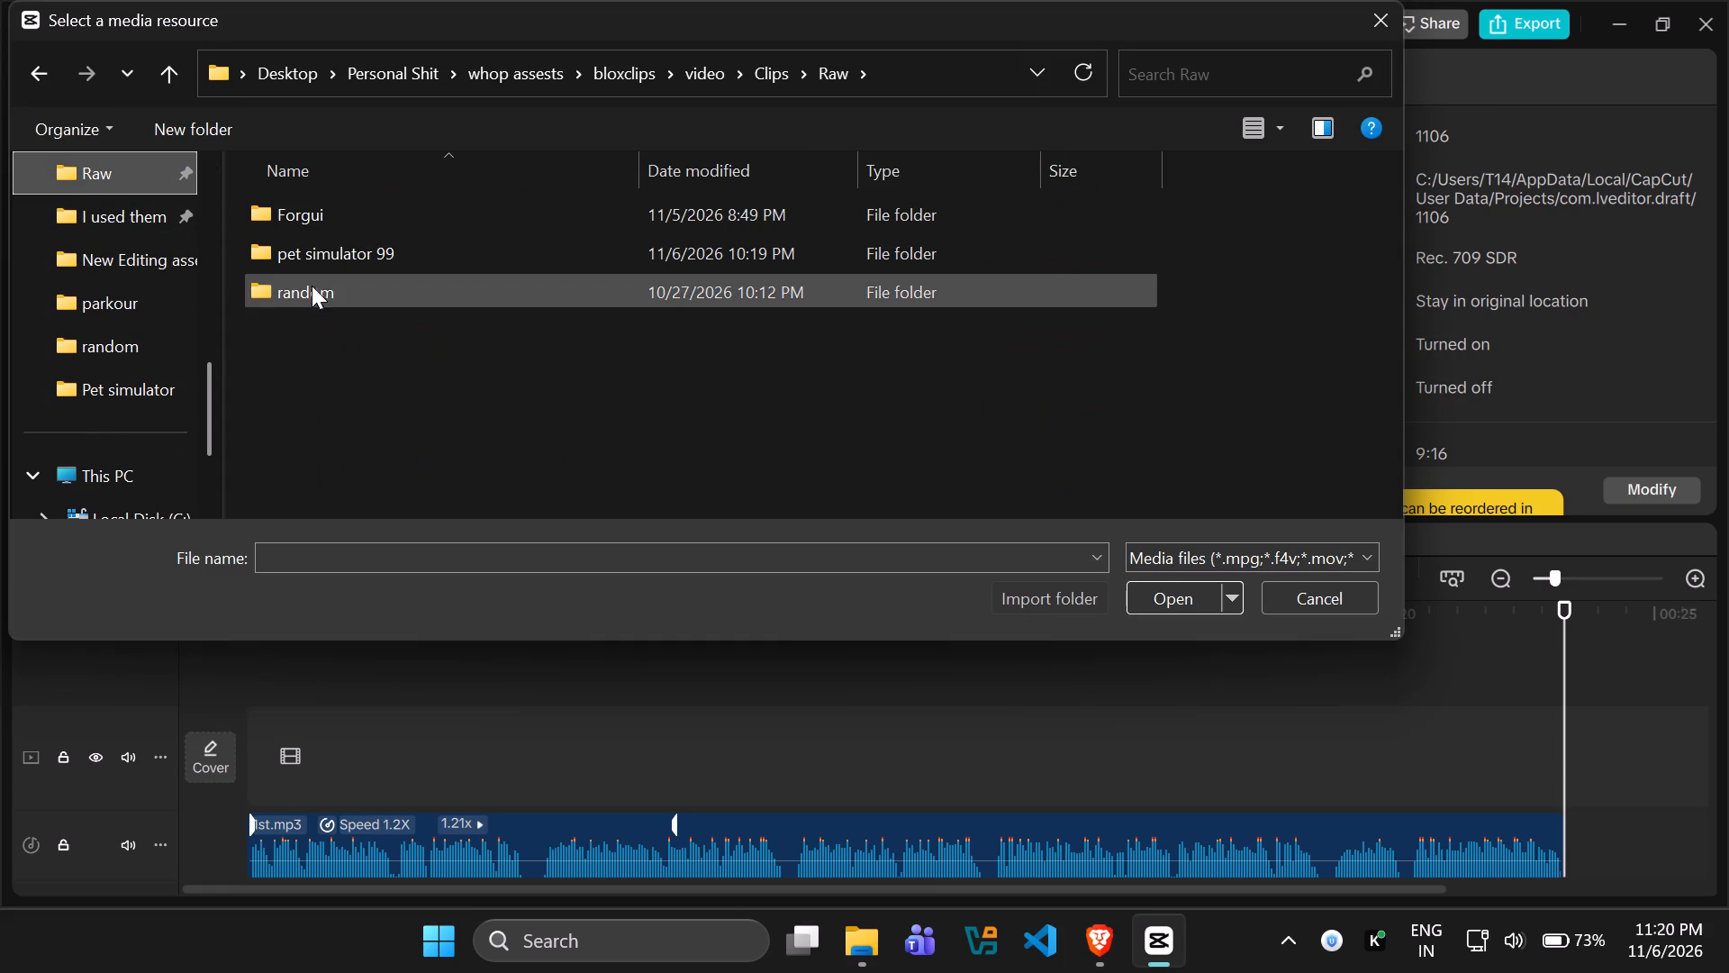
pyautogui.doubleClick(329, 256)
pyautogui.doubleClick(389, 221)
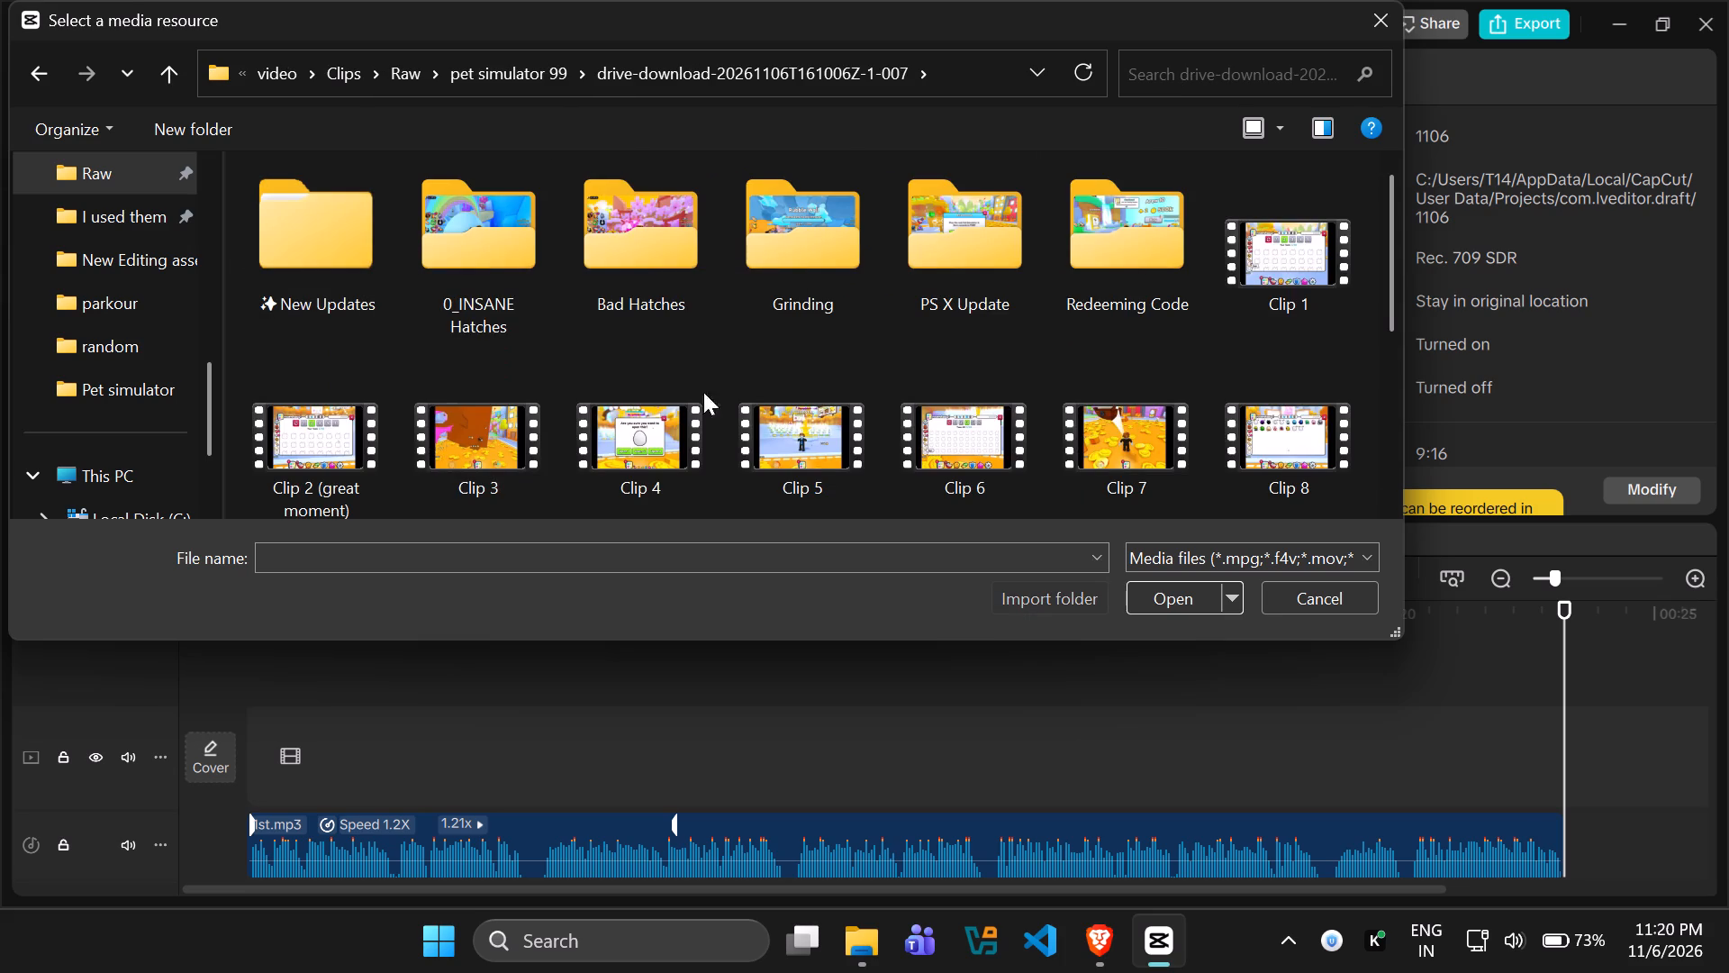
pyautogui.doubleClick(910, 268)
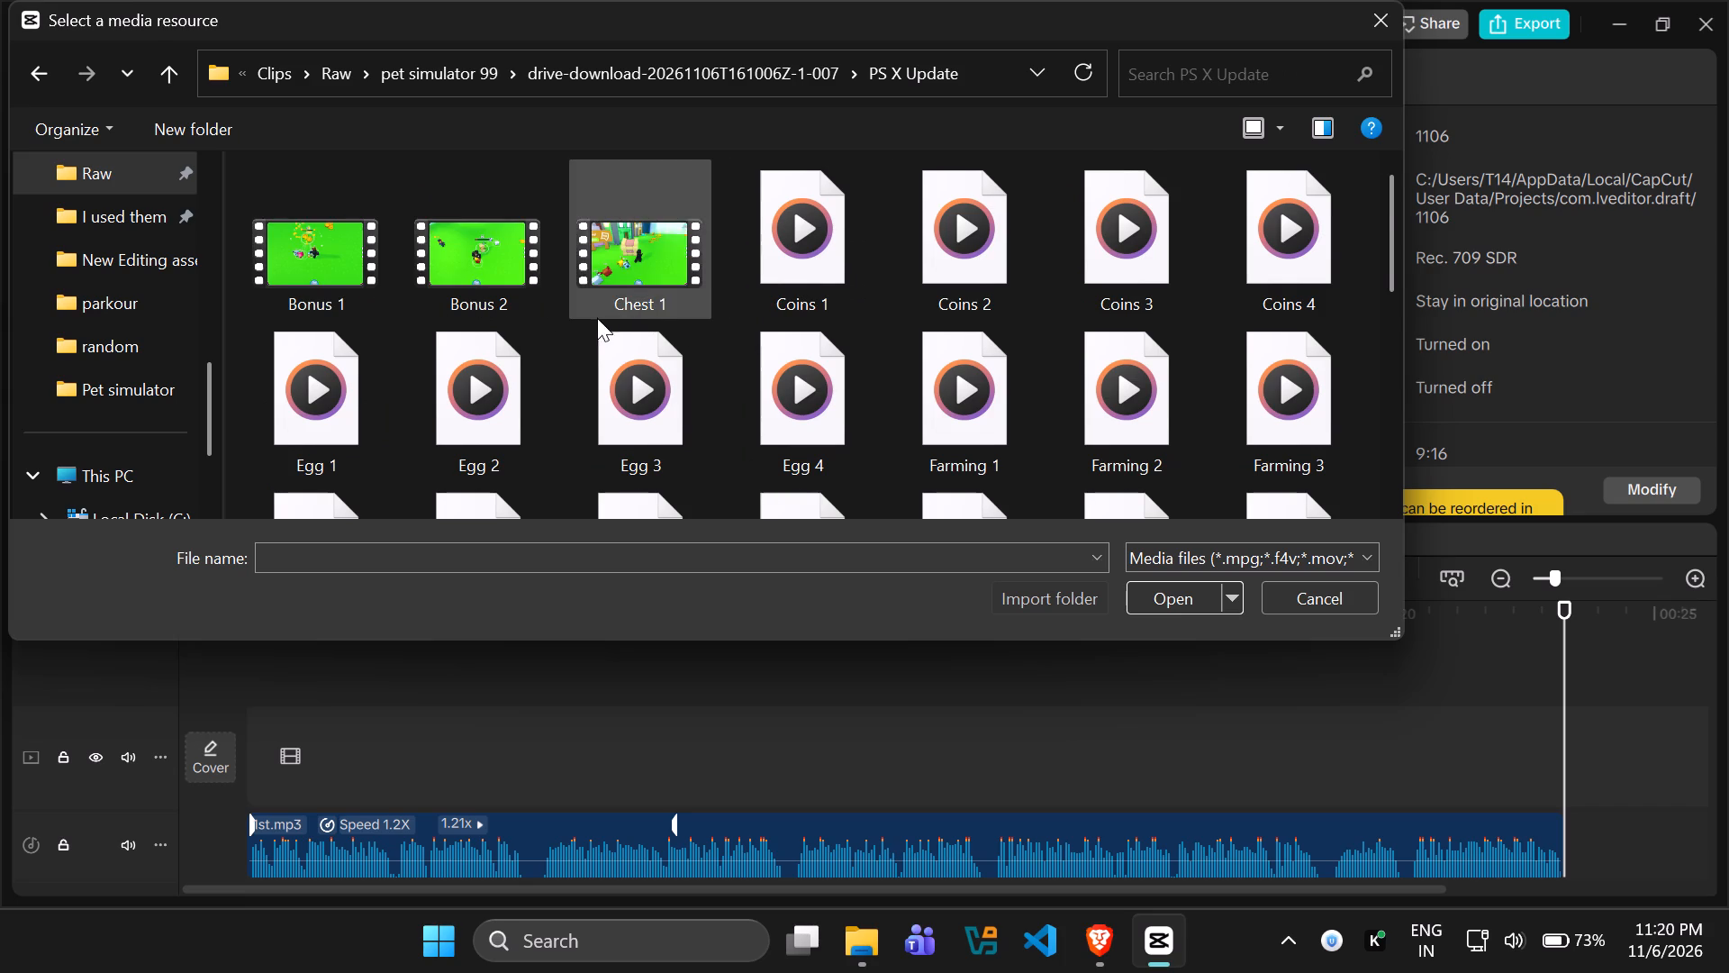
# Look through the PS X Update clips and import Join PSX 1.
pyautogui.scroll(-1, 594, 319)
pyautogui.scroll(1, 878, 346)
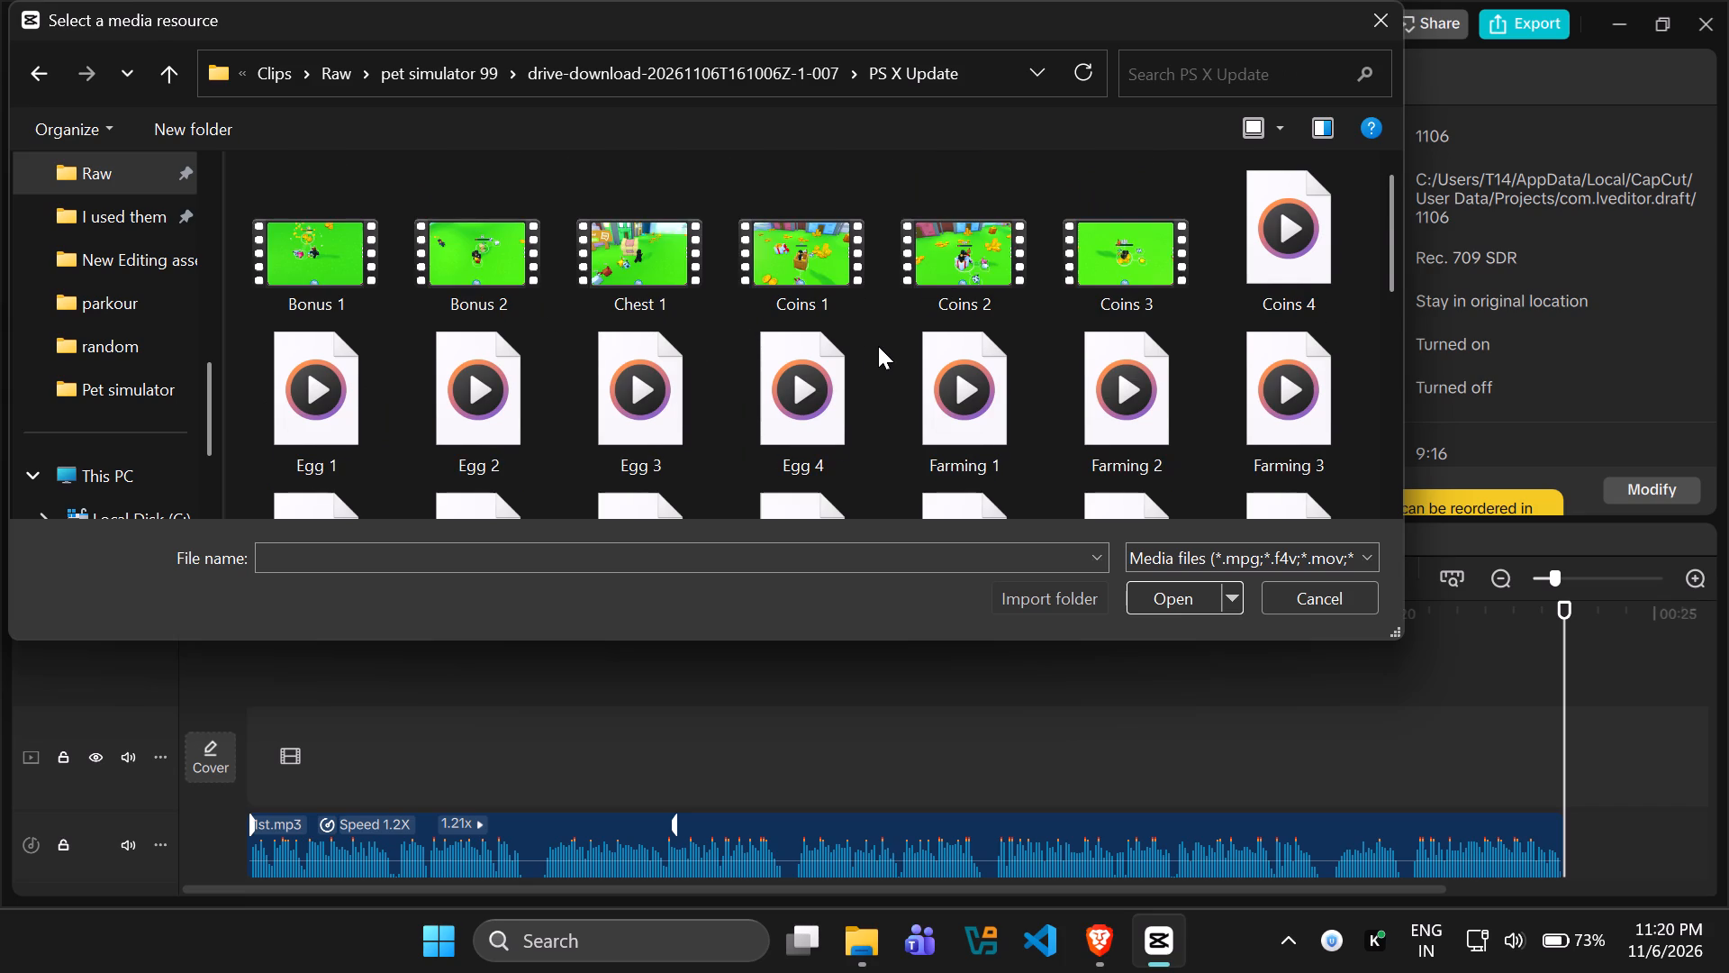
pyautogui.scroll(-2, 908, 363)
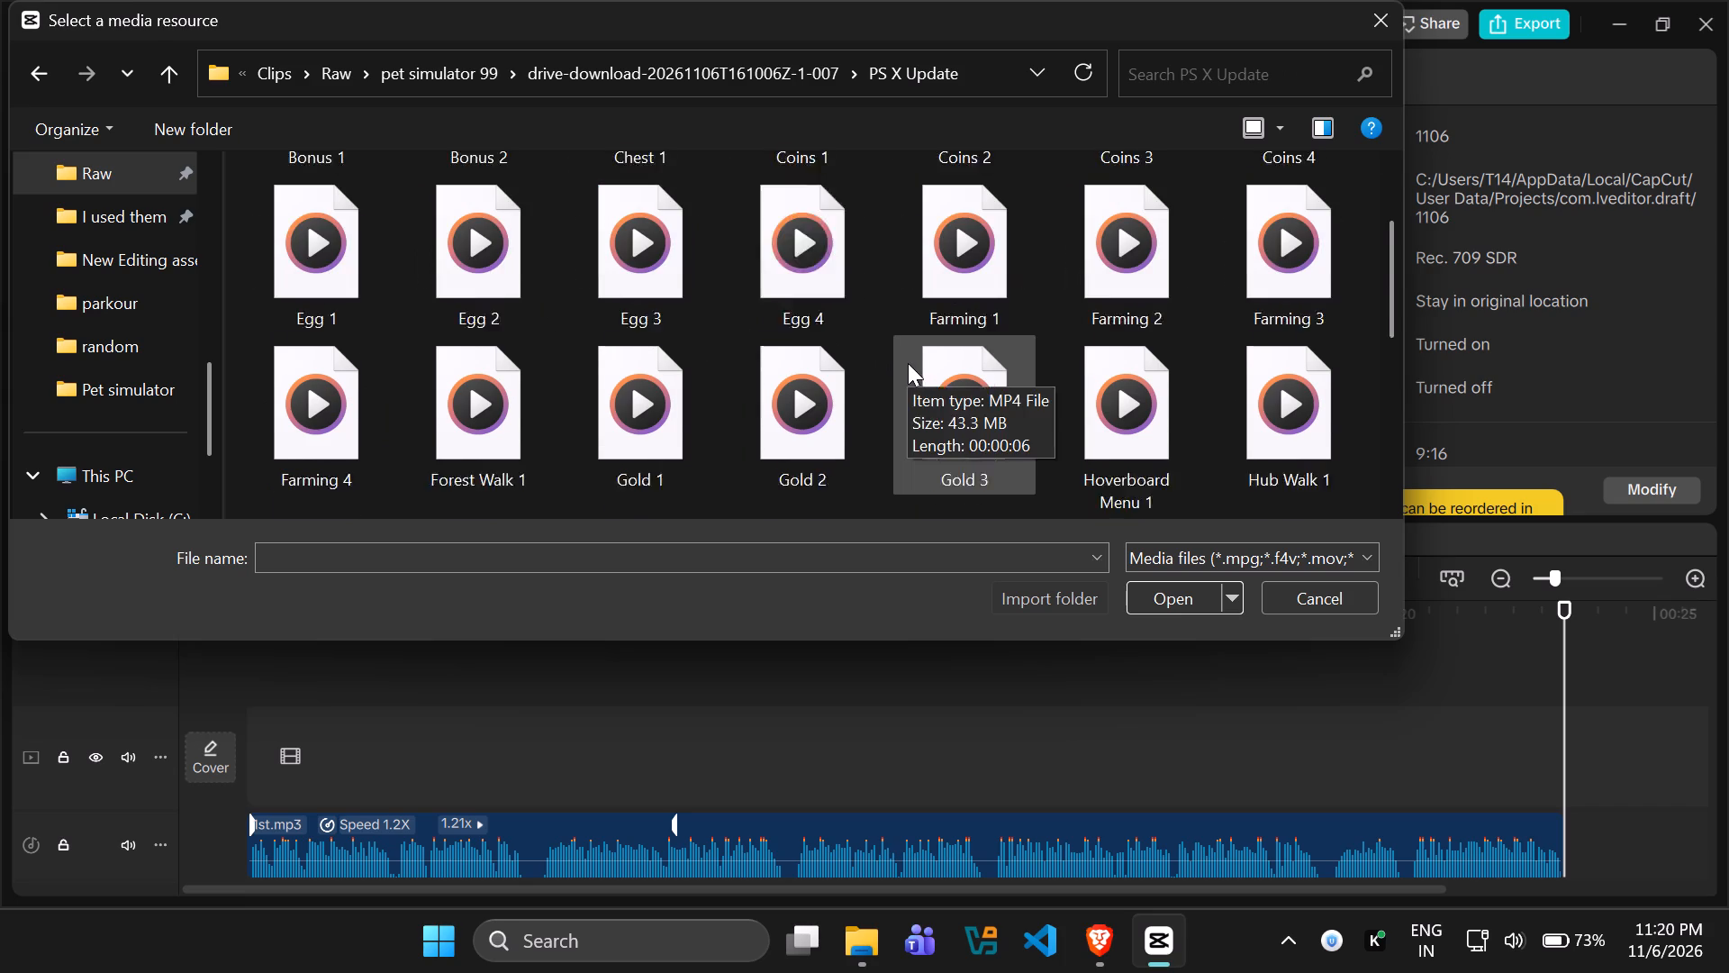
pyautogui.scroll(-3, 908, 363)
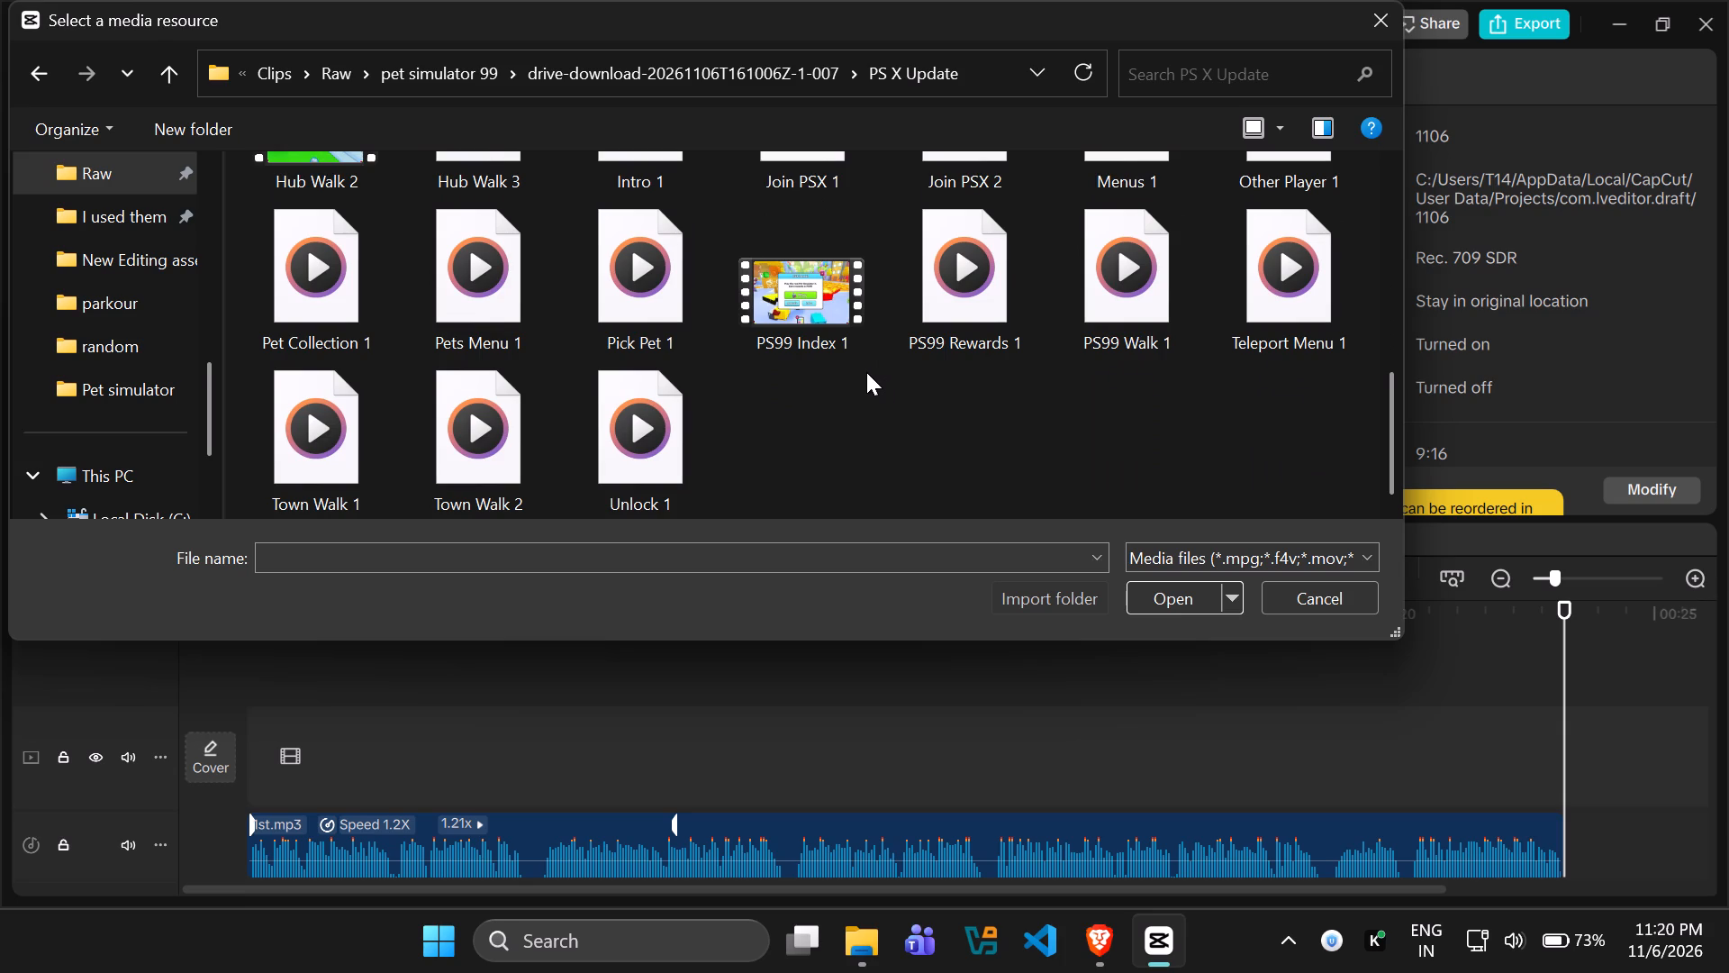
pyautogui.scroll(1, 856, 359)
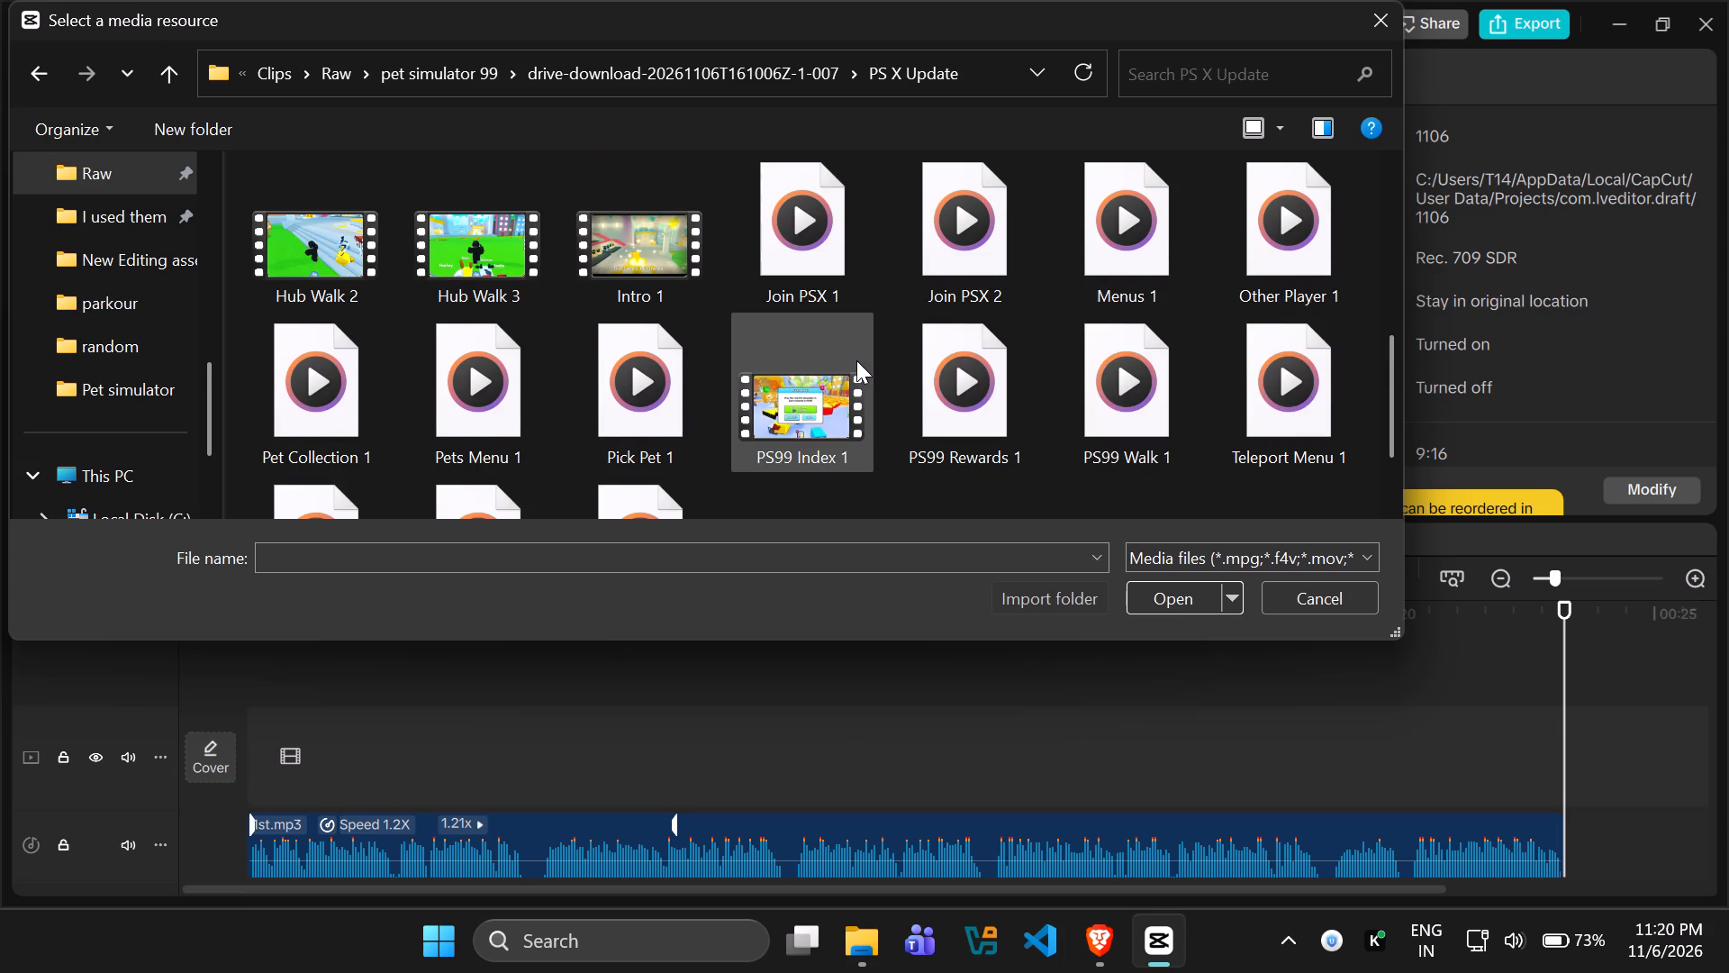
pyautogui.click(759, 225)
pyautogui.doubleClick(759, 225)
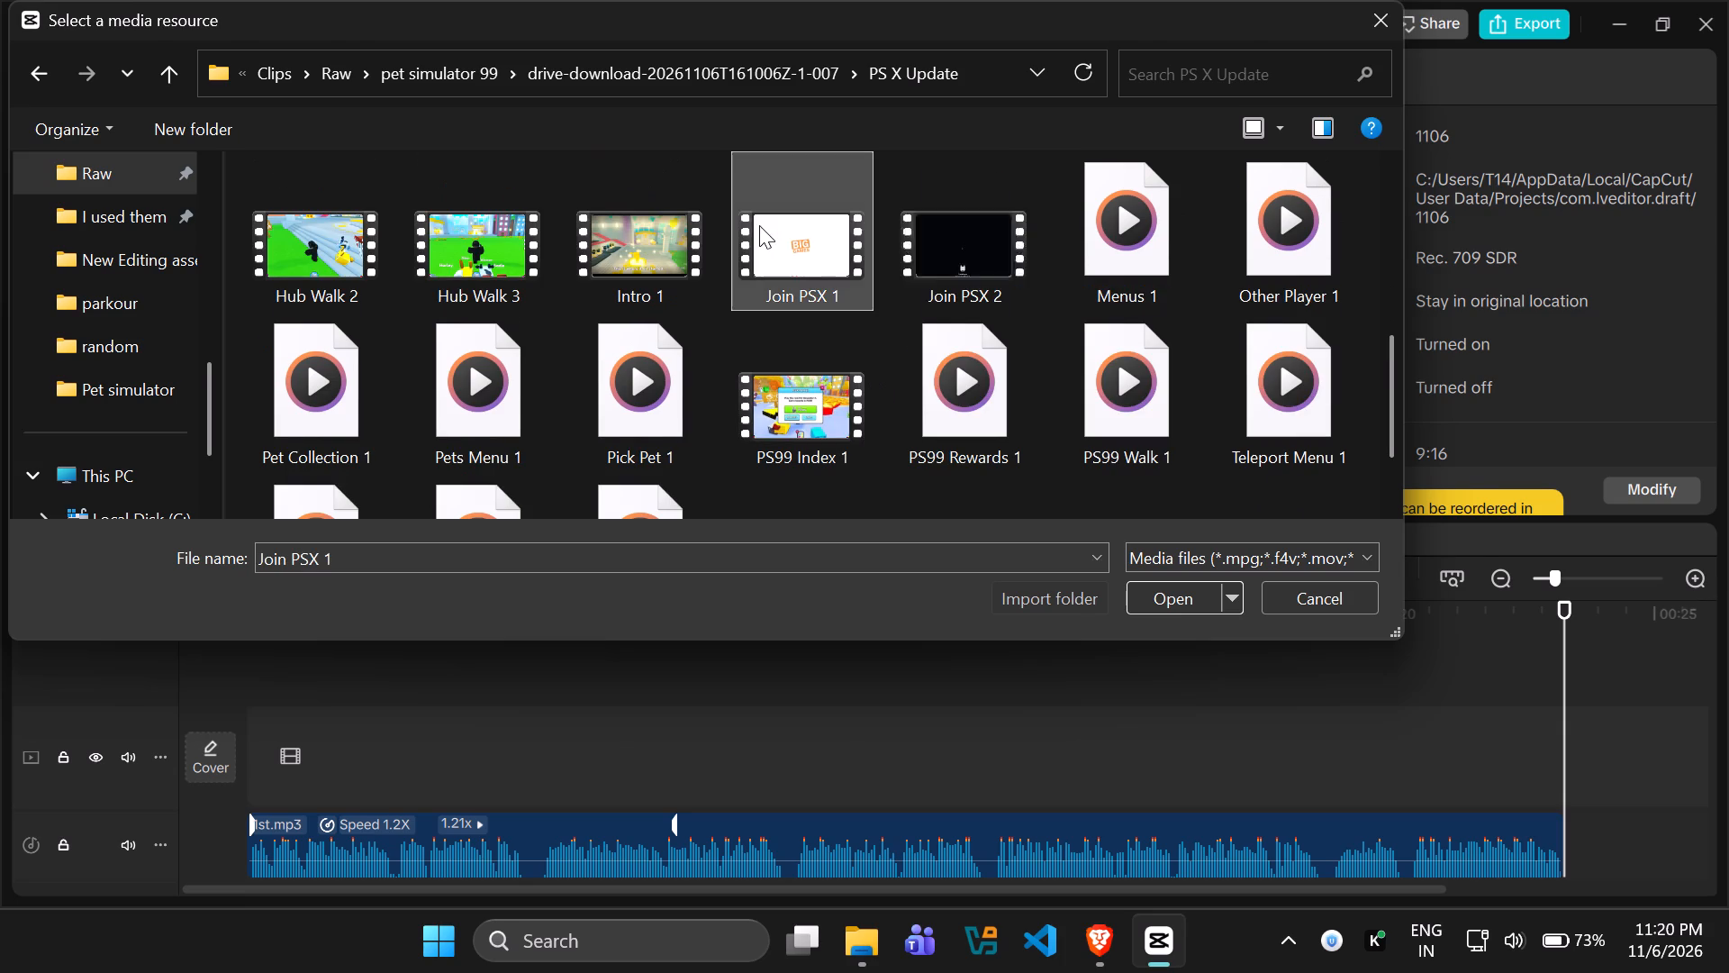
# Preview Join PSX 1.mp4 briefly and place it on Timeline 02's main video track at about 7.5 seconds.
pyautogui.press('space')
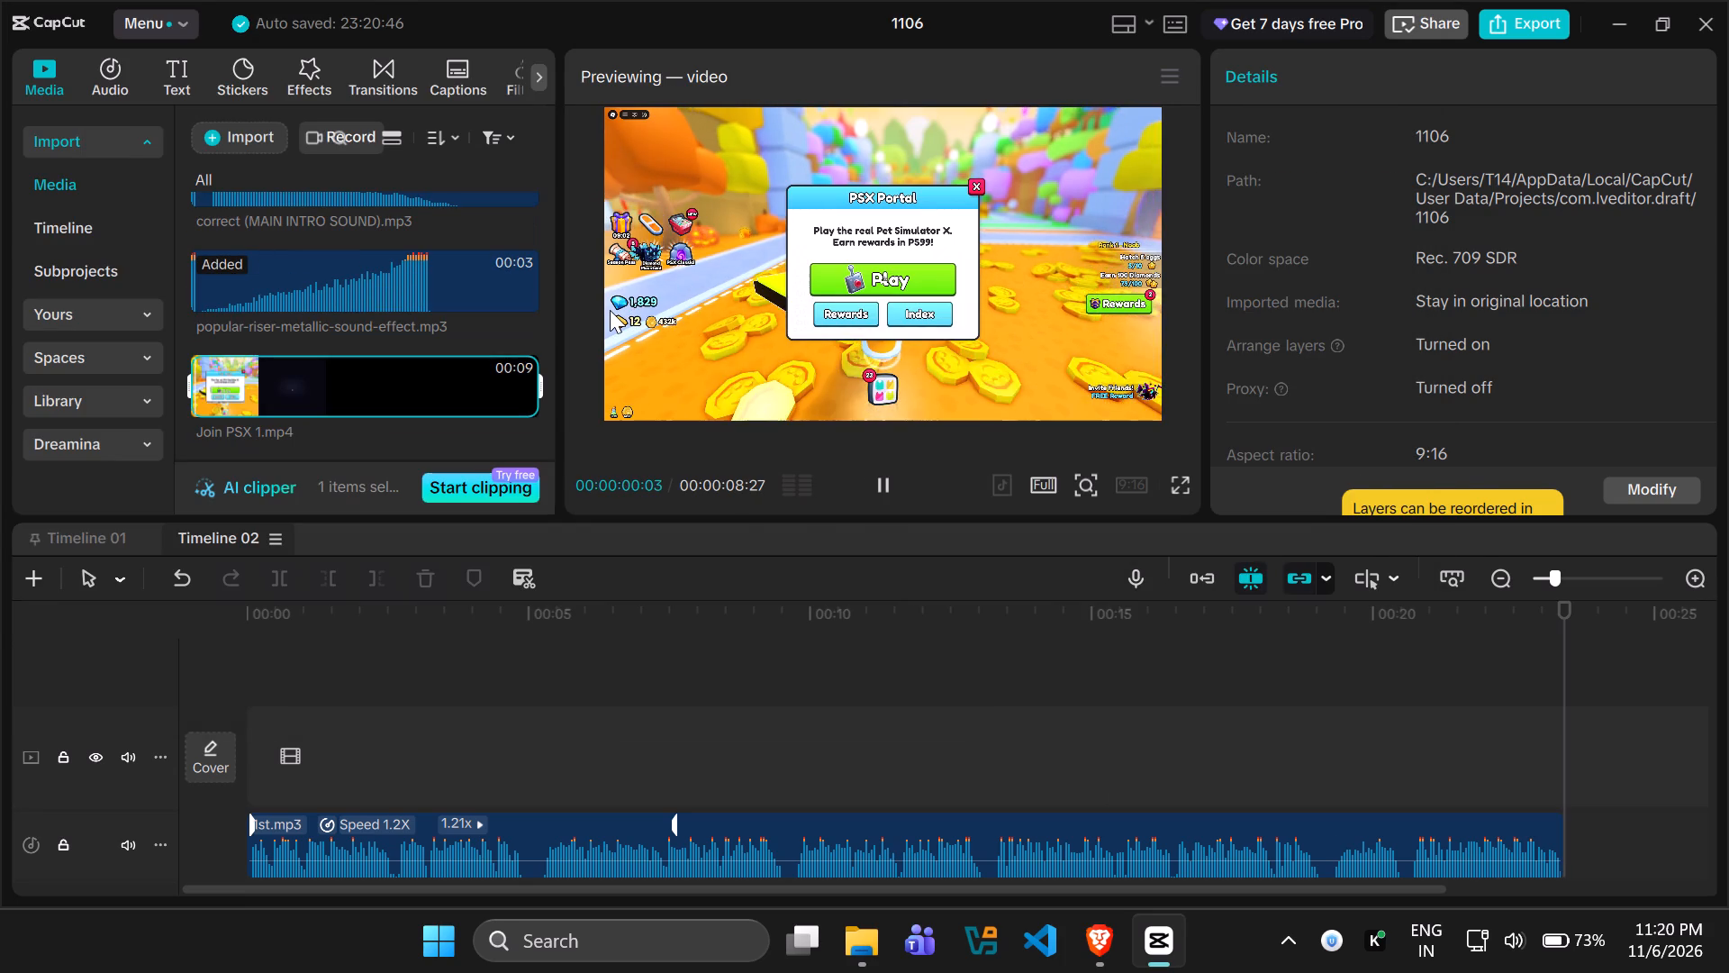
pyautogui.press('space')
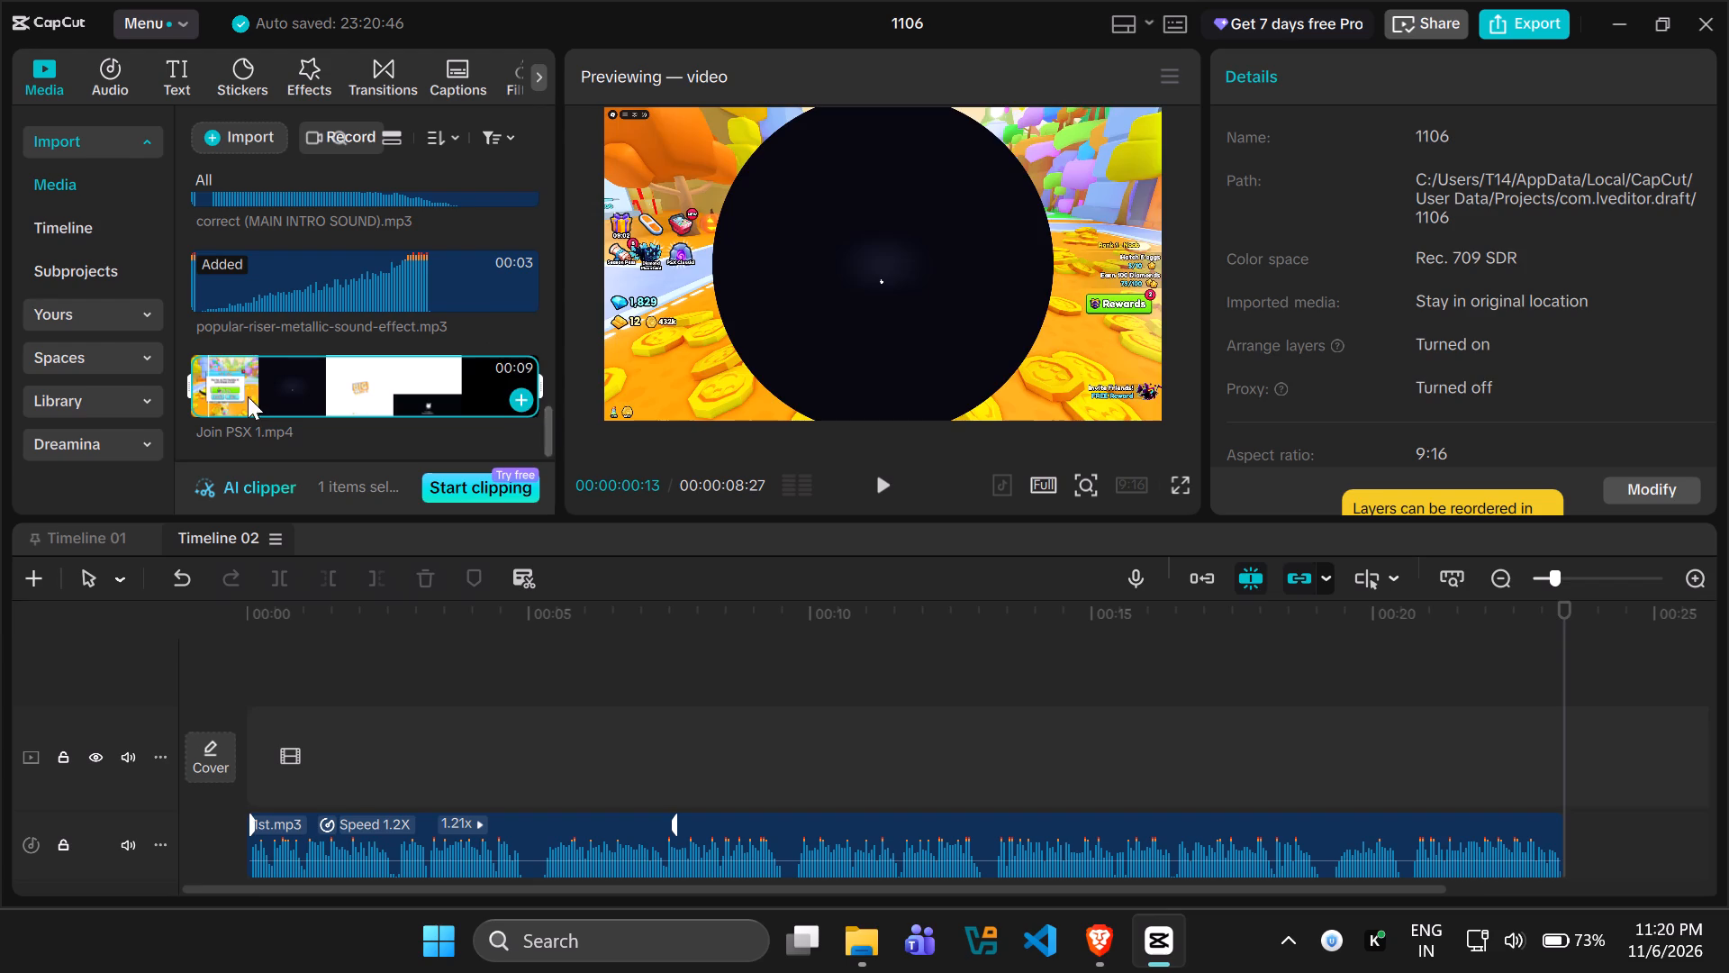
pyautogui.moveTo(245, 379); pyautogui.dragTo(674, 747)
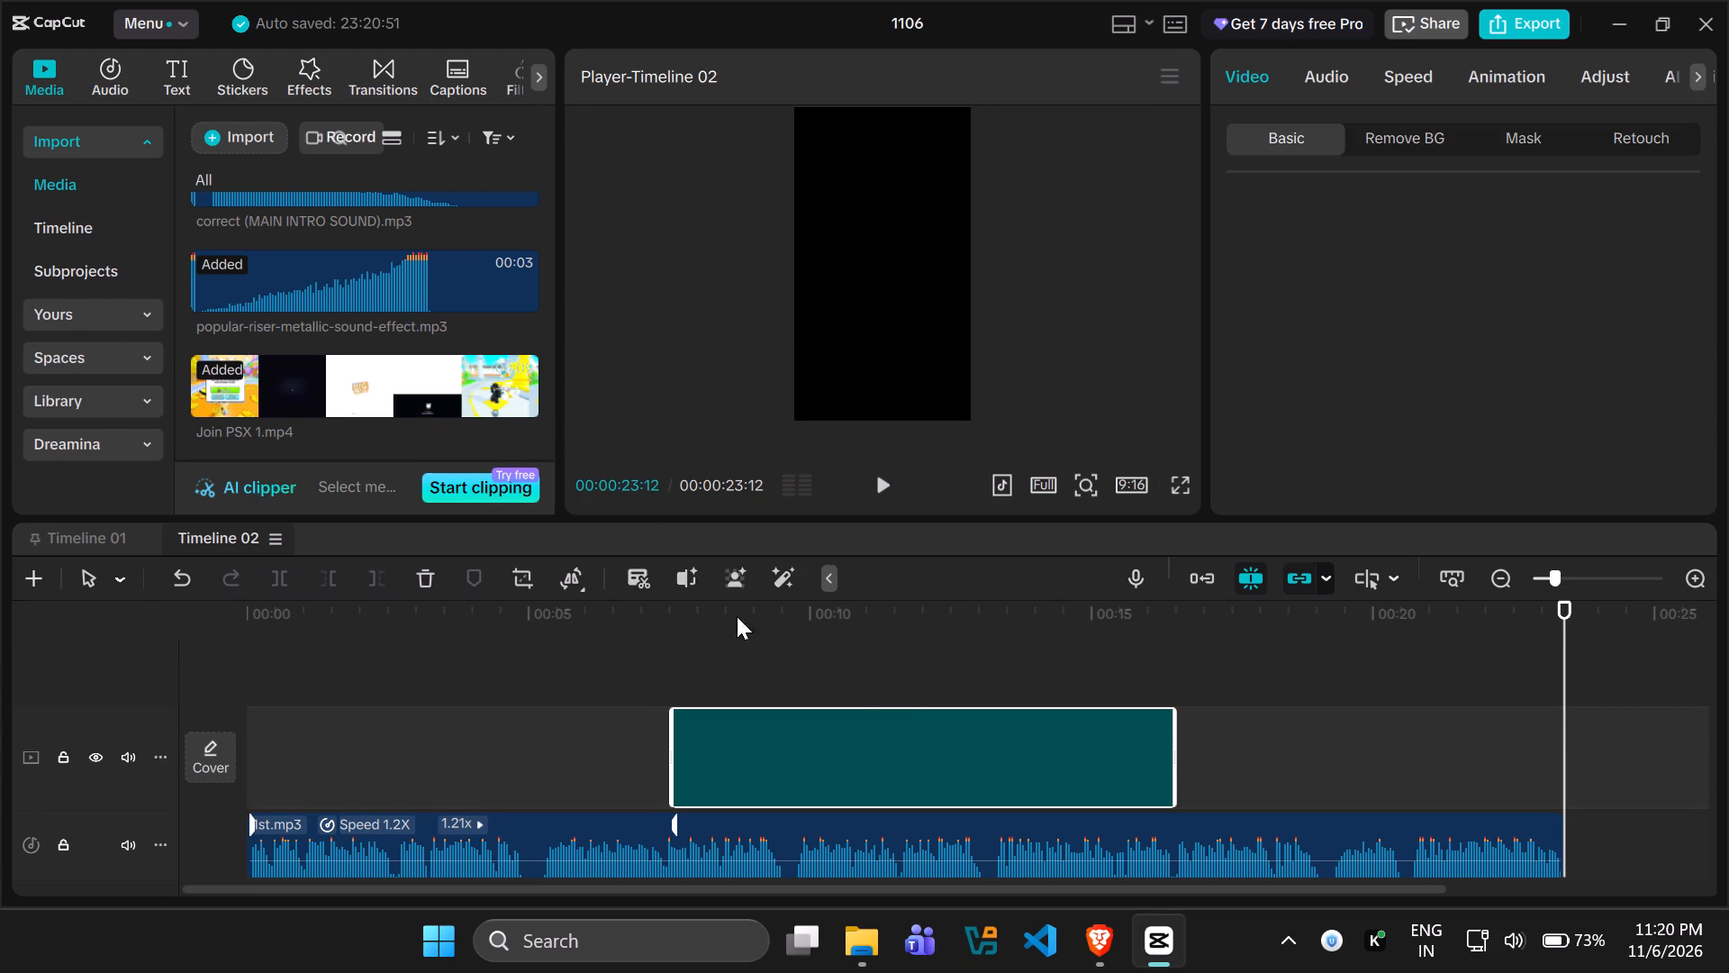
# Import the vertical parkour video from the bloxclips > video > parkour folder.
pyautogui.click(255, 136)
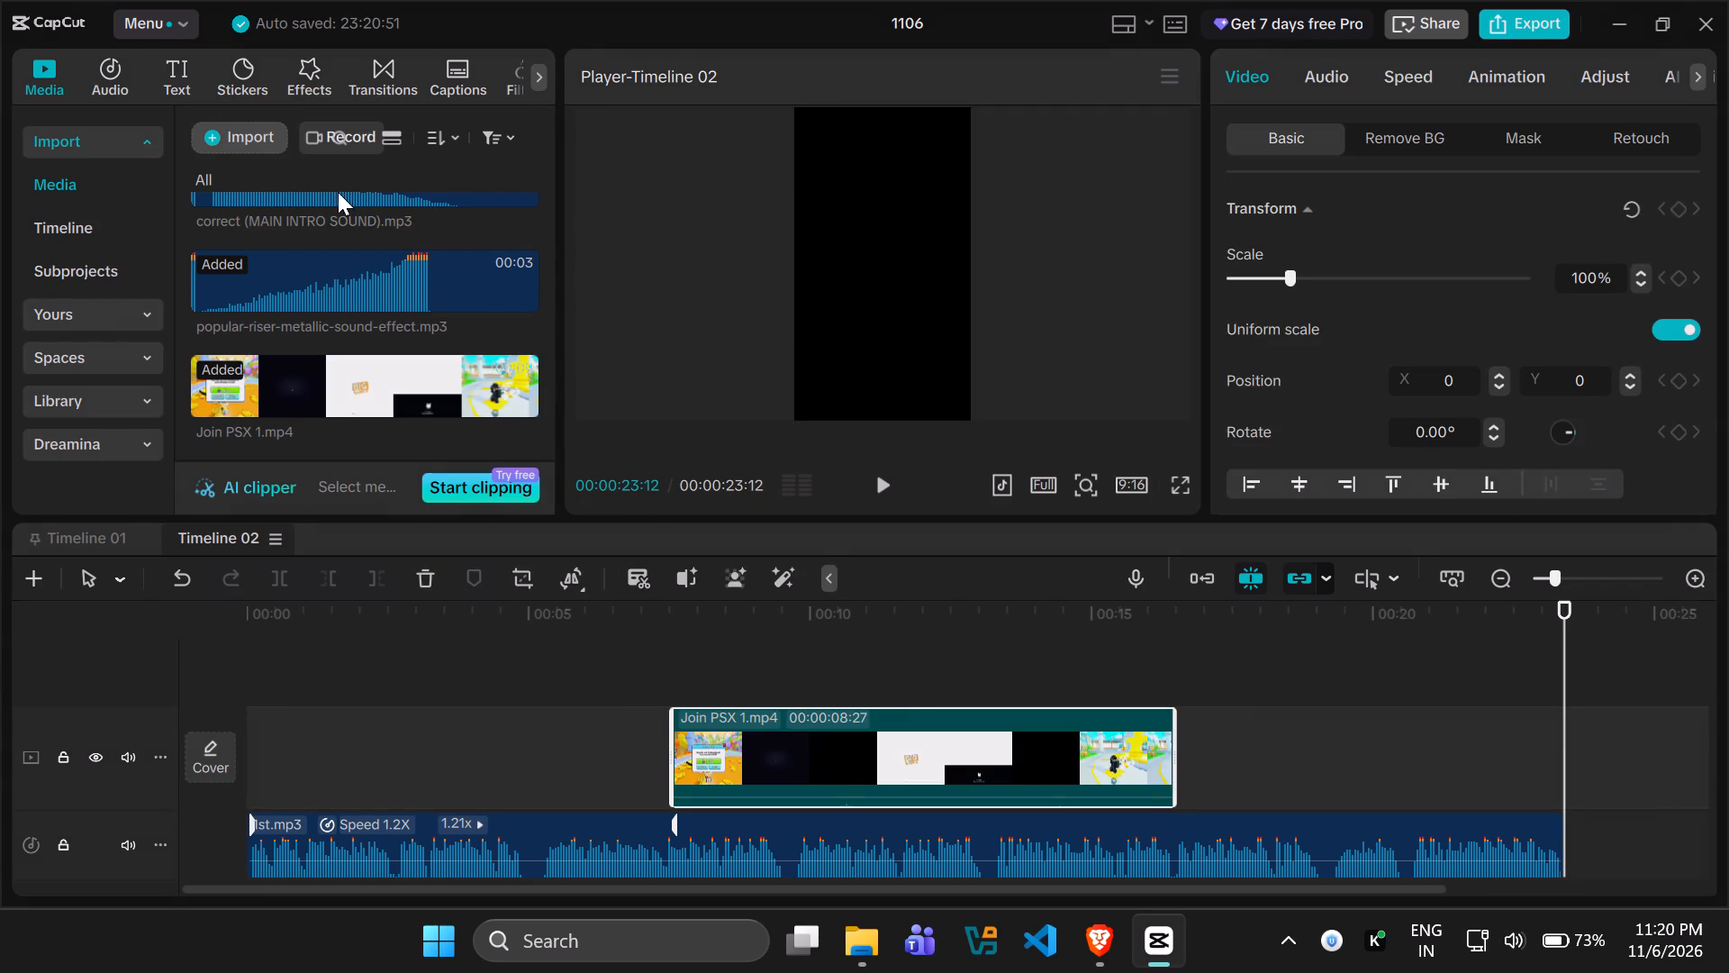
pyautogui.click(298, 189)
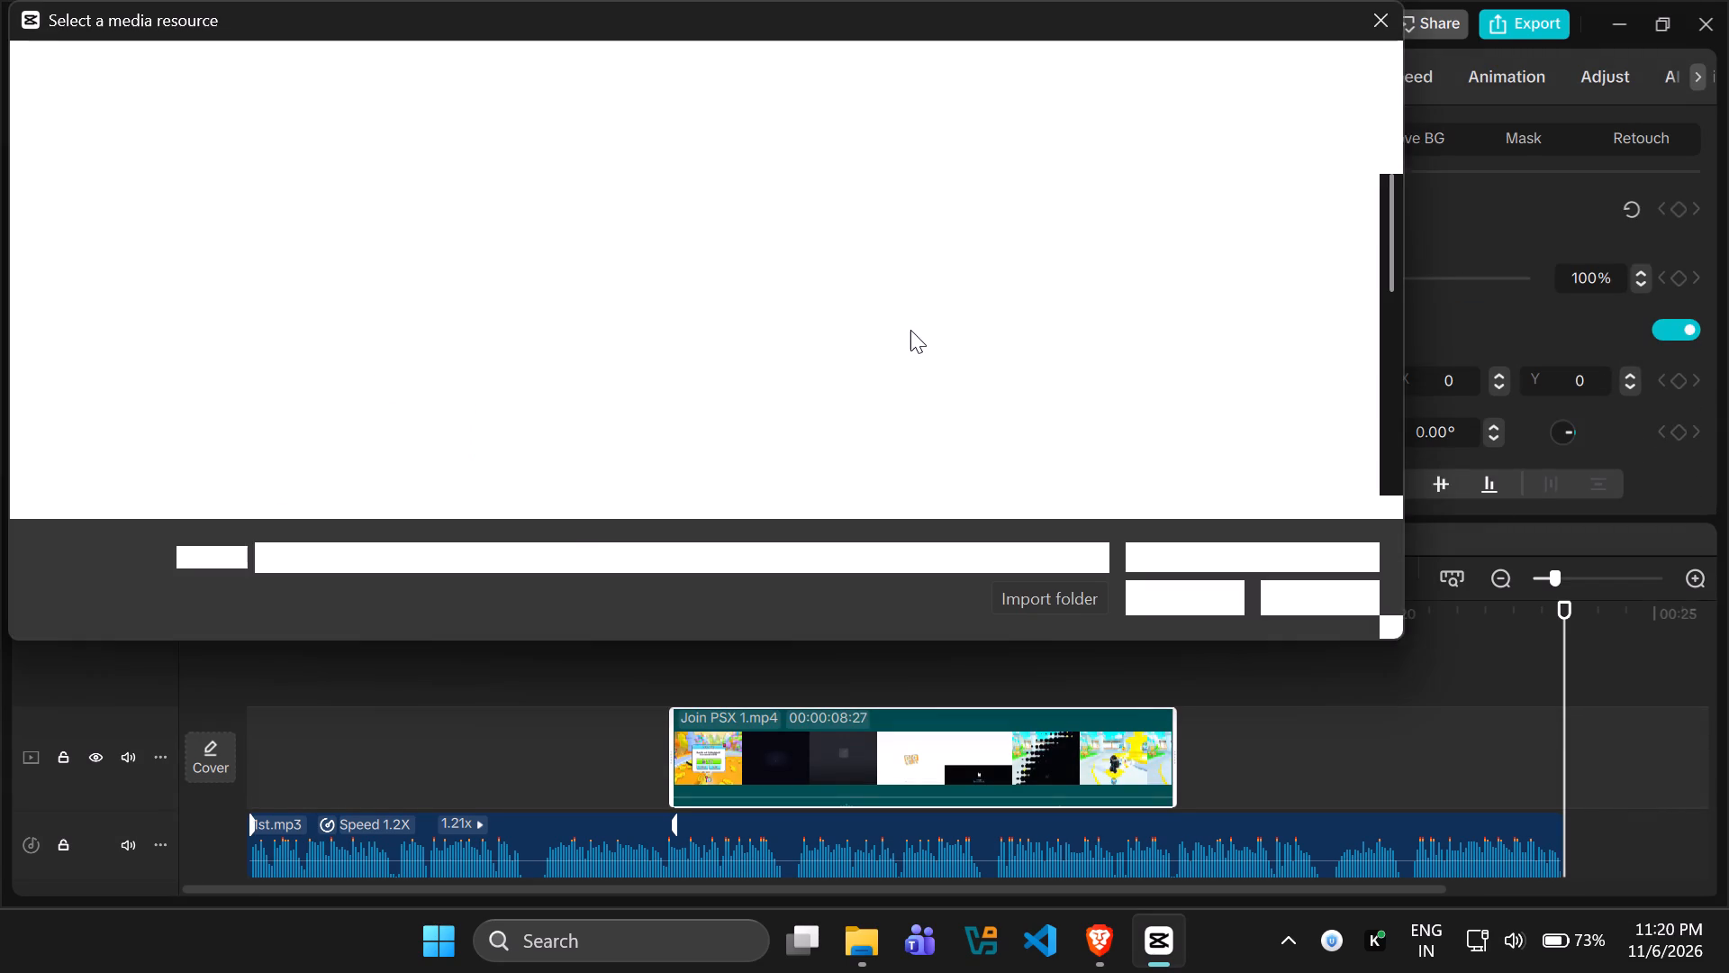
pyautogui.click(740, 86)
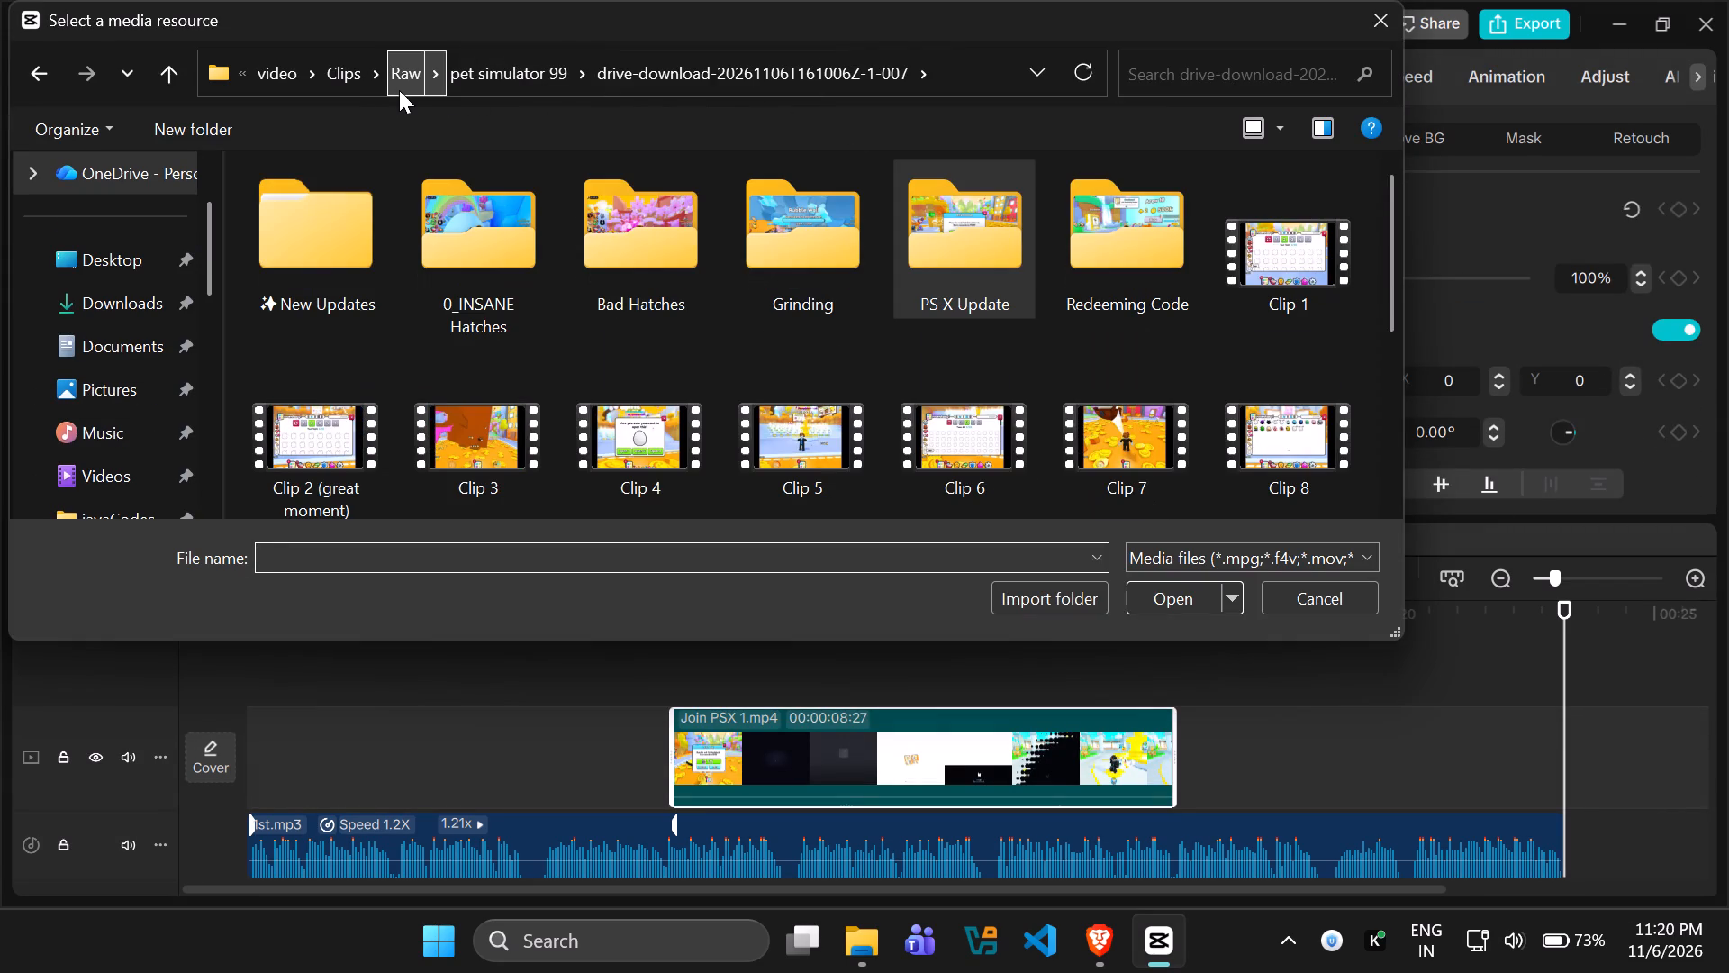
pyautogui.click(391, 89)
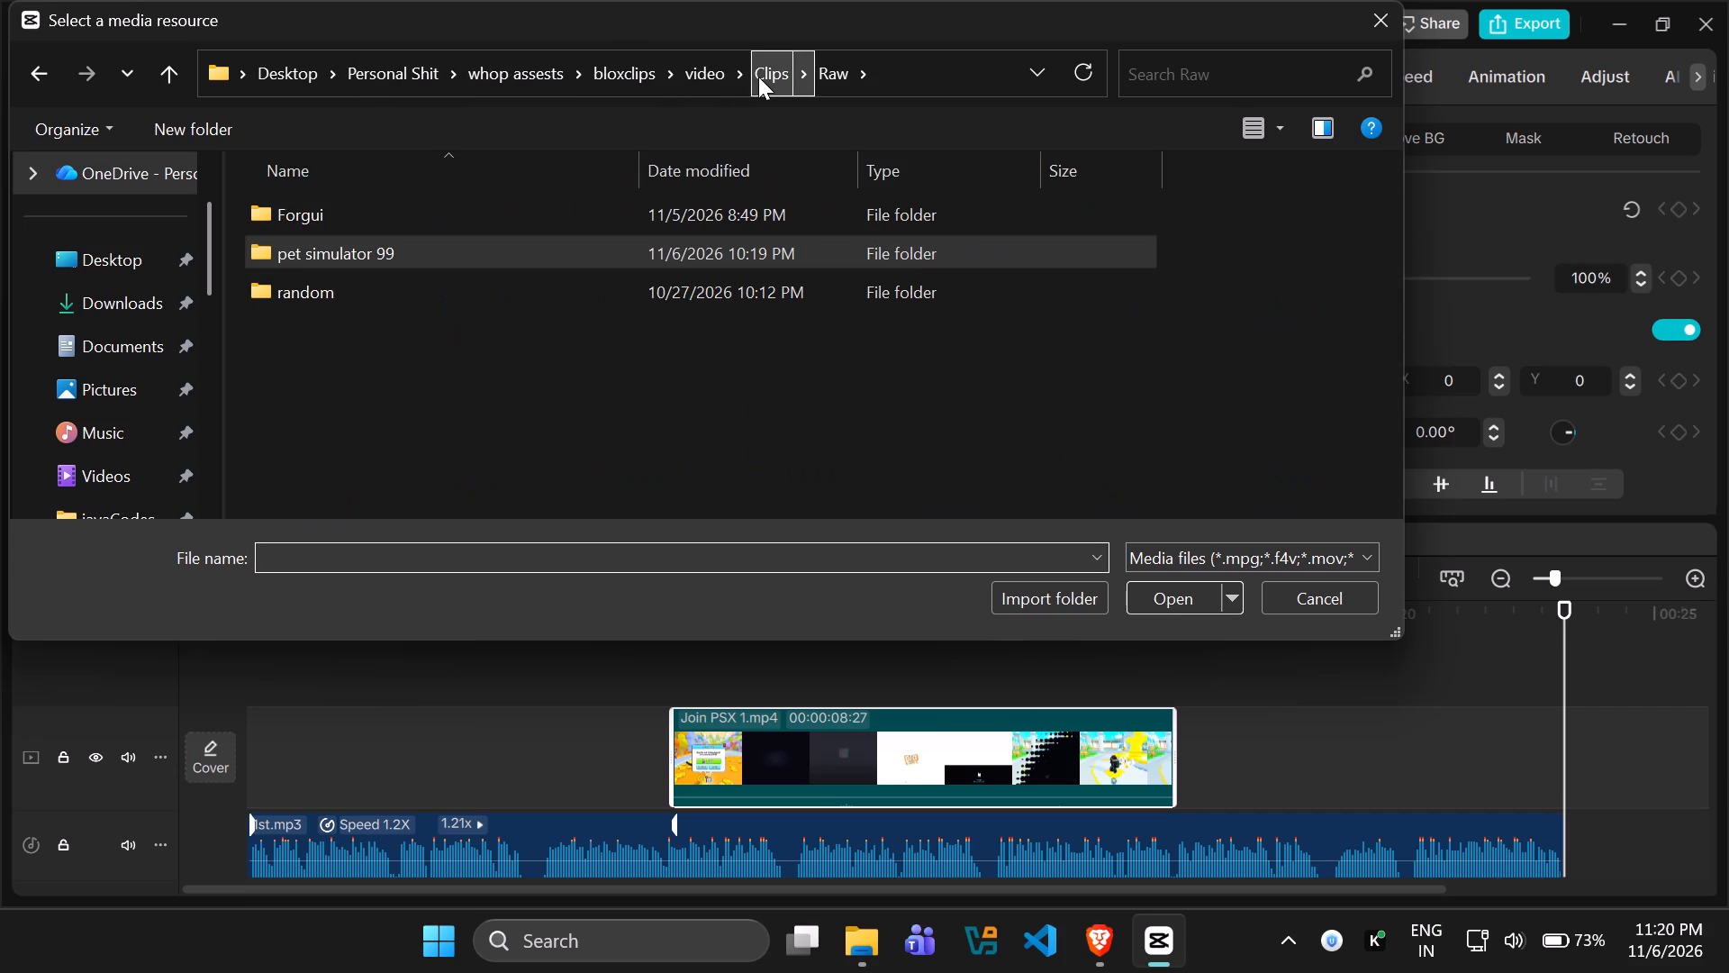
pyautogui.click(758, 77)
pyautogui.click(715, 81)
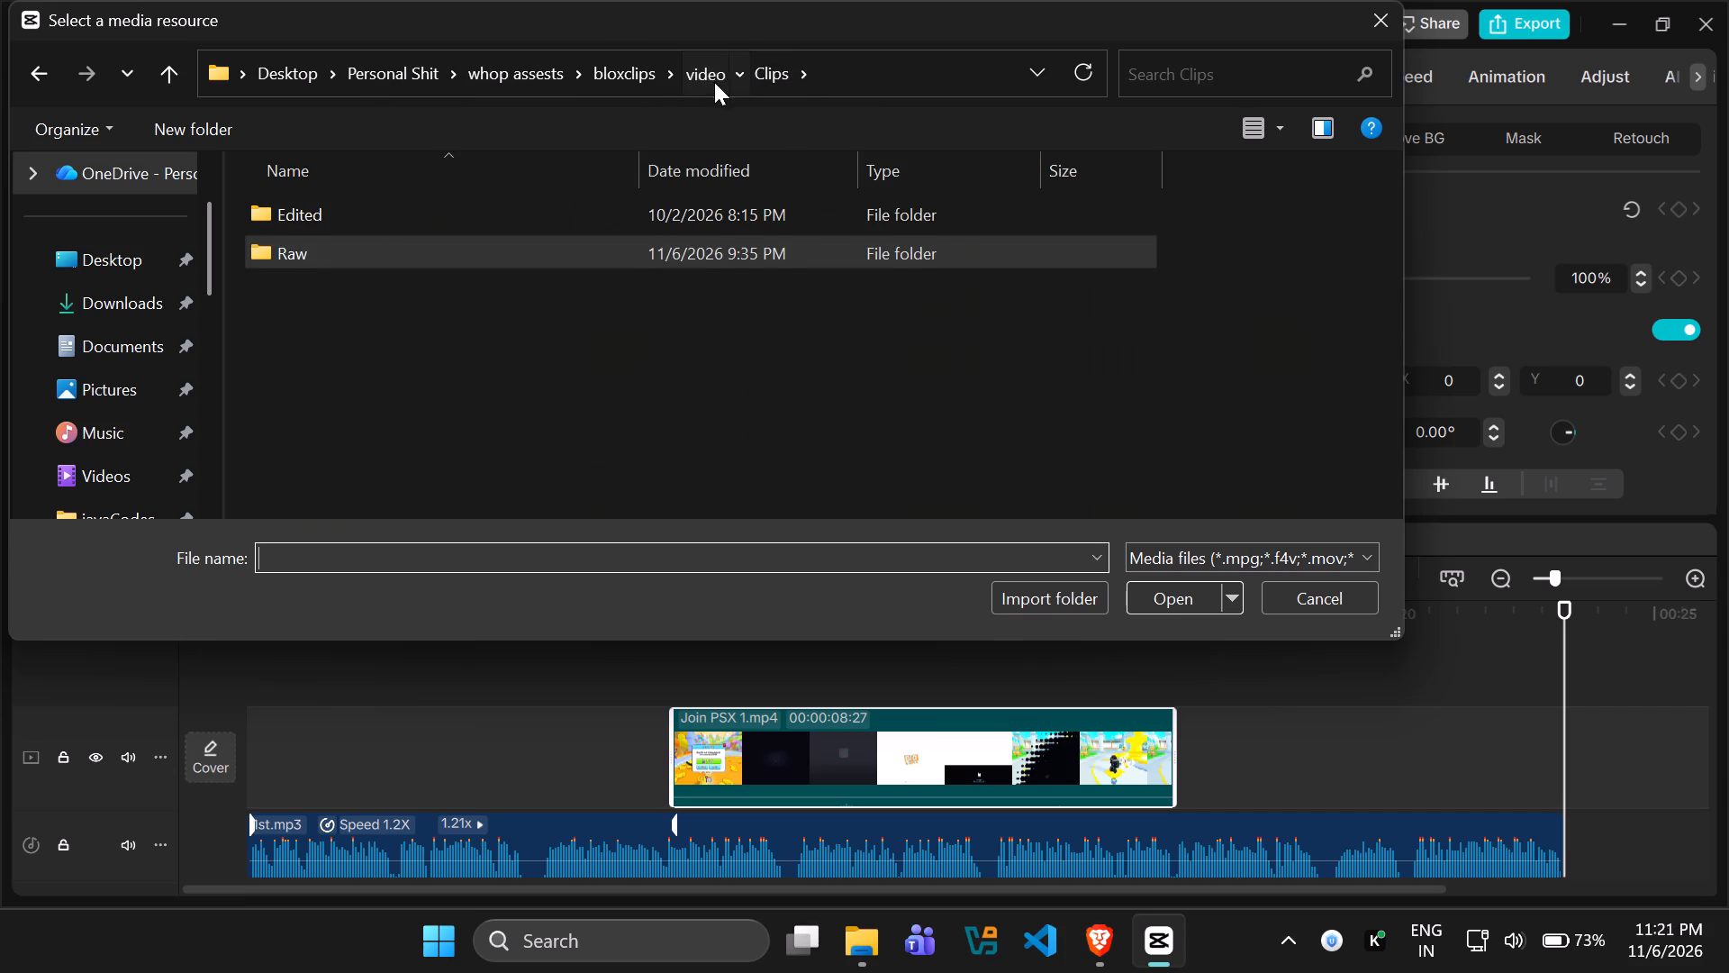
pyautogui.doubleClick(384, 291)
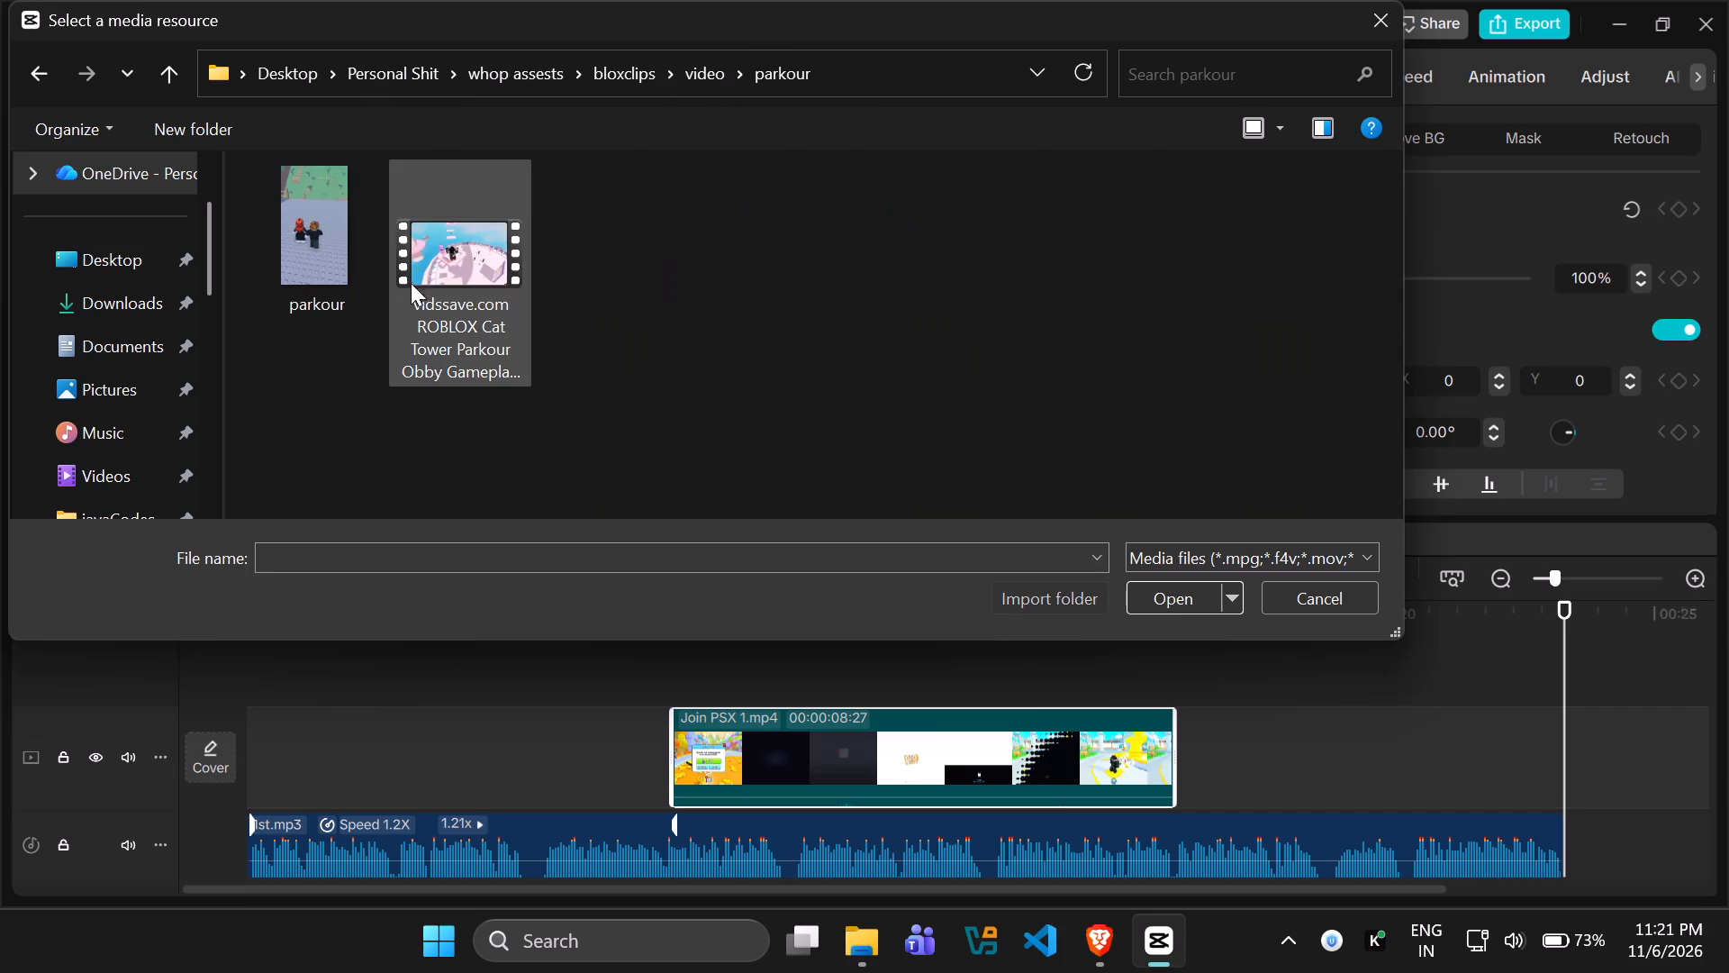
pyautogui.click(308, 259)
pyautogui.click(1177, 602)
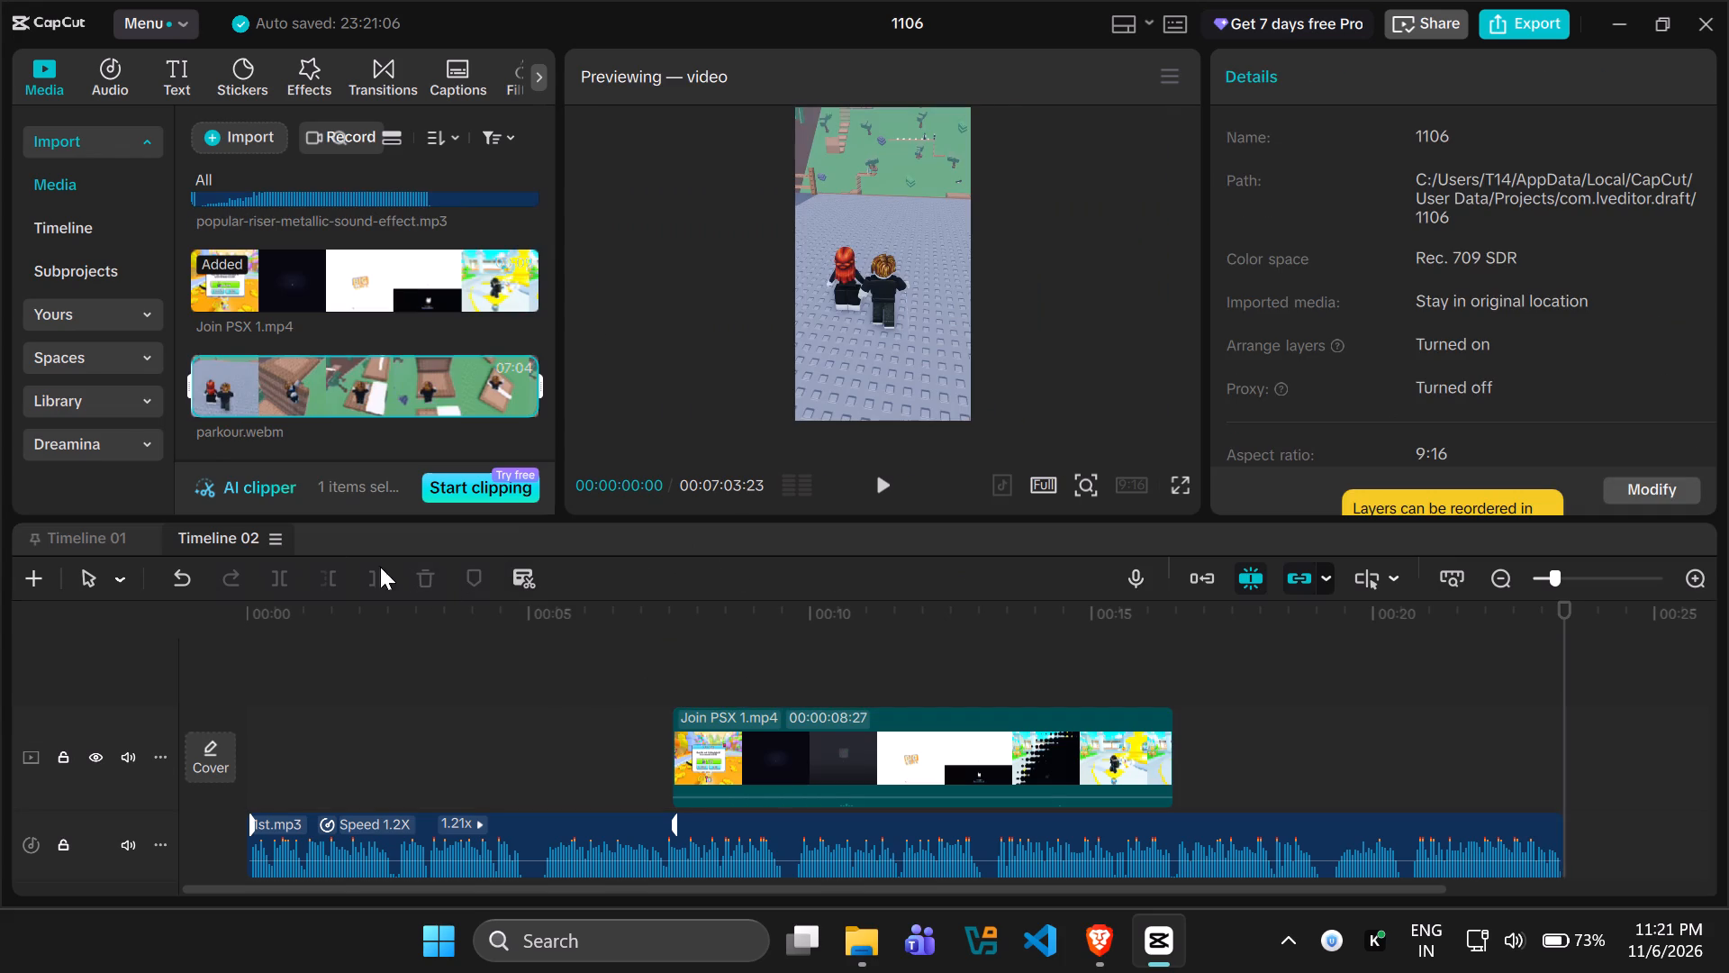
# Switch to Timeline 01 and place parkour.webm at the start of the main video track.
pyautogui.click(120, 542)
pyautogui.moveTo(371, 369); pyautogui.dragTo(318, 711)
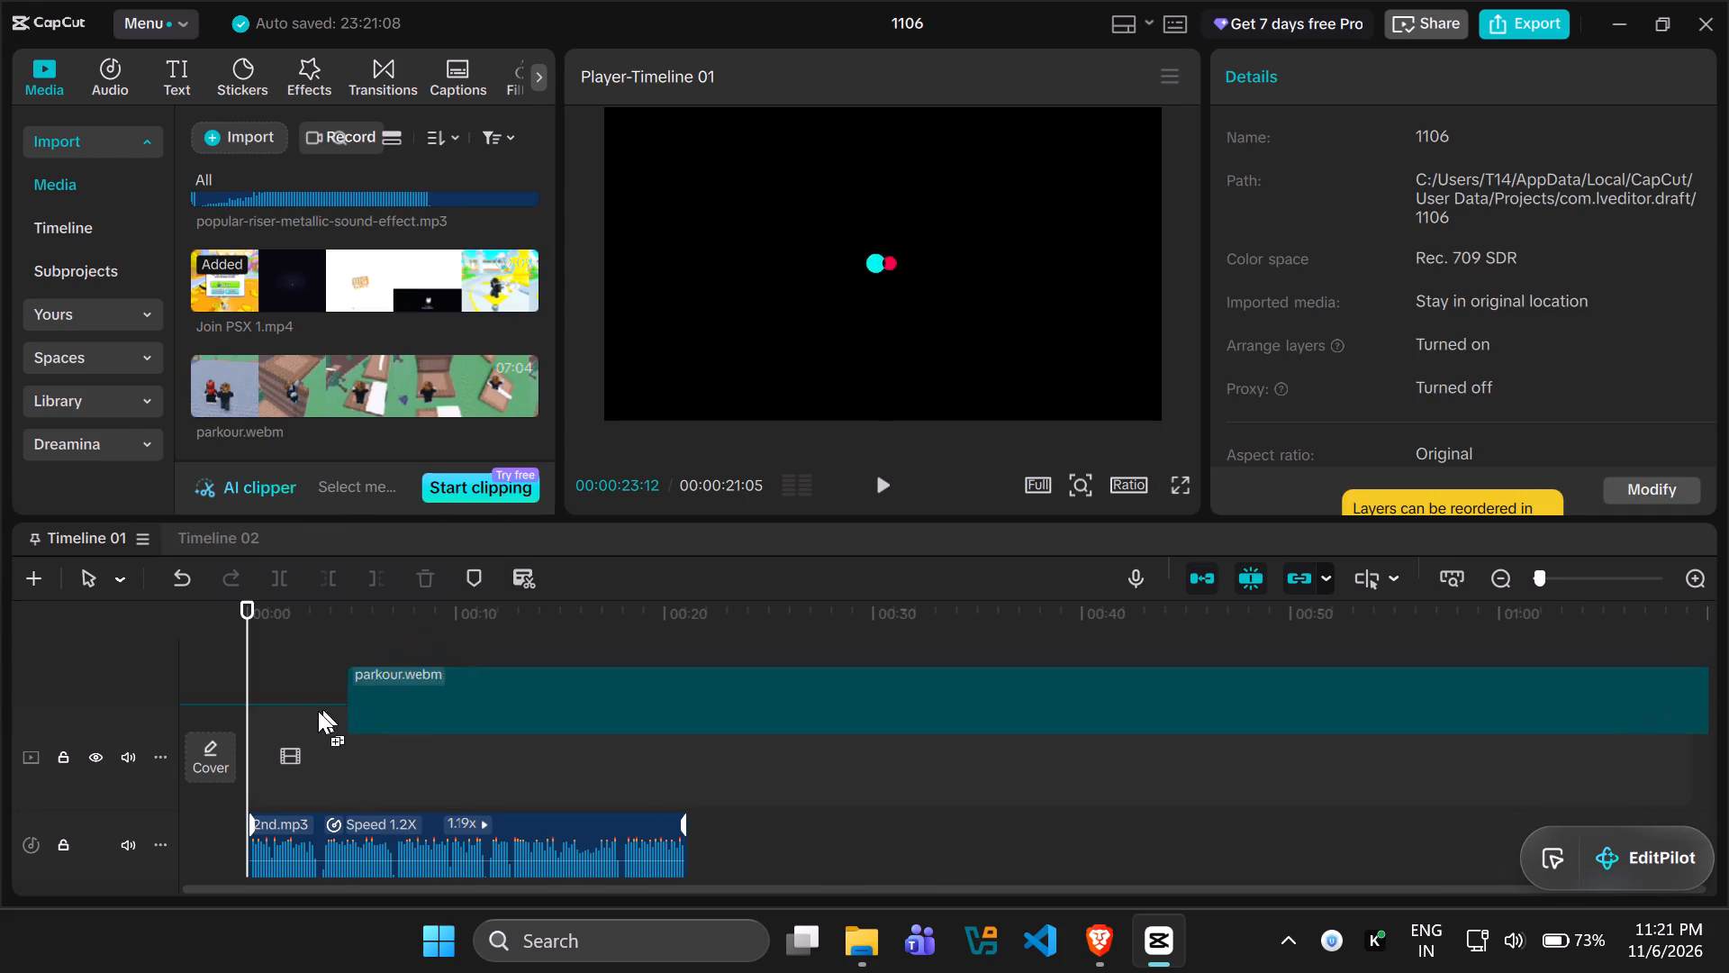
pyautogui.moveTo(318, 711); pyautogui.dragTo(204, 759)
# Trim off everything before about 00:01:00:09 from parkour.webm.
pyautogui.click(1506, 662)
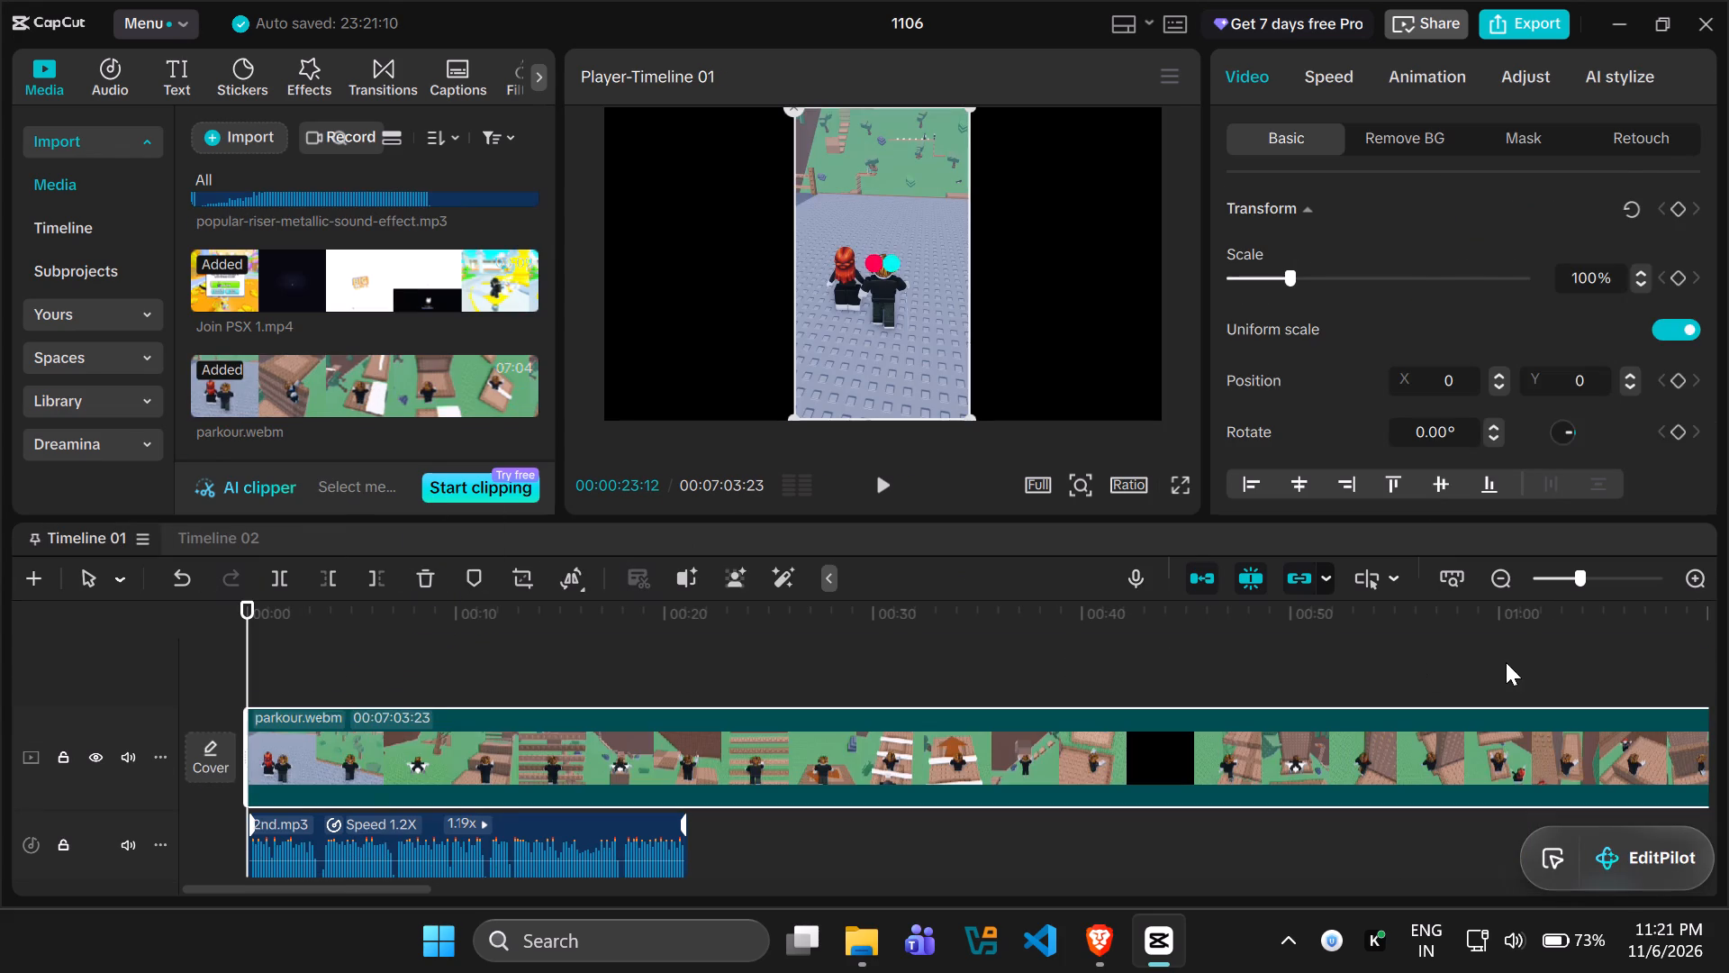
pyautogui.click(1453, 750)
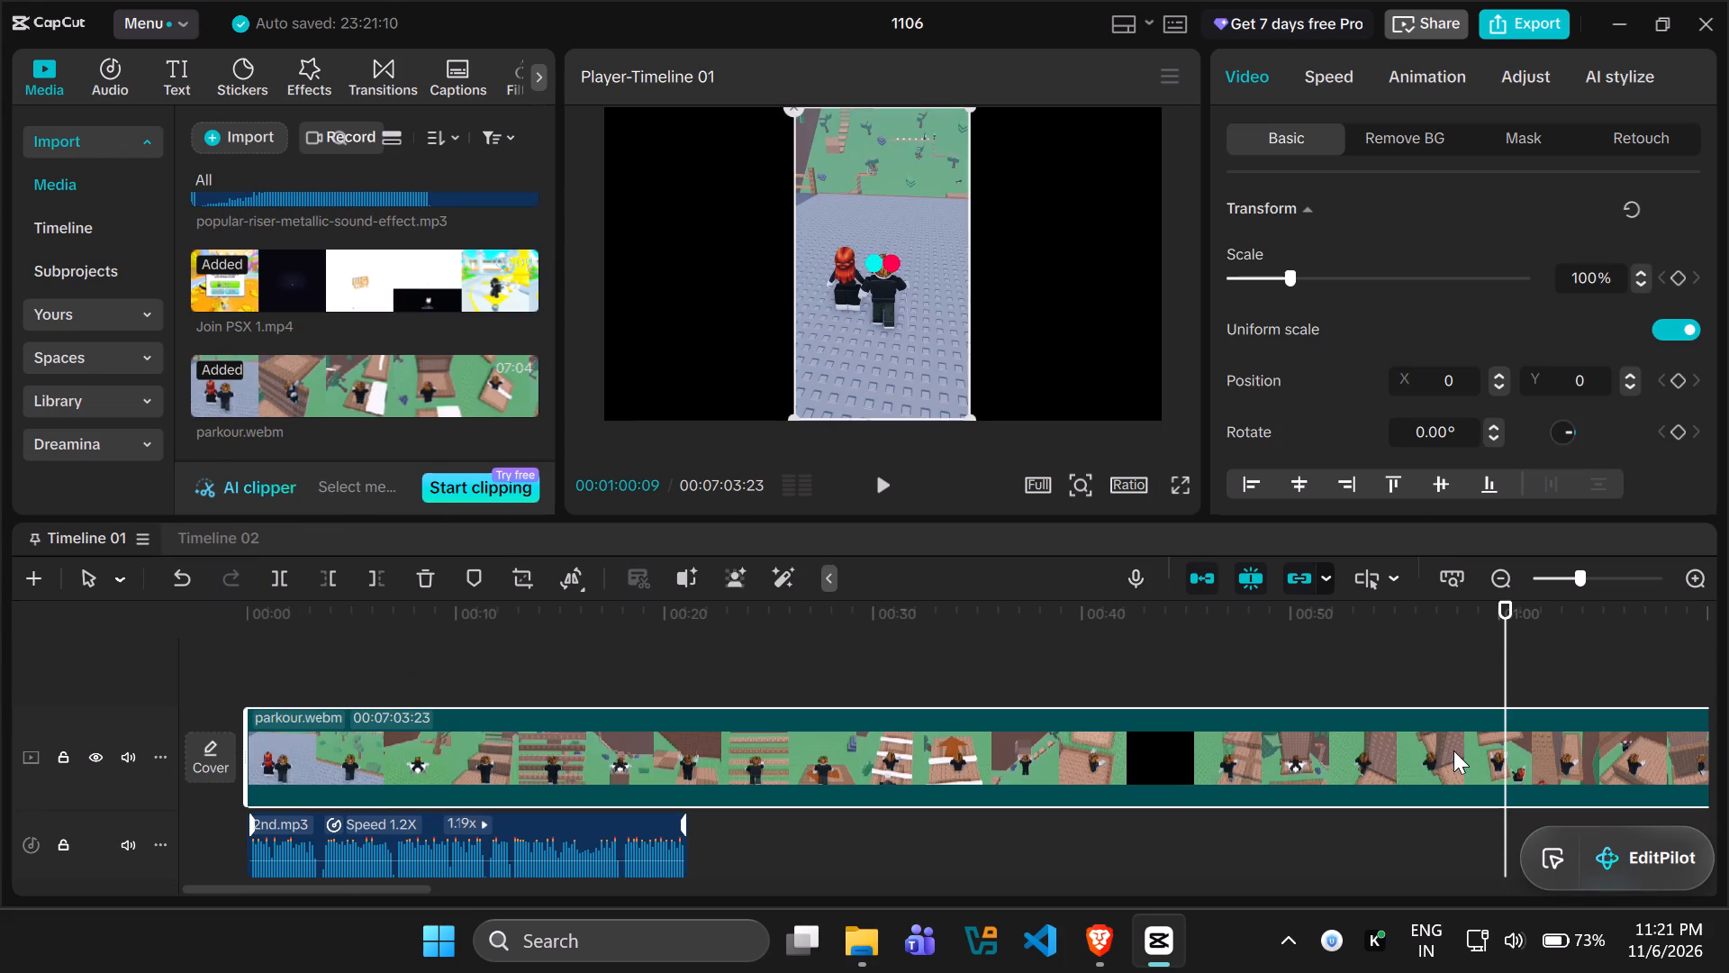
pyautogui.click(320, 575)
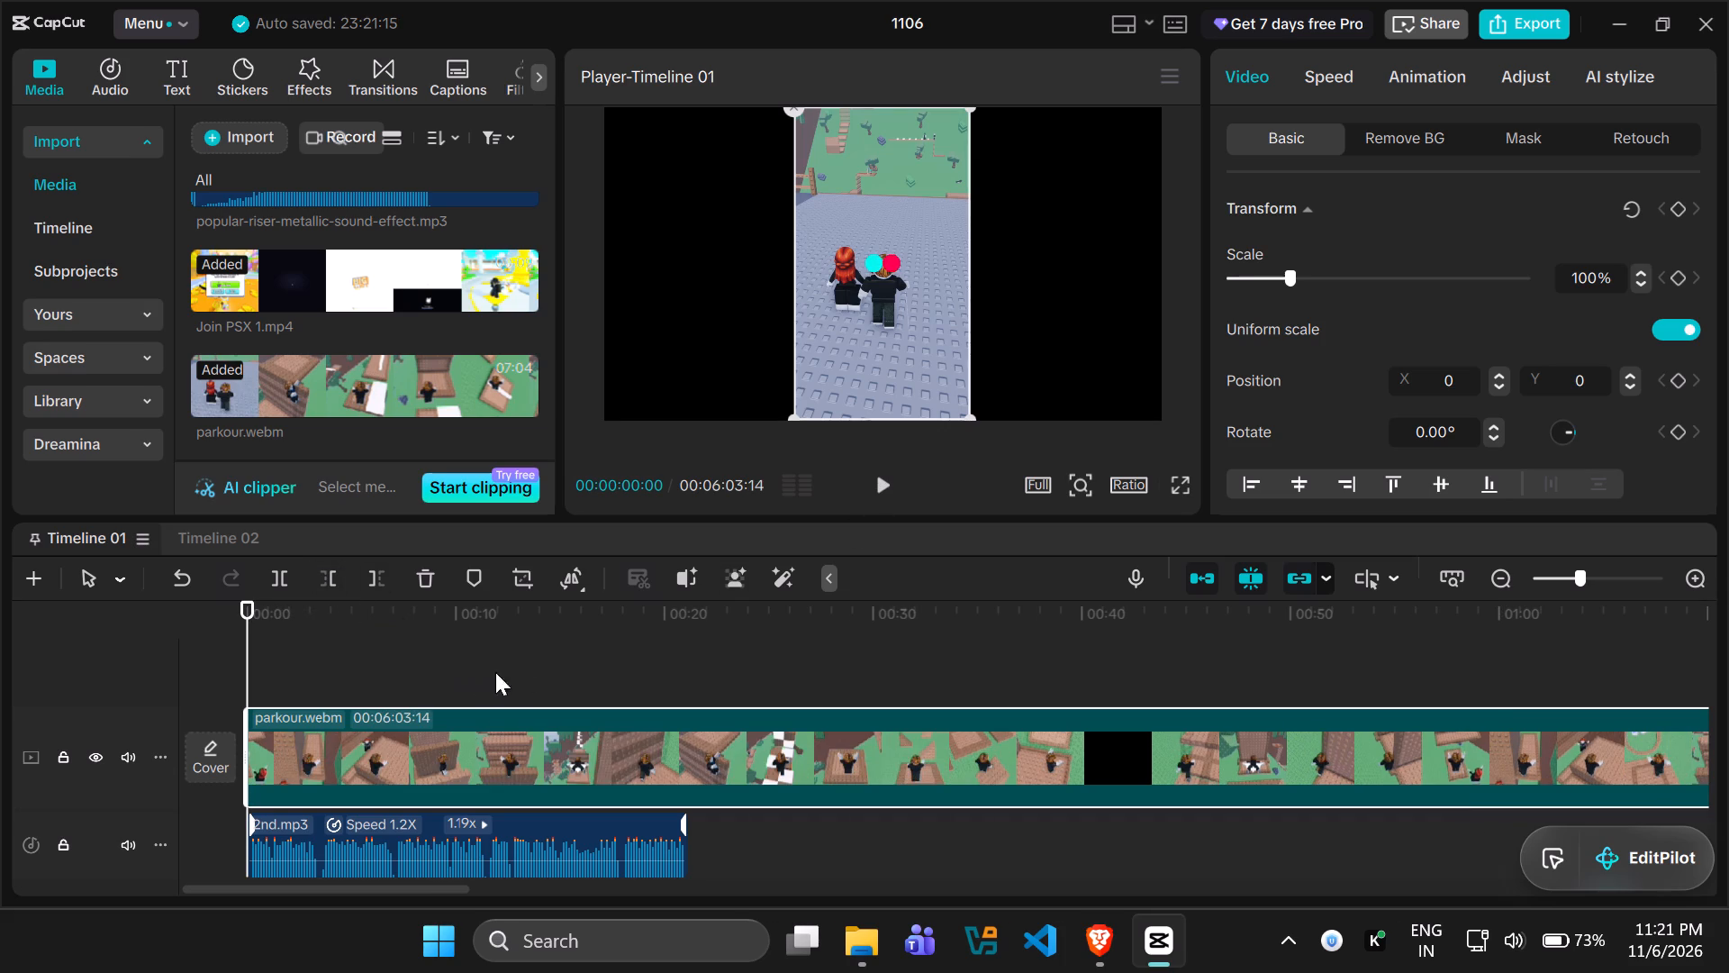
# Trim the end of parkour.webm to 00:00:21:05, matching the end of the 2nd.mp3 voiceover.
pyautogui.click(683, 675)
pyautogui.click(683, 675)
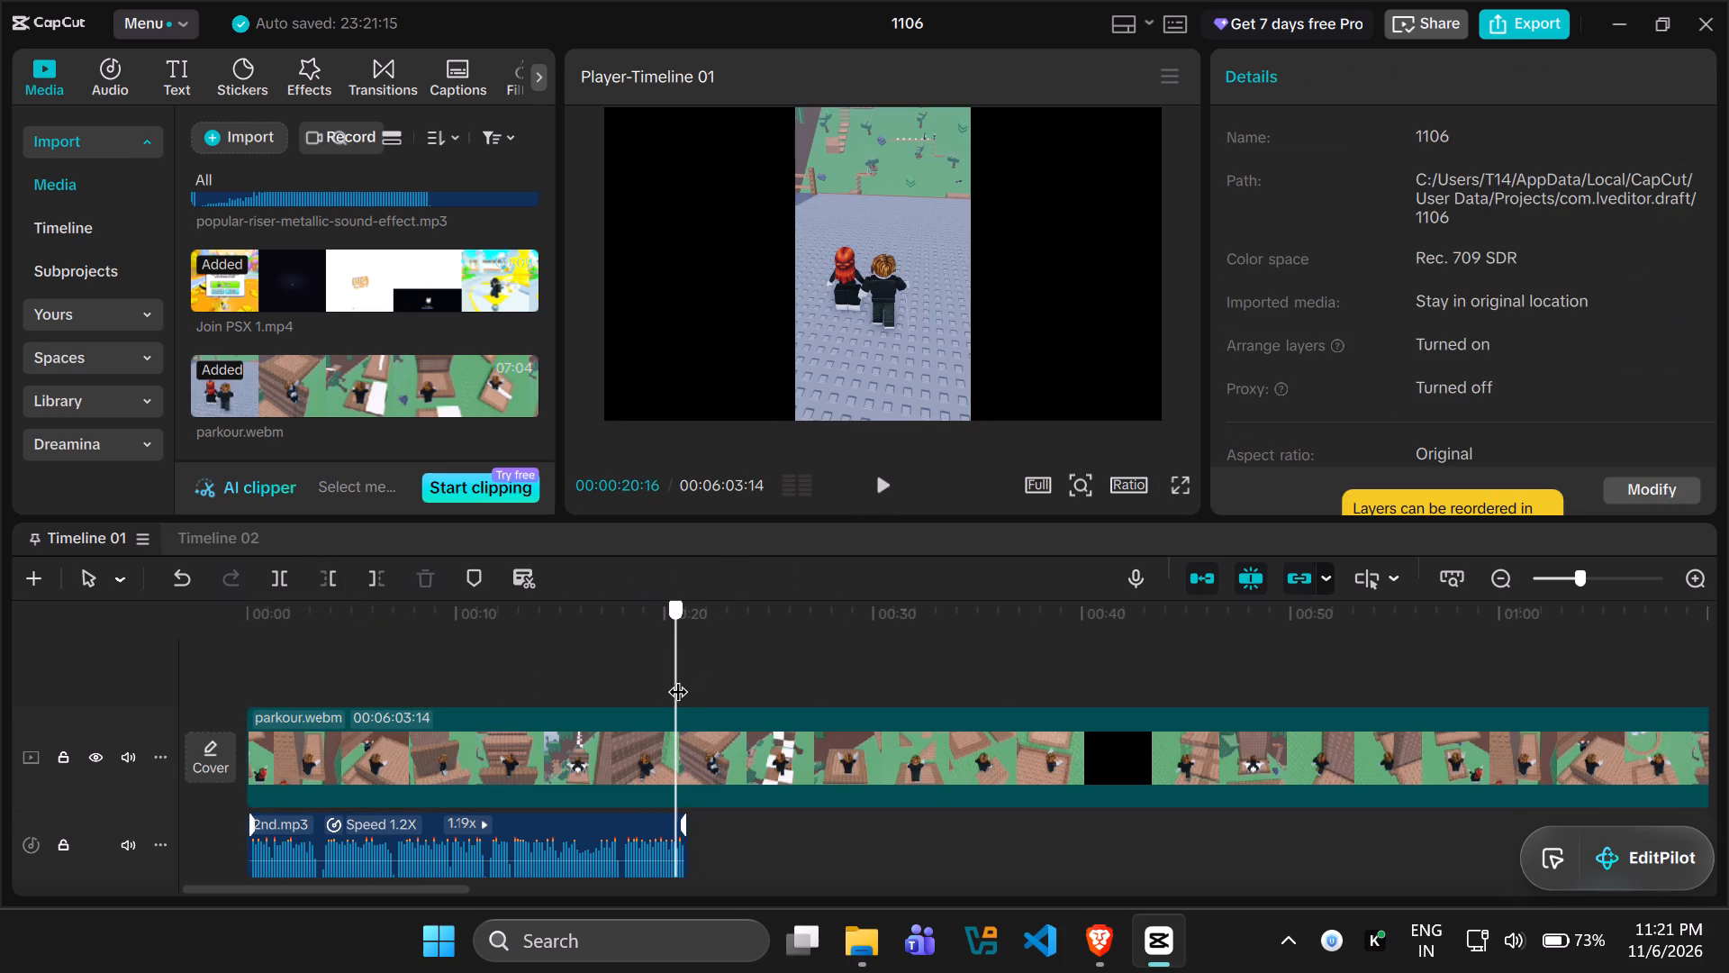
pyautogui.click(627, 737)
pyautogui.click(379, 583)
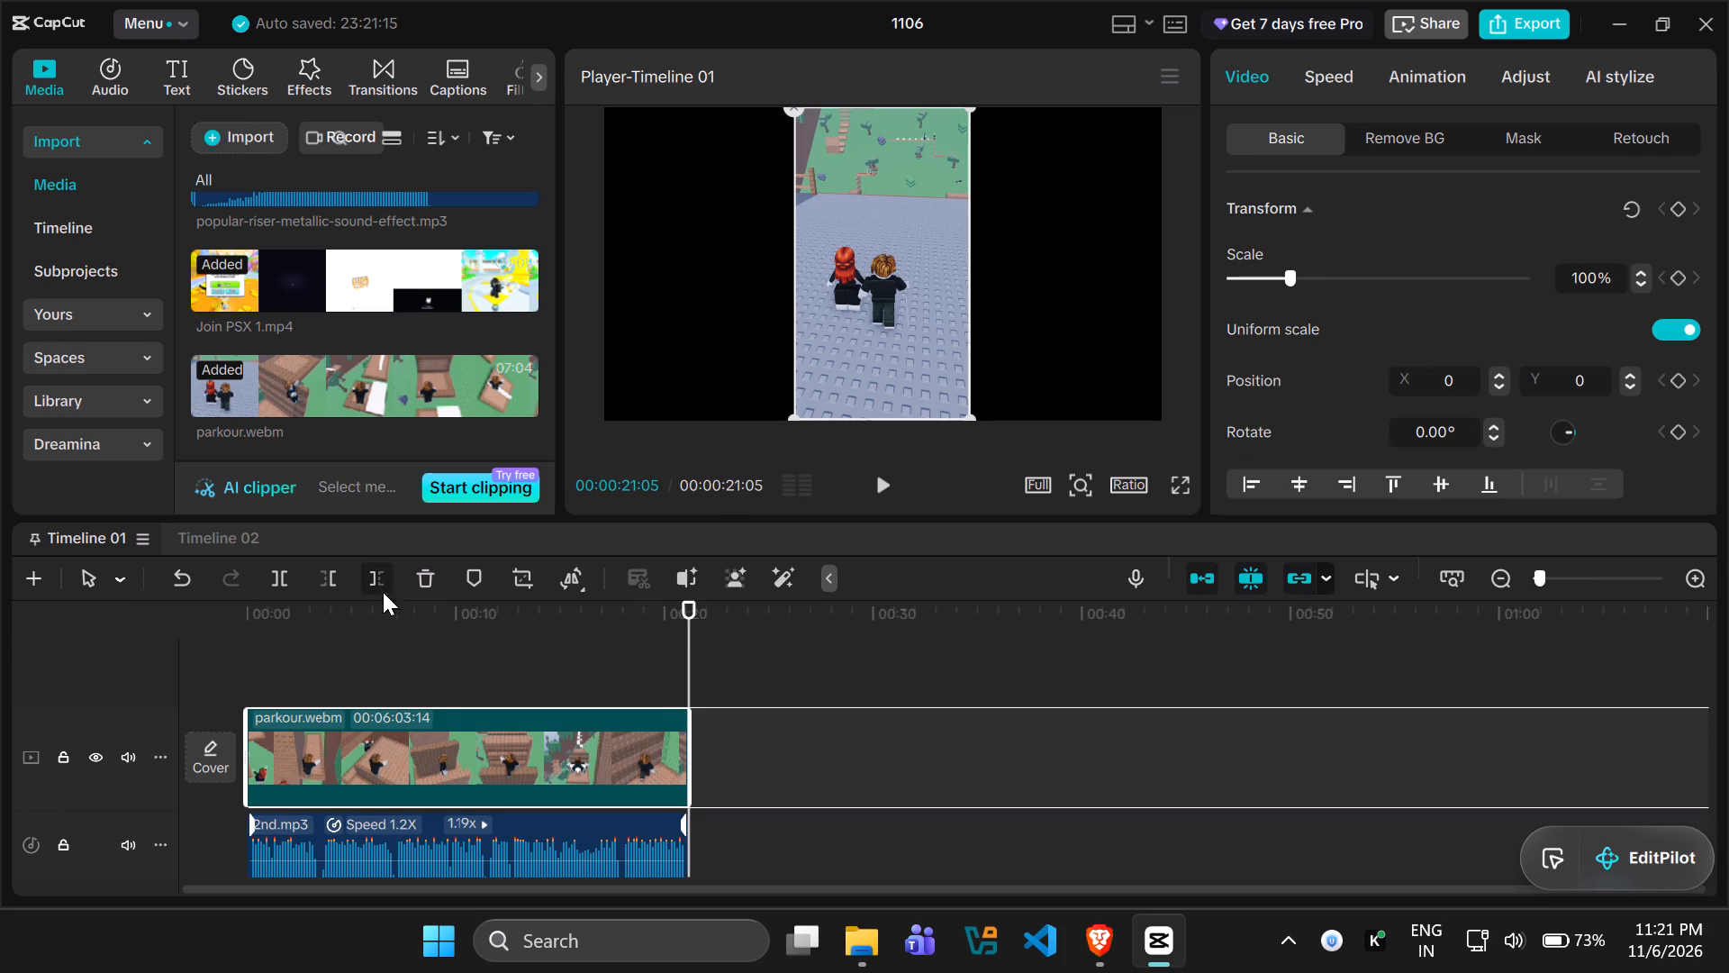
# Cut the trimmed parkour clip from Timeline 01 and paste it at 00:00 in Timeline 02, above the Join PSX 1 track.
pyautogui.hotkey('ctrl', 'x')
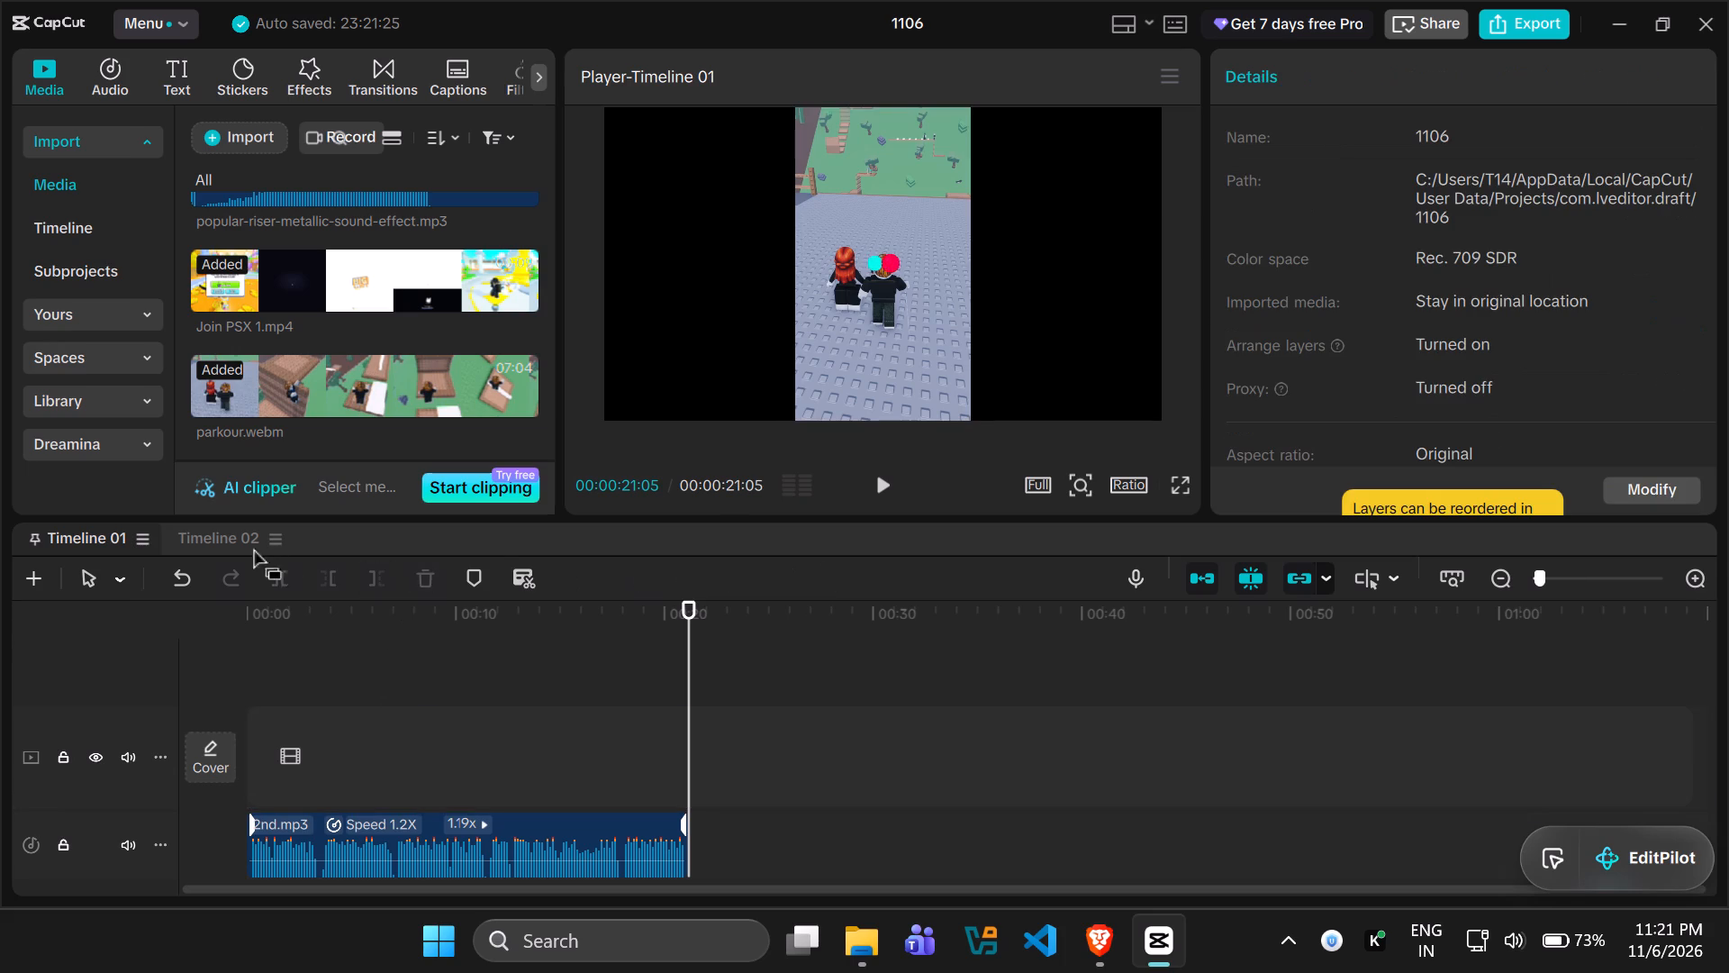
pyautogui.click(216, 537)
pyautogui.click(253, 688)
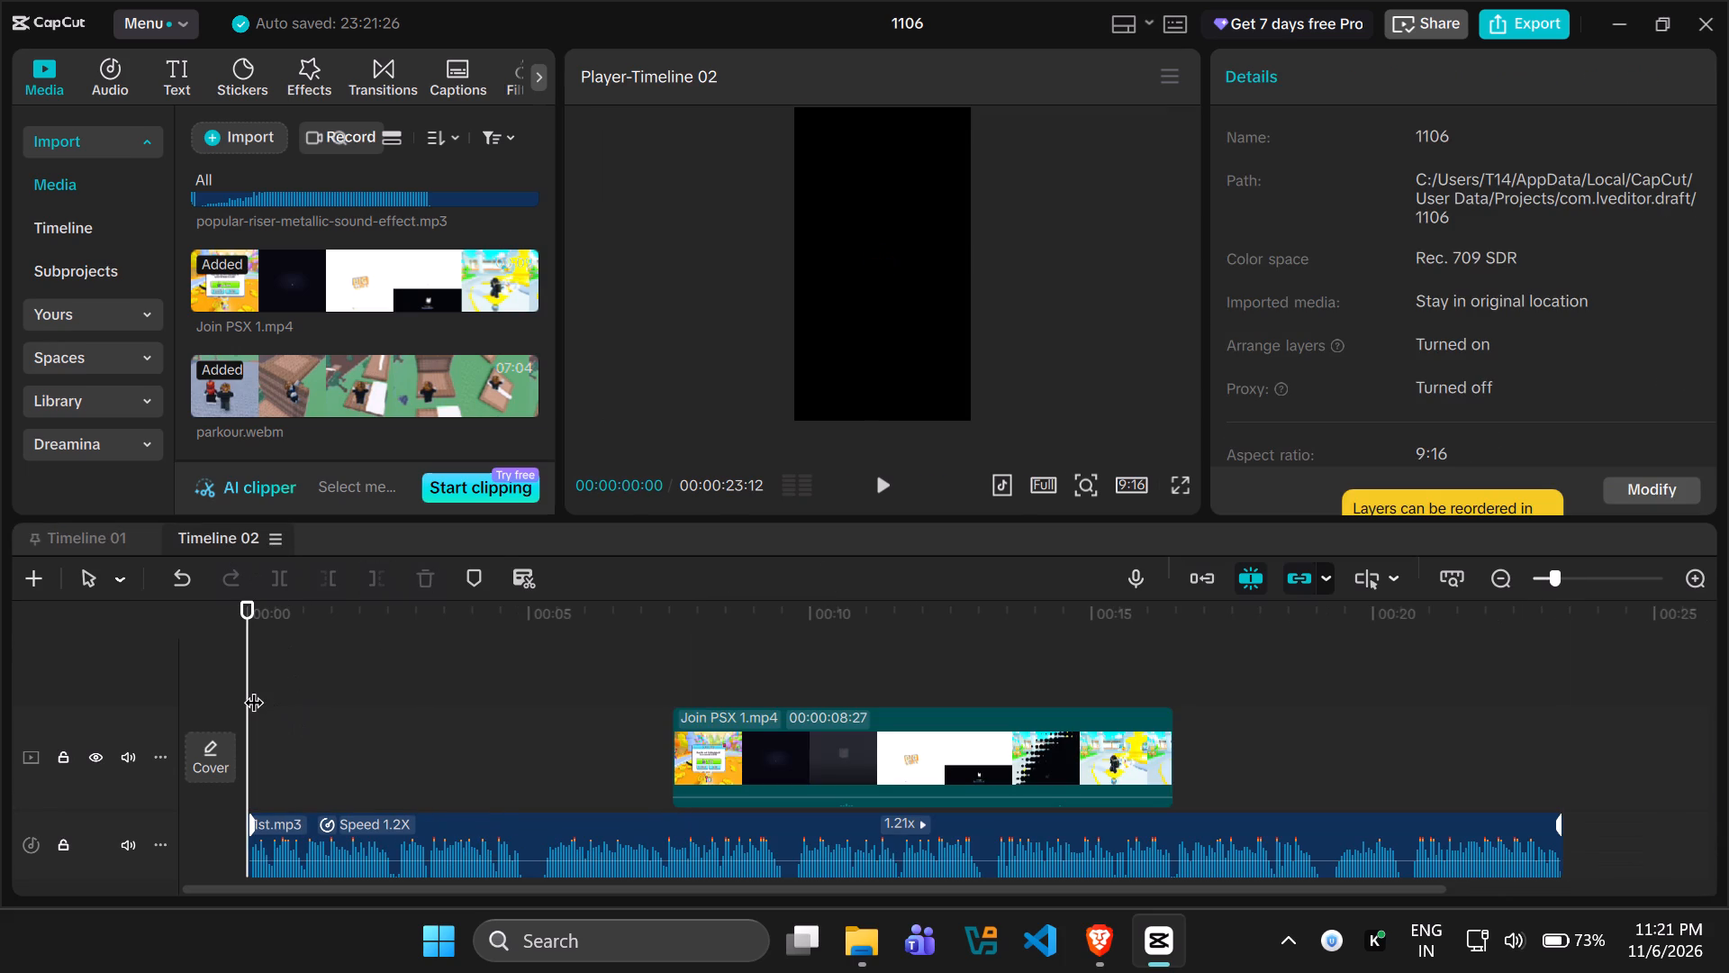
pyautogui.hotkey('ctrl', 'v')
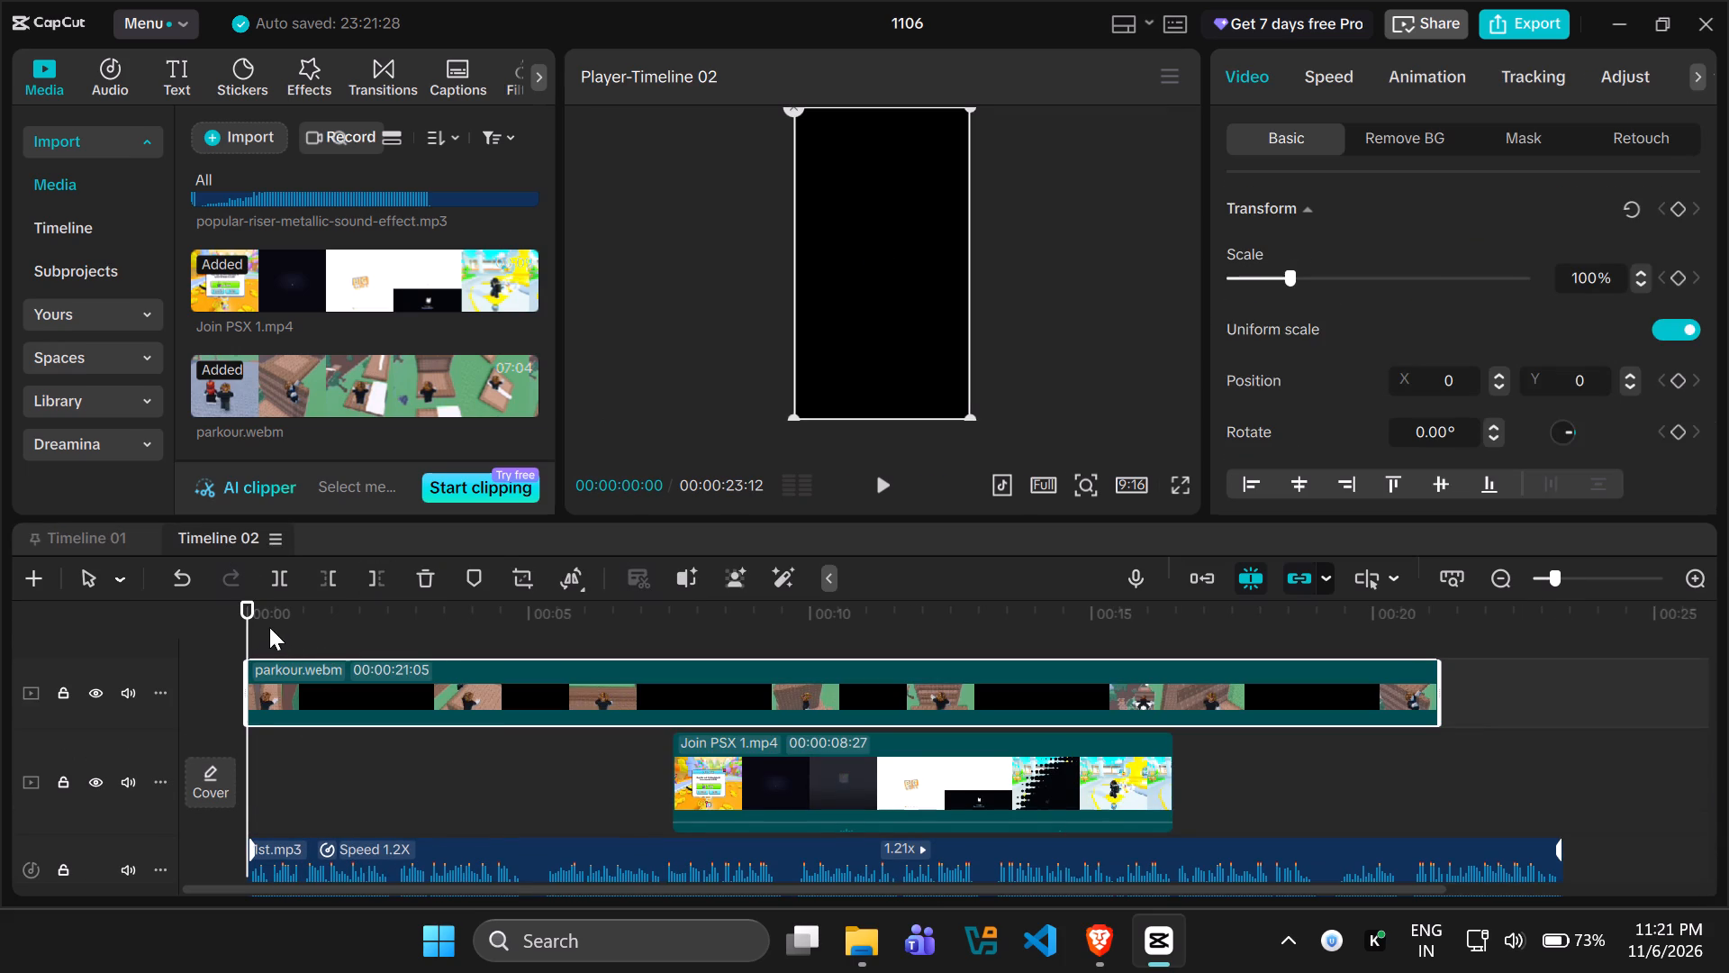
# Play Timeline 02 from the start and check the parkour footage against the sound effect tracks.
pyautogui.moveTo(243, 622); pyautogui.dragTo(469, 622)
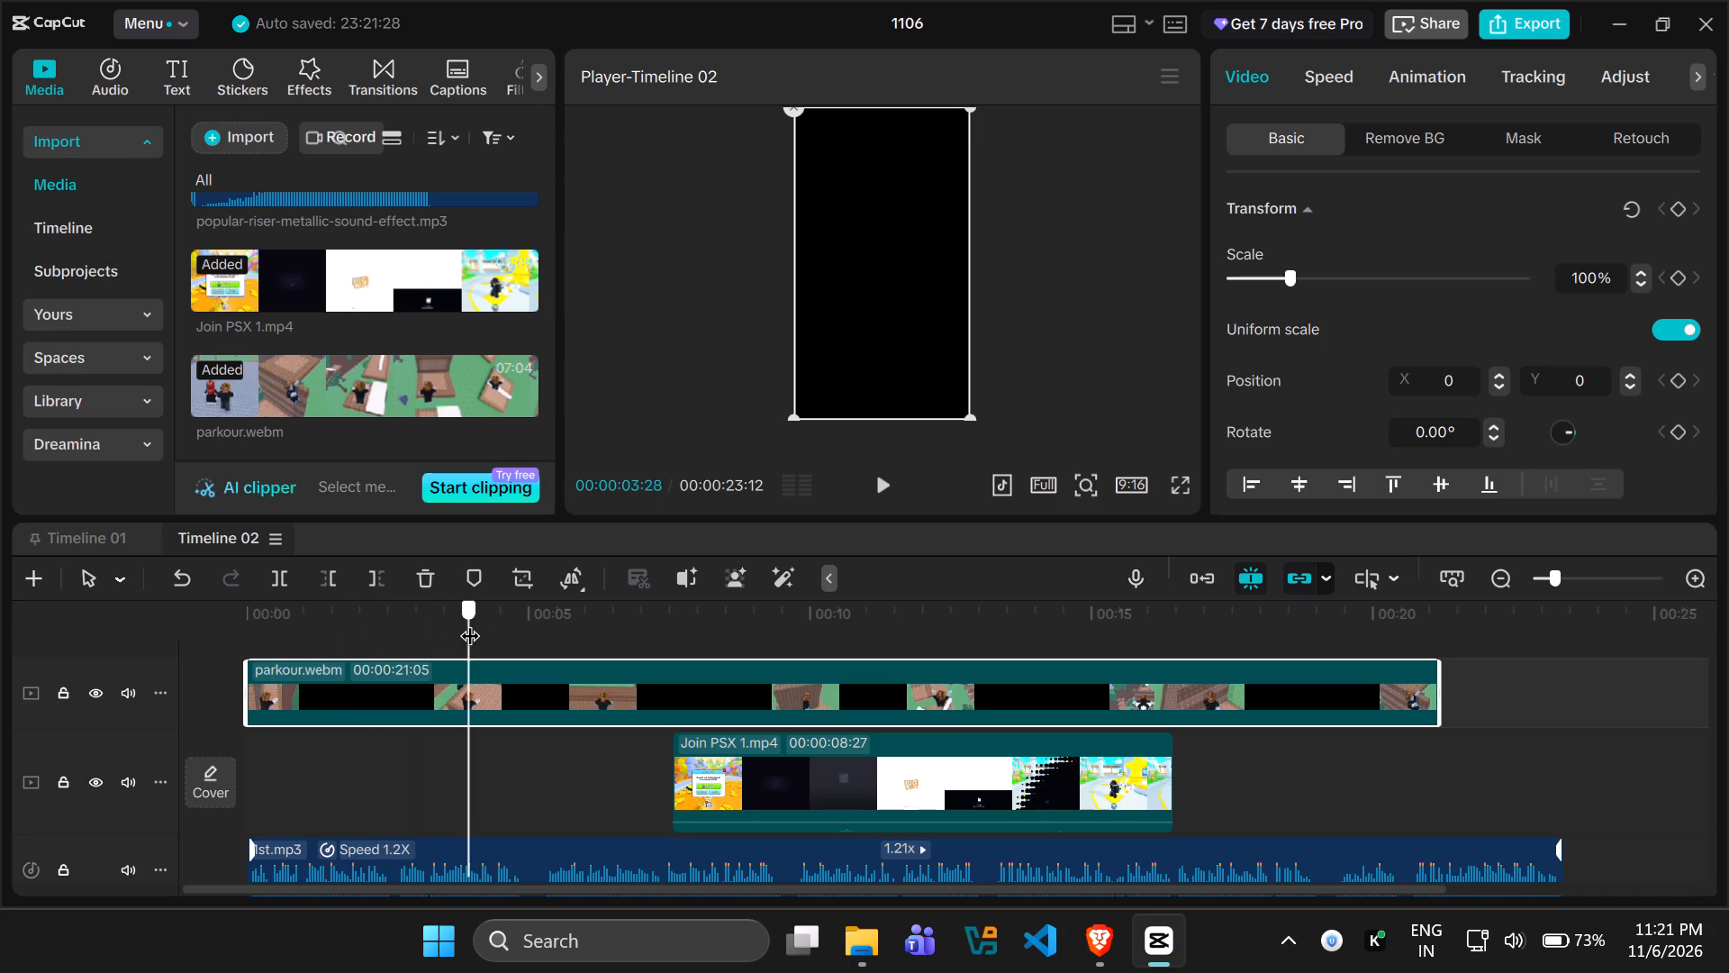
pyautogui.moveTo(469, 622); pyautogui.dragTo(160, 623)
pyautogui.press('space')
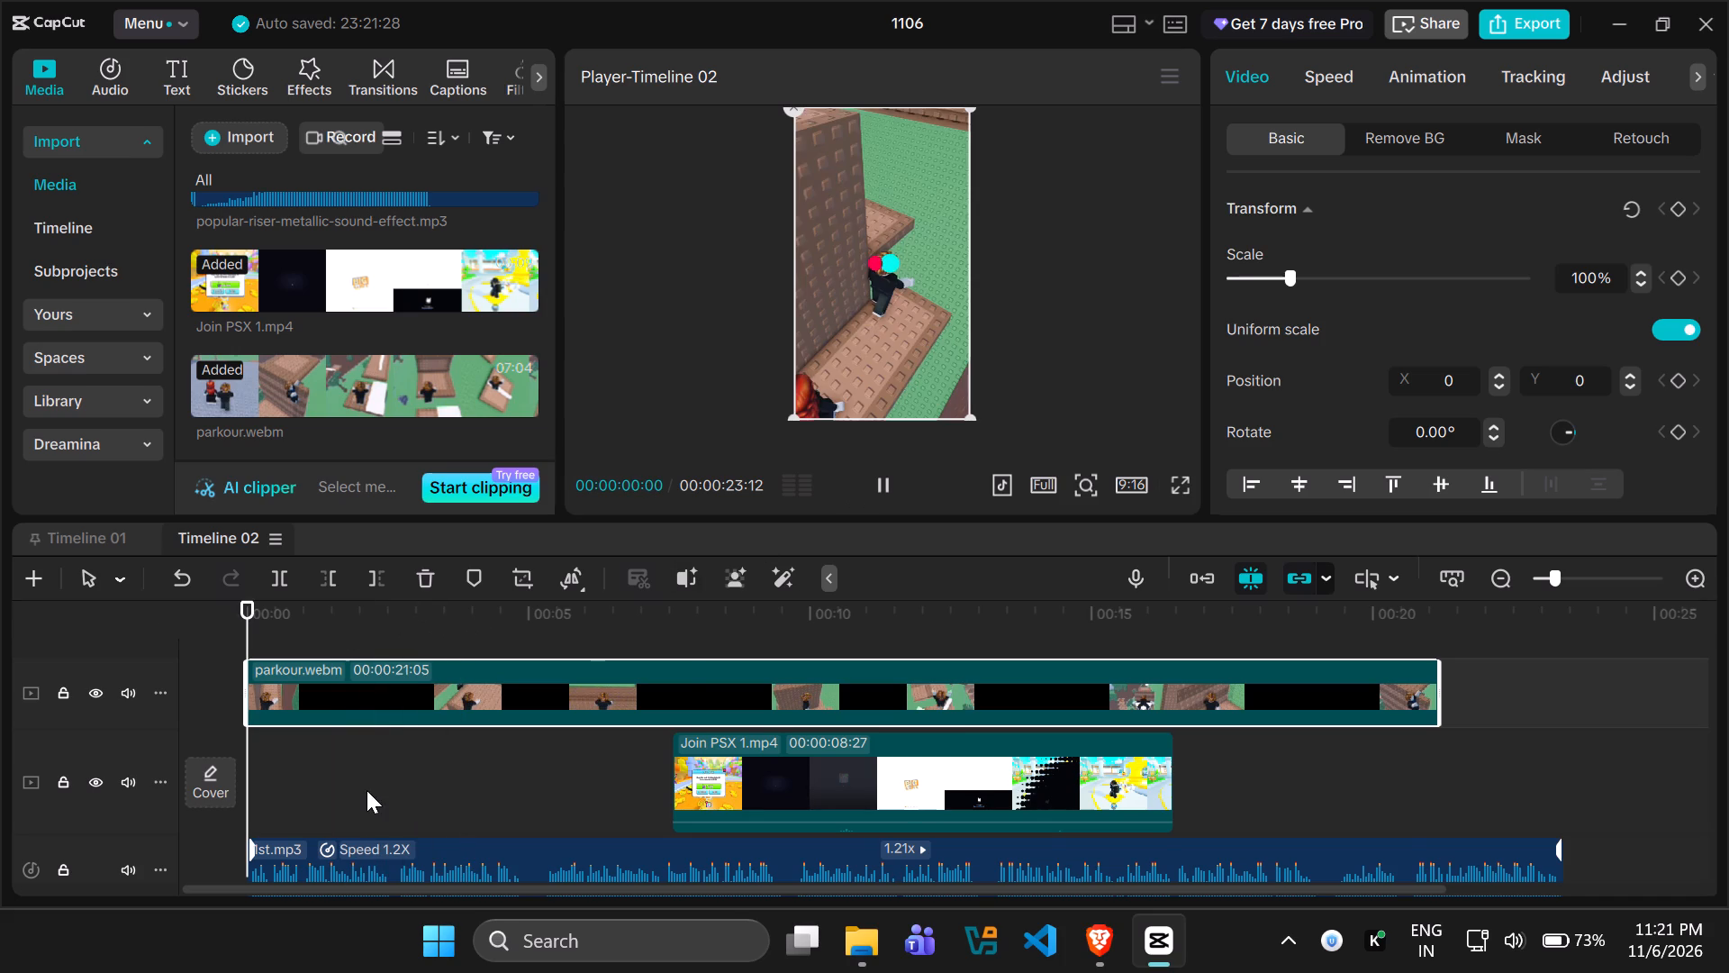
pyautogui.scroll(-5, 367, 790)
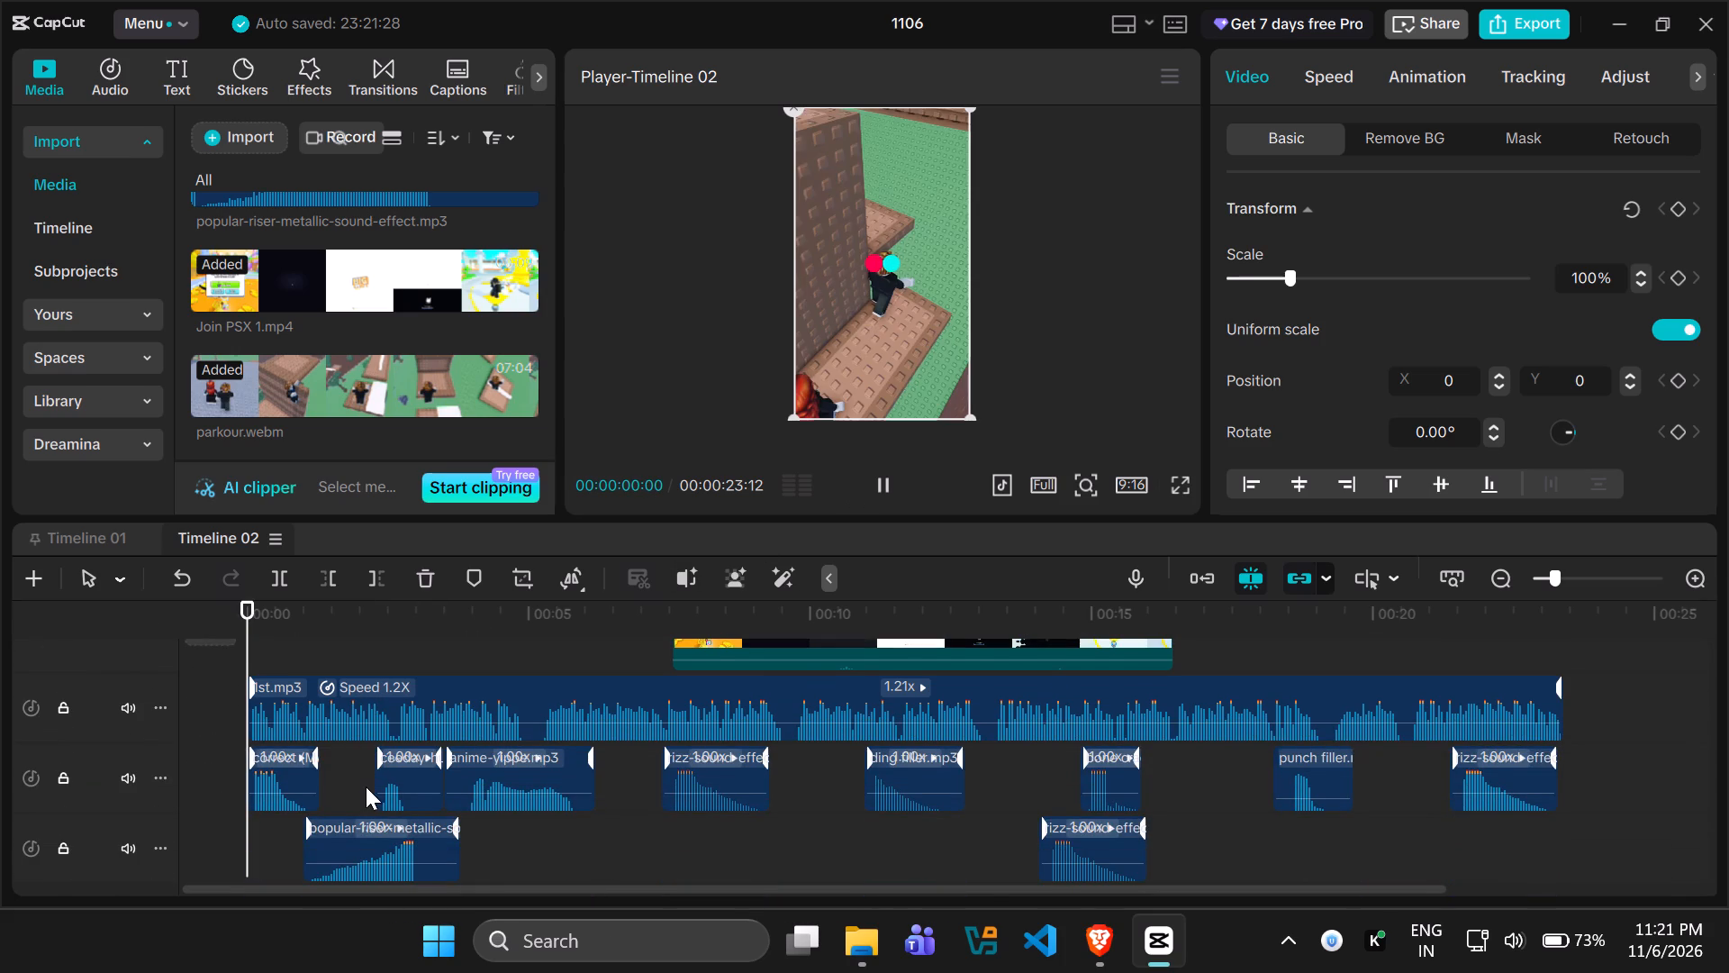
pyautogui.scroll(-5, 366, 787)
pyautogui.scroll(1, 366, 787)
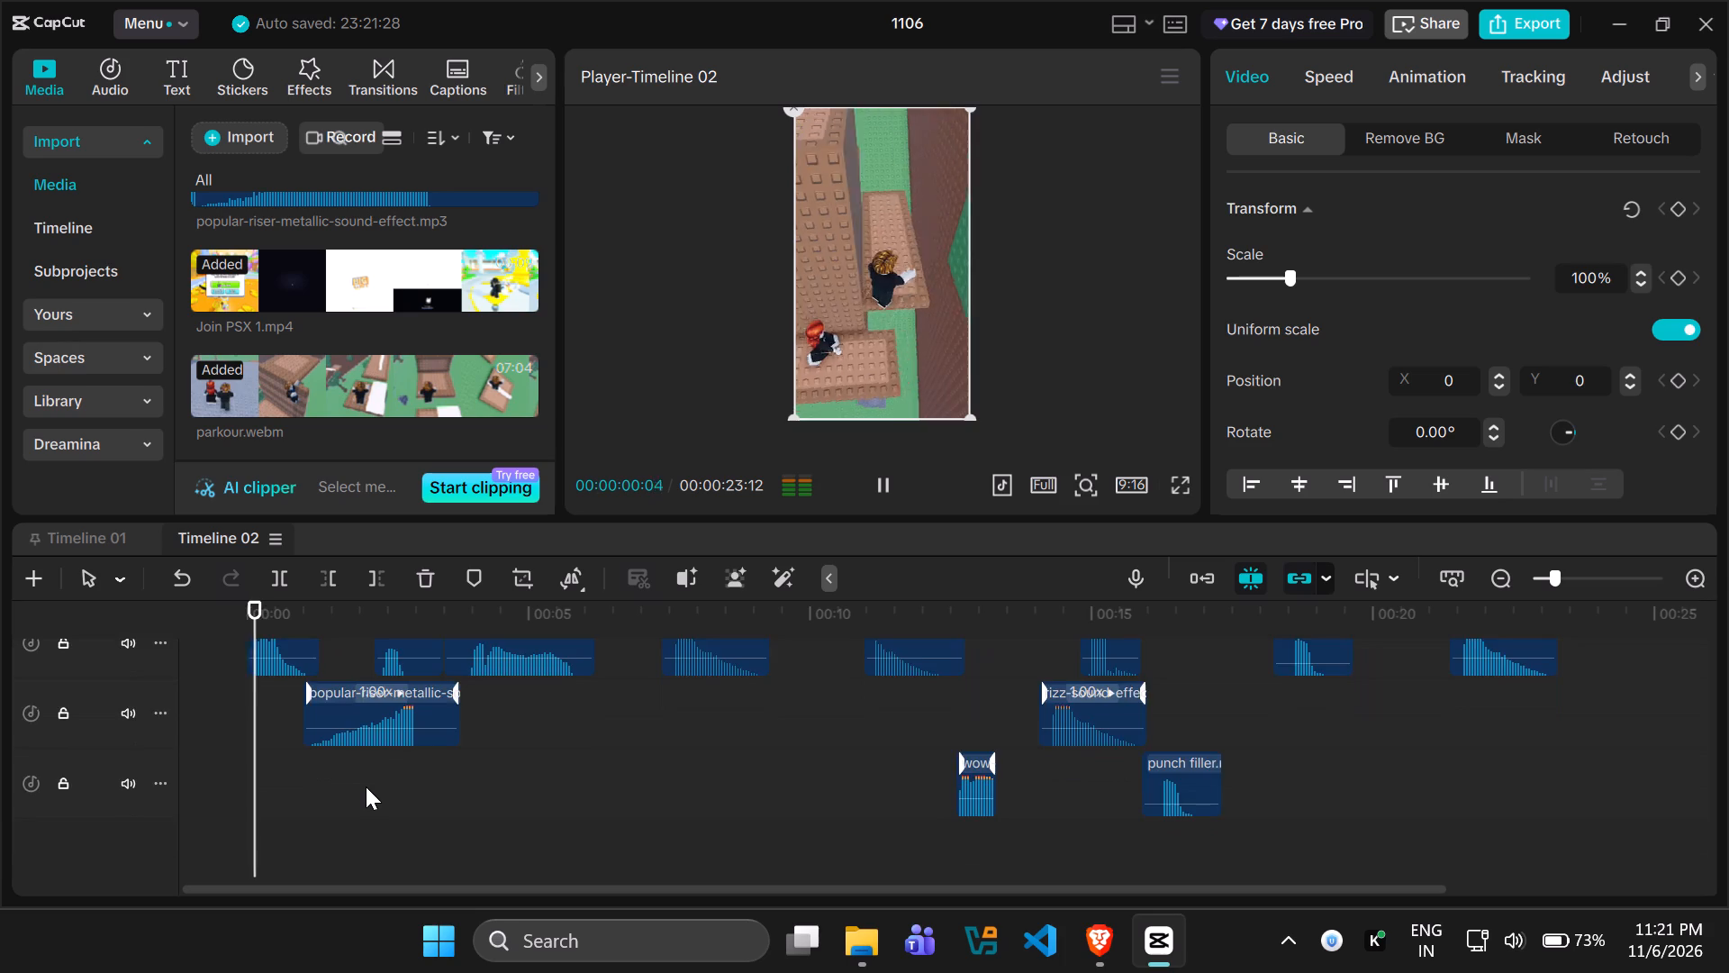
# Trim the end of the parkour.webm clip in Timeline 02 to 00:00:02:01.
pyautogui.scroll(5, 366, 787)
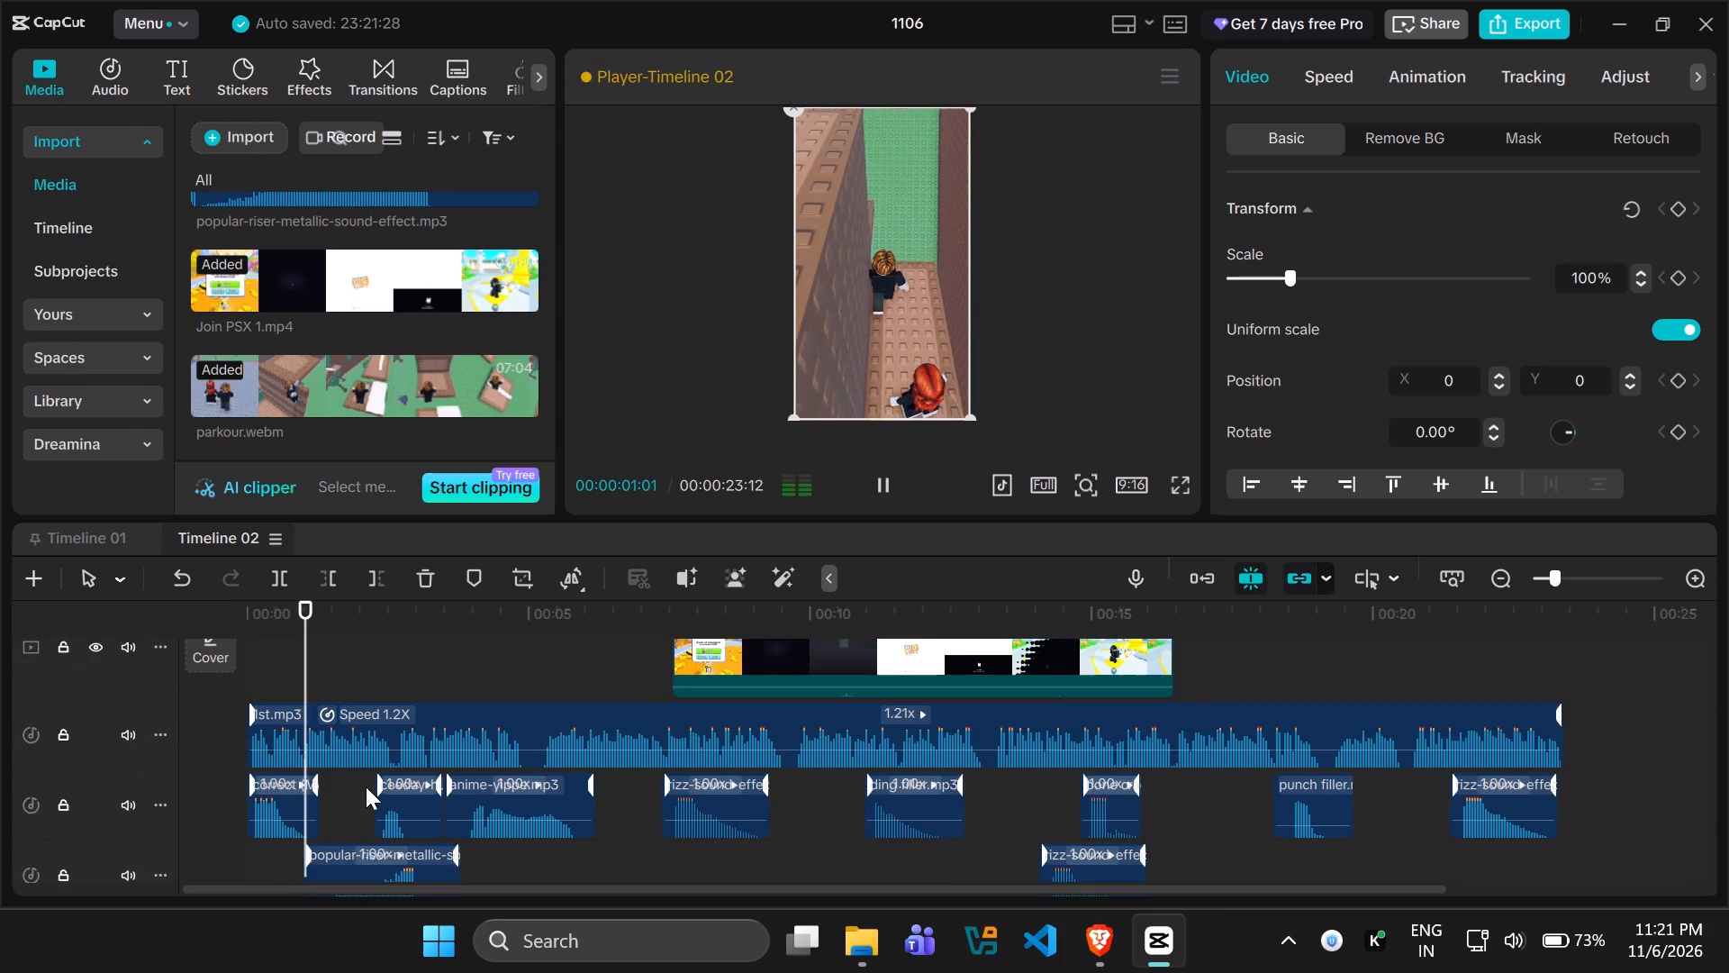
pyautogui.press('space')
pyautogui.press('space')
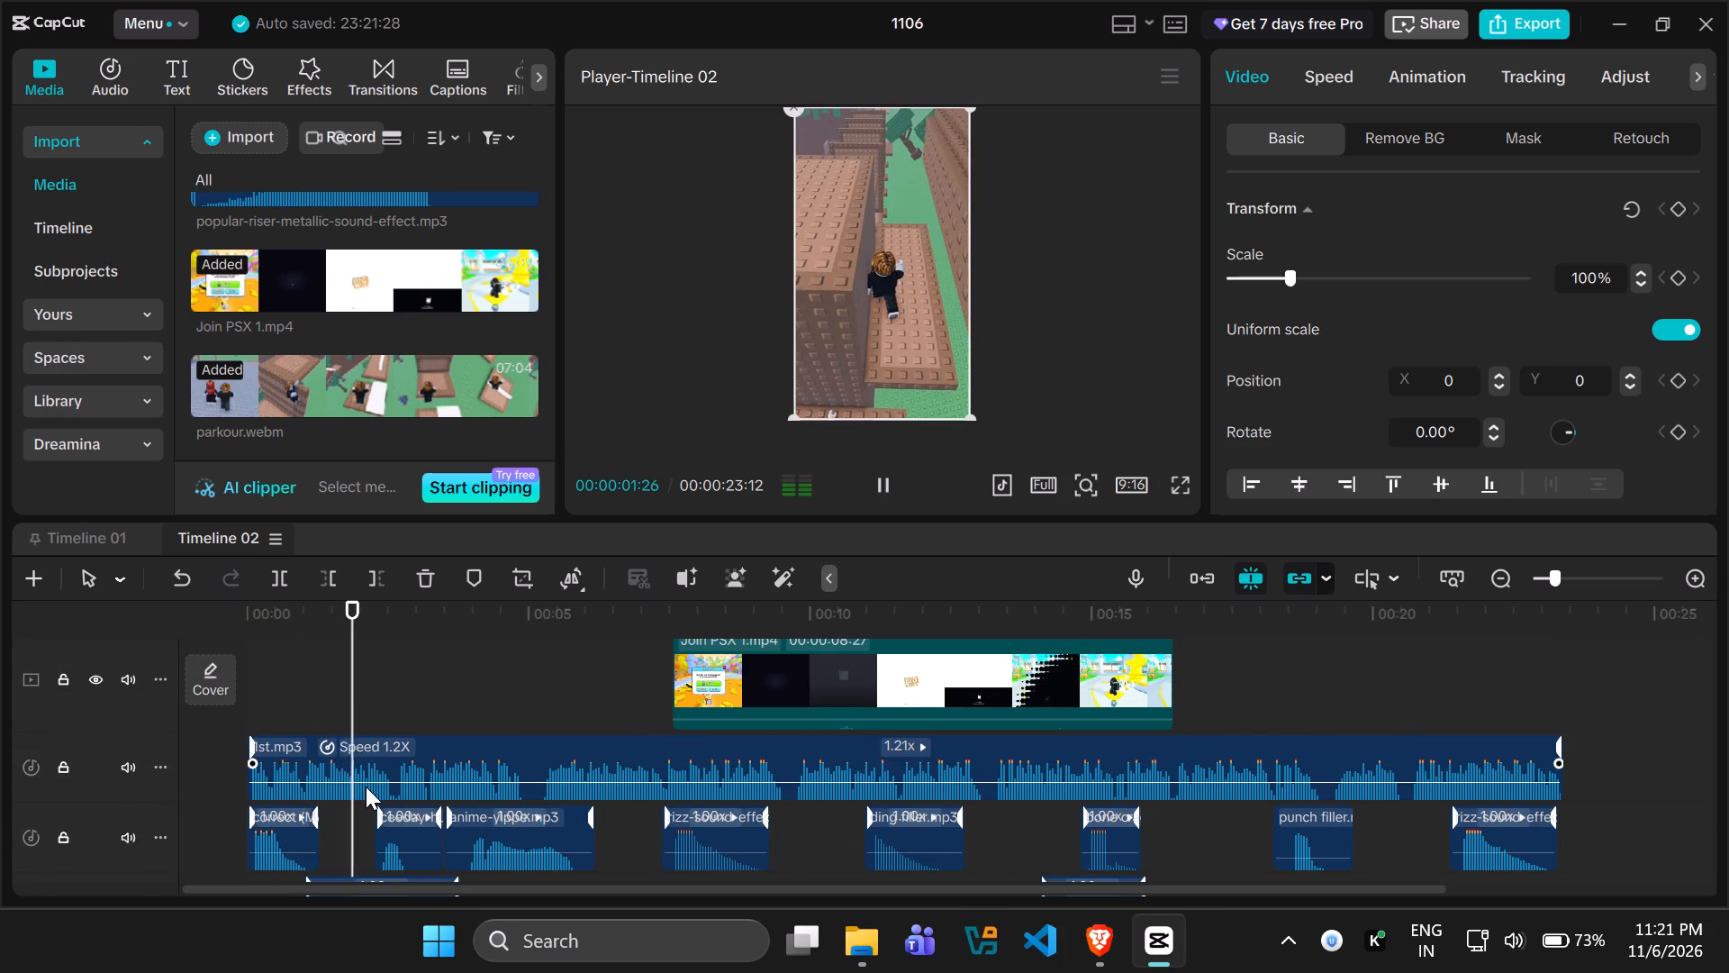
pyautogui.press('space')
pyautogui.press('space')
pyautogui.scroll(2, 332, 700)
pyautogui.press('space')
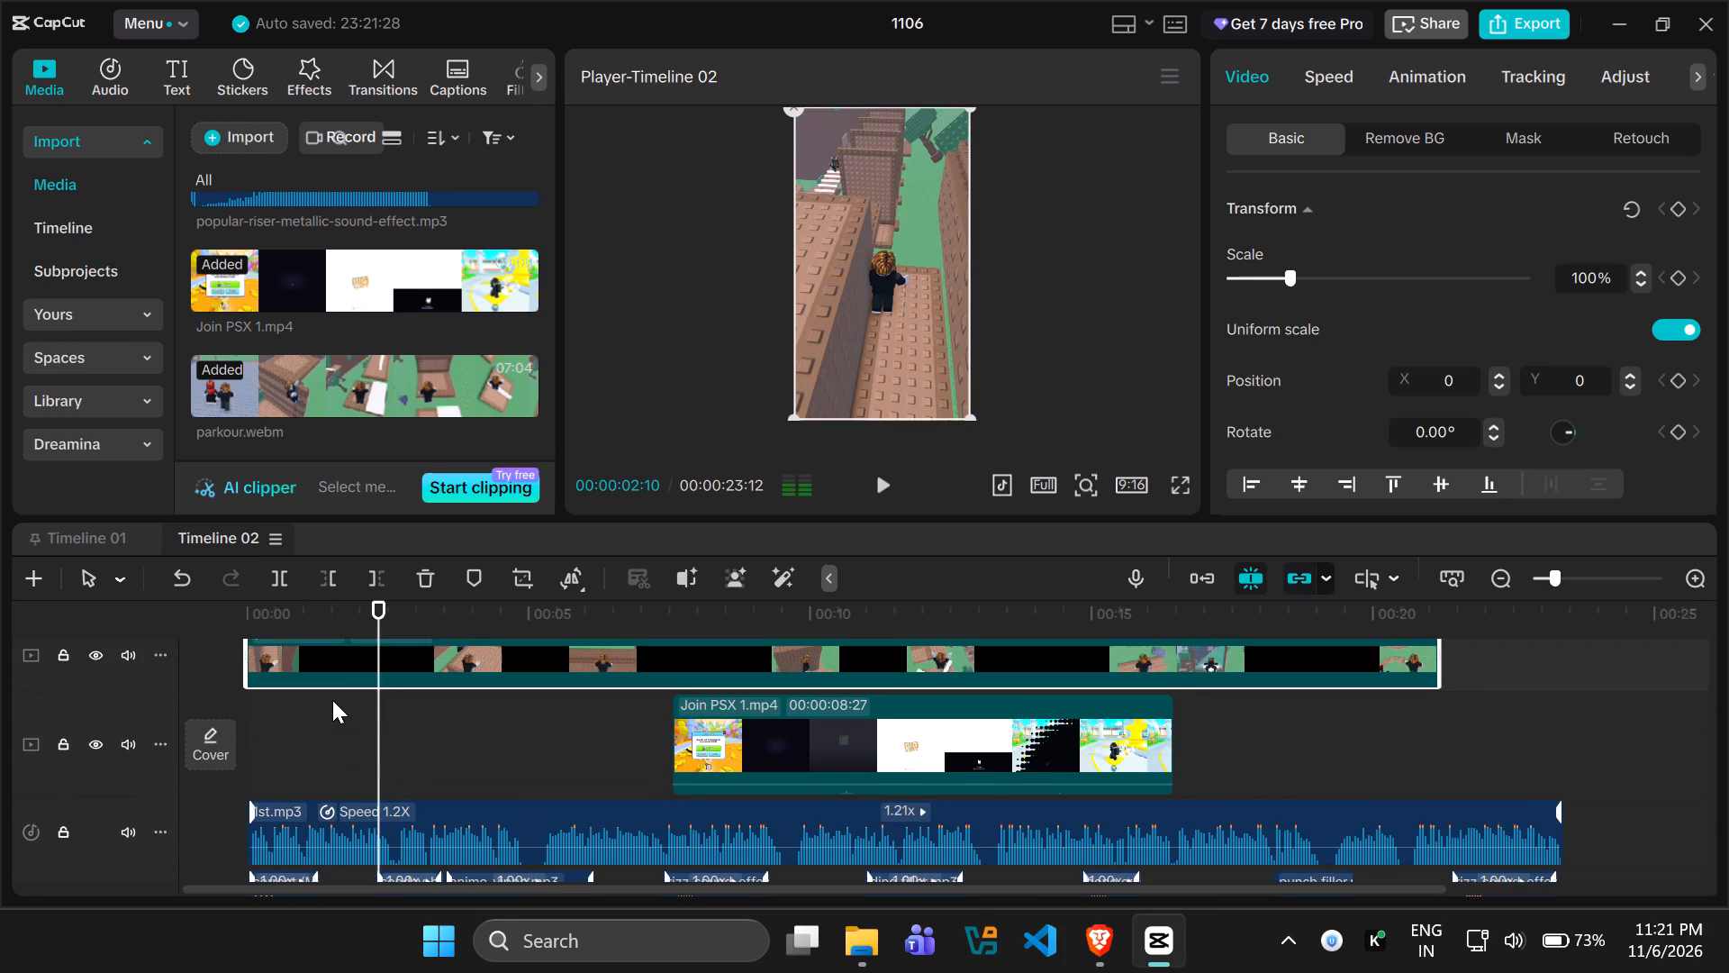
pyautogui.press('space')
pyautogui.press('space')
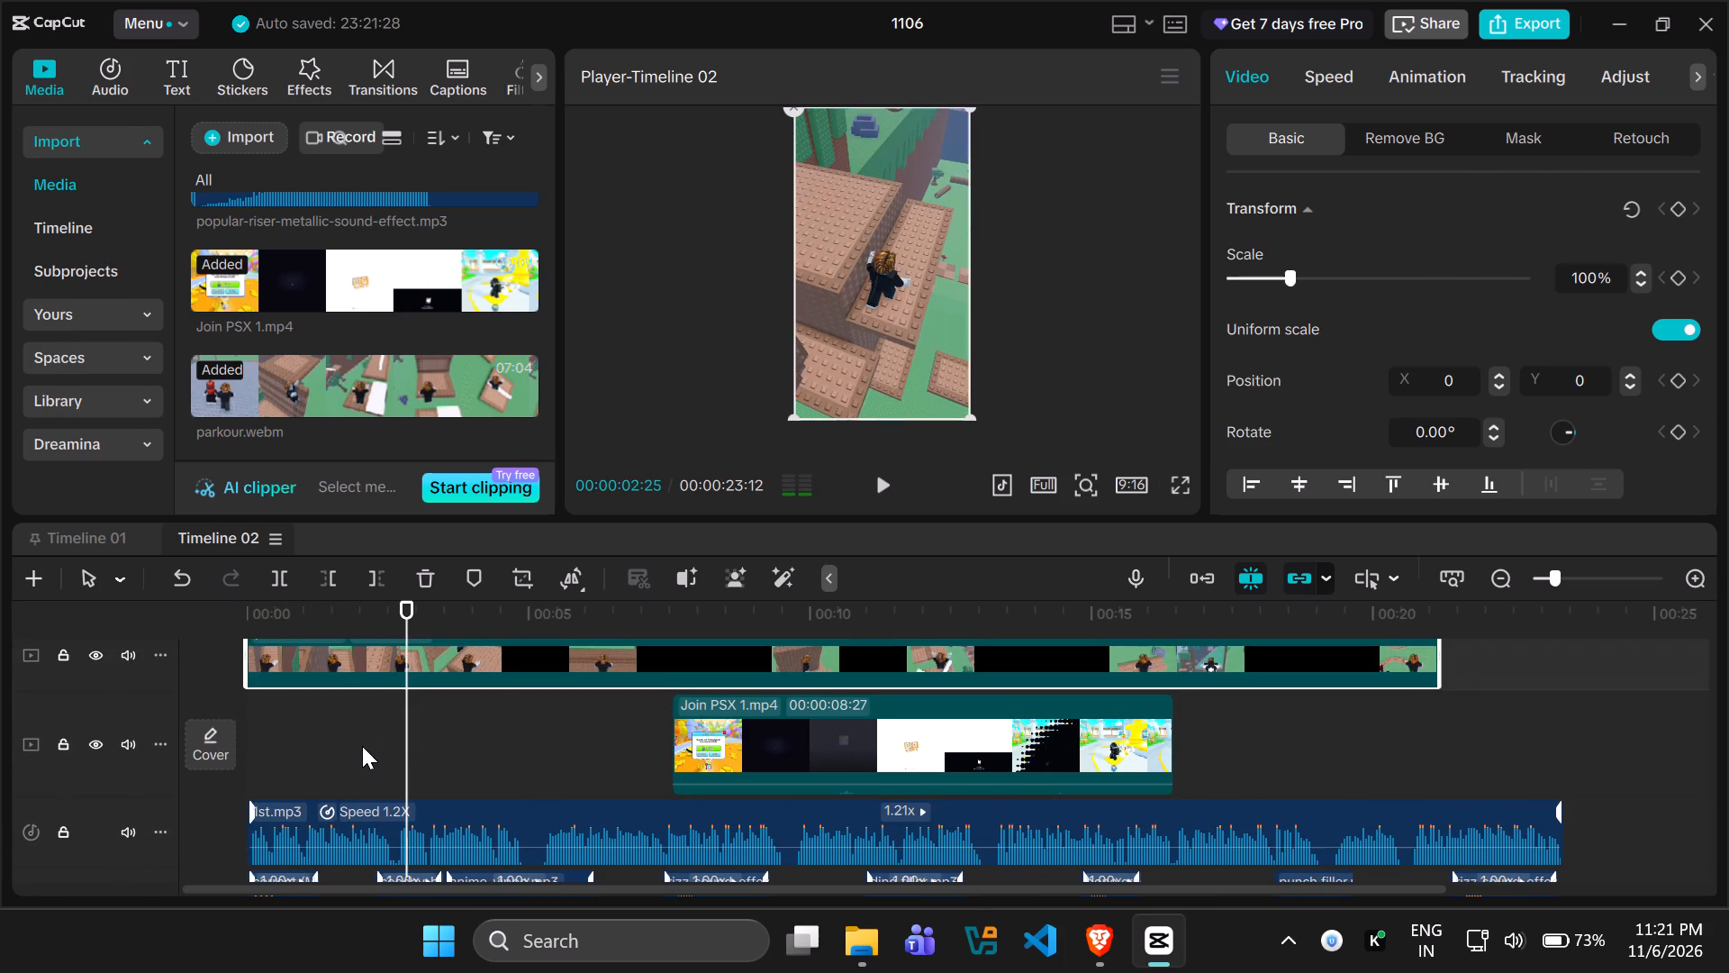
pyautogui.click(362, 746)
pyautogui.click(312, 653)
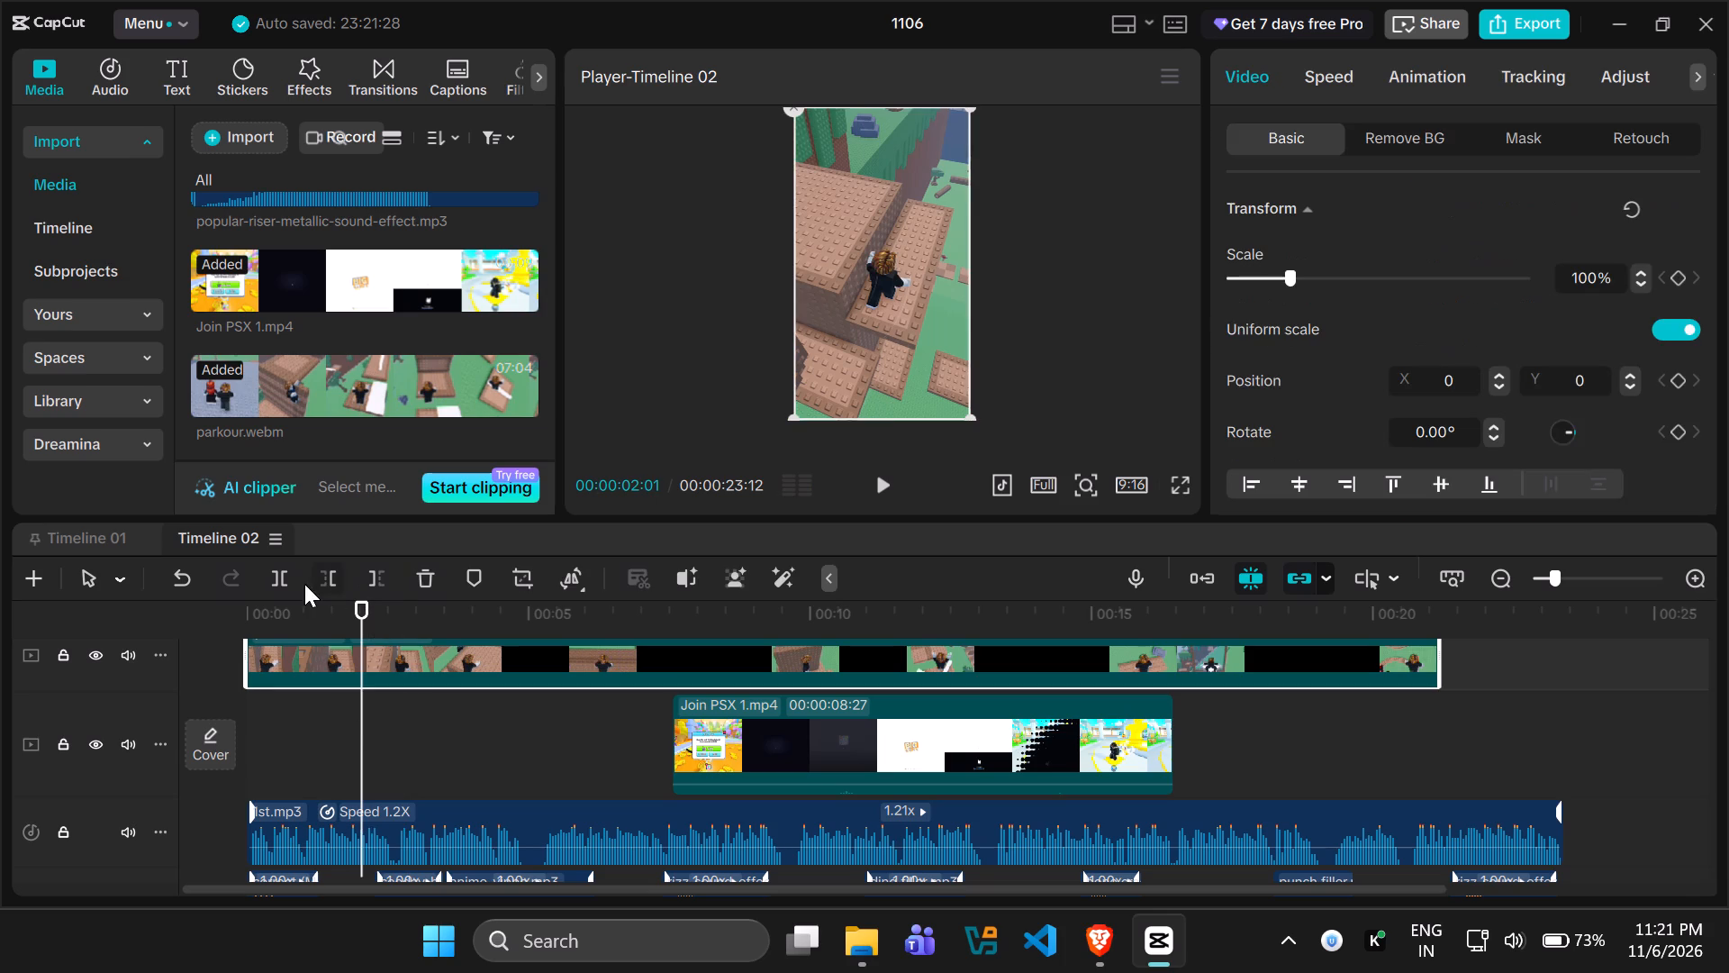
pyautogui.click(364, 572)
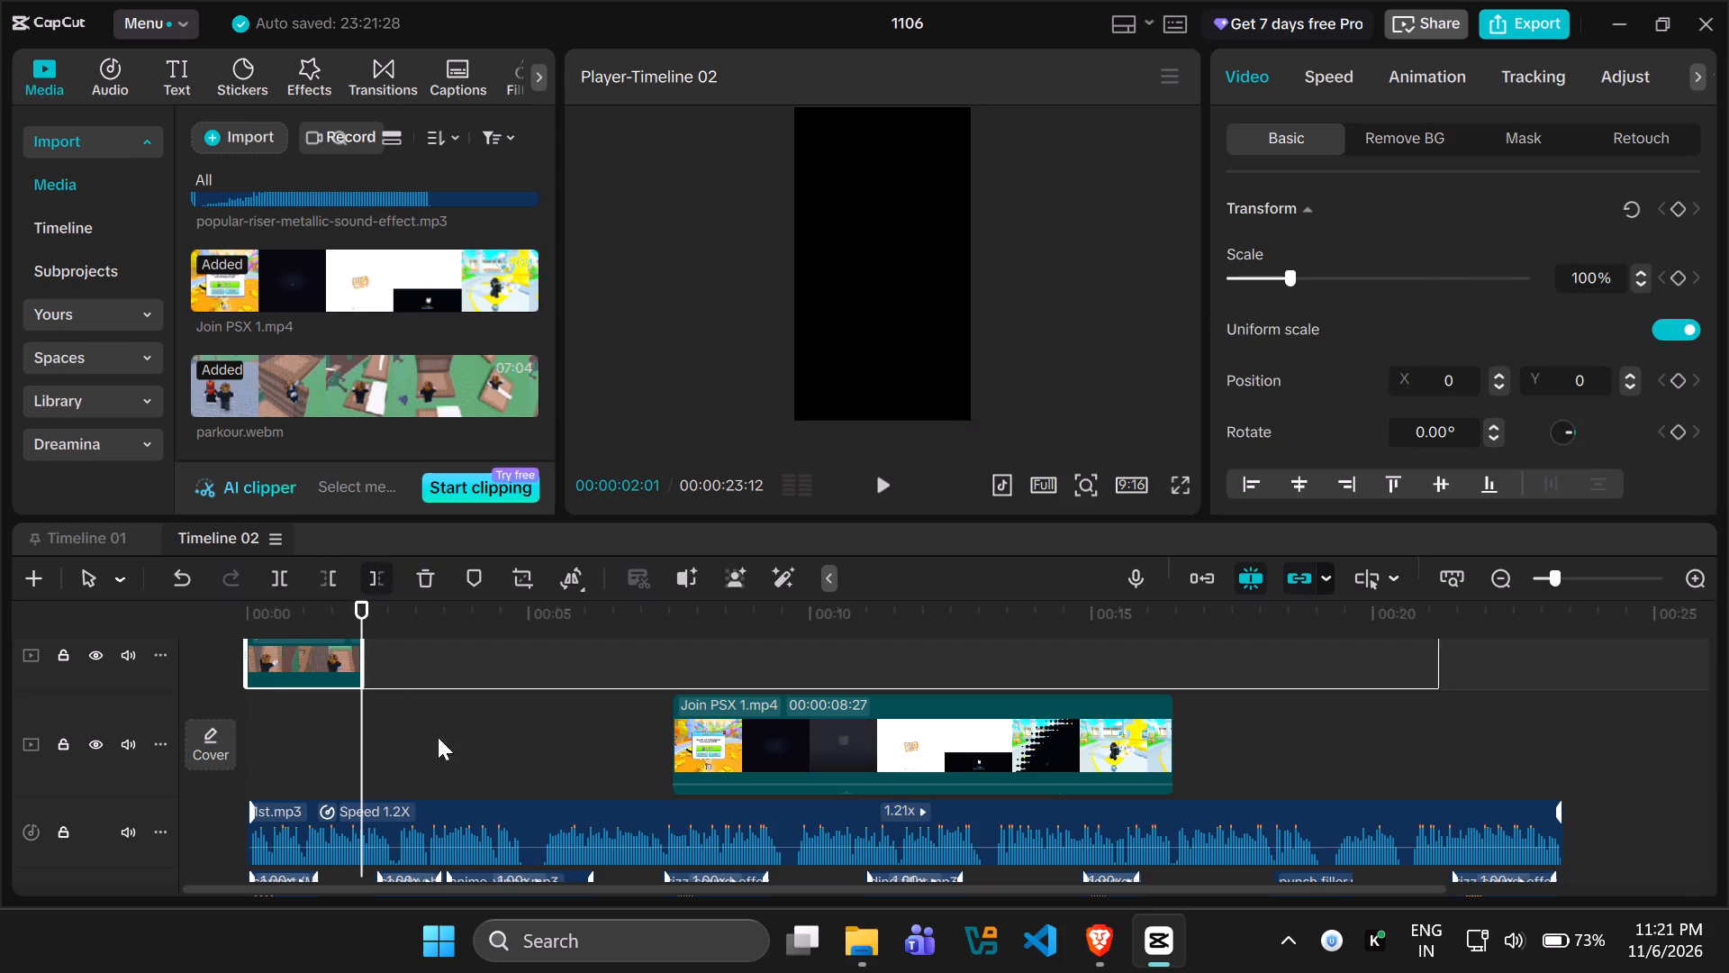
# Place the parkour clip on the main track above the voiceover, with Join PSX 1.mp4 directly following it.
pyautogui.moveTo(782, 721); pyautogui.dragTo(482, 664)
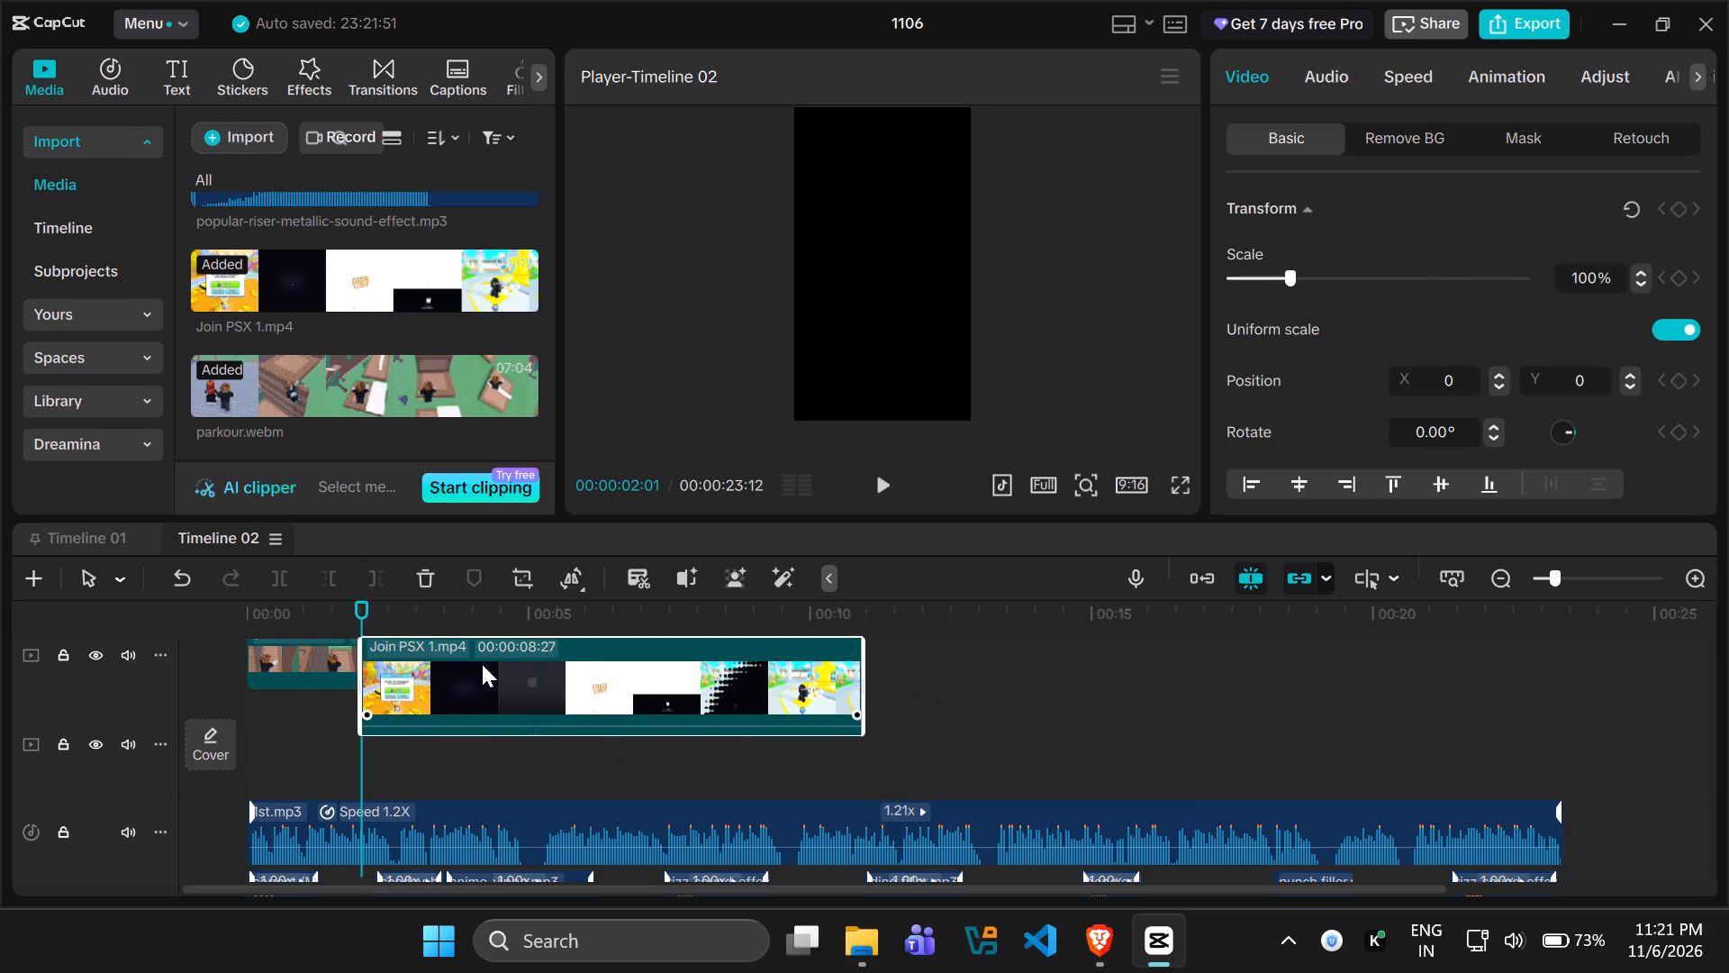
pyautogui.moveTo(482, 664); pyautogui.dragTo(465, 662)
pyautogui.moveTo(285, 661); pyautogui.dragTo(299, 735)
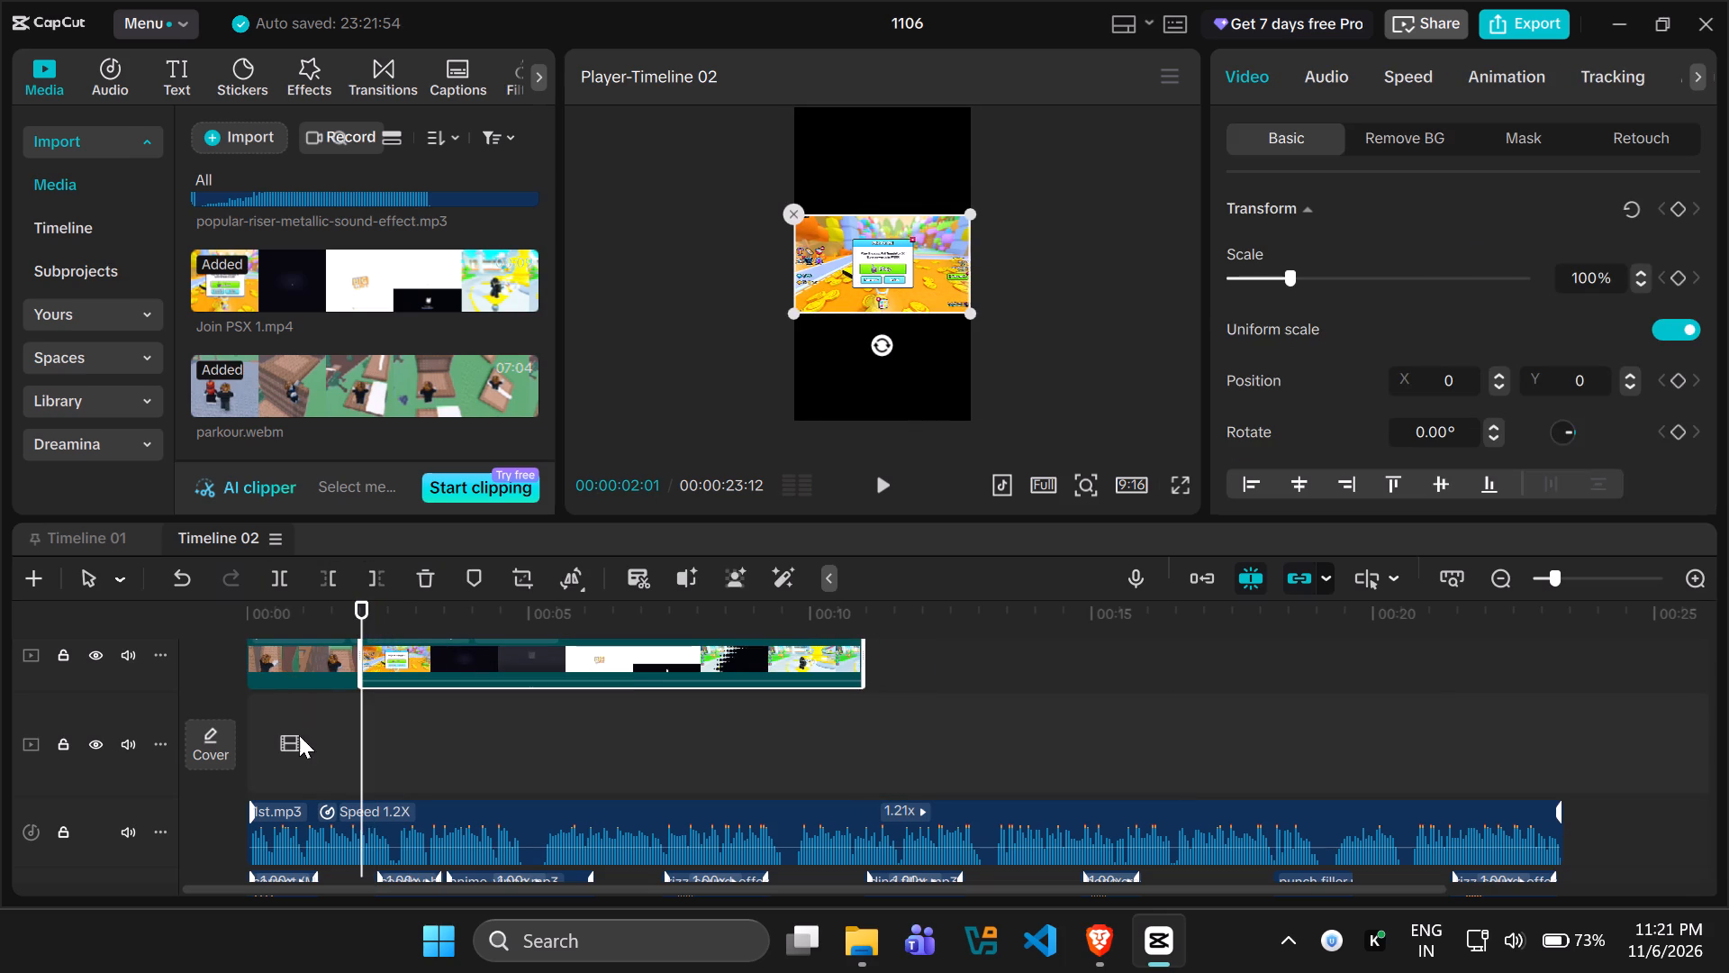
pyautogui.moveTo(299, 735); pyautogui.dragTo(294, 768)
pyautogui.moveTo(437, 650); pyautogui.dragTo(453, 753)
# Scale the Join PSX 1.mp4 clip up to 227% in the vertical frame.
pyautogui.press('space')
pyautogui.press('space')
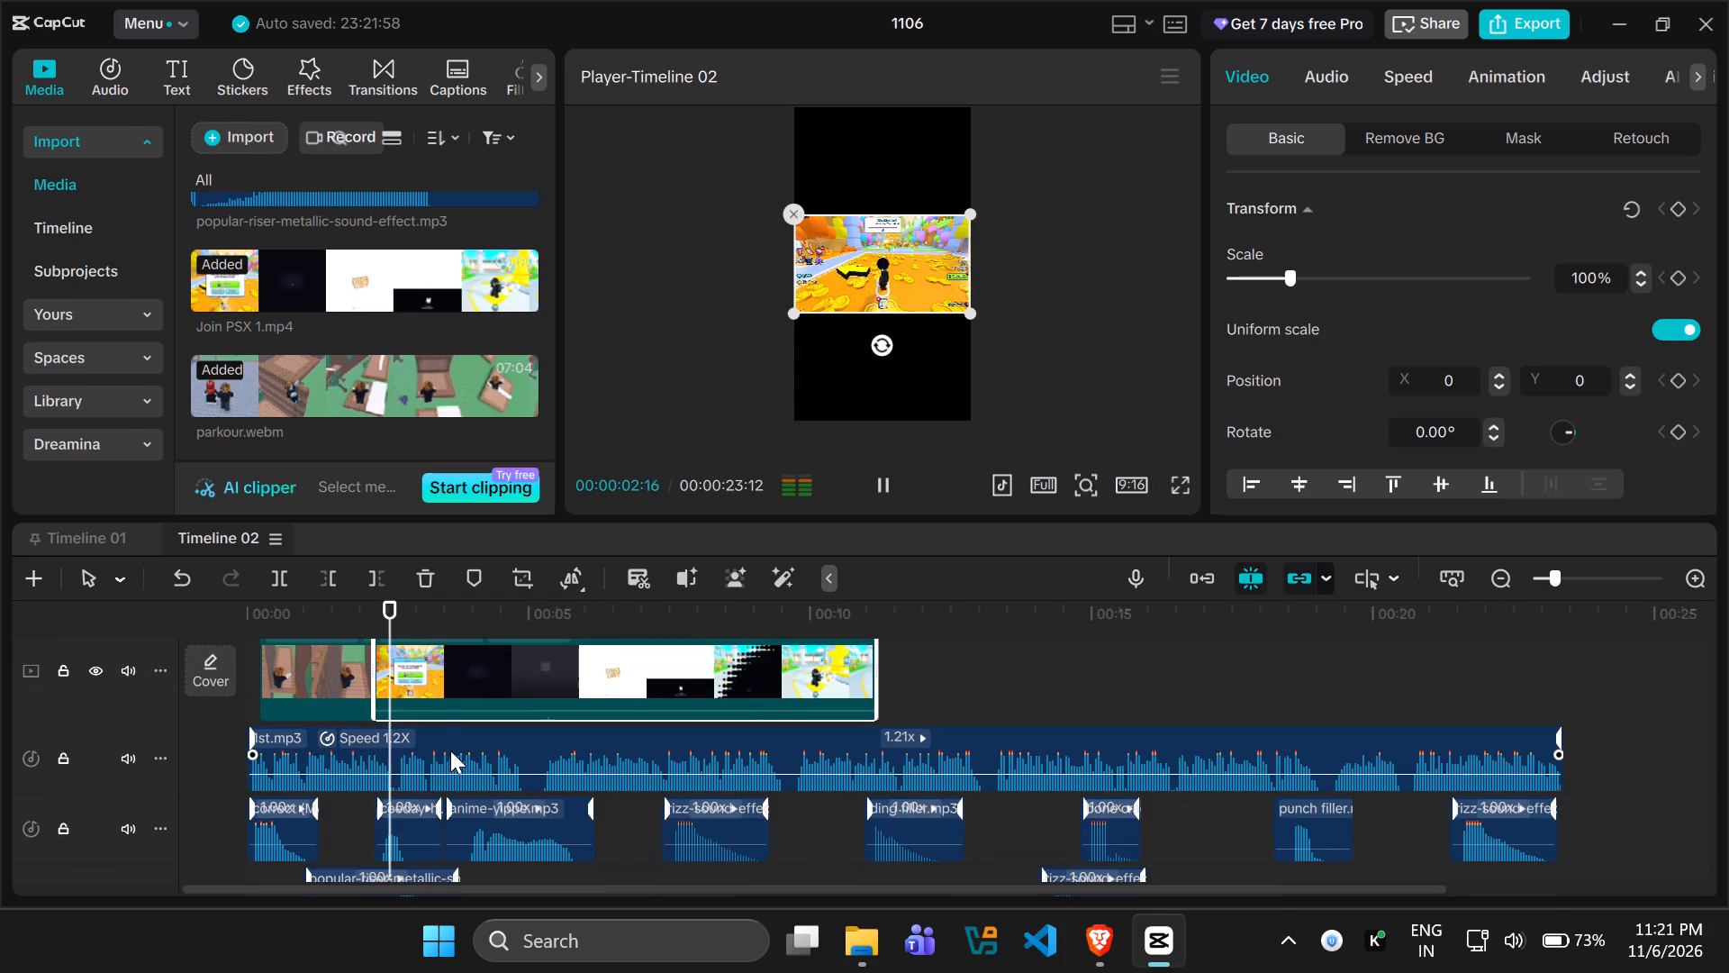
pyautogui.click(428, 665)
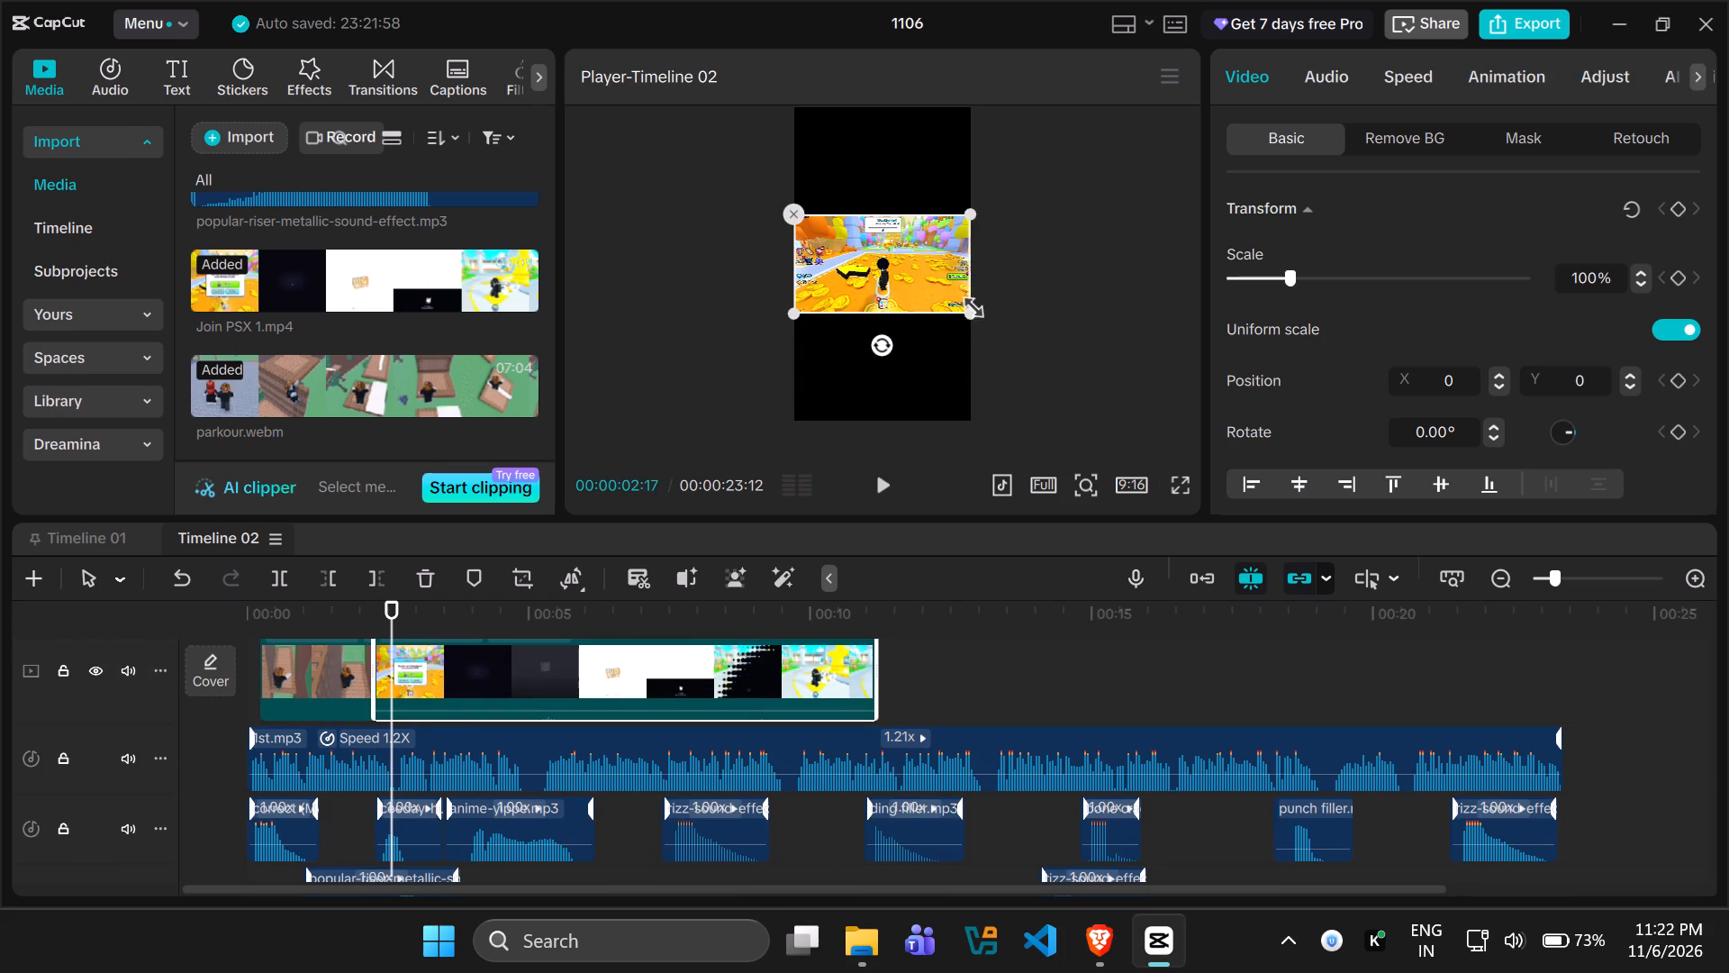
pyautogui.moveTo(968, 313); pyautogui.dragTo(1059, 455)
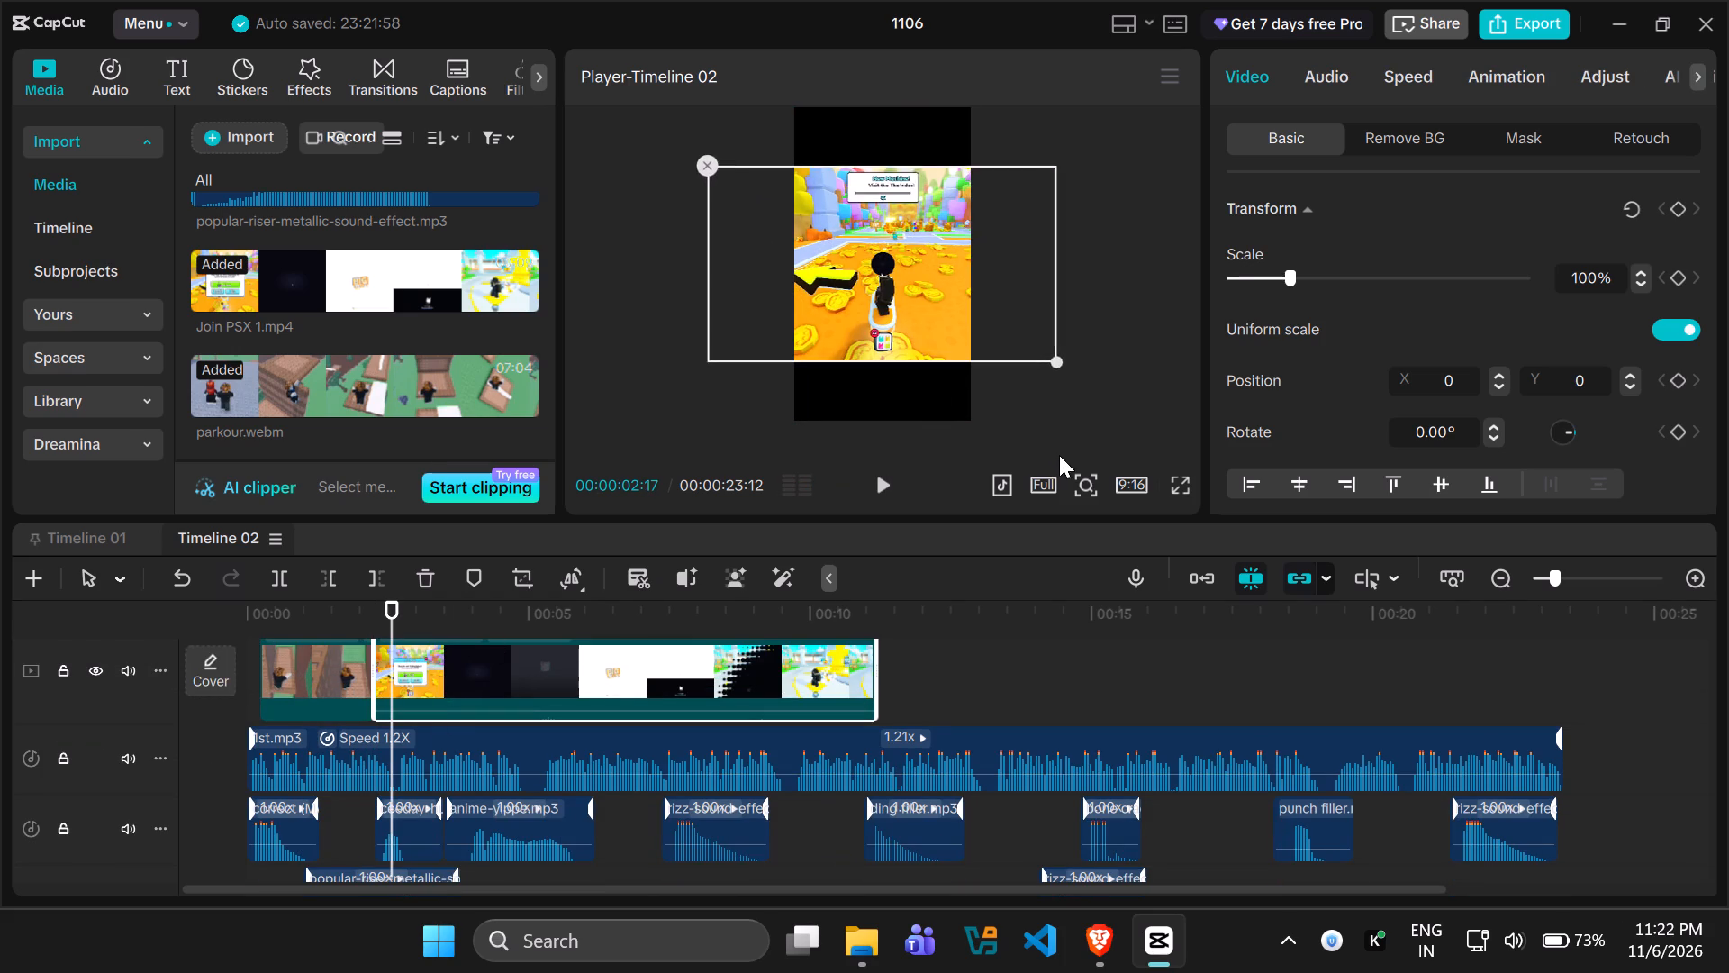
pyautogui.moveTo(1059, 455); pyautogui.dragTo(1086, 495)
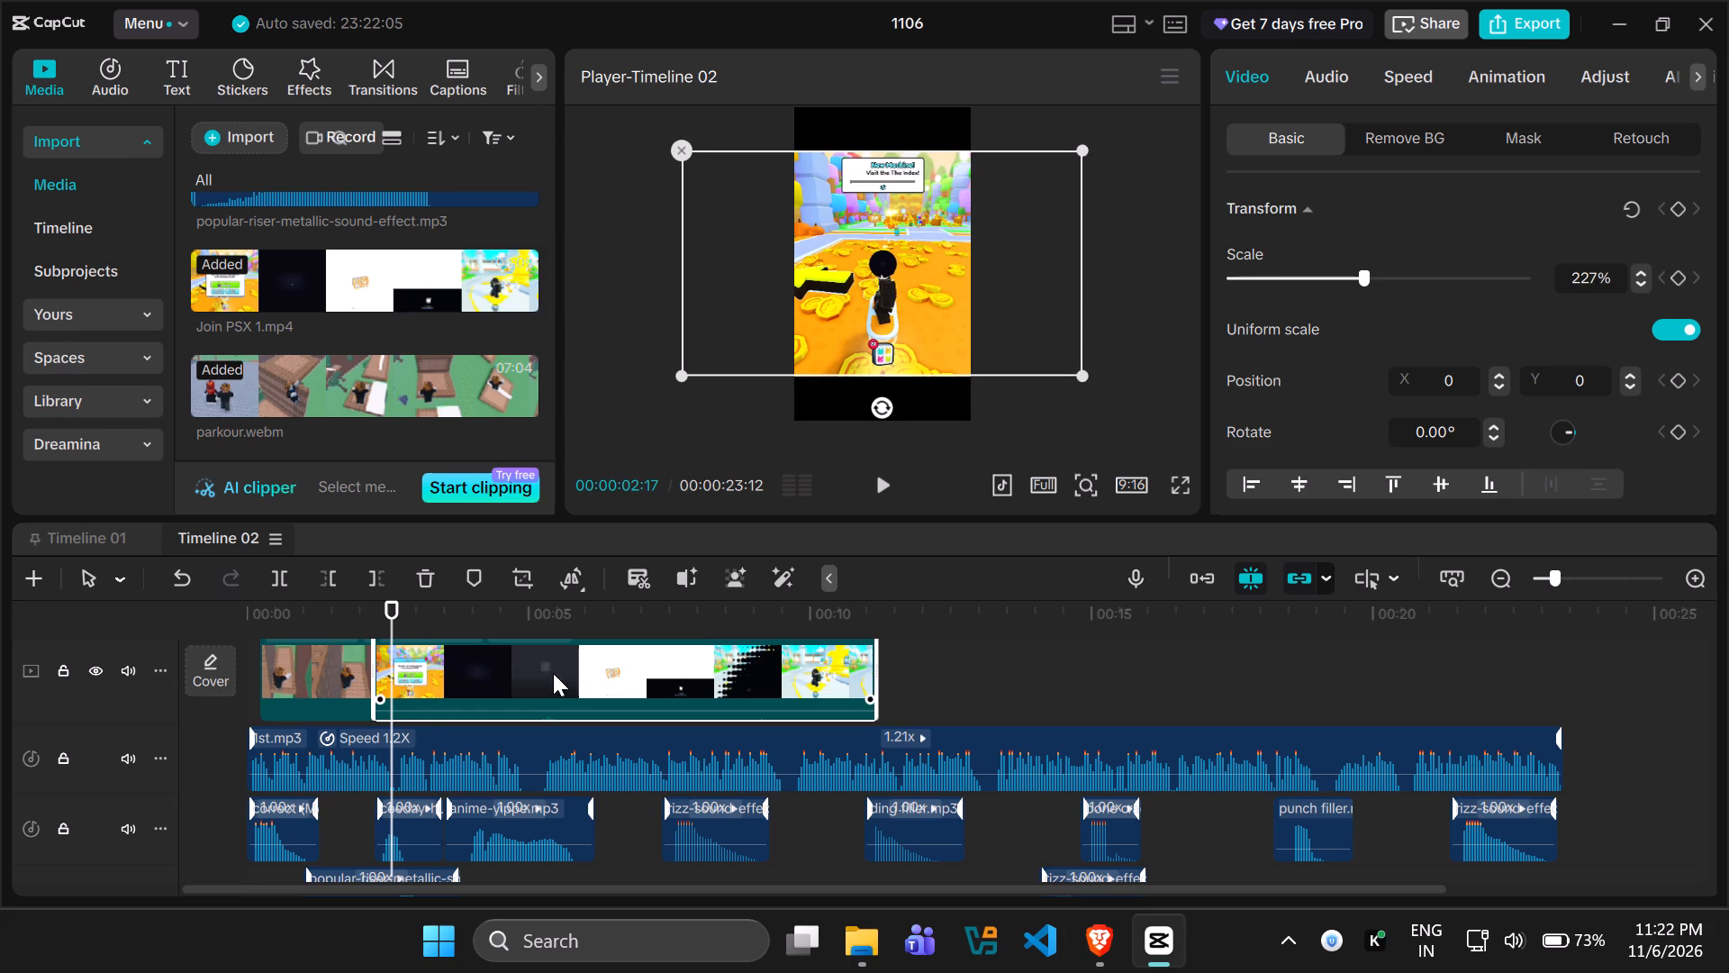
# Duplicate the Join PSX 1.mp4 clip onto a track above the original, starting at 00:00:02:08.
pyautogui.moveTo(395, 607); pyautogui.dragTo(376, 606)
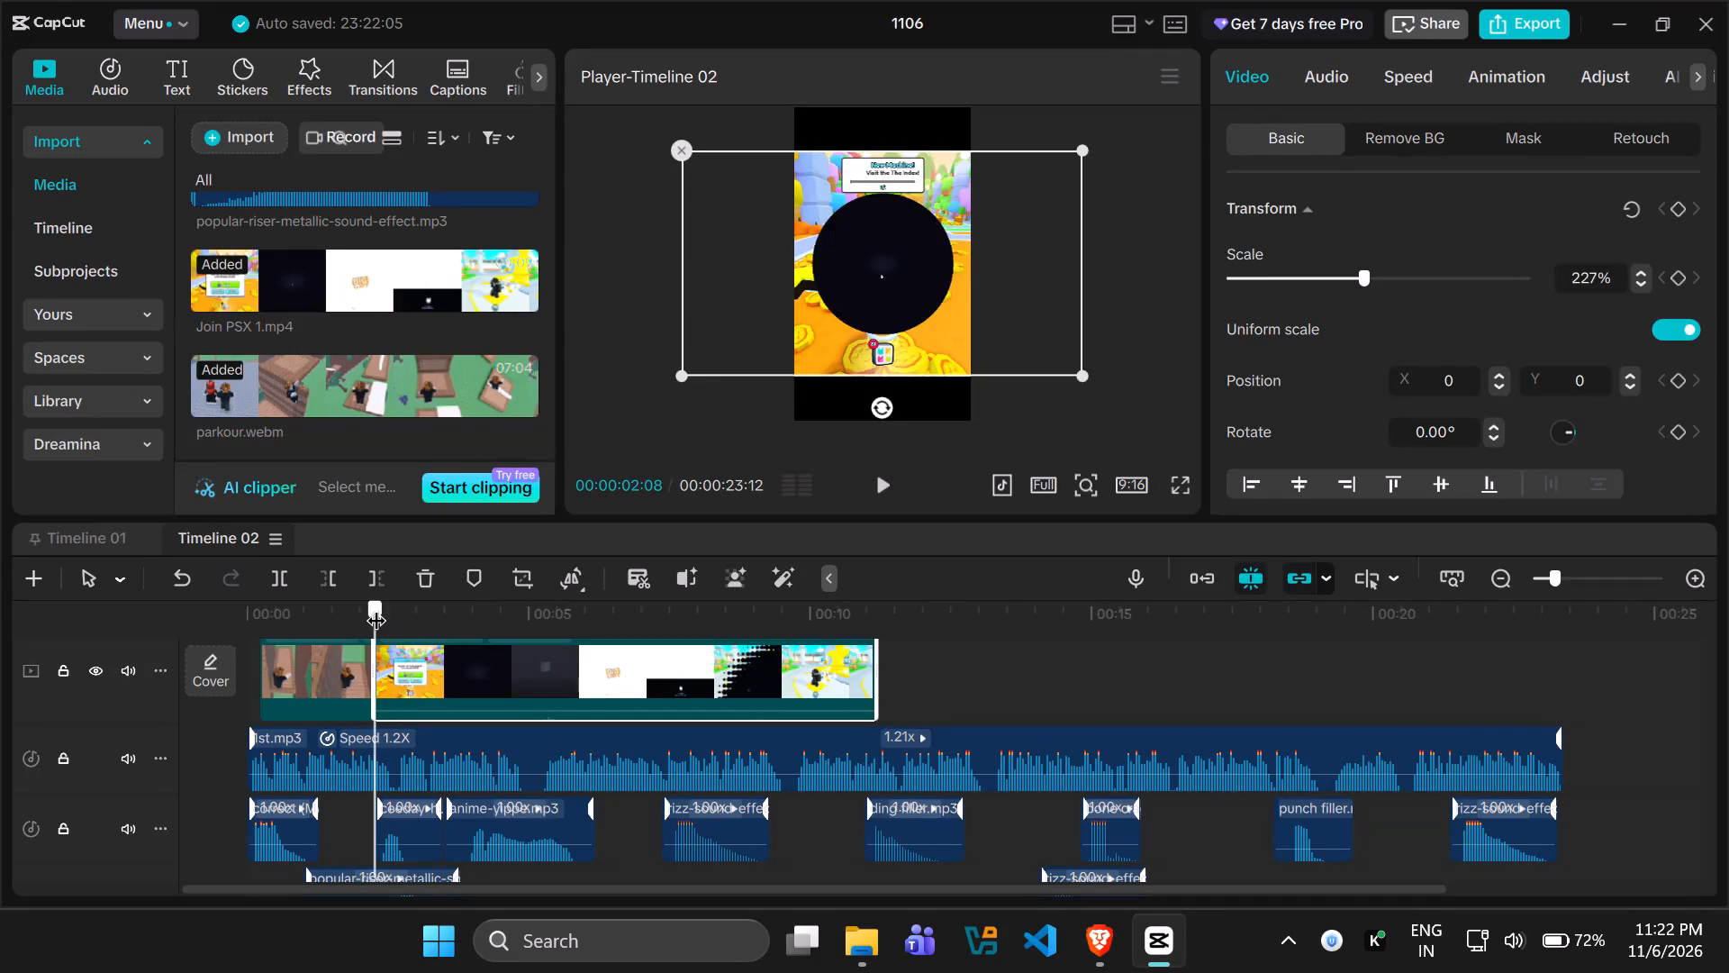
pyautogui.moveTo(376, 606); pyautogui.dragTo(373, 606)
pyautogui.click(373, 606)
pyautogui.hotkey('ctrl', 'c')
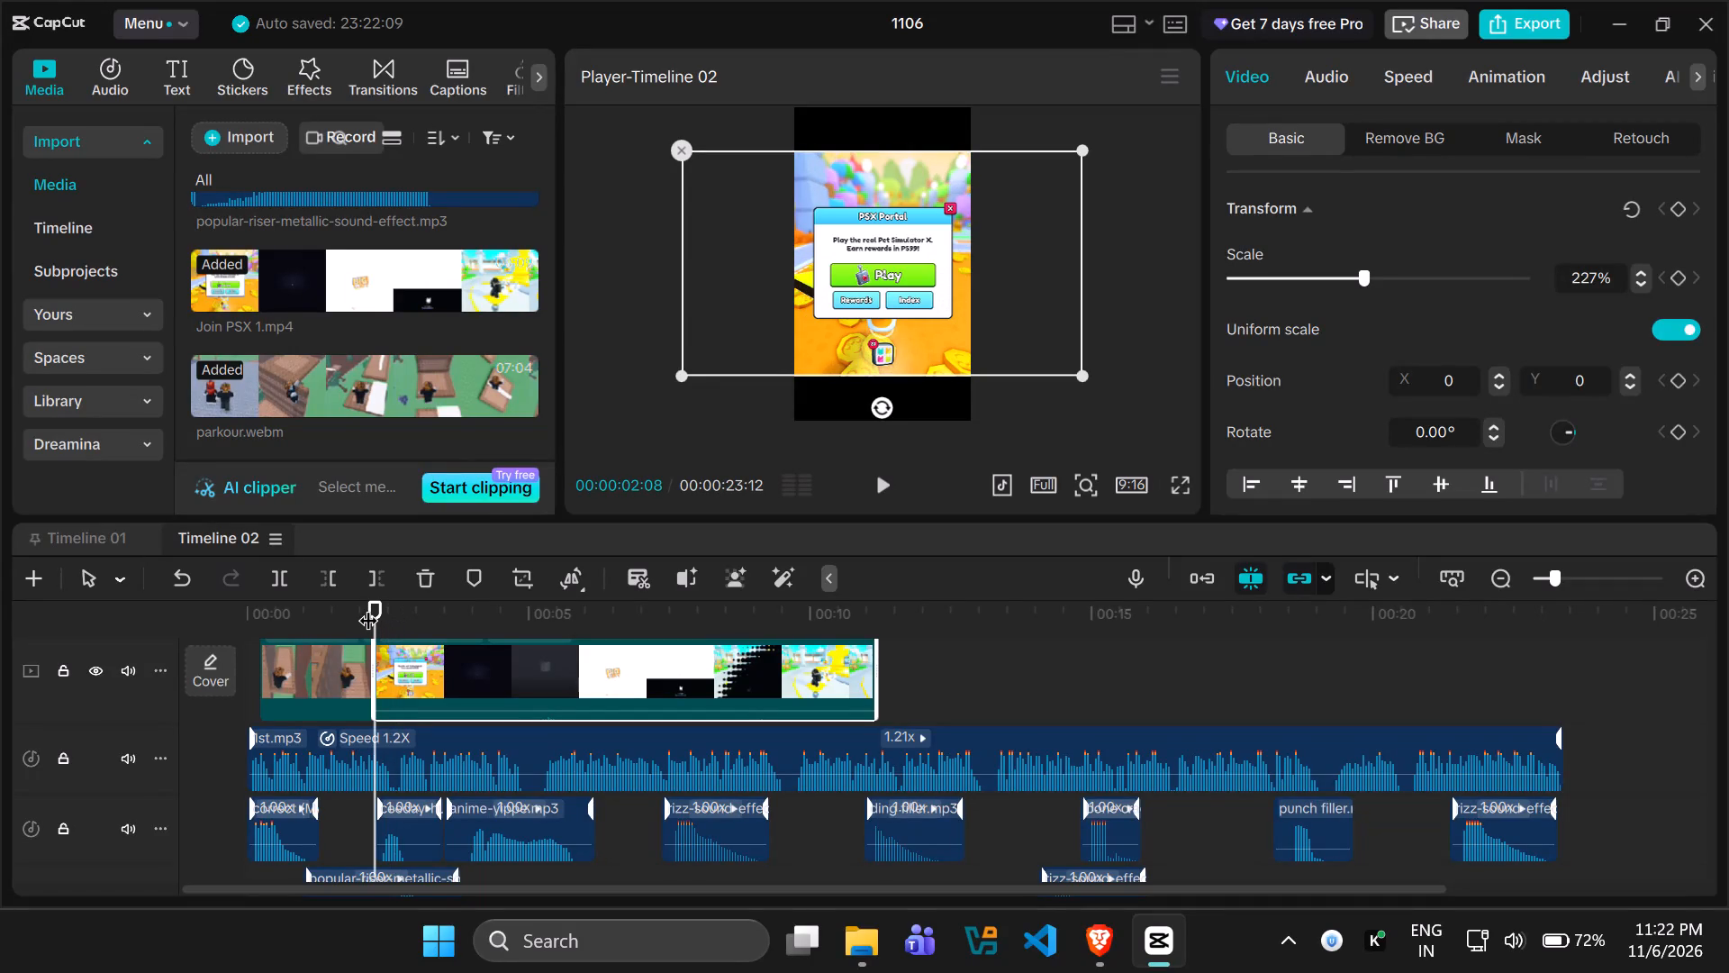
pyautogui.hotkey('ctrl', 'v')
# Scale the lower Join PSX 1.mp4 clip to 314% so it fills the frame behind the copy.
pyautogui.click(504, 721)
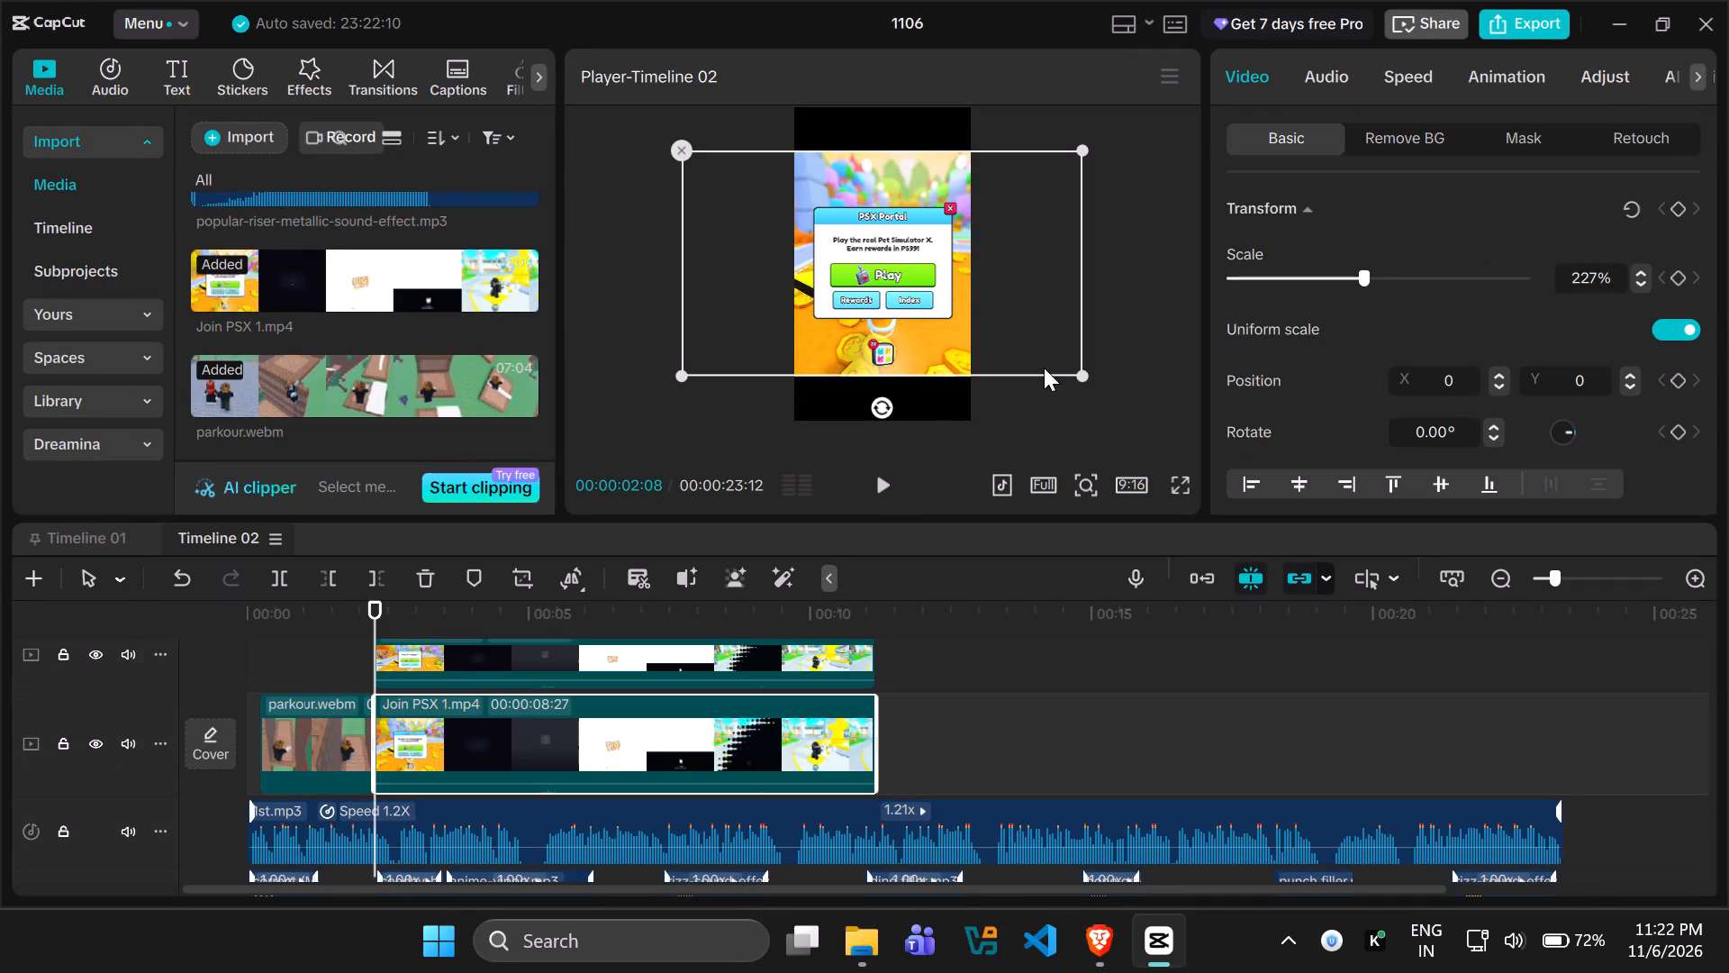
pyautogui.moveTo(1074, 373); pyautogui.dragTo(1145, 483)
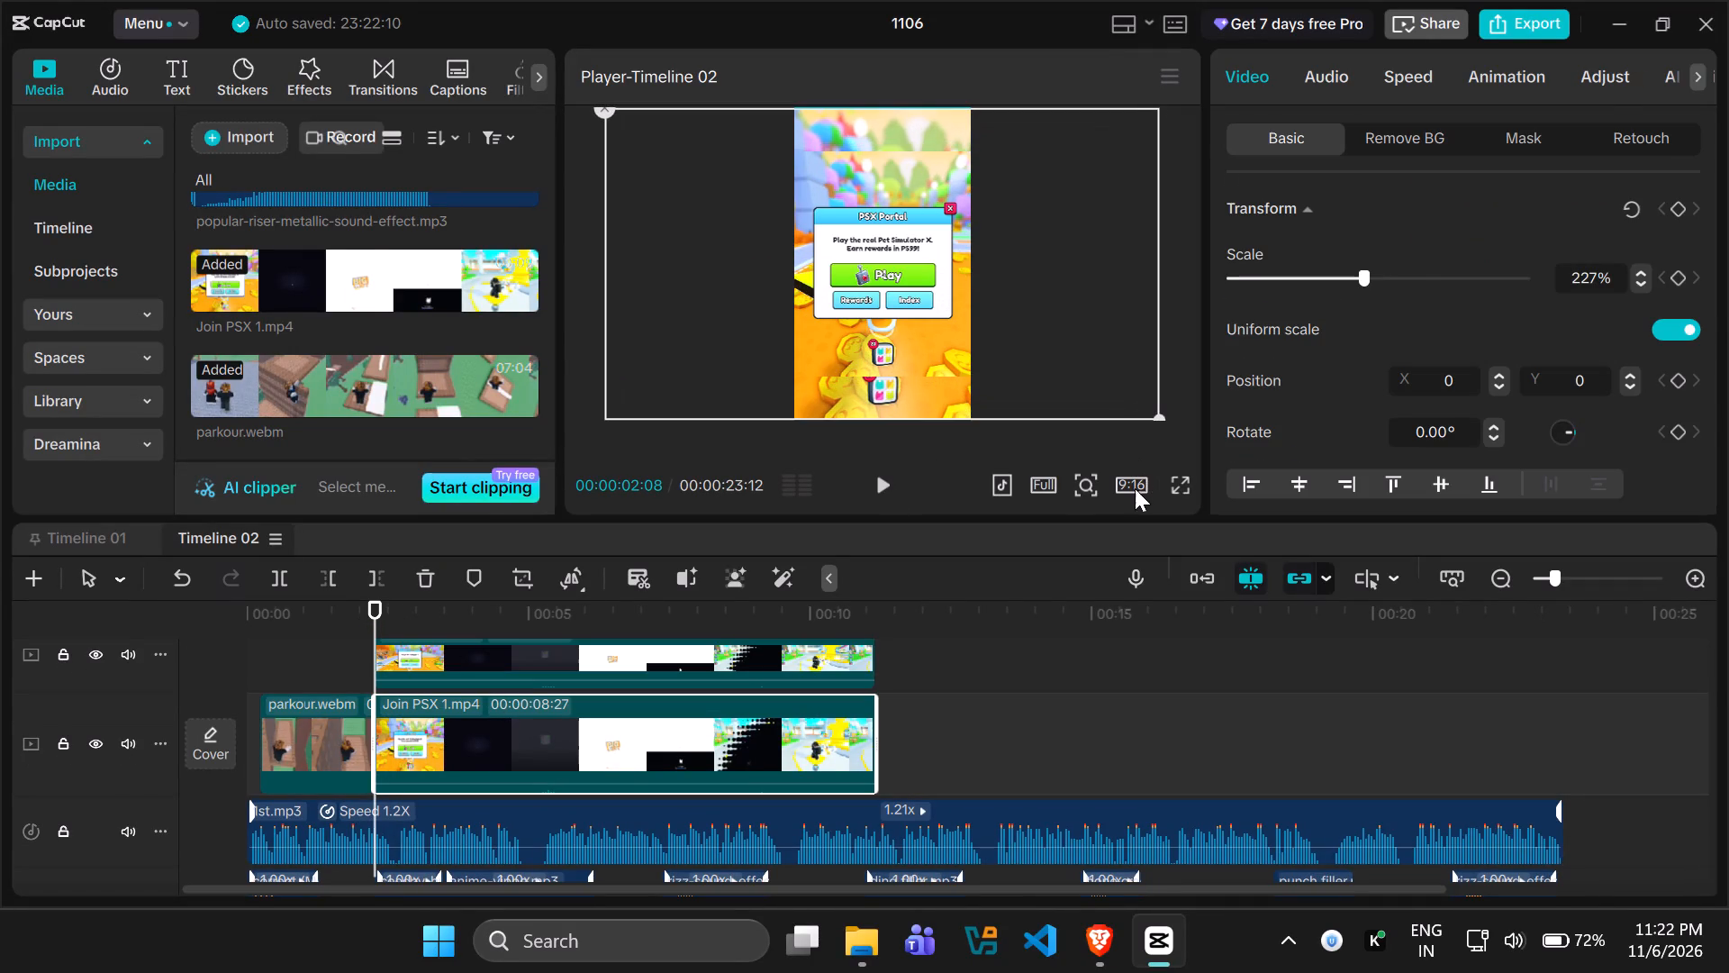
# Apply the trending video effect Phone Orbit to the lower Join PSX 1.mp4 clip.
pyautogui.click(294, 77)
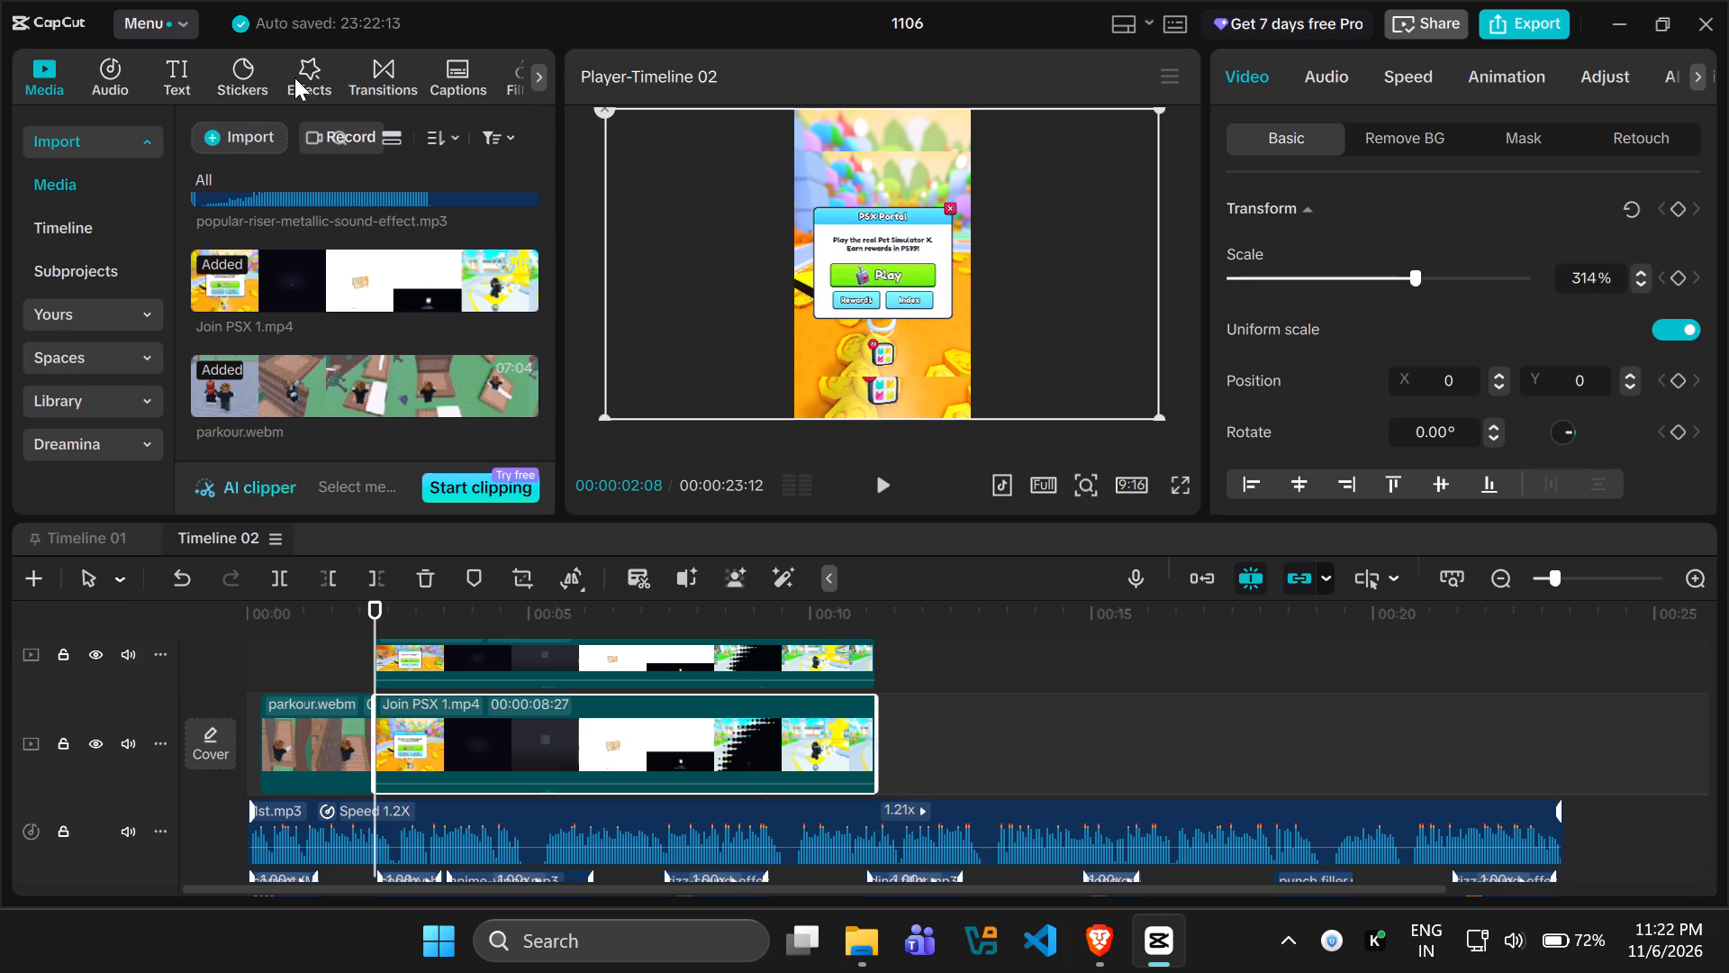
pyautogui.click(98, 147)
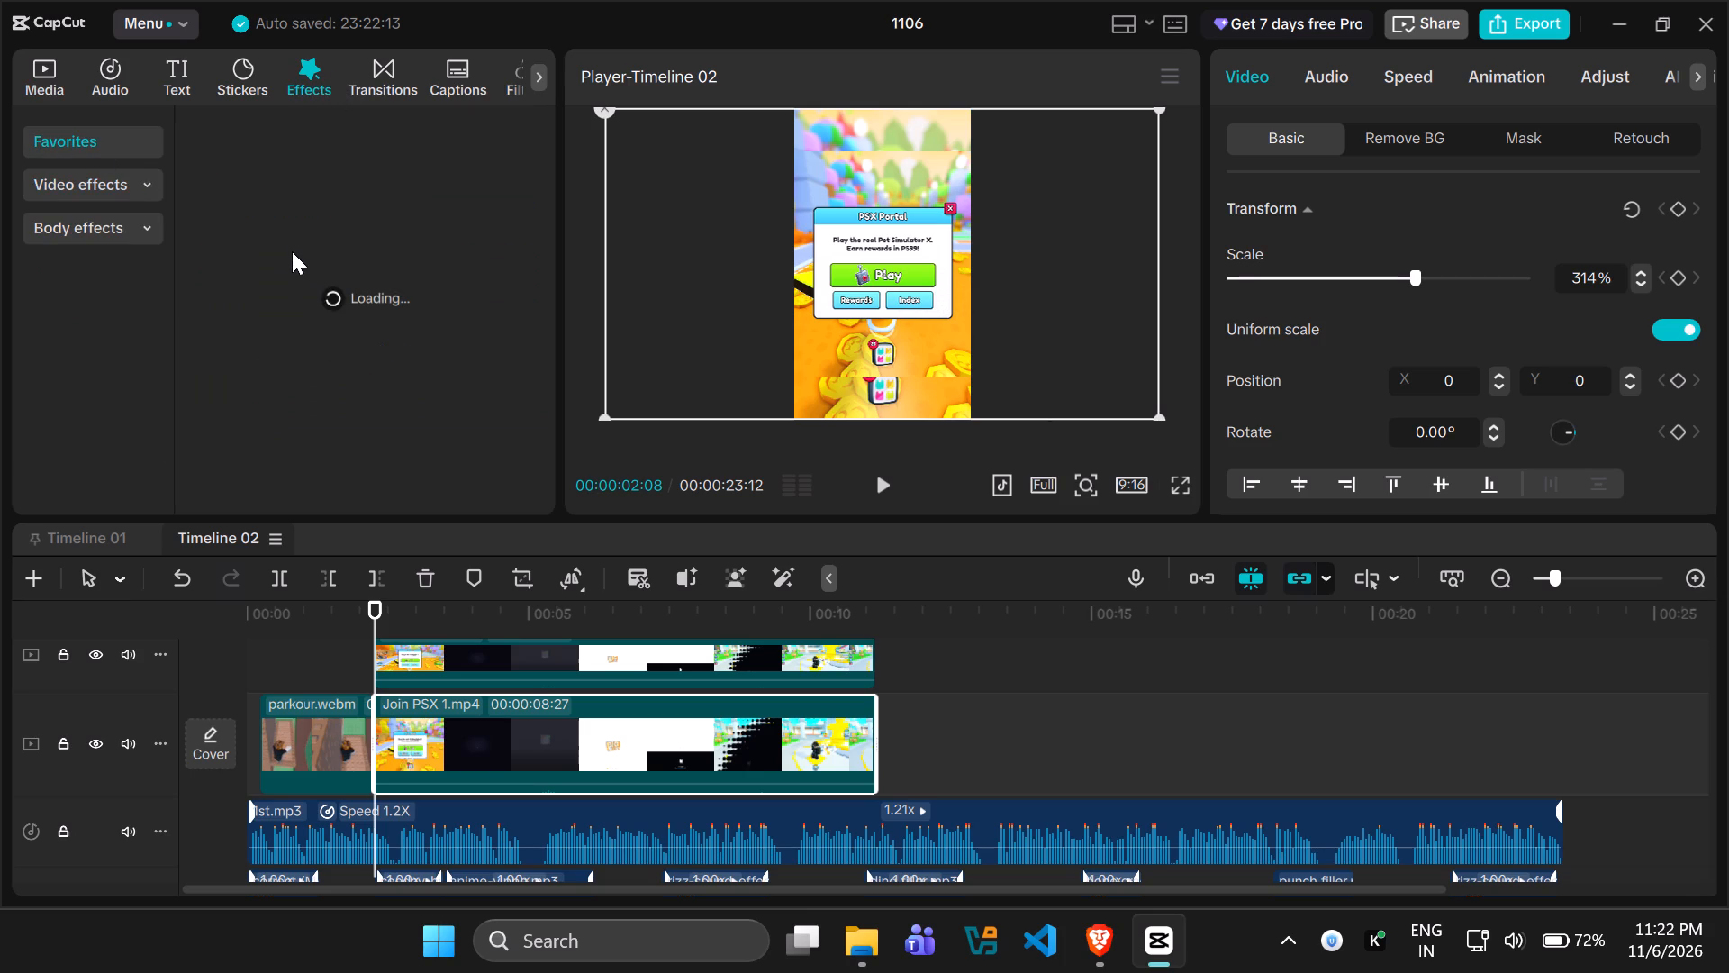
pyautogui.moveTo(236, 223); pyautogui.dragTo(489, 622)
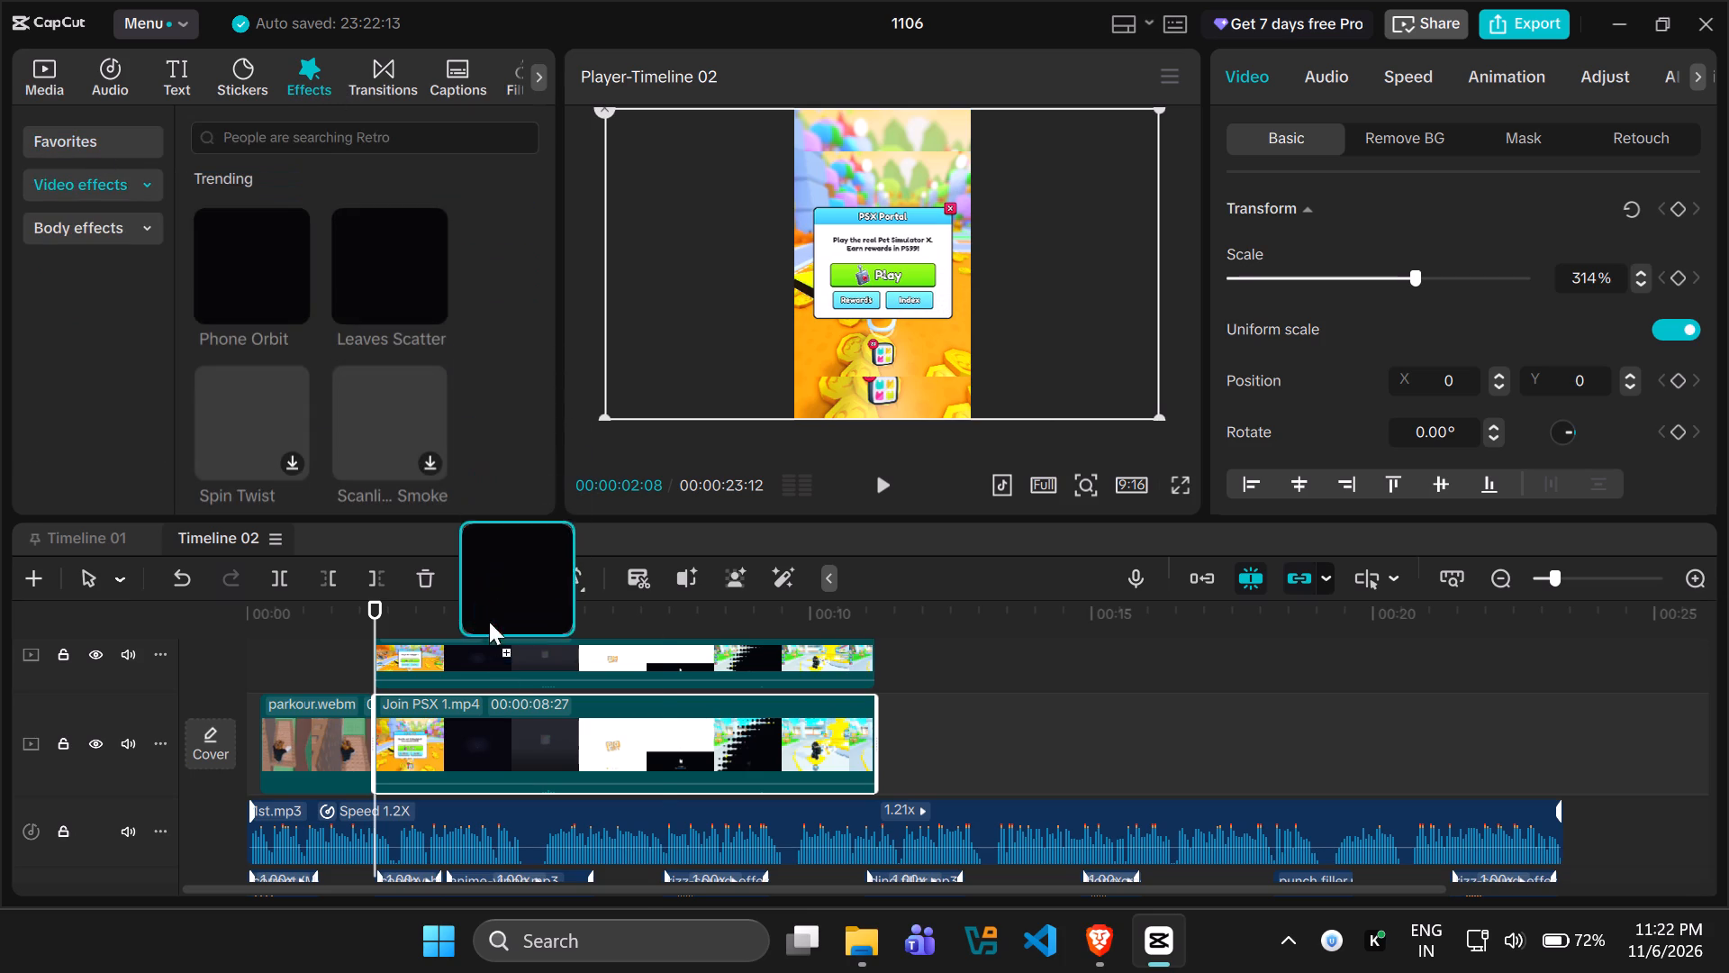
pyautogui.moveTo(489, 622); pyautogui.dragTo(495, 727)
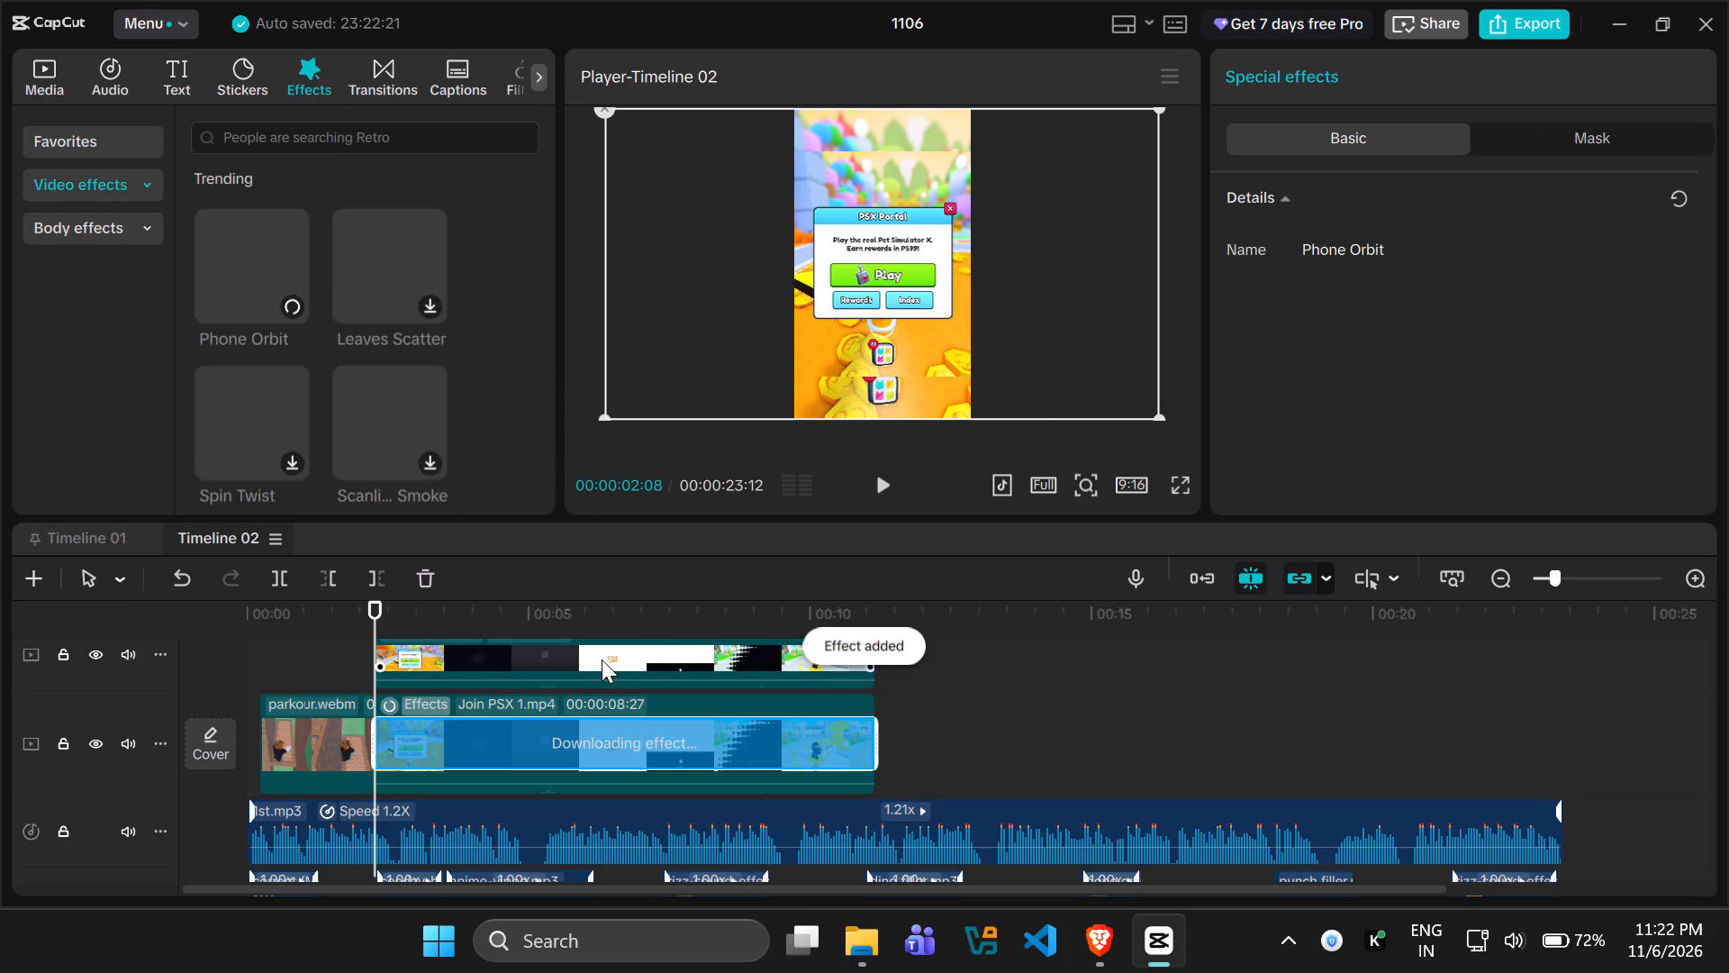
# Combine the two stacked Join PSX 1.mp4 clips into one compound clip.
pyautogui.keyDown('shift'); pyautogui.click(539, 646); pyautogui.keyUp('shift')
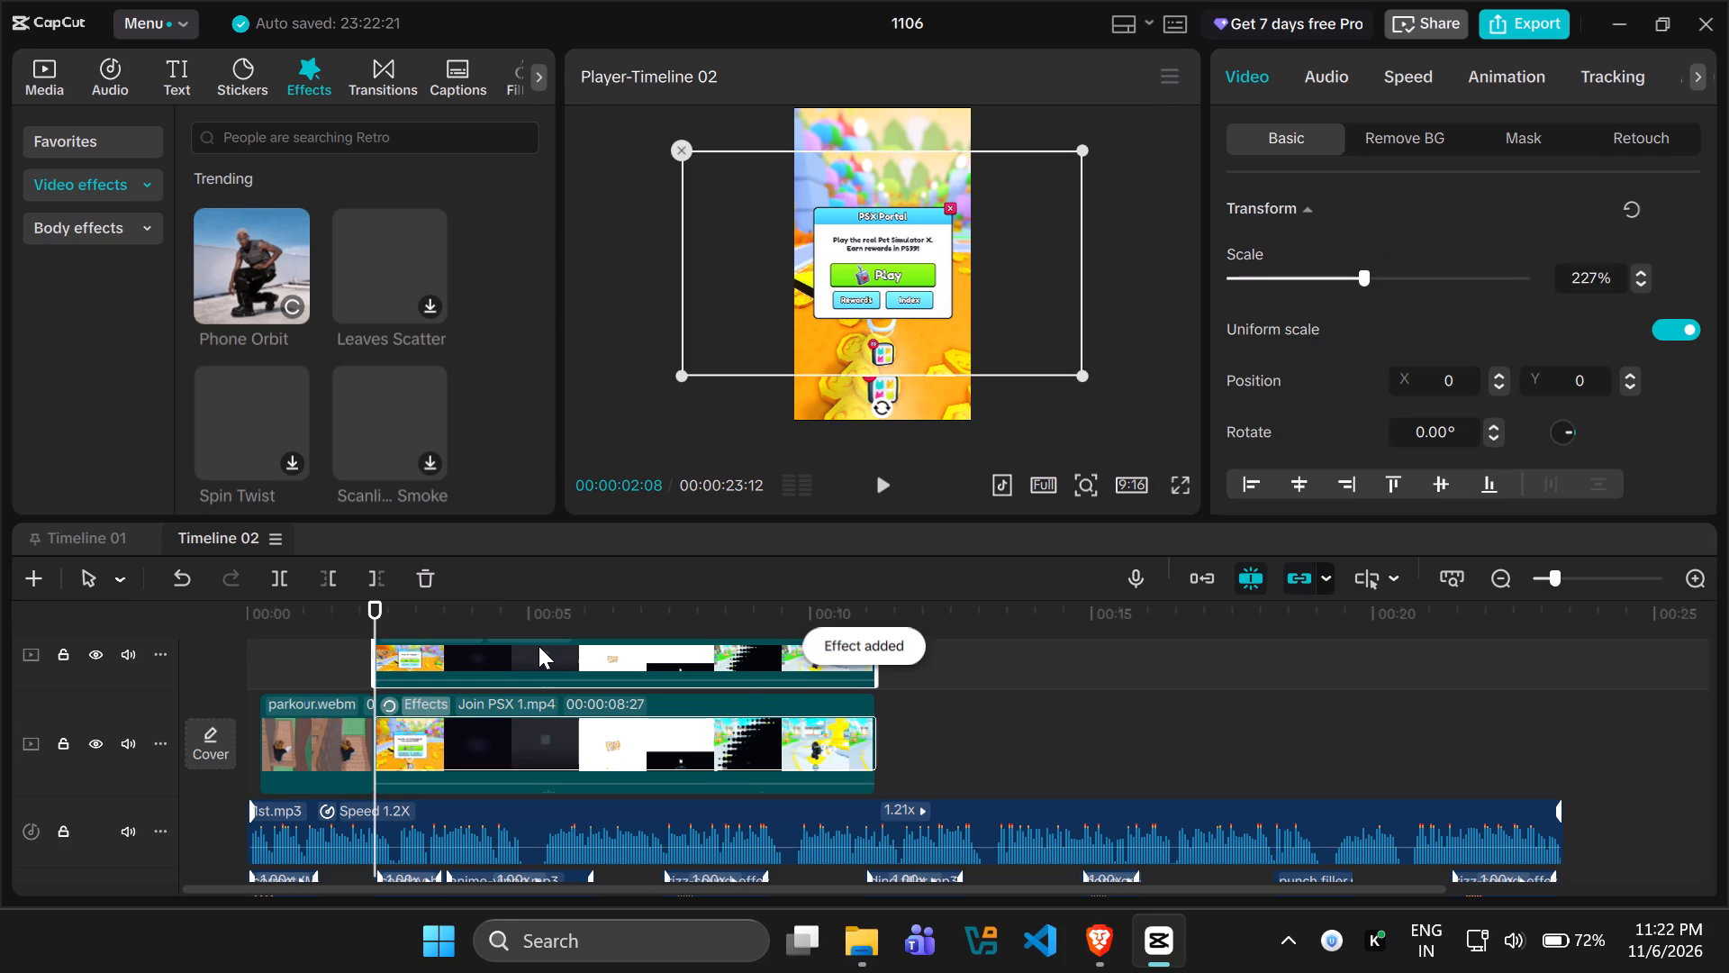
pyautogui.keyDown('ctrl'); pyautogui.click(552, 708); pyautogui.keyUp('ctrl')
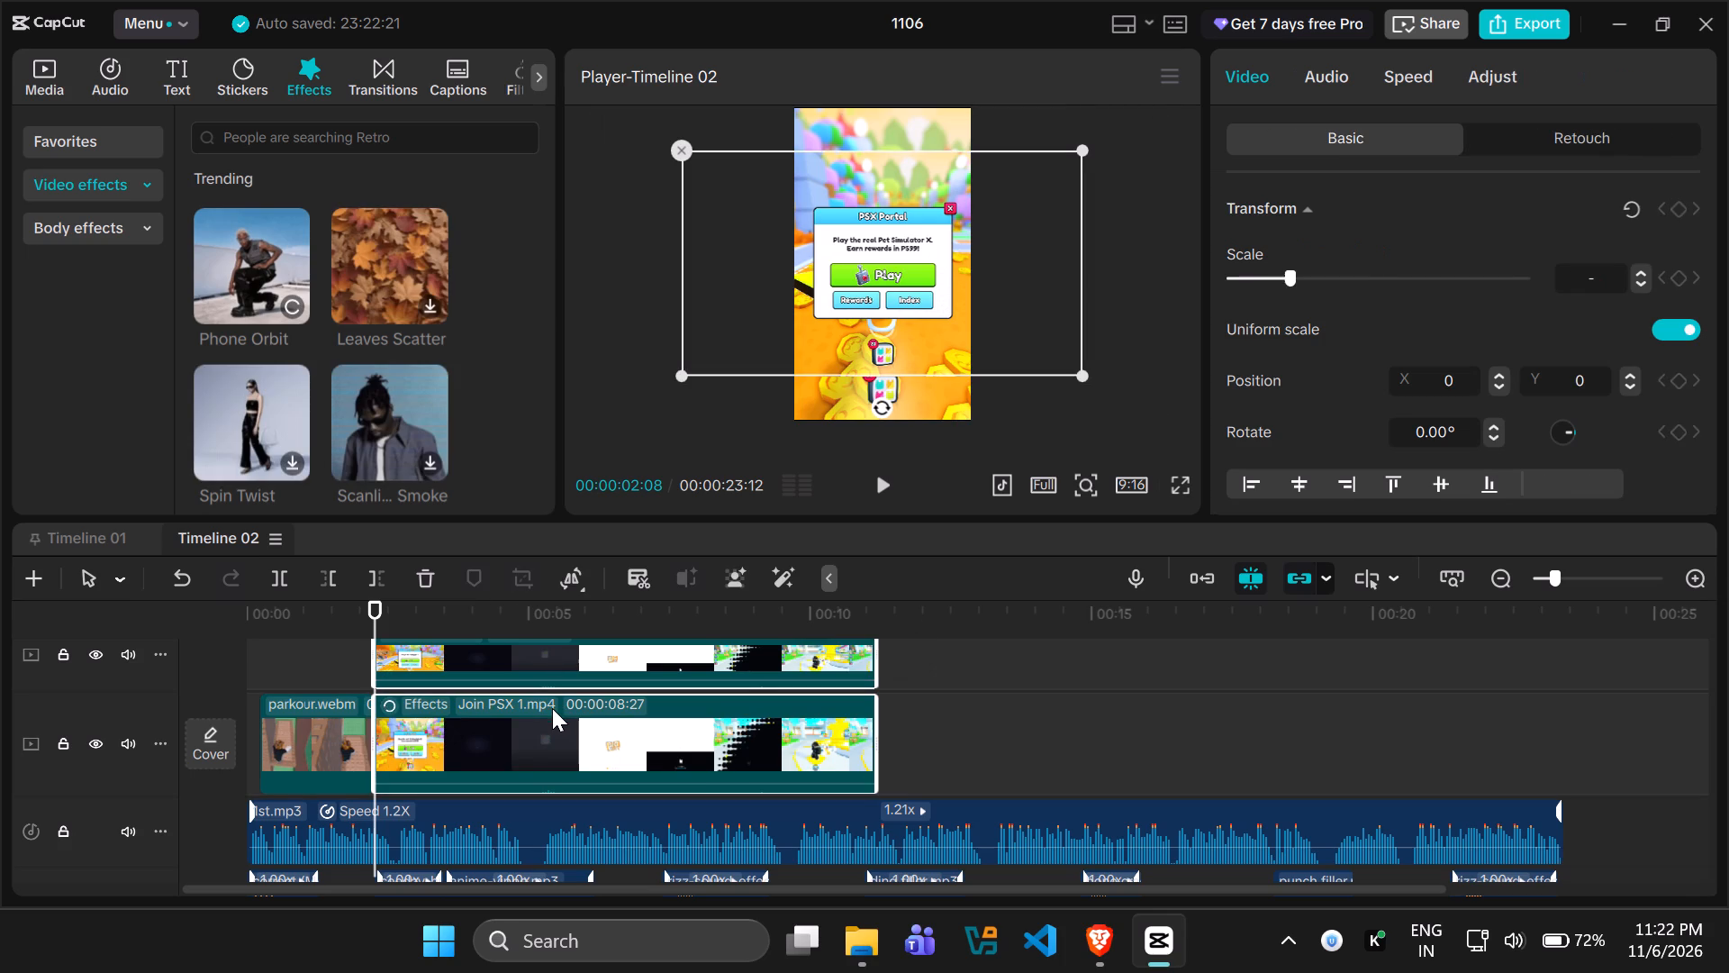
pyautogui.rightClick(564, 713)
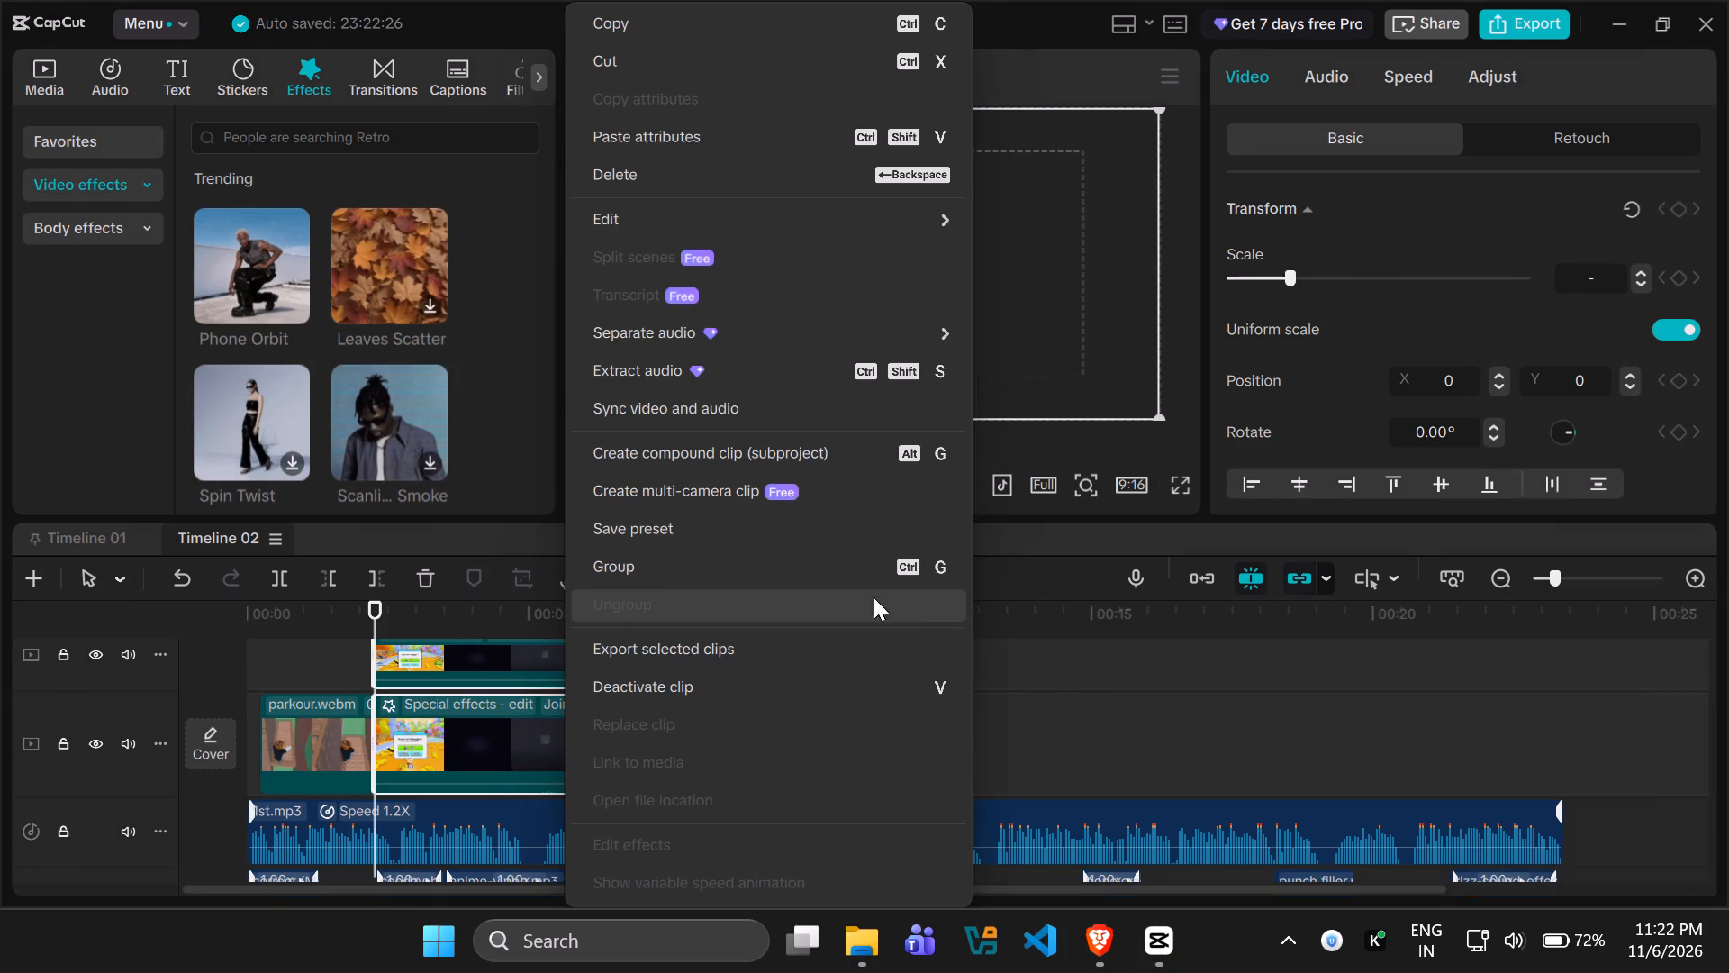
pyautogui.click(710, 472)
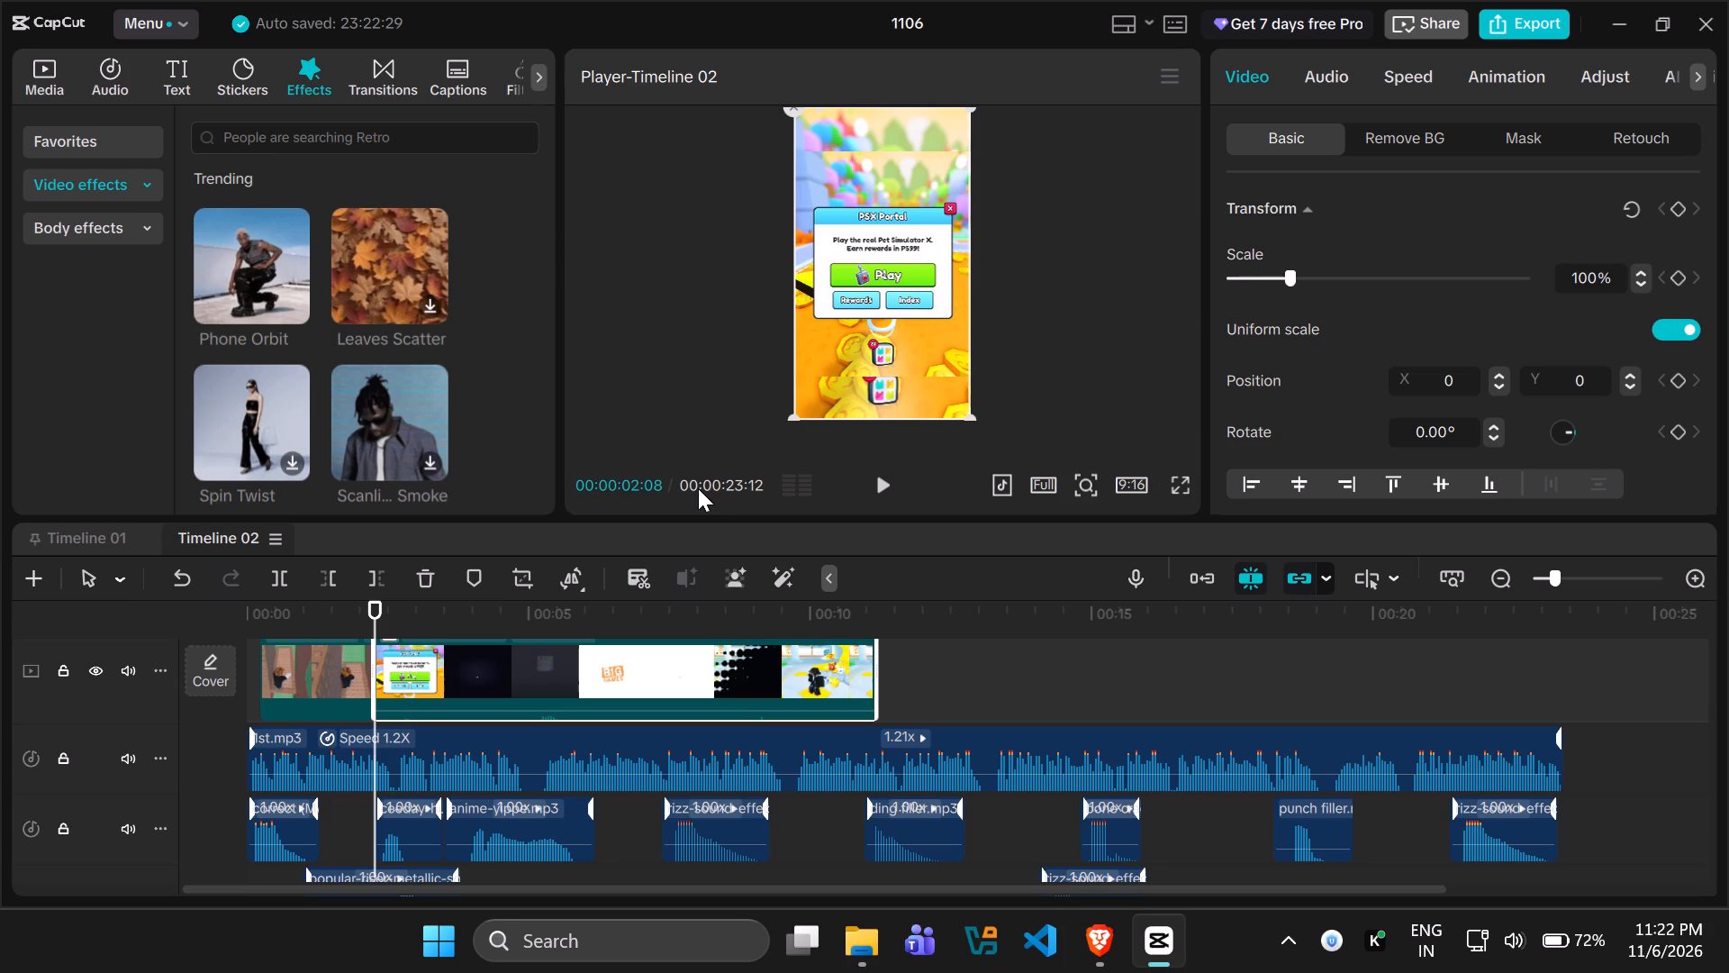
# Play the compound clip from its start and check how the layered footage and Phone Orbit effect look.
pyautogui.scroll(2, 699, 724)
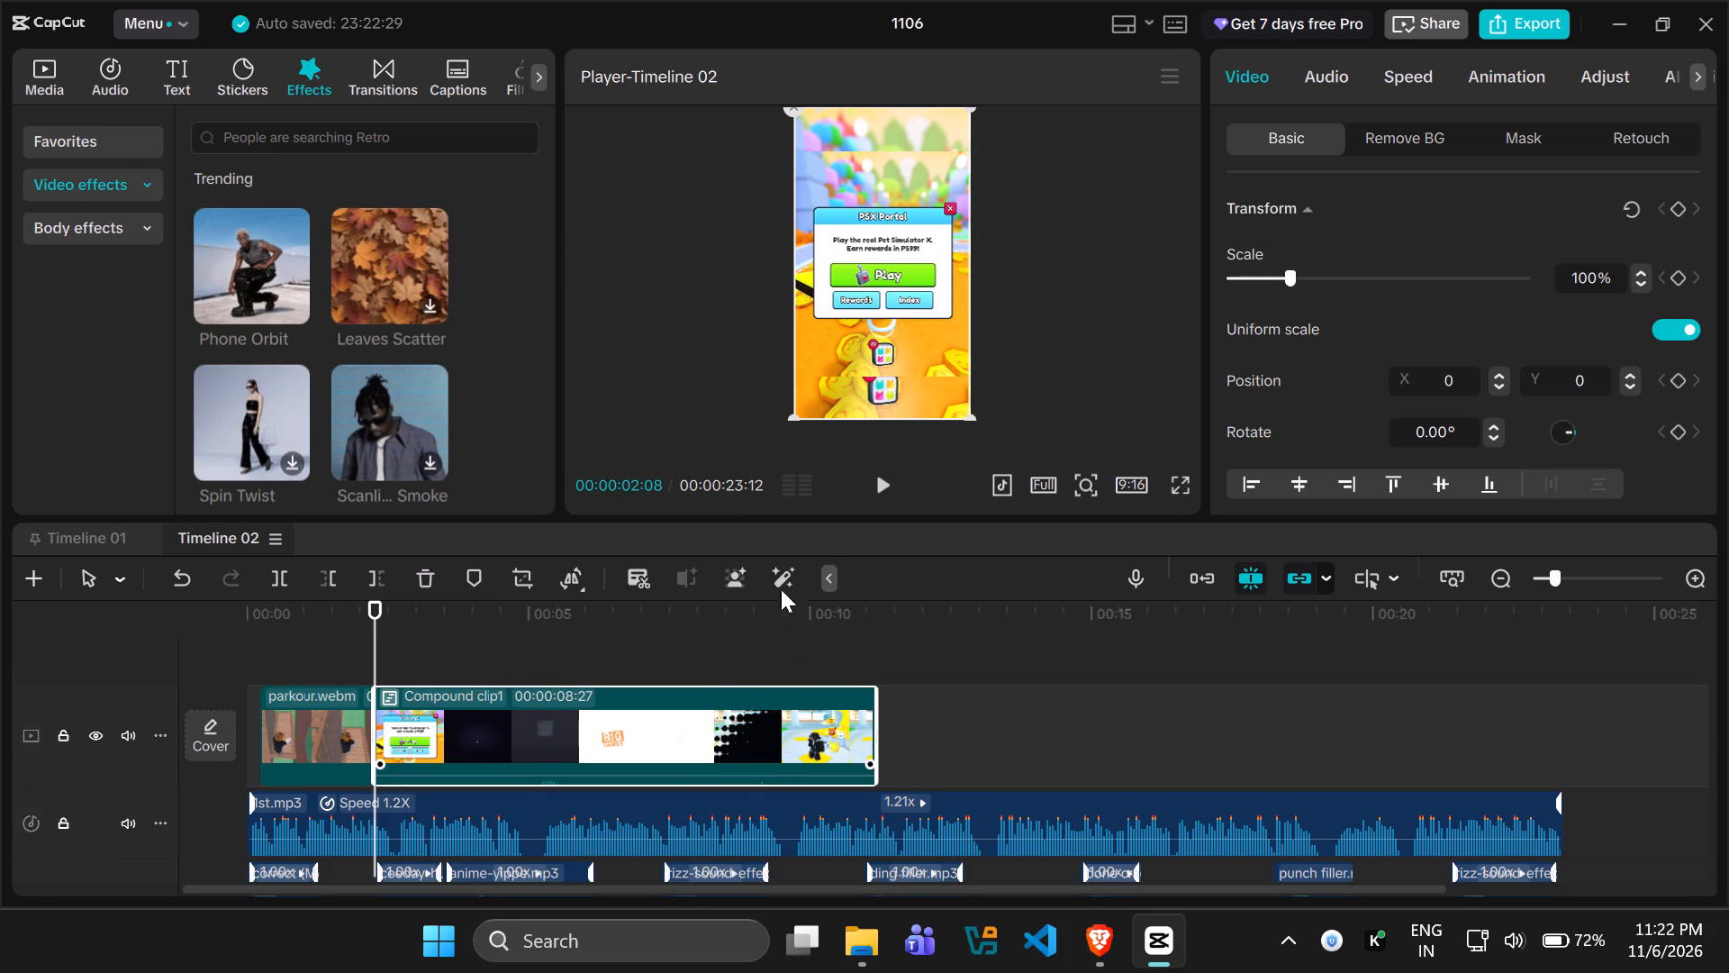
pyautogui.click(898, 480)
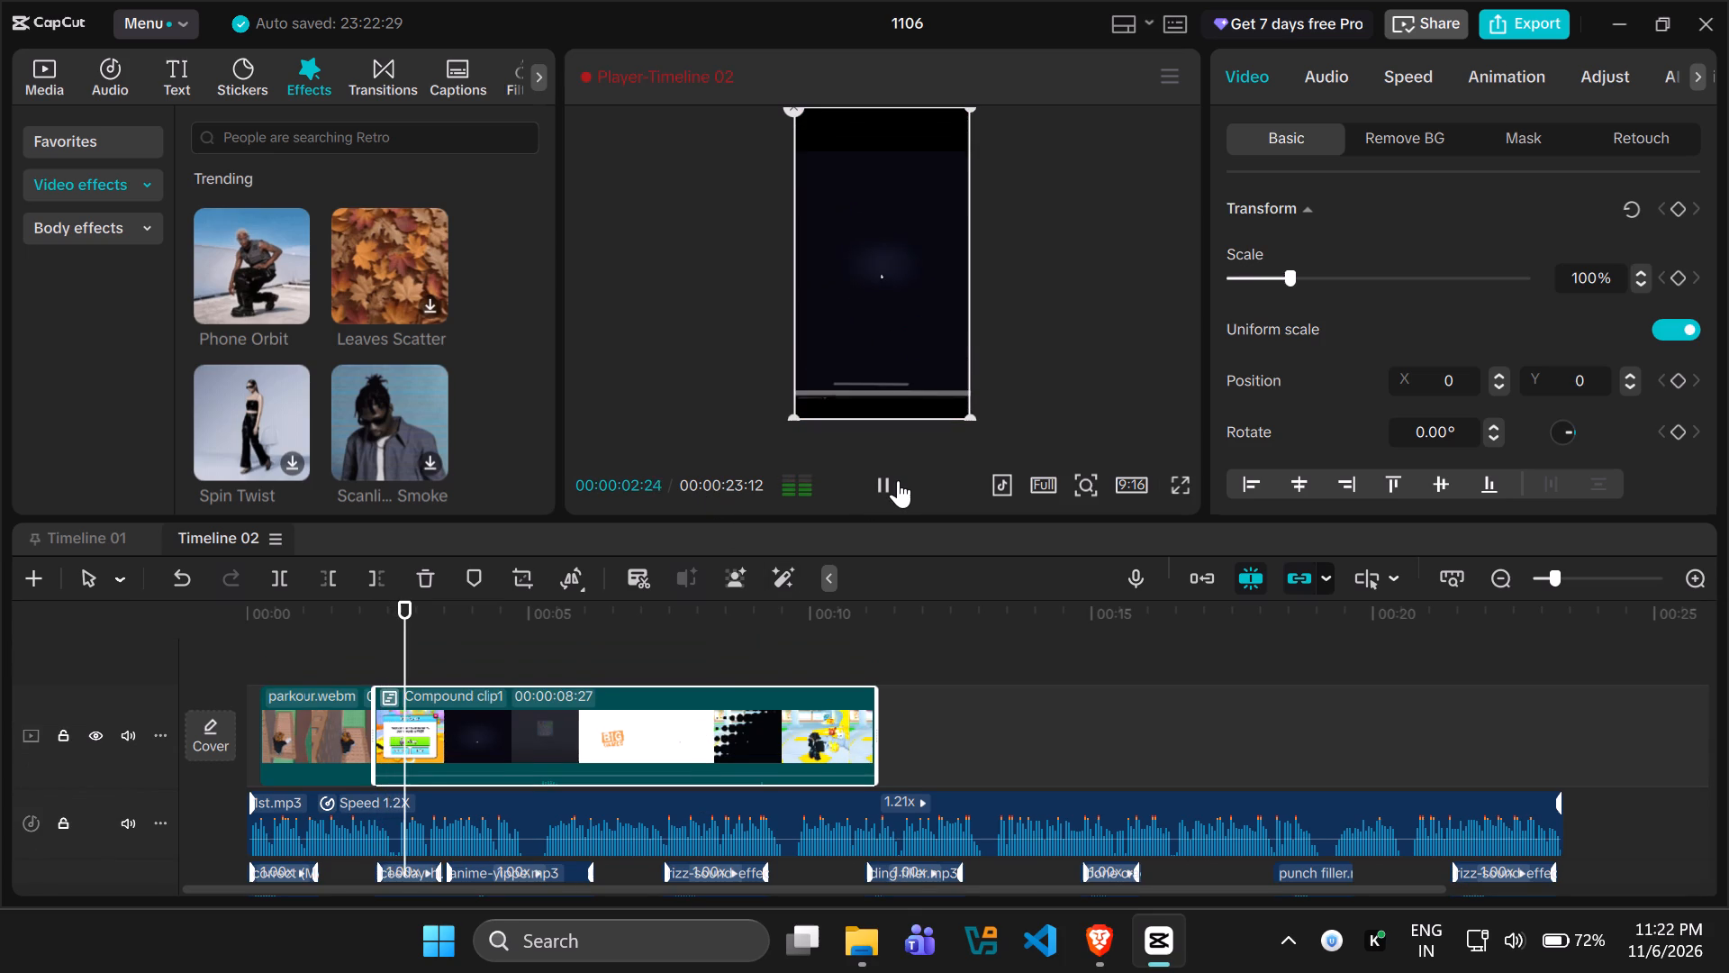
pyautogui.click(898, 480)
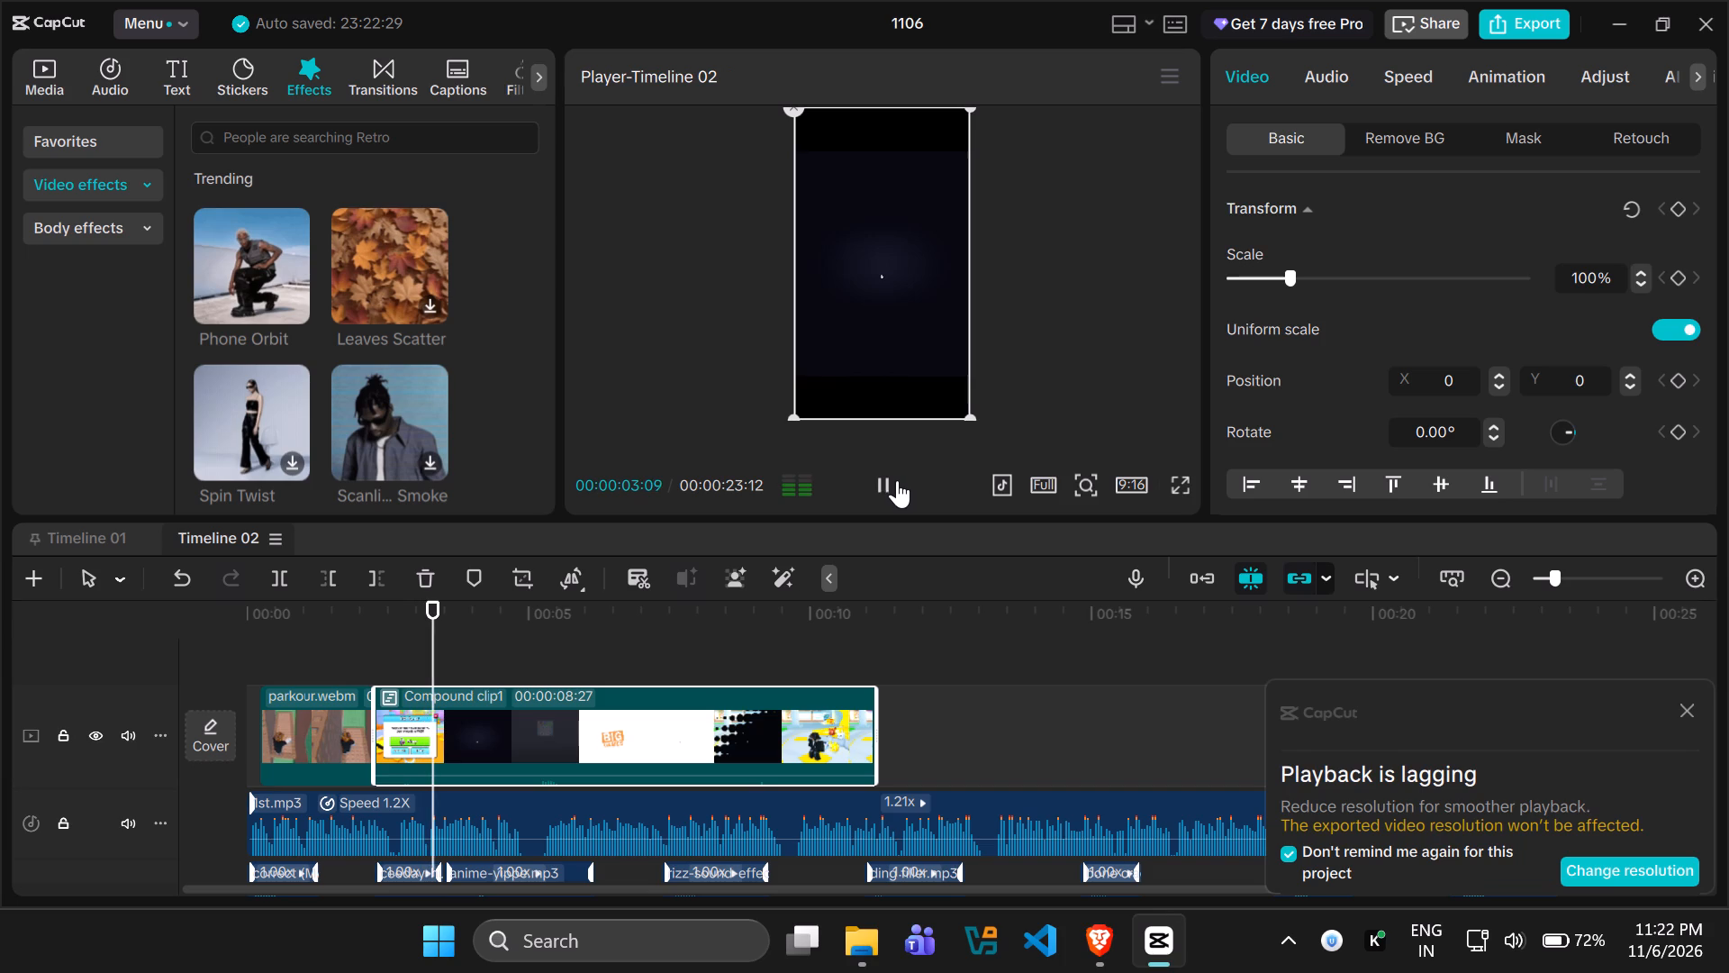
pyautogui.moveTo(439, 632); pyautogui.dragTo(466, 632)
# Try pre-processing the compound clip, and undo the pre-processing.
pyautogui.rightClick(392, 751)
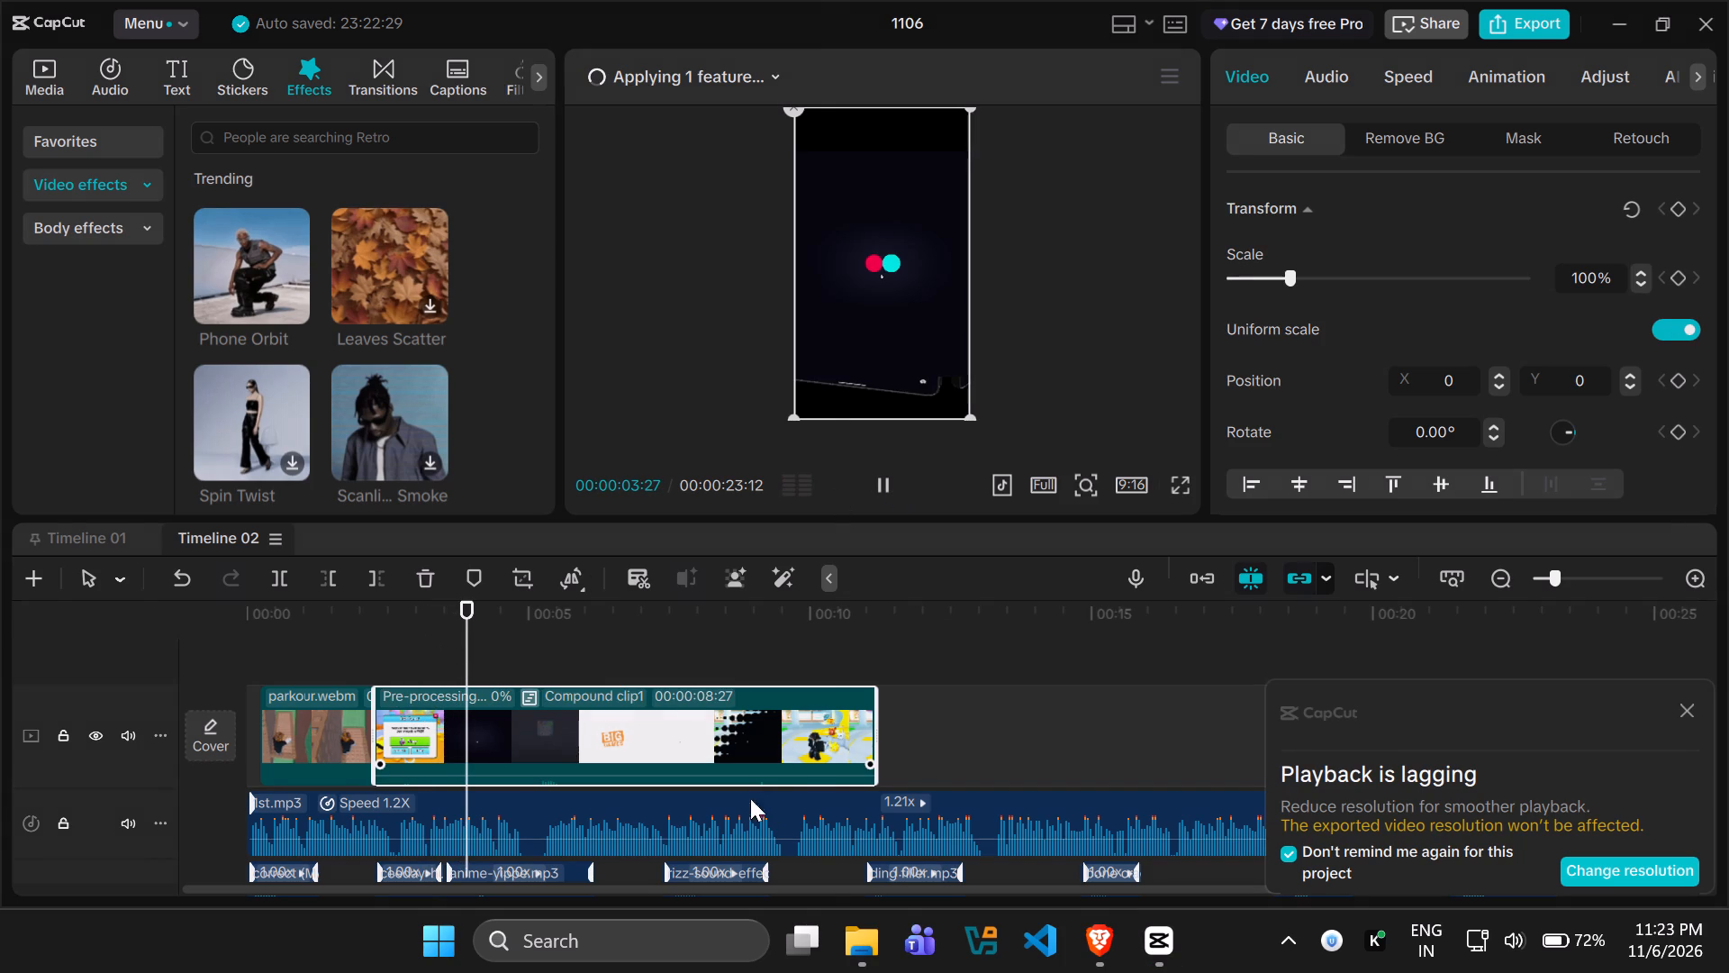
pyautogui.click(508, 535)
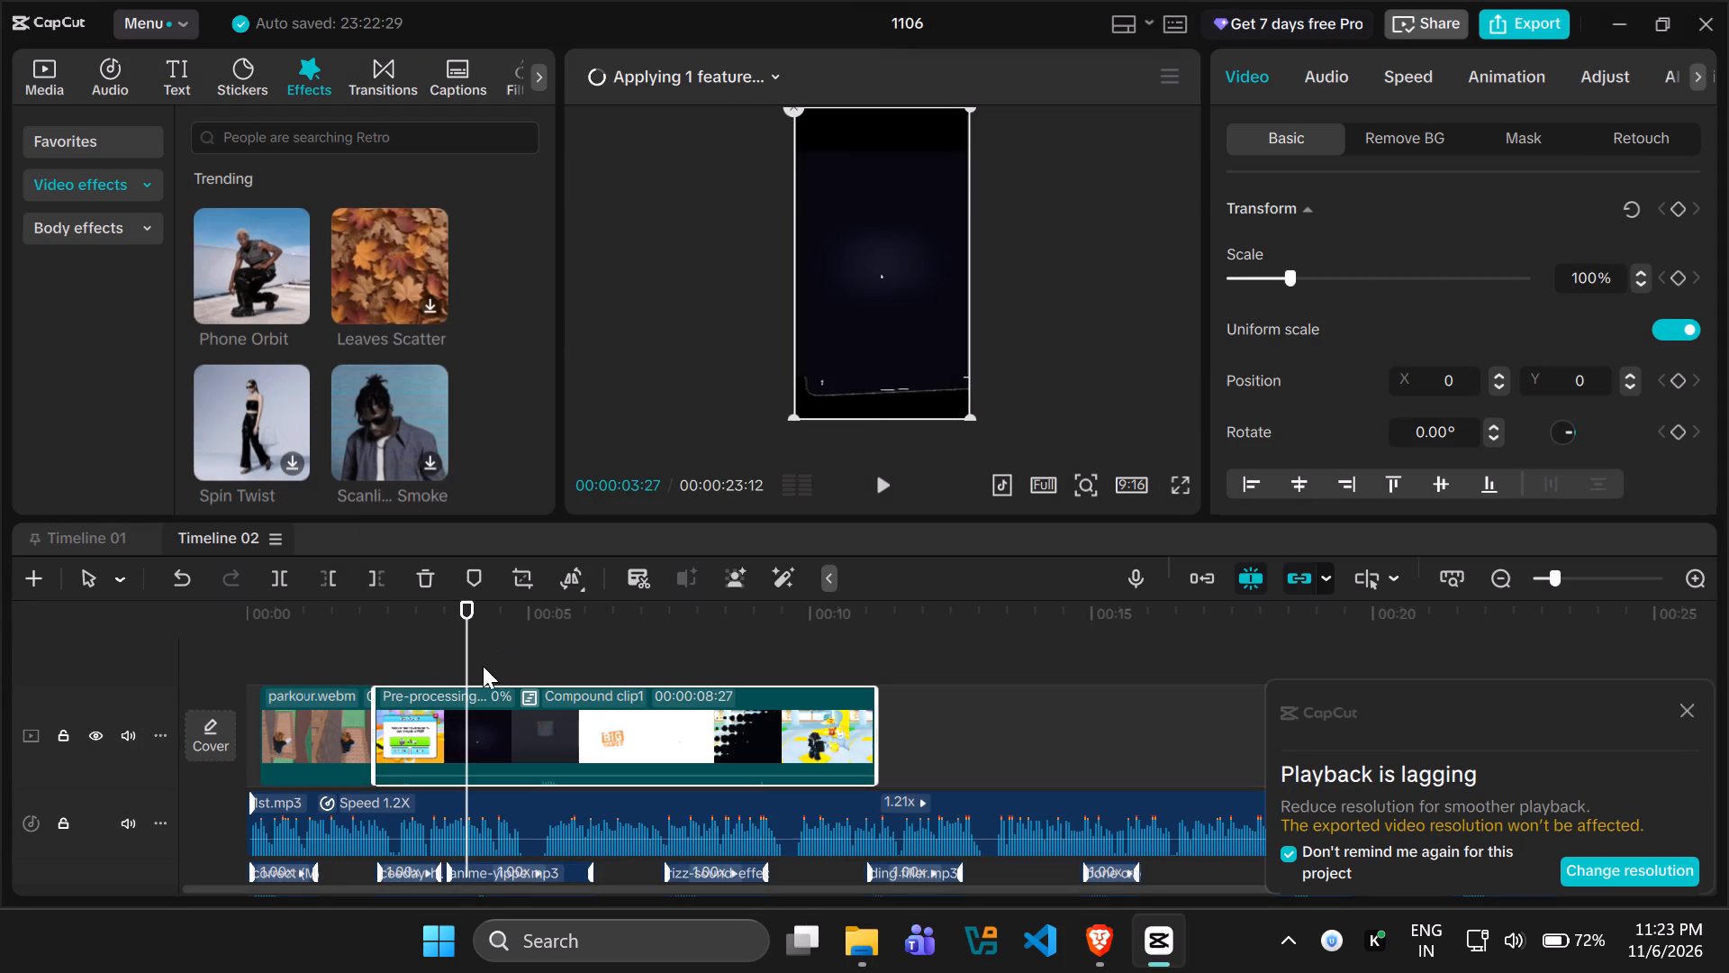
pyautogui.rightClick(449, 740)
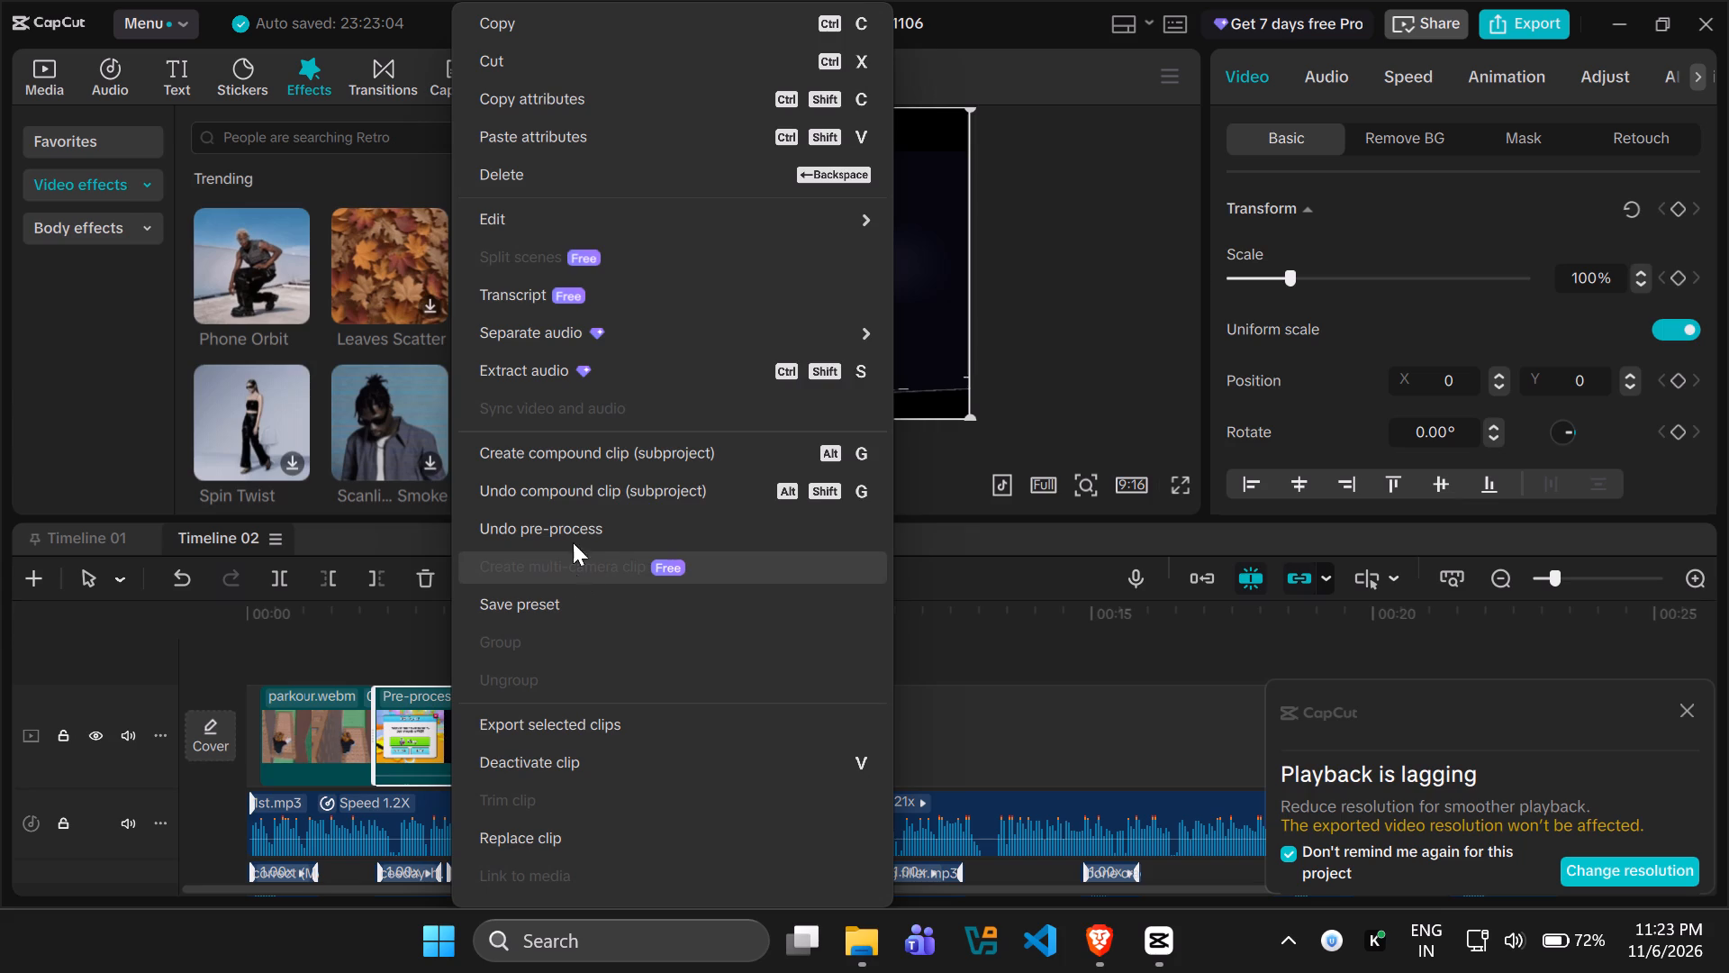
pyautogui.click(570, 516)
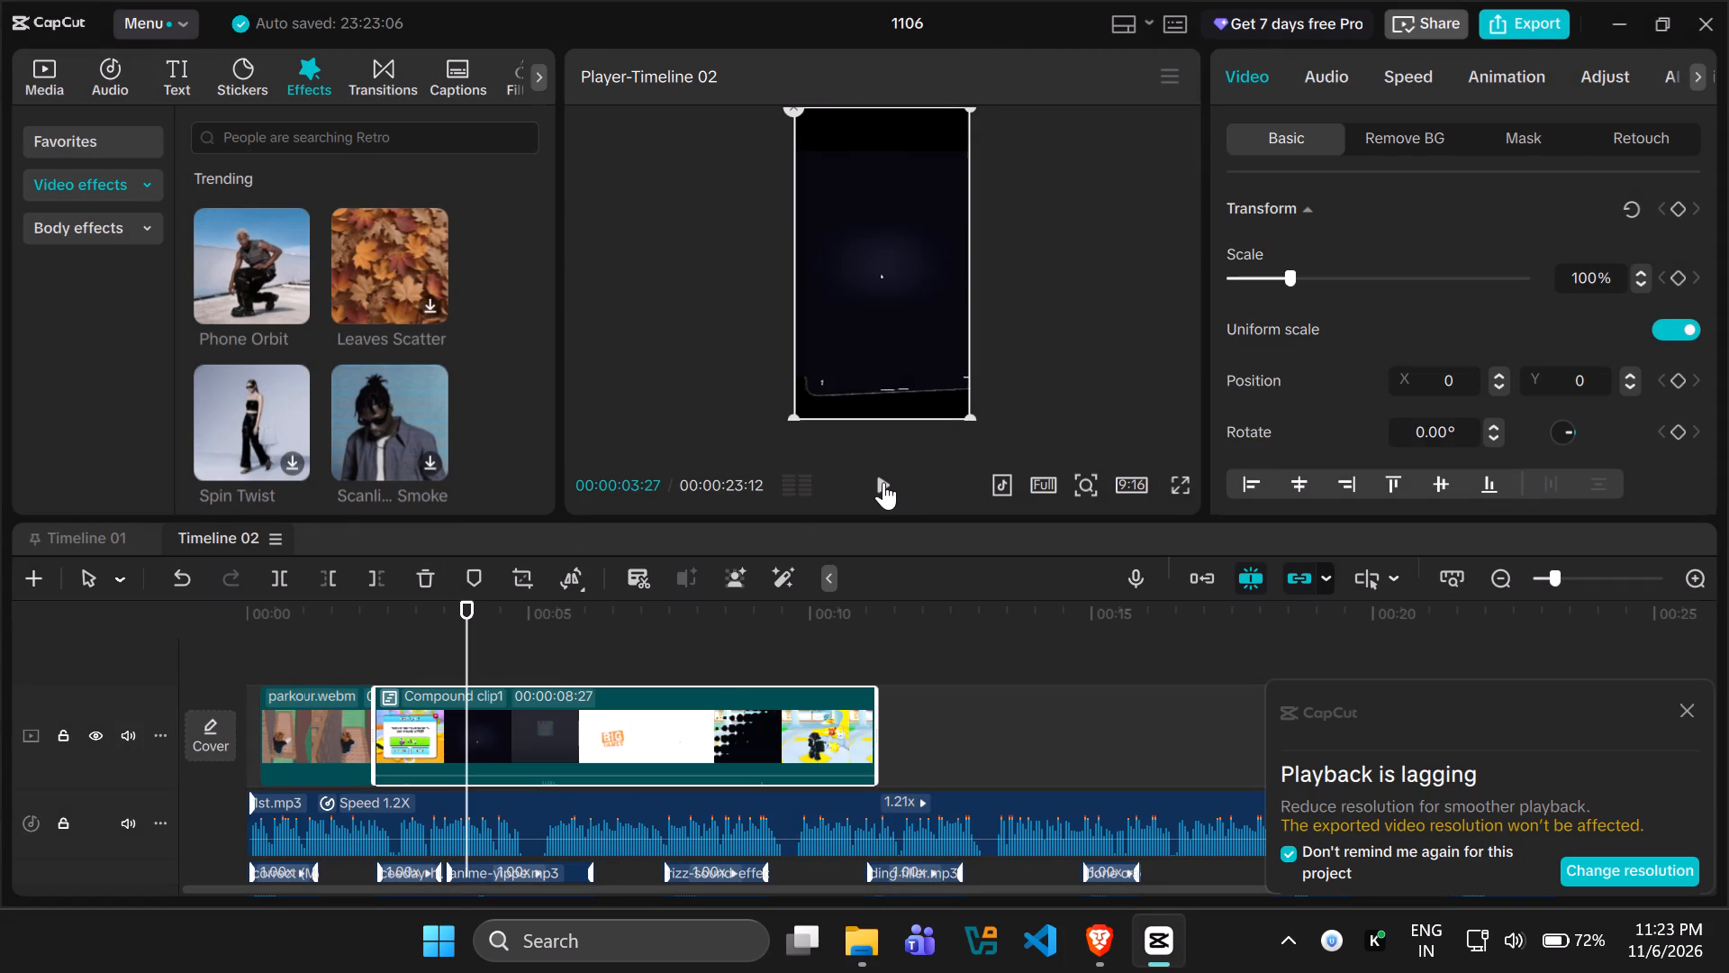
# Play and scrub through the compound clip to review its layered footage, dismissing the playback-lag notice.
pyautogui.click(883, 482)
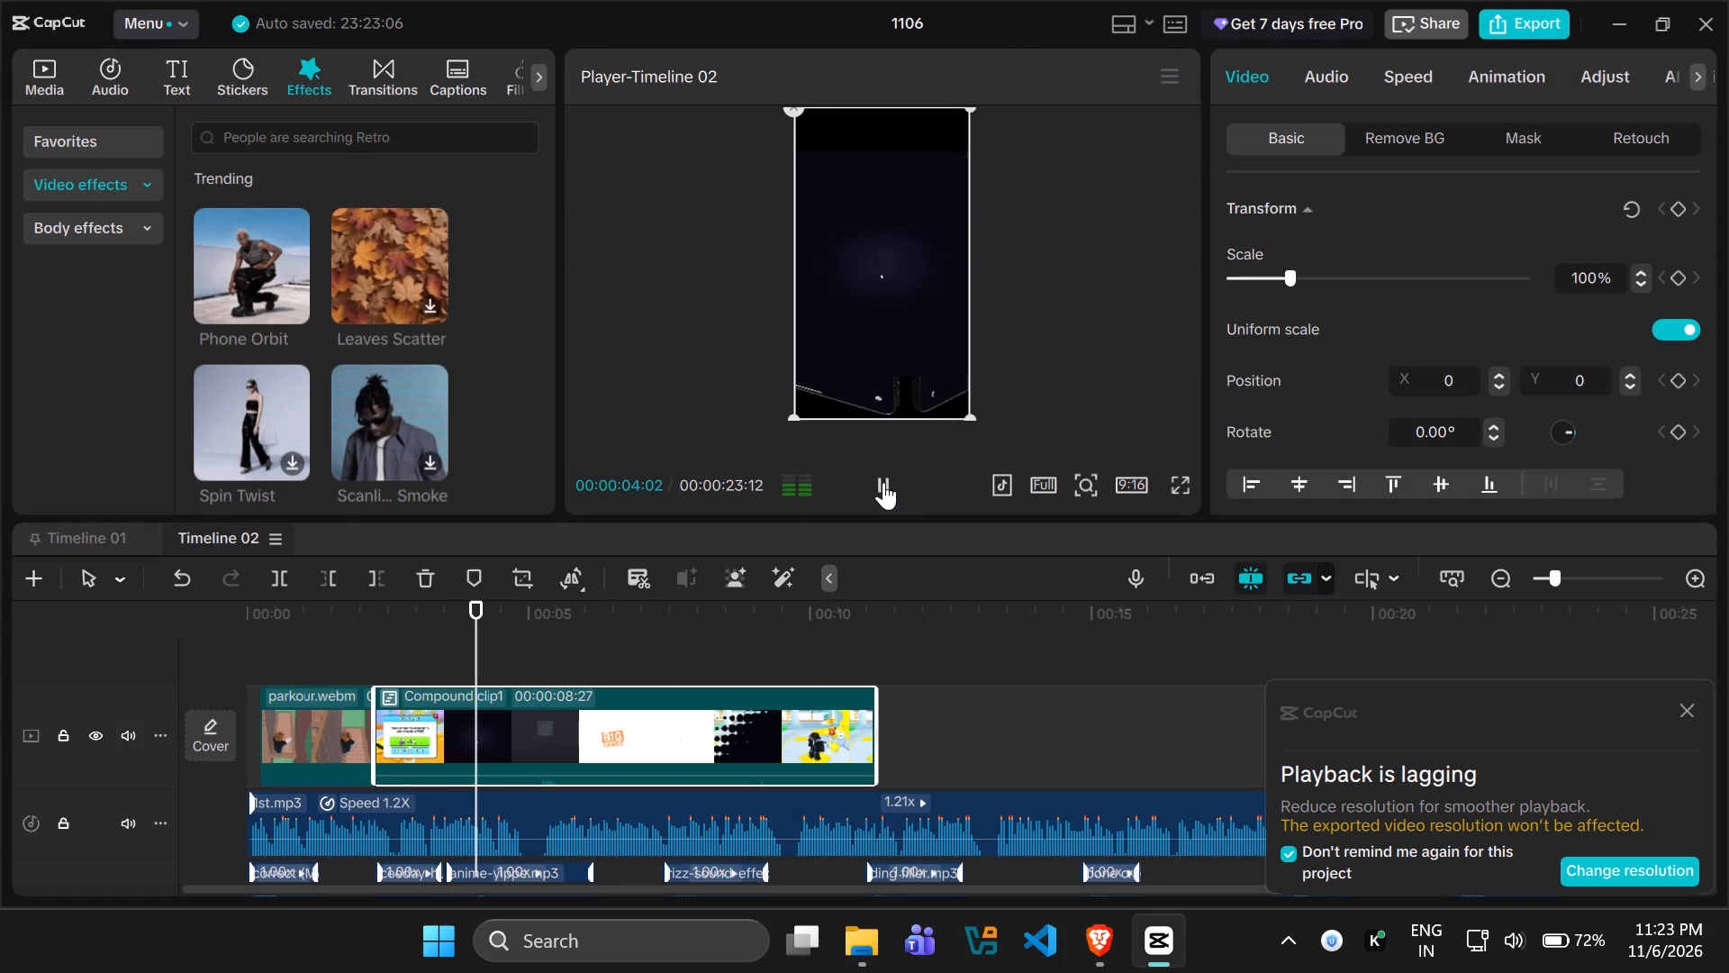
pyautogui.click(883, 482)
pyautogui.click(883, 482)
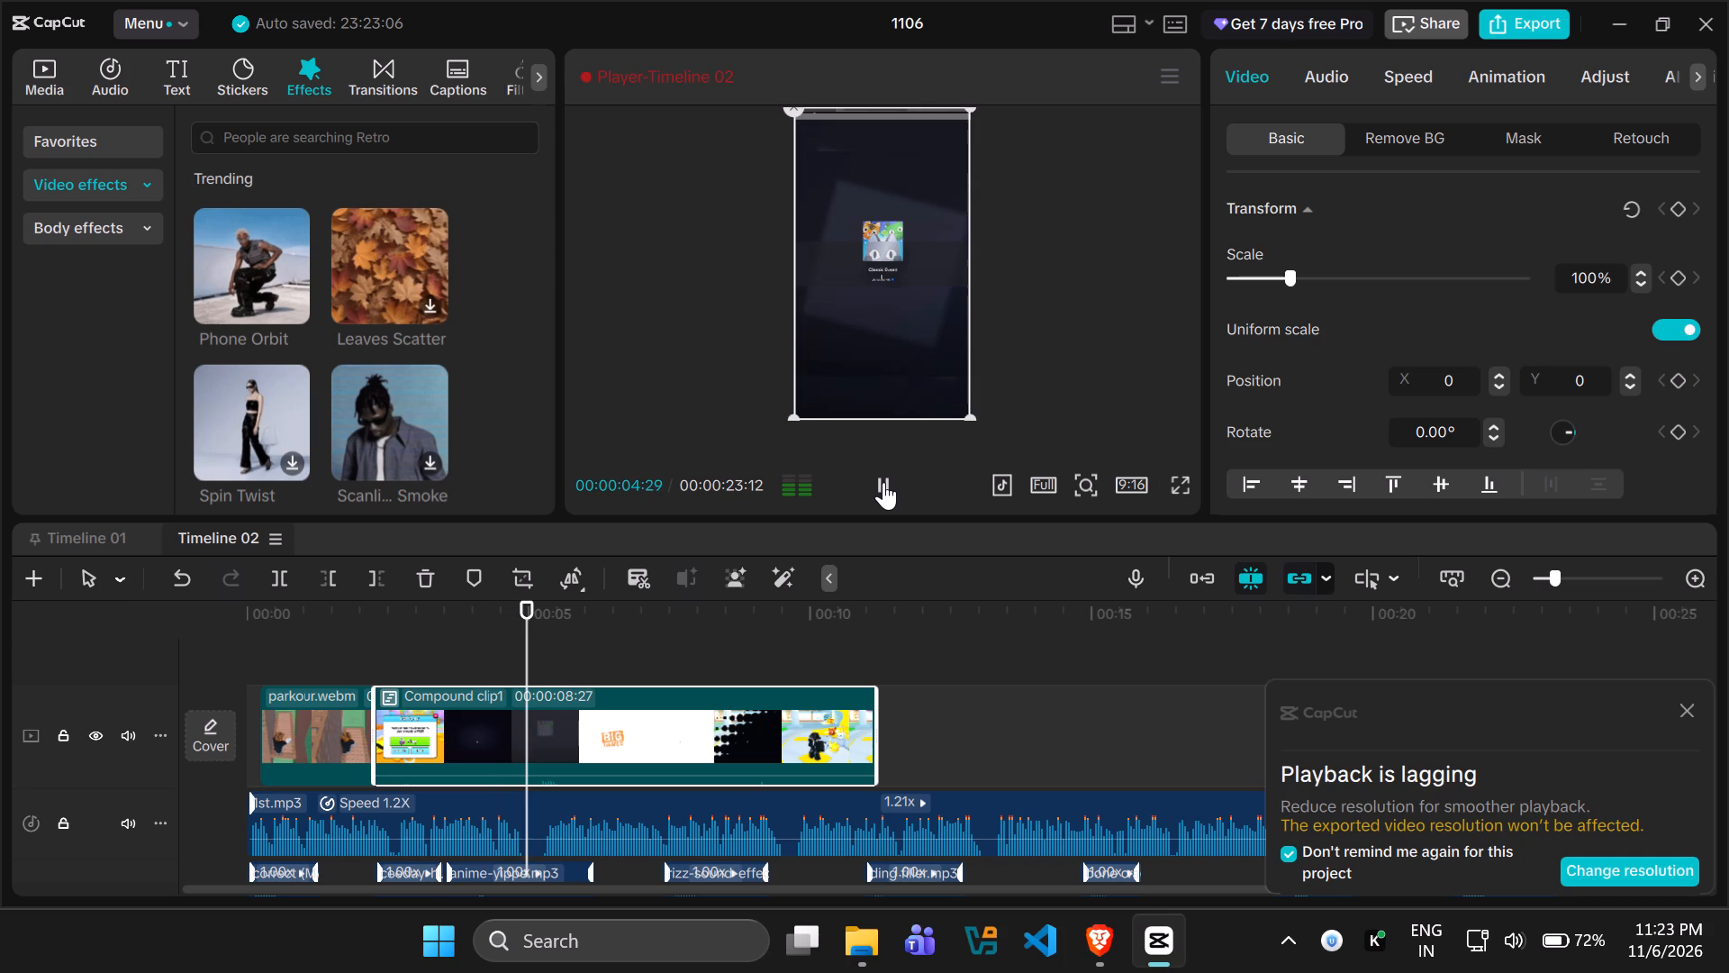
pyautogui.click(883, 482)
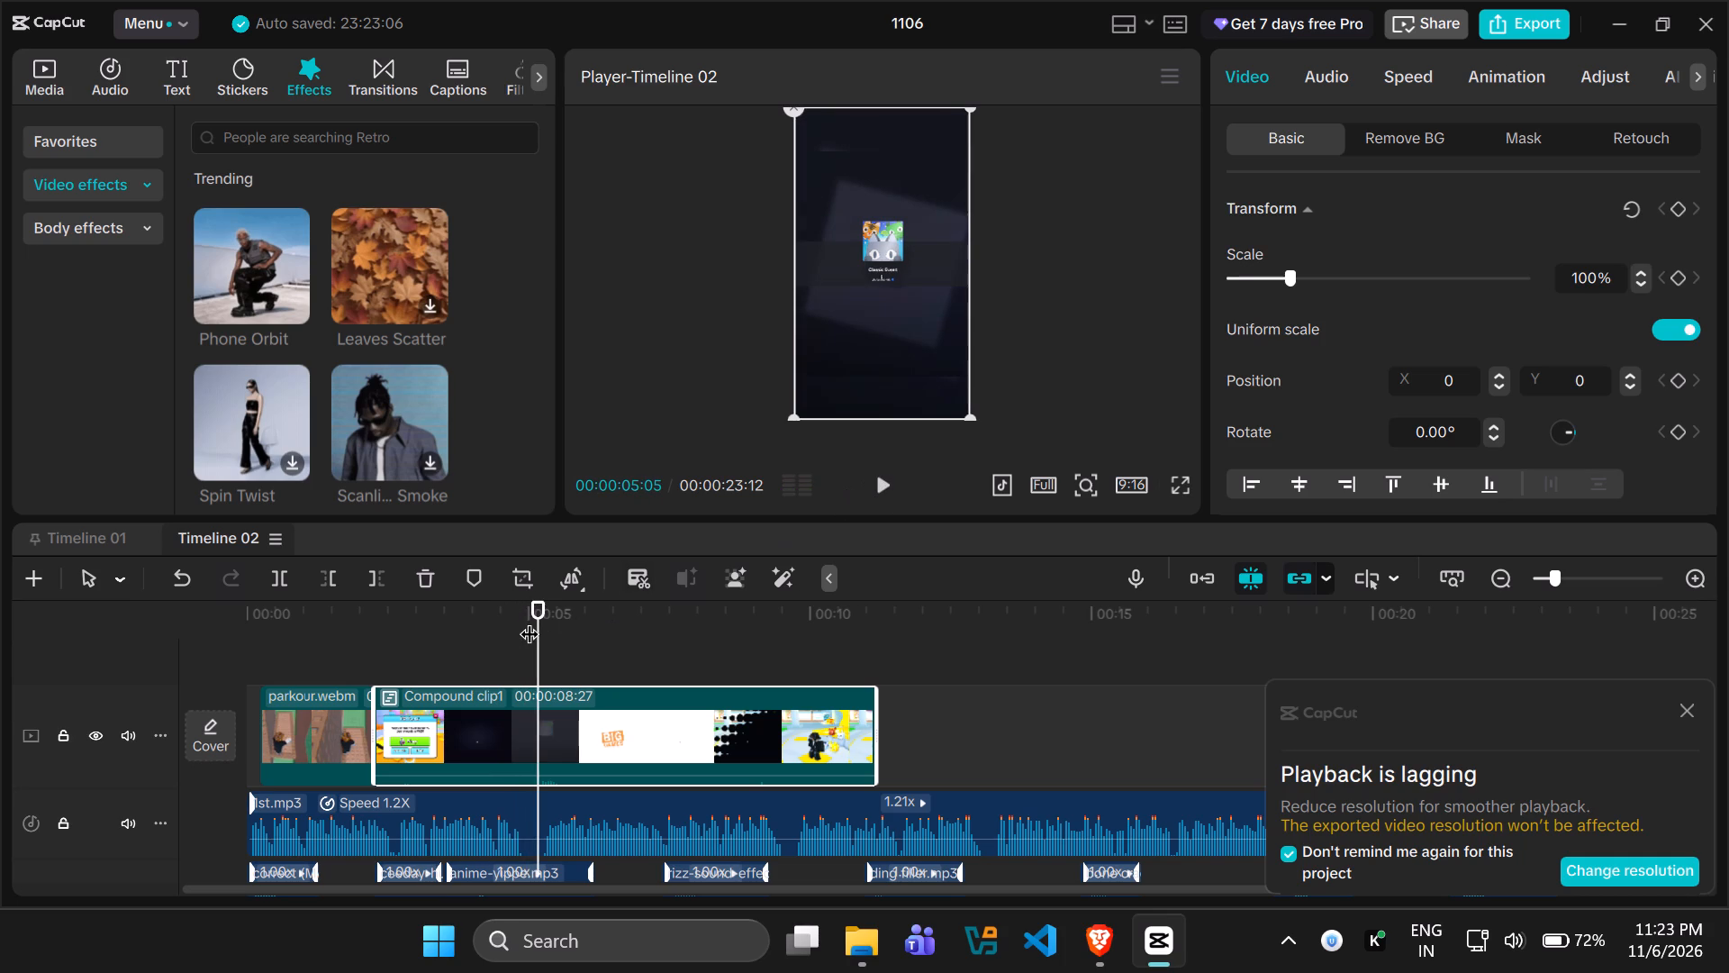
pyautogui.moveTo(529, 620); pyautogui.dragTo(777, 650)
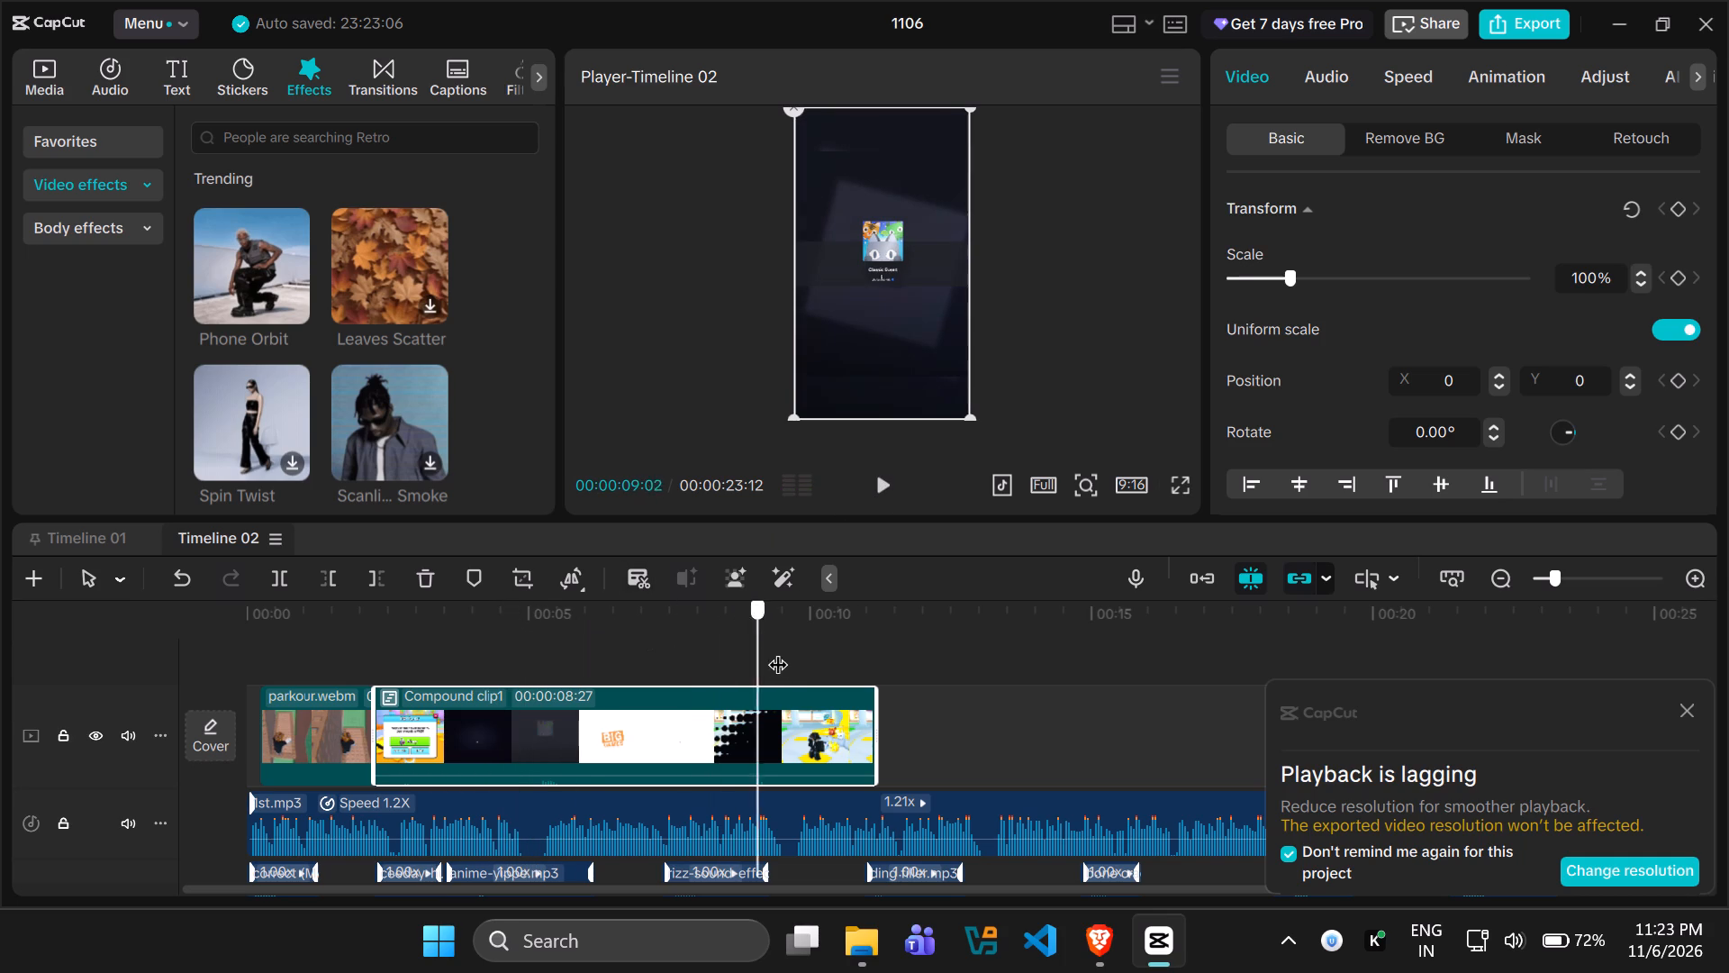
pyautogui.moveTo(777, 650); pyautogui.dragTo(789, 654)
pyautogui.click(1698, 704)
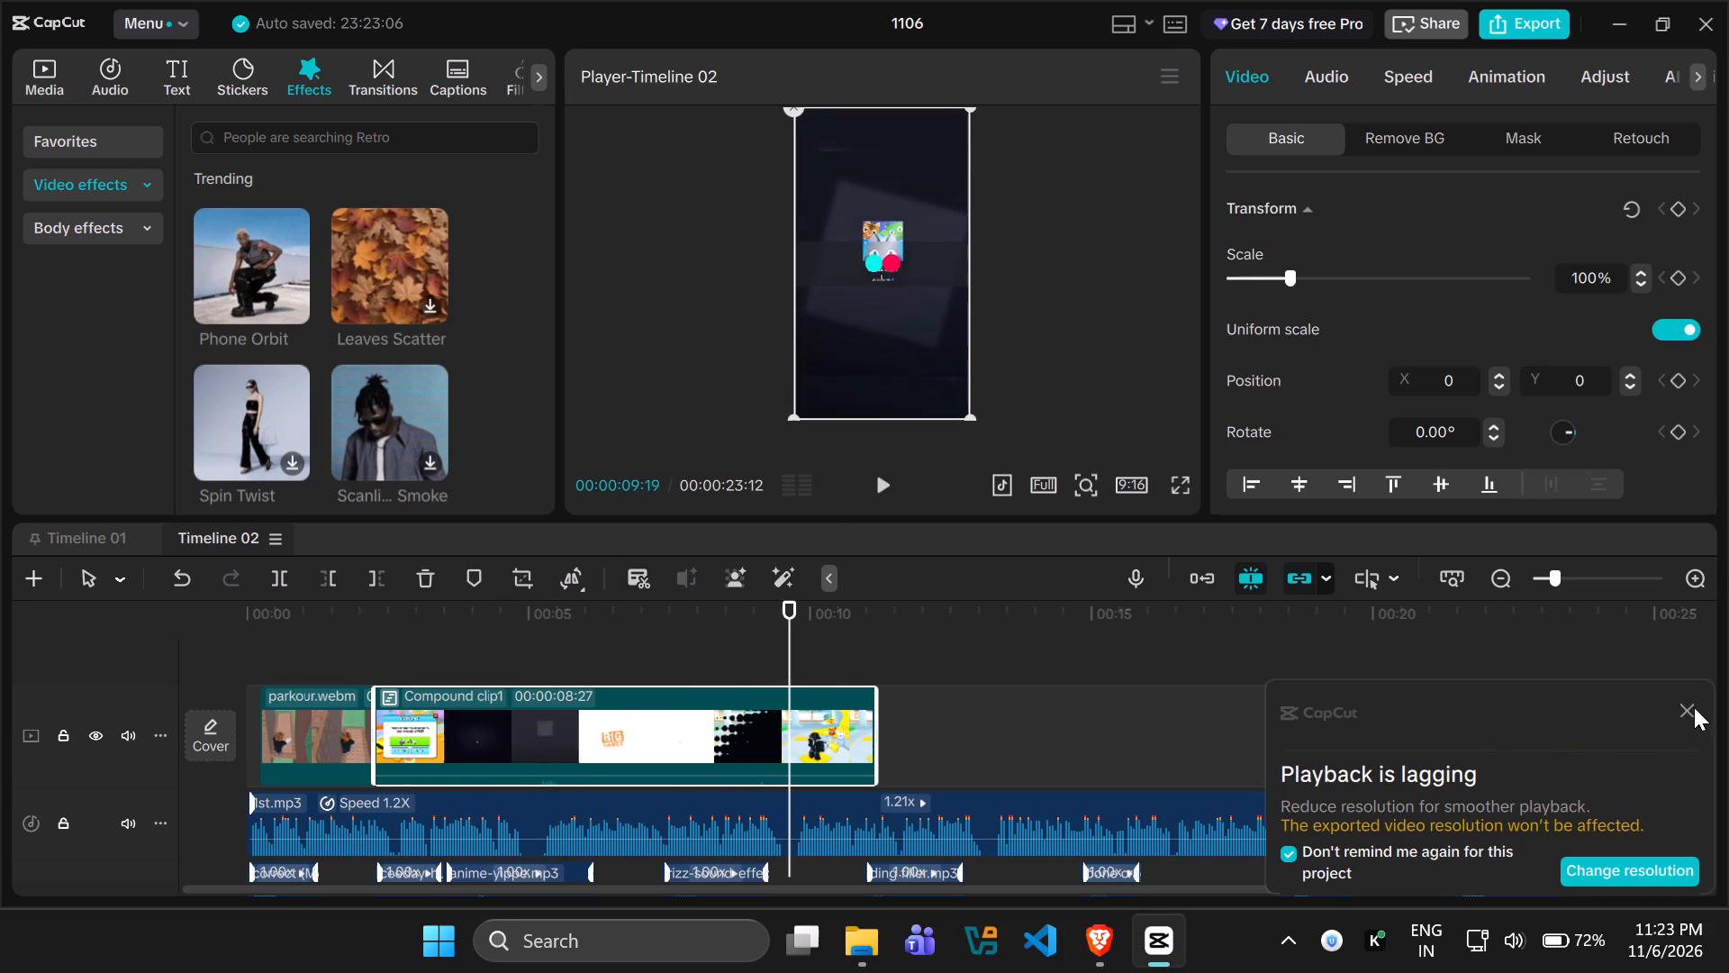
pyautogui.click(1690, 707)
pyautogui.click(809, 731)
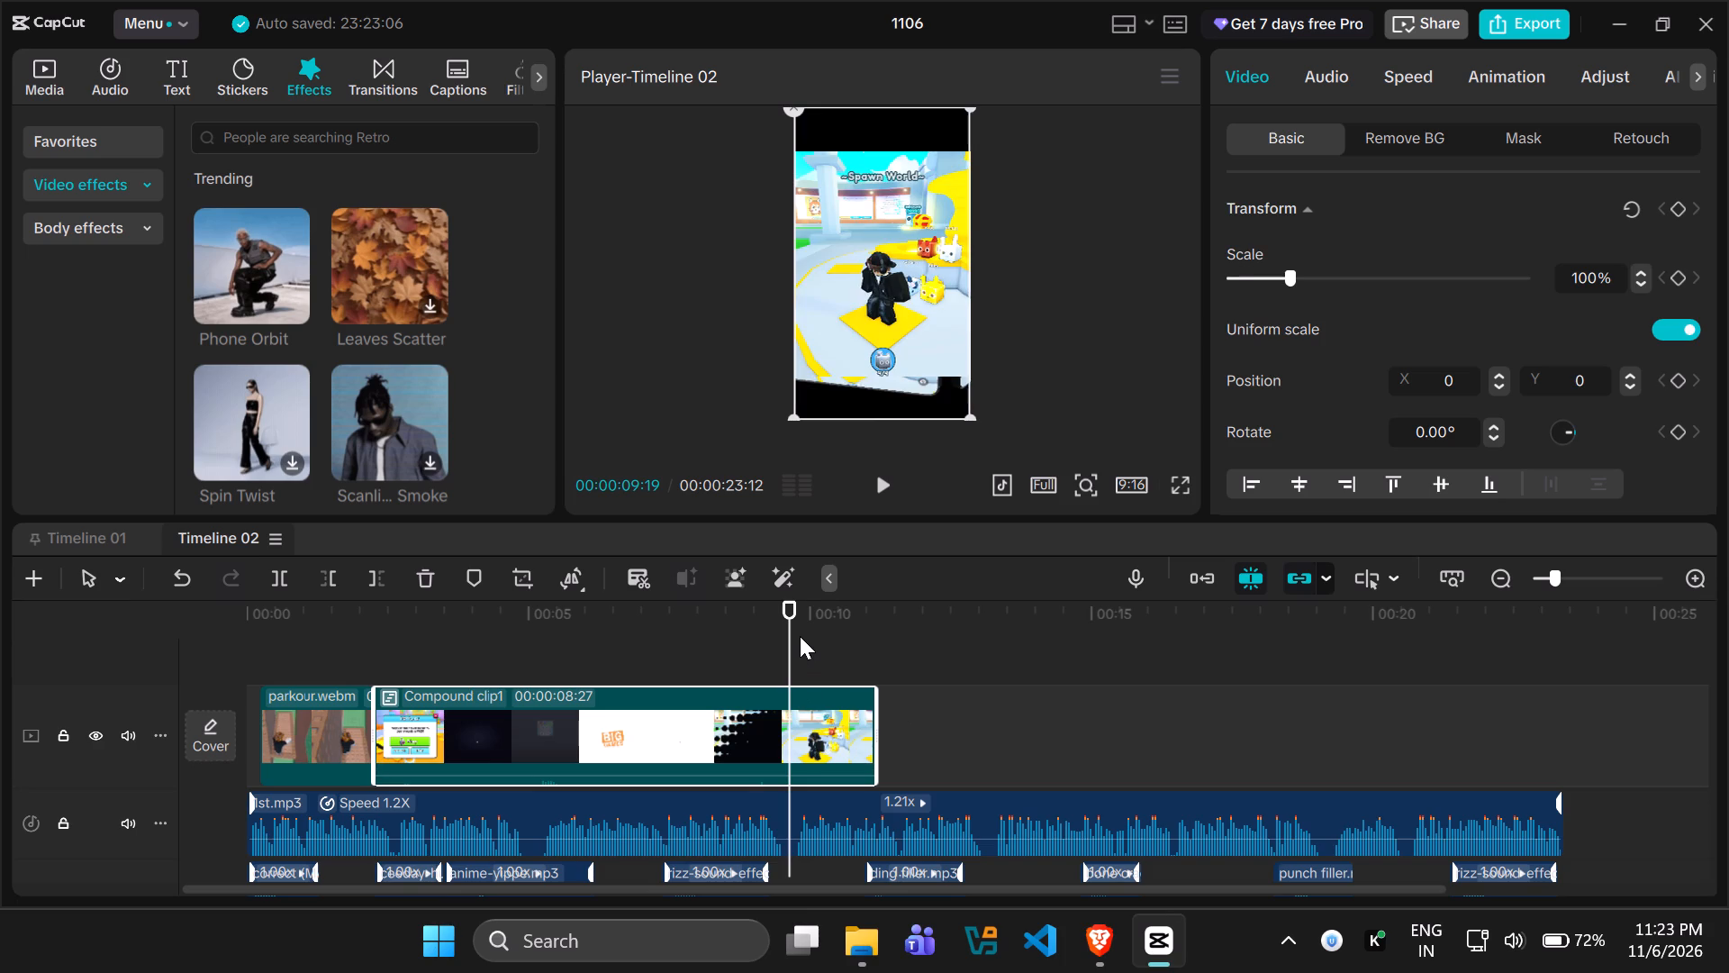
pyautogui.moveTo(799, 636); pyautogui.dragTo(628, 635)
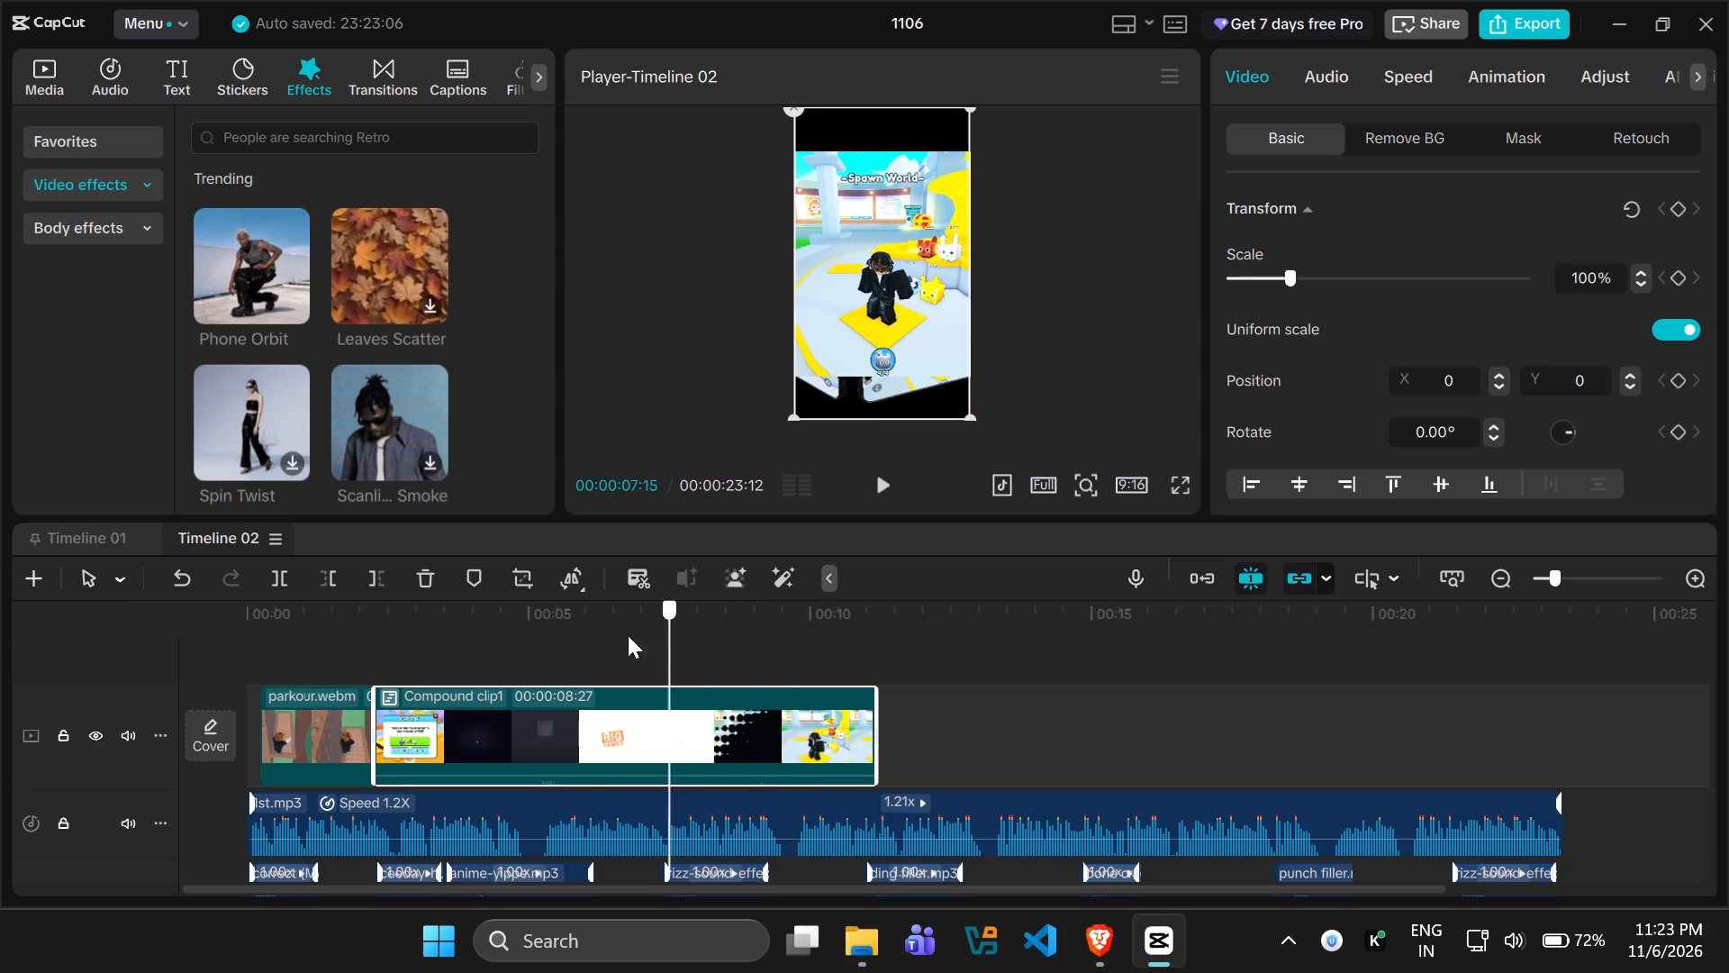
pyautogui.moveTo(628, 635); pyautogui.dragTo(545, 639)
# Set the compound clip's playback speed to 2.00x.
pyautogui.click(1390, 74)
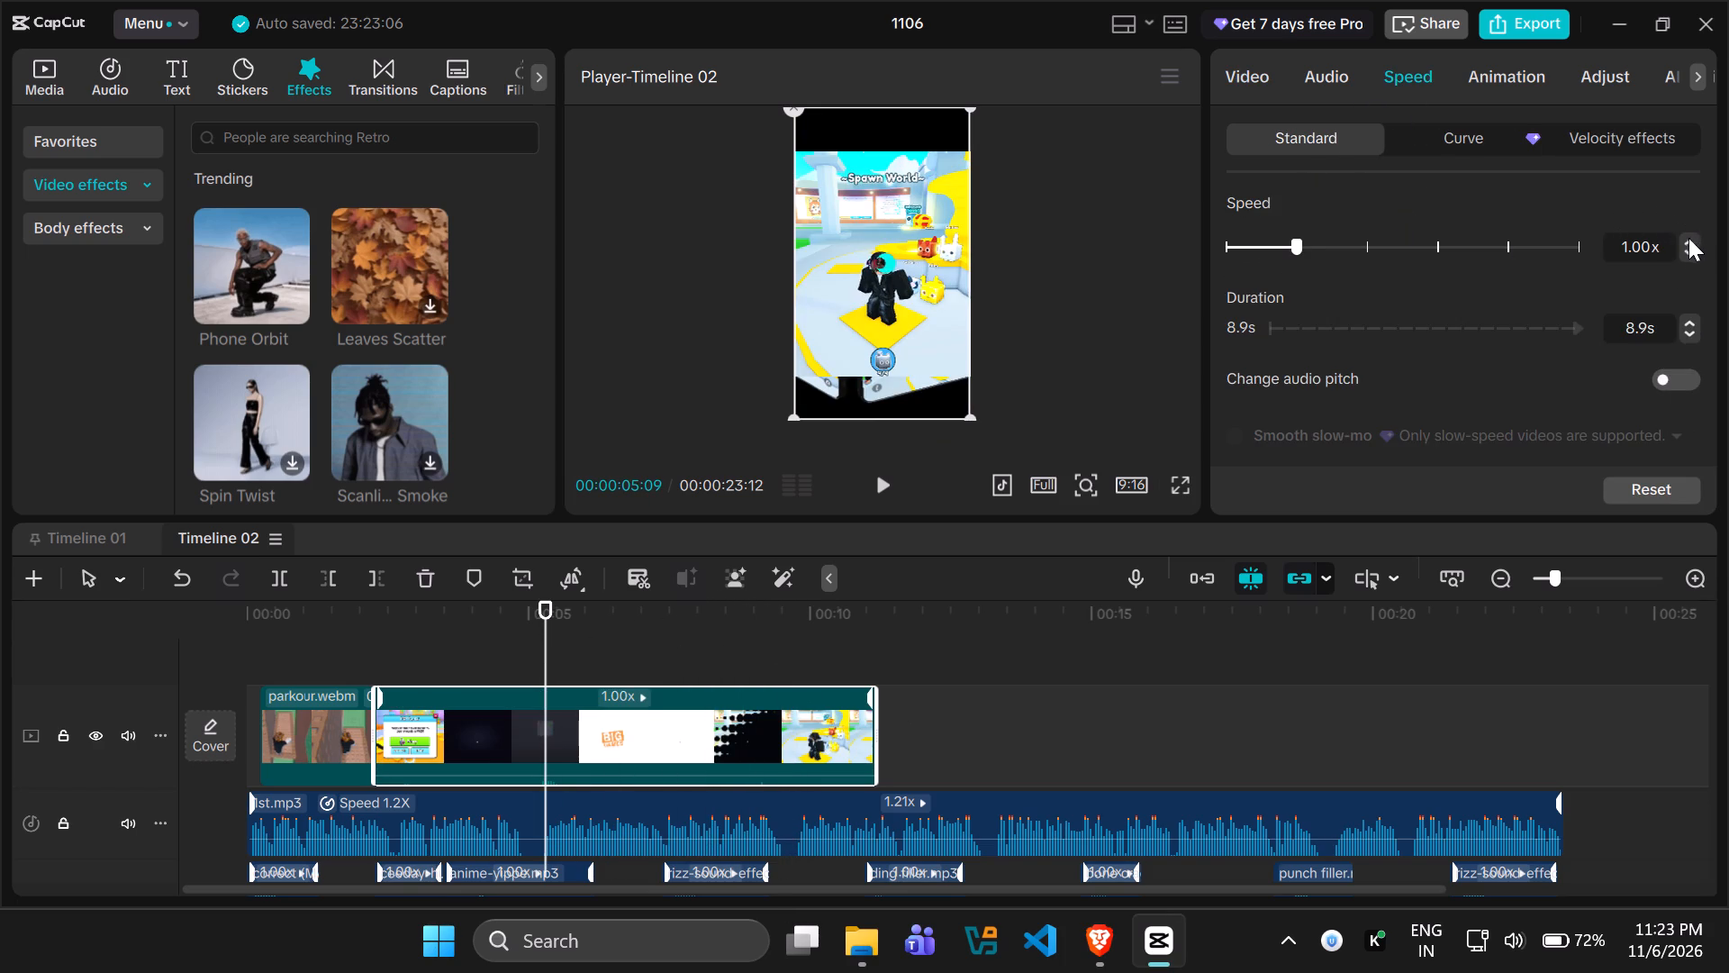
pyautogui.tripleClick(1690, 243)
pyautogui.click(1691, 244)
pyautogui.click(1691, 244)
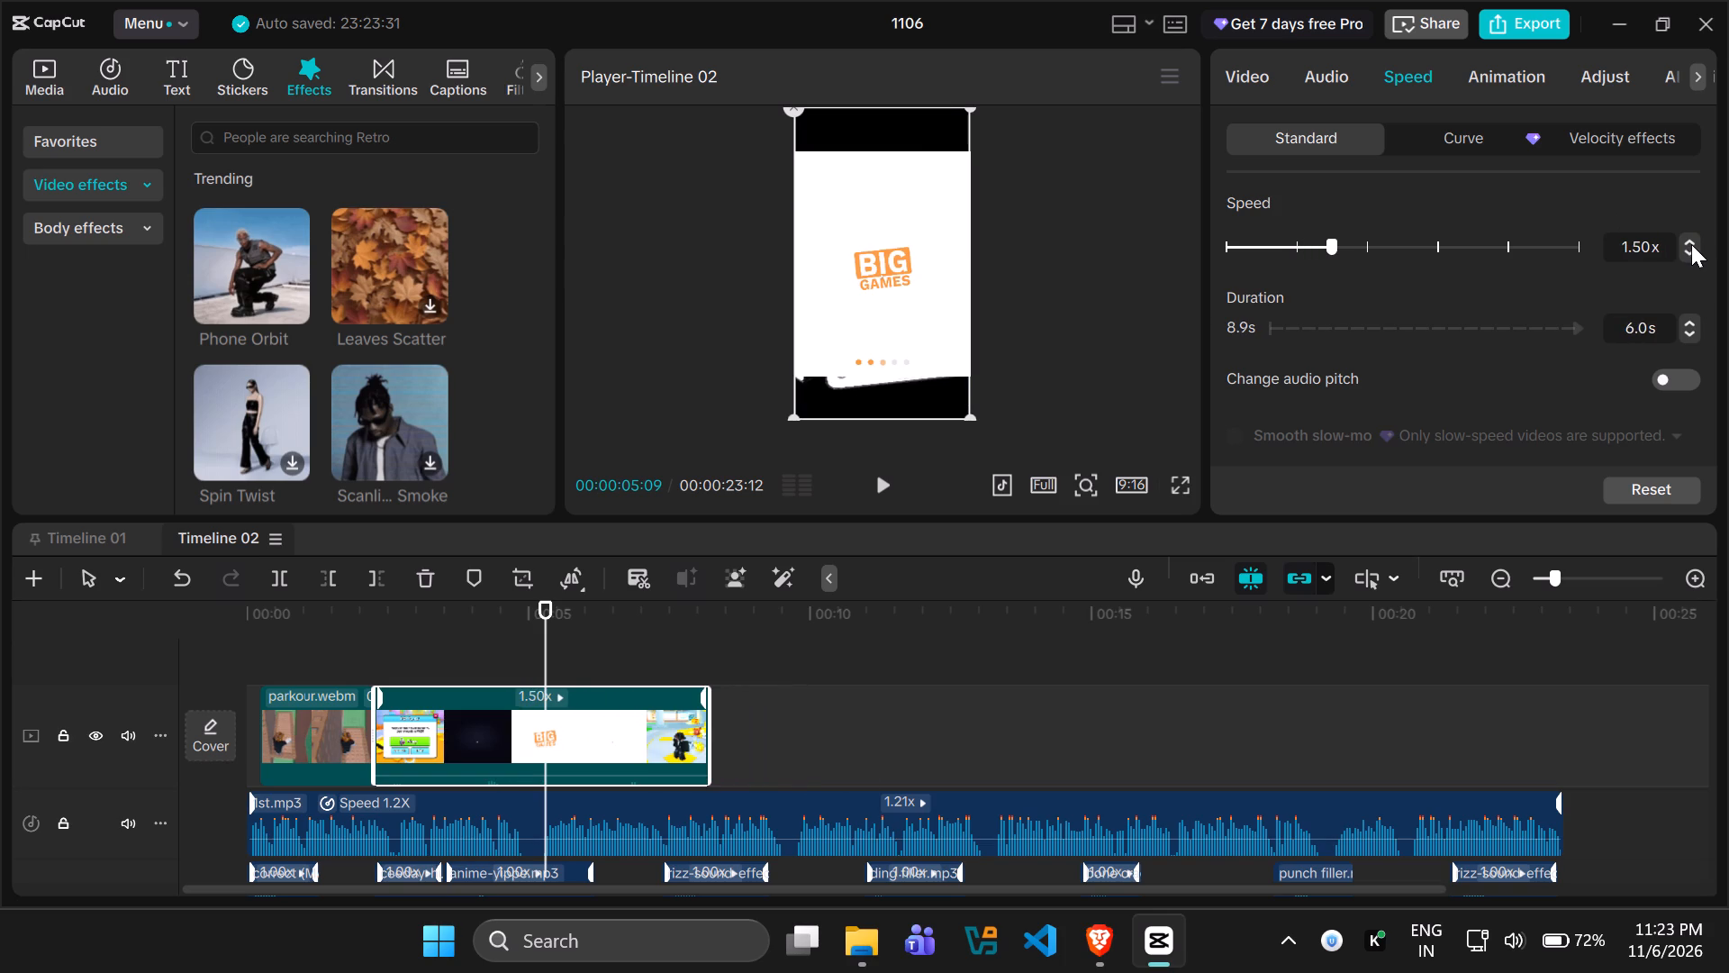
pyautogui.click(1691, 244)
pyautogui.click(1691, 244)
pyautogui.doubleClick(1691, 244)
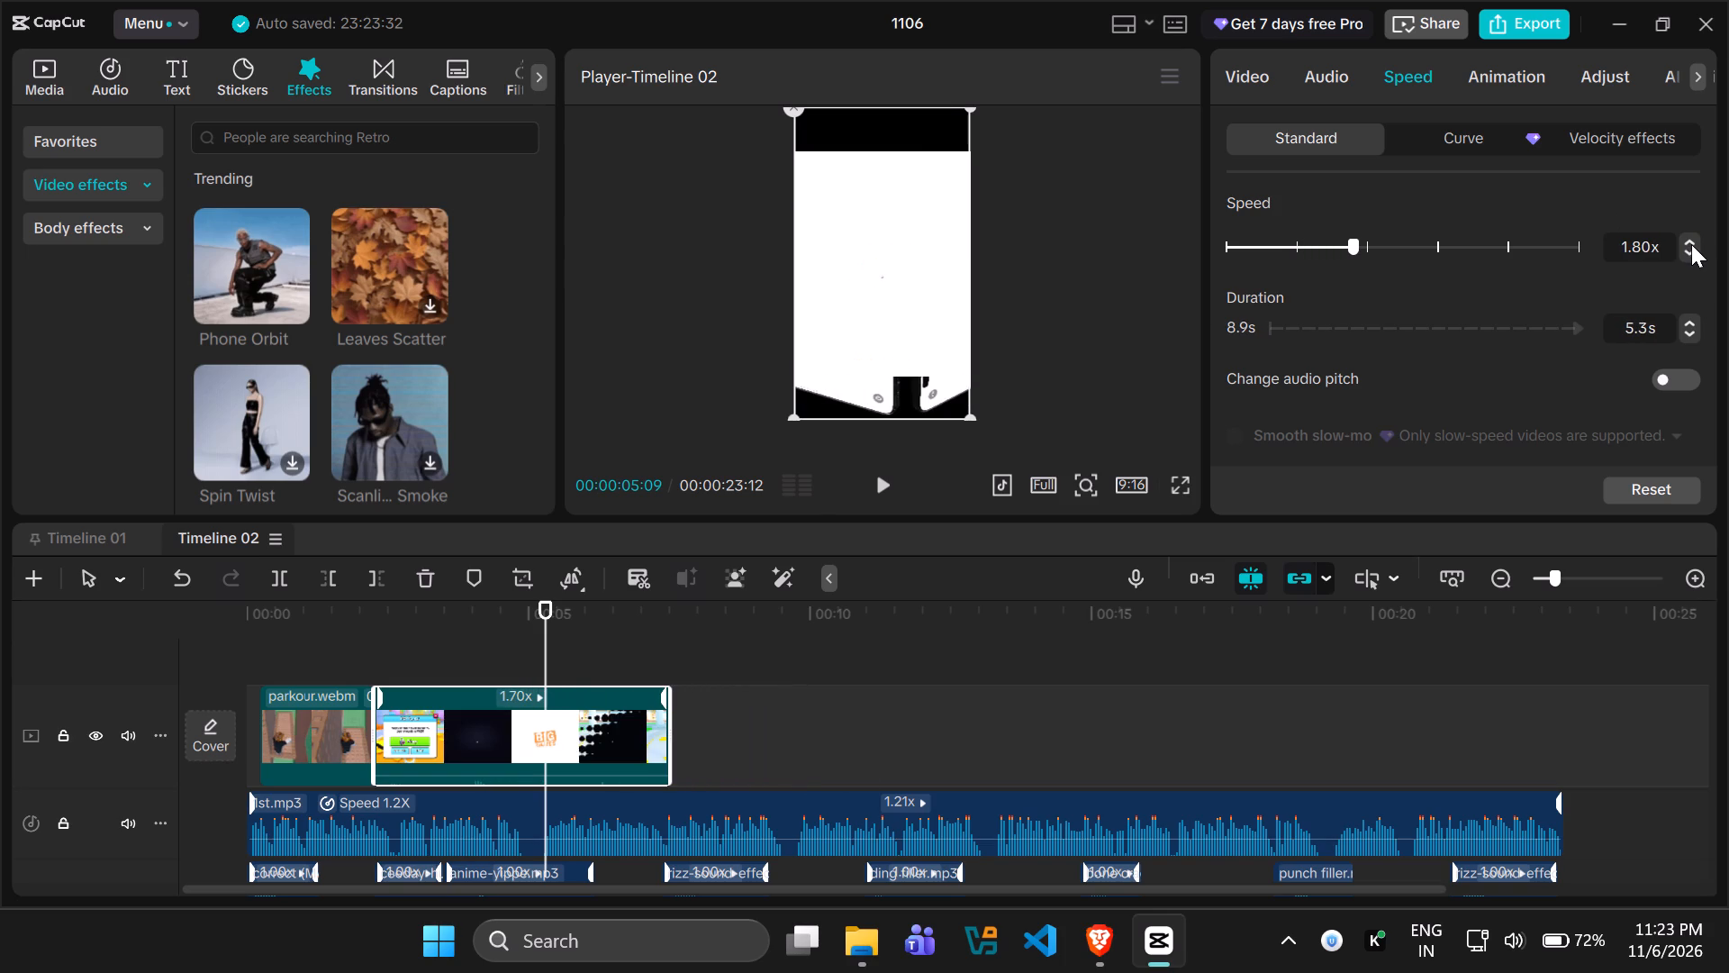
pyautogui.click(1691, 244)
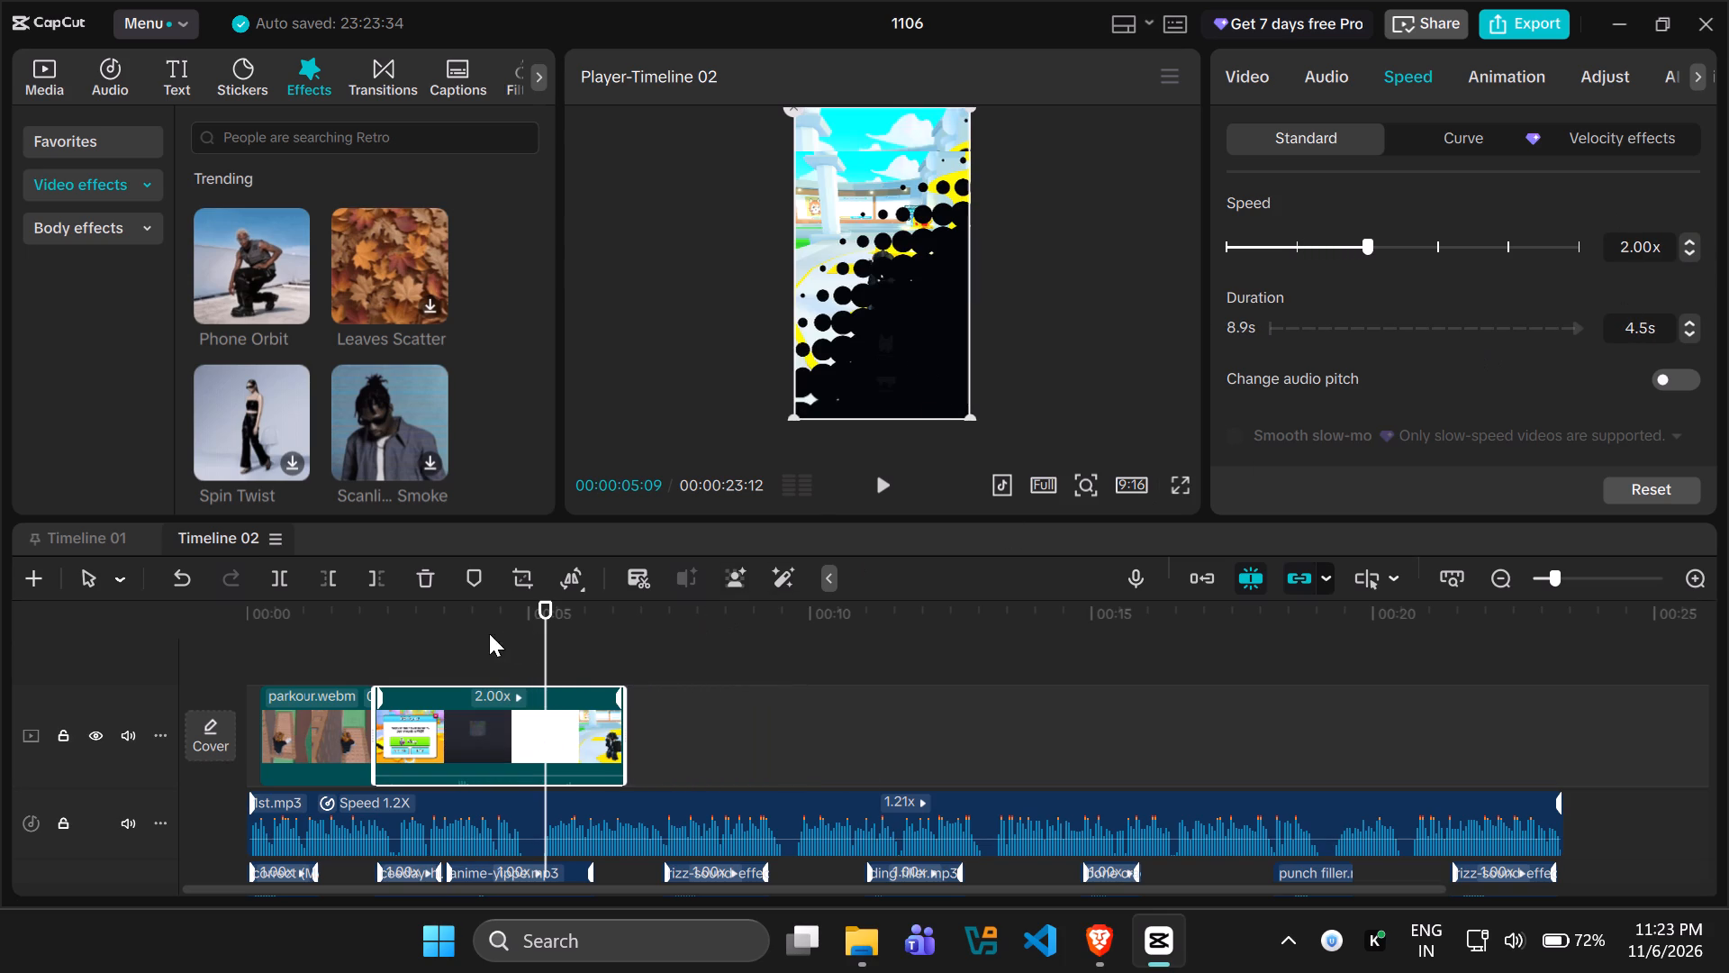
# Play the sped-up compound clip from its start, and listen to the voiceover that continues past the clip's end.
pyautogui.moveTo(537, 639); pyautogui.dragTo(371, 654)
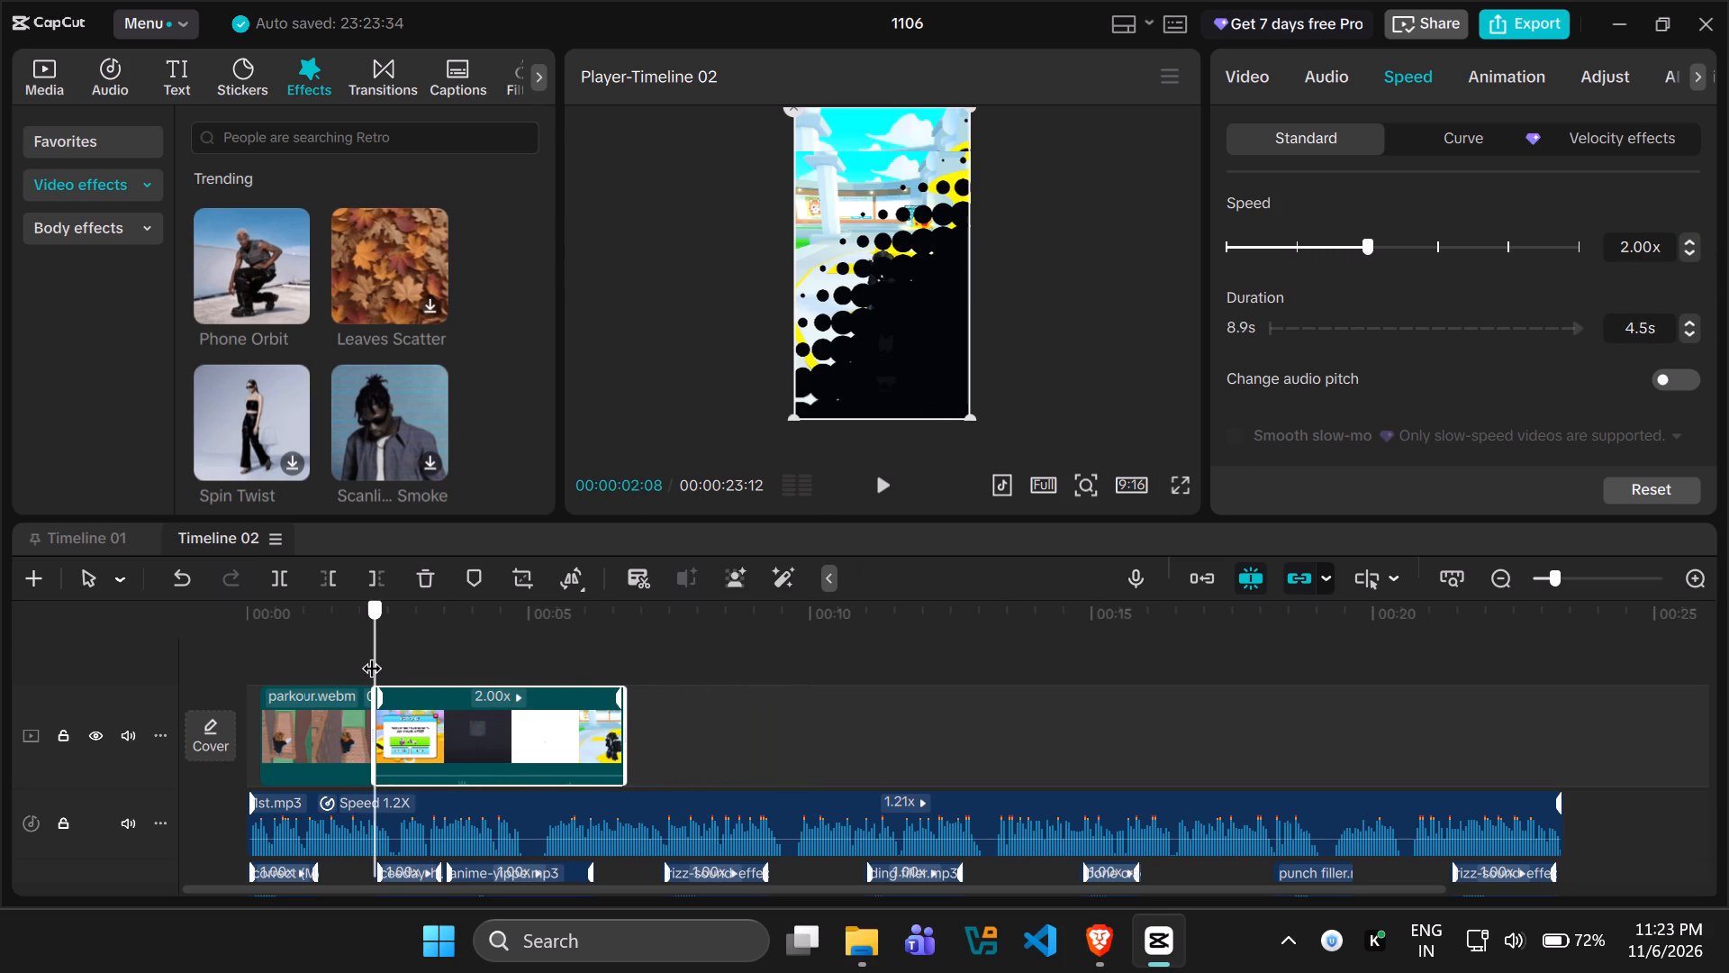
pyautogui.moveTo(371, 654); pyautogui.dragTo(373, 654)
pyautogui.click(883, 475)
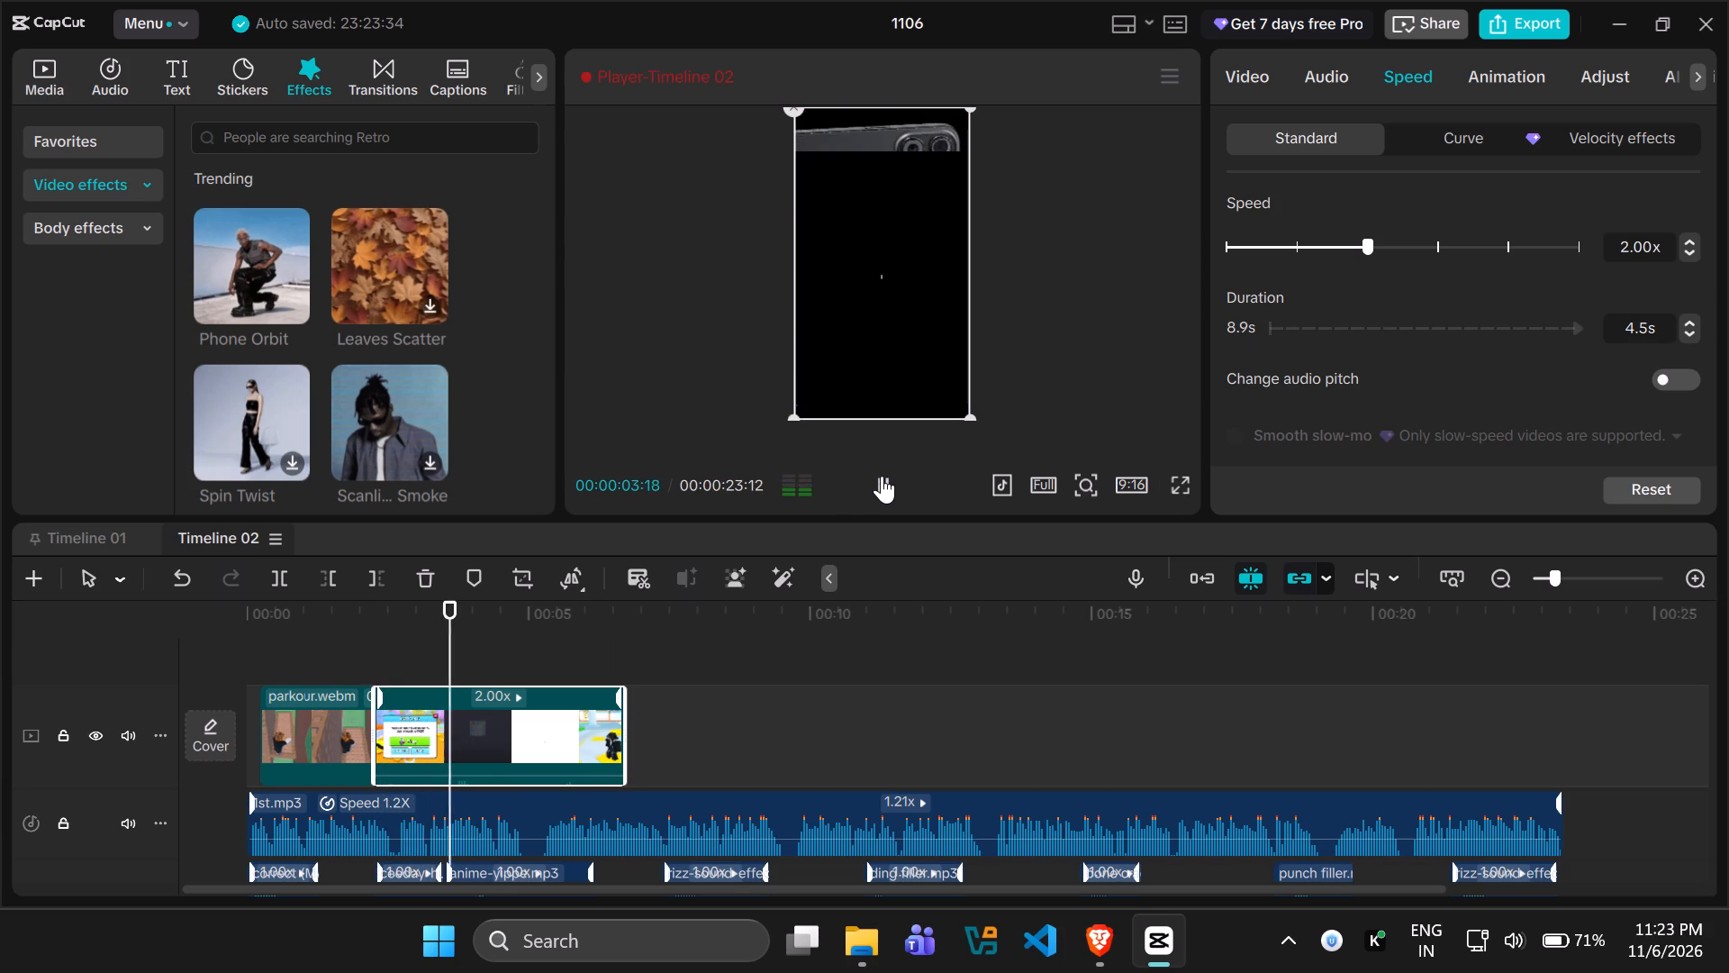
pyautogui.click(882, 476)
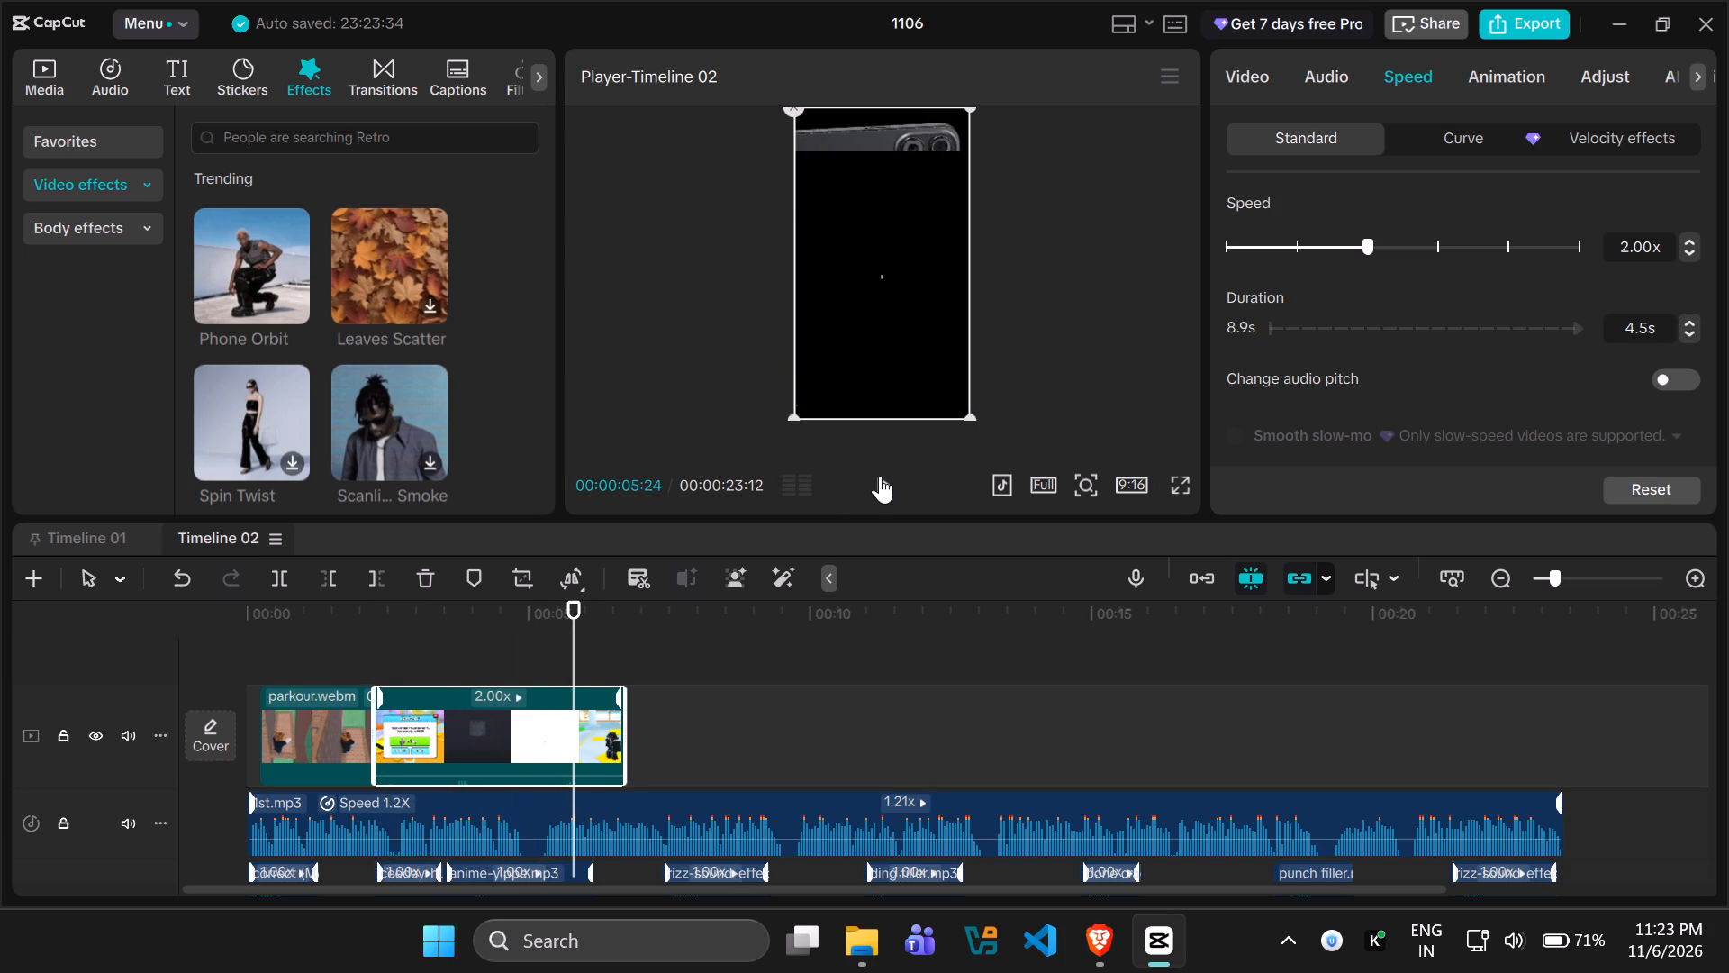
pyautogui.click(880, 476)
pyautogui.click(879, 476)
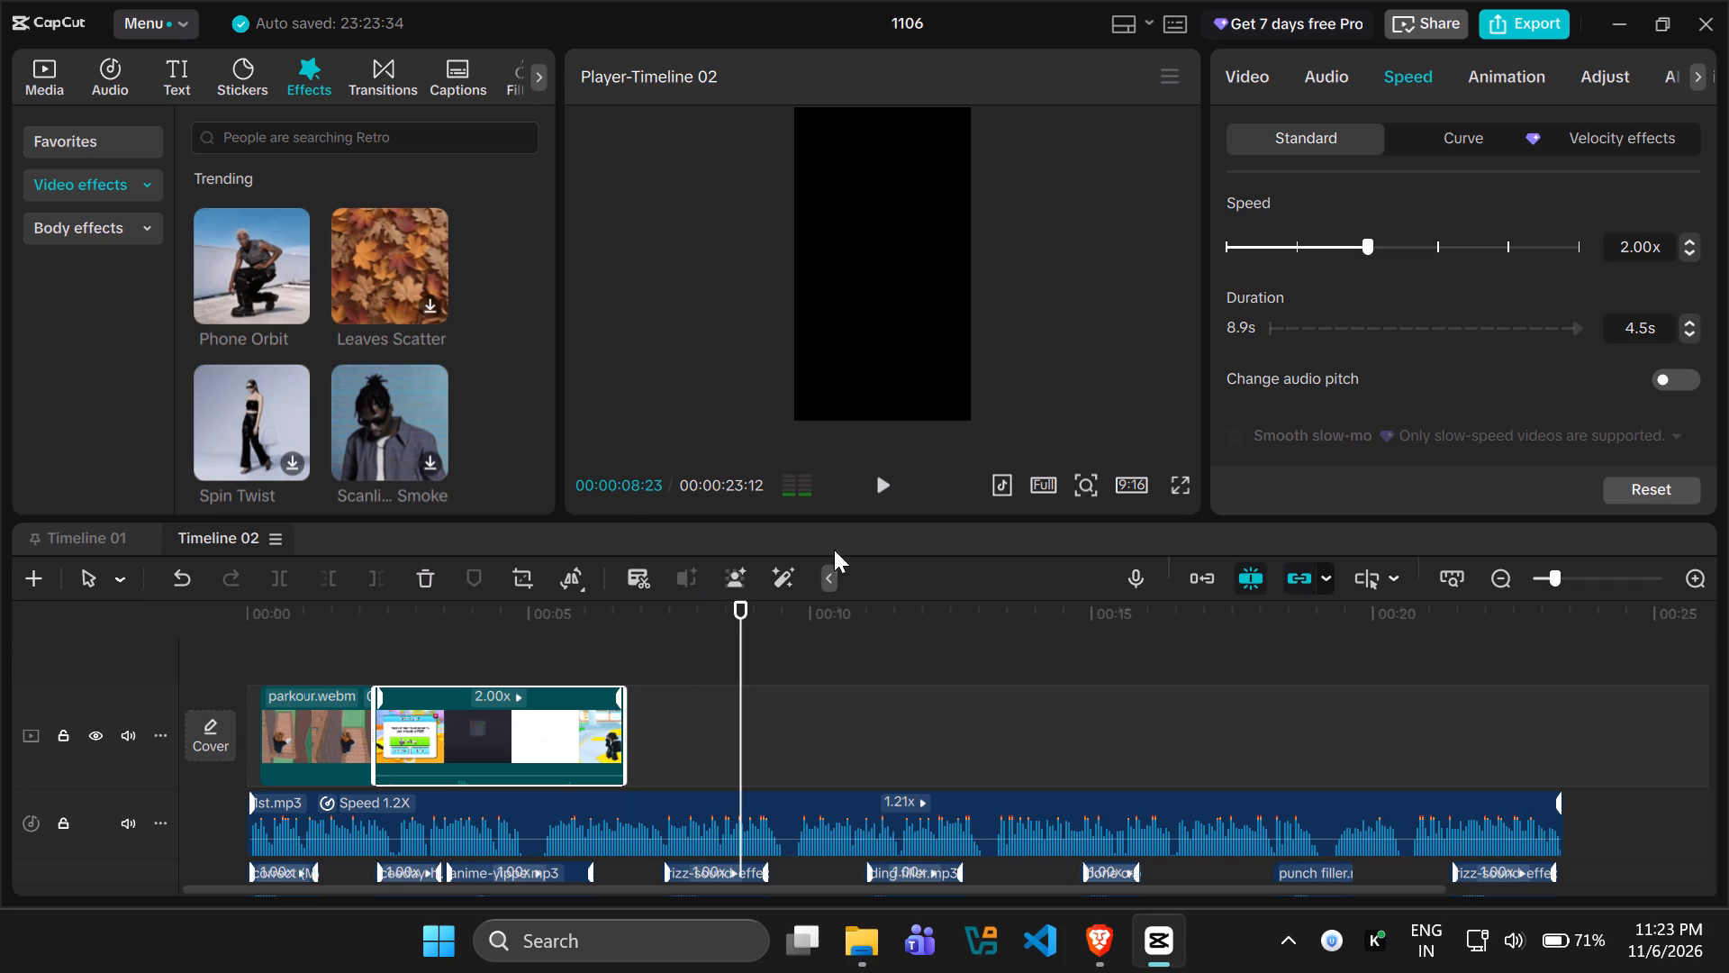
pyautogui.moveTo(743, 637); pyautogui.dragTo(597, 641)
pyautogui.moveTo(593, 629); pyautogui.dragTo(617, 629)
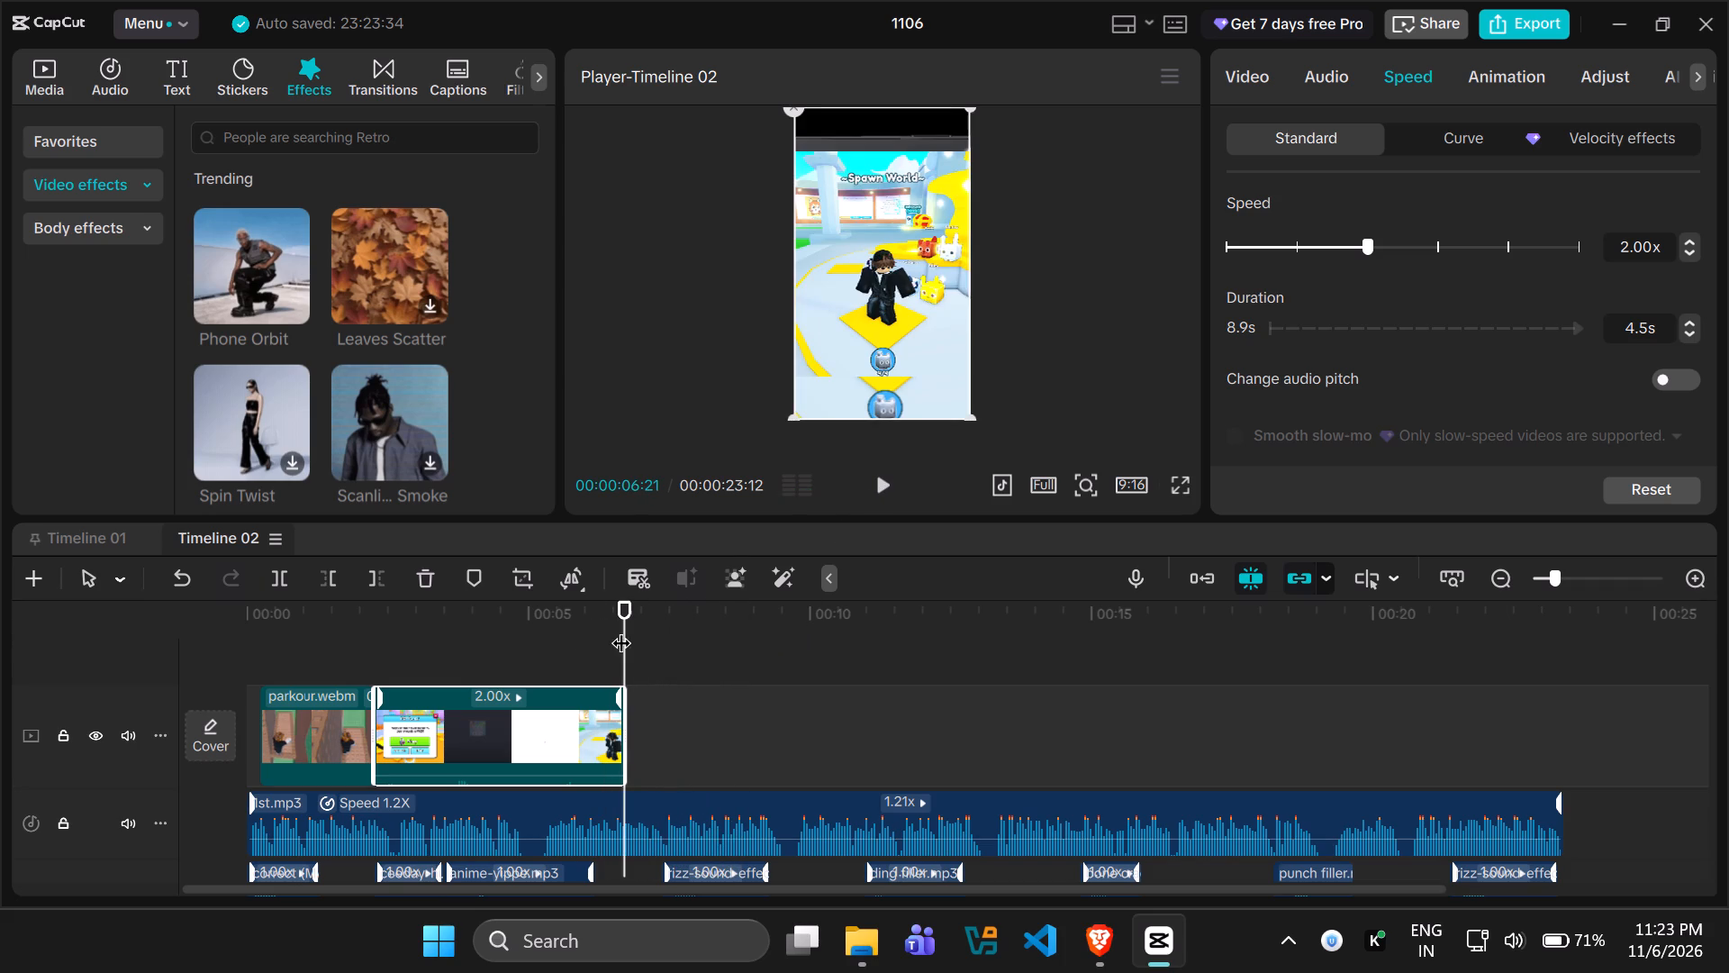
pyautogui.click(866, 494)
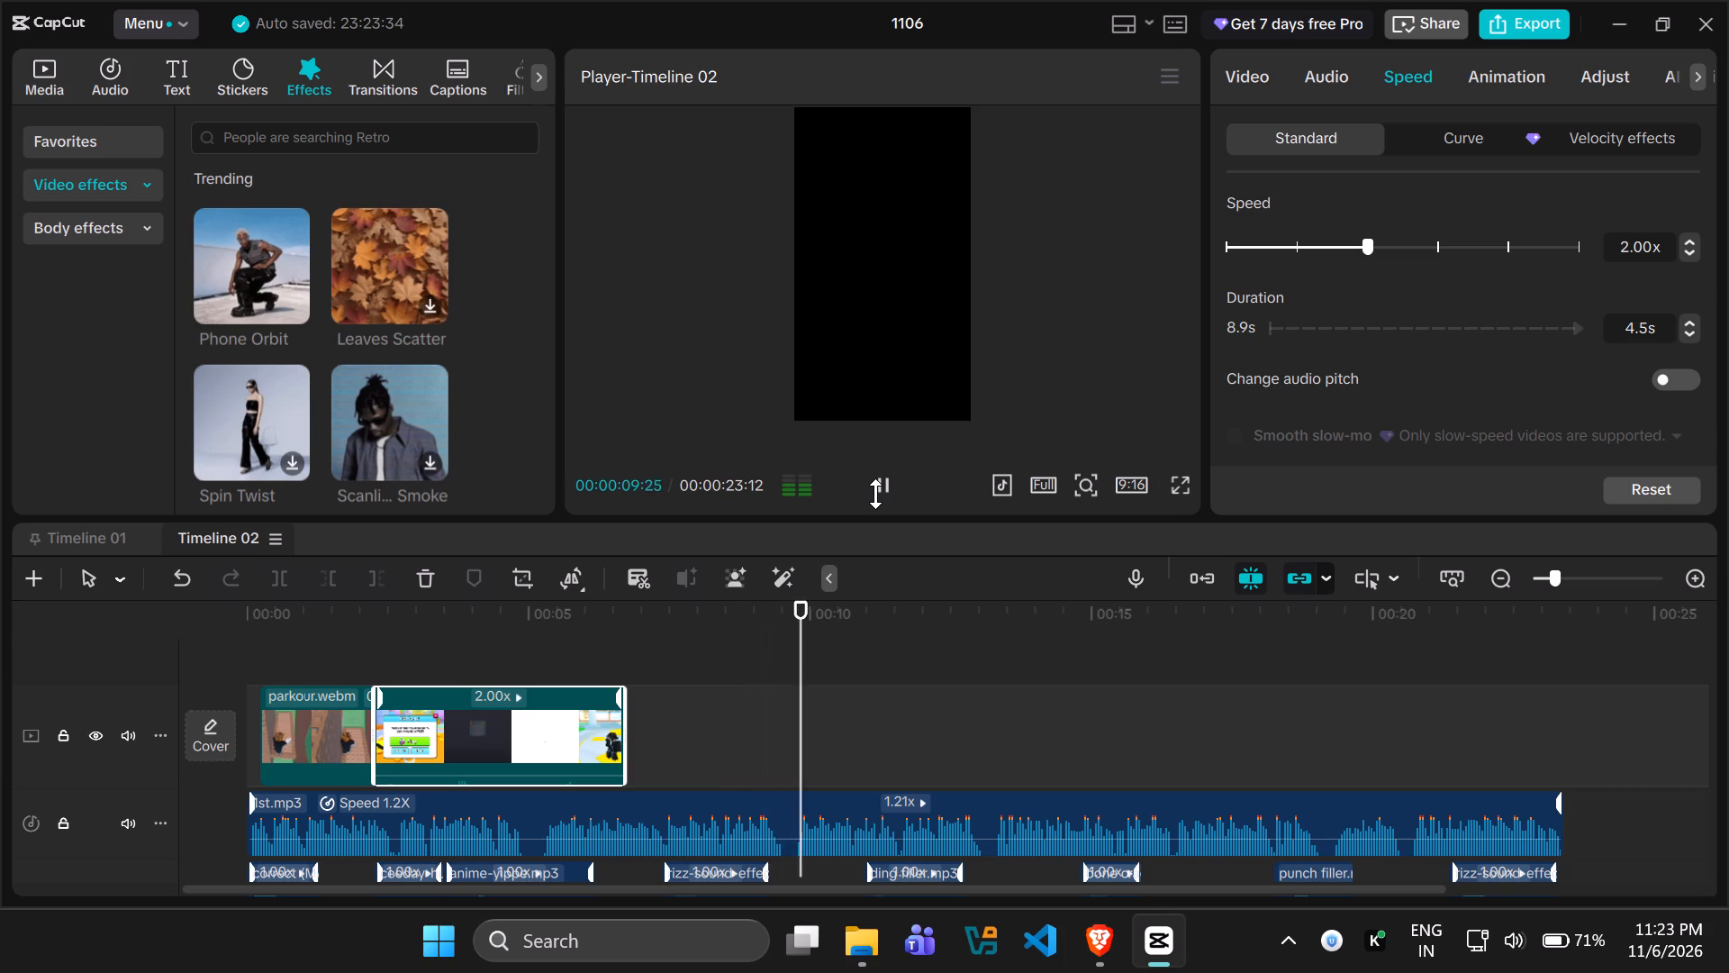
pyautogui.click(875, 494)
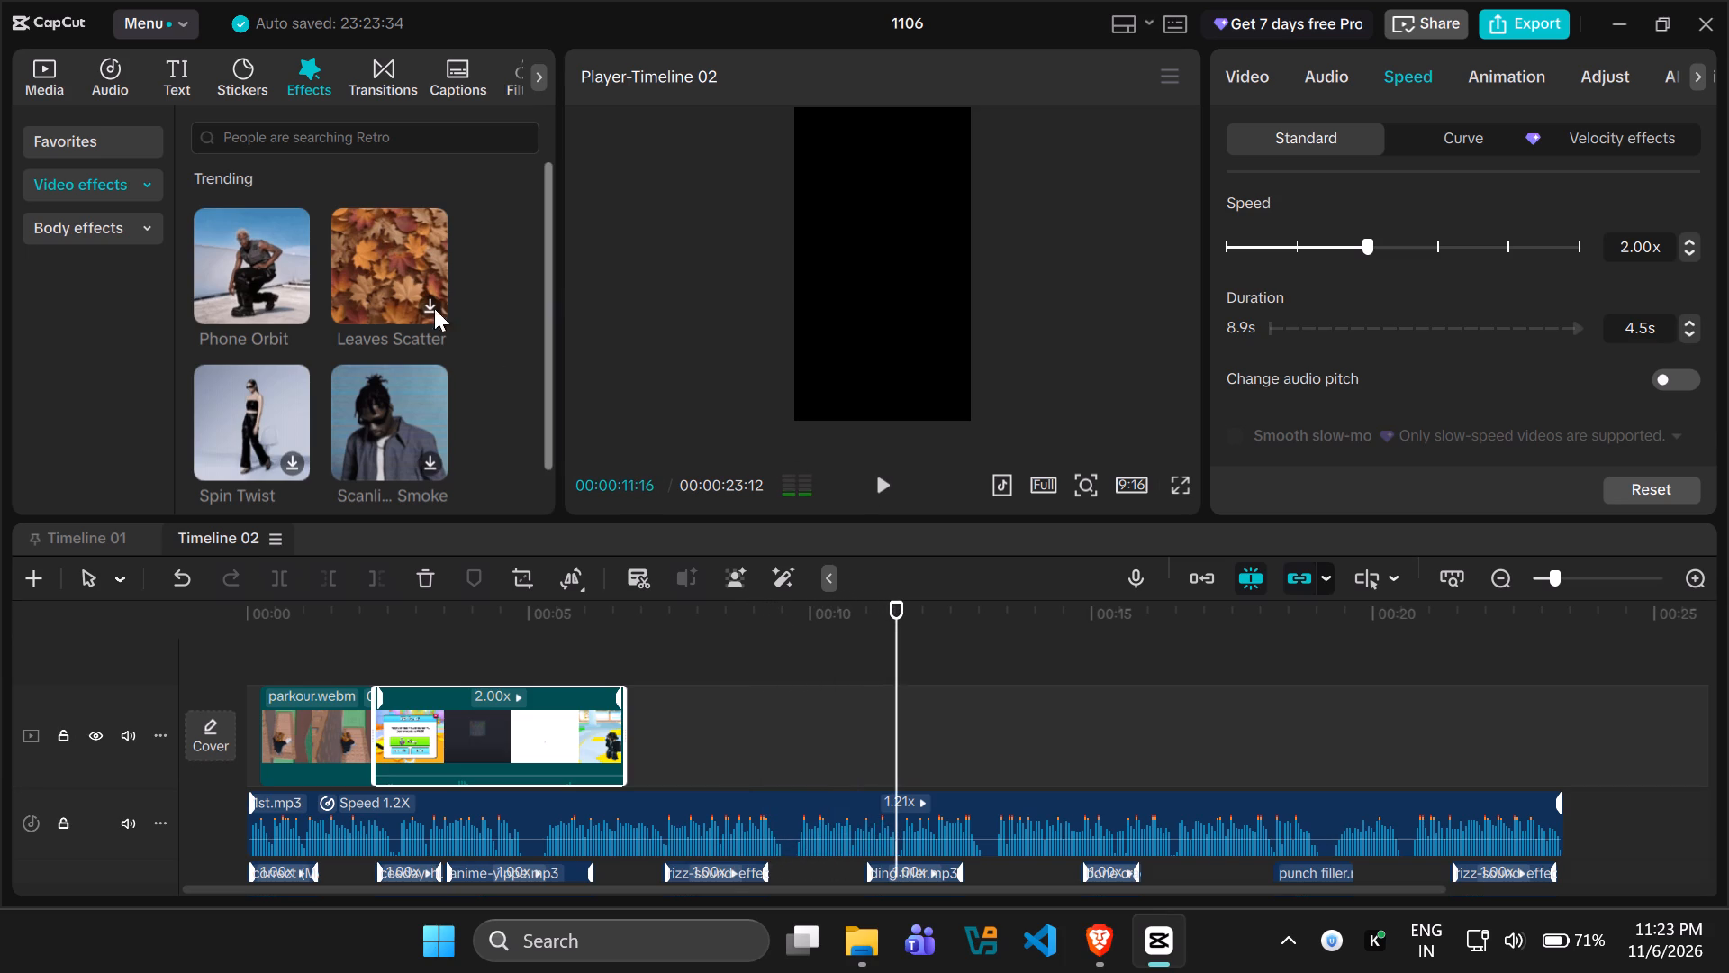
# Start a media import and look through the PS X Update folder in the raw pet simulator 99 clips for further footage.
pyautogui.click(225, 70)
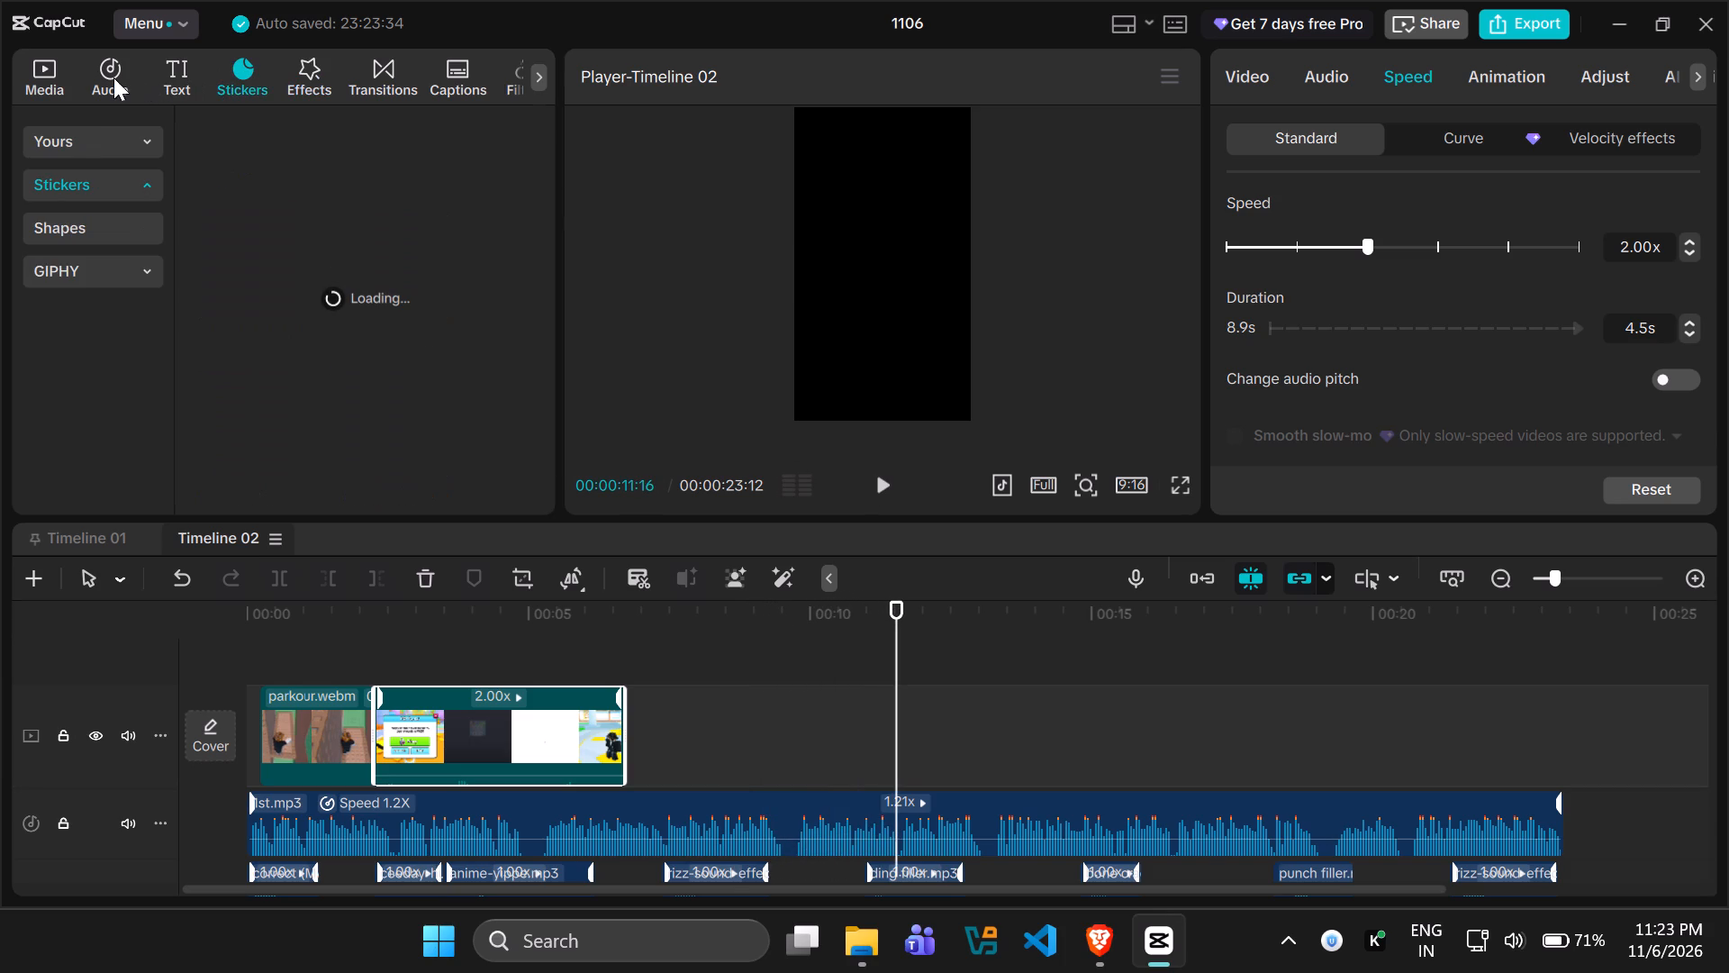
pyautogui.click(32, 77)
pyautogui.click(227, 150)
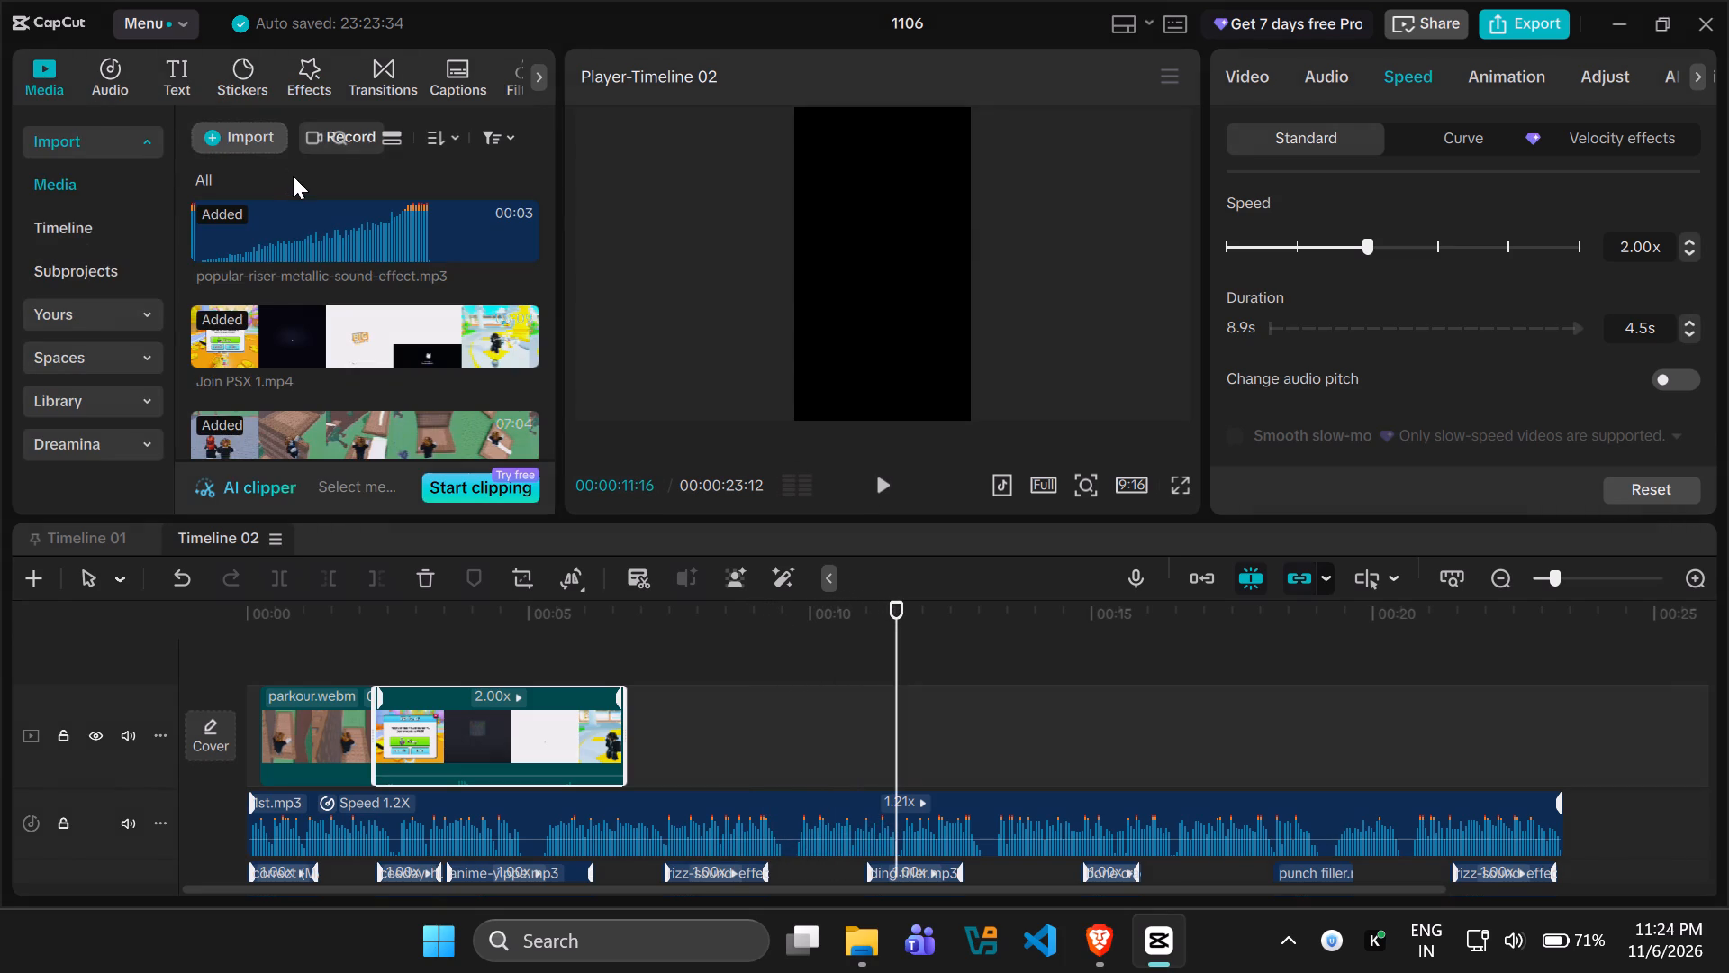
pyautogui.click(280, 186)
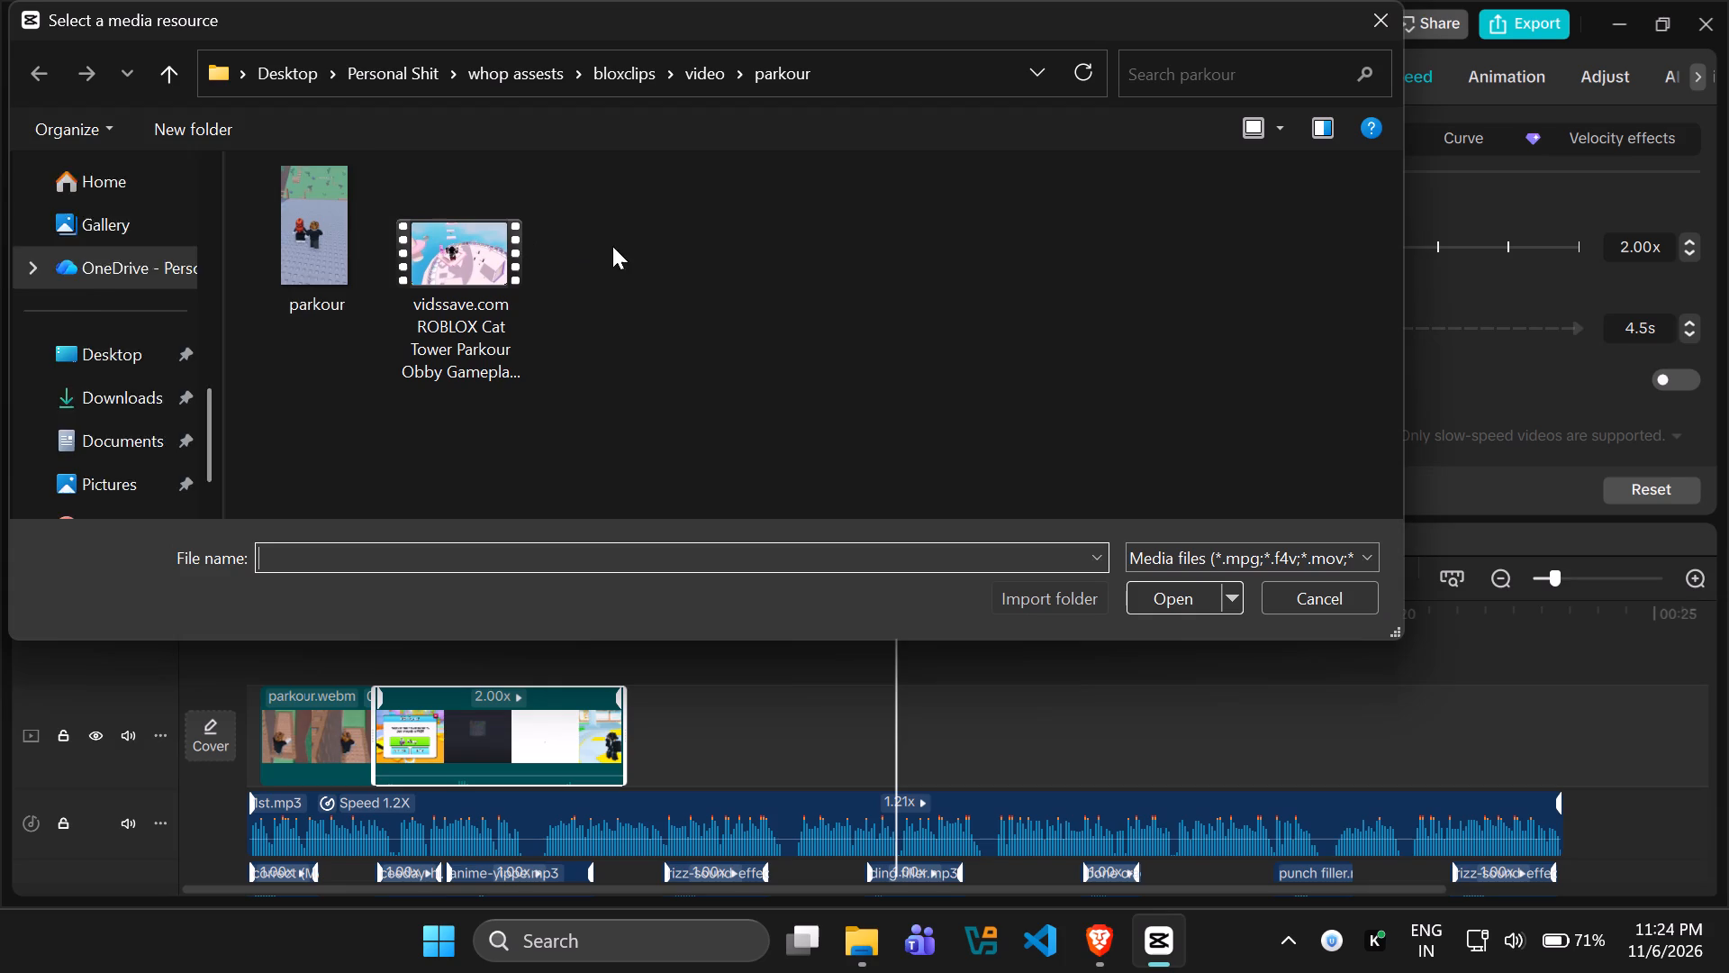
pyautogui.click(656, 79)
pyautogui.doubleClick(473, 285)
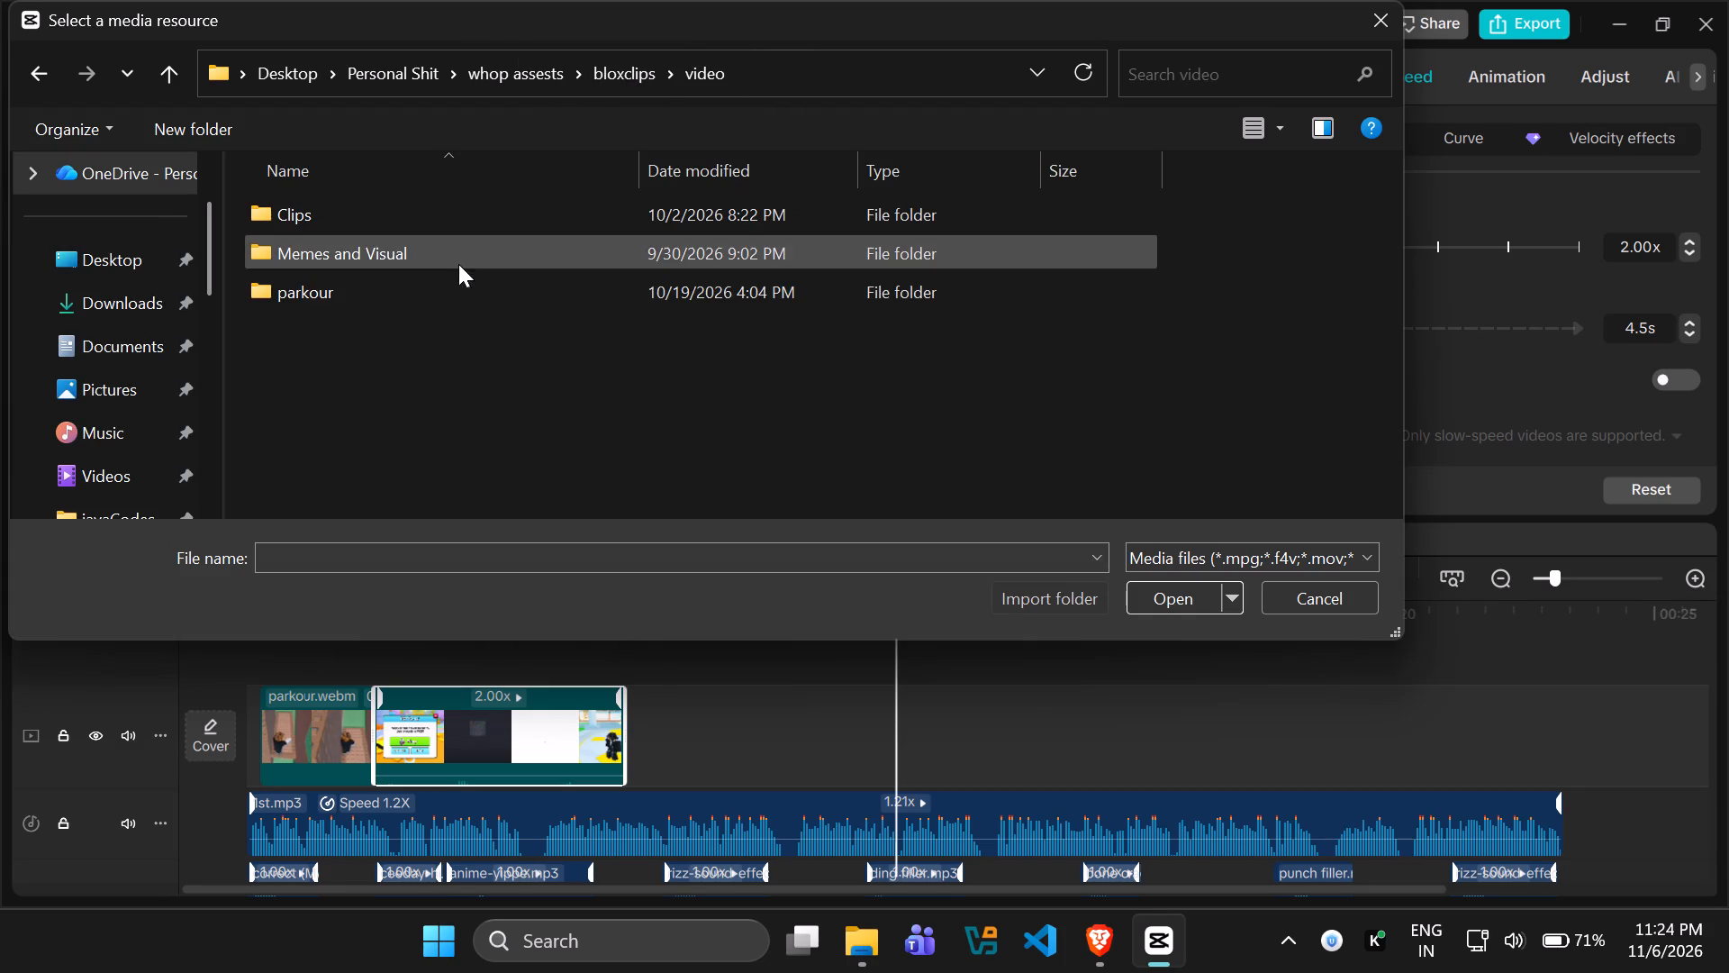
pyautogui.doubleClick(365, 218)
pyautogui.doubleClick(376, 264)
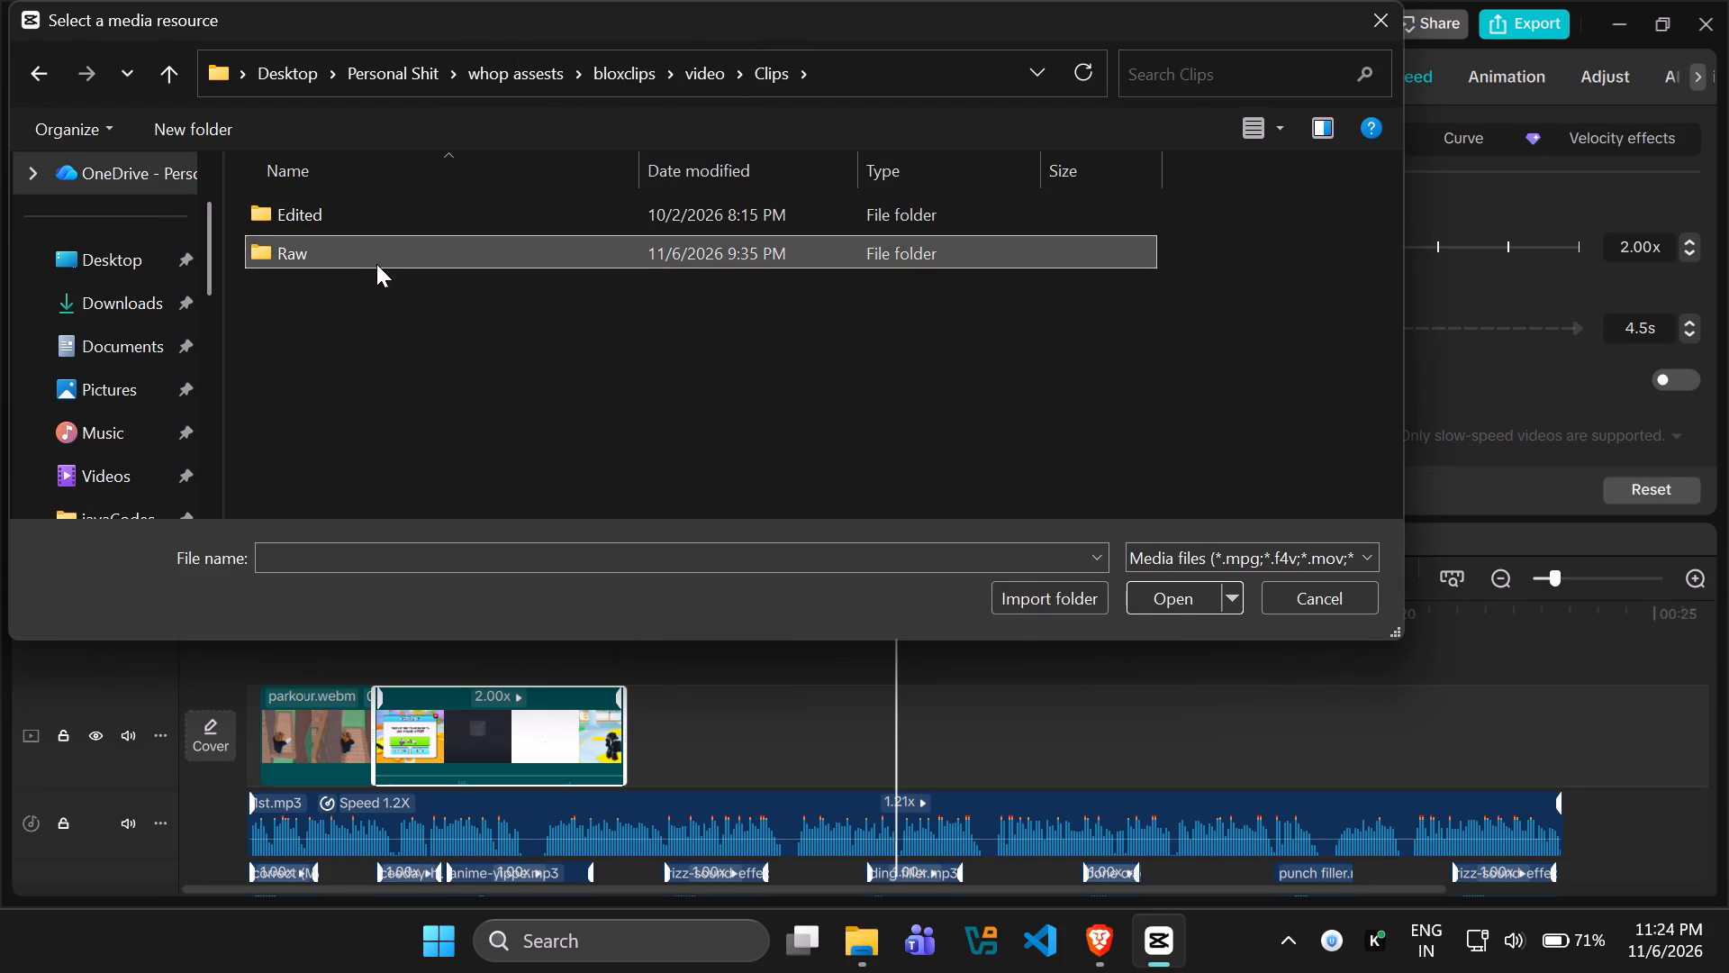
pyautogui.doubleClick(377, 268)
pyautogui.doubleClick(451, 219)
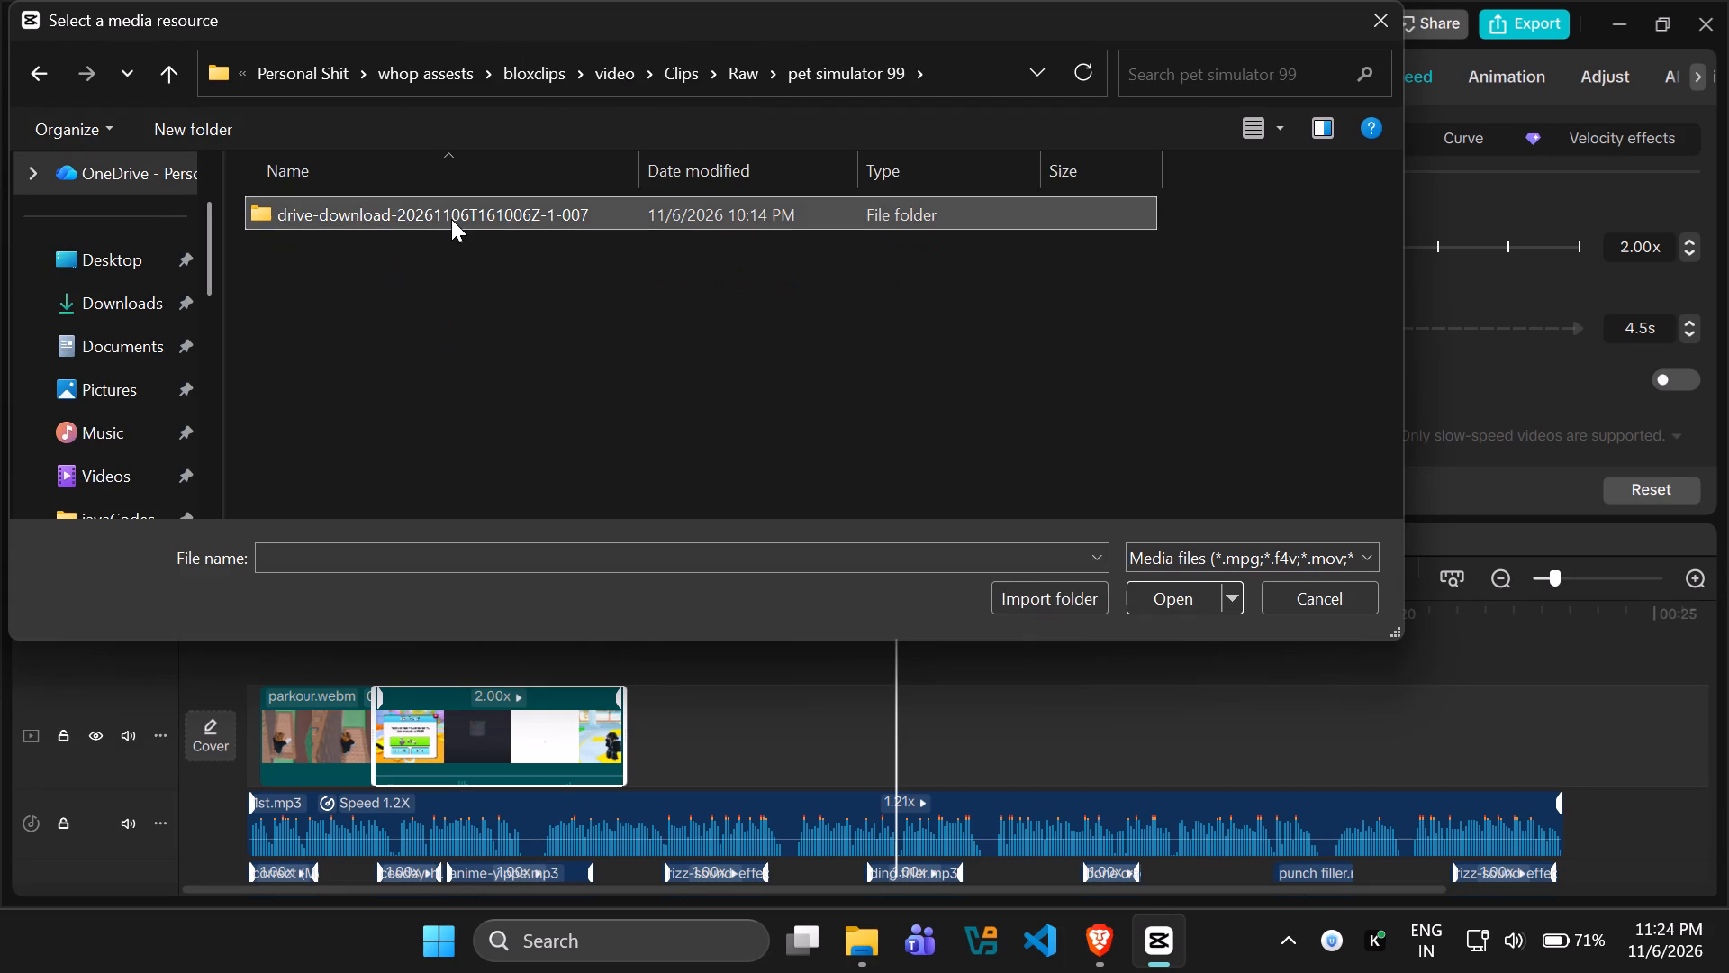
pyautogui.click(451, 219)
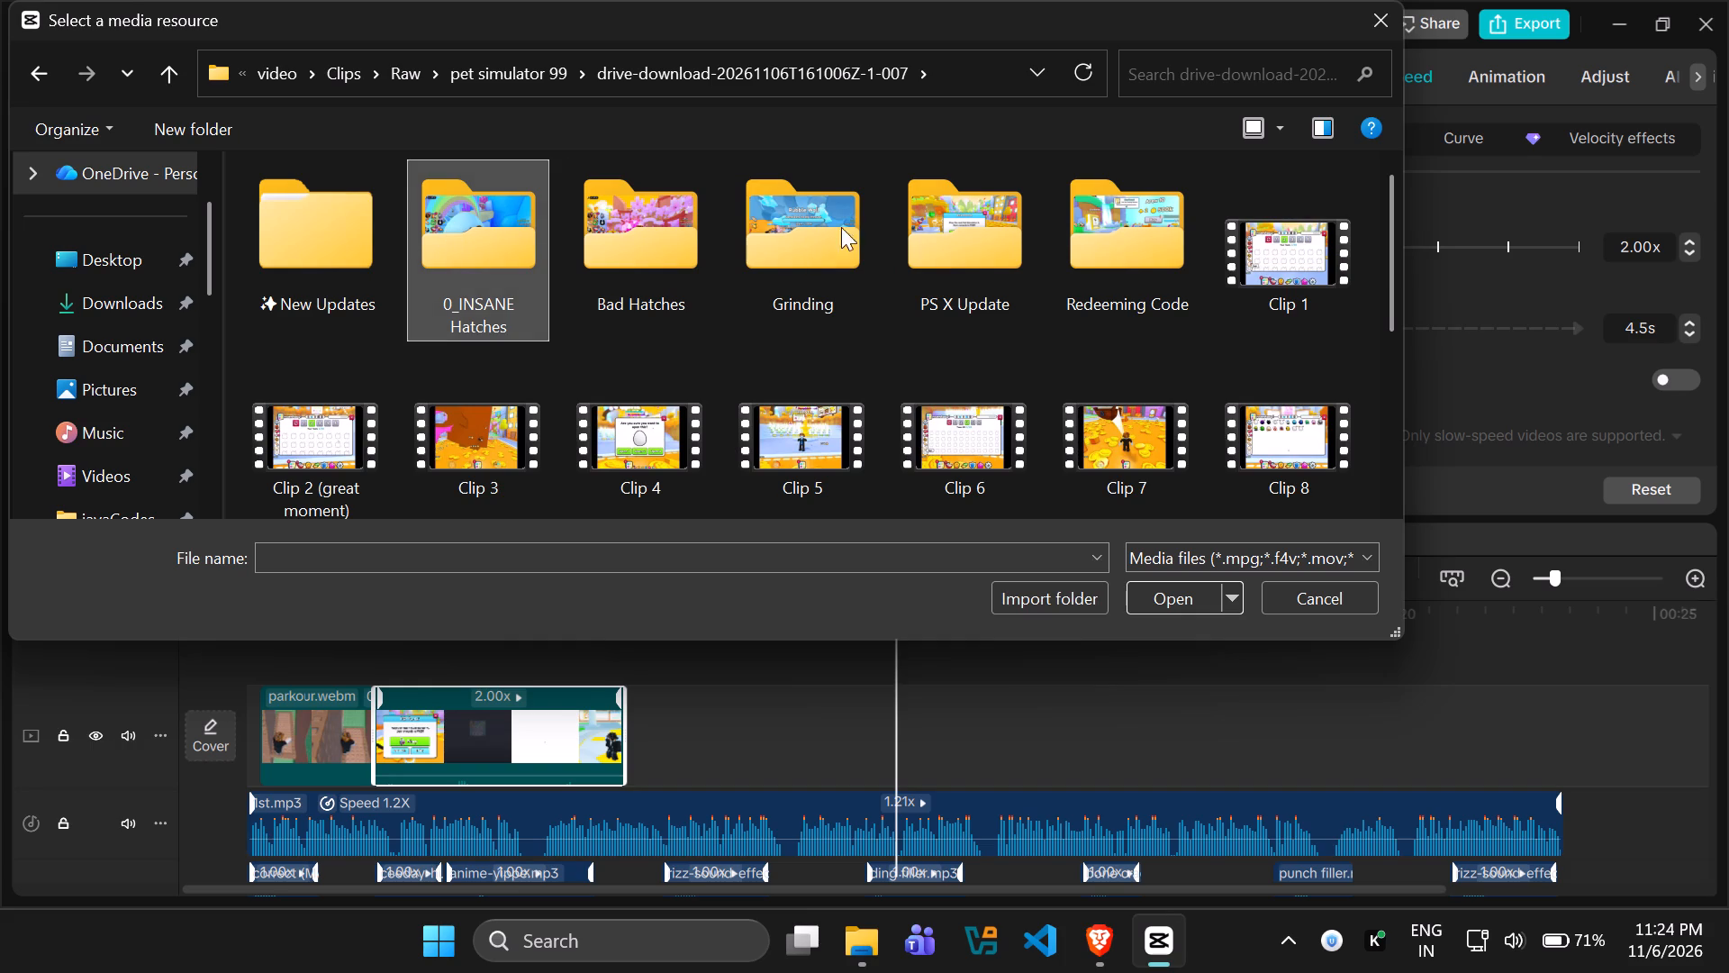
pyautogui.doubleClick(948, 227)
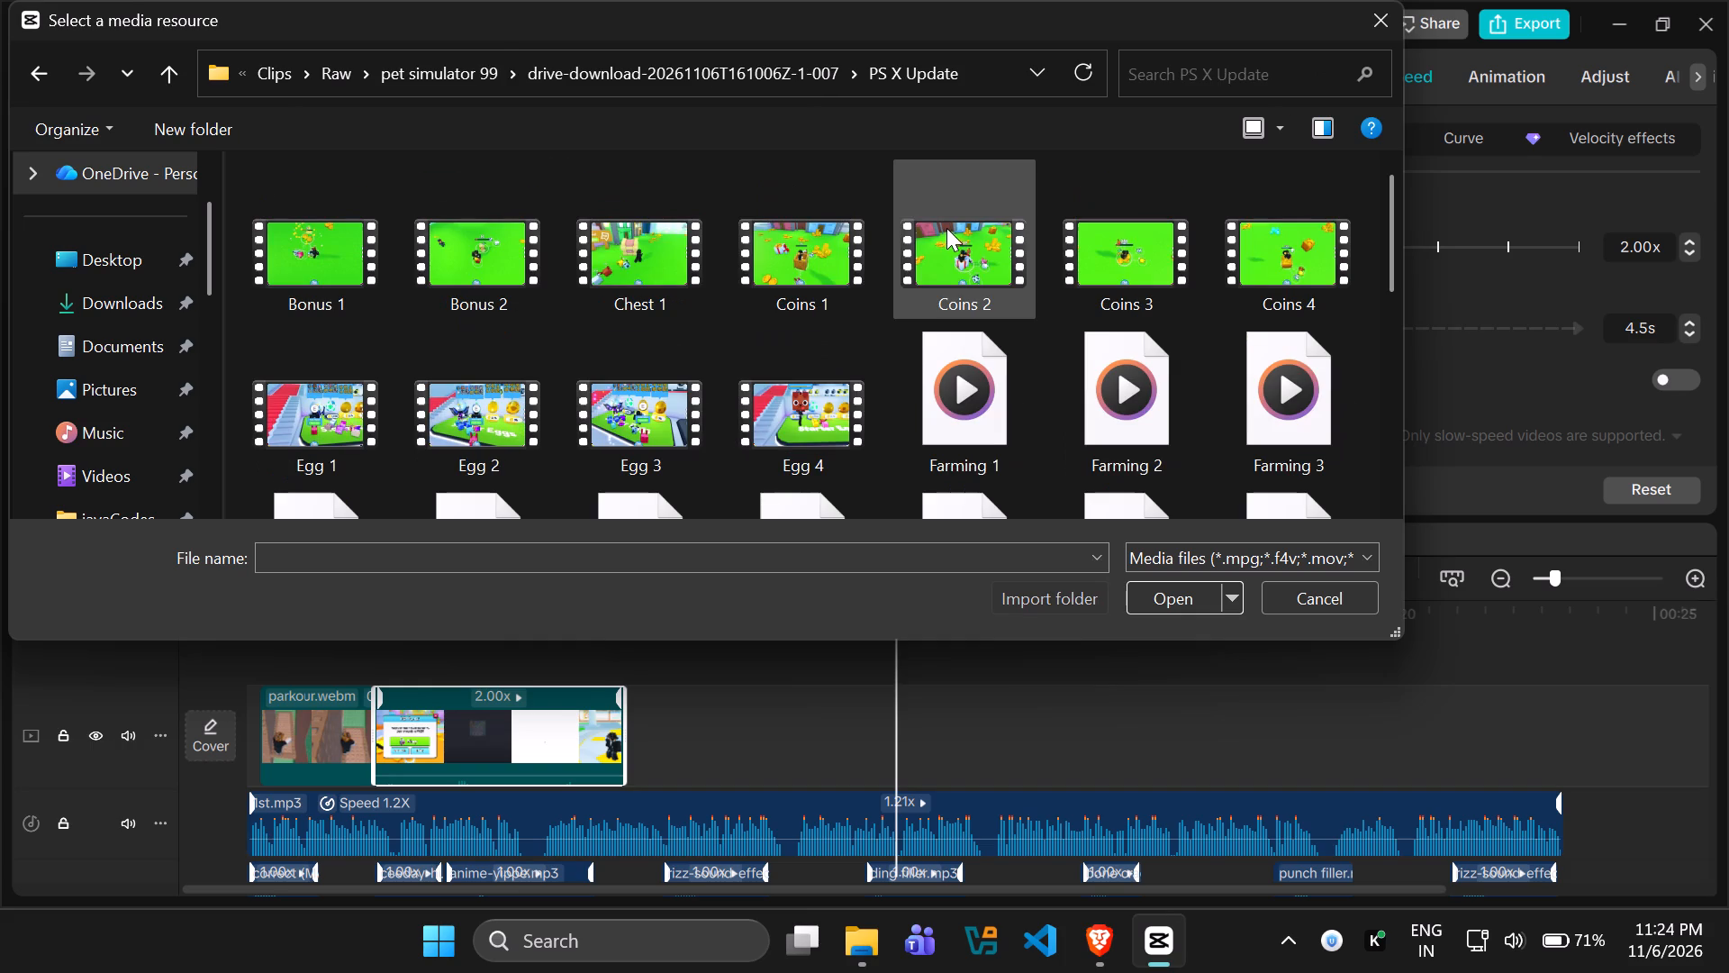
pyautogui.scroll(-4, 892, 341)
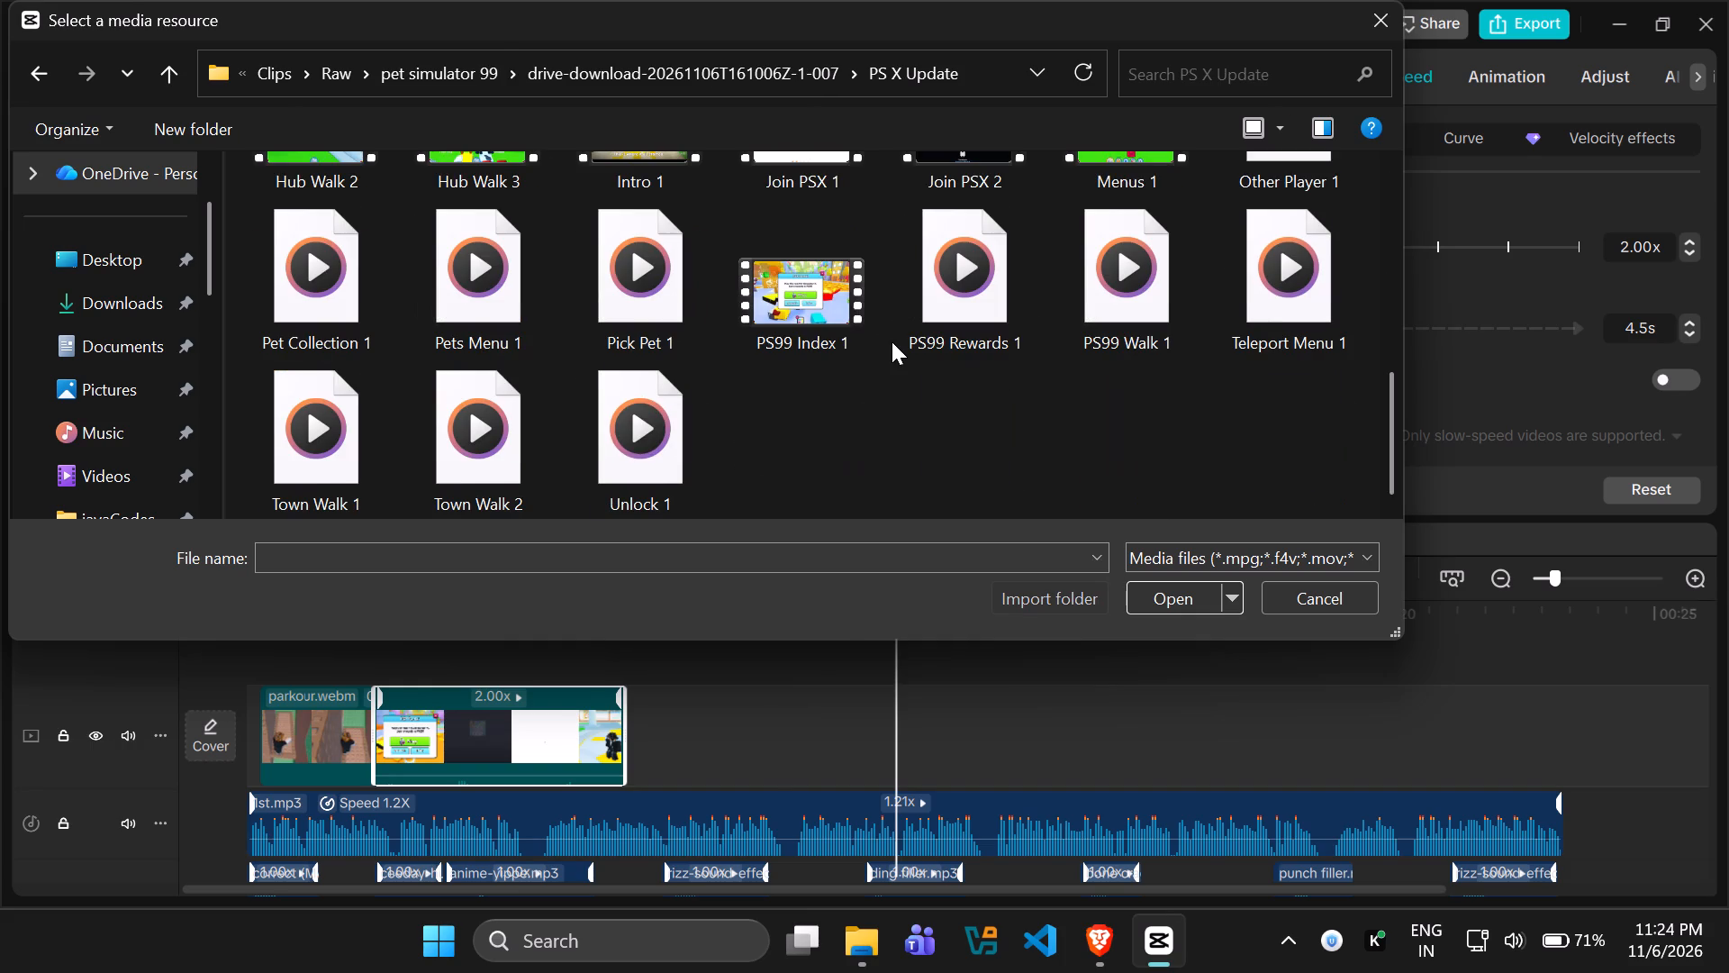
pyautogui.scroll(1, 892, 341)
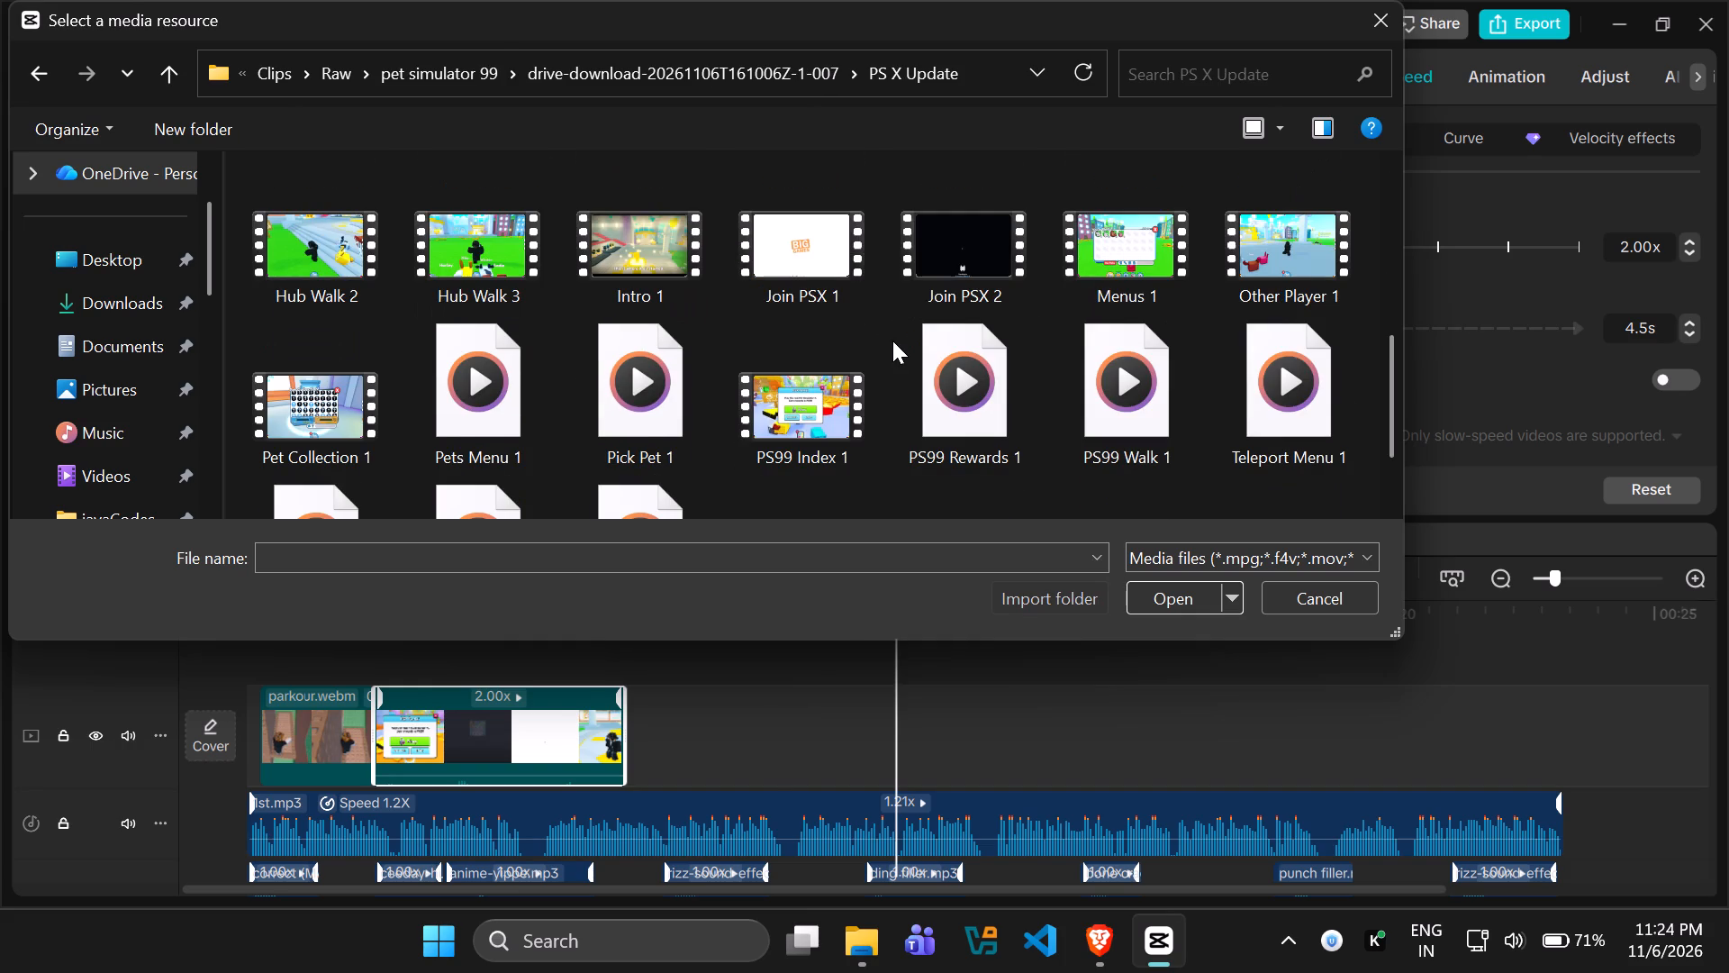
pyautogui.scroll(-1, 892, 341)
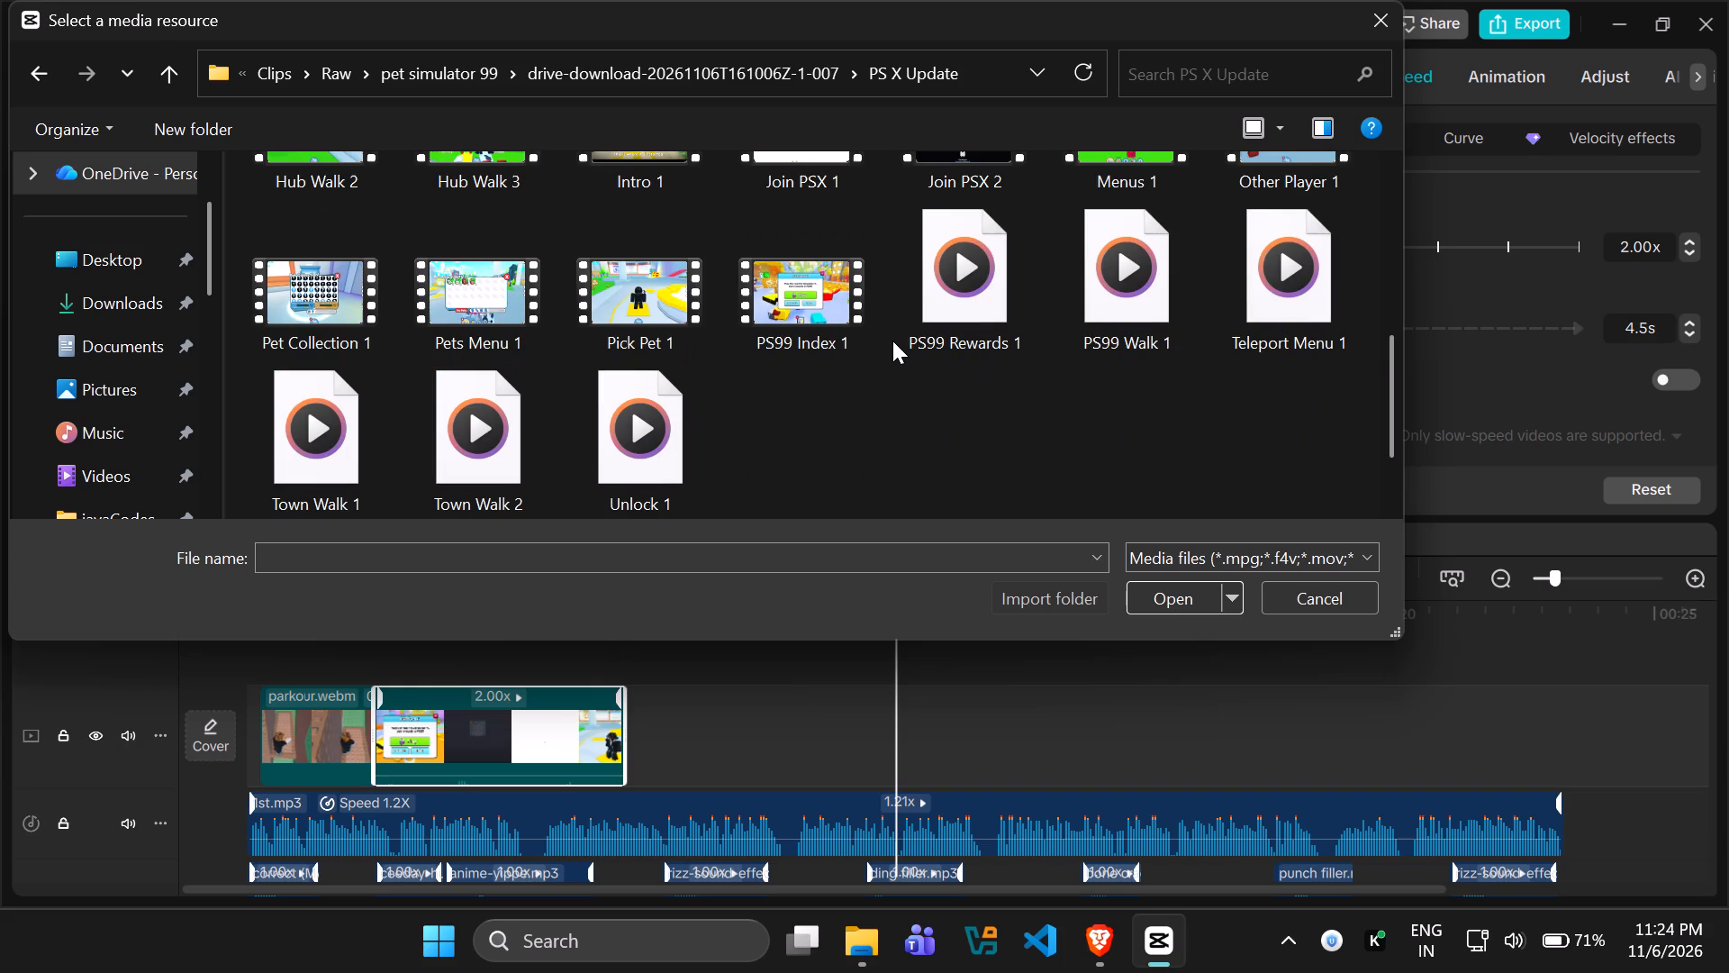
pyautogui.scroll(-2, 892, 341)
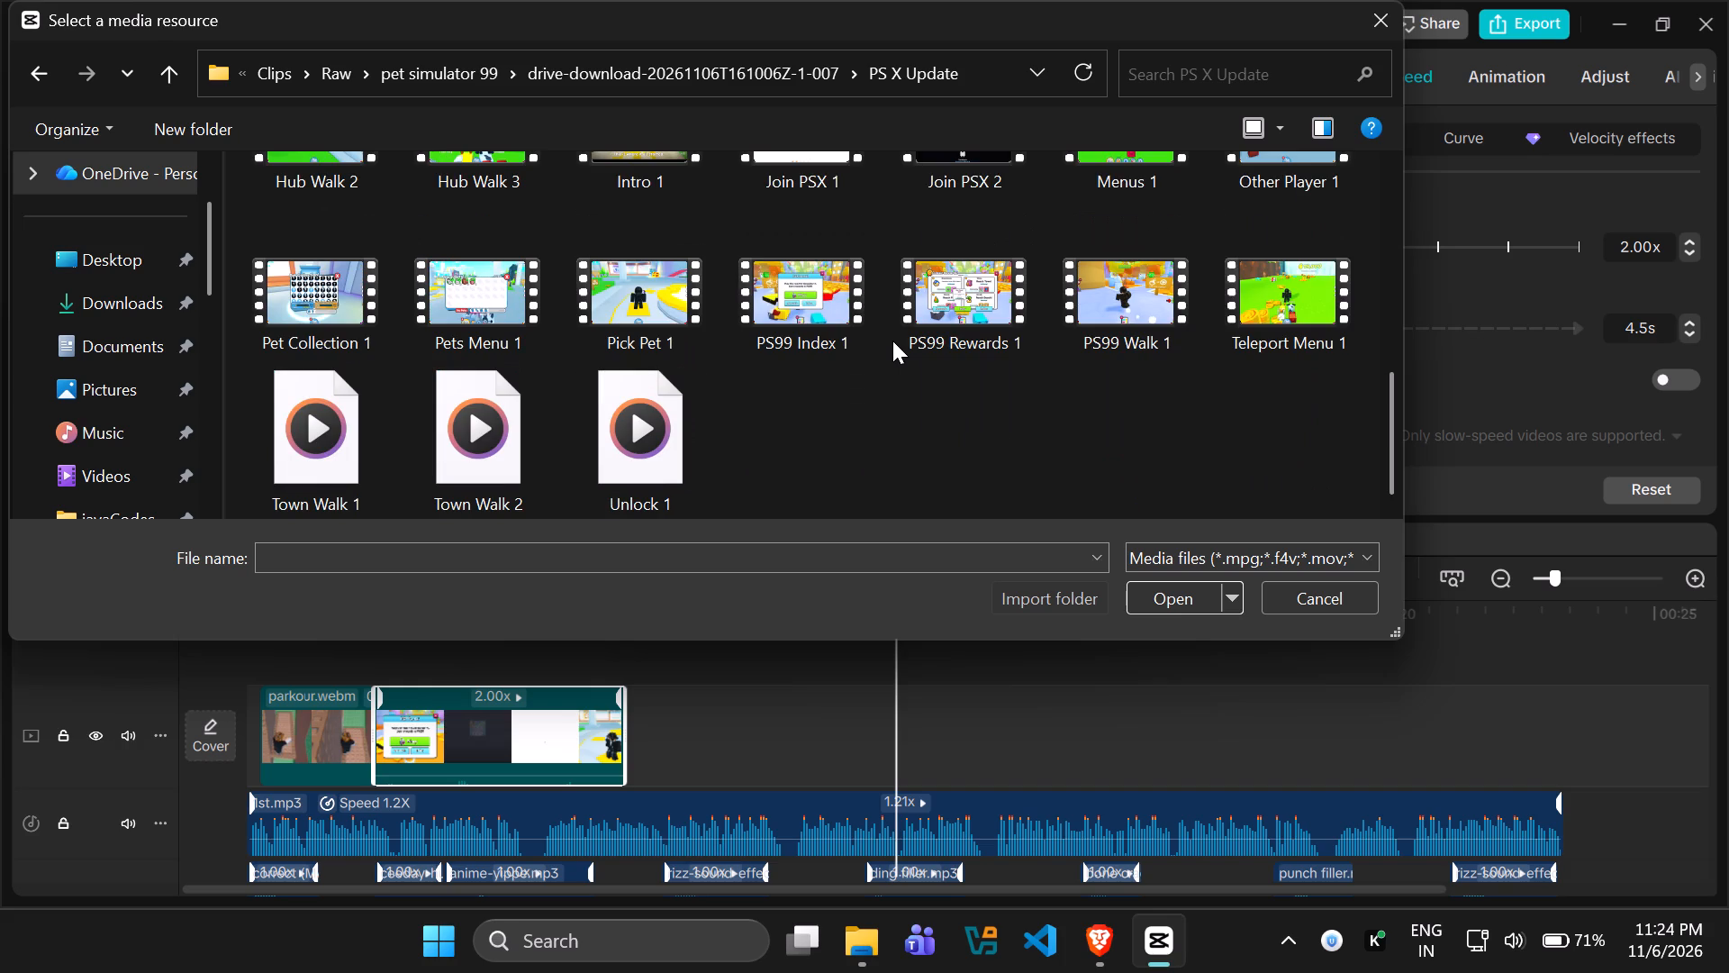
# Import Clip 26 - Shiny Butler Penguin 1 from the Huge & Shiny Hatches folder under New Updates, Halloween.
pyautogui.click(775, 66)
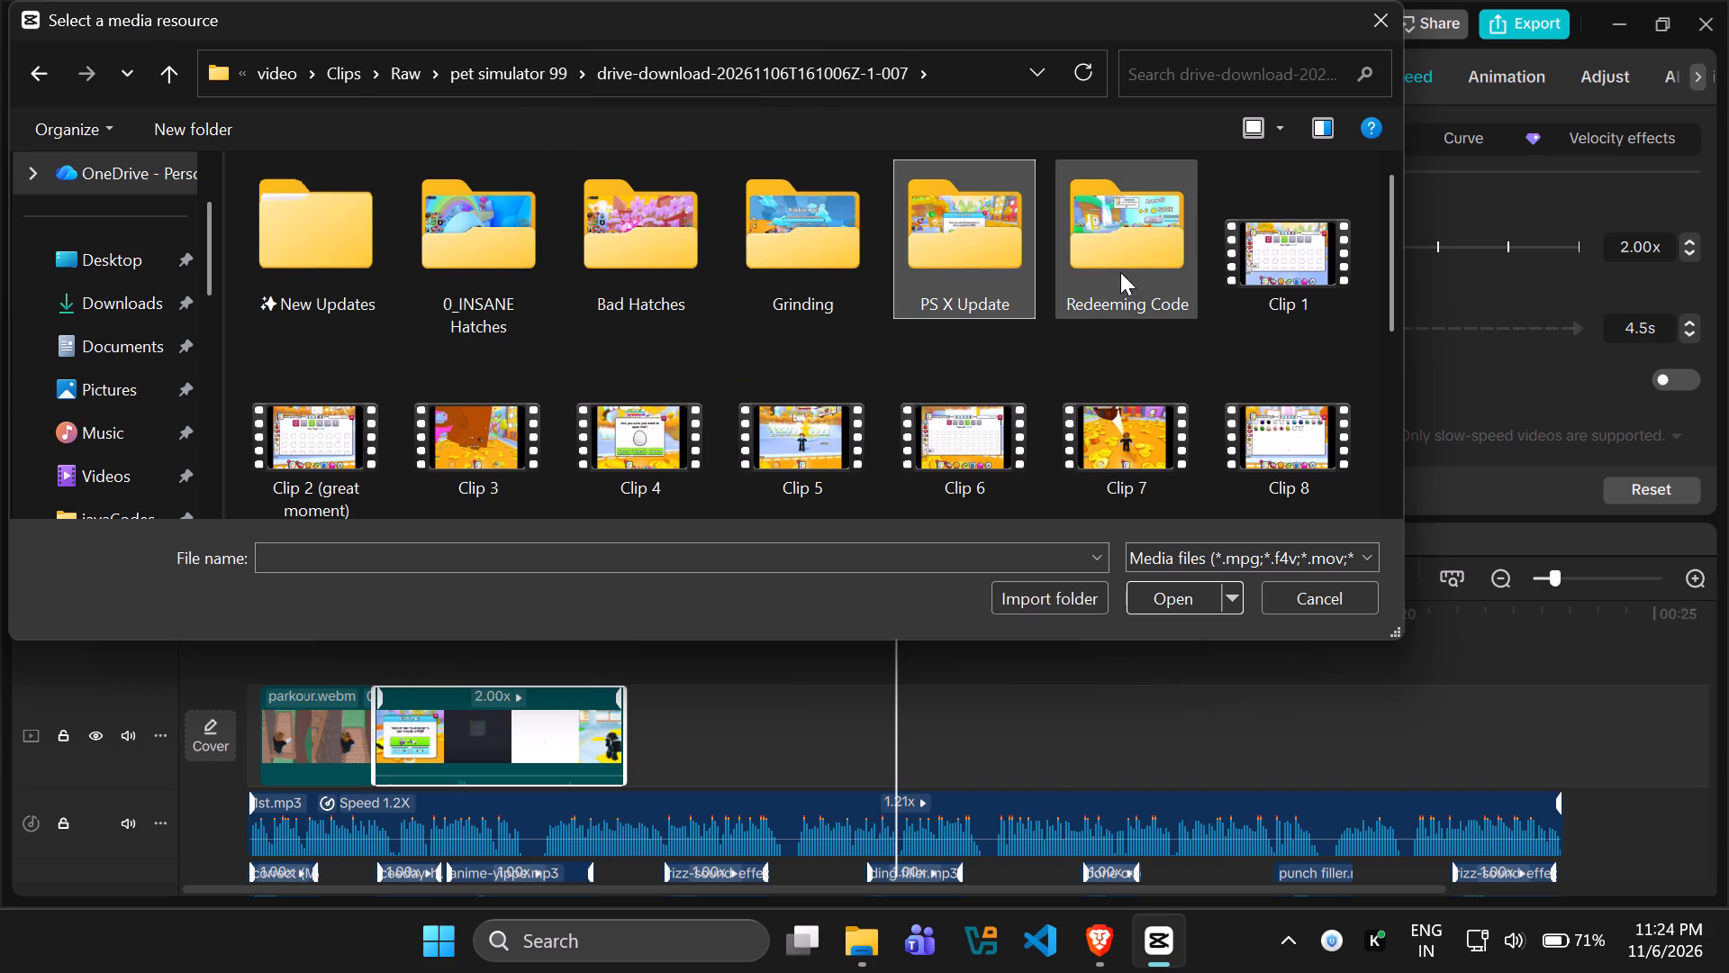
pyautogui.click(649, 241)
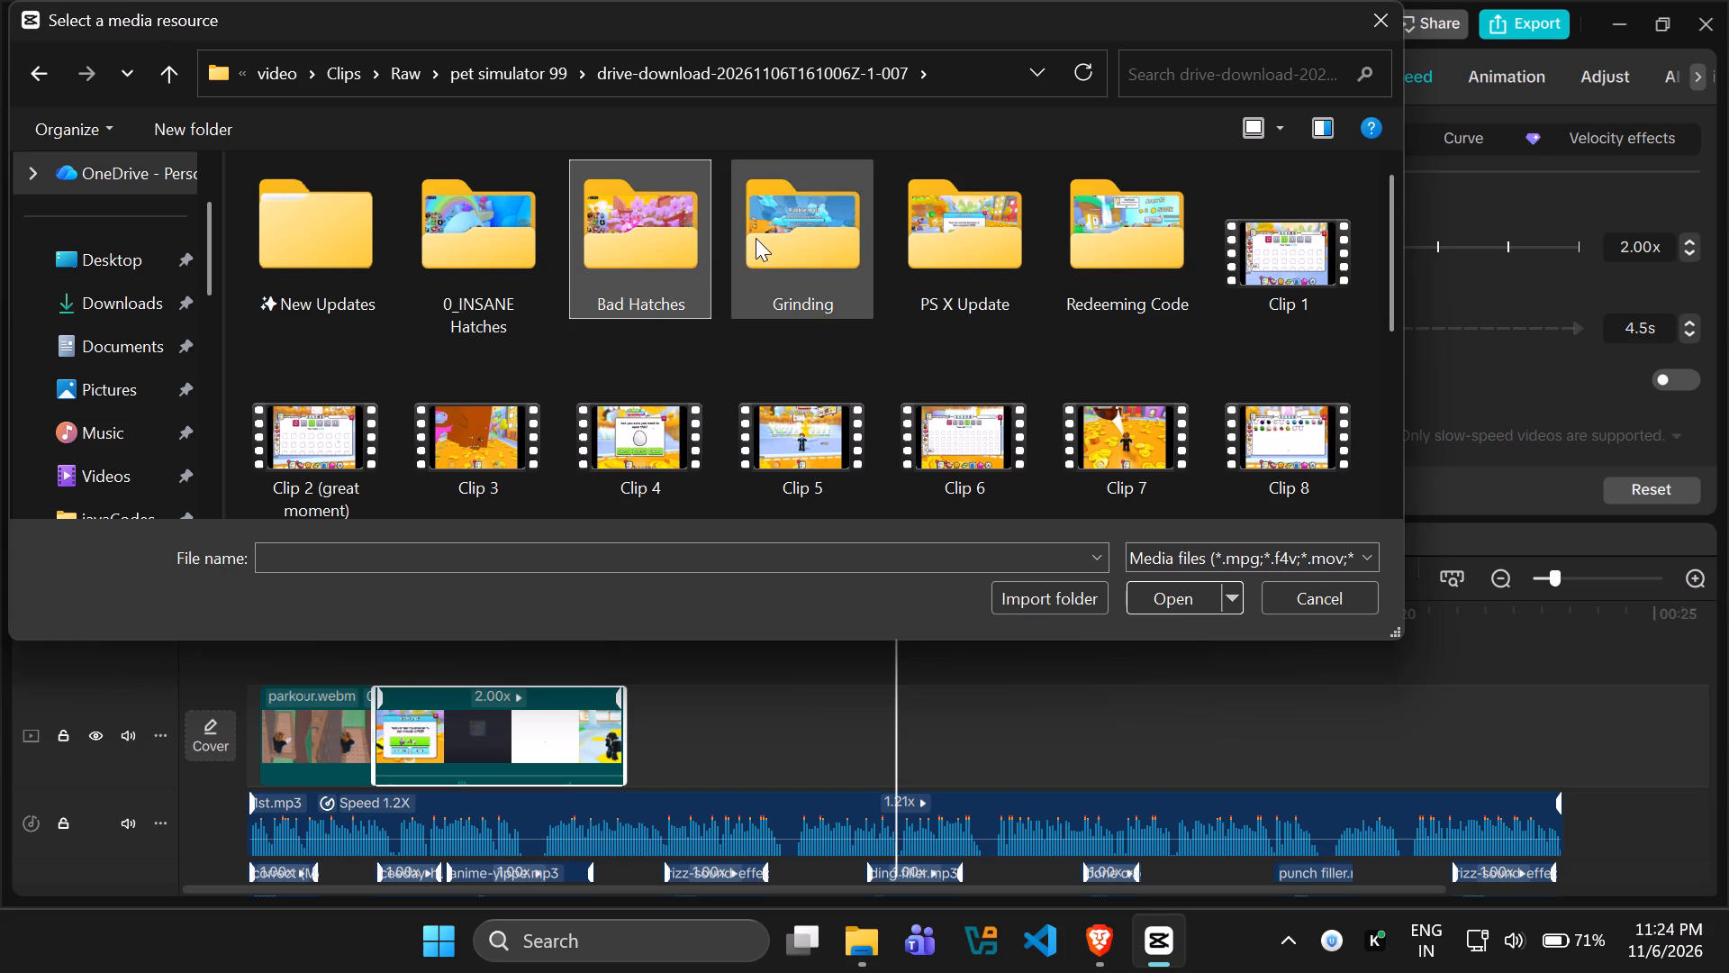
pyautogui.click(756, 238)
pyautogui.doubleClick(305, 238)
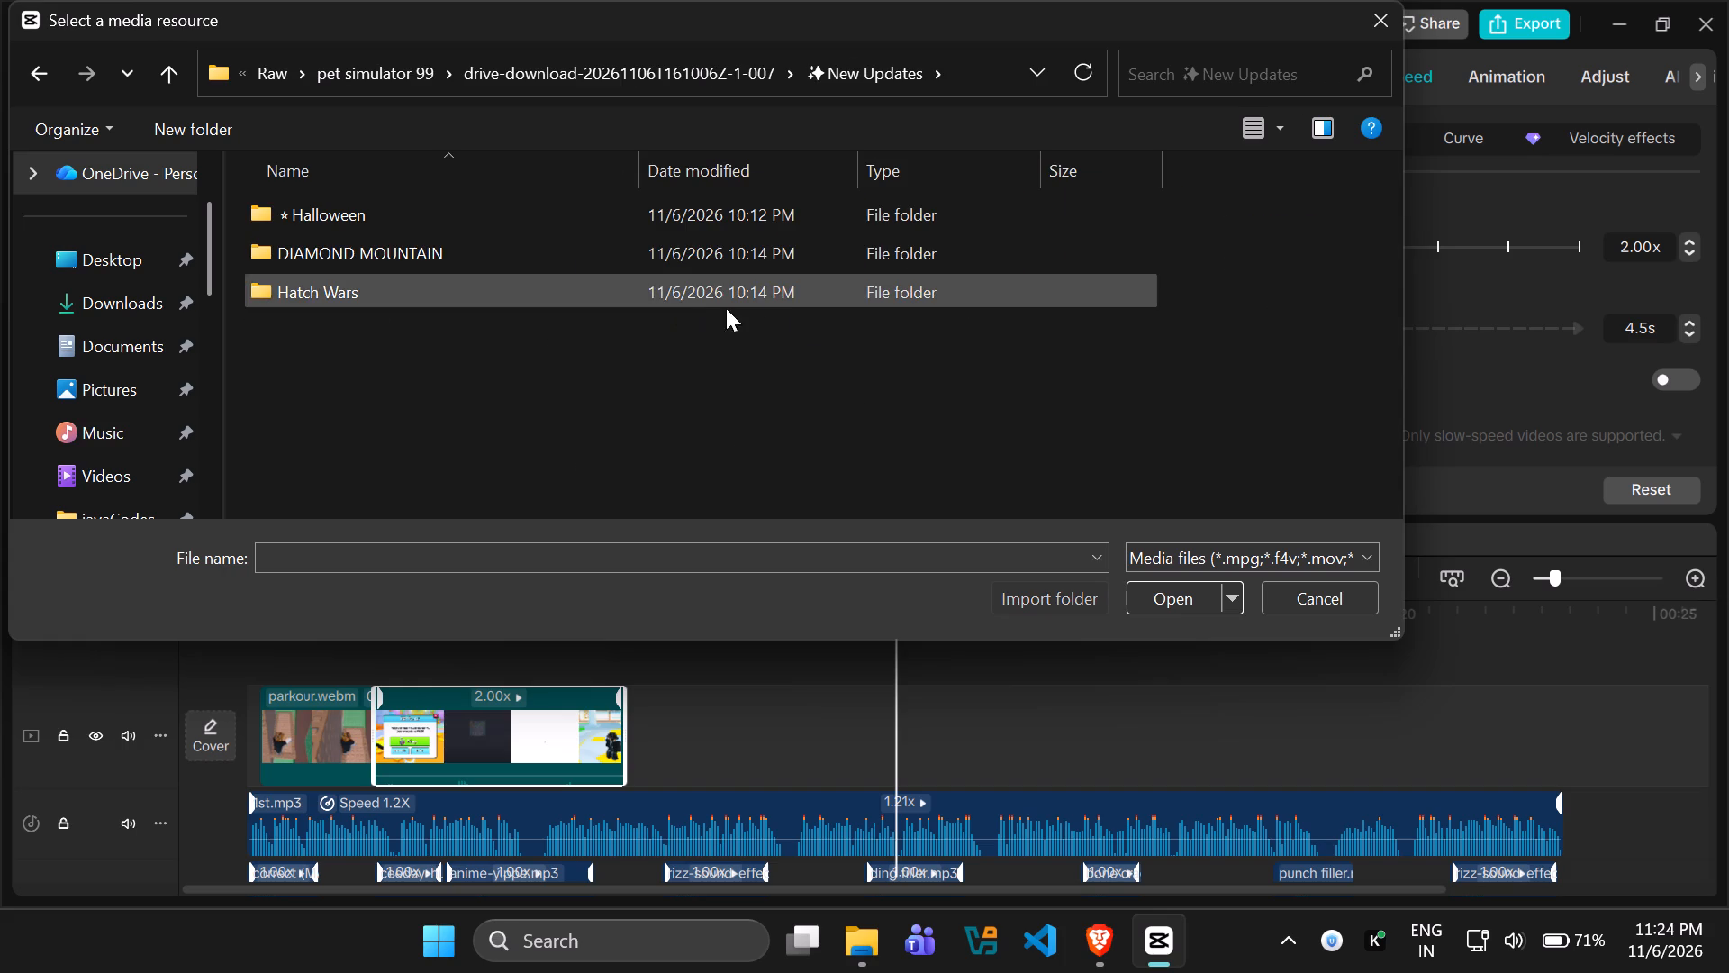
pyautogui.doubleClick(533, 214)
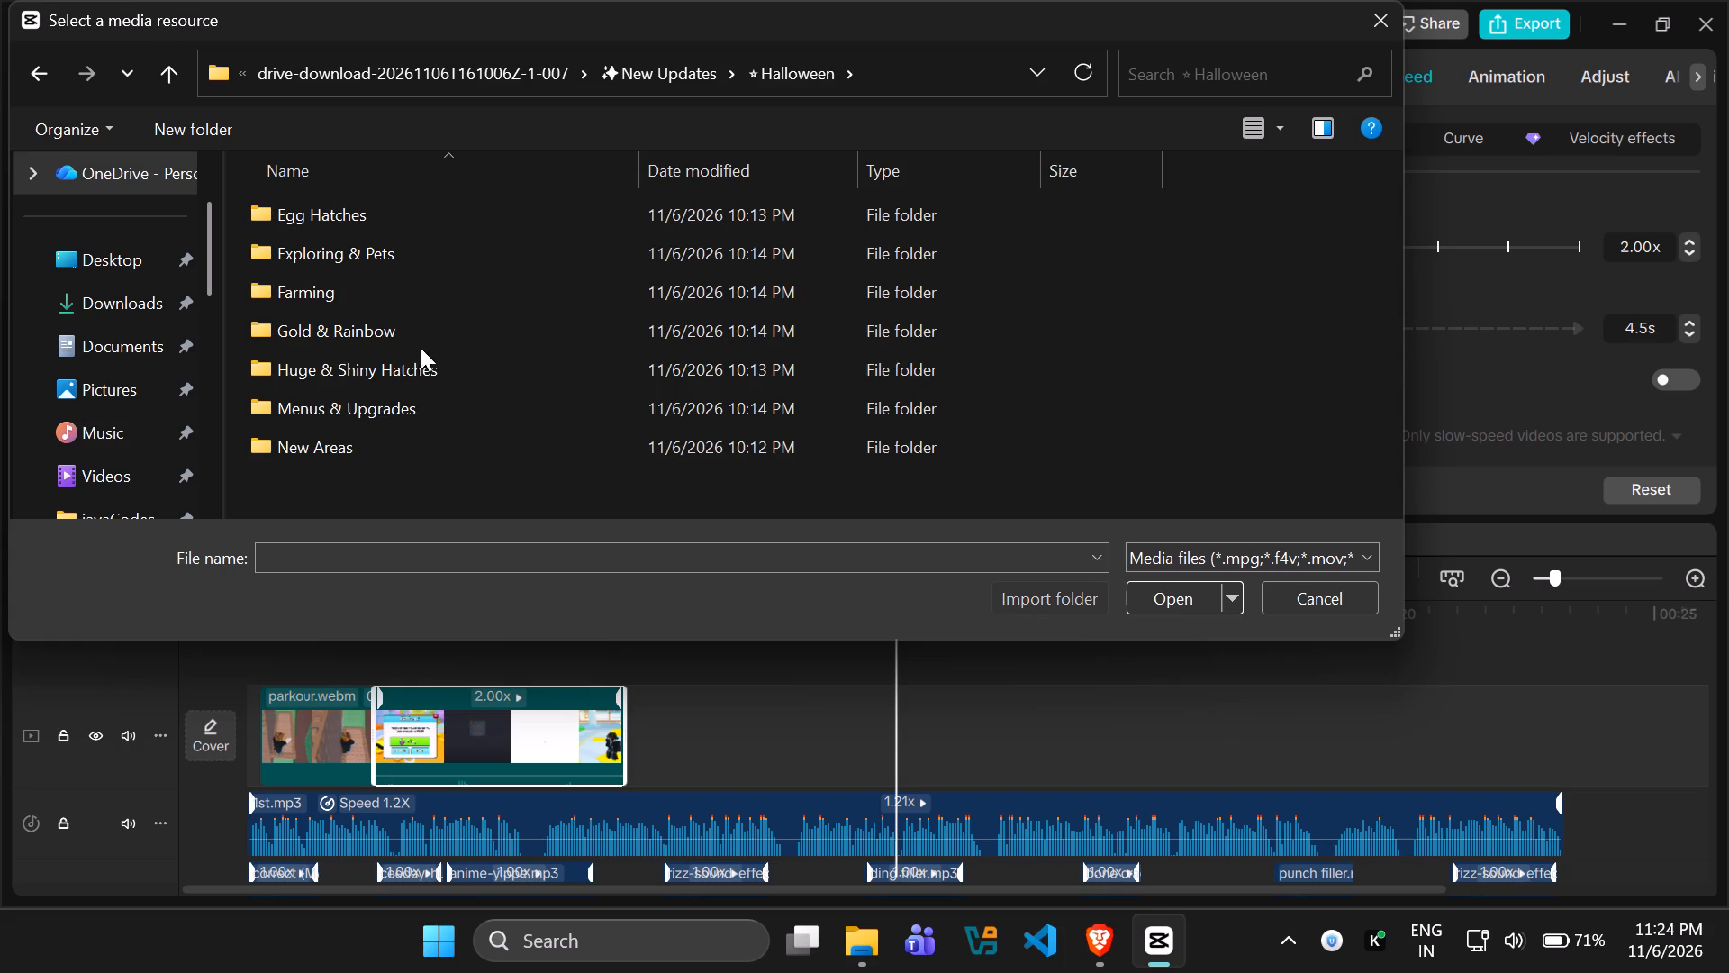
pyautogui.click(363, 448)
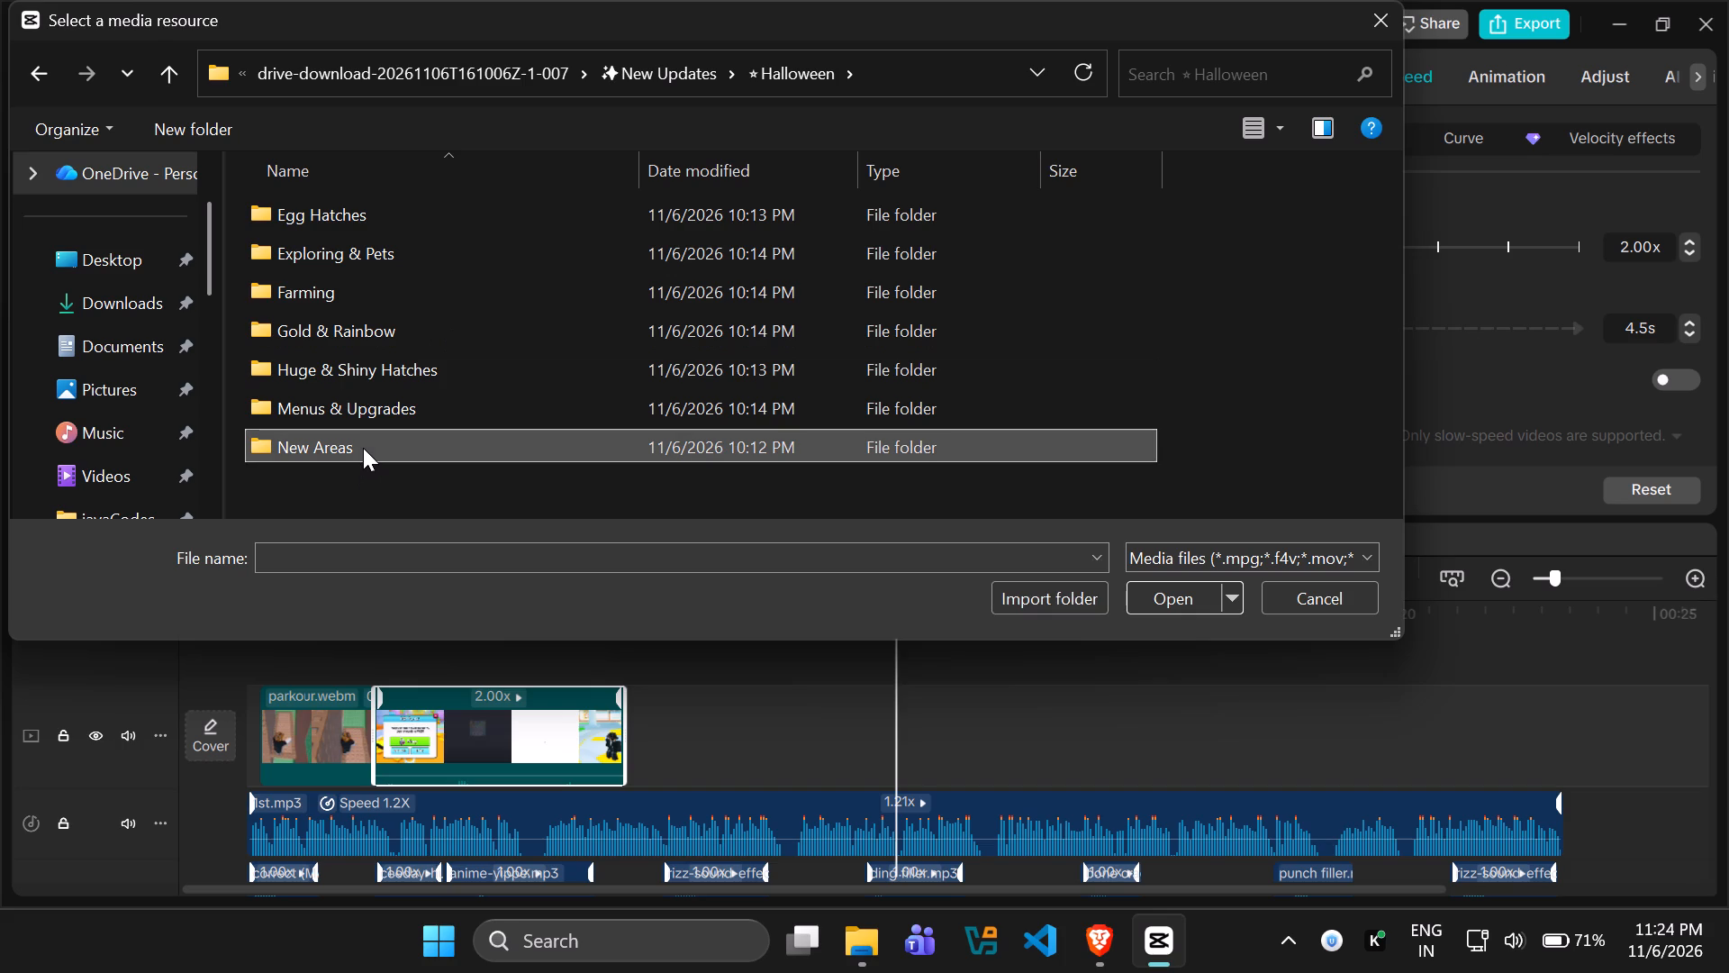
pyautogui.doubleClick(373, 377)
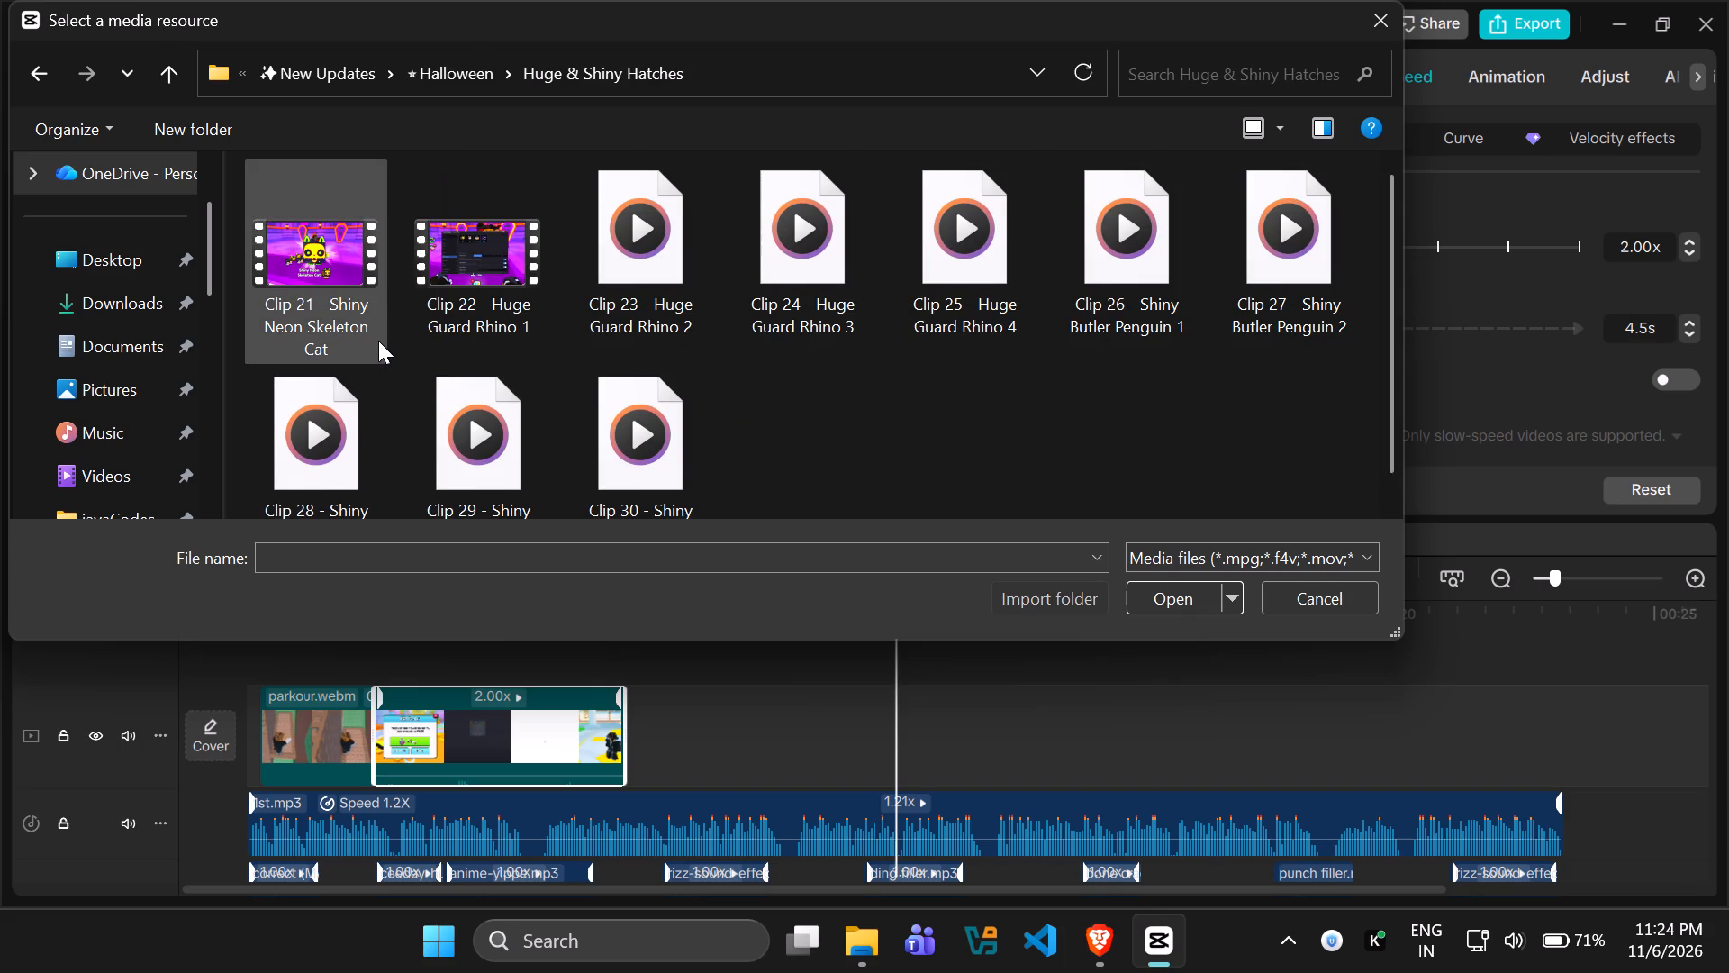
pyautogui.click(330, 253)
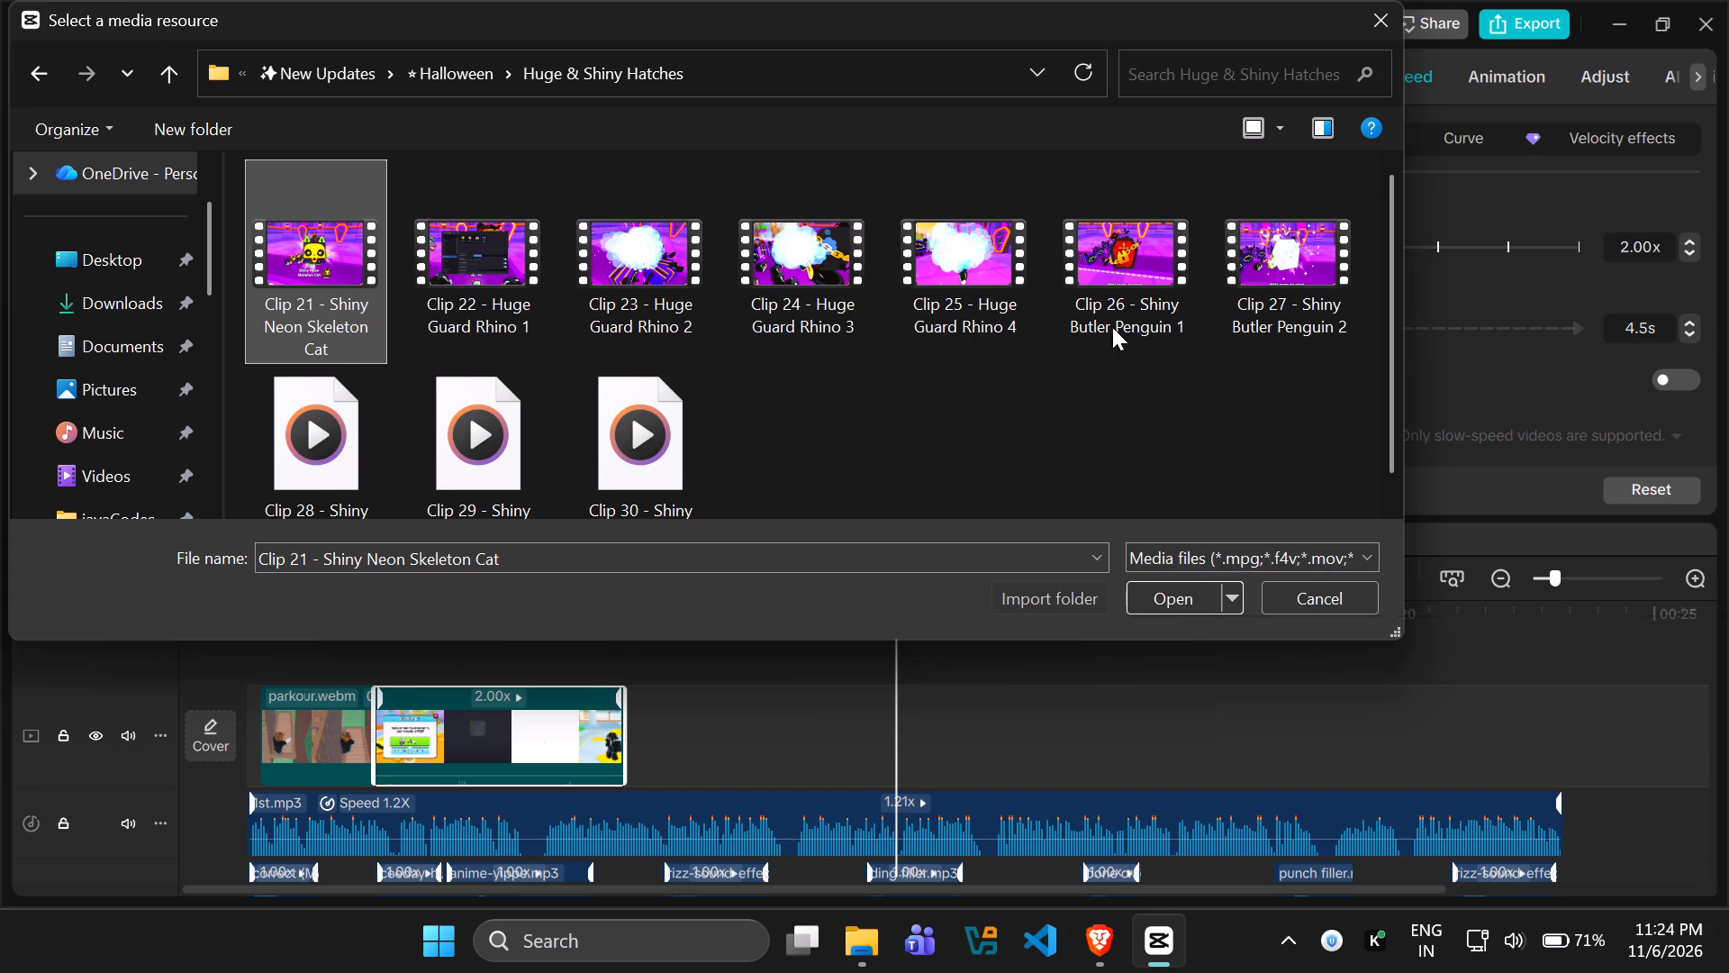
pyautogui.click(1114, 270)
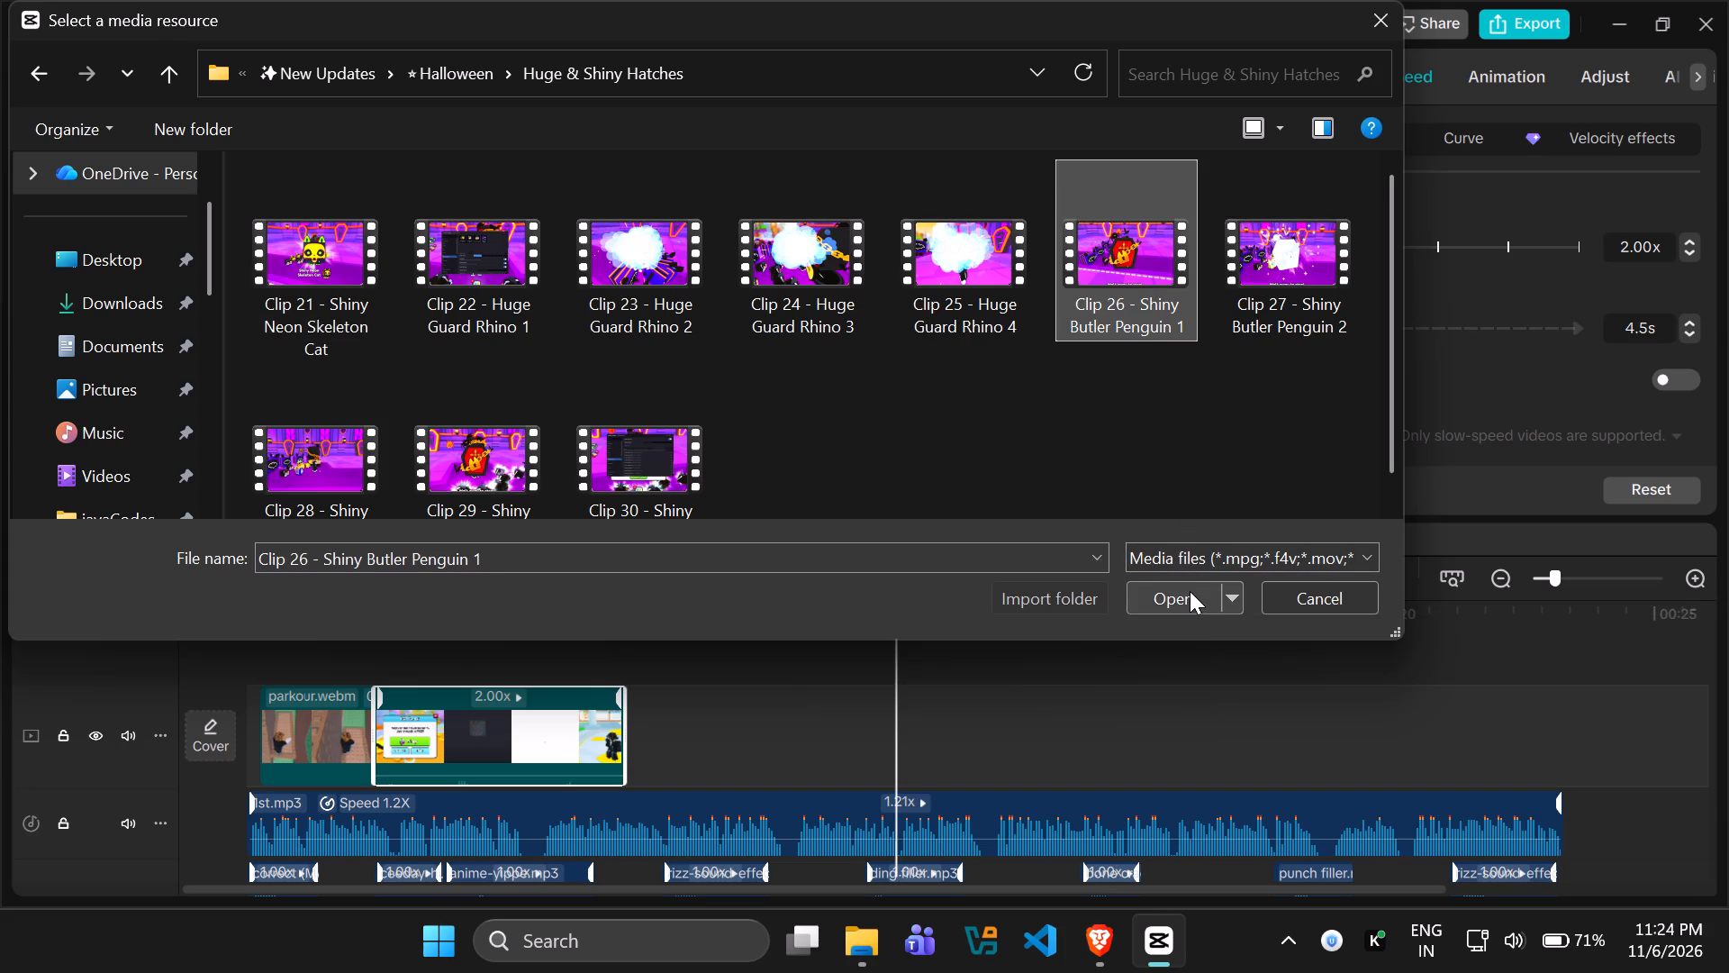
pyautogui.click(1186, 603)
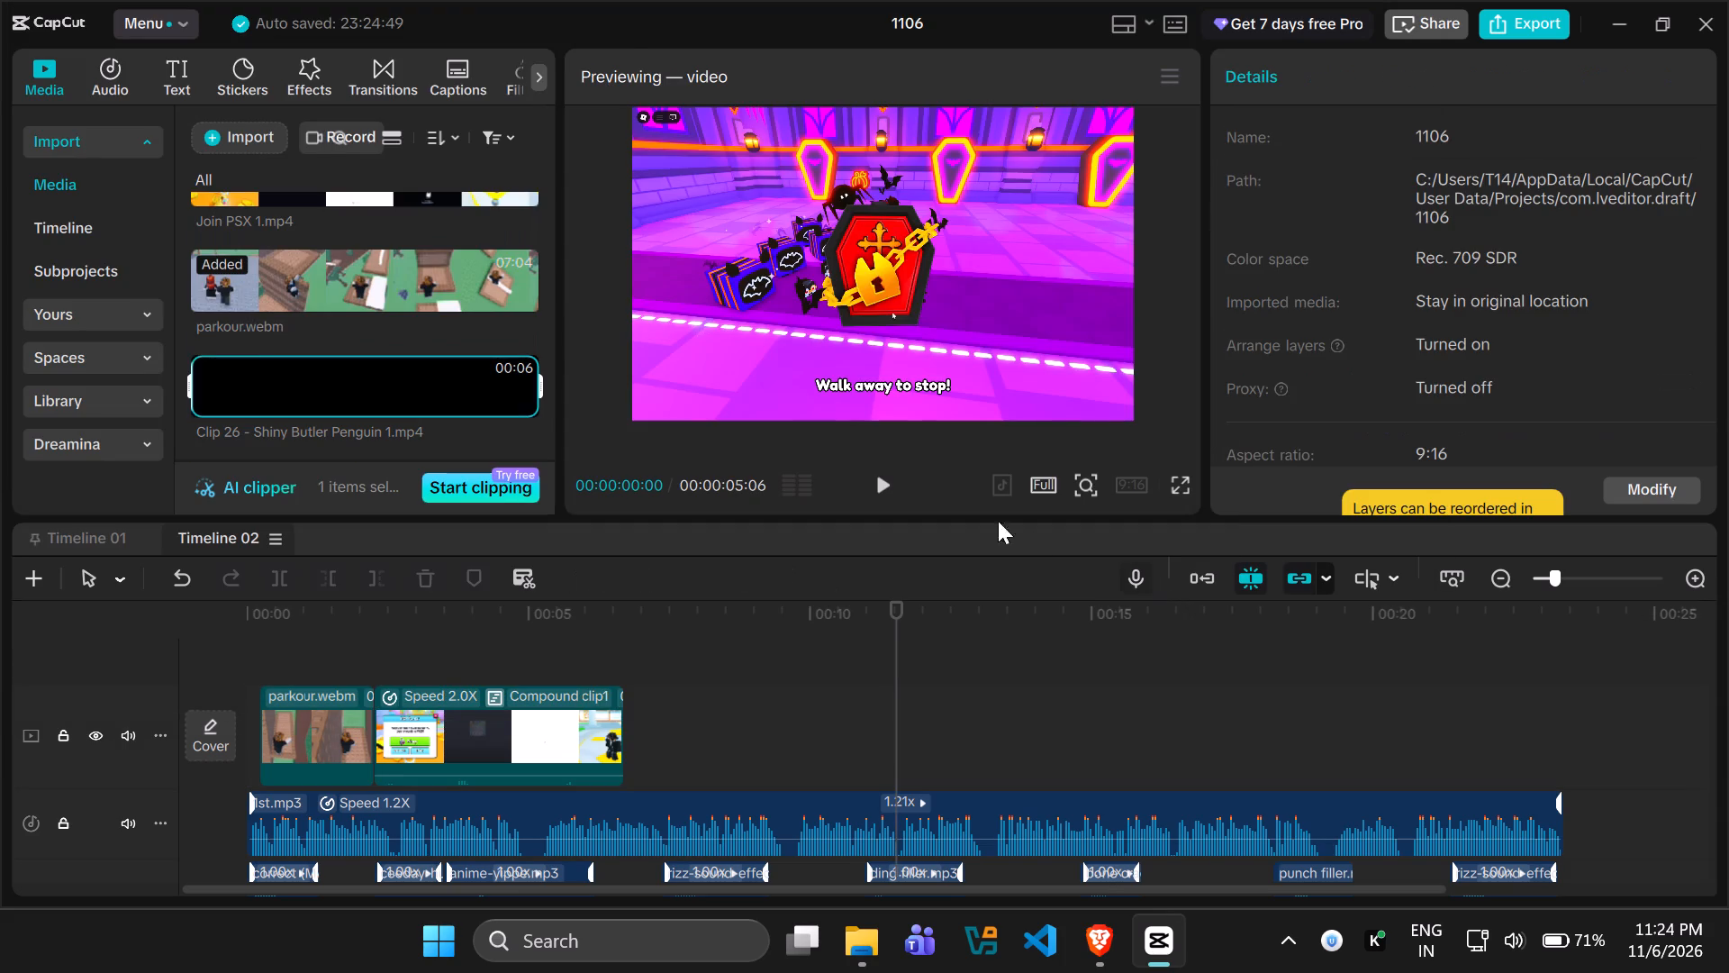
# Place the Shiny Butler Penguin clip on the main track at 00:00:15:18 and enlarge its picture to 225%.
pyautogui.moveTo(368, 371); pyautogui.dragTo(1194, 645)
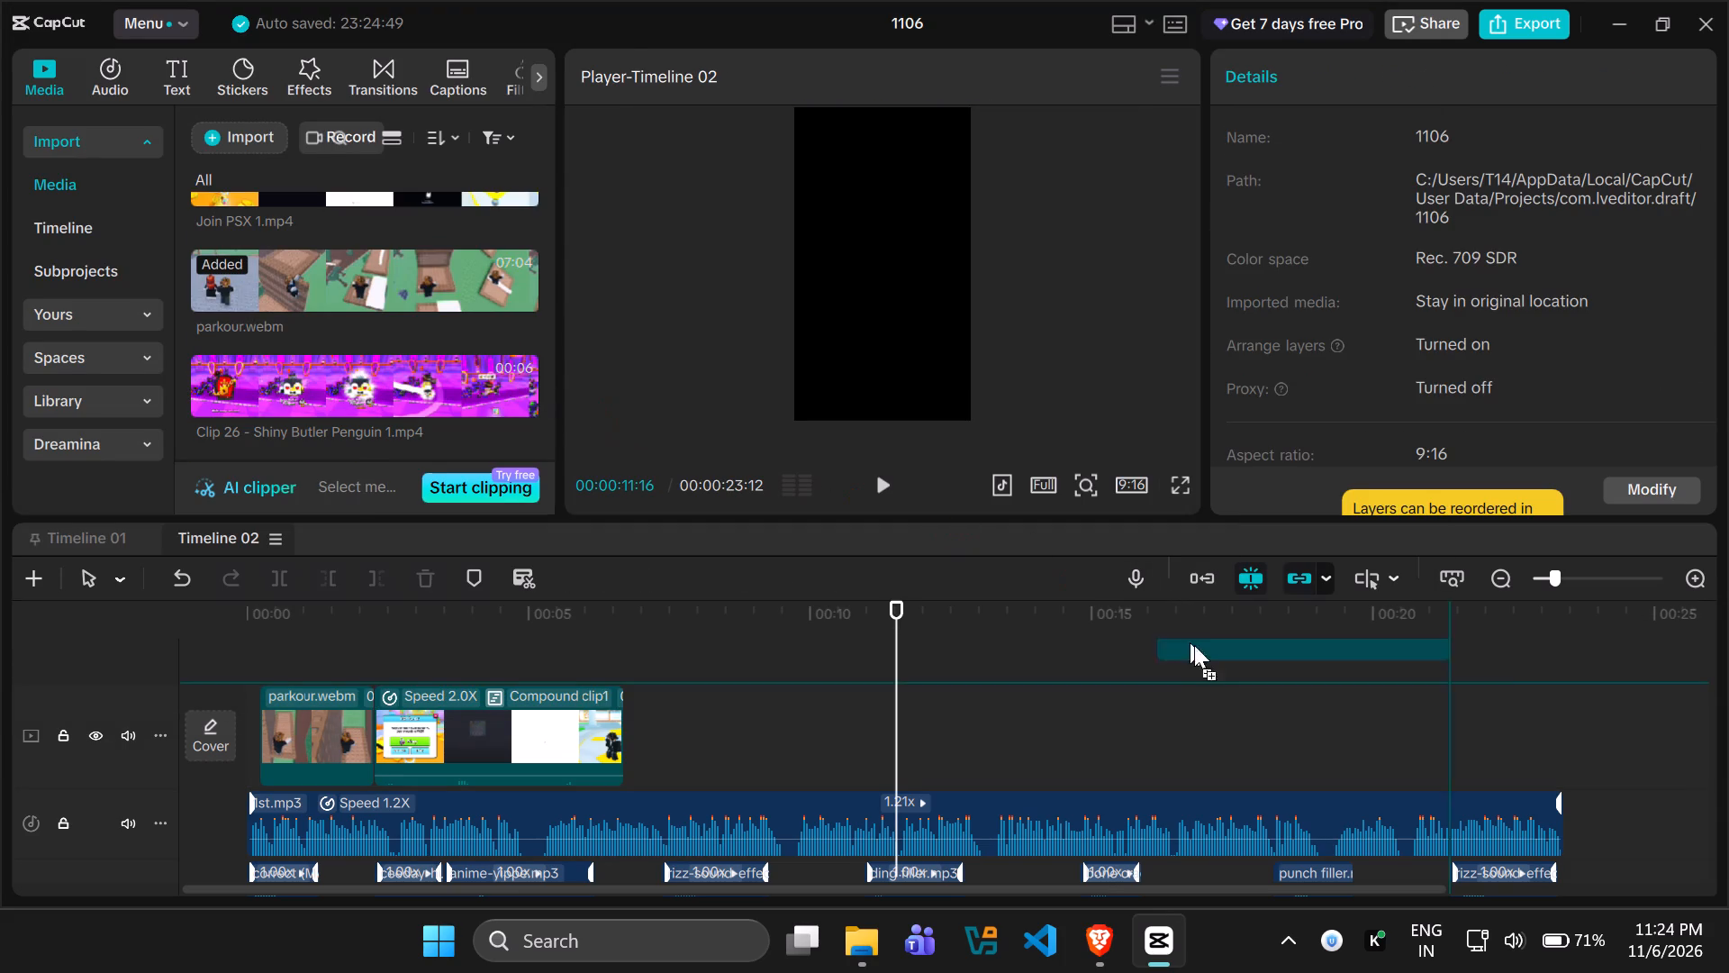
pyautogui.moveTo(1194, 645); pyautogui.dragTo(1125, 719)
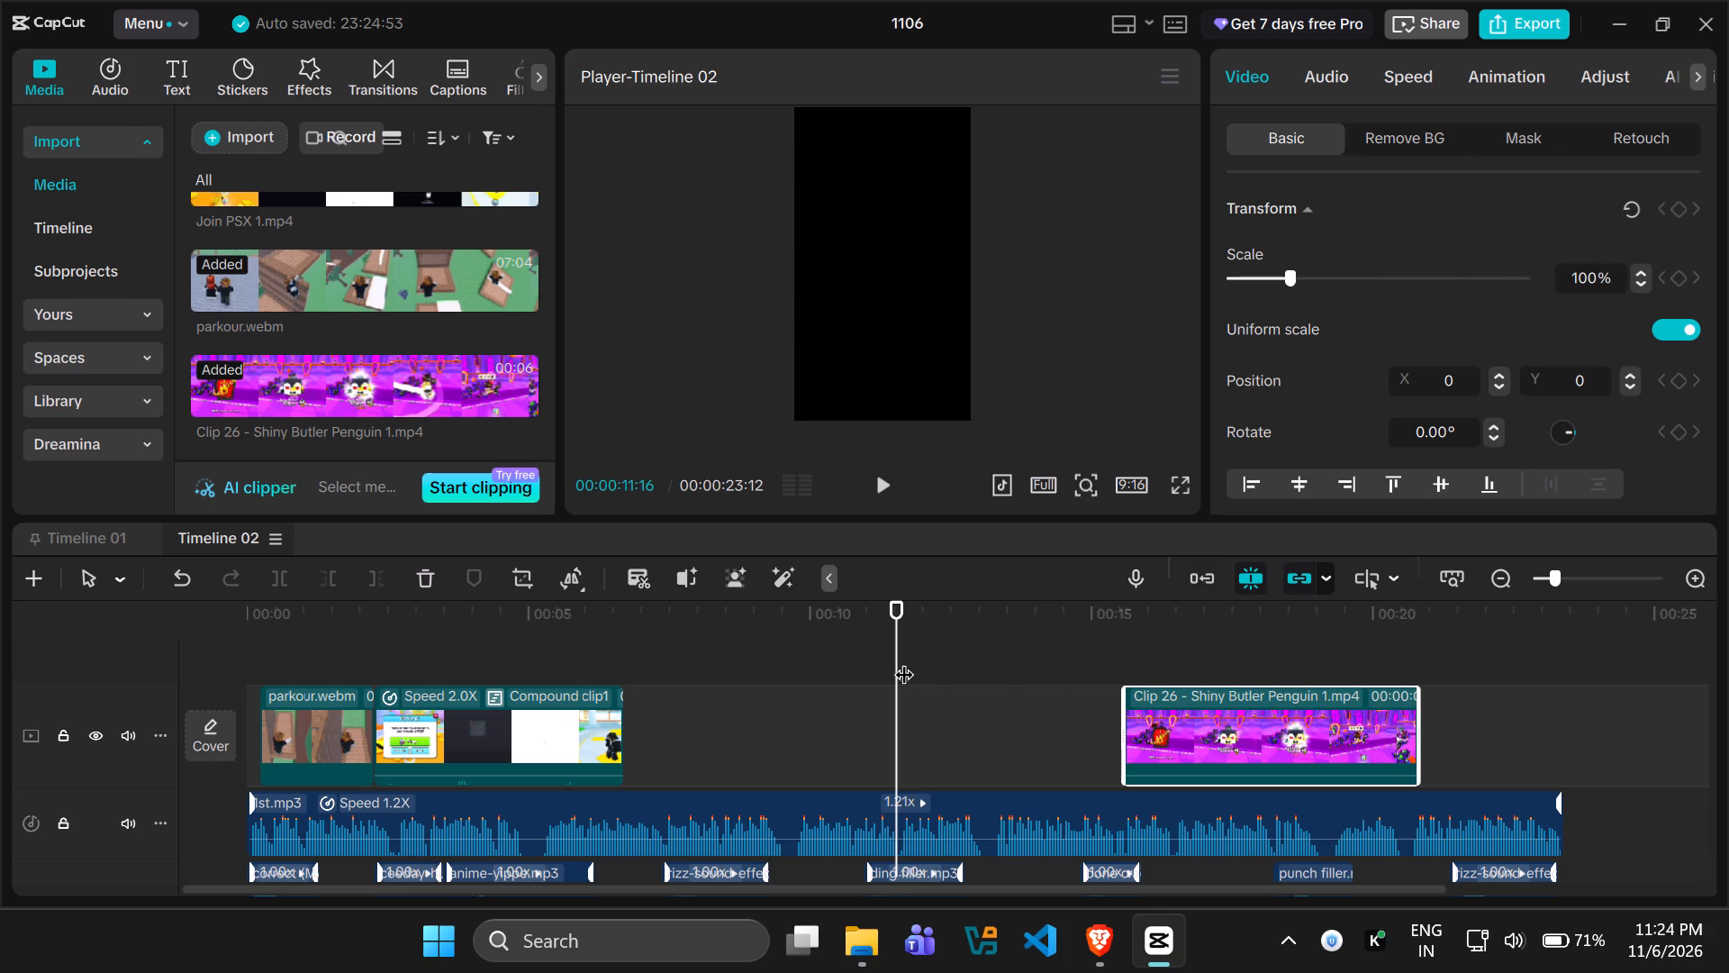
pyautogui.moveTo(888, 654); pyautogui.dragTo(1166, 669)
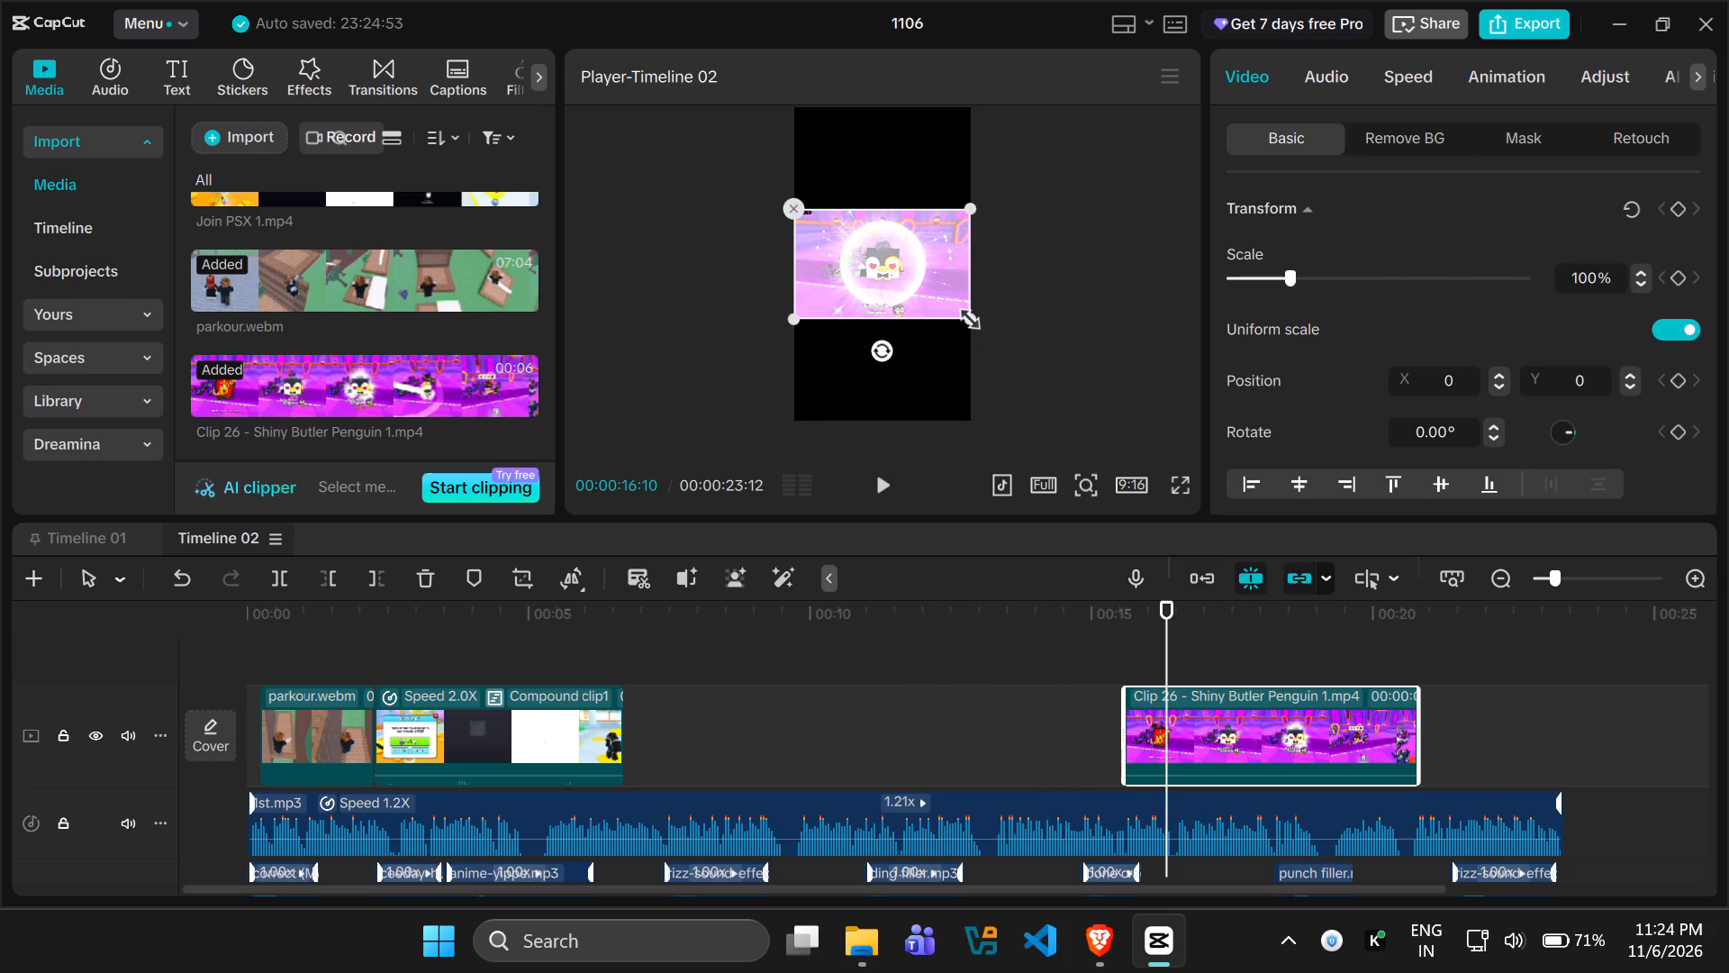
pyautogui.moveTo(964, 314); pyautogui.dragTo(1079, 481)
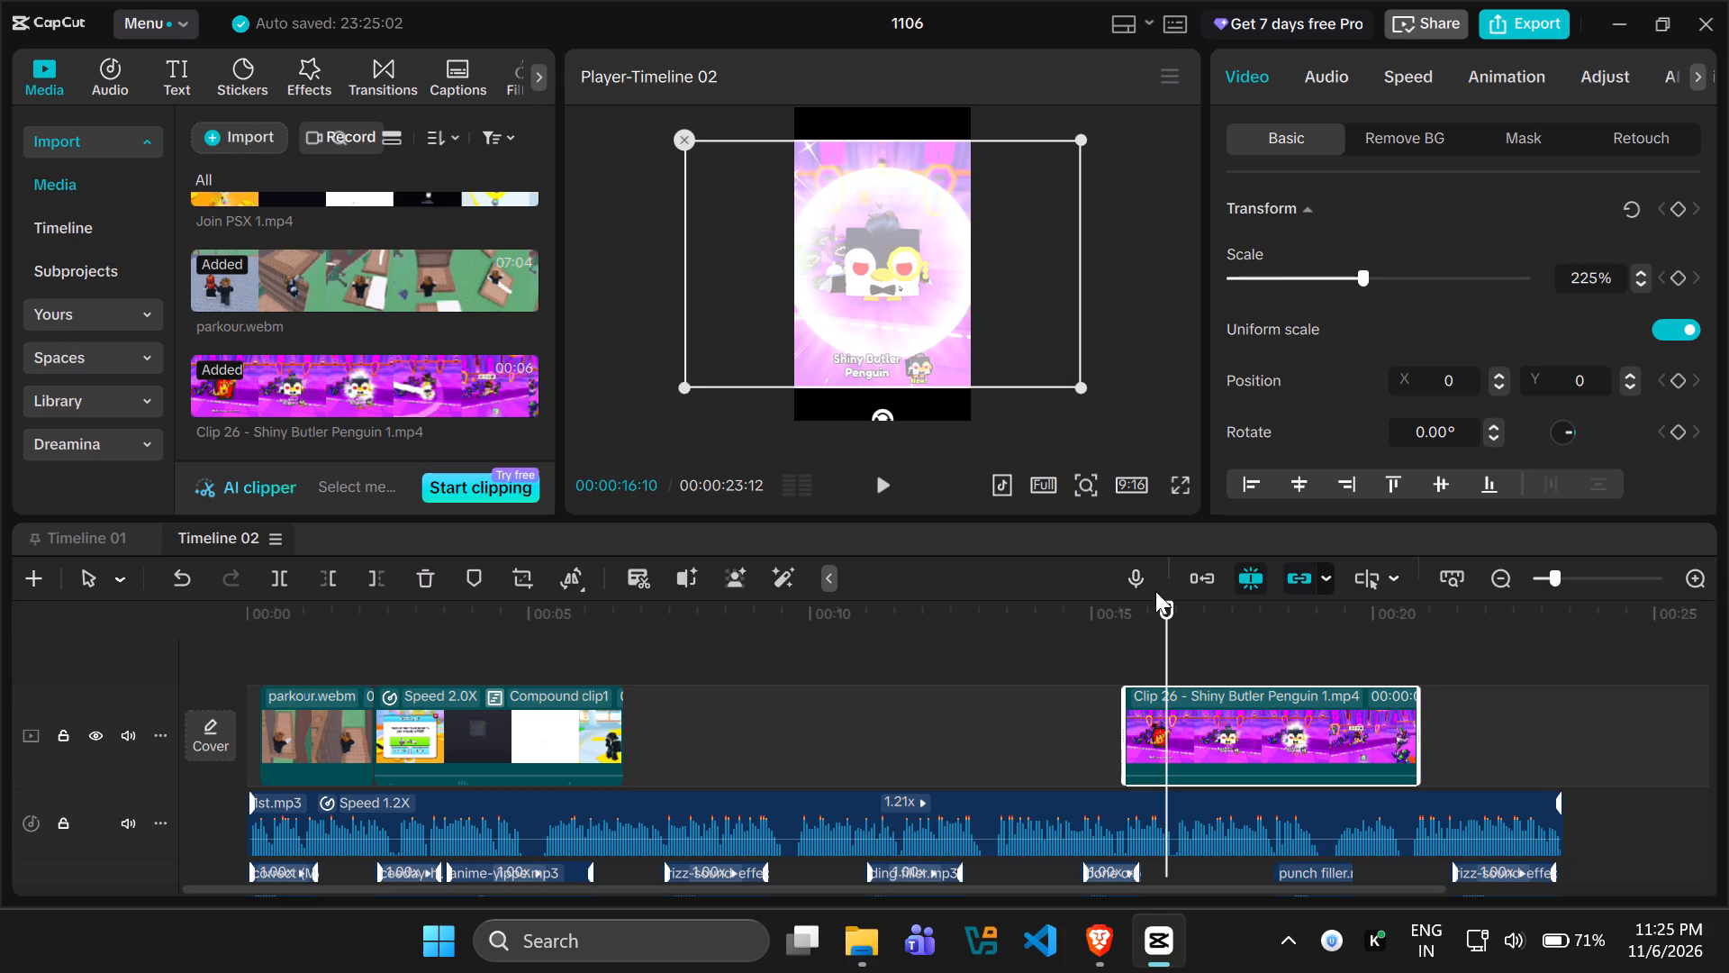
# Paste a copy of the Shiny Butler Penguin clip on a layer directly above the original at 00:00:15:18.
pyautogui.hotkey('ctrl', 'c')
pyautogui.click(1120, 640)
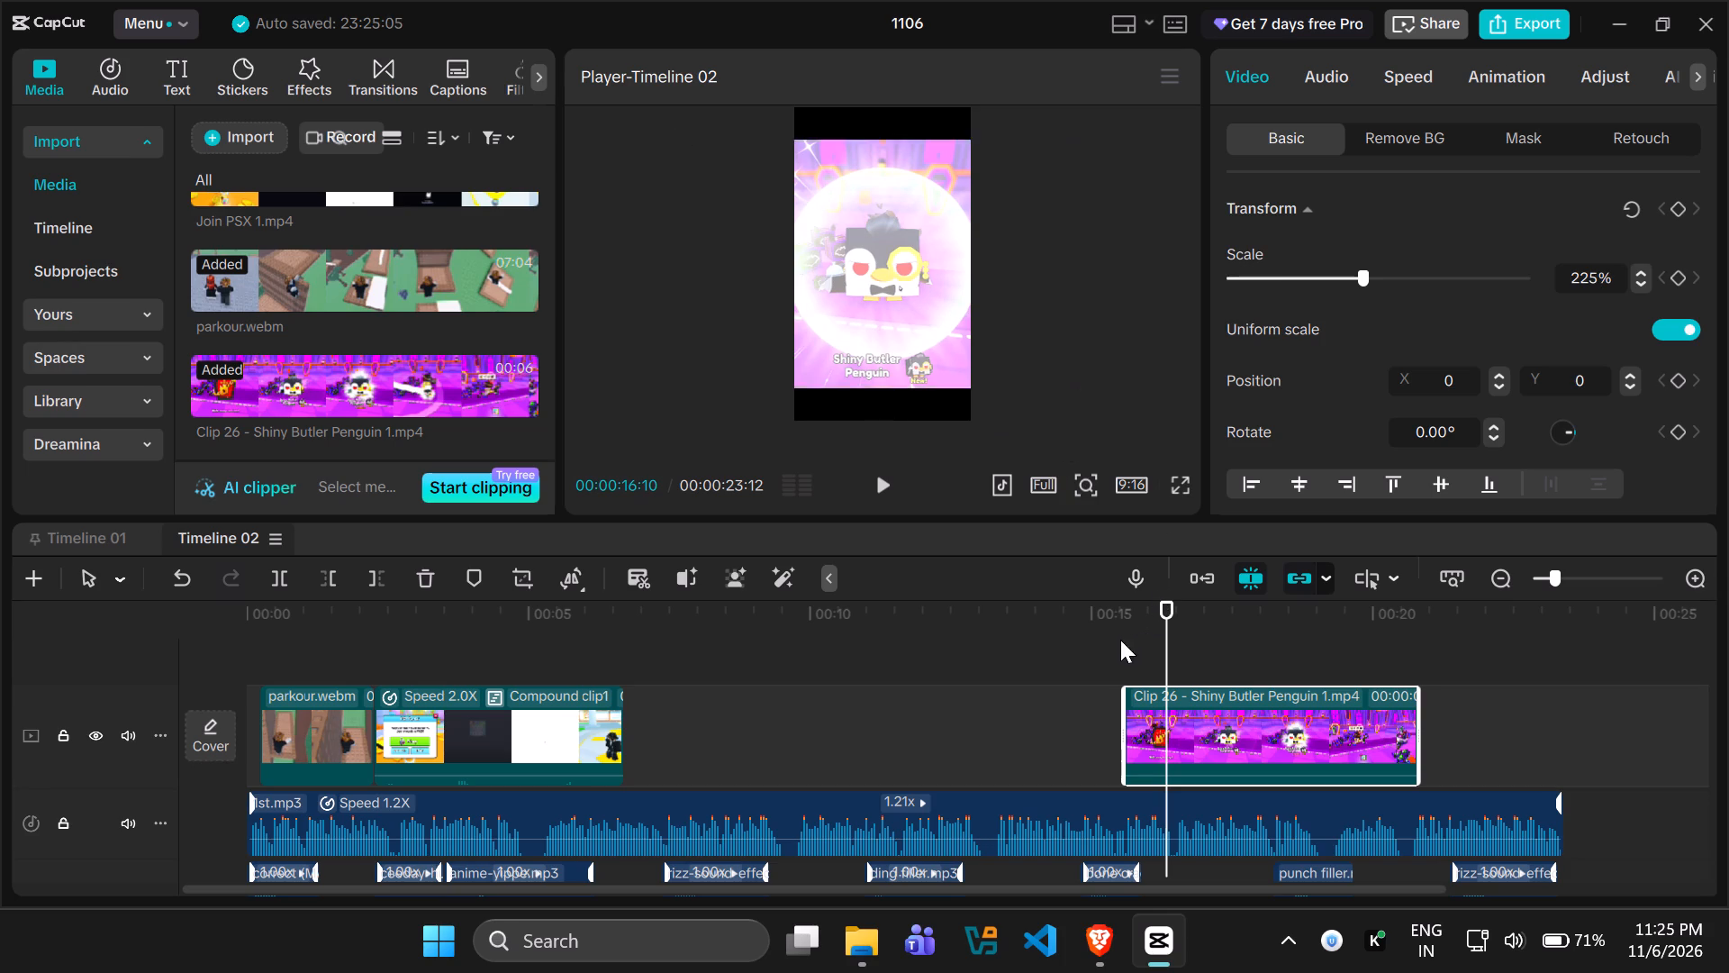
pyautogui.hotkey('ctrl', 'v')
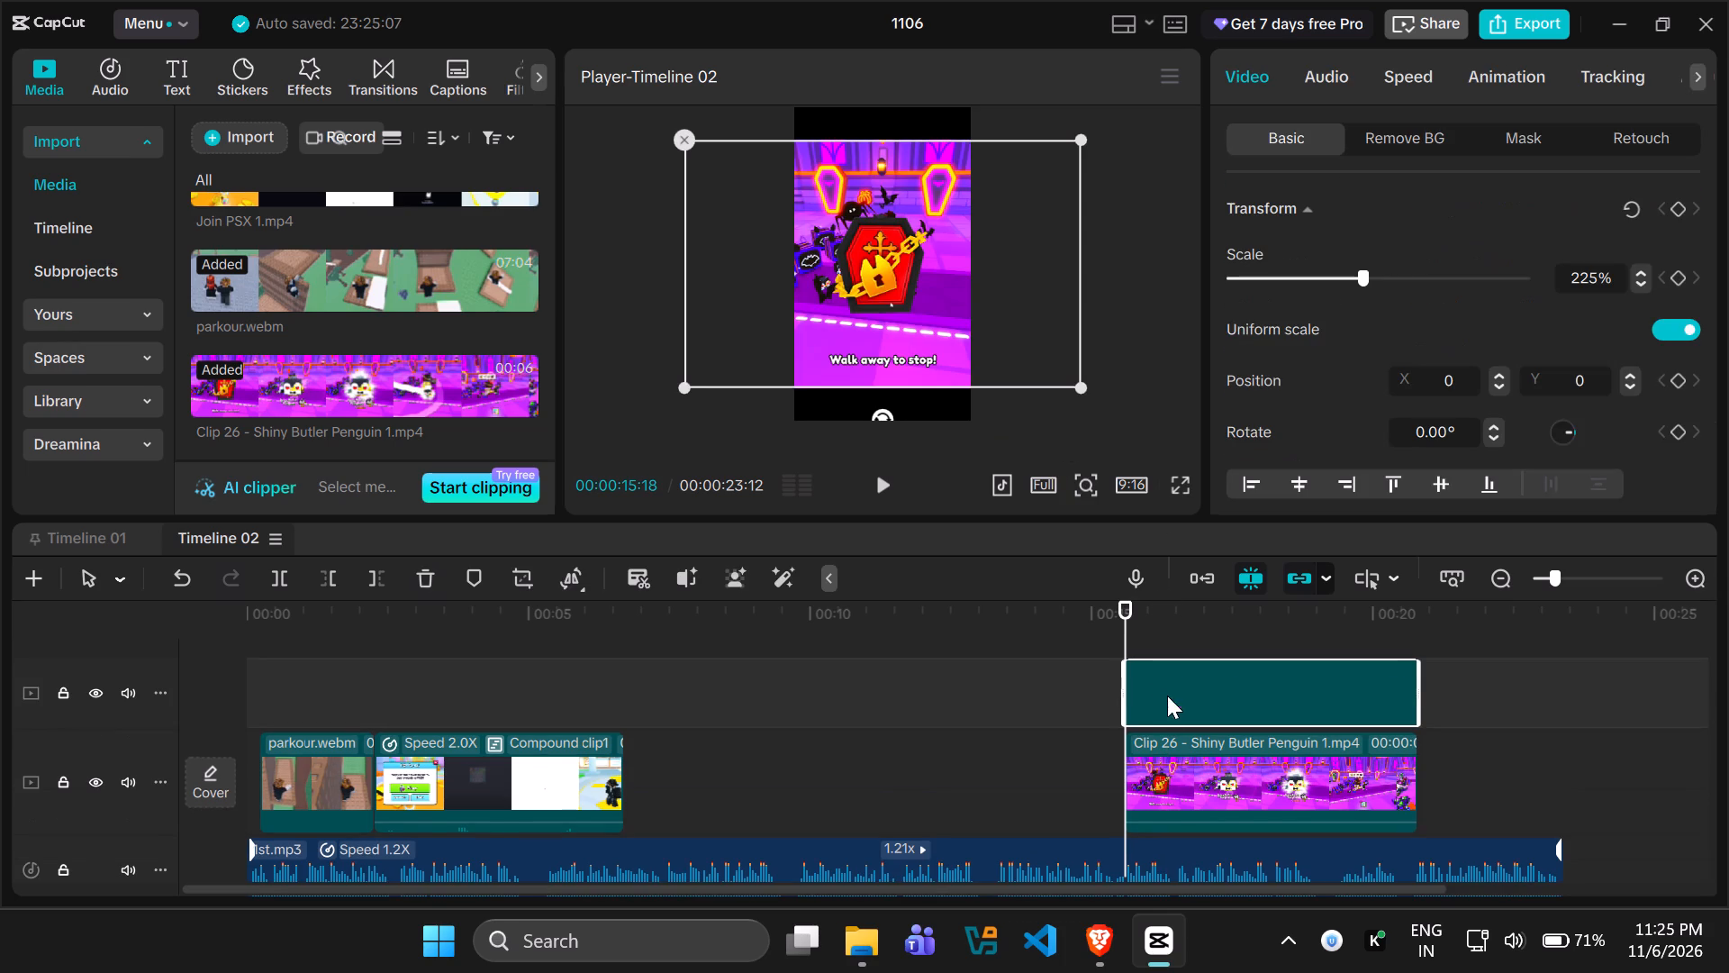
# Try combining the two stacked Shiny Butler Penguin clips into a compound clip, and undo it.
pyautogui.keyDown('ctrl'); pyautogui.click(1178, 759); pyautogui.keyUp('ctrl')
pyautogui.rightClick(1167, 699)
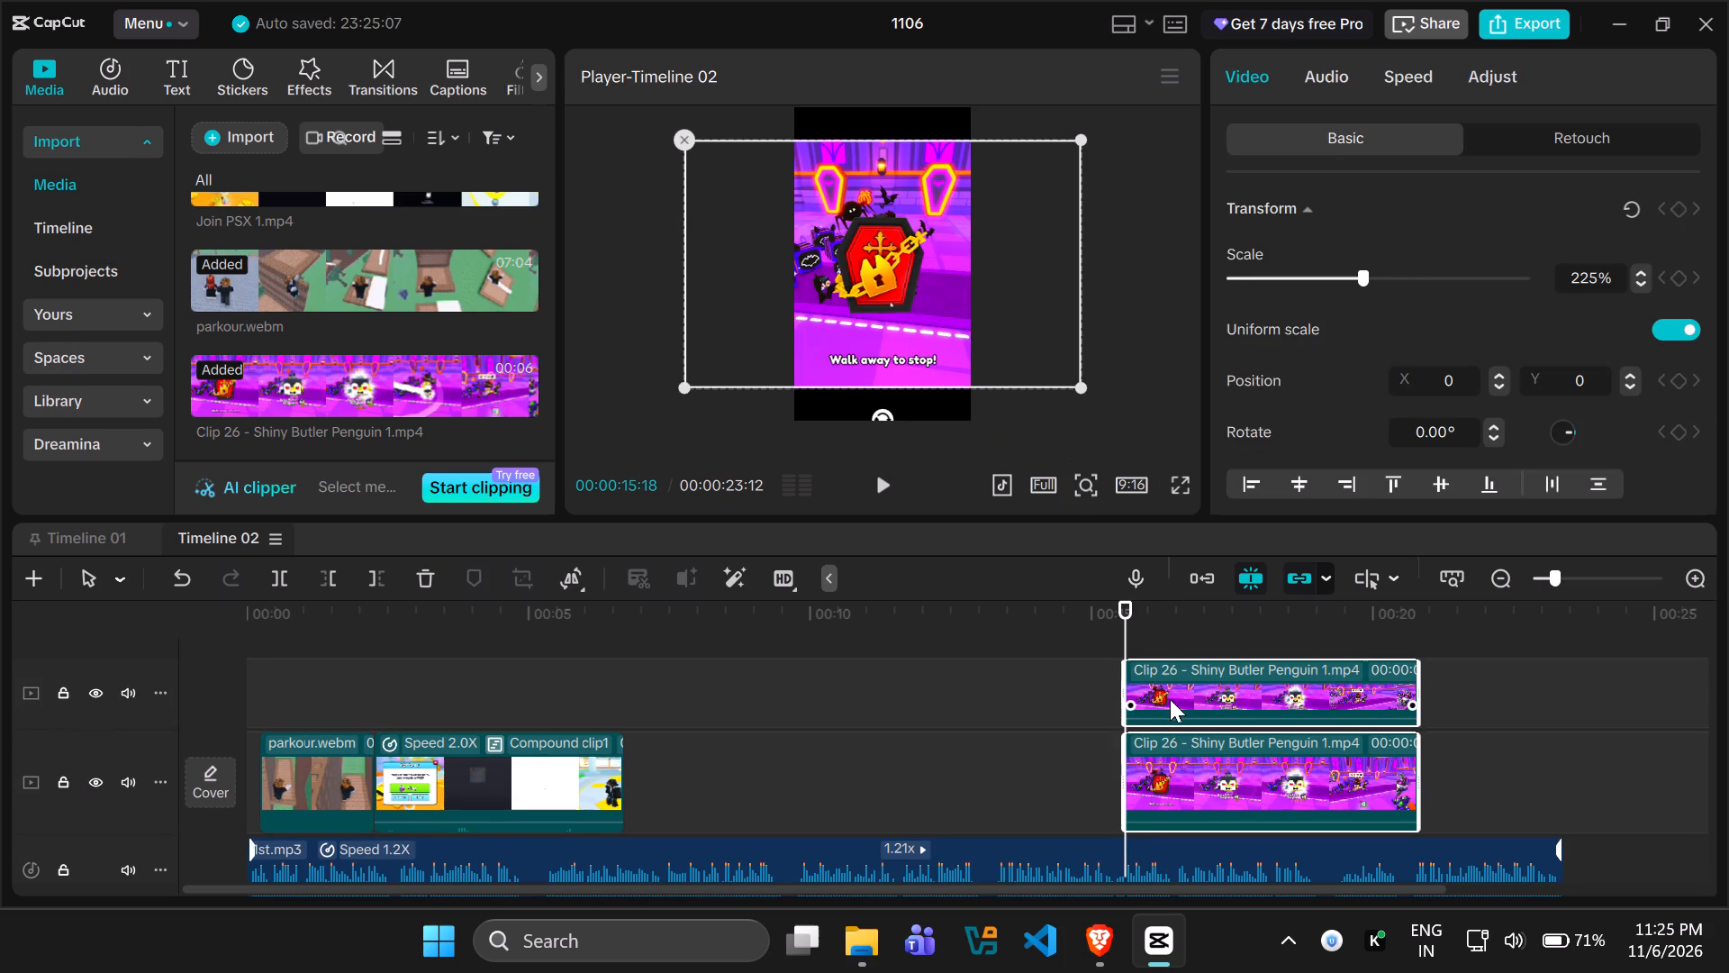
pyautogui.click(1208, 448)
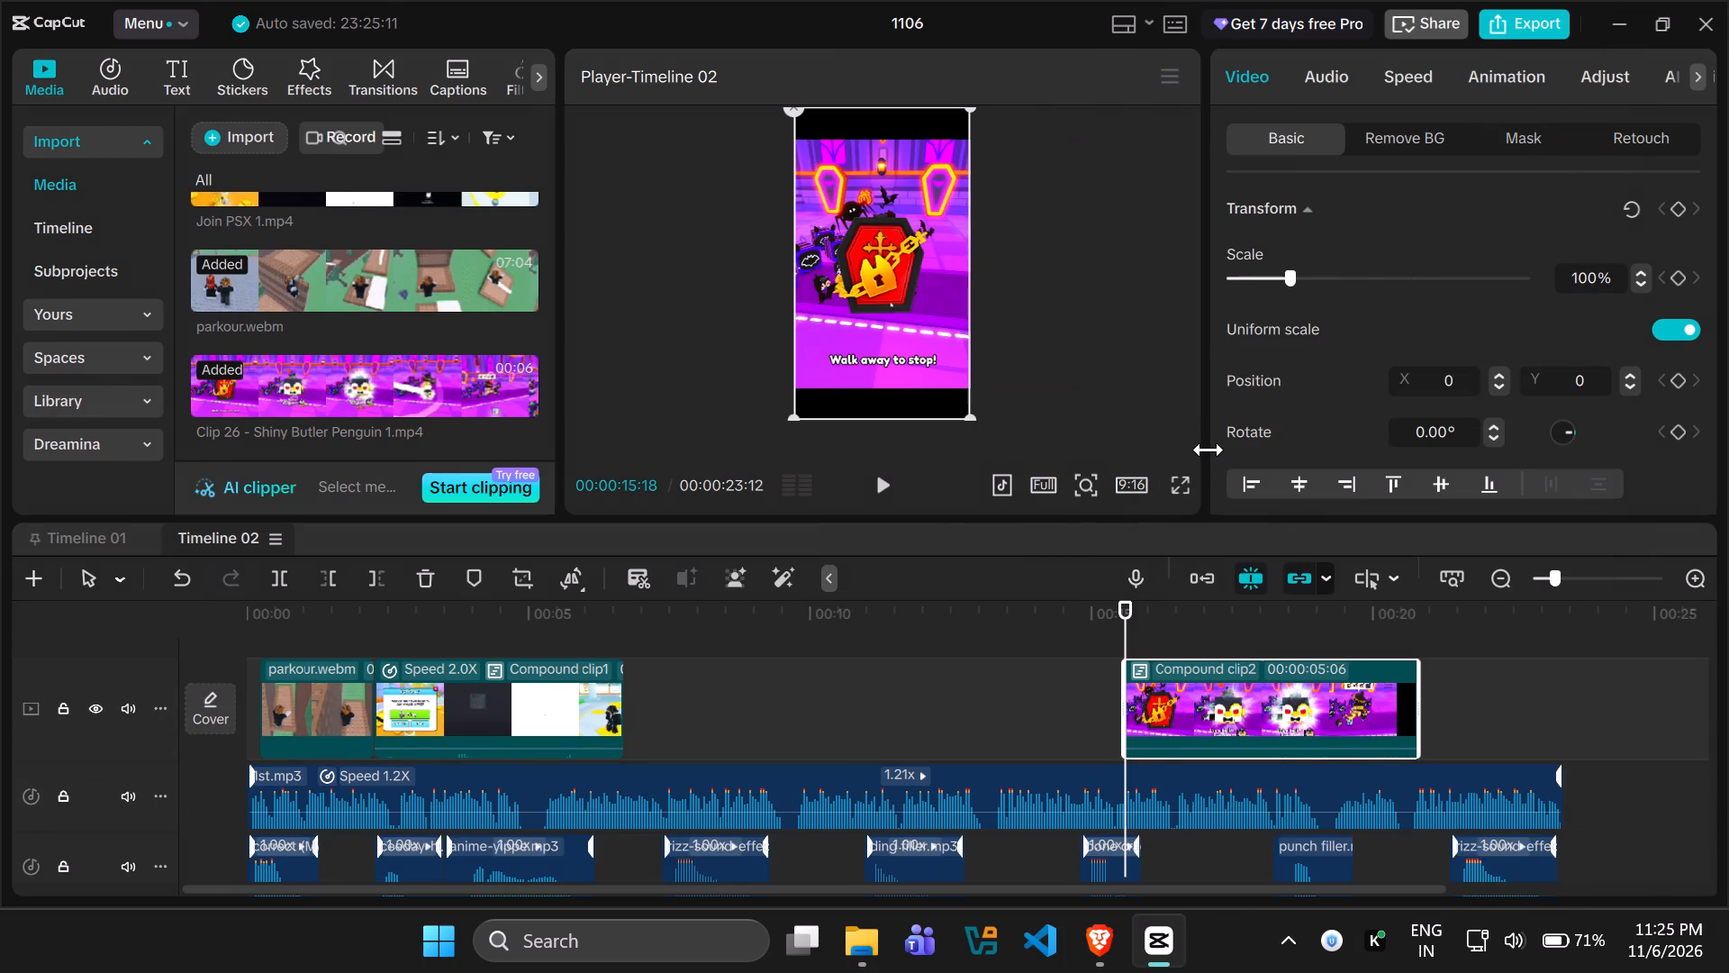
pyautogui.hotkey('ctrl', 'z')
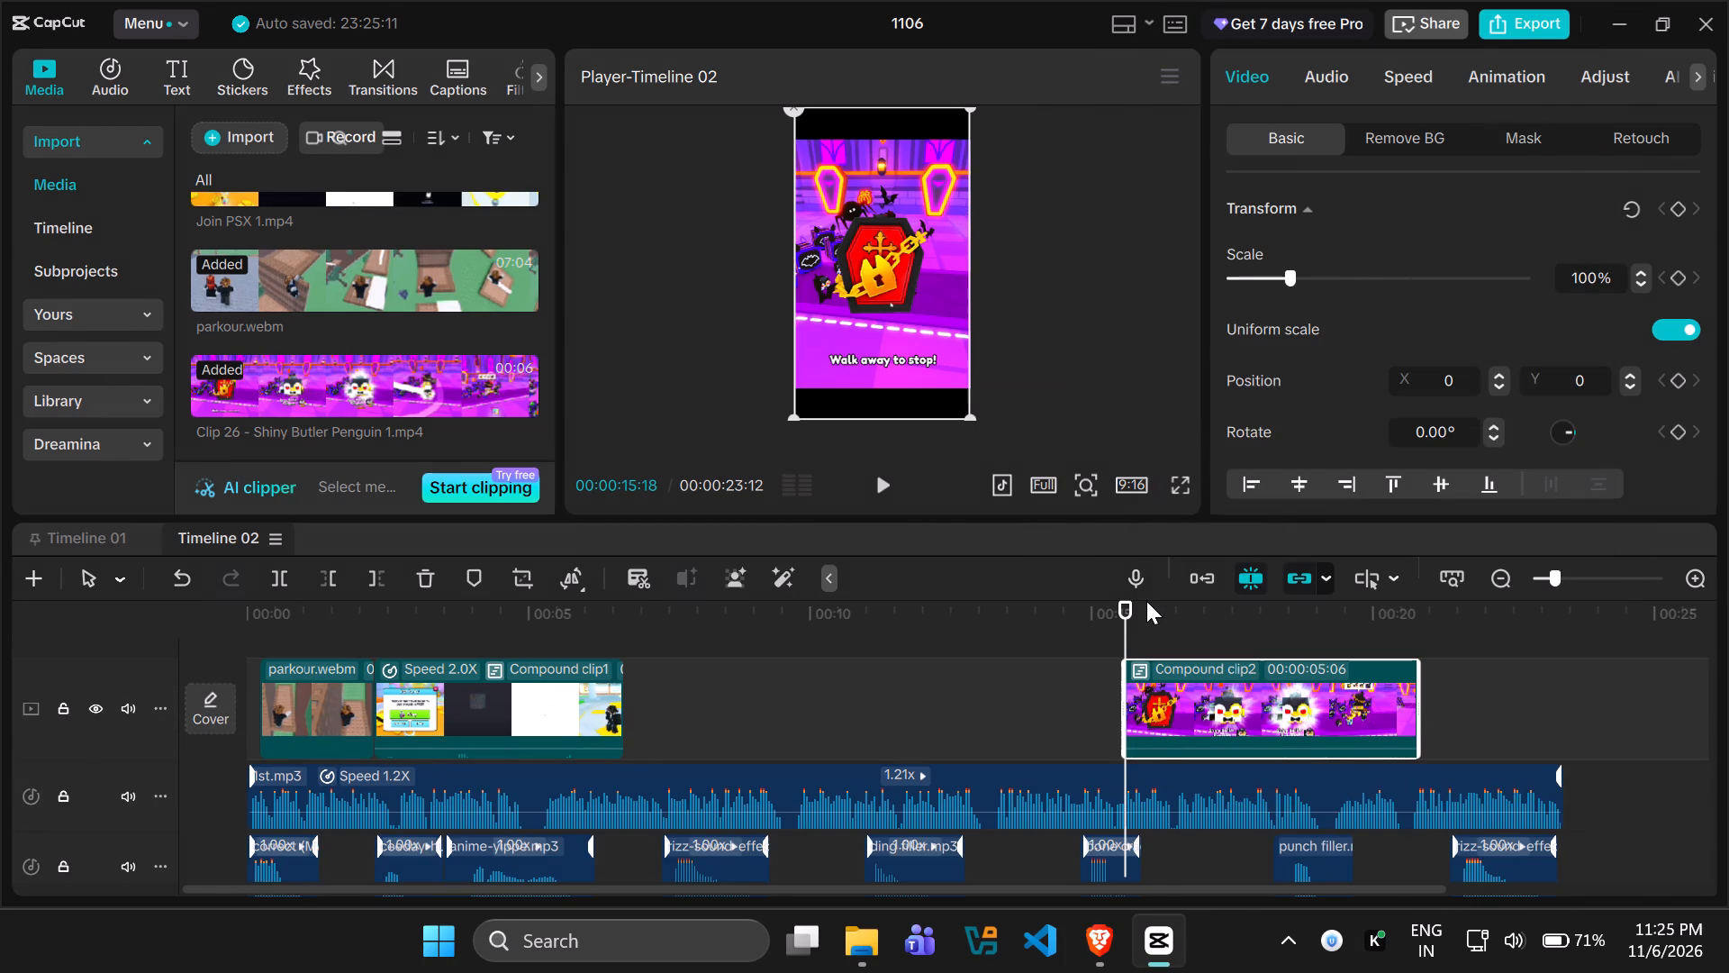
# Enlarge the lower Shiny Butler Penguin clip to 284% to fill the frame and apply the favourite Blur effect to it.
pyautogui.click(1186, 762)
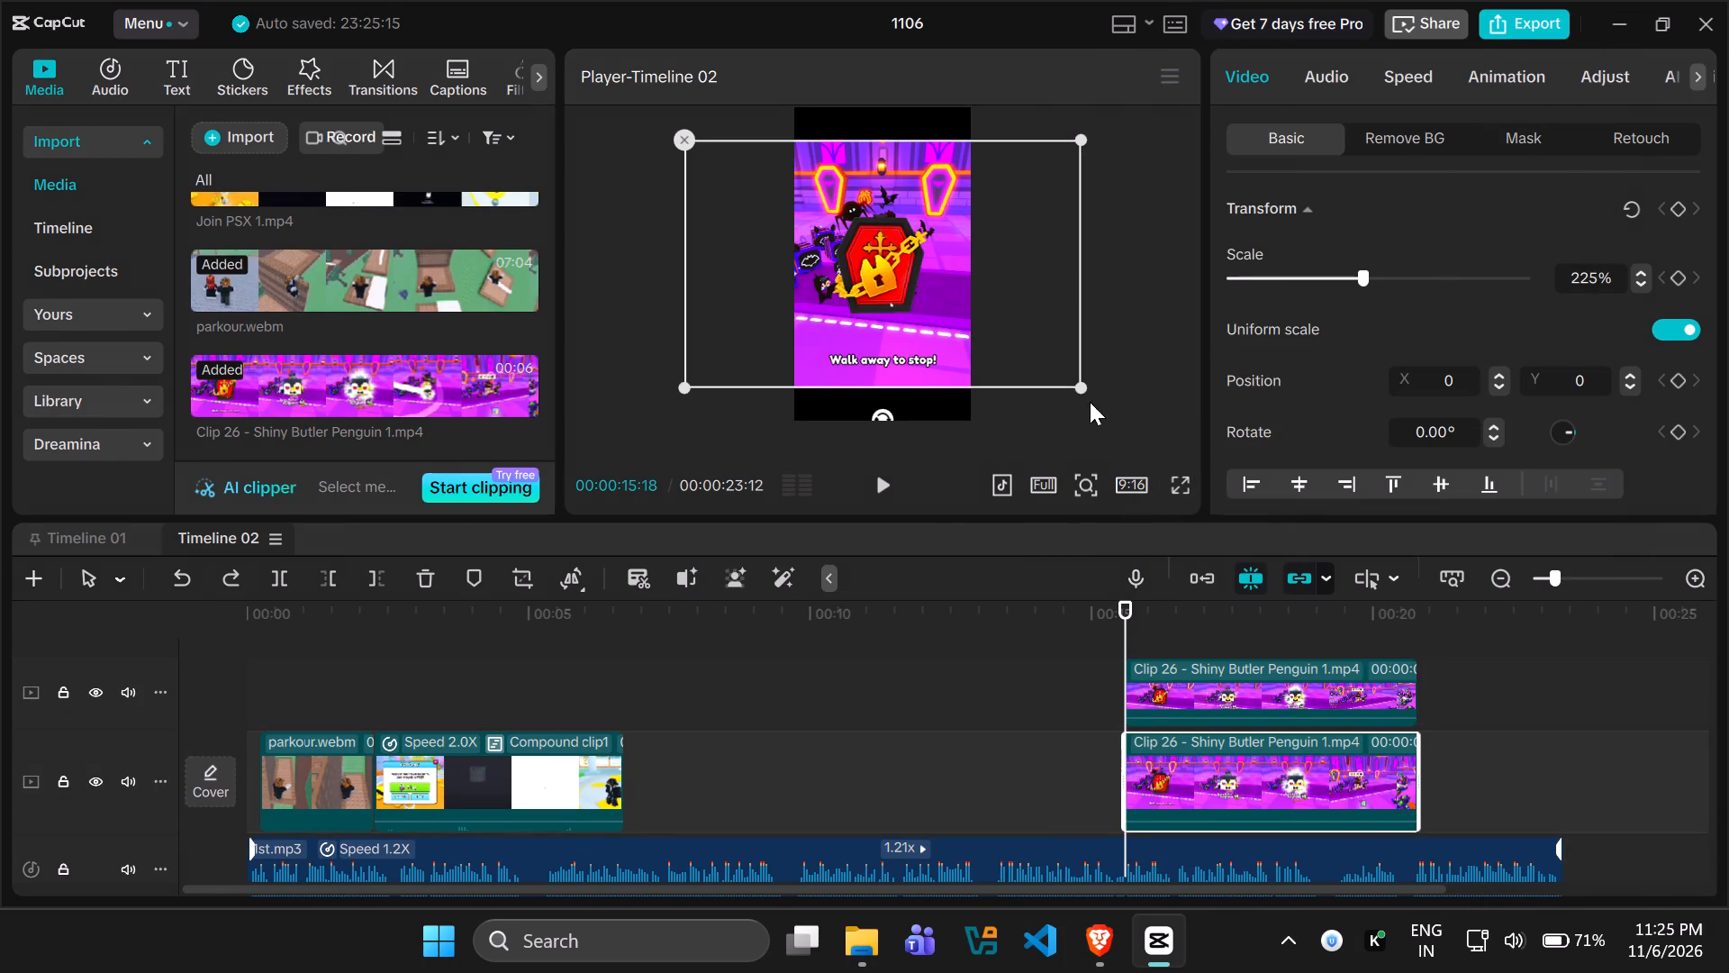
pyautogui.moveTo(1073, 389); pyautogui.dragTo(1134, 465)
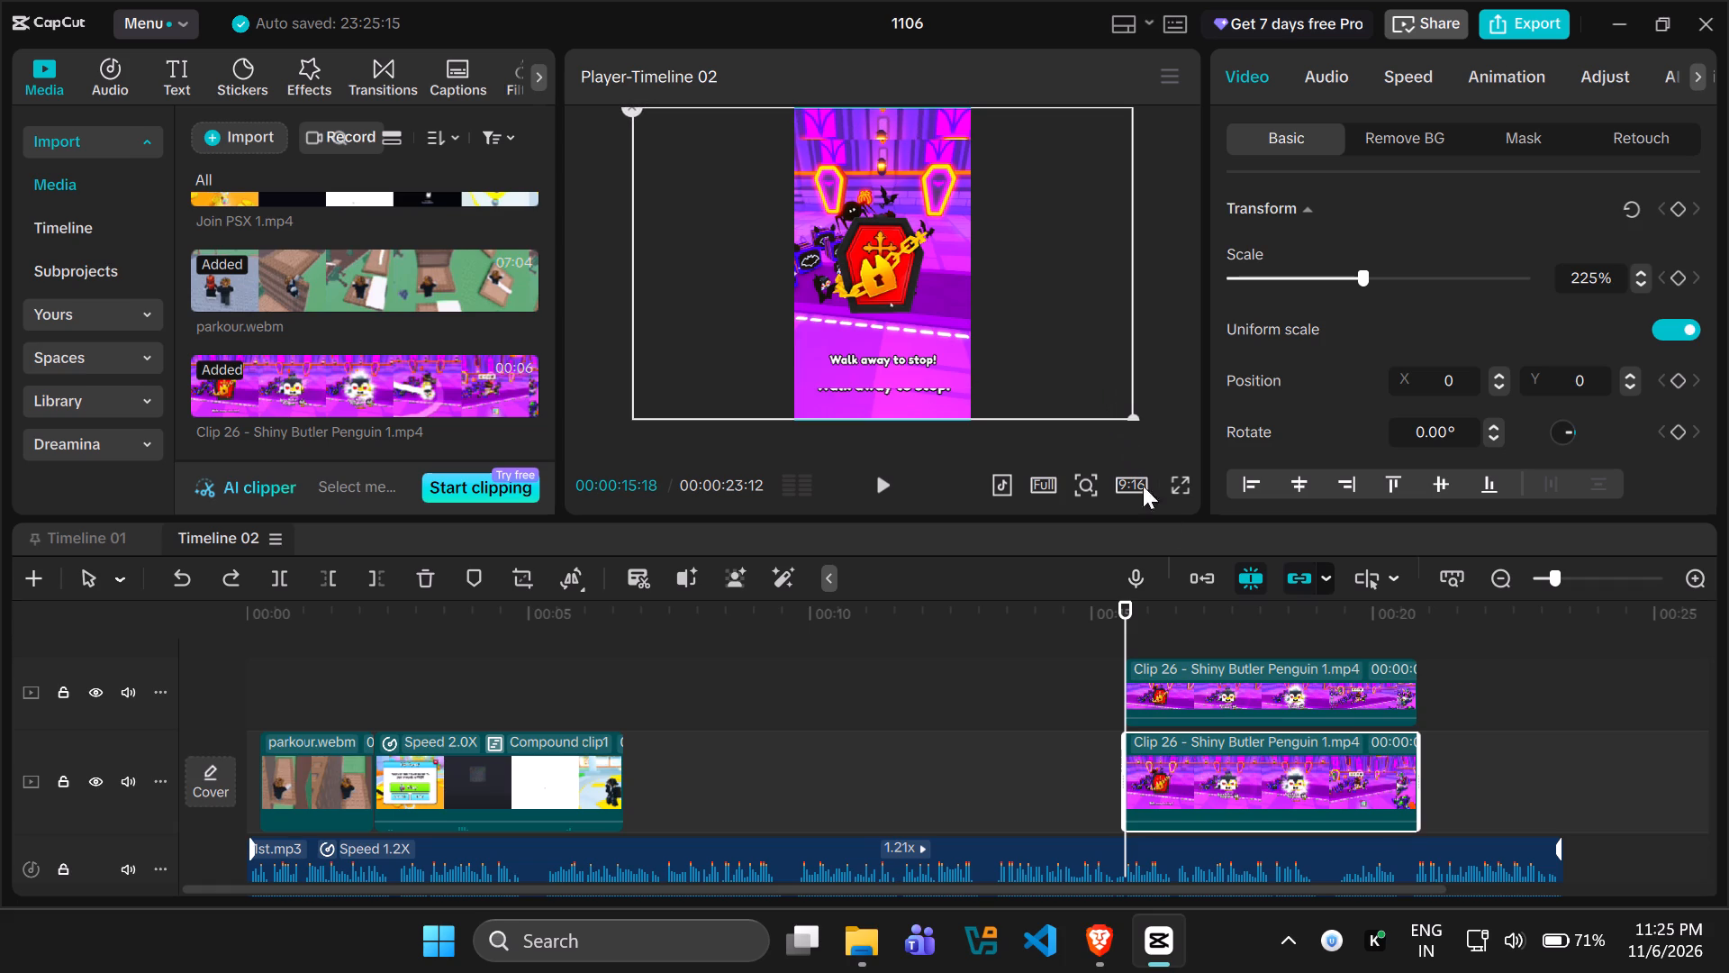
pyautogui.click(305, 69)
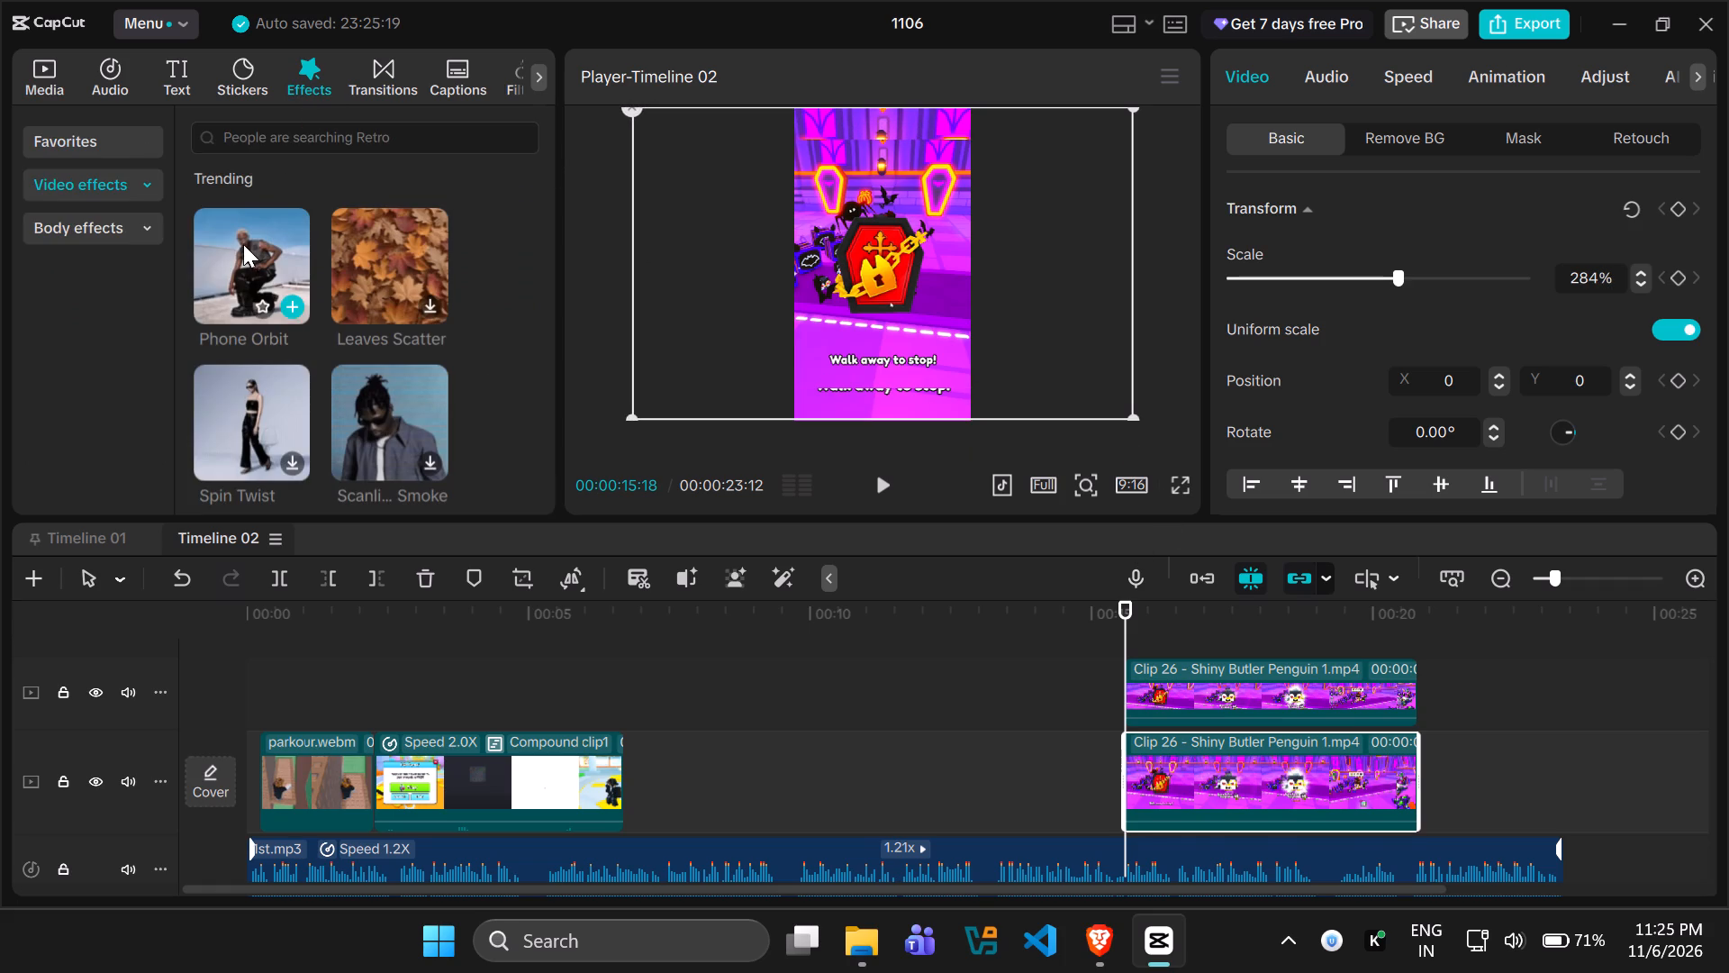
pyautogui.click(106, 146)
pyautogui.moveTo(238, 224); pyautogui.dragTo(1180, 758)
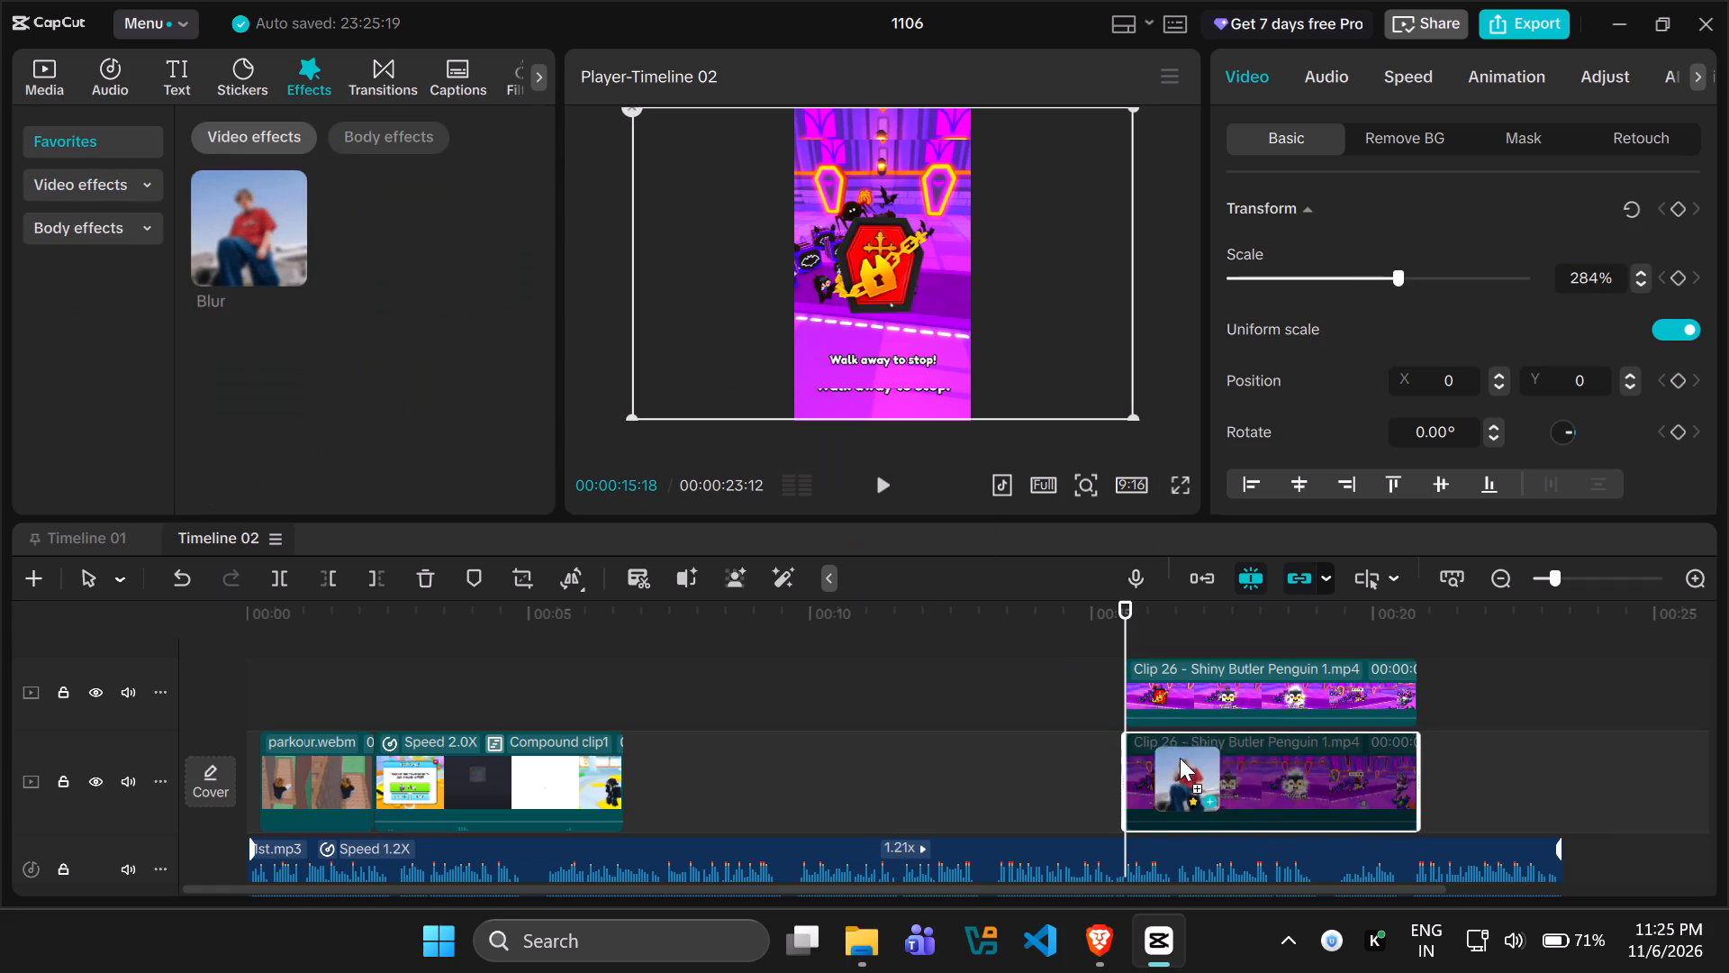
pyautogui.moveTo(1180, 758); pyautogui.dragTo(1194, 763)
# Combine the upper penguin clip and the blurred lower copy into one compound clip.
pyautogui.keyDown('ctrl'); pyautogui.click(1192, 680); pyautogui.keyUp('ctrl')
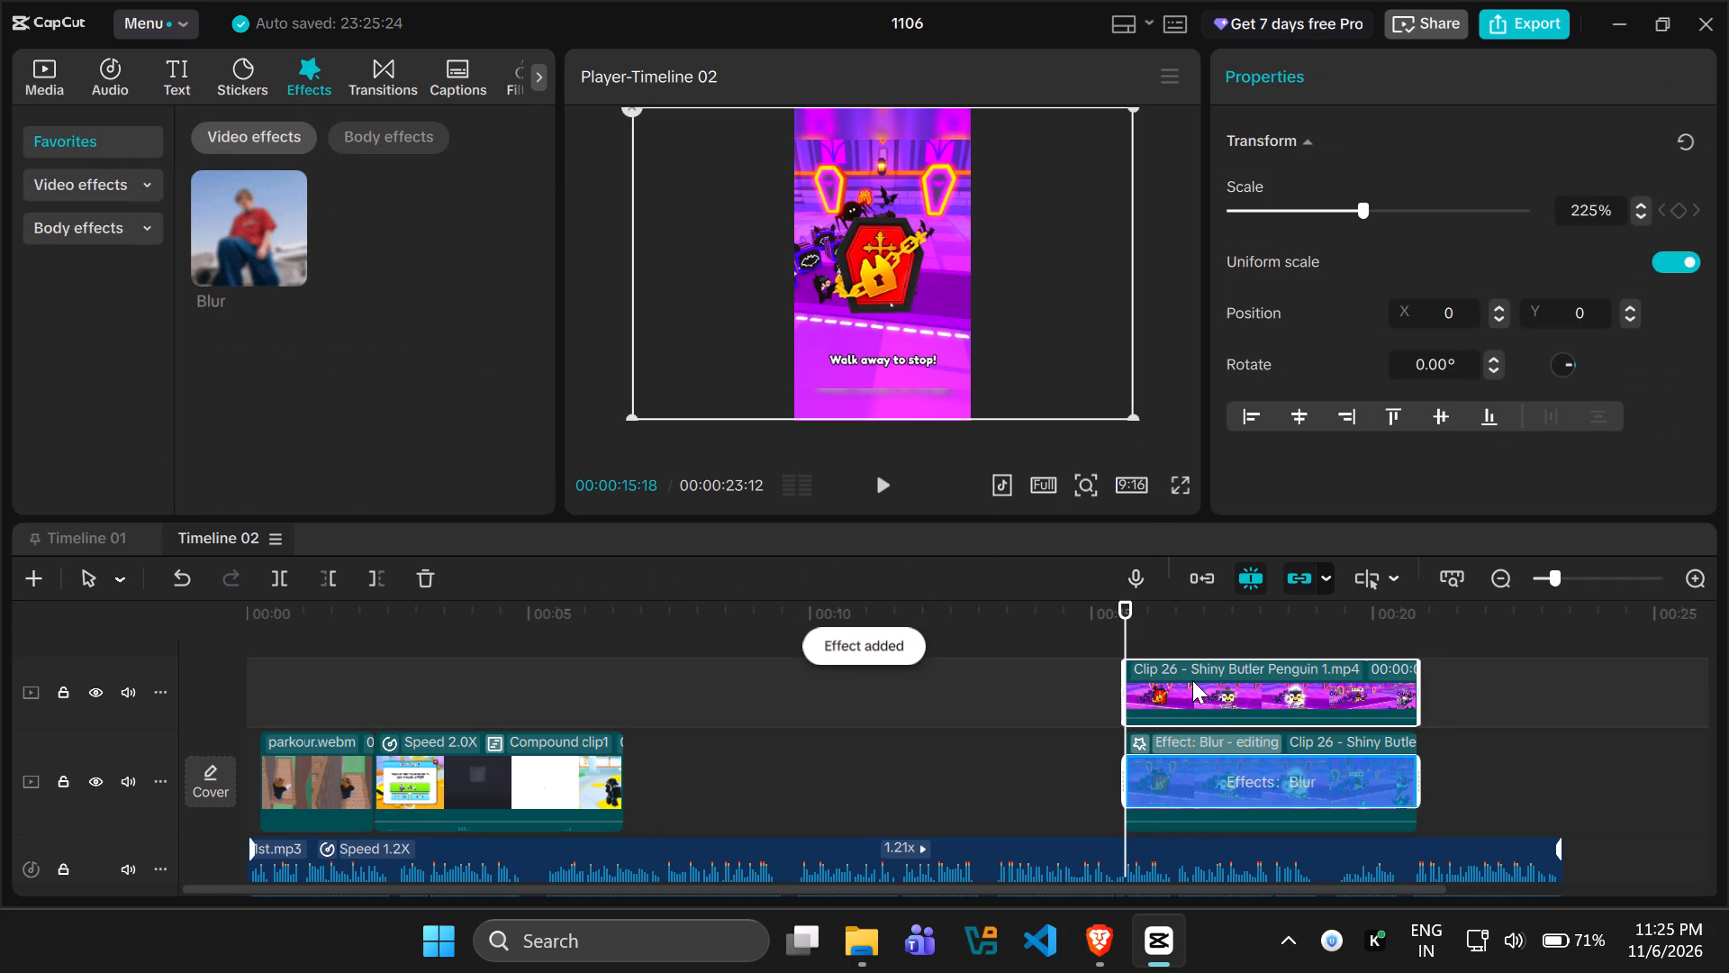
pyautogui.keyDown('ctrl'); pyautogui.click(1327, 790); pyautogui.keyUp('ctrl')
pyautogui.keyDown('ctrl'); pyautogui.click(1328, 807); pyautogui.keyUp('ctrl')
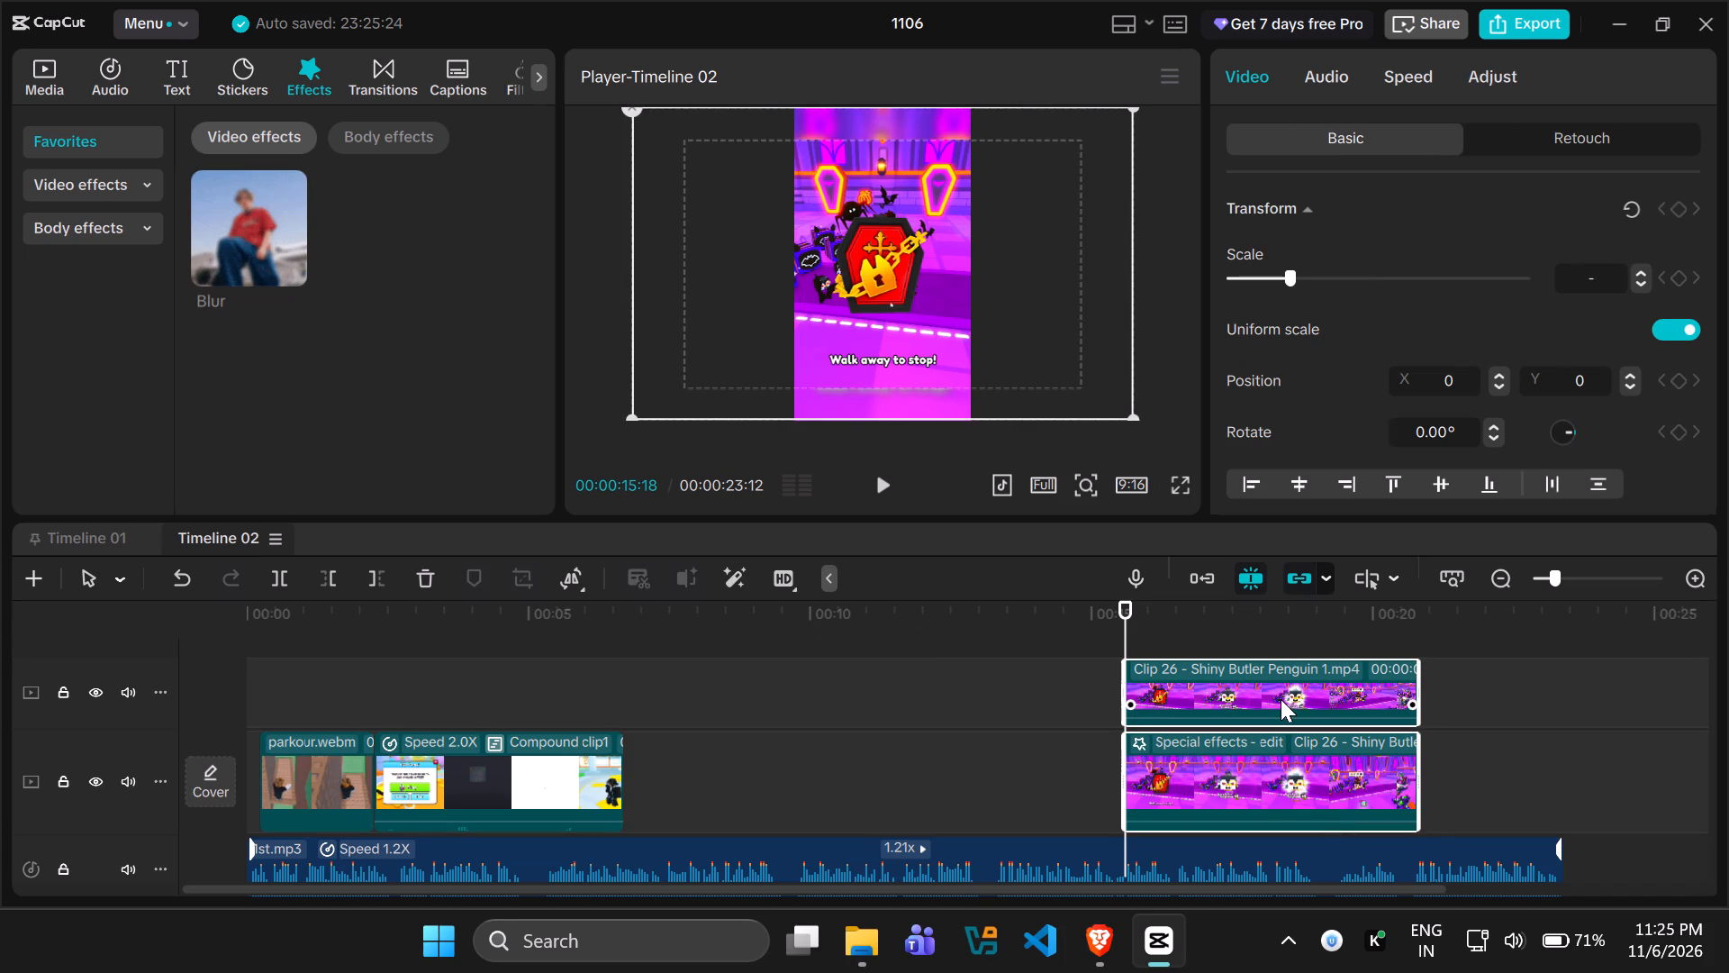
pyautogui.rightClick(1279, 697)
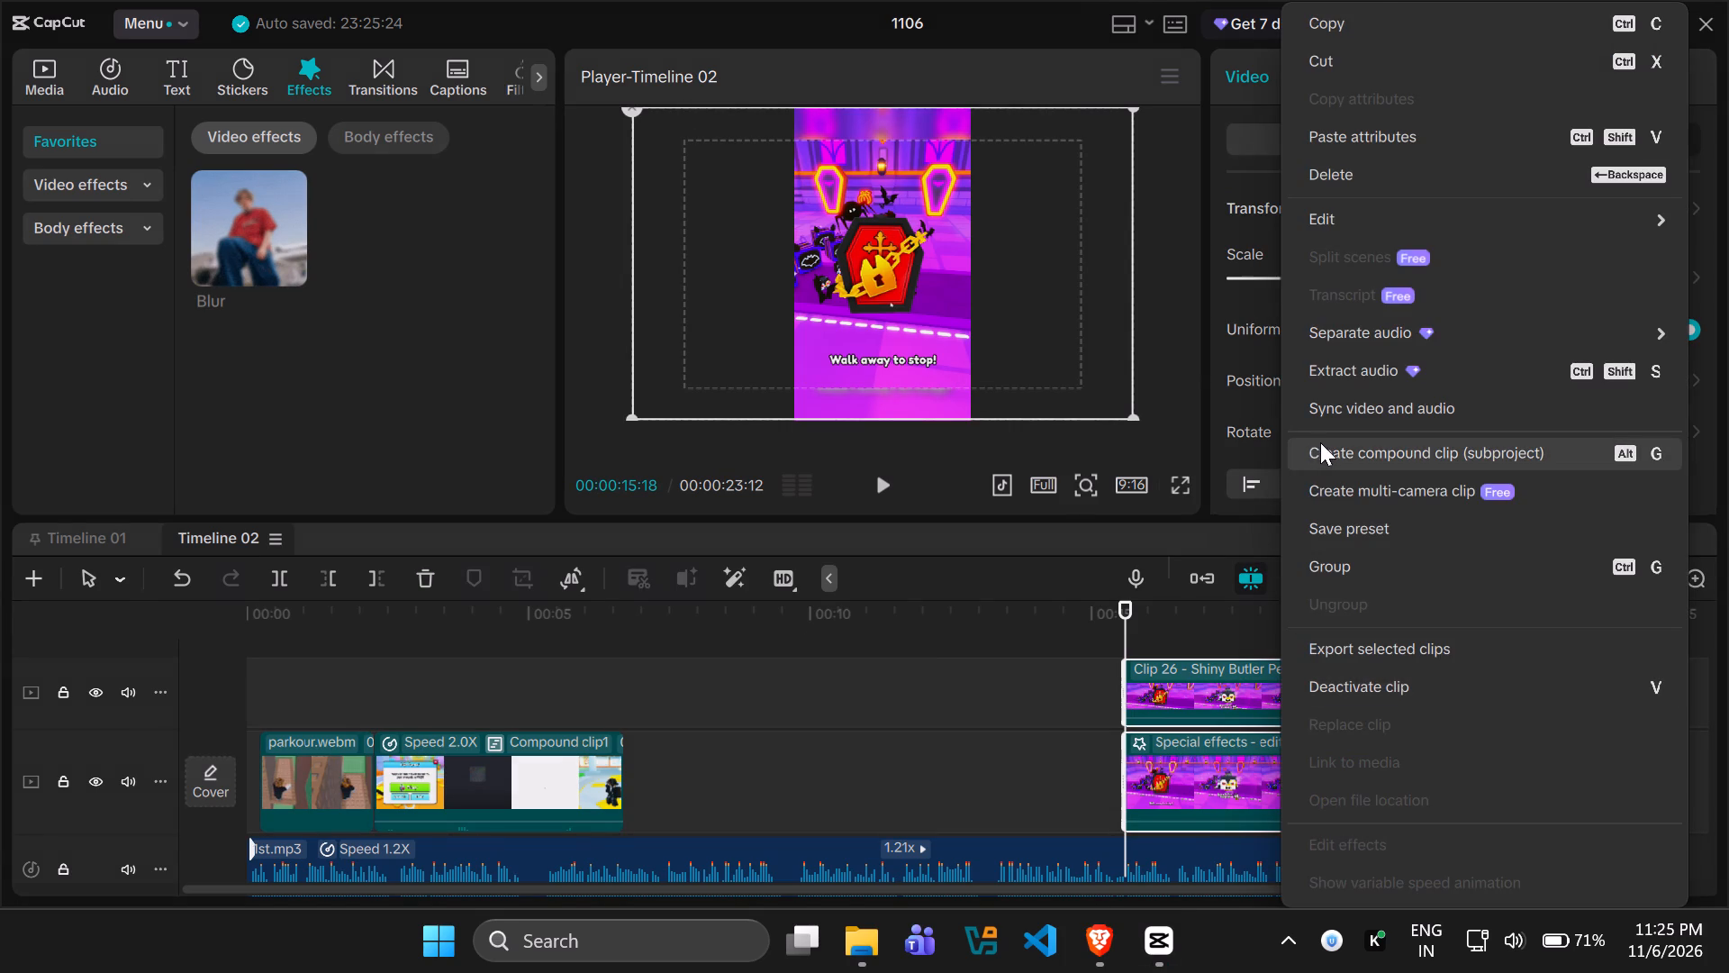
pyautogui.click(1320, 442)
pyautogui.rightClick(1215, 696)
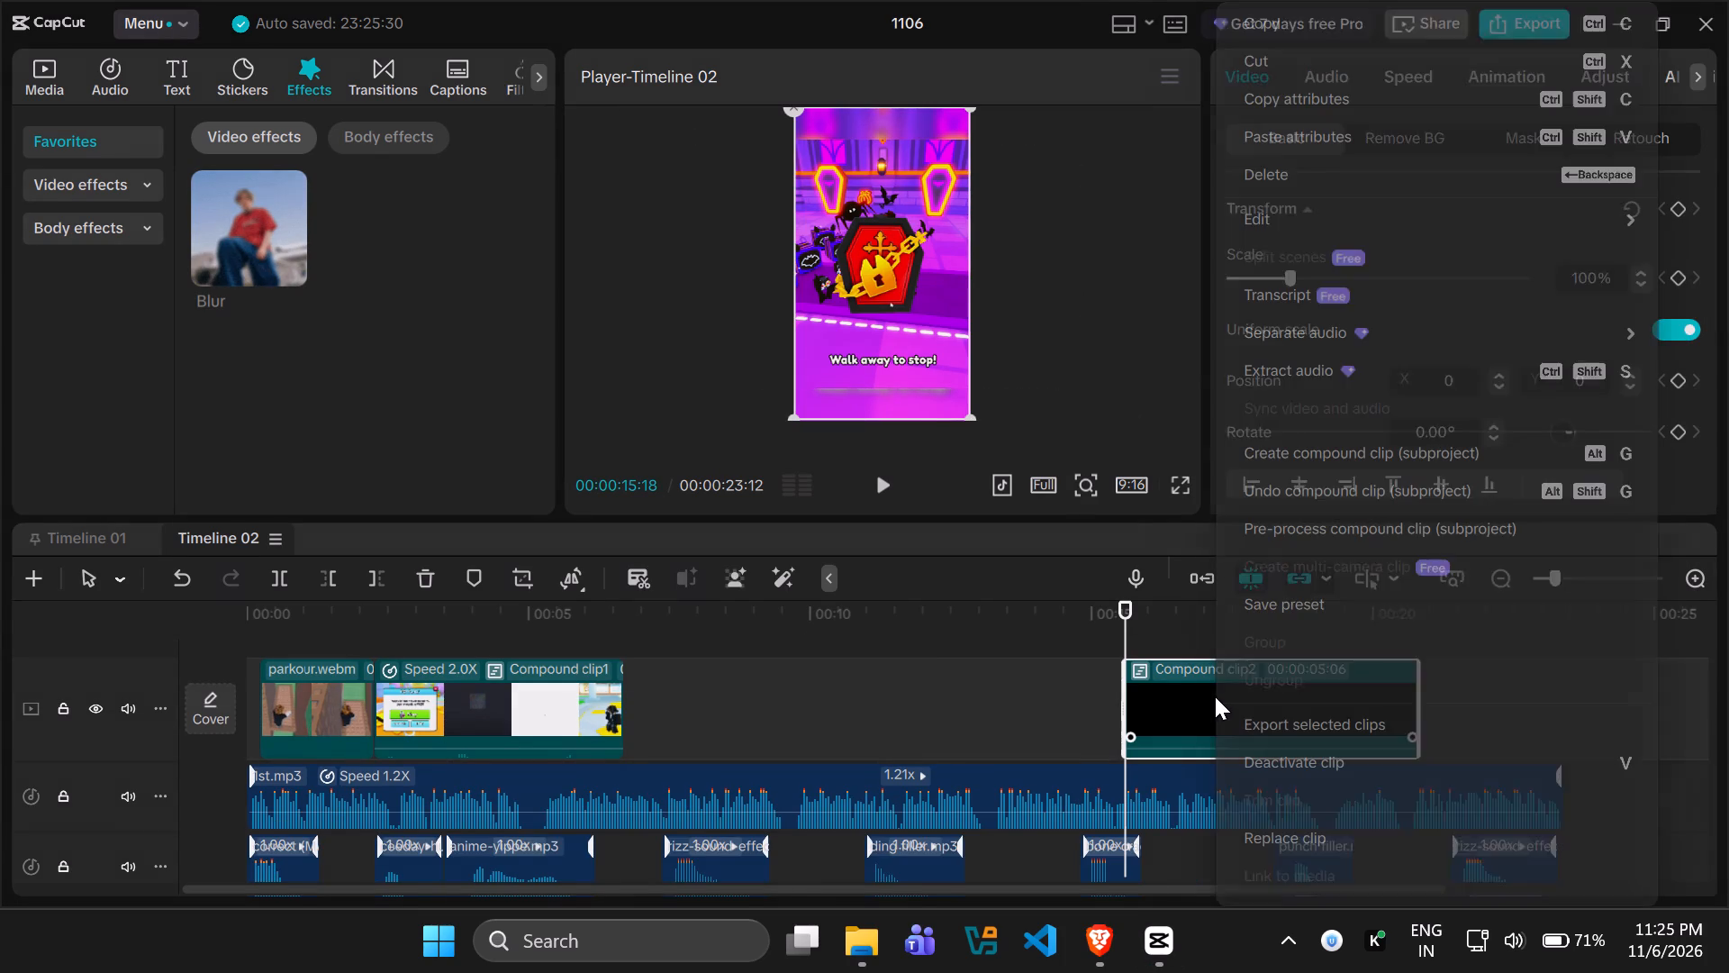
pyautogui.click(1064, 650)
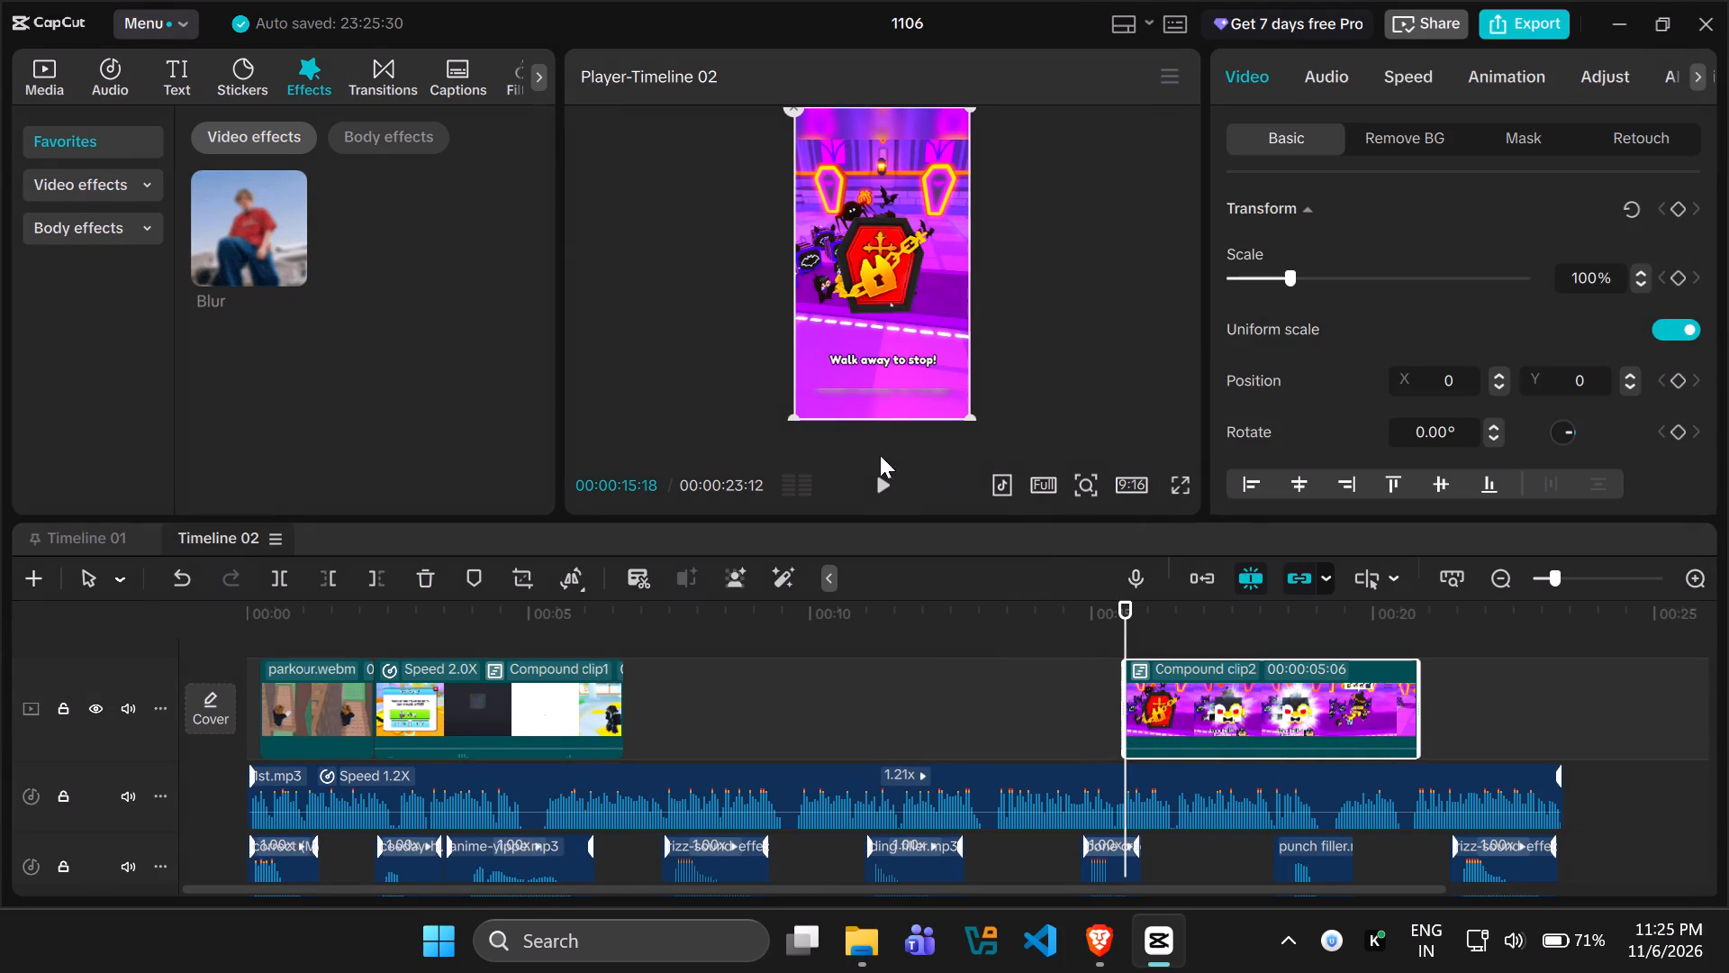
# Play the new penguin compound clip in the preview to check the footage against the voiceover and sounds.
pyautogui.click(885, 481)
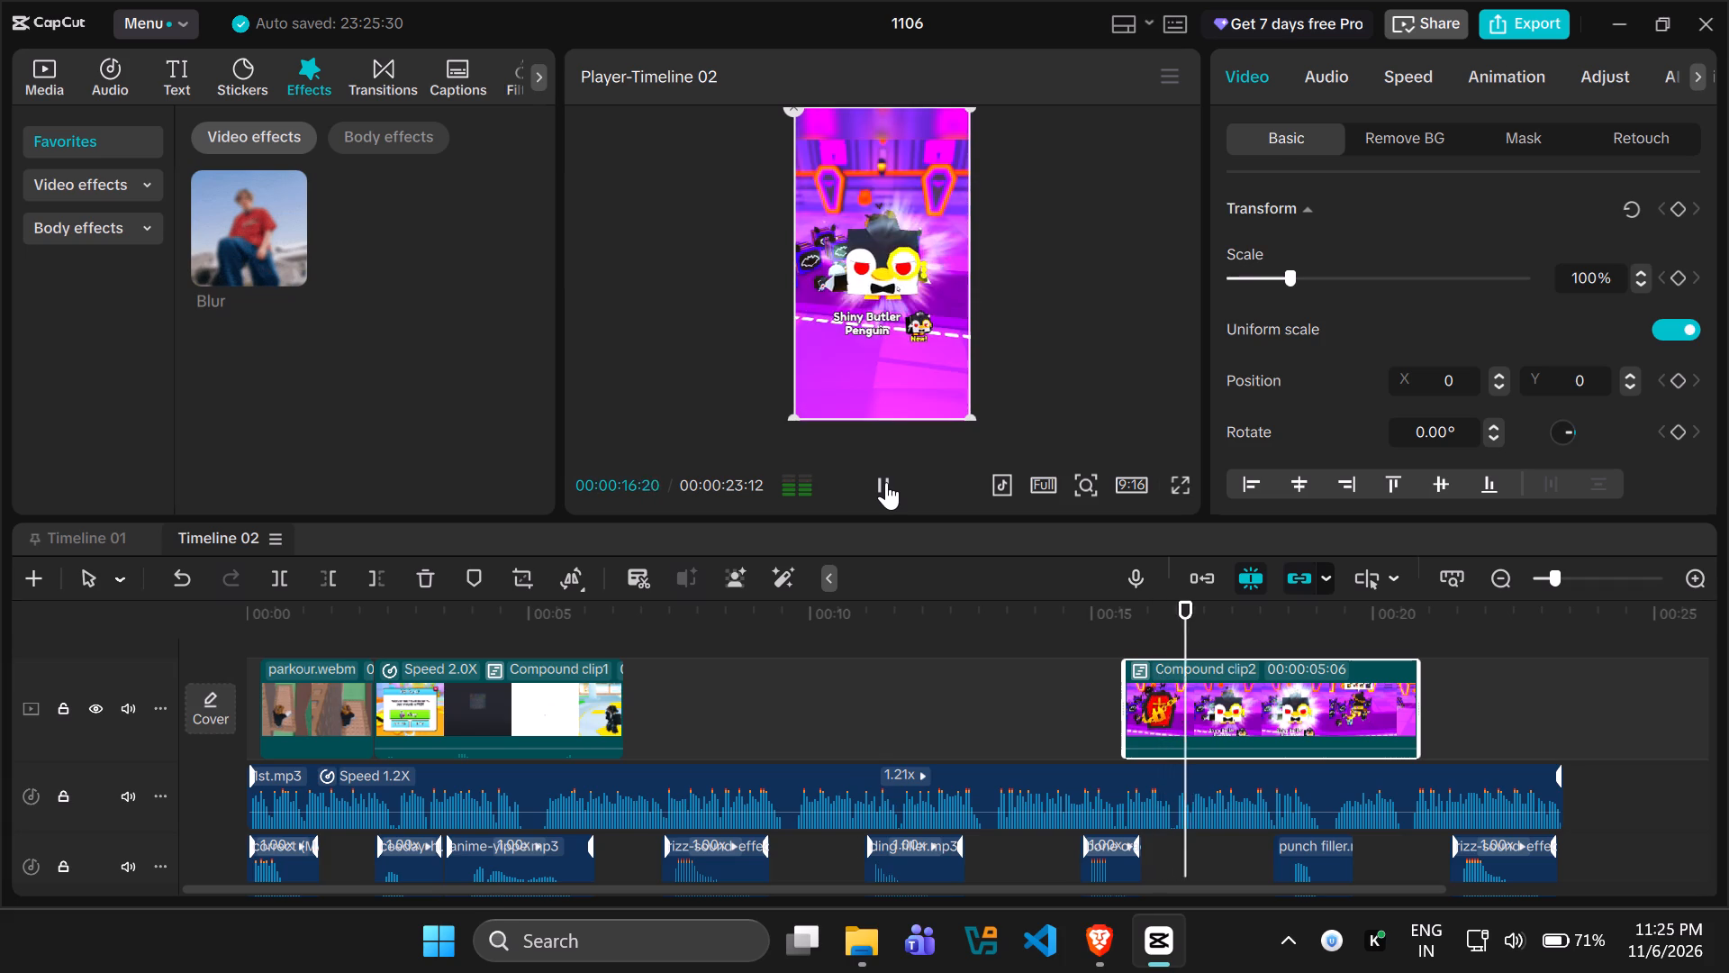
pyautogui.click(886, 482)
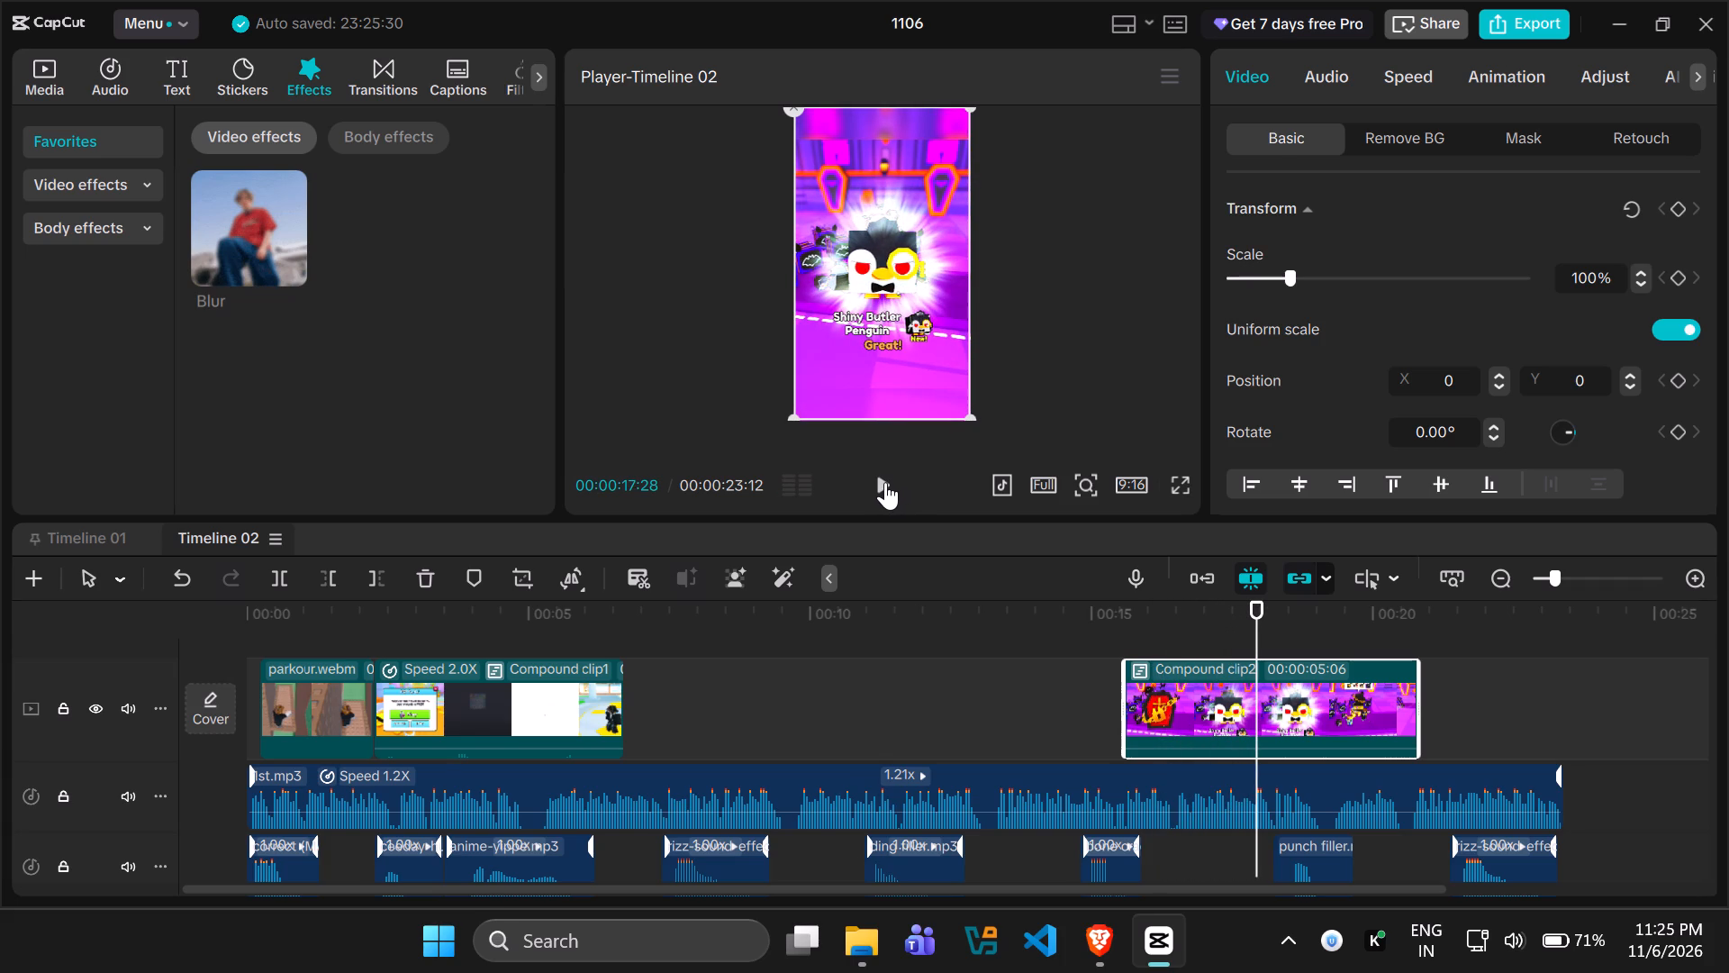
pyautogui.click(885, 482)
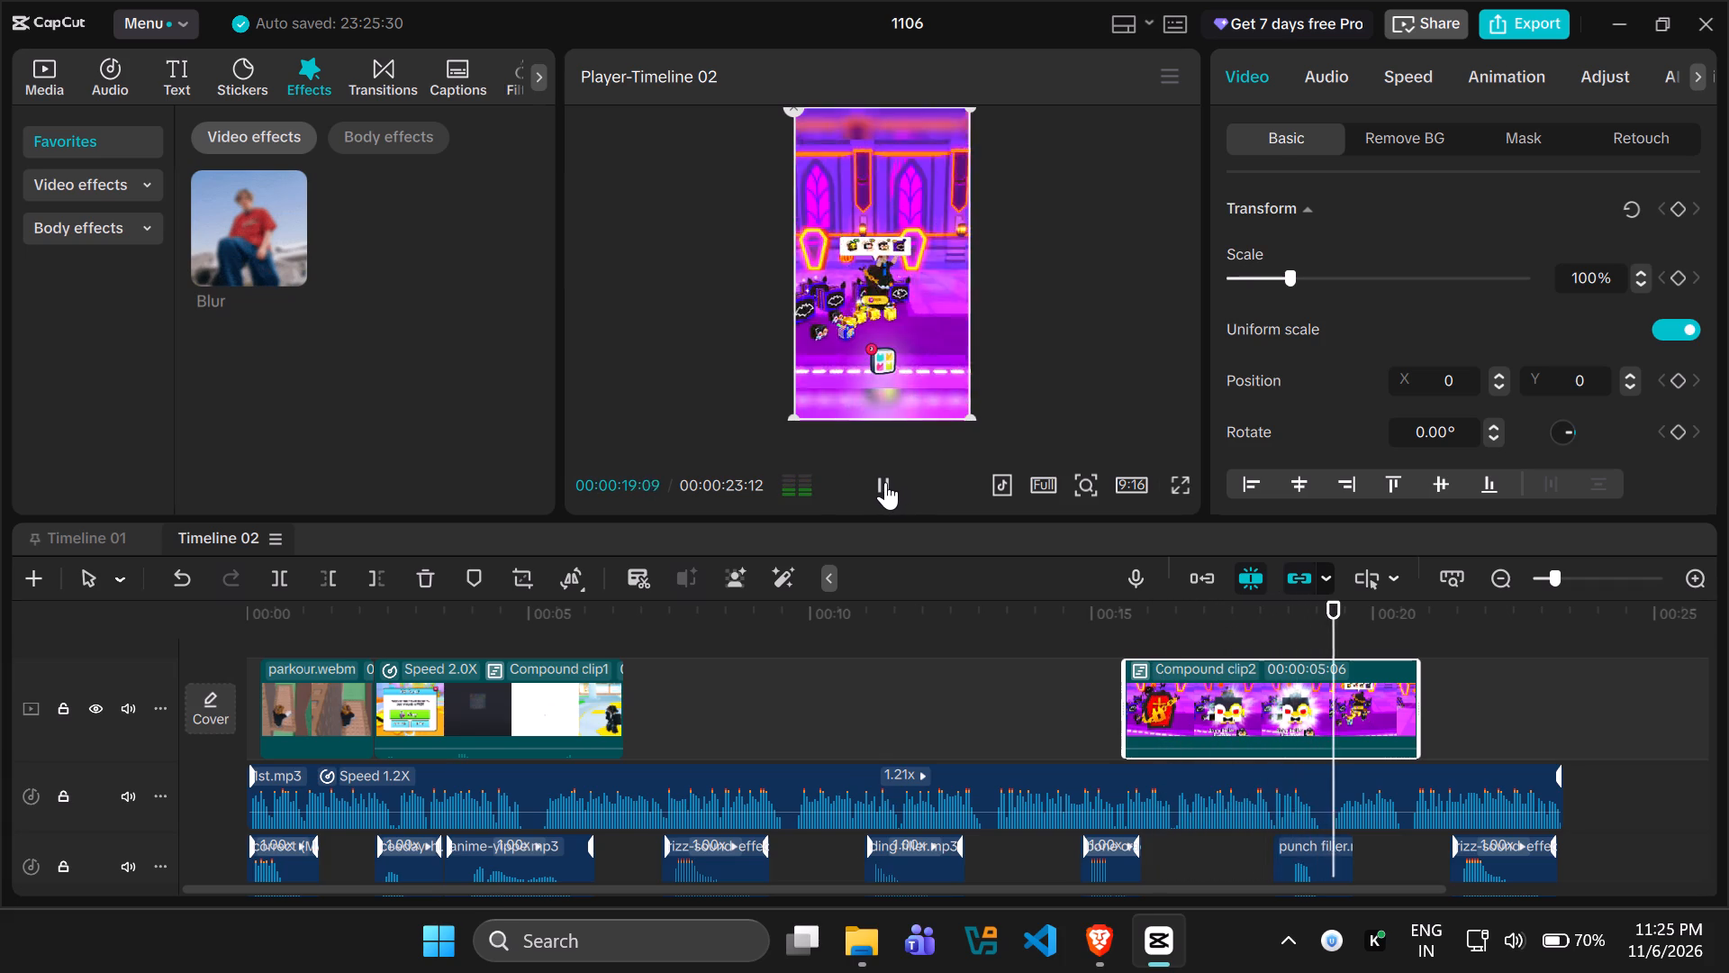
pyautogui.click(885, 482)
# Lower the volume of the punch filler sound under the penguin compound clip to -13.3 dB.
pyautogui.scroll(-1, 1313, 767)
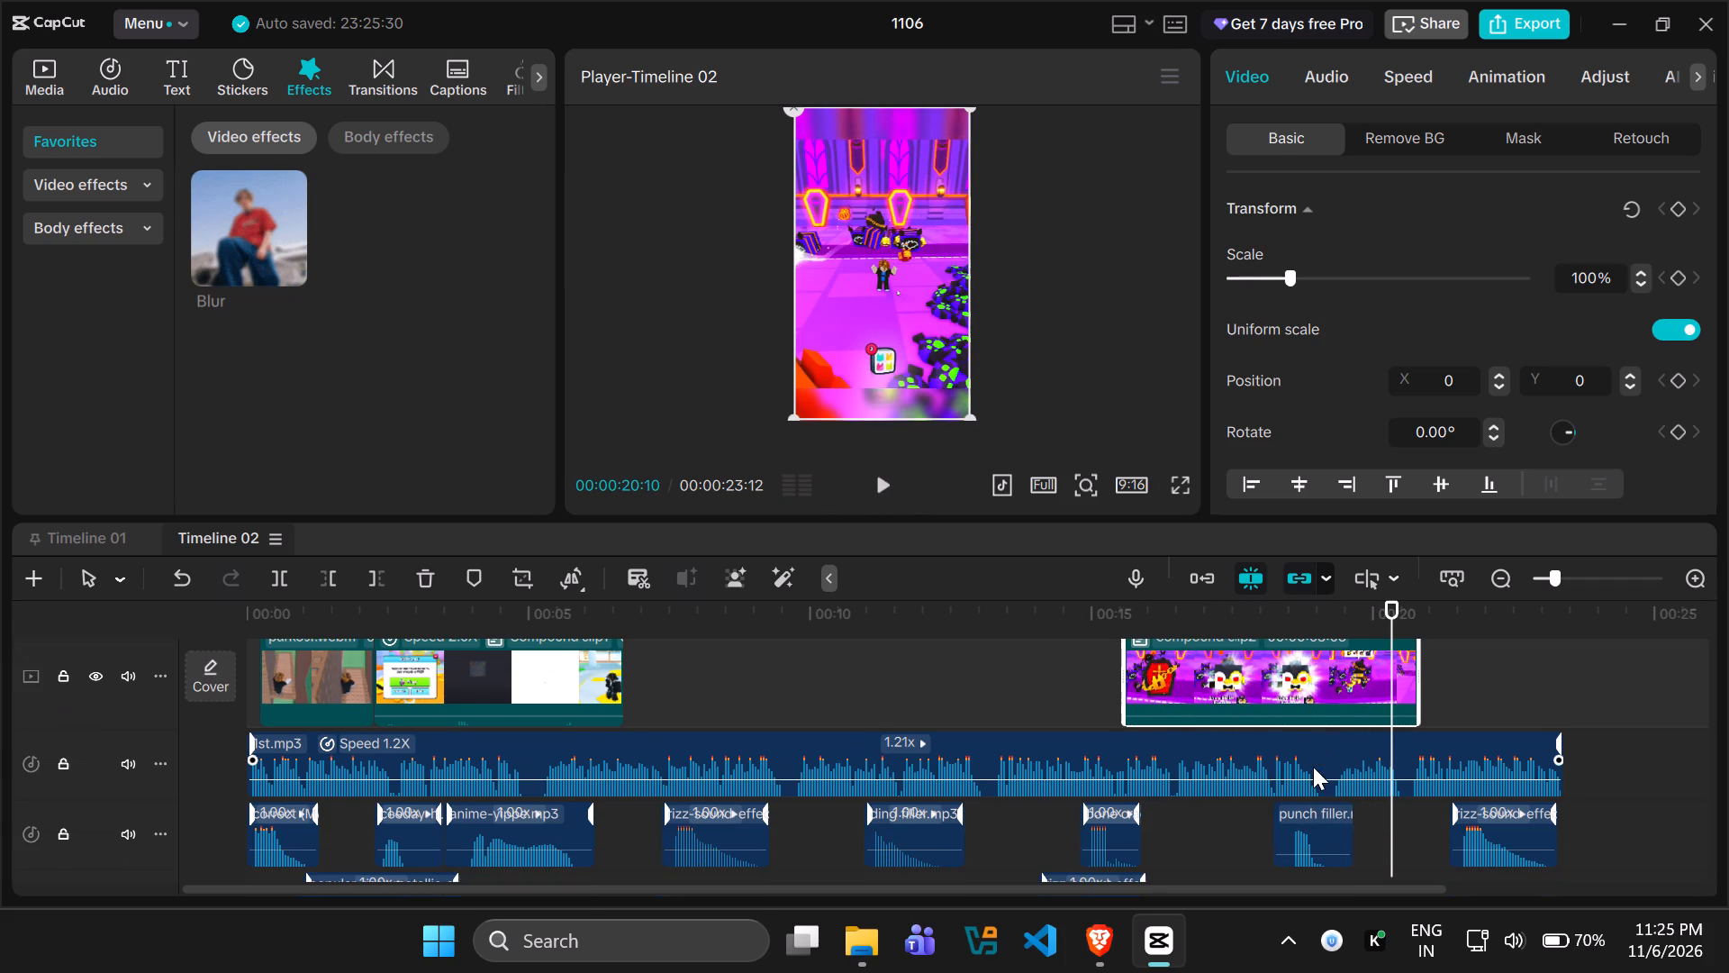
pyautogui.click(1303, 823)
pyautogui.click(1245, 79)
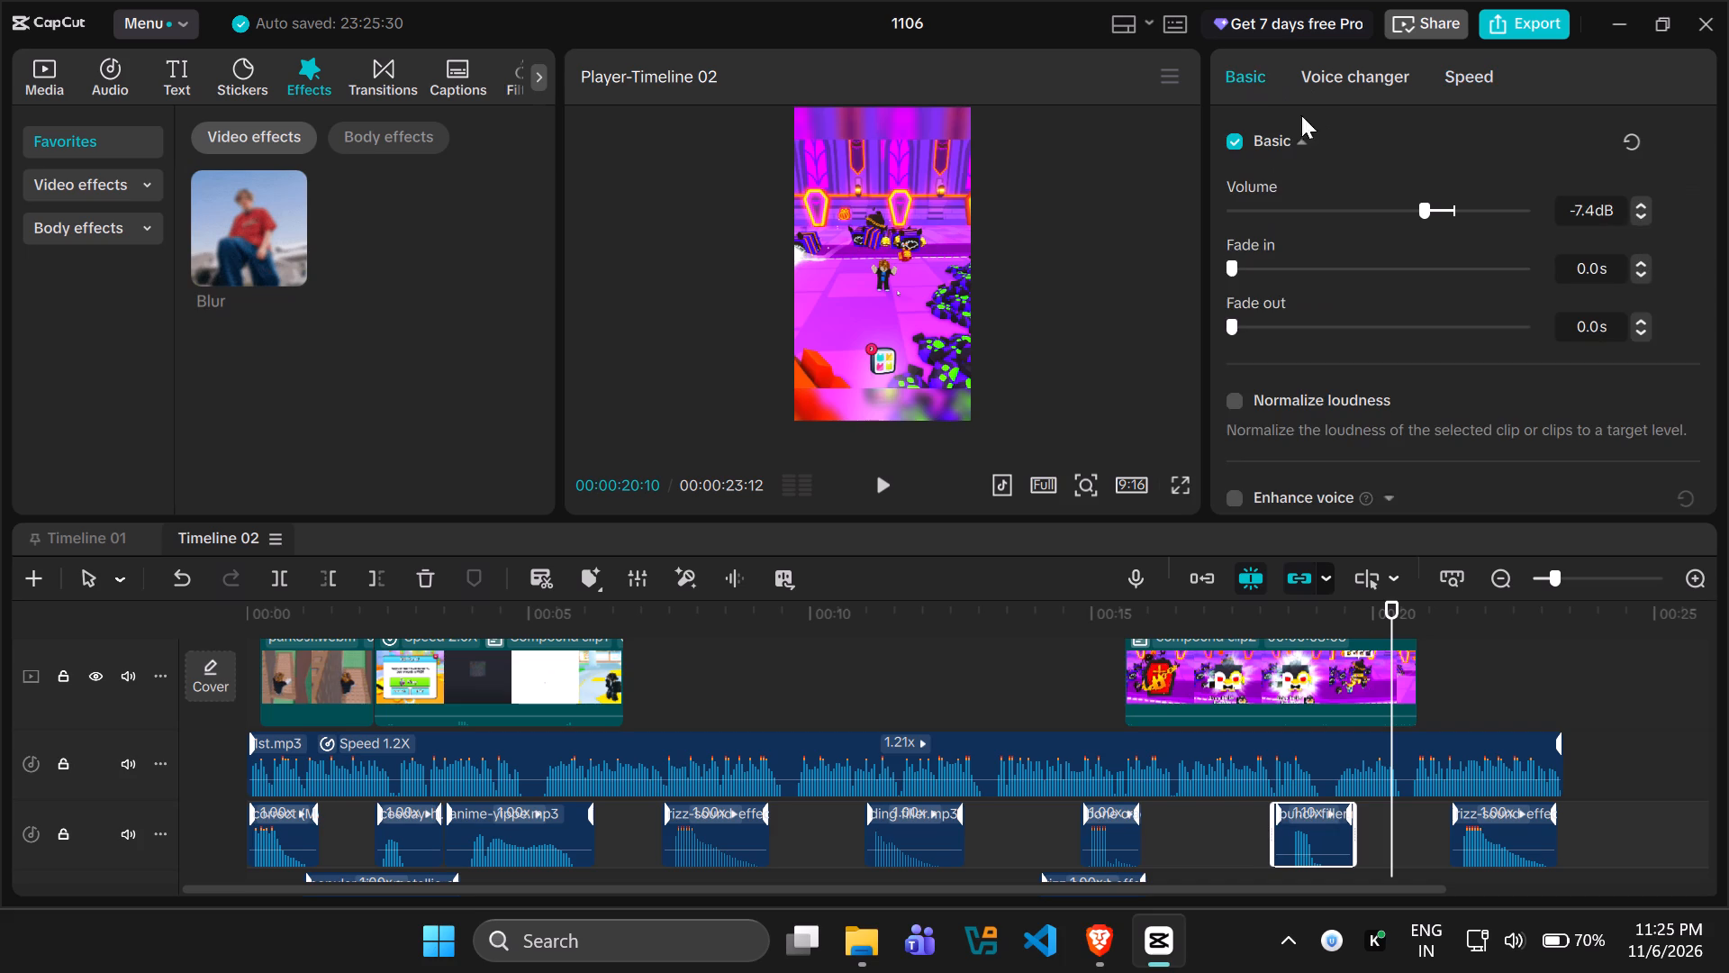
pyautogui.moveTo(1417, 204); pyautogui.dragTo(1398, 204)
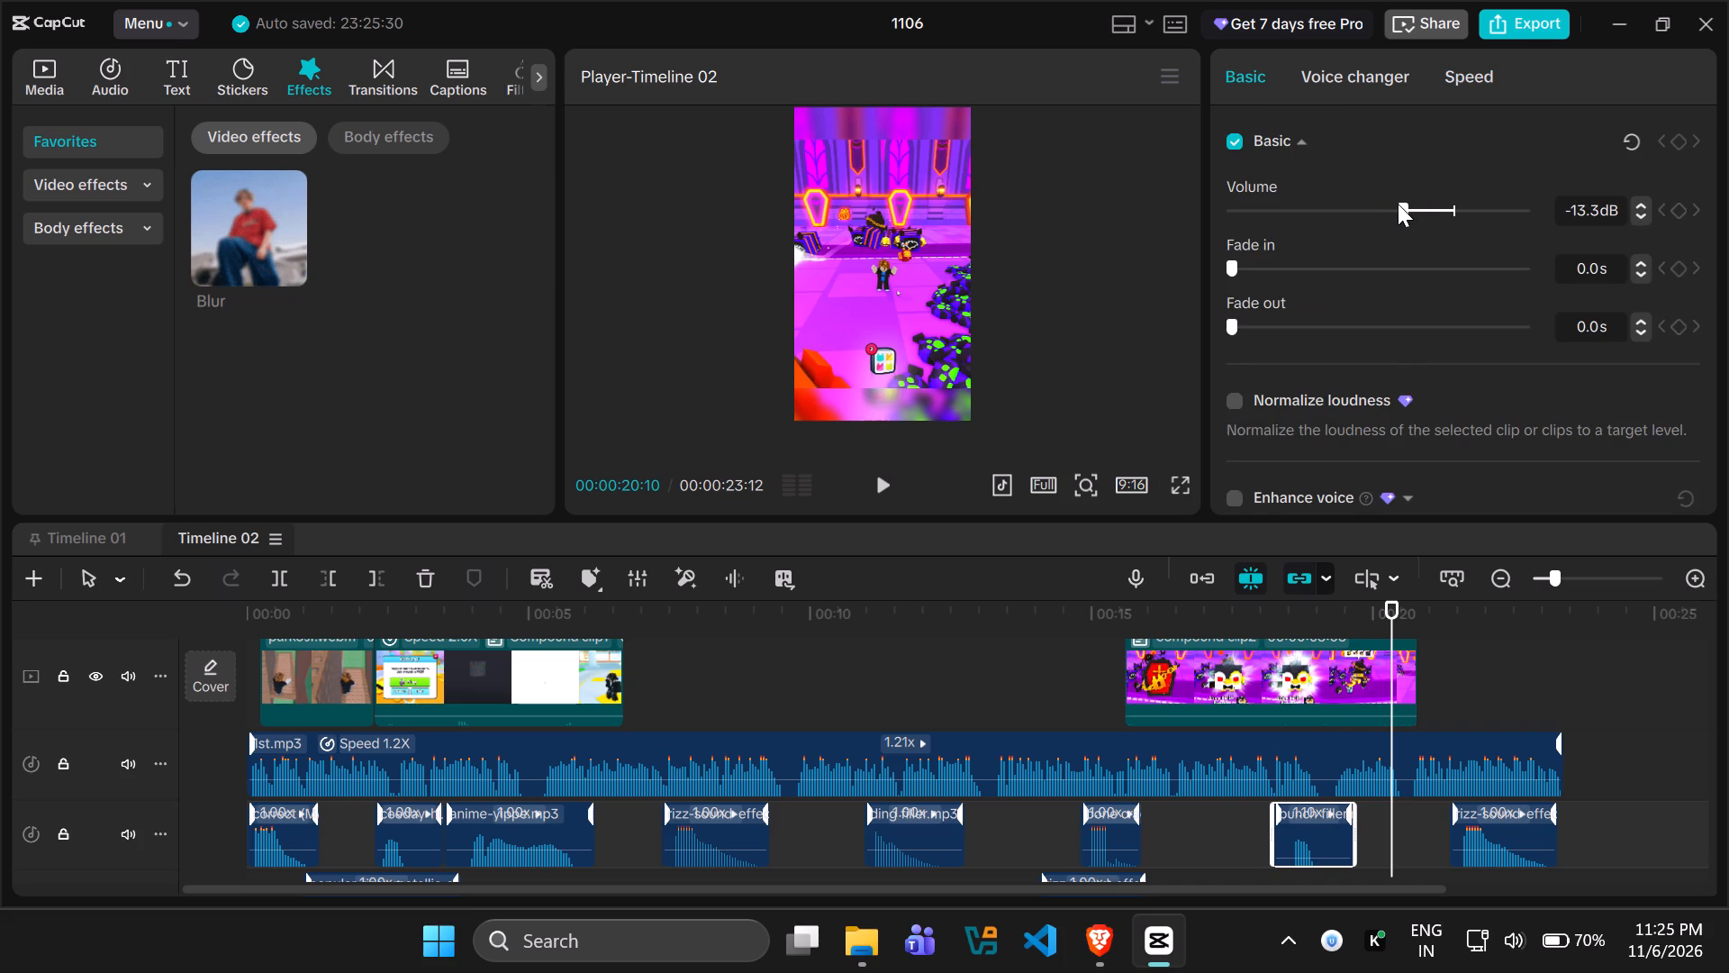
# Replay the penguin section from before the compound clip to hear the quieter punch sound with the voiceover.
pyautogui.click(1064, 659)
pyautogui.press('space')
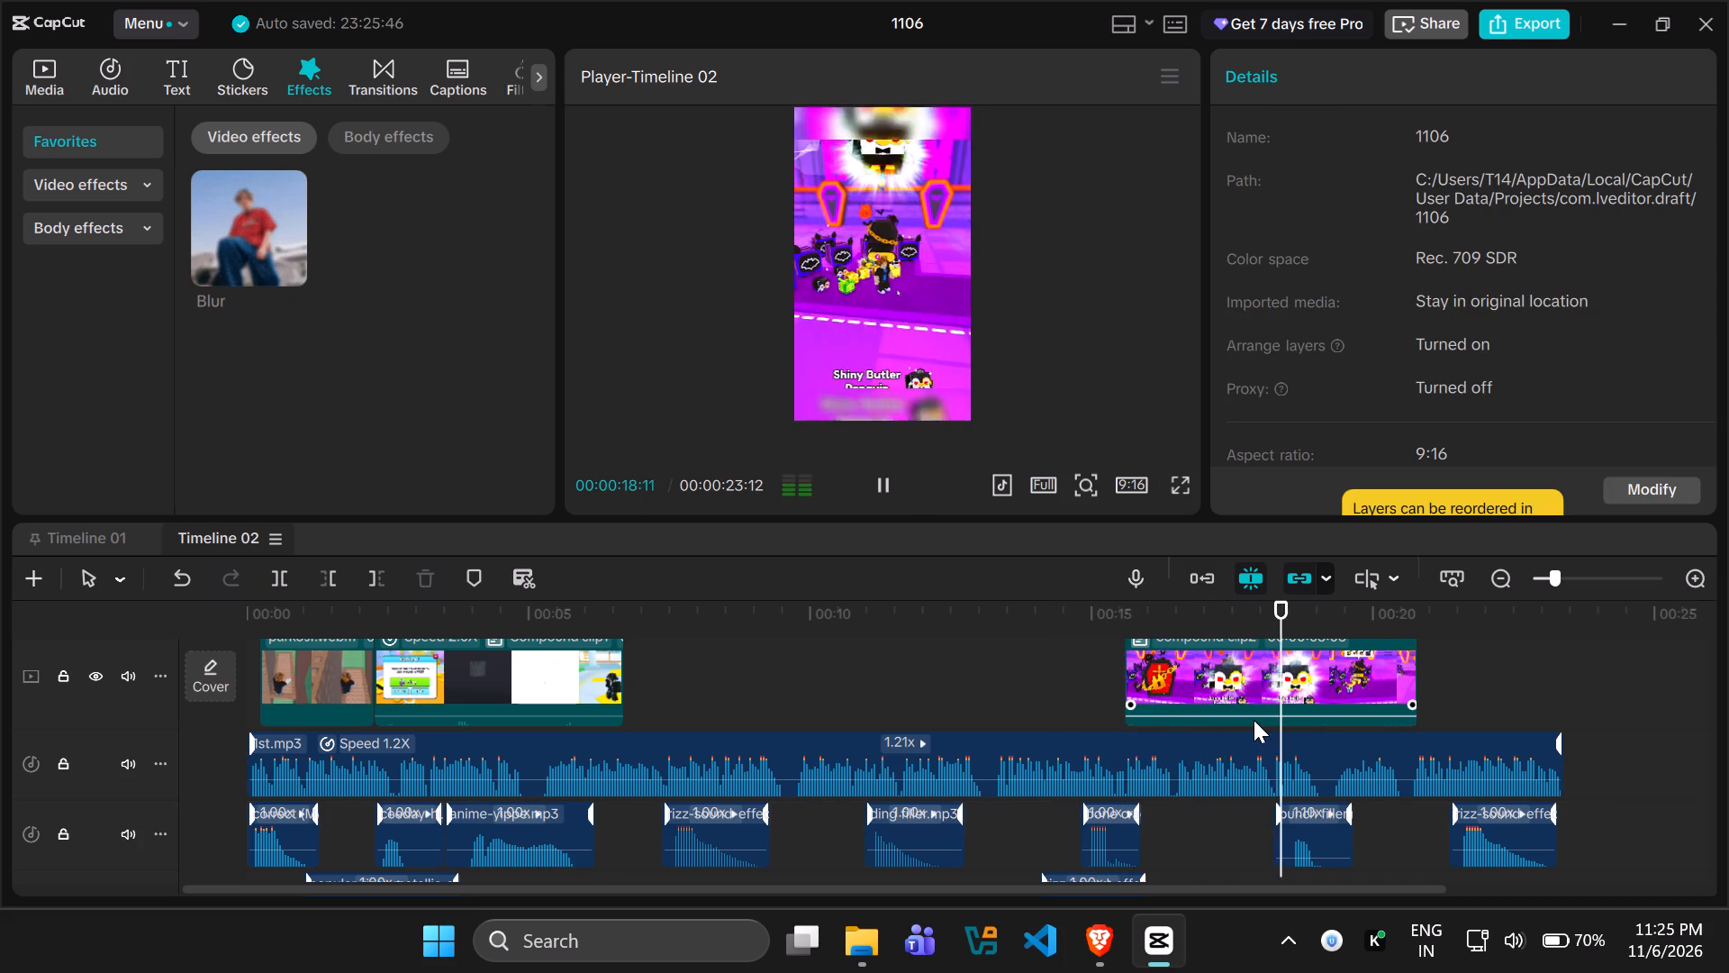
pyautogui.press('space')
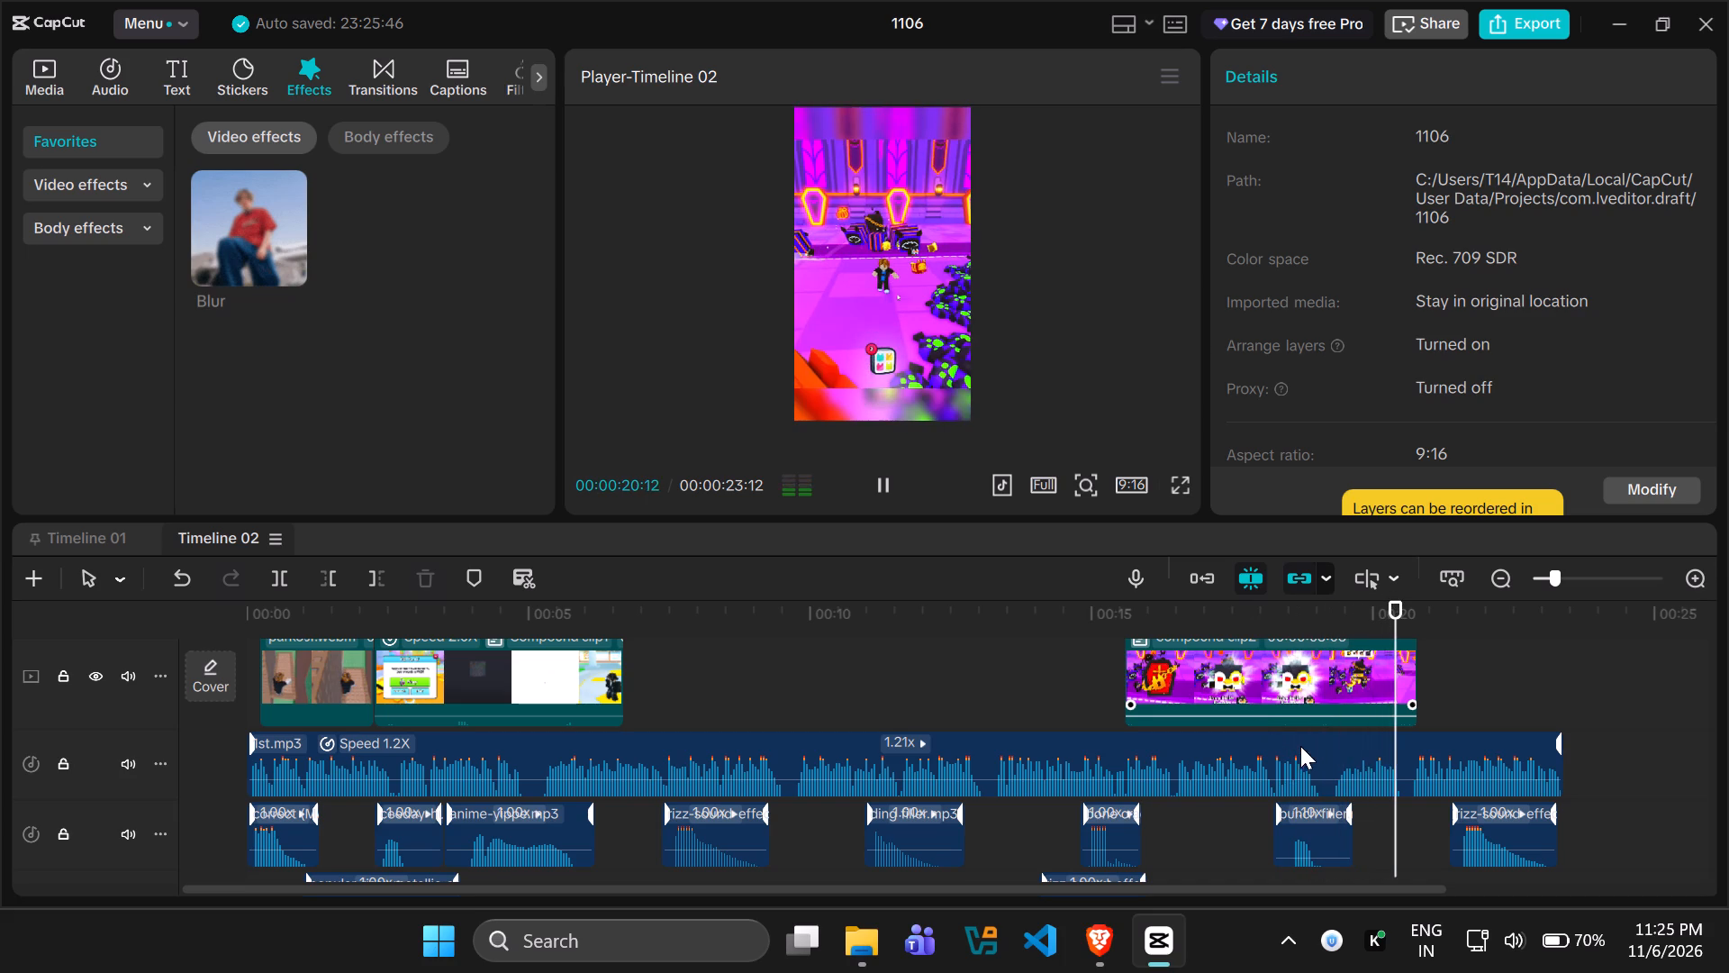
# Lower the volume of the punch filler sound on the lowest audio track to -11.1 dB.
pyautogui.scroll(-3, 1292, 748)
pyautogui.click(1190, 856)
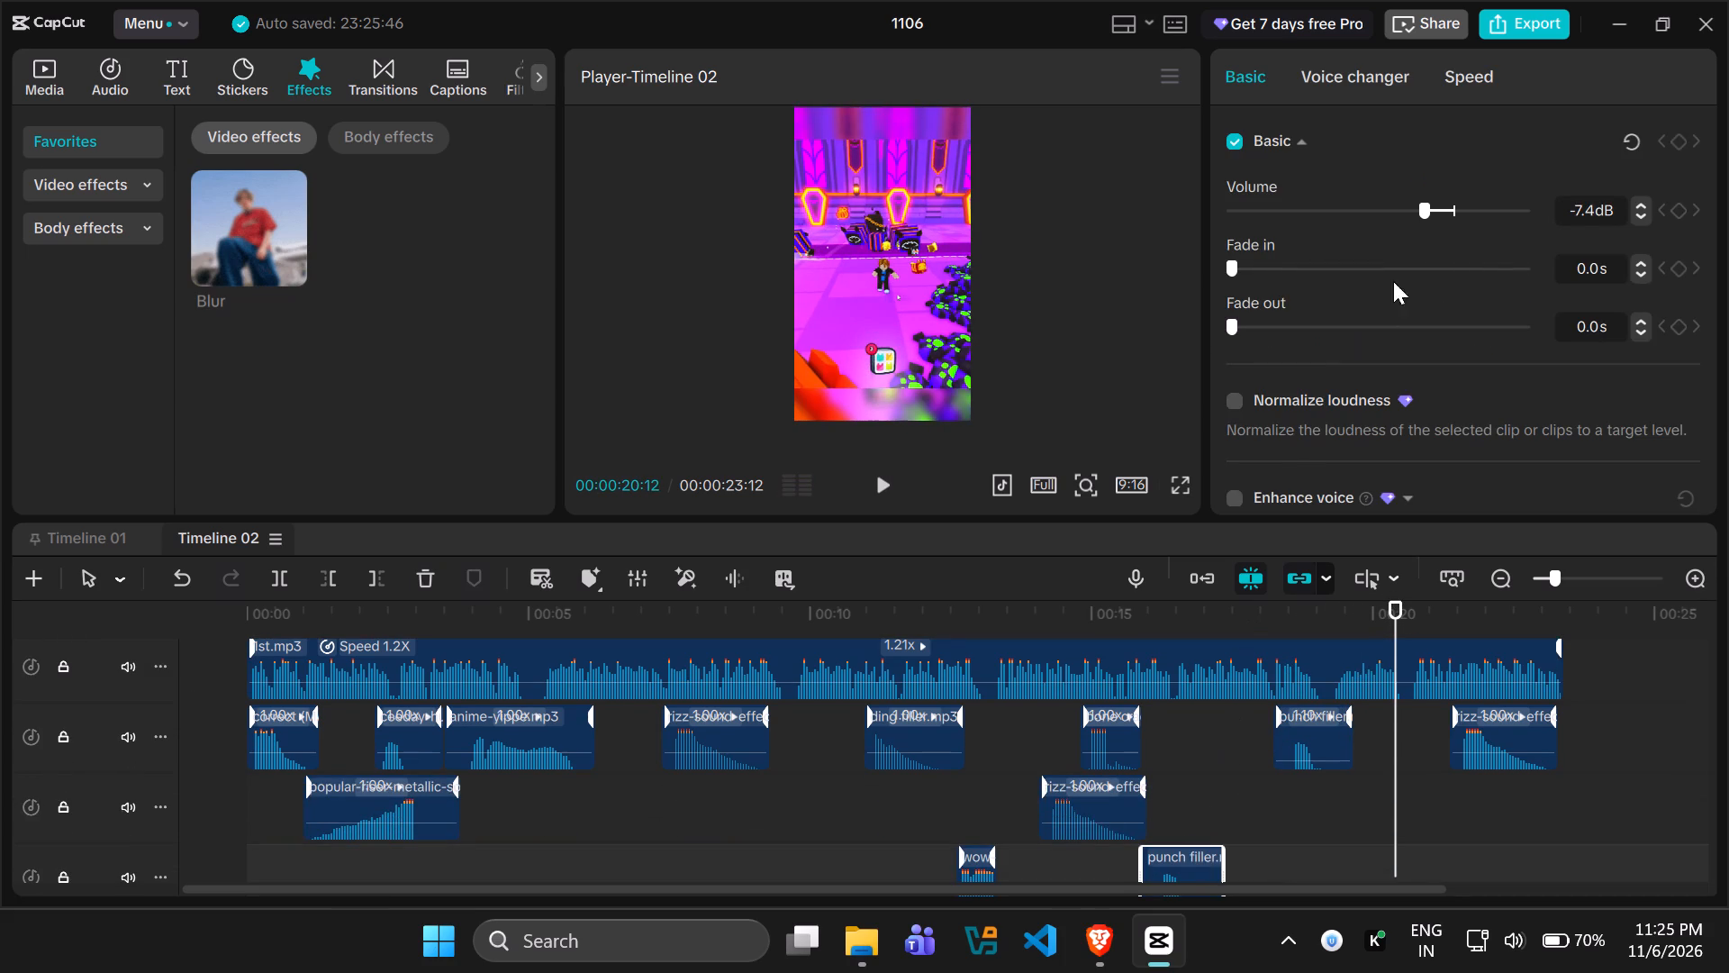
pyautogui.click(1411, 207)
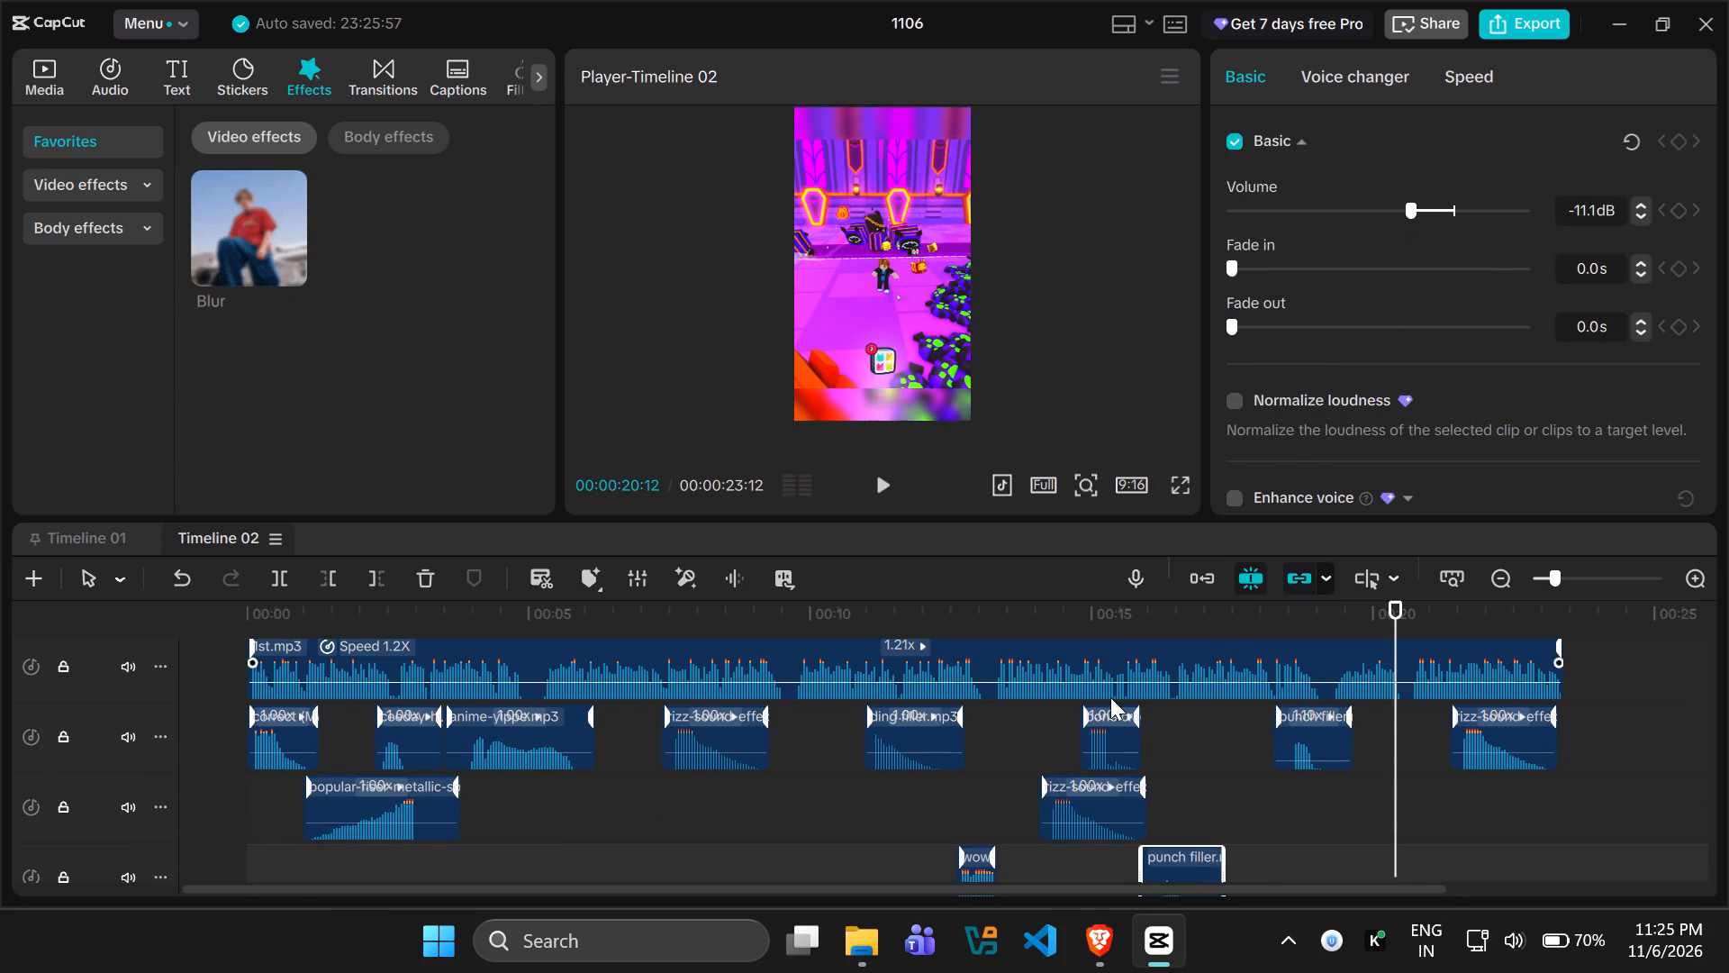
# Replay the penguin section and trim the end of its compound clip to a duration of 00:00:05:00.
pyautogui.scroll(5, 1092, 739)
pyautogui.click(1070, 738)
pyautogui.press('space')
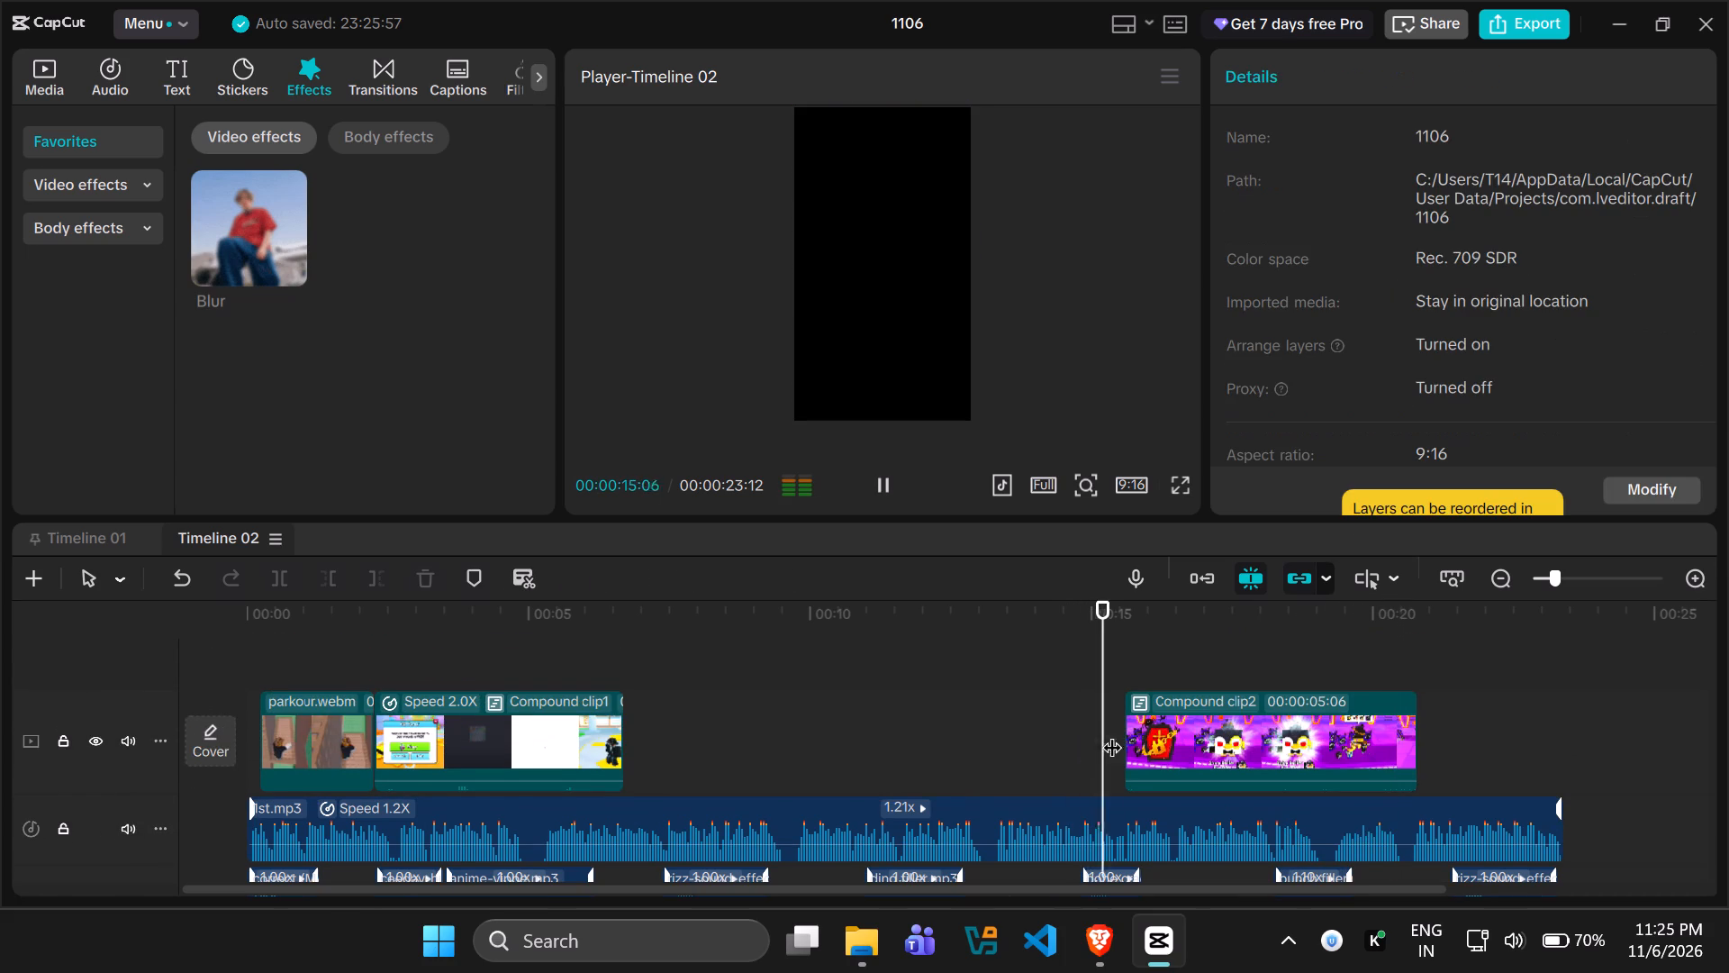
pyautogui.click(1328, 705)
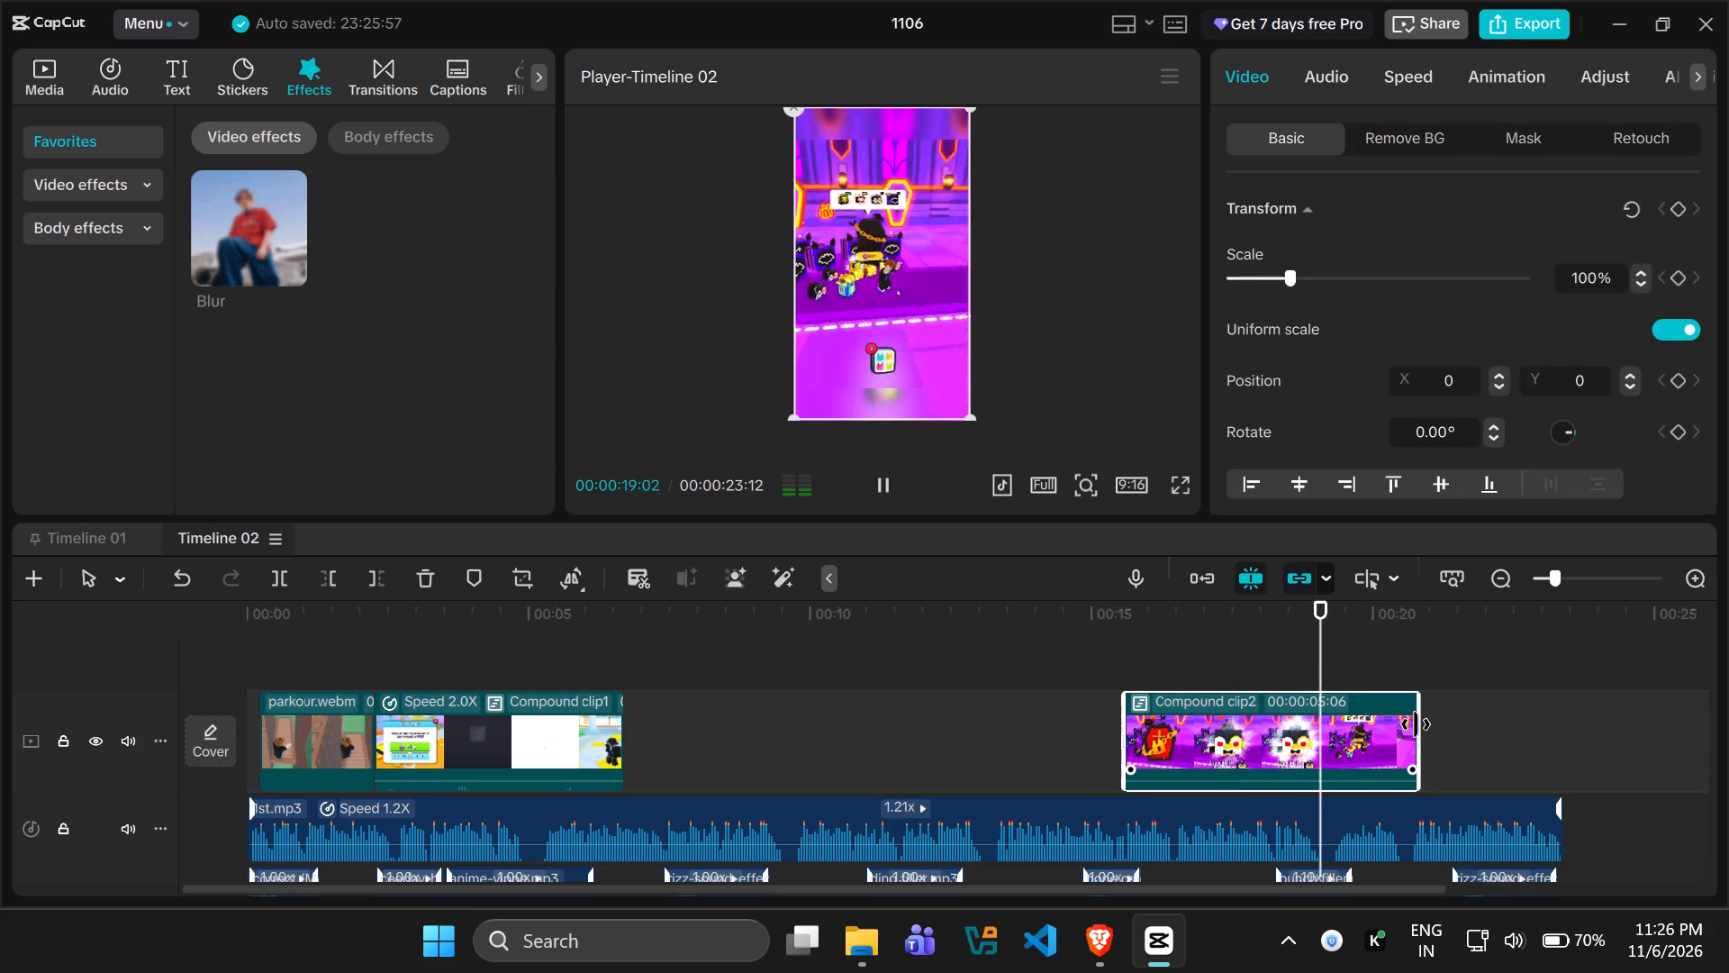
pyautogui.moveTo(1416, 724); pyautogui.dragTo(1405, 724)
pyautogui.press('space')
pyautogui.press('space')
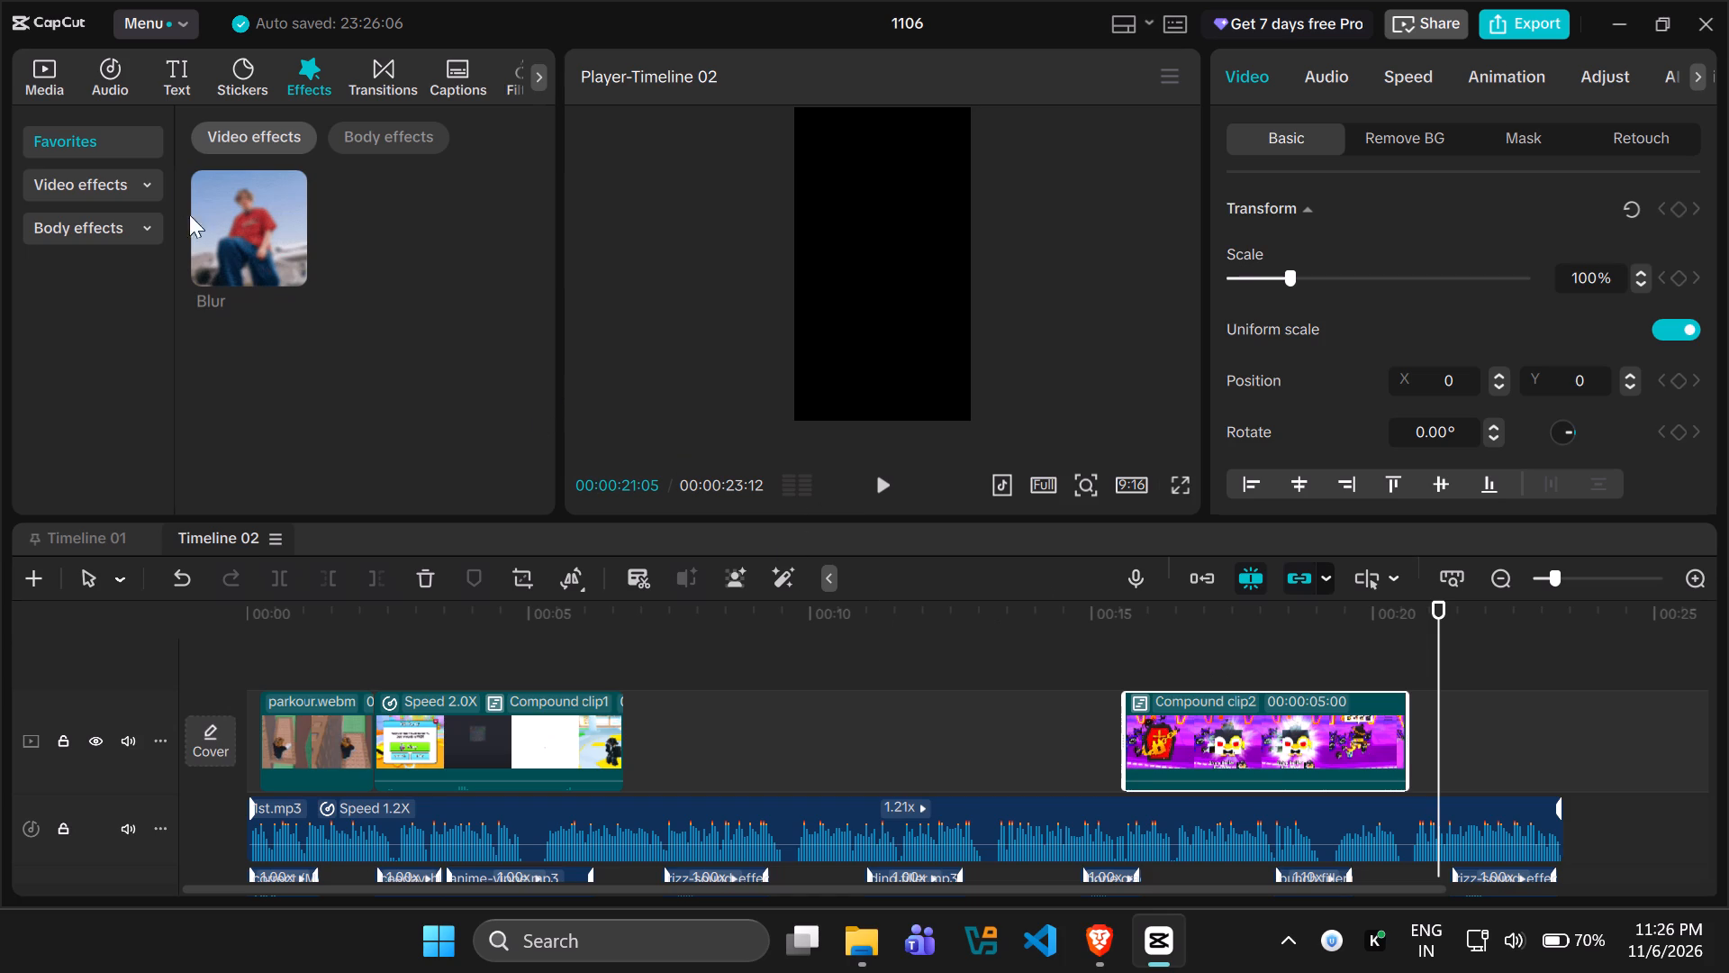
# Import "Clip 52 - Farm area to carnival" from the New Areas folder of the Halloween footage.
pyautogui.click(710, 704)
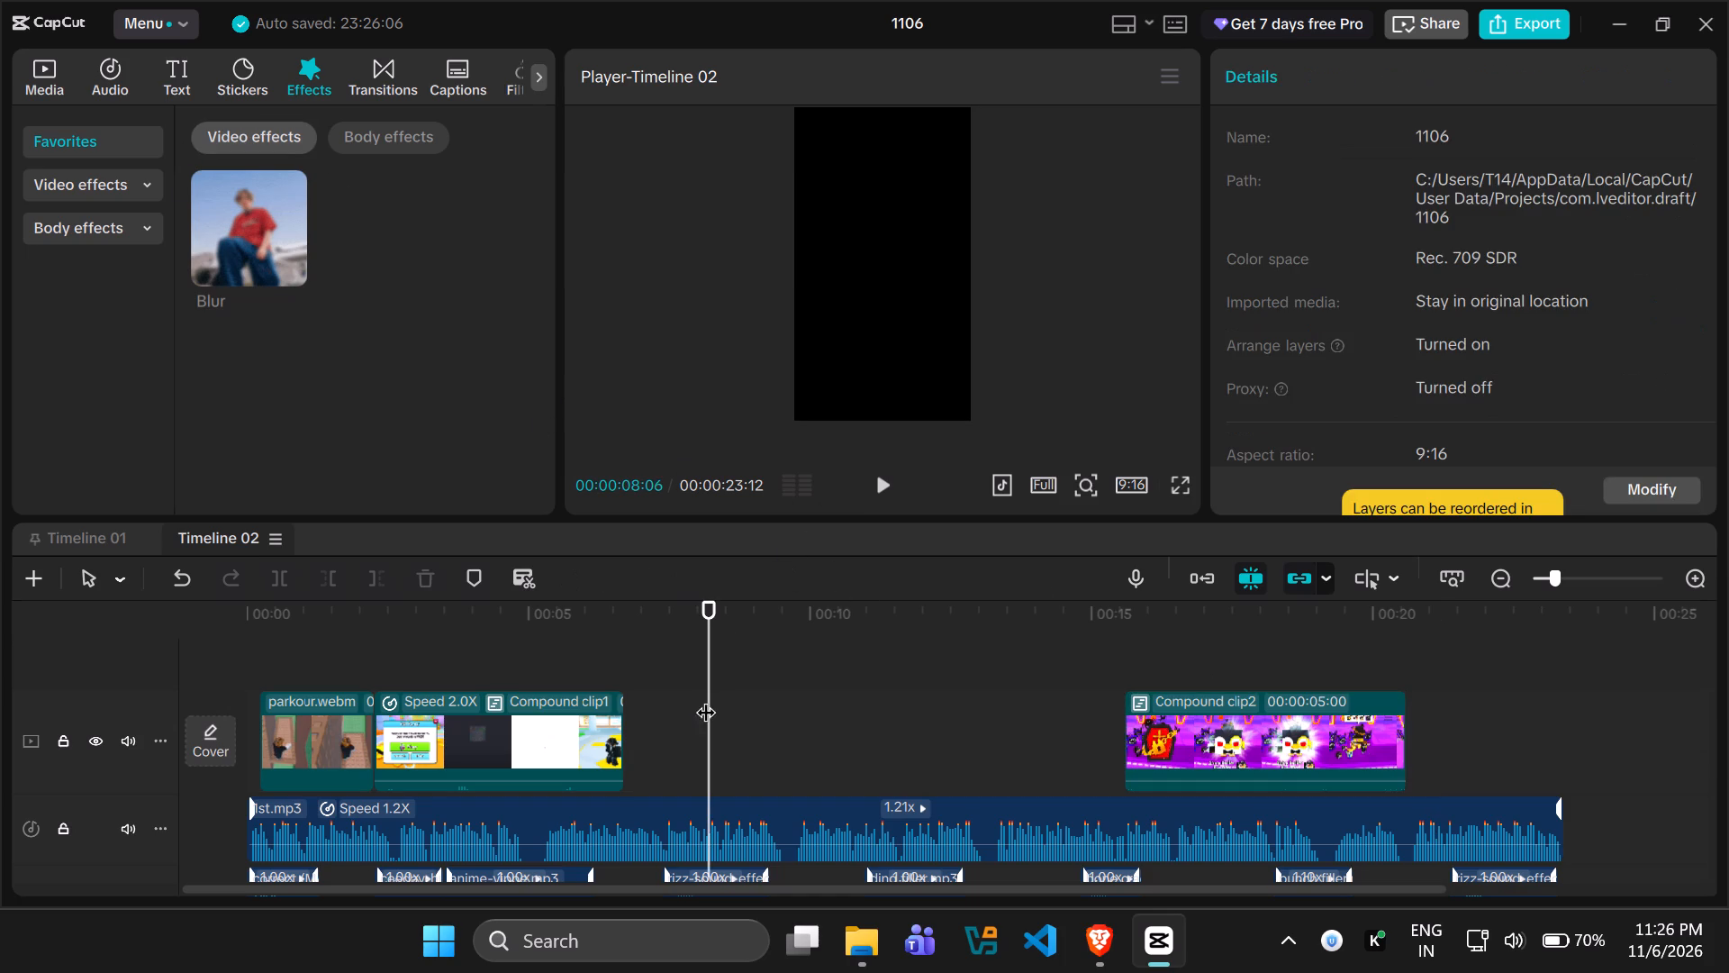
pyautogui.moveTo(710, 698); pyautogui.dragTo(623, 697)
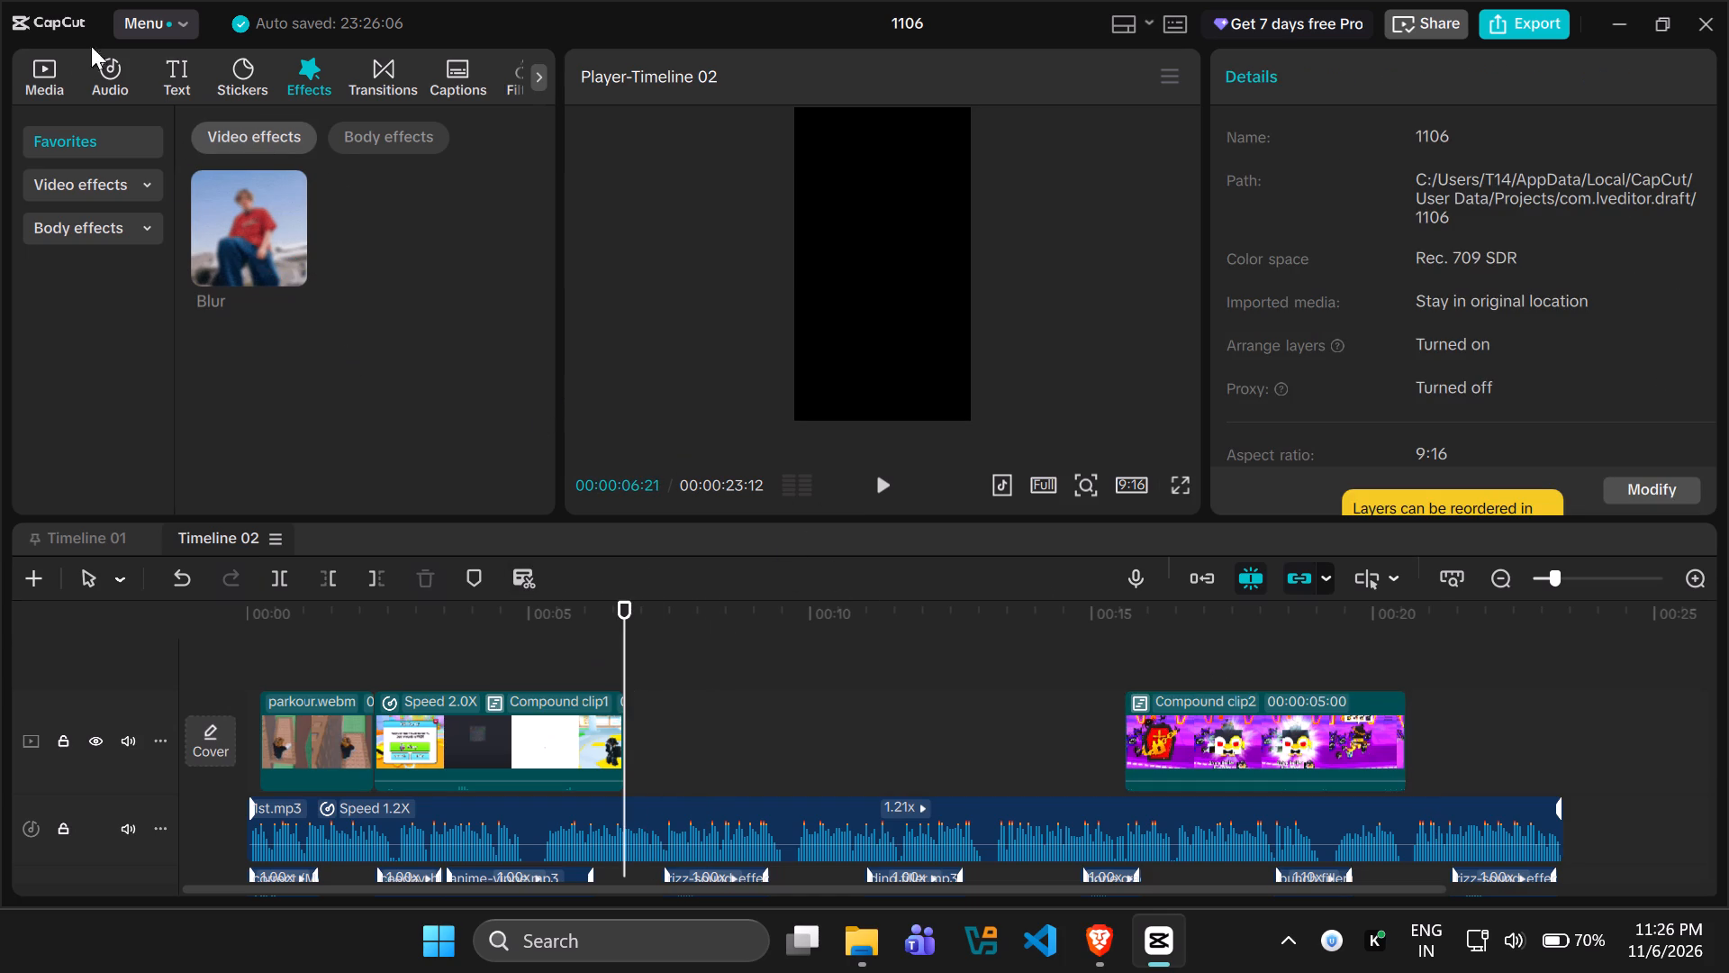
pyautogui.click(50, 58)
pyautogui.click(235, 146)
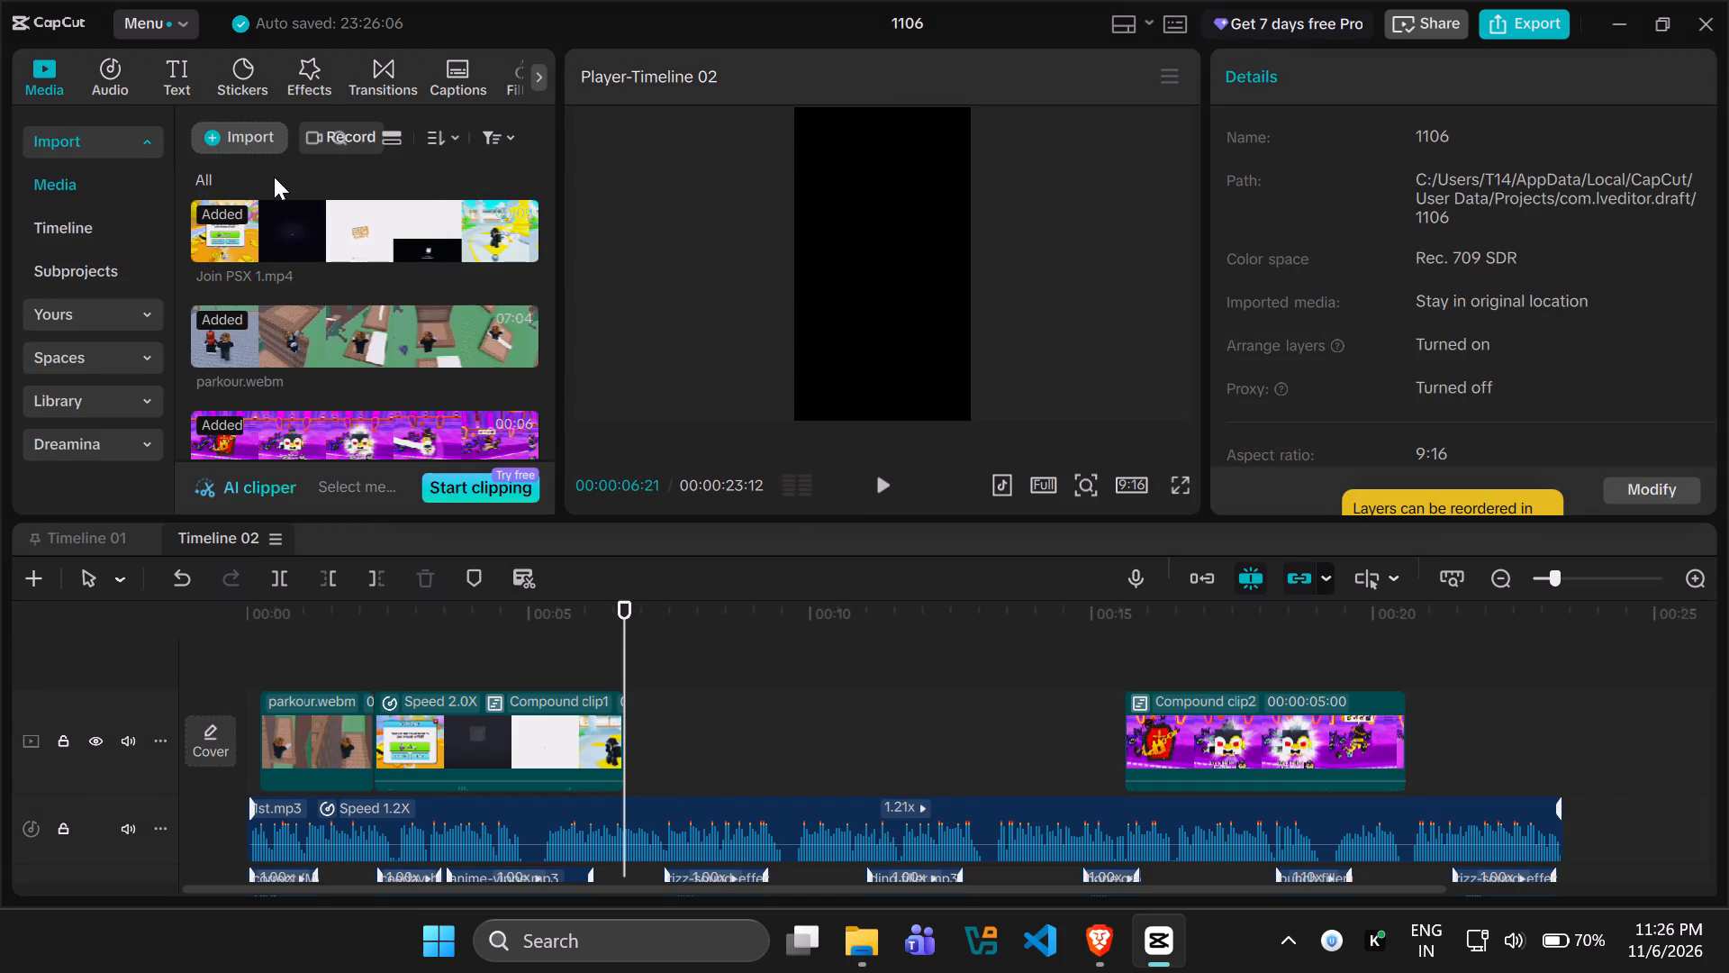
pyautogui.click(274, 177)
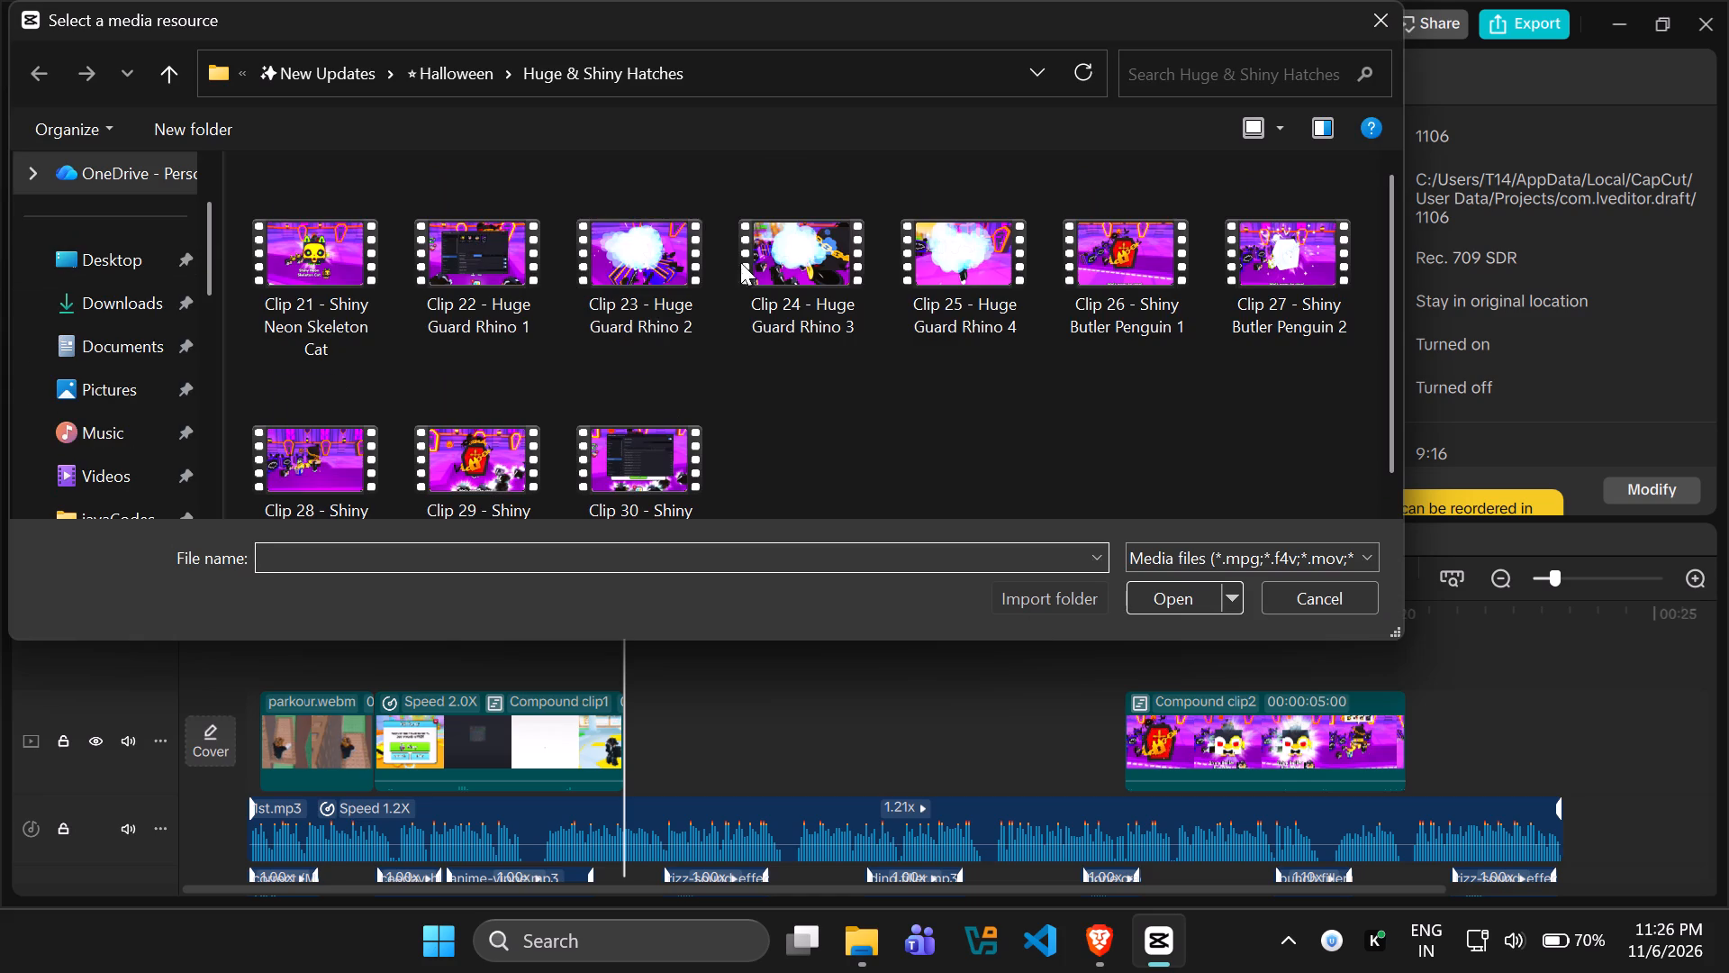
pyautogui.click(426, 72)
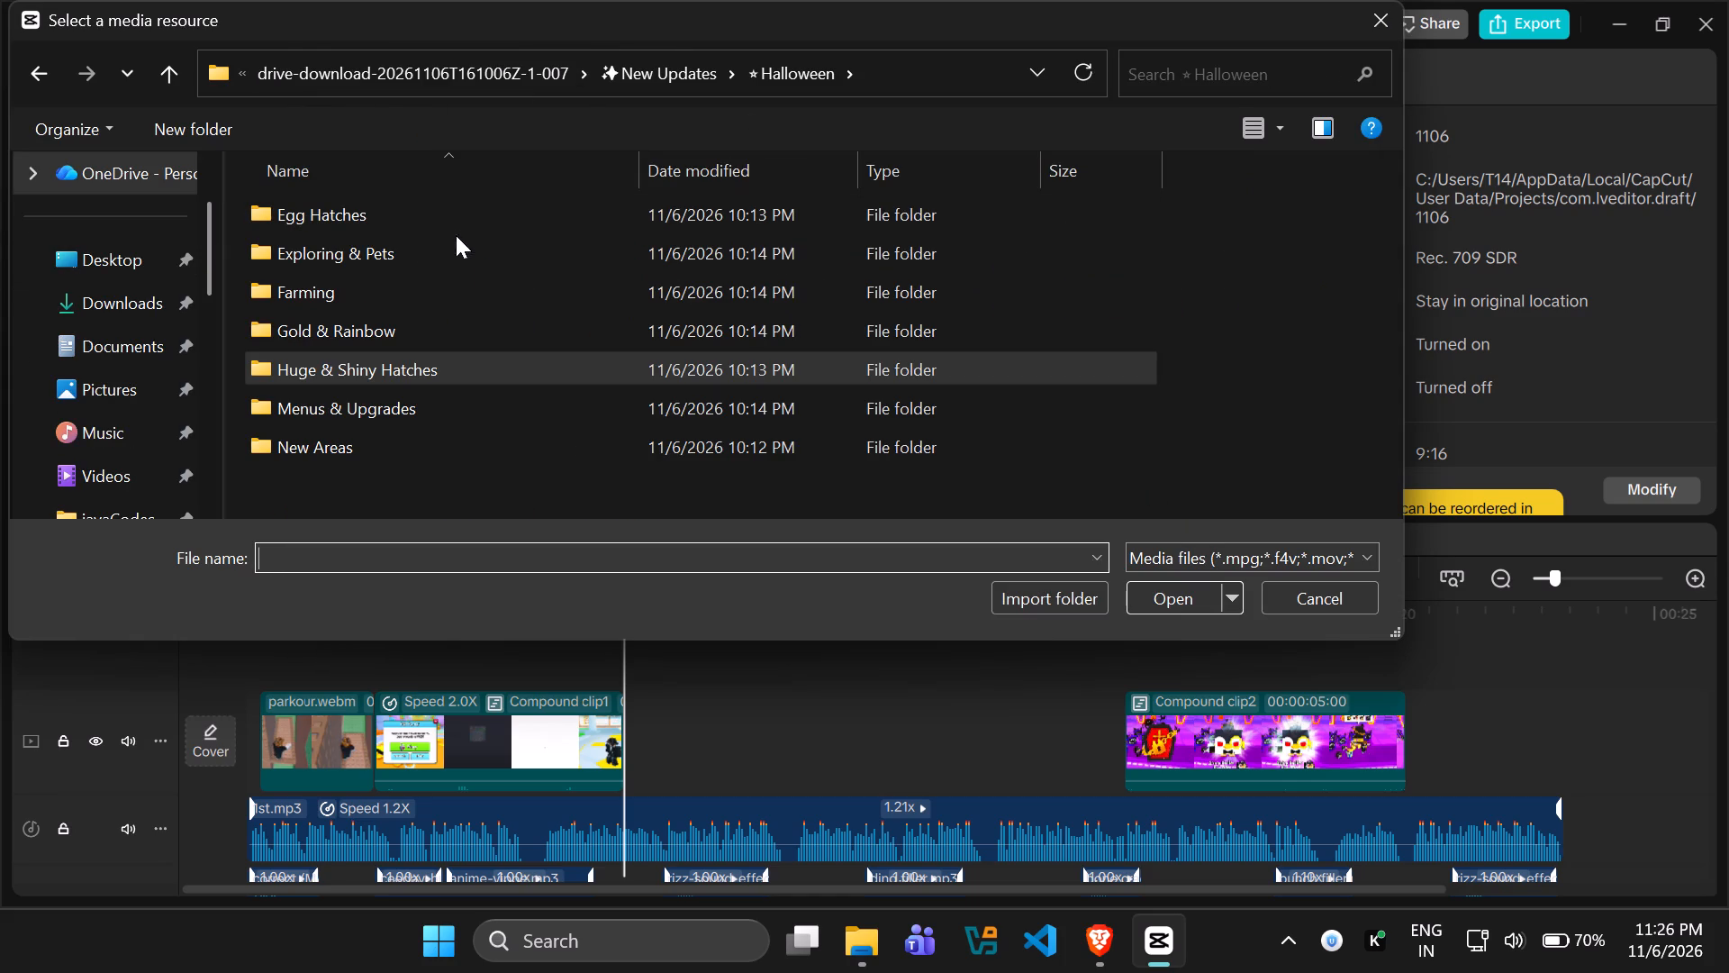
pyautogui.doubleClick(406, 433)
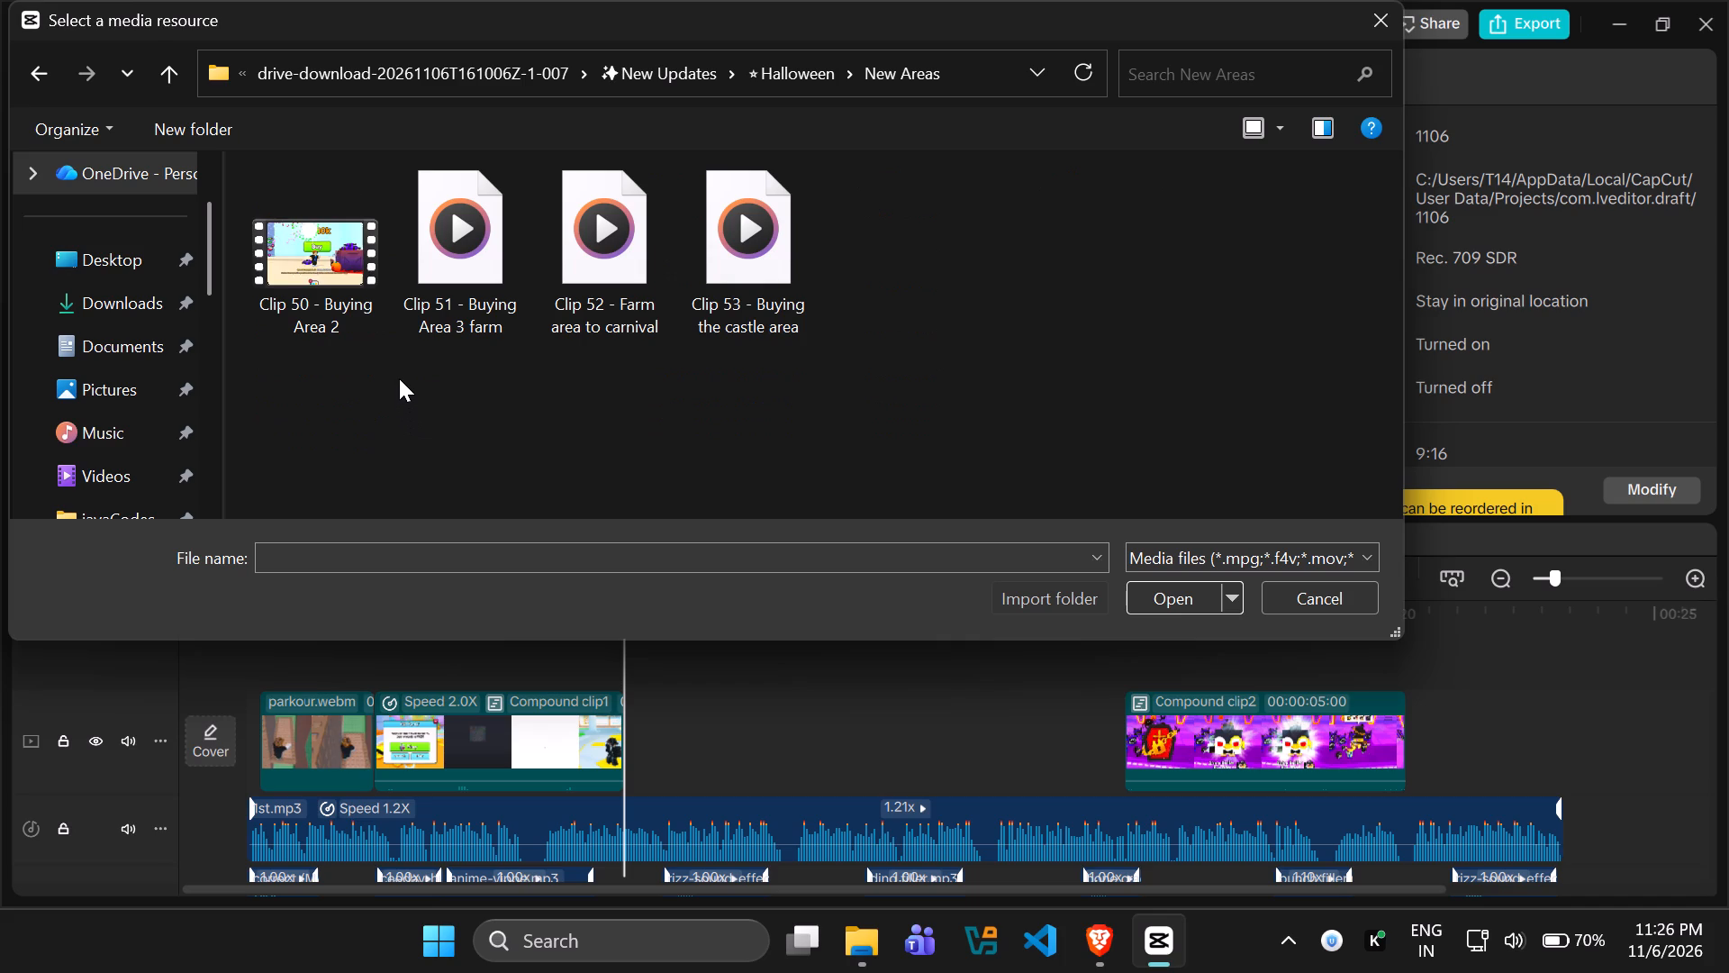
pyautogui.click(590, 270)
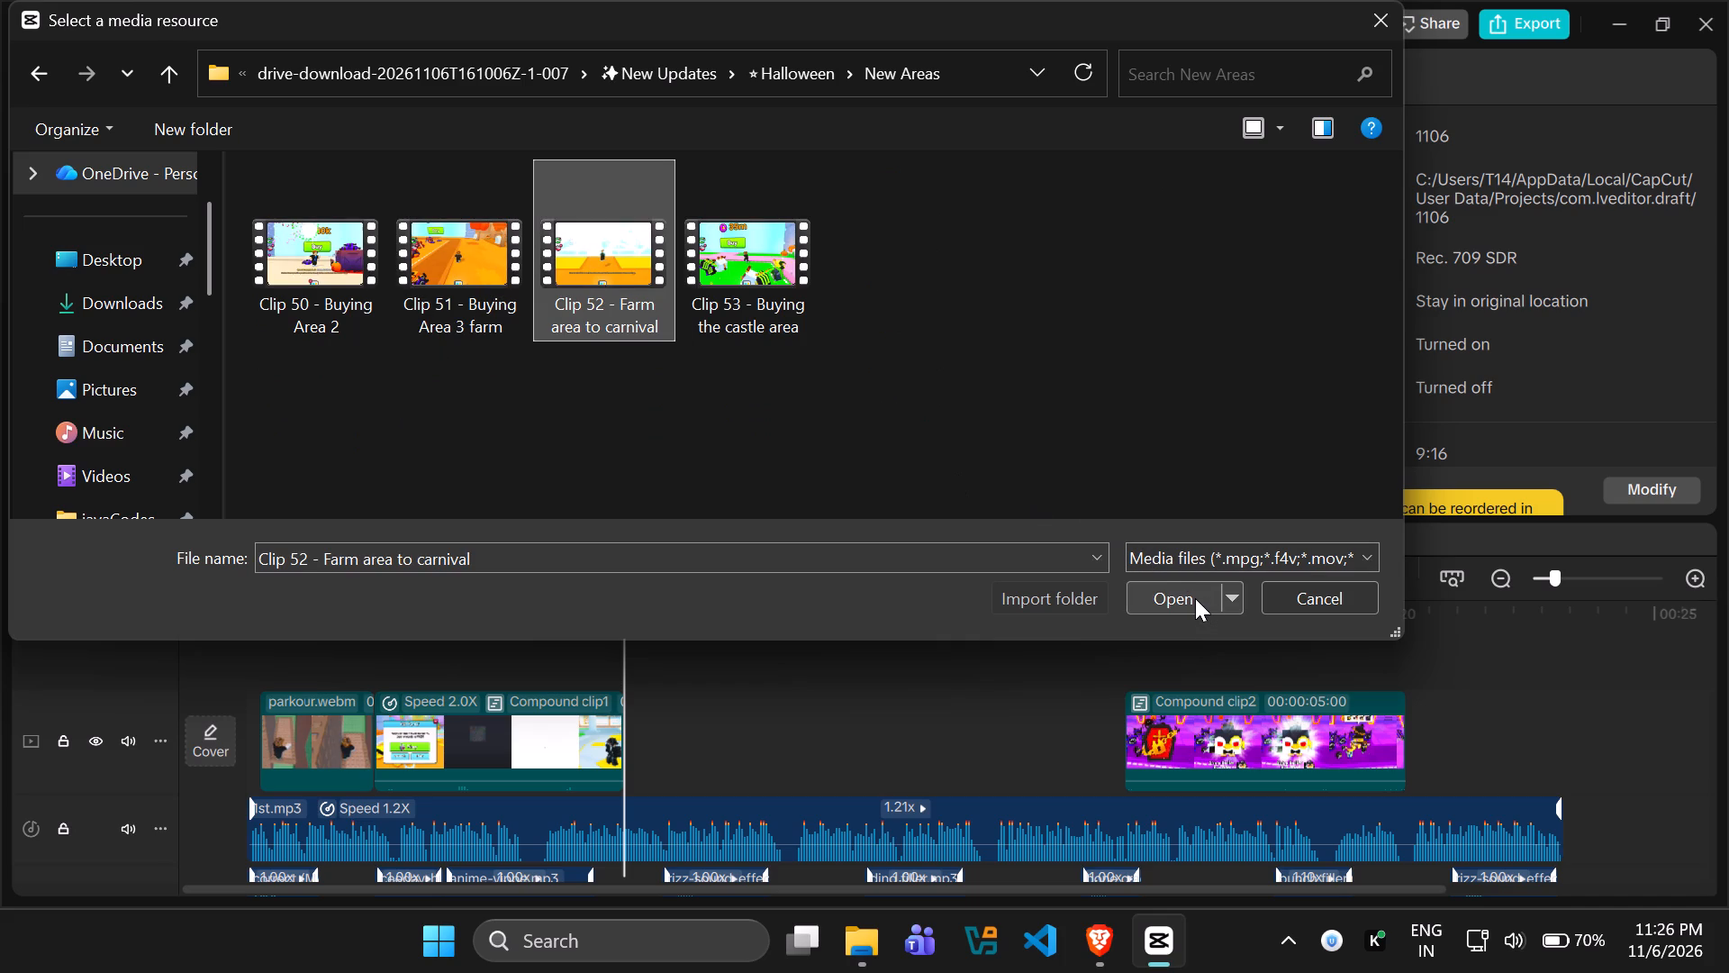
pyautogui.click(1195, 598)
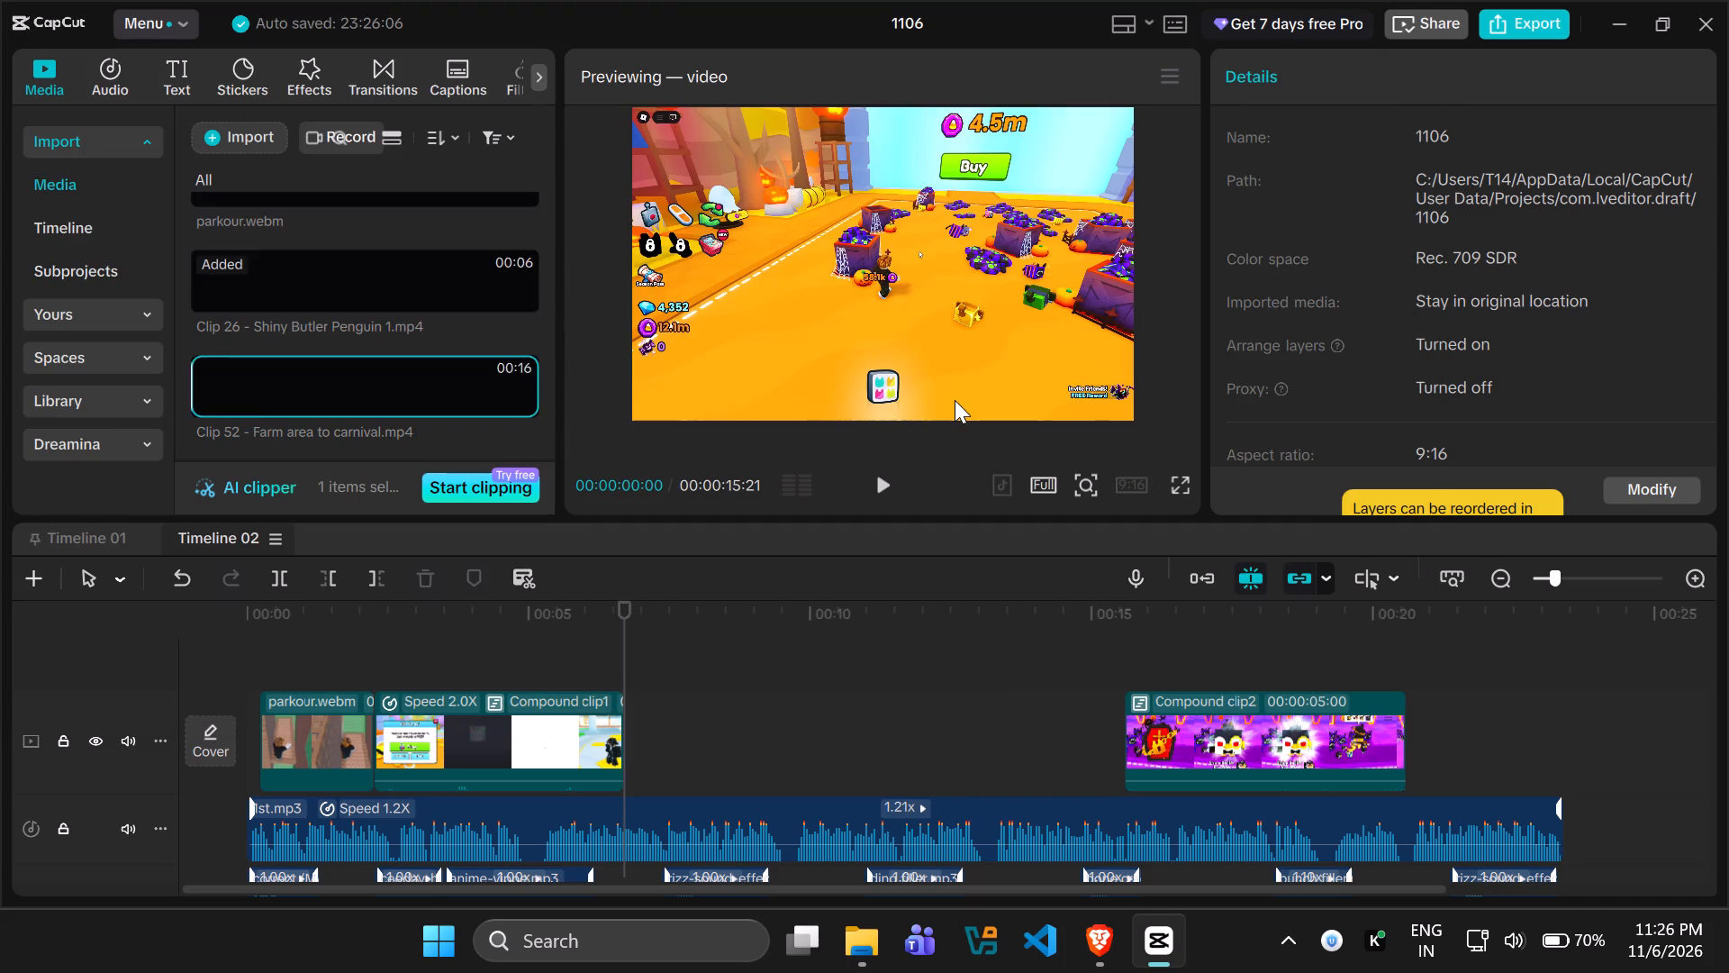
# Preview the imported Clip 52 footage and place it on a new track above the main video, starting at about 9 seconds.
pyautogui.click(881, 468)
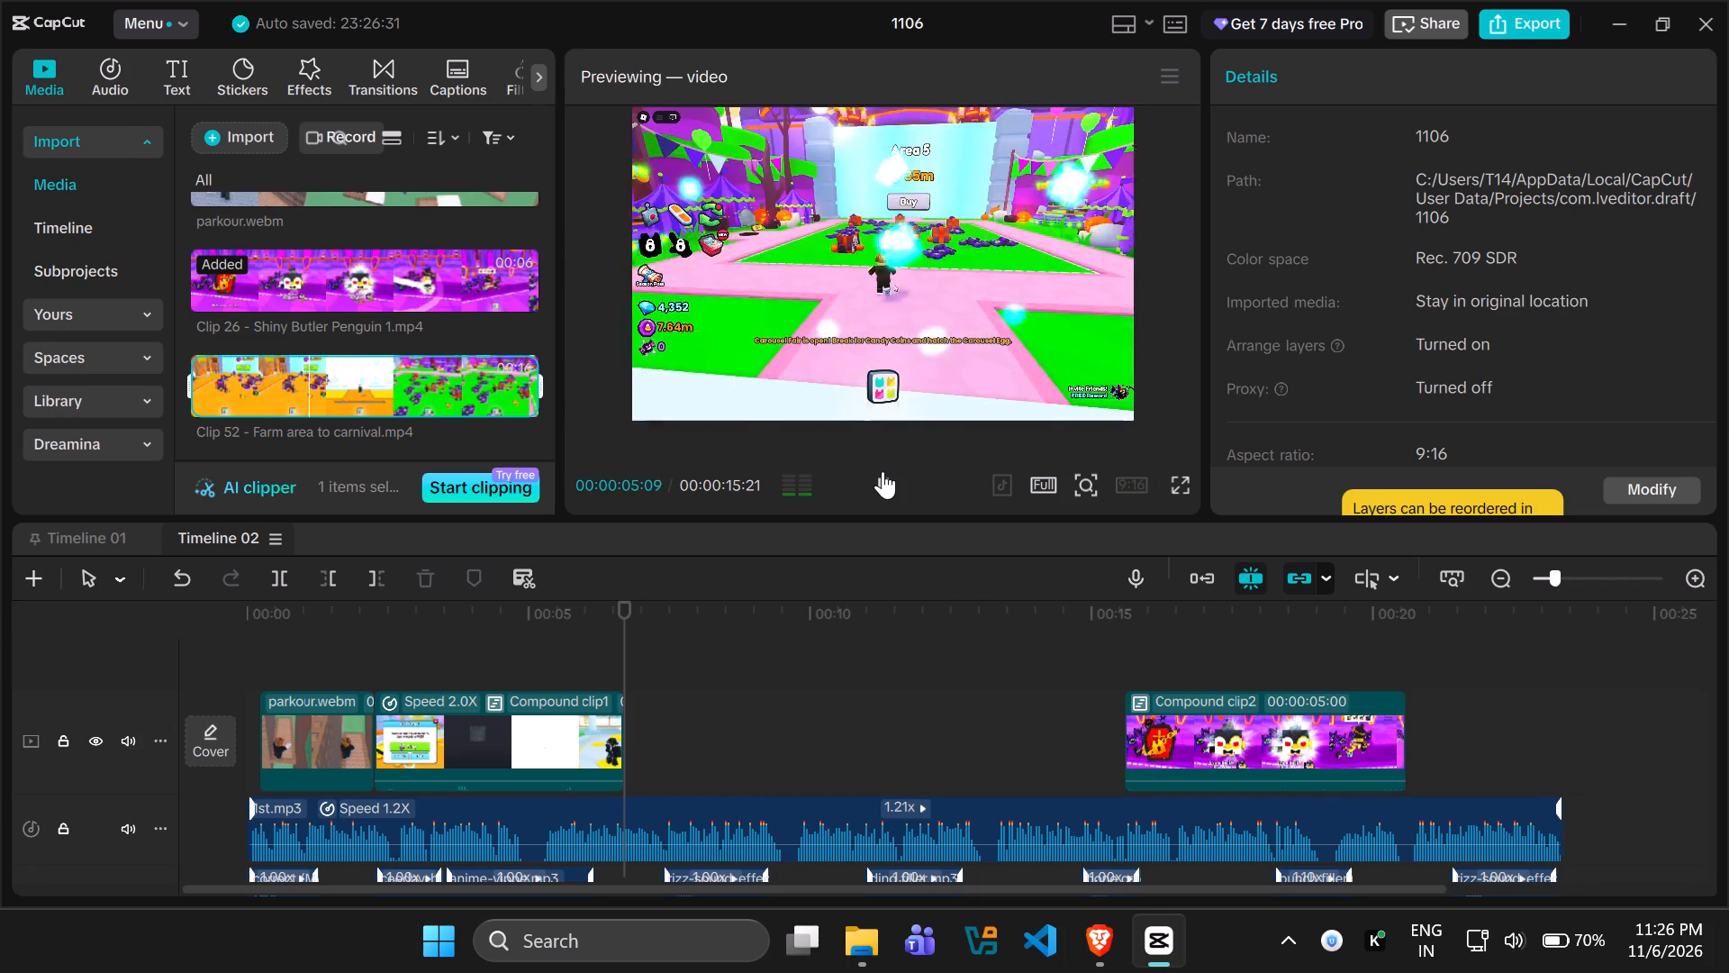
pyautogui.click(883, 471)
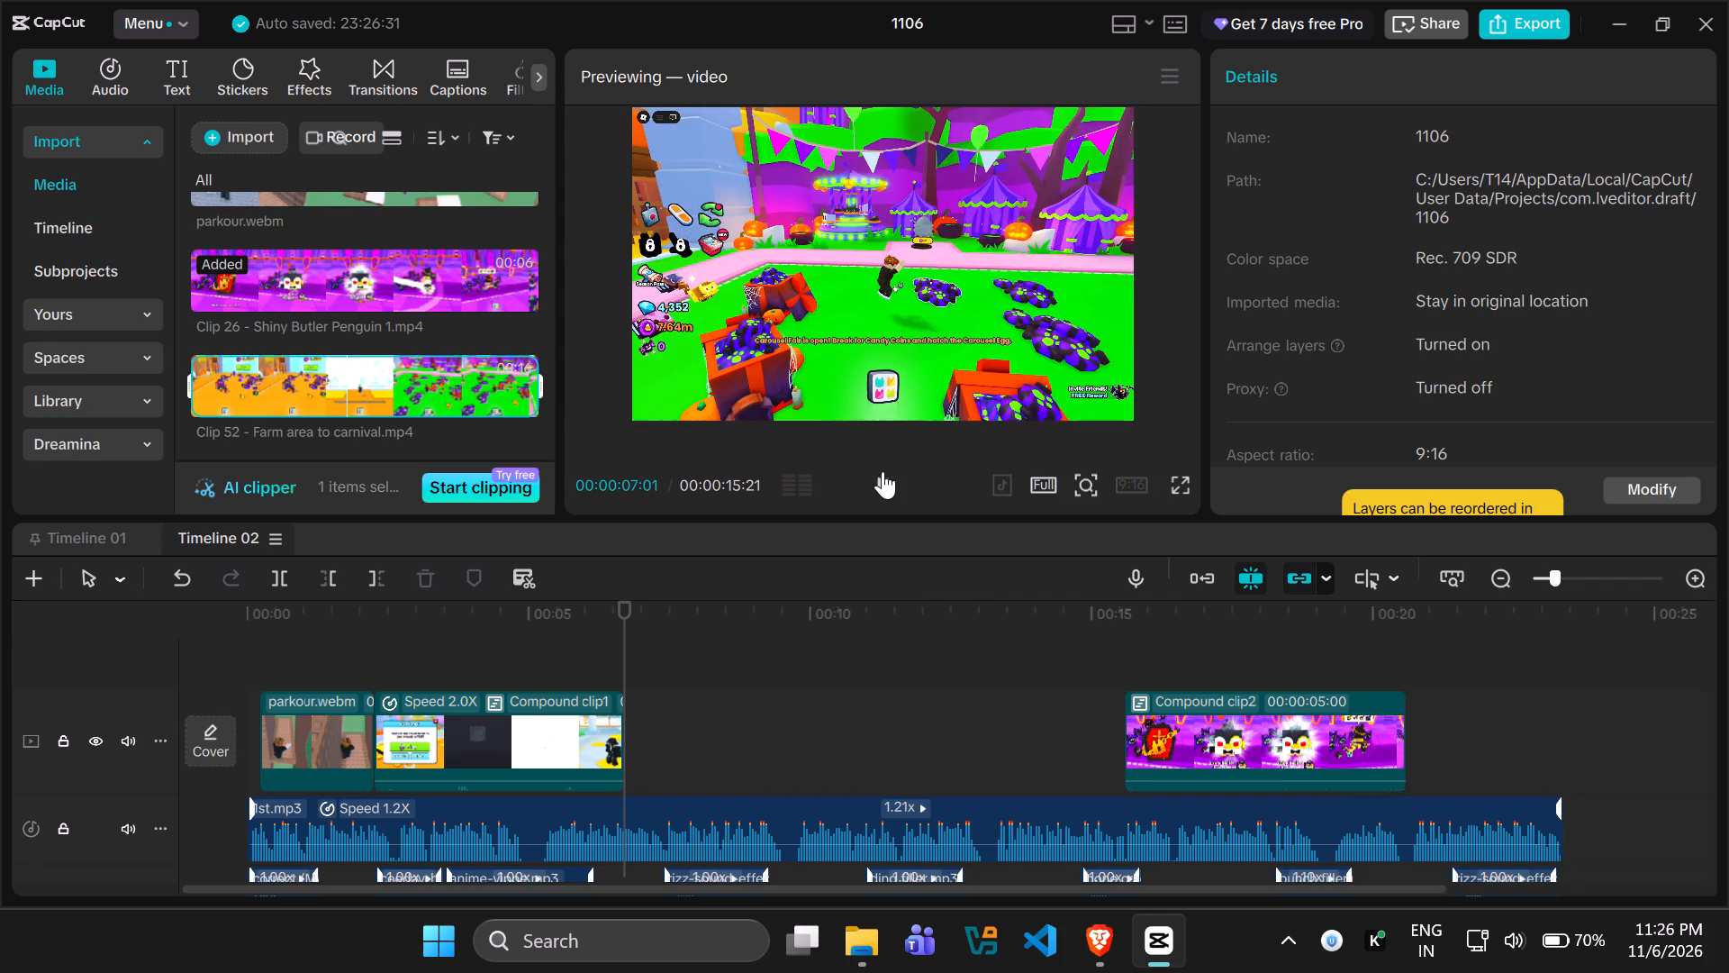
pyautogui.moveTo(374, 367); pyautogui.dragTo(743, 594)
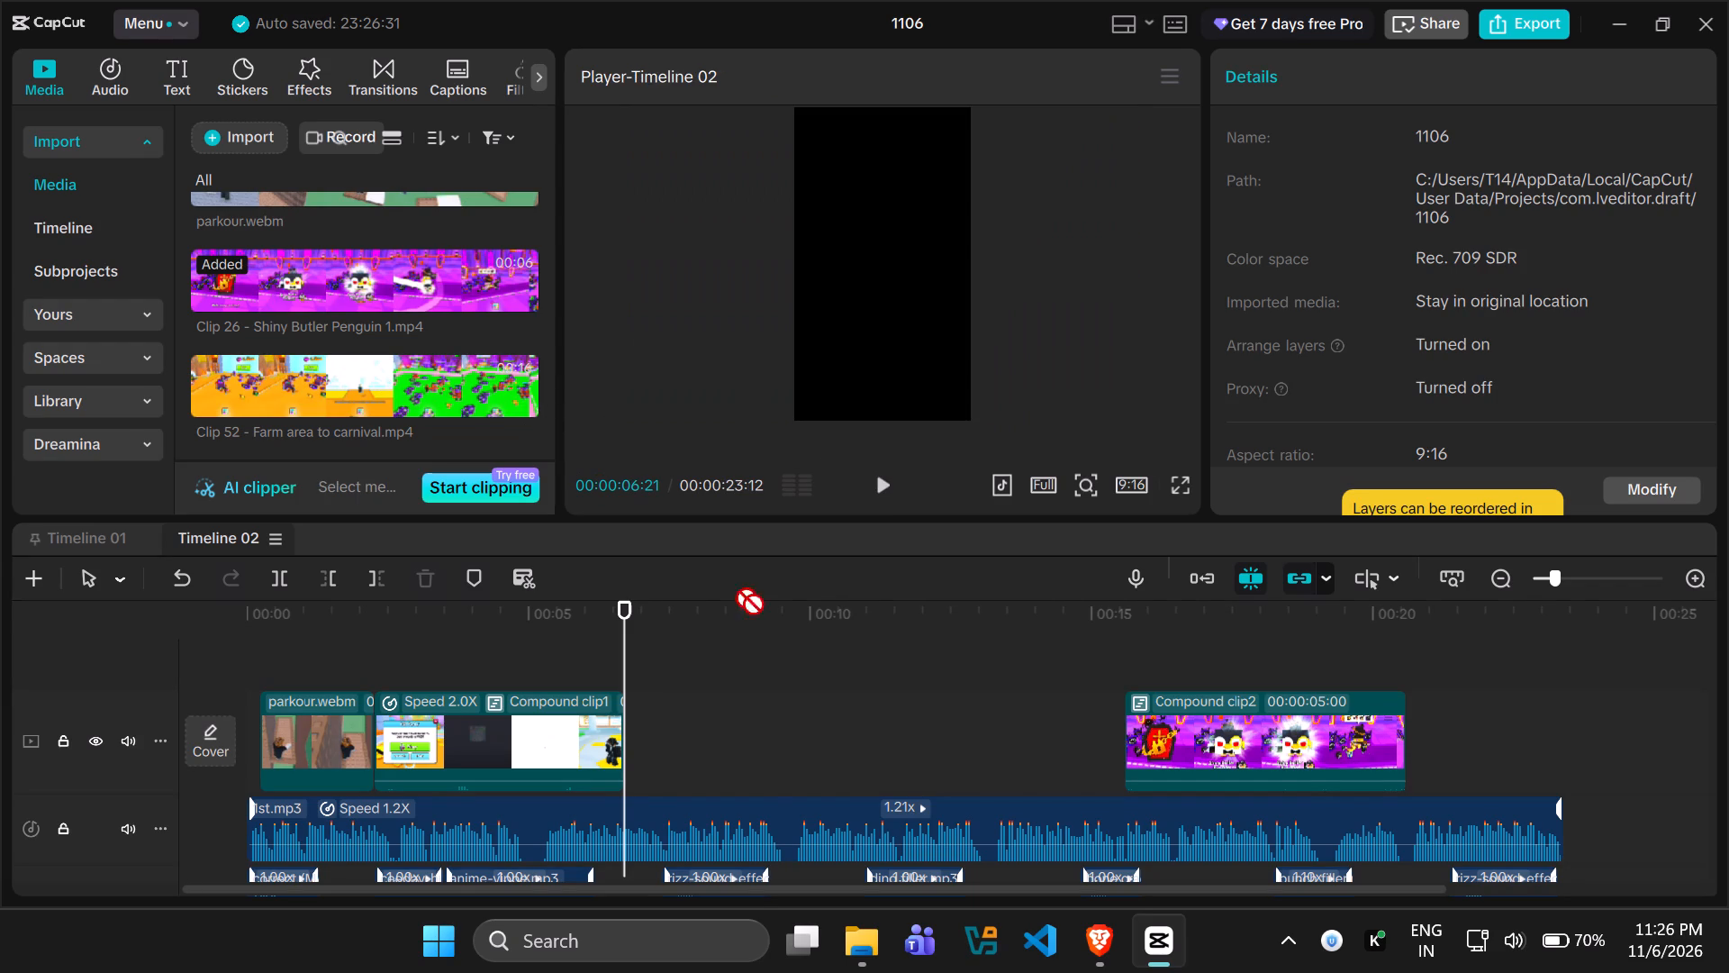
pyautogui.moveTo(743, 594); pyautogui.dragTo(773, 652)
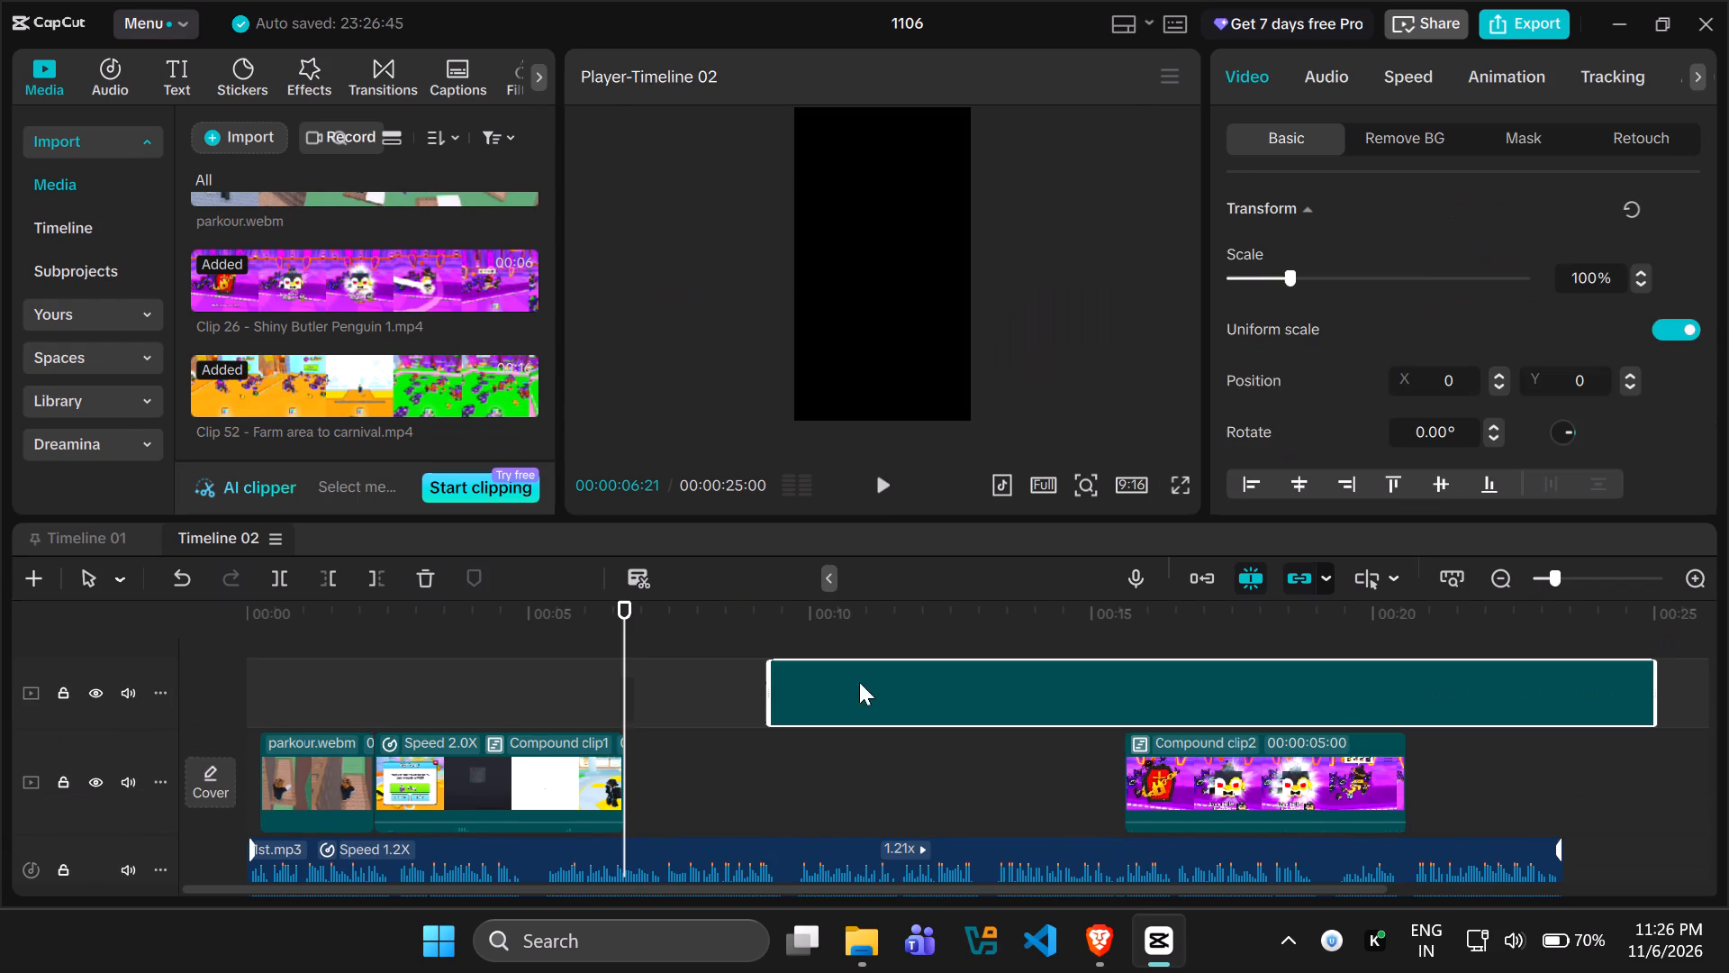
# Cut off the beginning of the Clip 52 footage up to timeline position 00:00:17:11.
pyautogui.moveTo(613, 627); pyautogui.dragTo(1224, 658)
pyautogui.click(1124, 685)
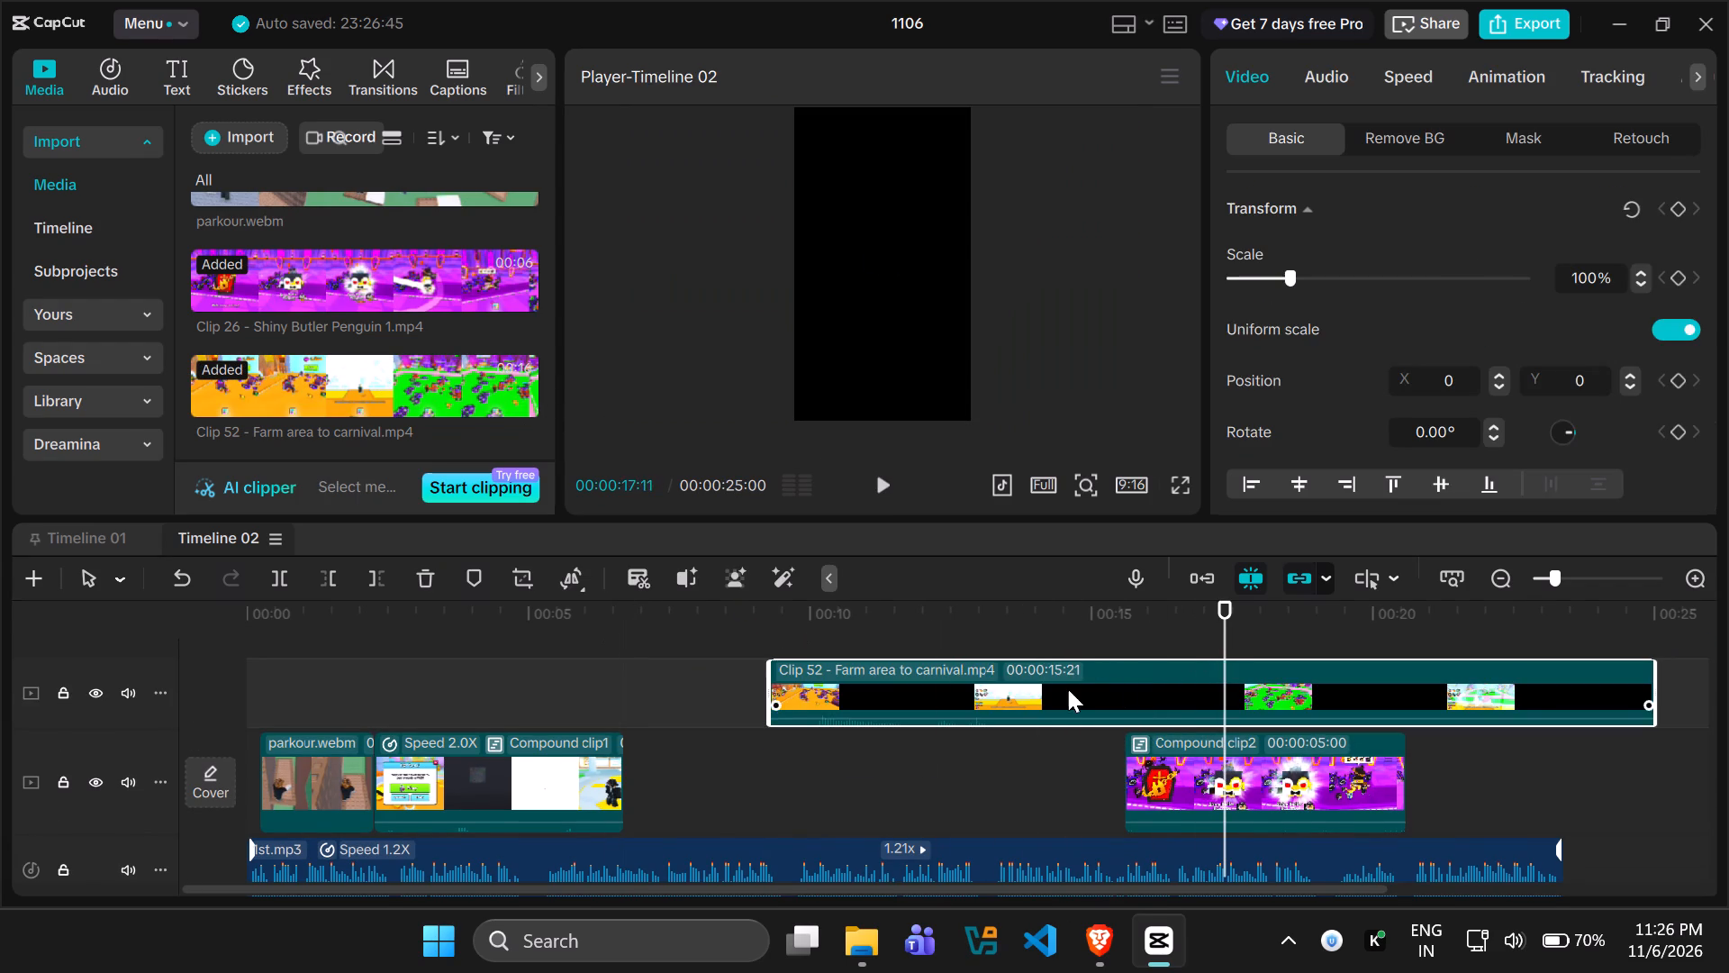
pyautogui.click(336, 573)
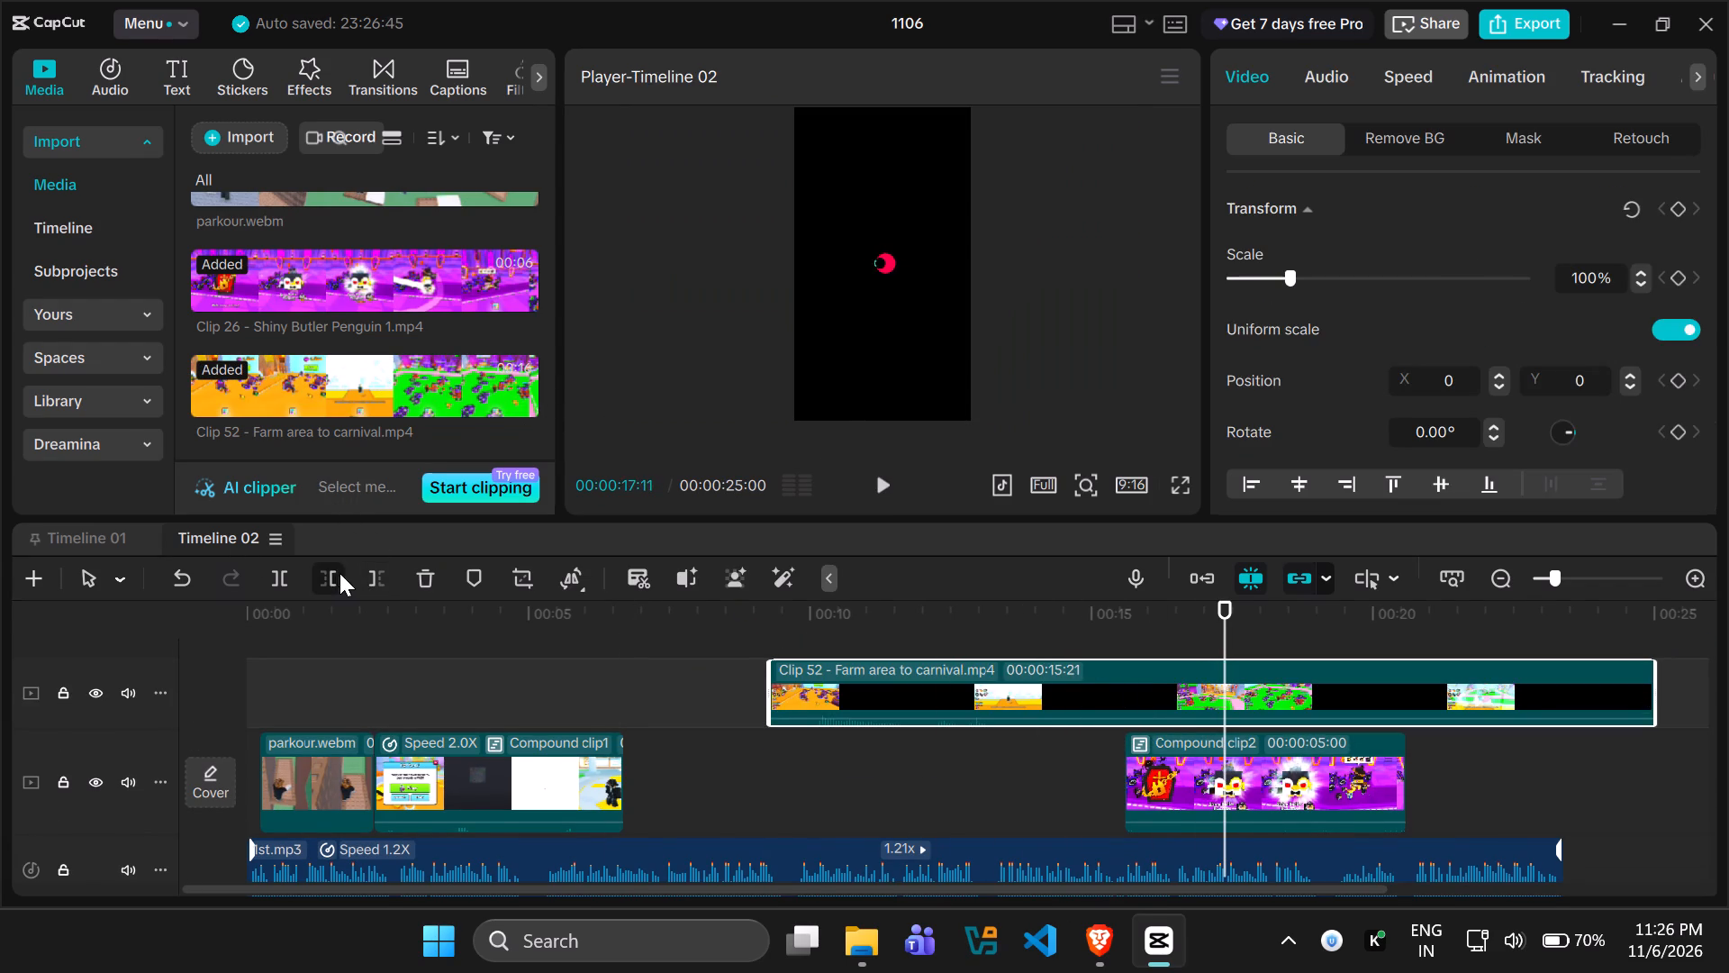
# Move the trimmed Clip 52 footage onto the main video track so it ends directly at the penguin compound clip.
pyautogui.moveTo(1300, 686); pyautogui.dragTo(800, 774)
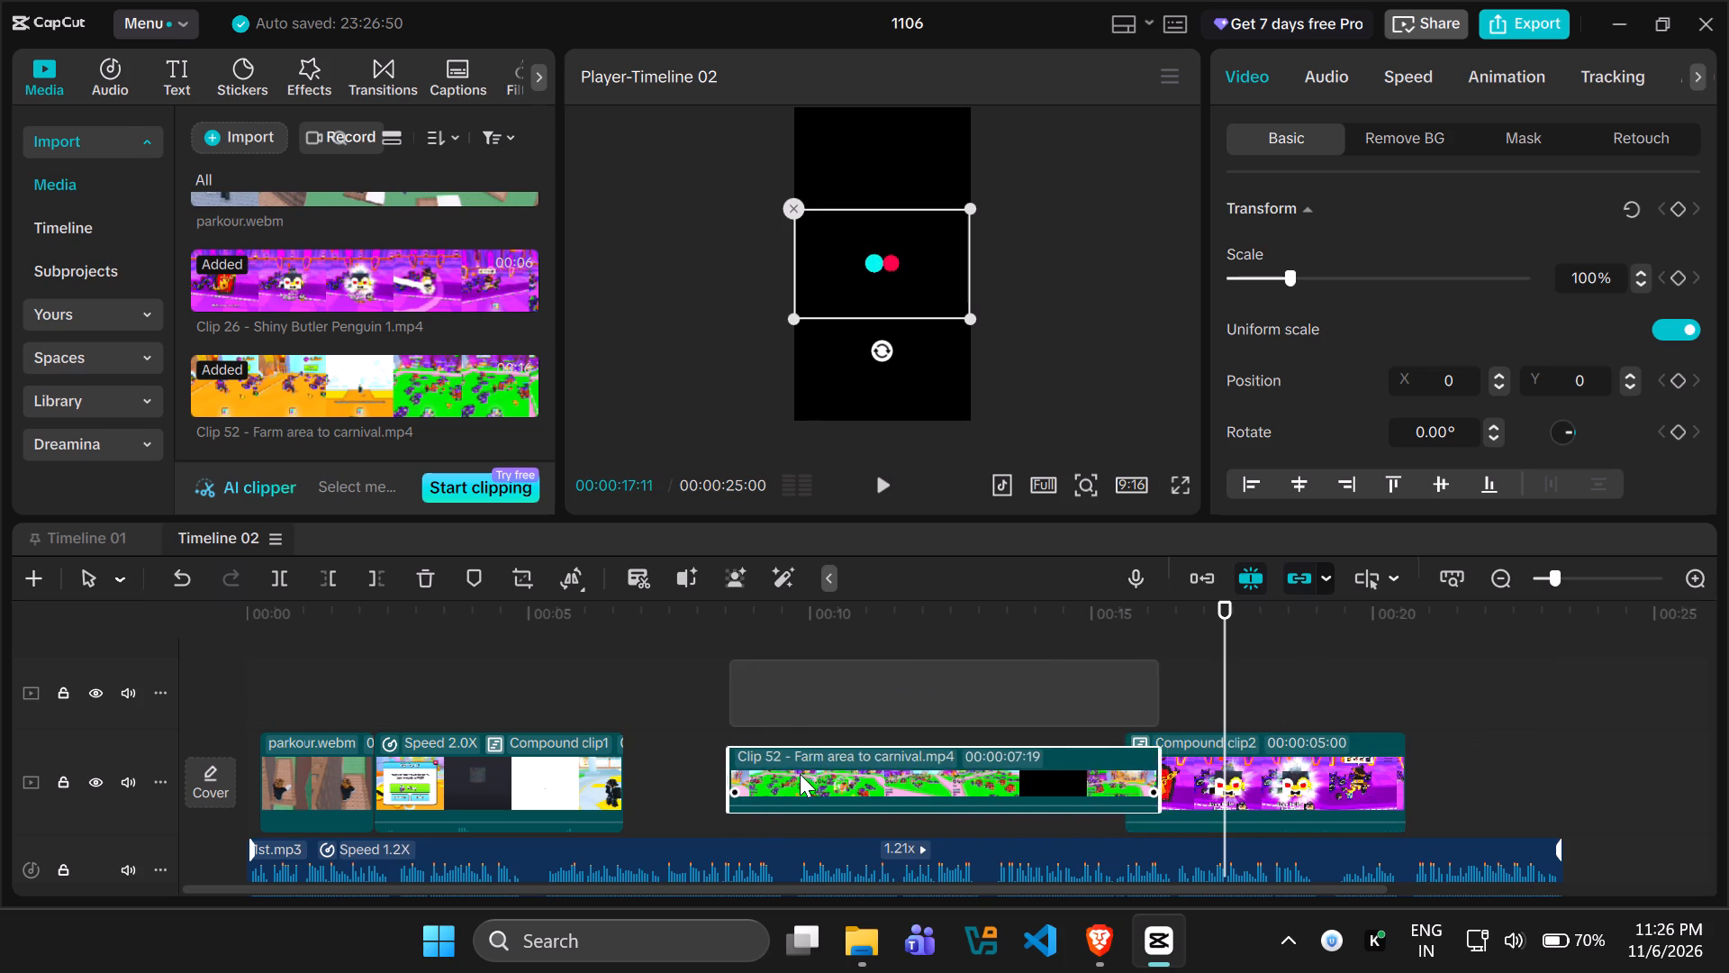
pyautogui.moveTo(800, 774); pyautogui.dragTo(768, 792)
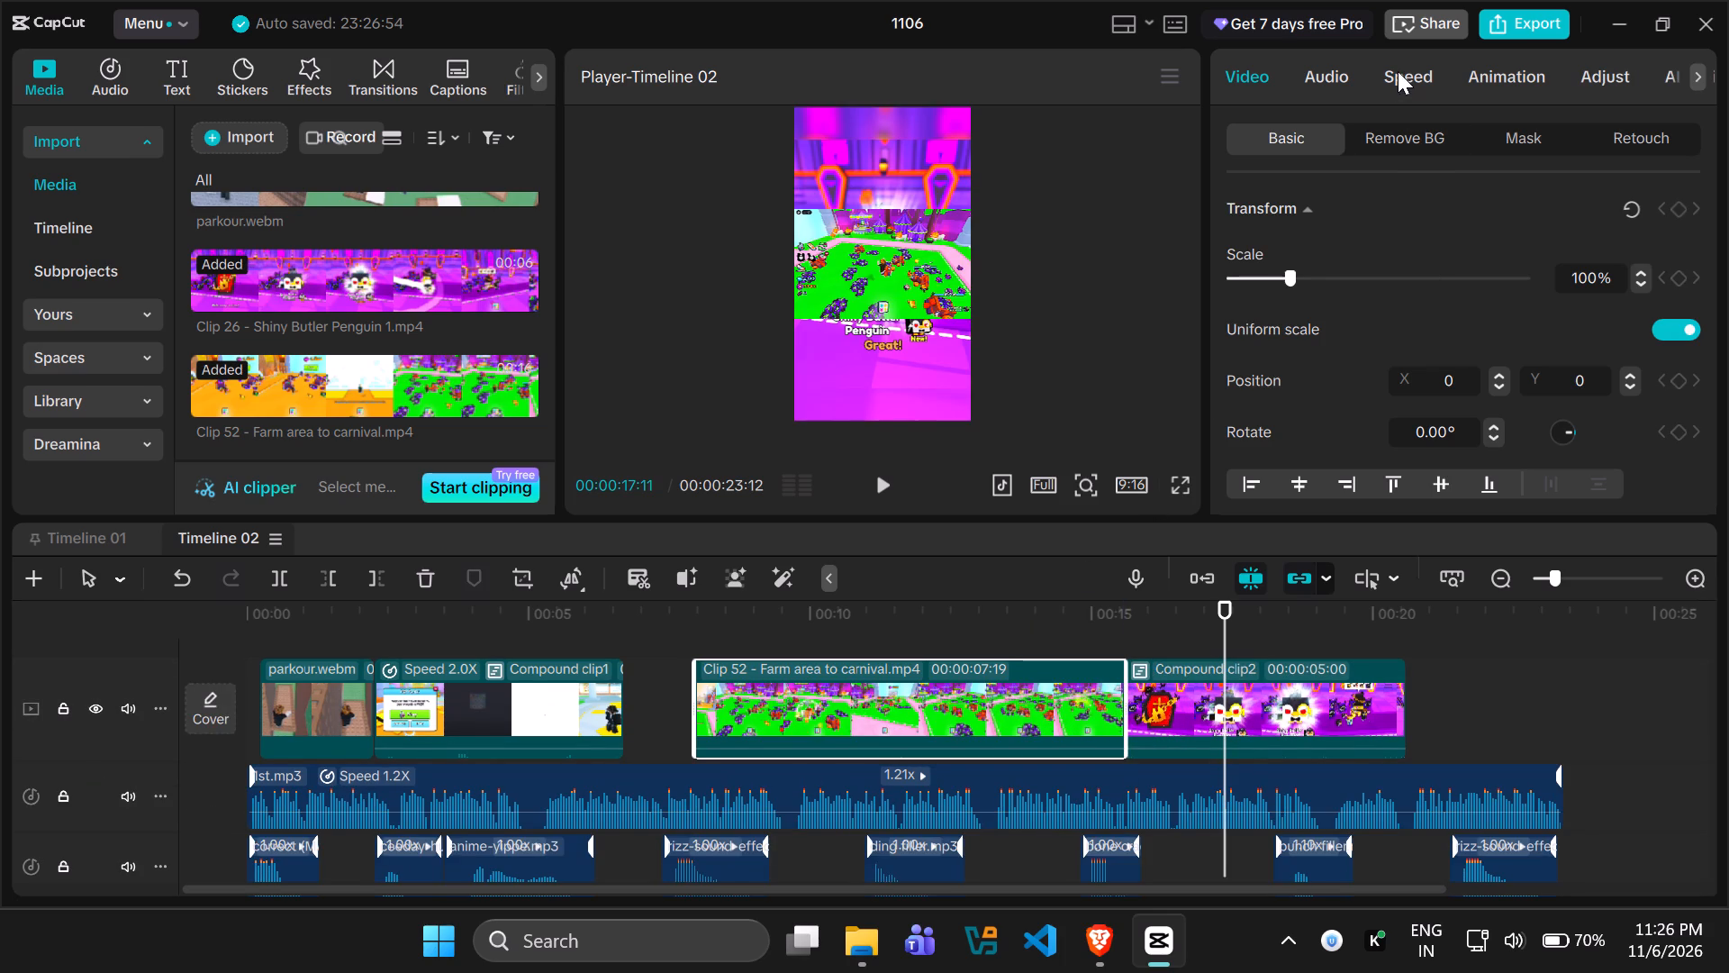
# Enlarge the Clip 52 footage to 284% scale so it fills the vertical frame.
pyautogui.click(873, 732)
pyautogui.moveTo(1231, 620); pyautogui.dragTo(1142, 622)
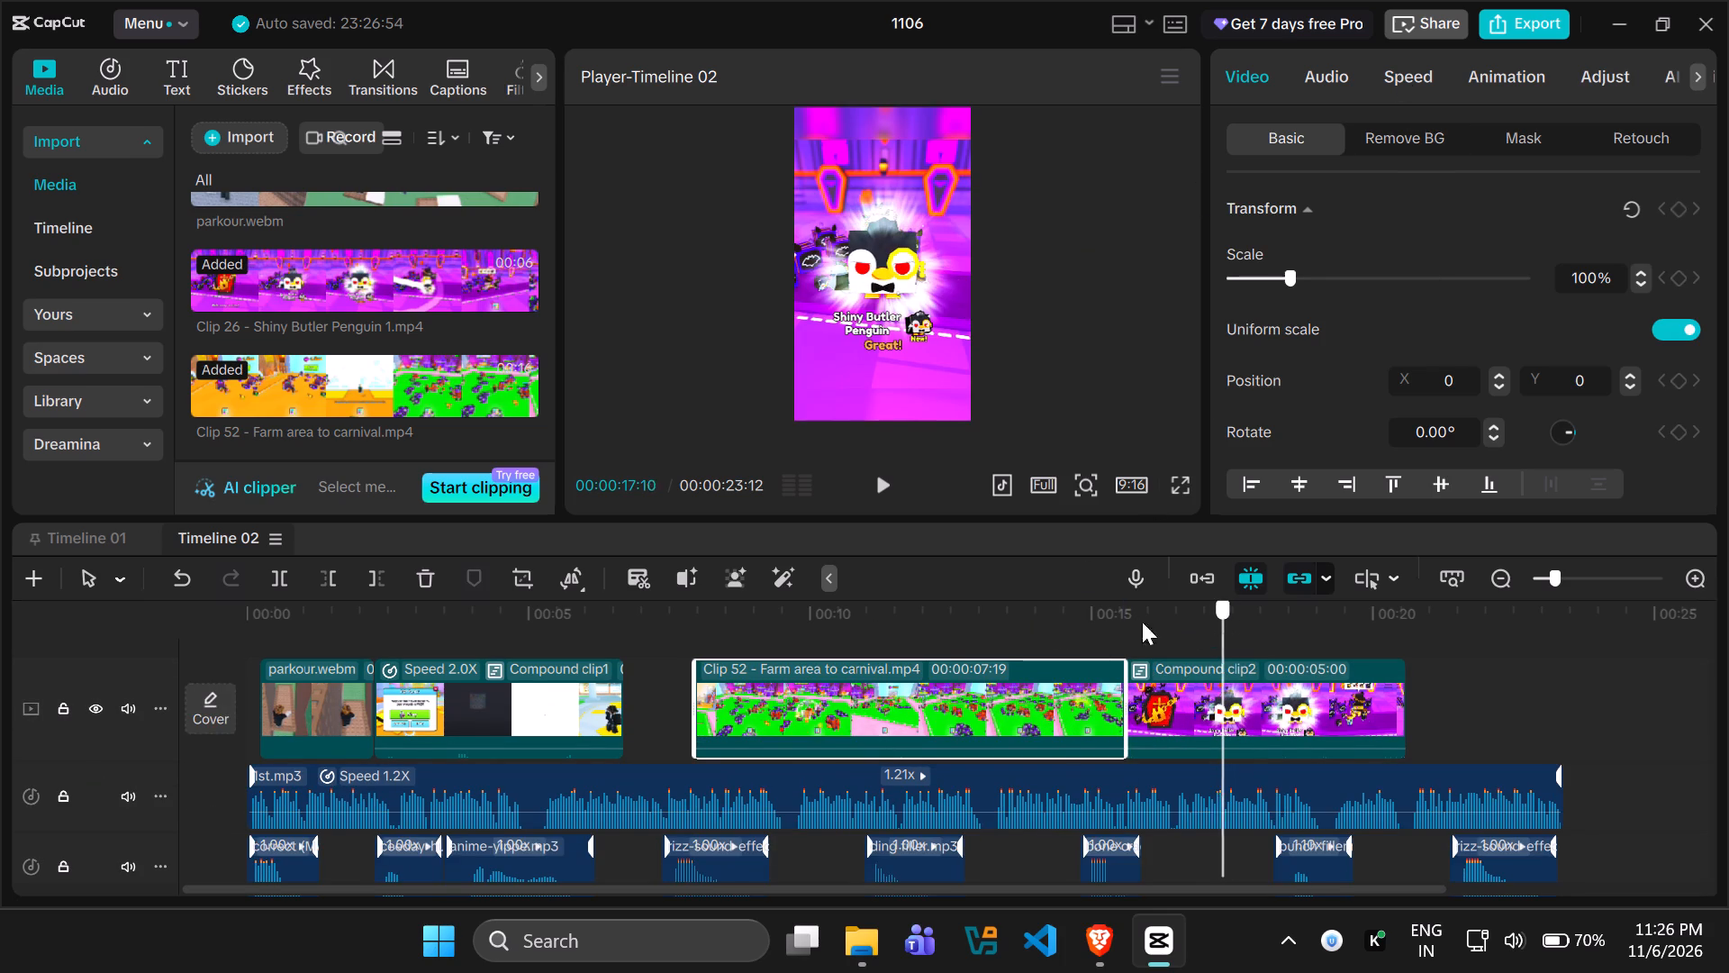
pyautogui.moveTo(1142, 622); pyautogui.dragTo(933, 641)
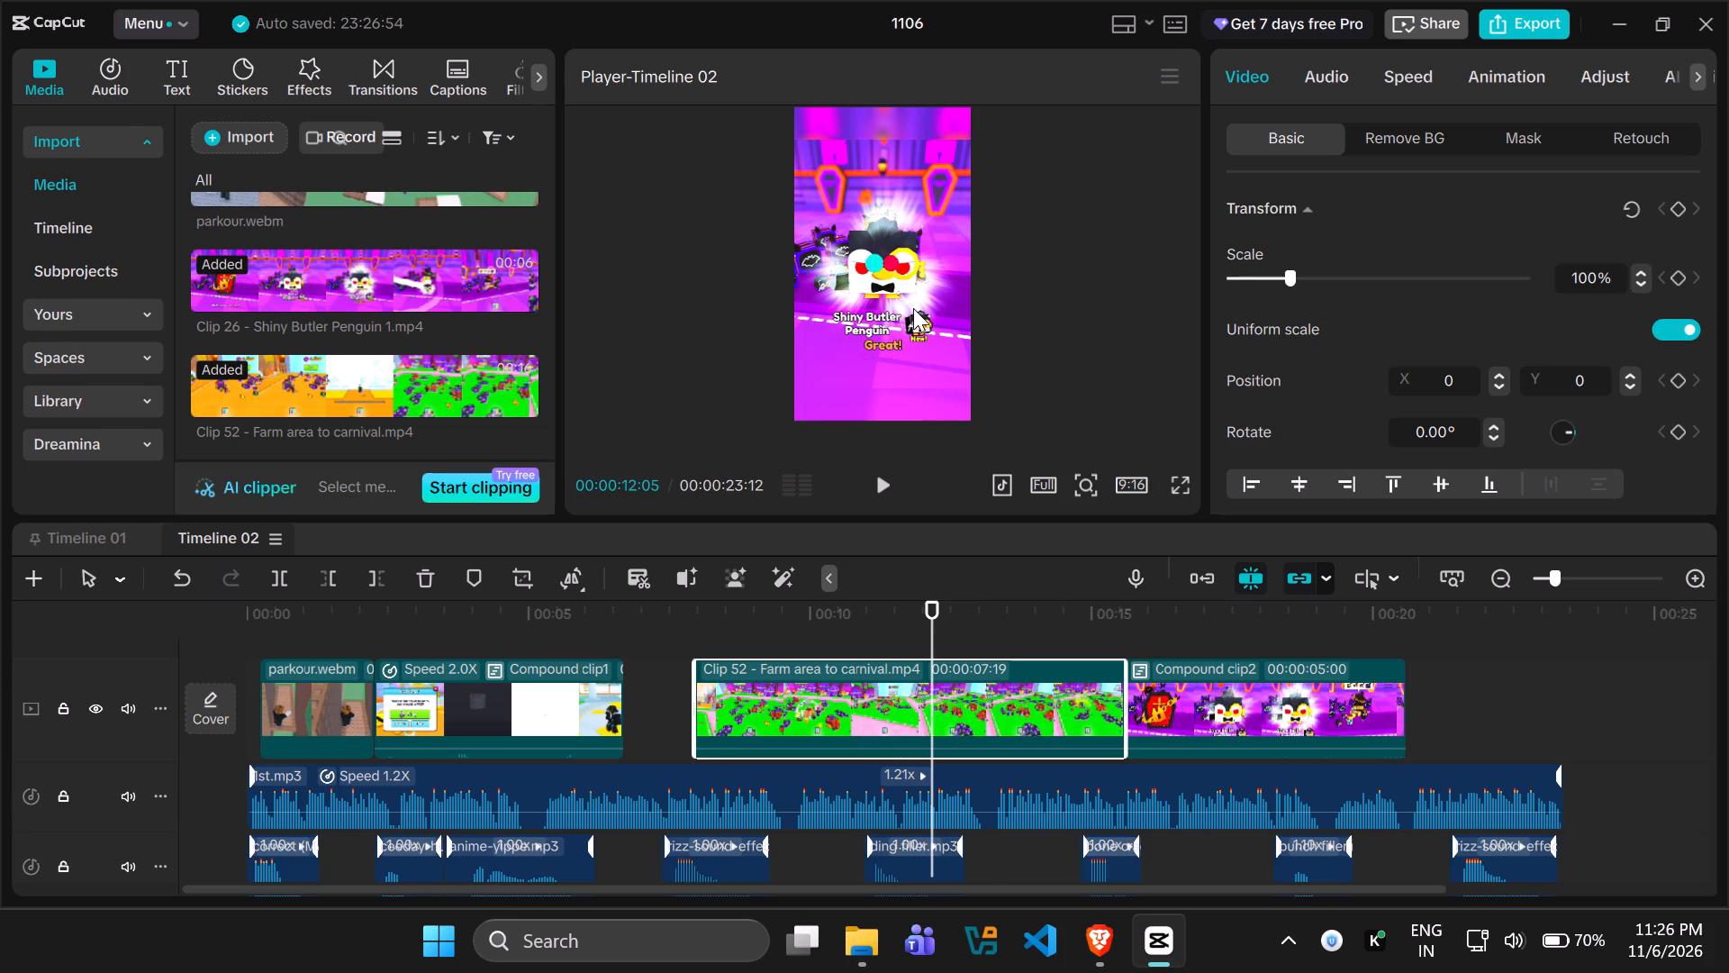
pyautogui.click(968, 307)
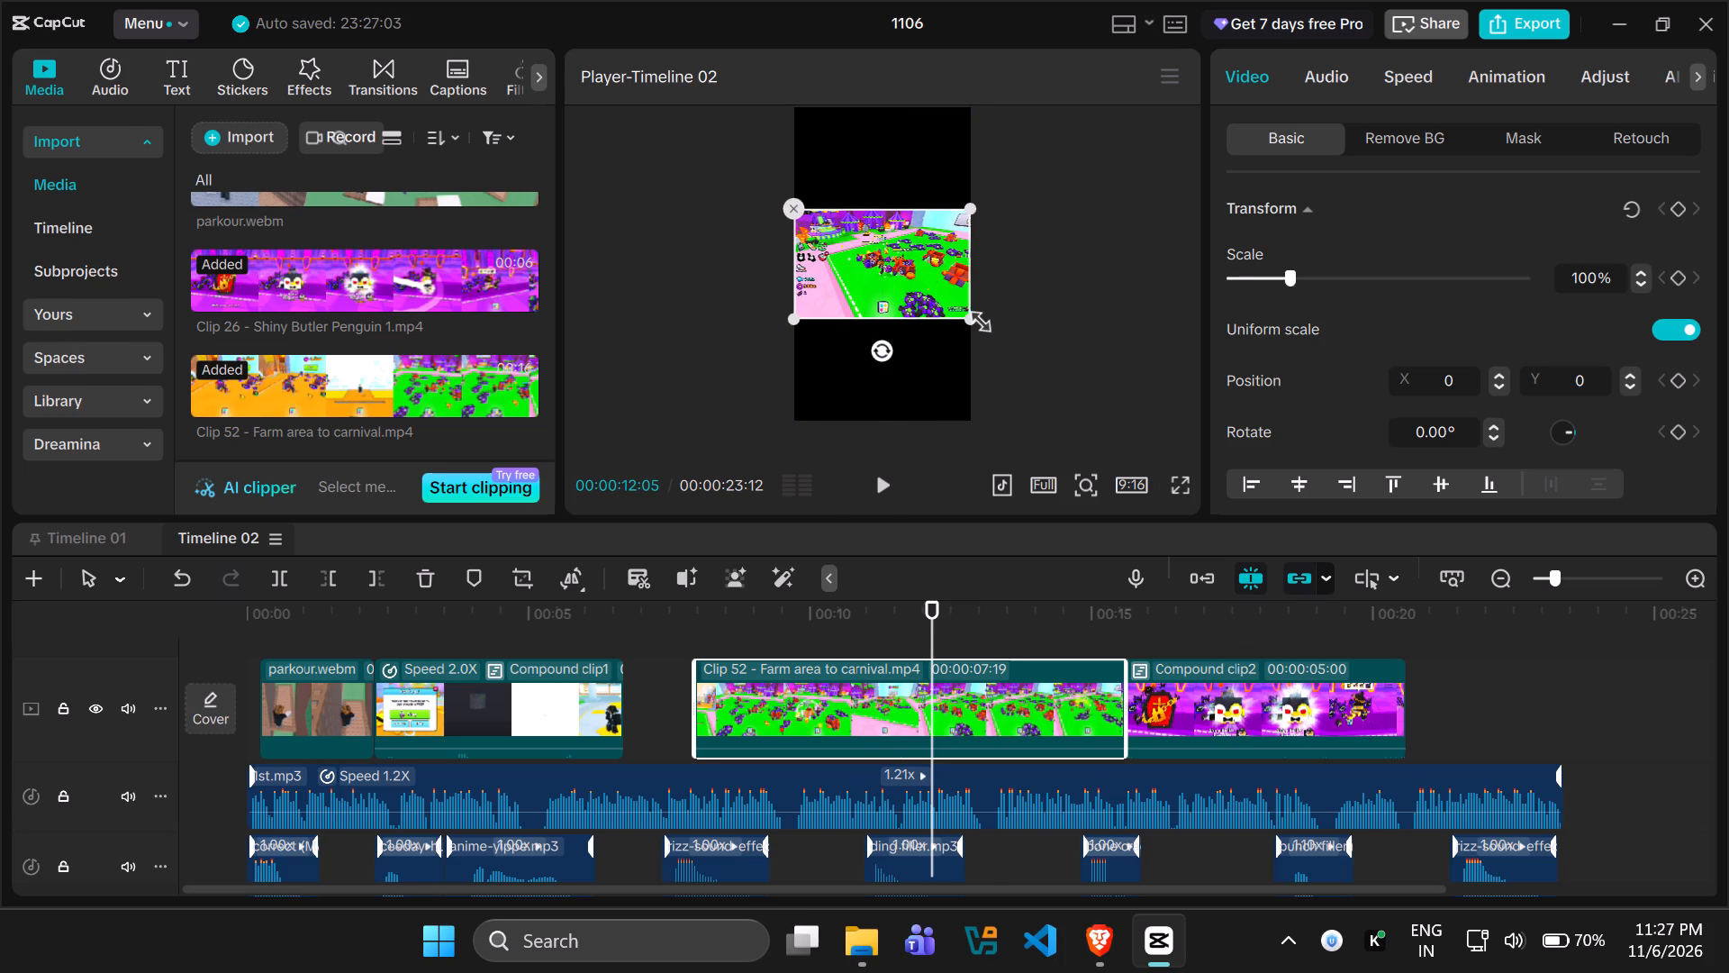
pyautogui.moveTo(970, 320); pyautogui.dragTo(1127, 636)
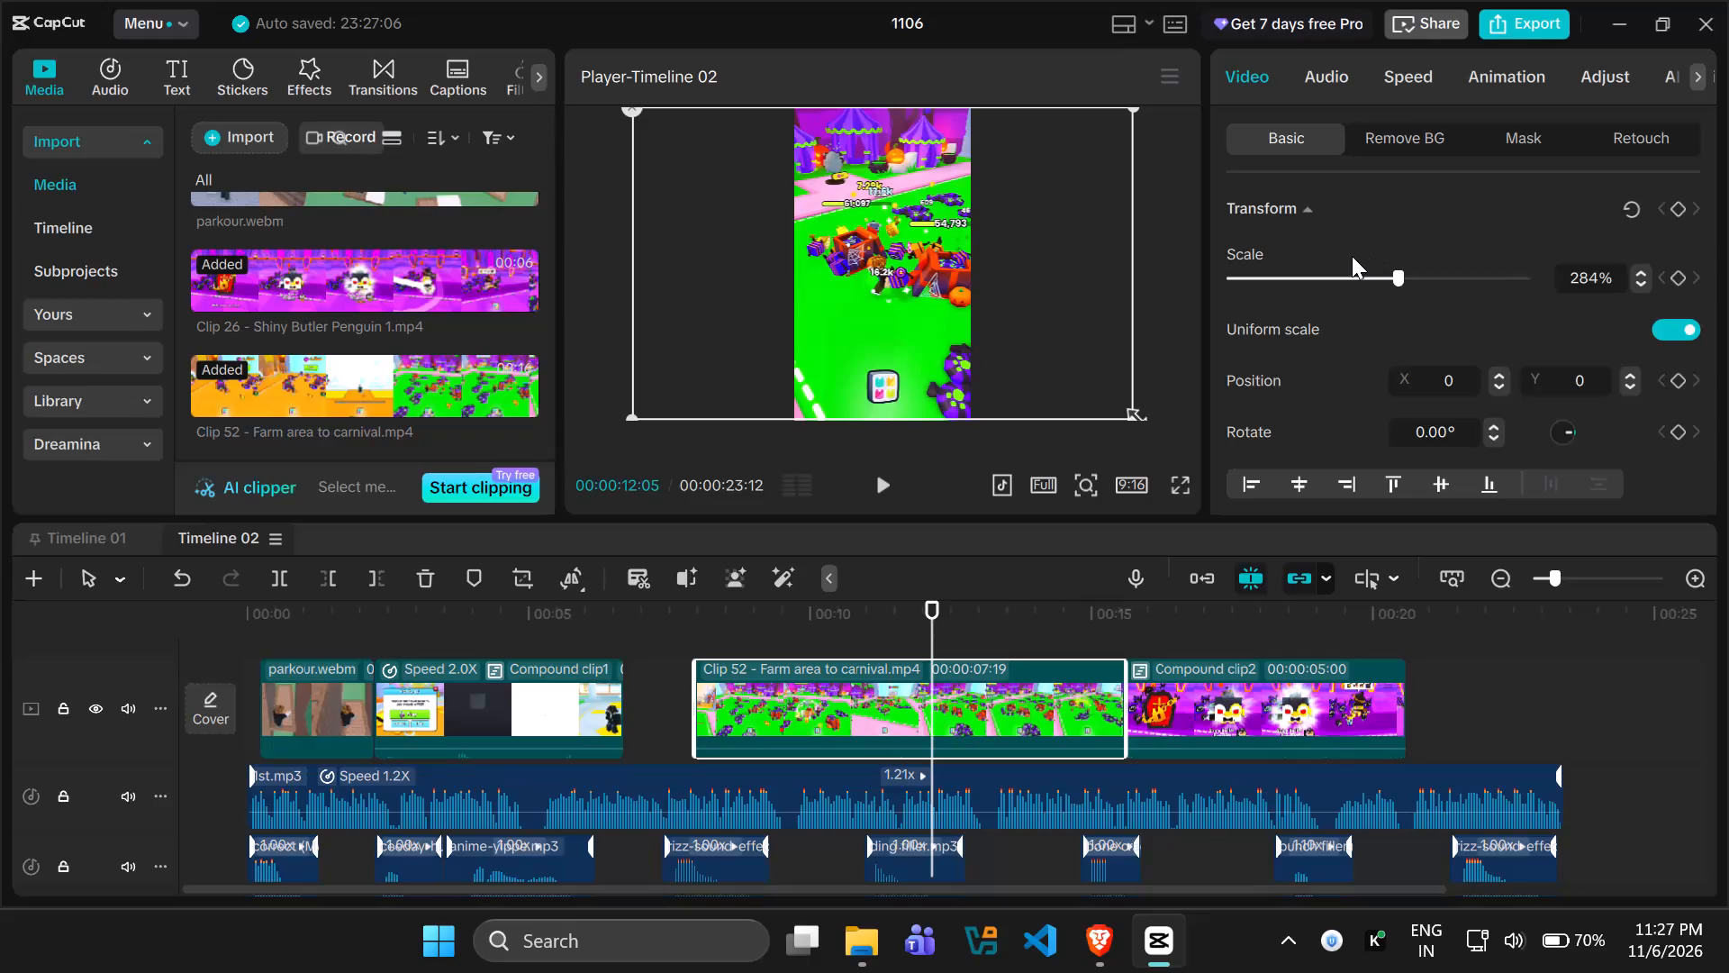
# Set the playback speed of the Clip 52 footage to 1.60x.
pyautogui.click(1396, 87)
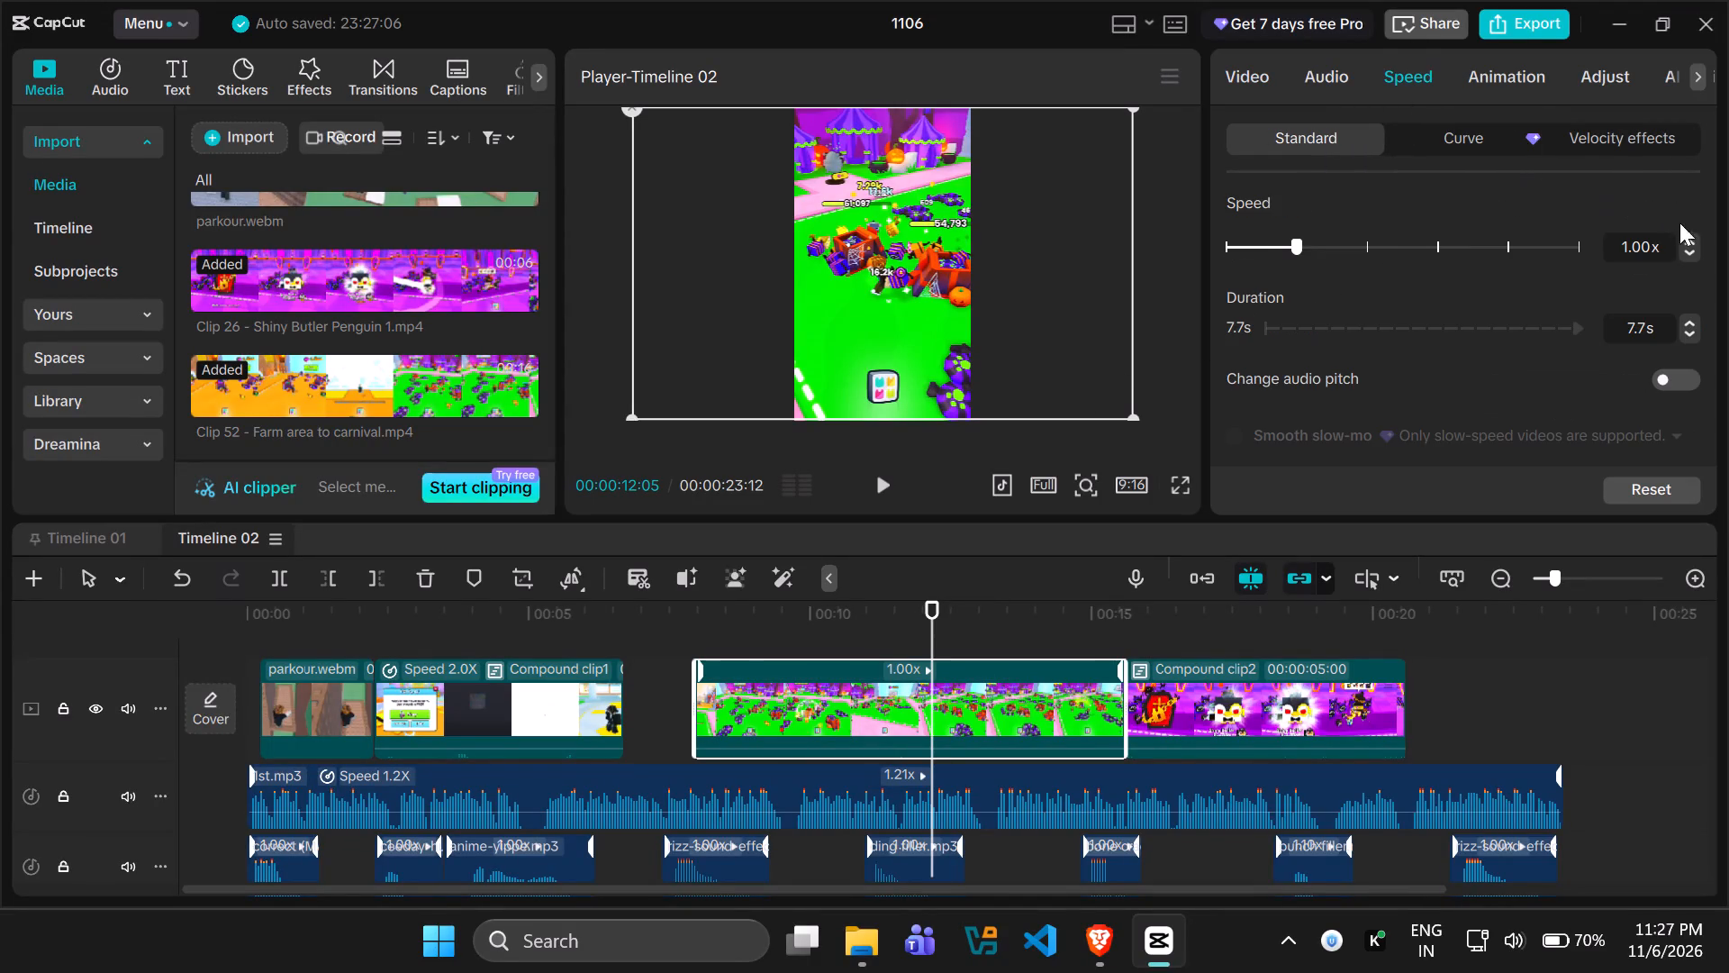
pyautogui.tripleClick(1682, 239)
pyautogui.click(1683, 239)
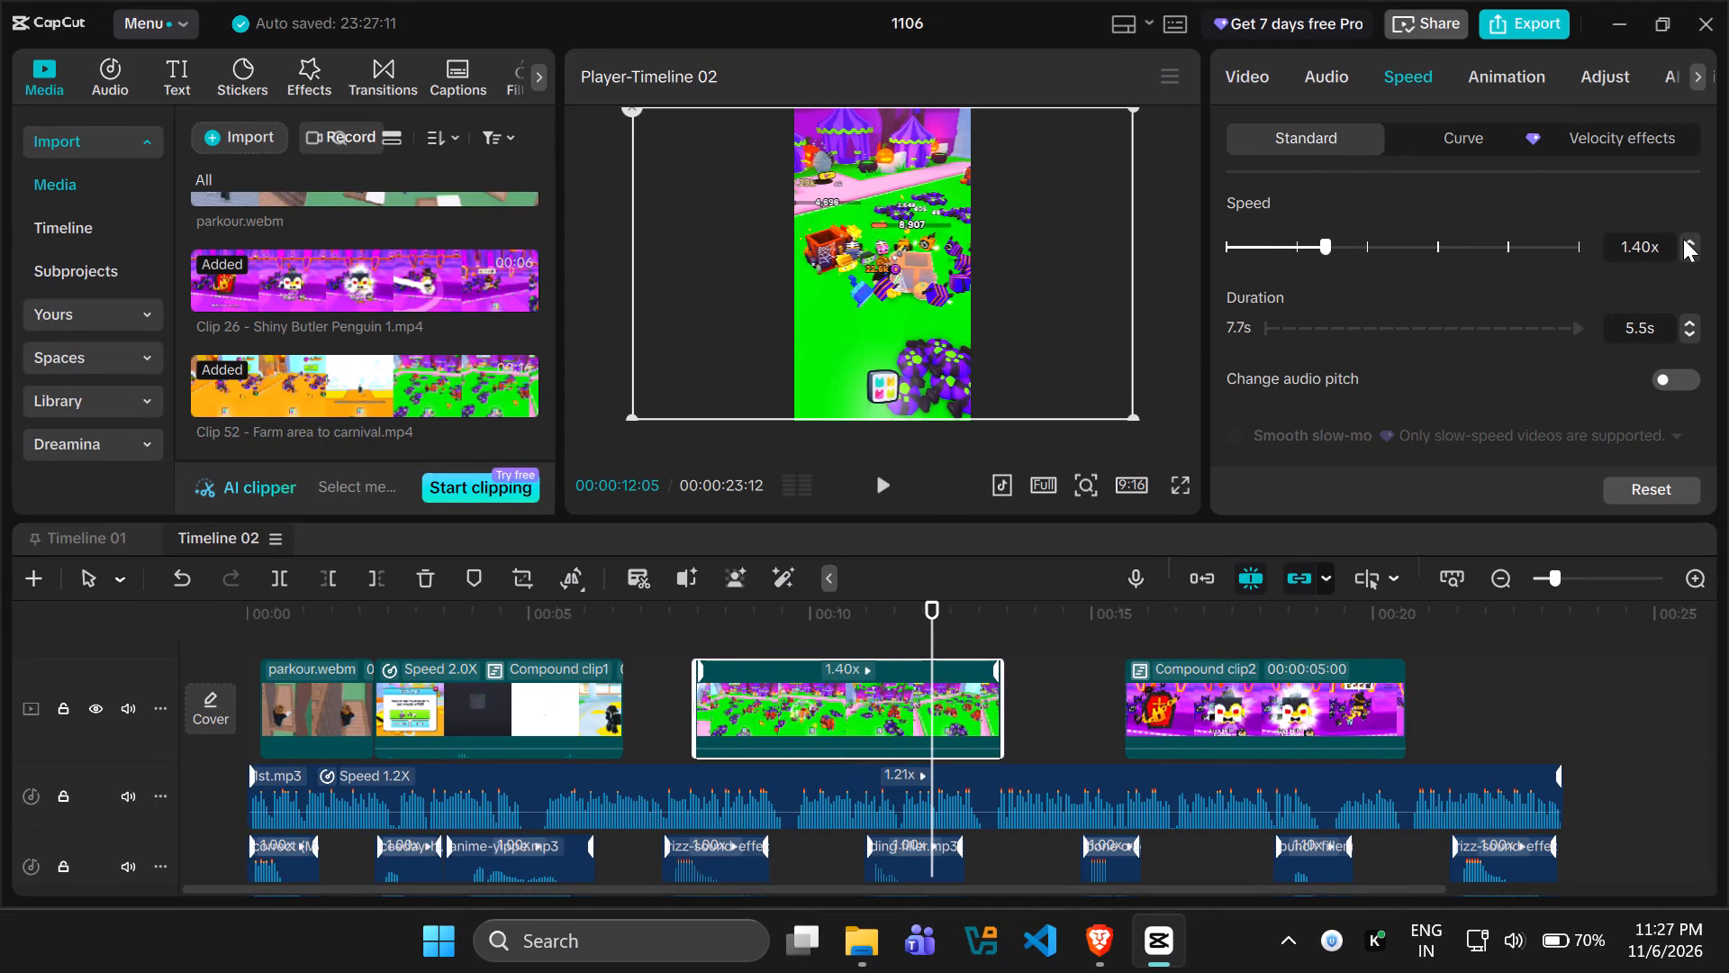
pyautogui.click(1683, 239)
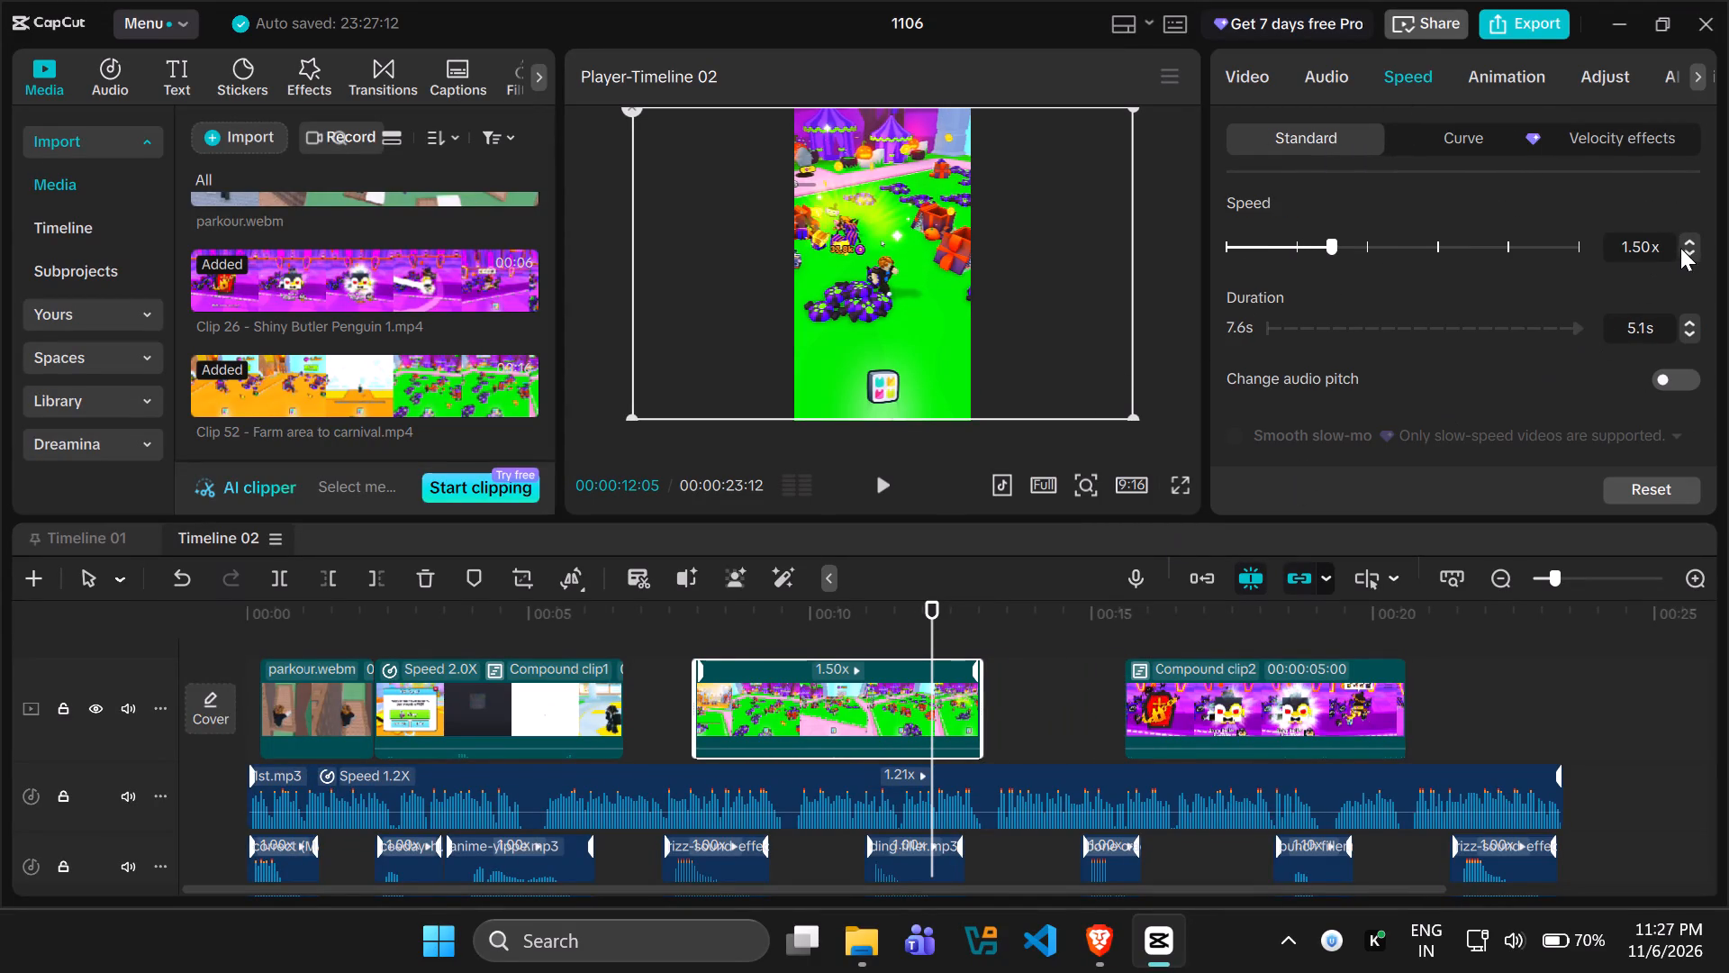
pyautogui.click(1689, 239)
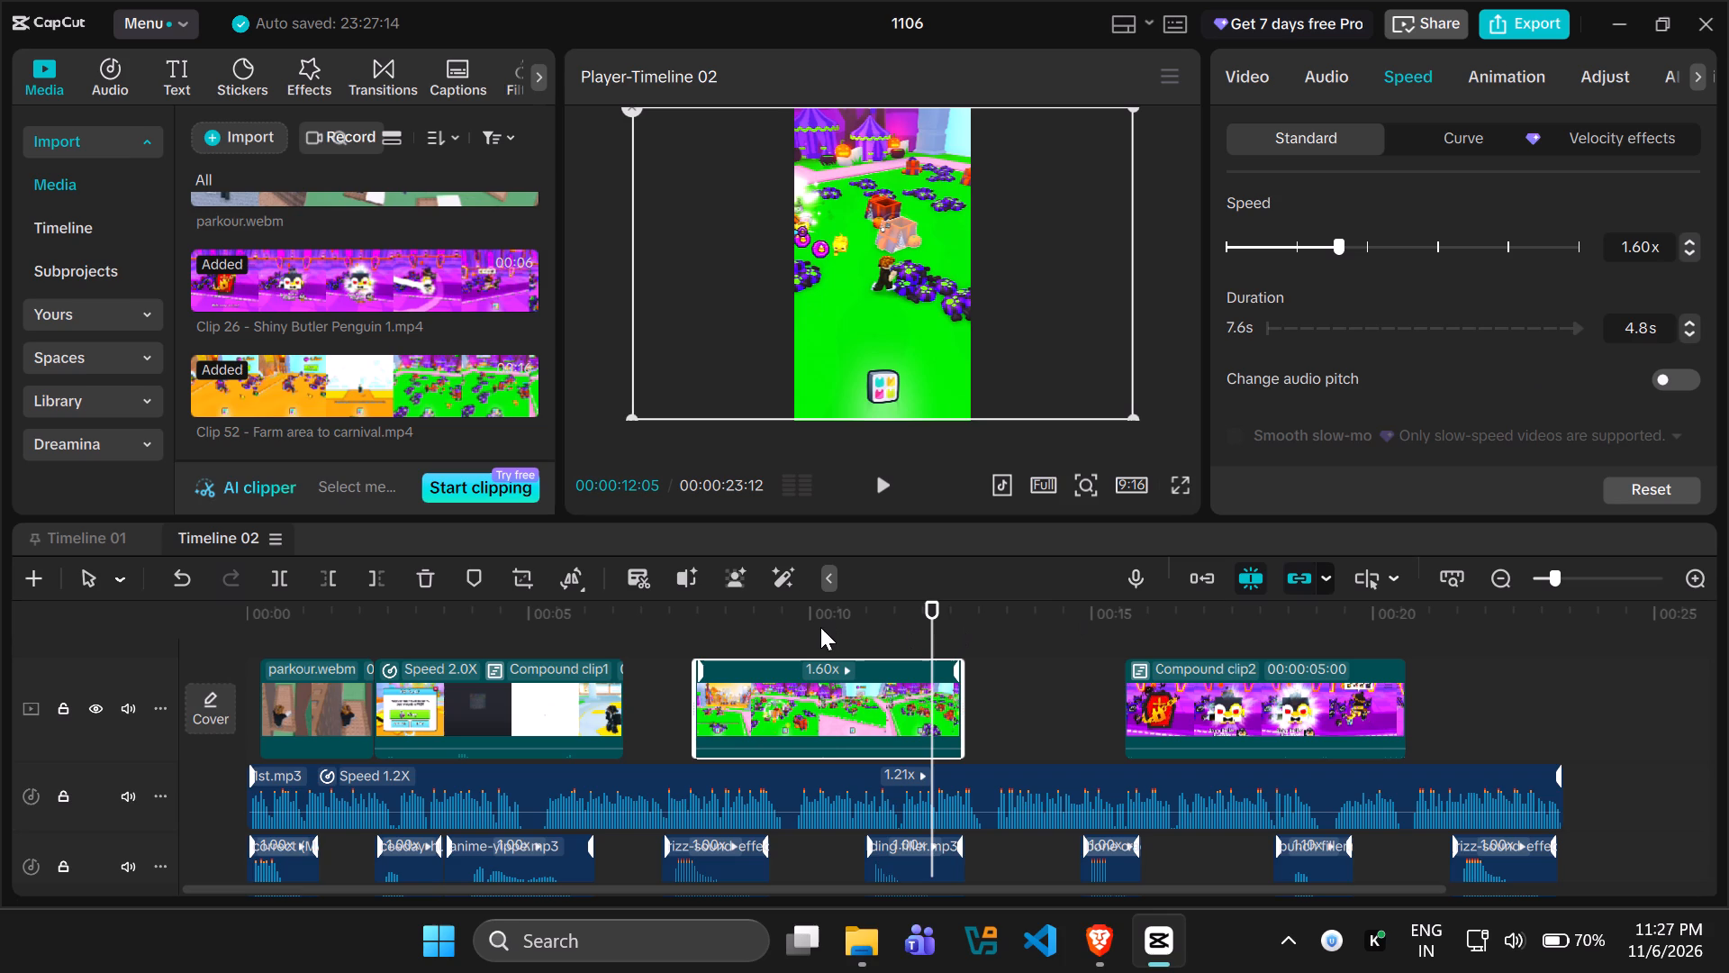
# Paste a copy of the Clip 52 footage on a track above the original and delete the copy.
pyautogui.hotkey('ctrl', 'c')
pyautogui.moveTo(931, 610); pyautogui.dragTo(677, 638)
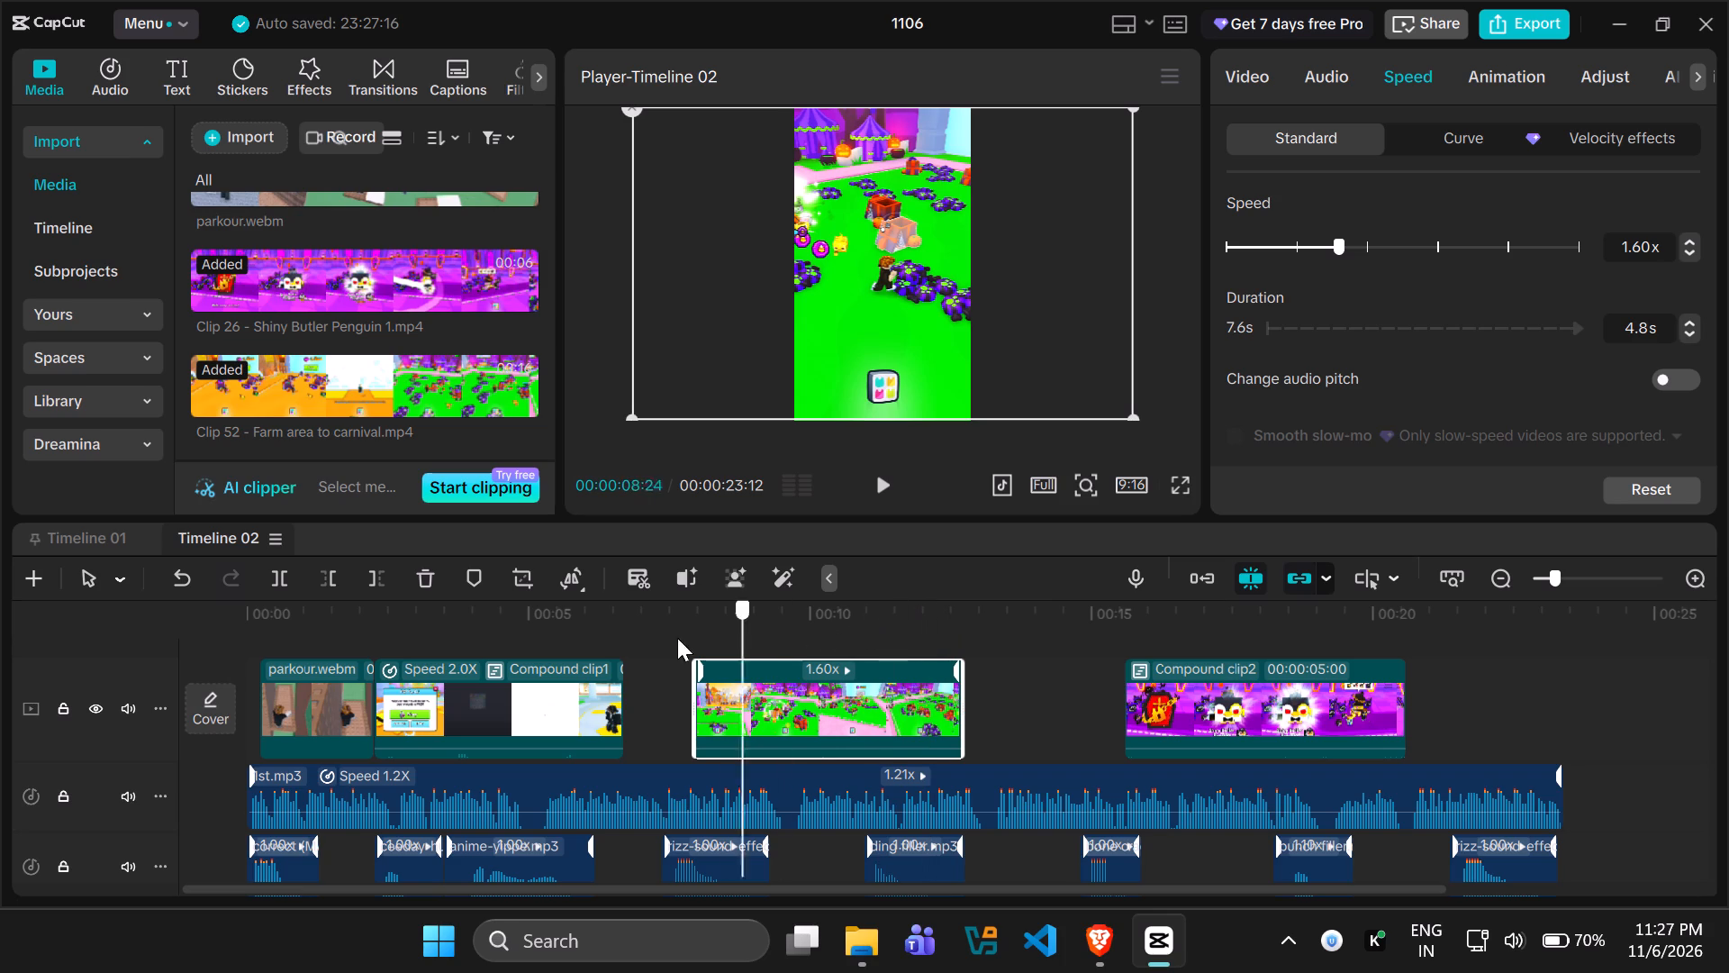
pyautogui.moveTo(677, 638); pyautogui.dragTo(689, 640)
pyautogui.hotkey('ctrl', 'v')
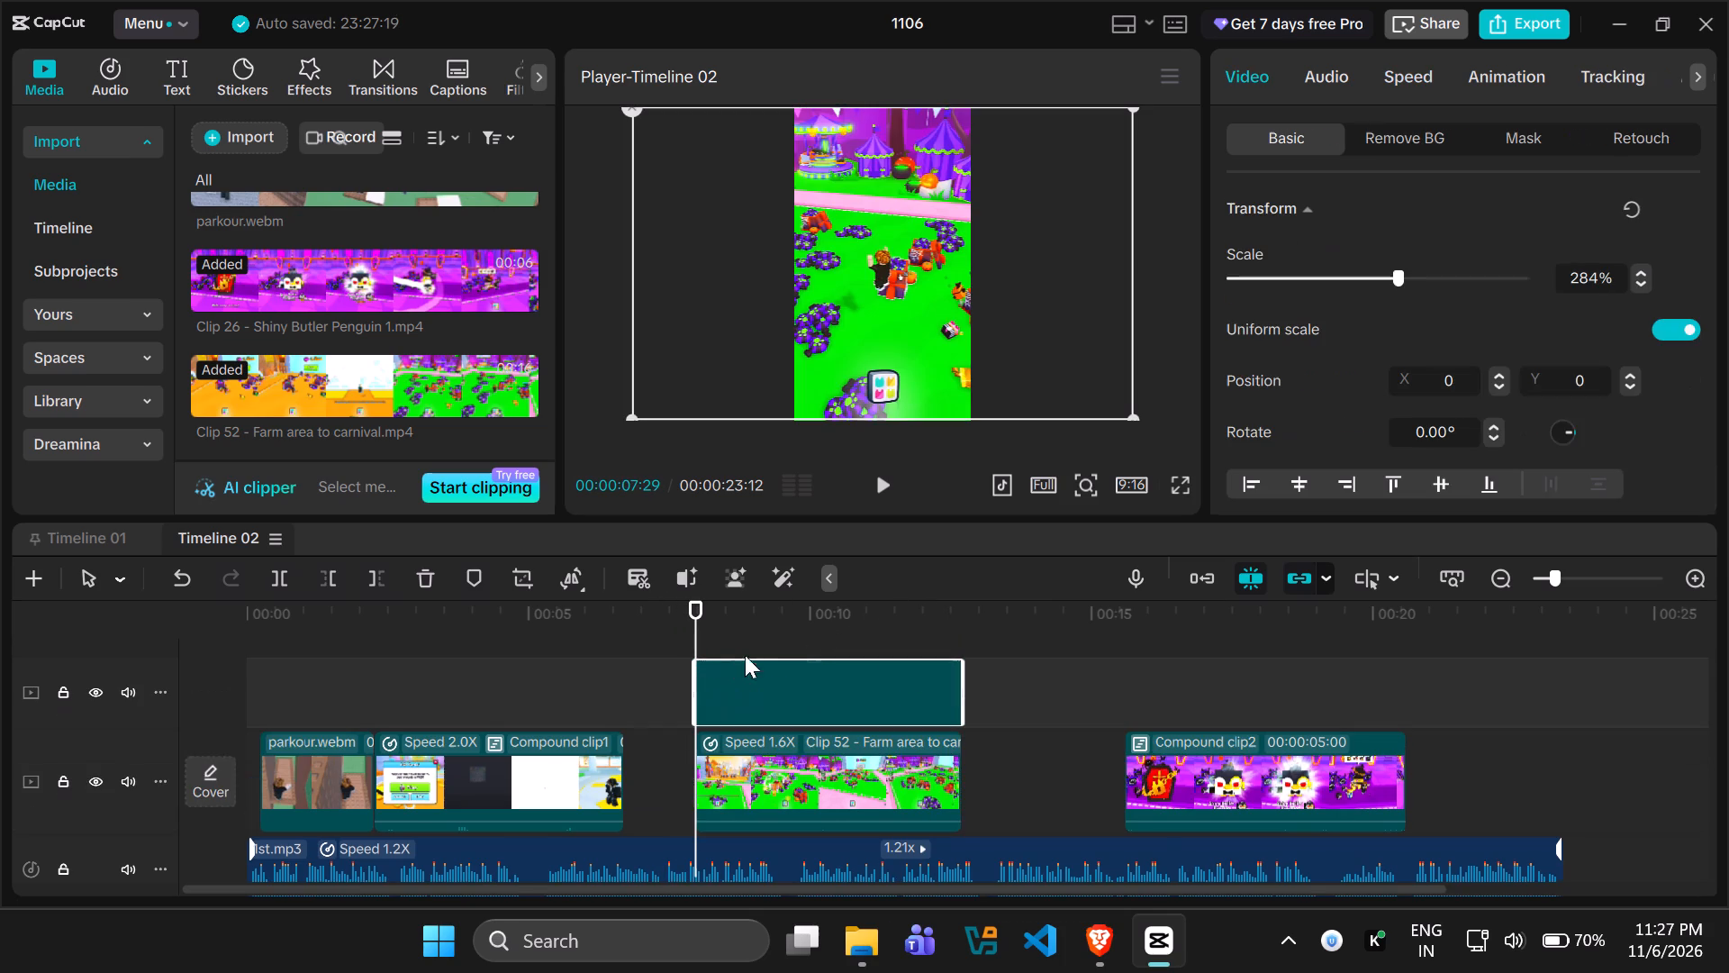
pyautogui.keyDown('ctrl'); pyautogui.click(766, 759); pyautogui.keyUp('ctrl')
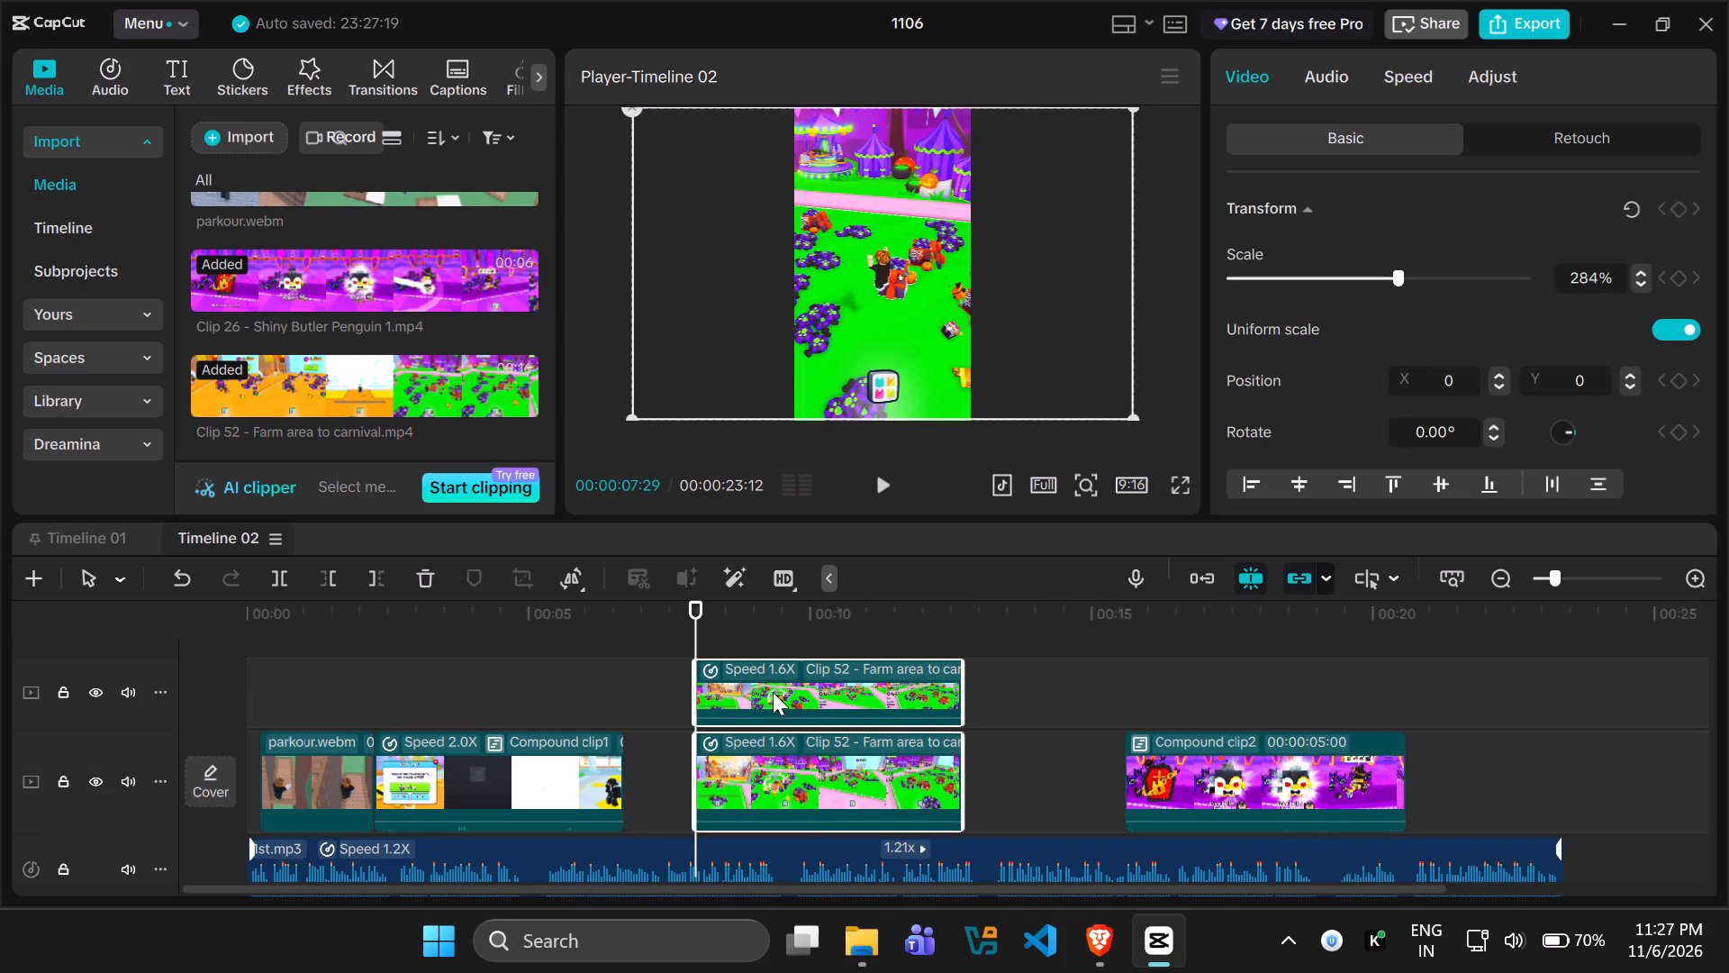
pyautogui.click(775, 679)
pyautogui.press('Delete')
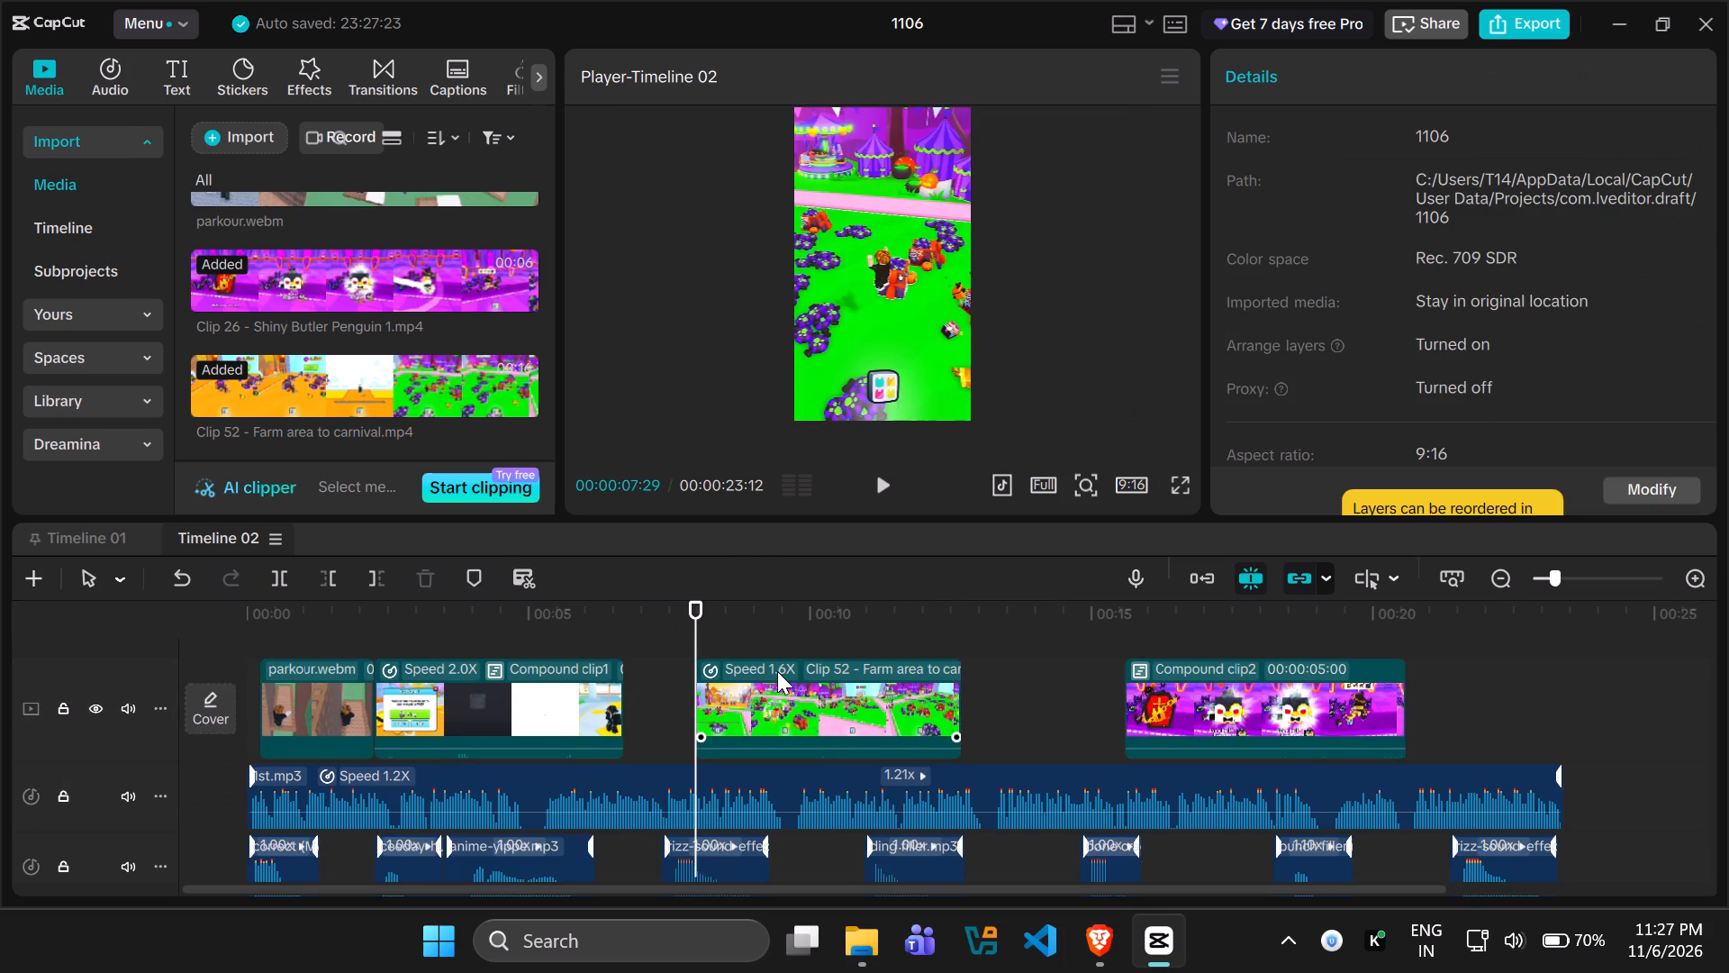
# Play the Clip 52 section from its start to check the sped-up footage against the voiceover.
pyautogui.click(804, 714)
pyautogui.press('space')
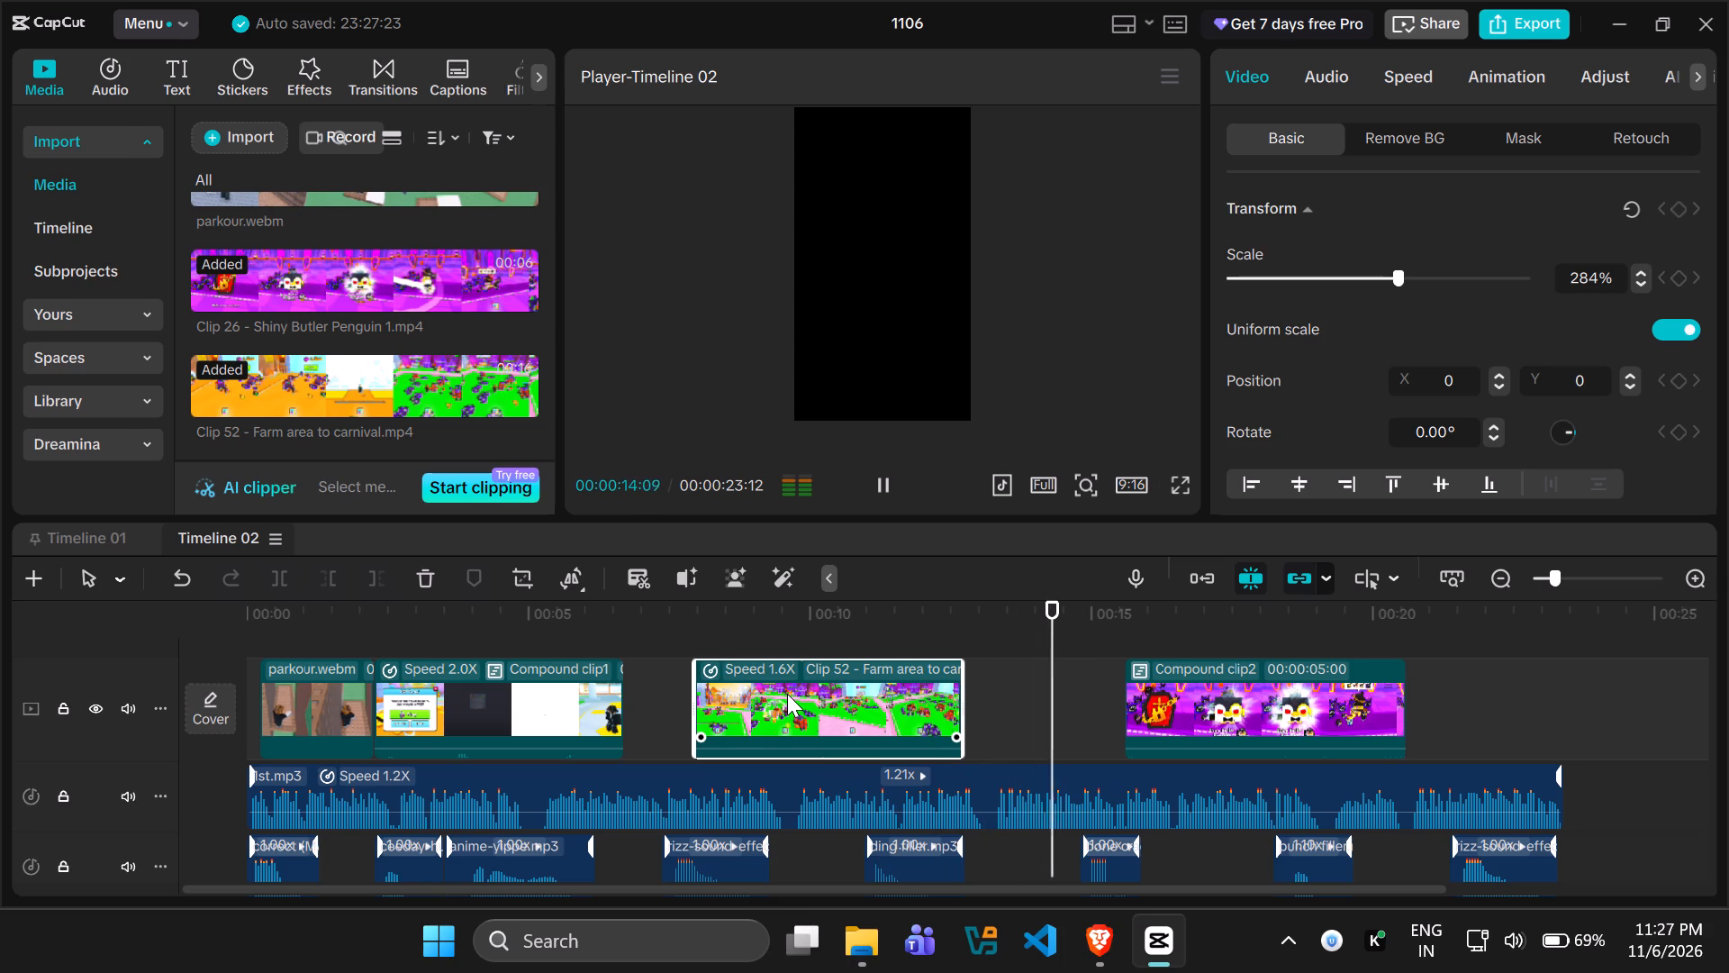
# Move the Clip 52 footage later on the main track so it ends exactly where Compound clip2 begins.
pyautogui.moveTo(787, 694); pyautogui.dragTo(937, 698)
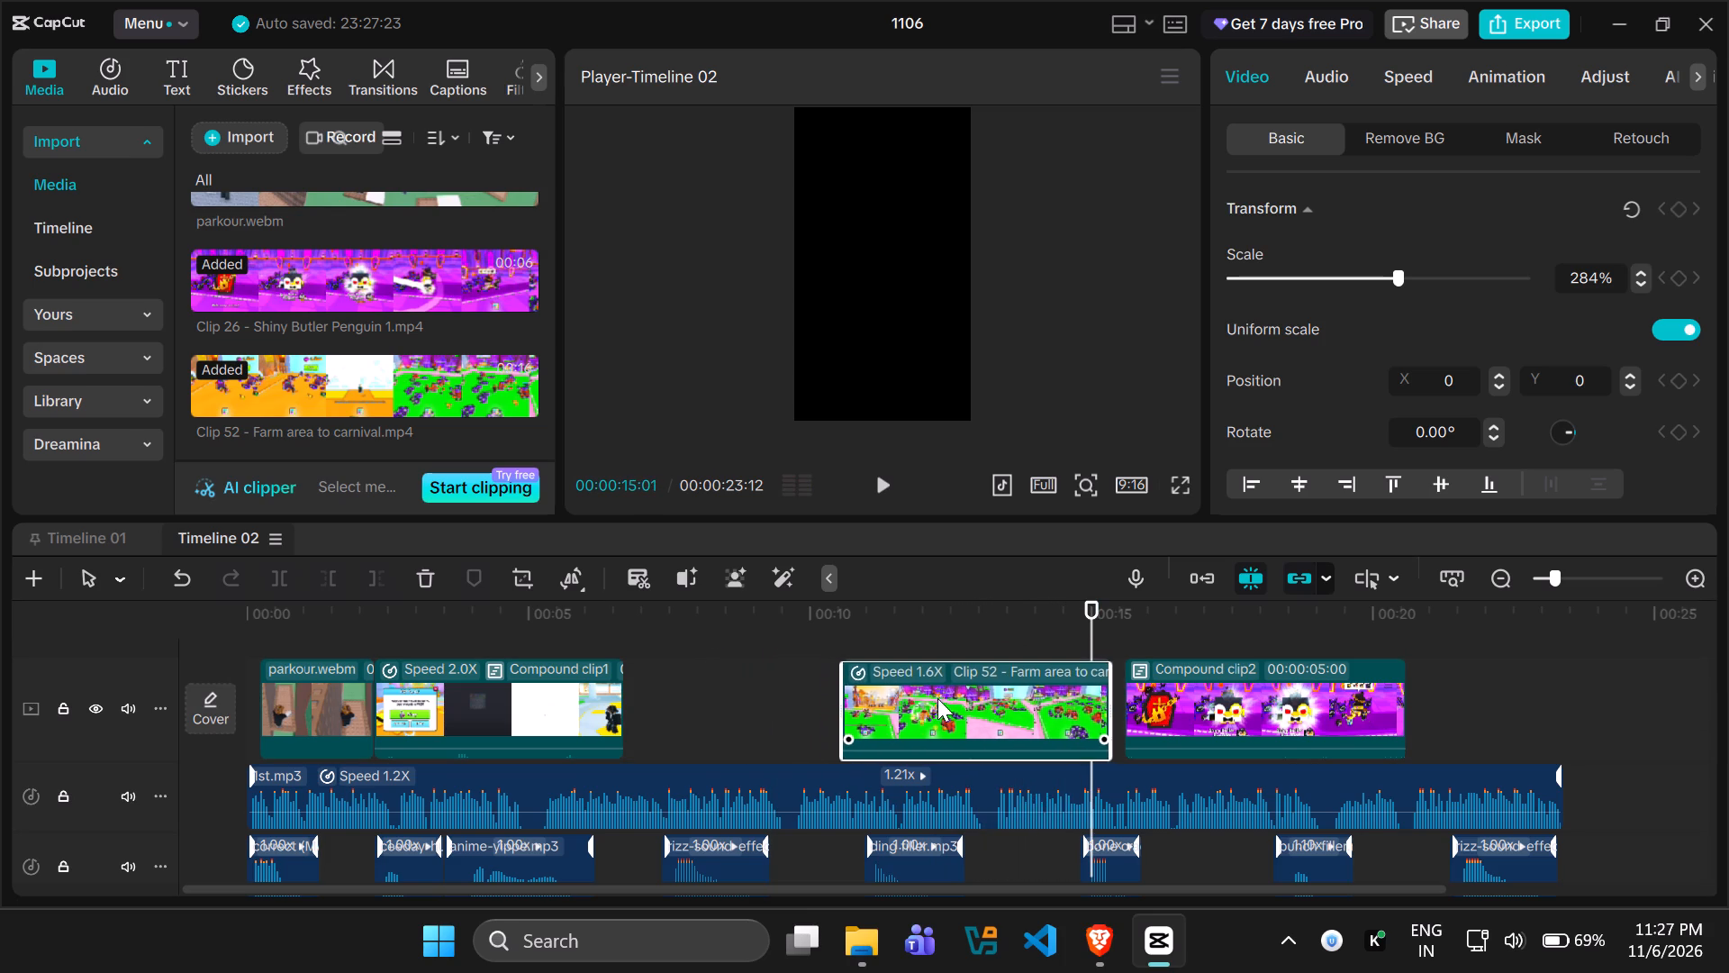
pyautogui.moveTo(937, 698); pyautogui.dragTo(948, 698)
pyautogui.moveTo(948, 698); pyautogui.dragTo(939, 728)
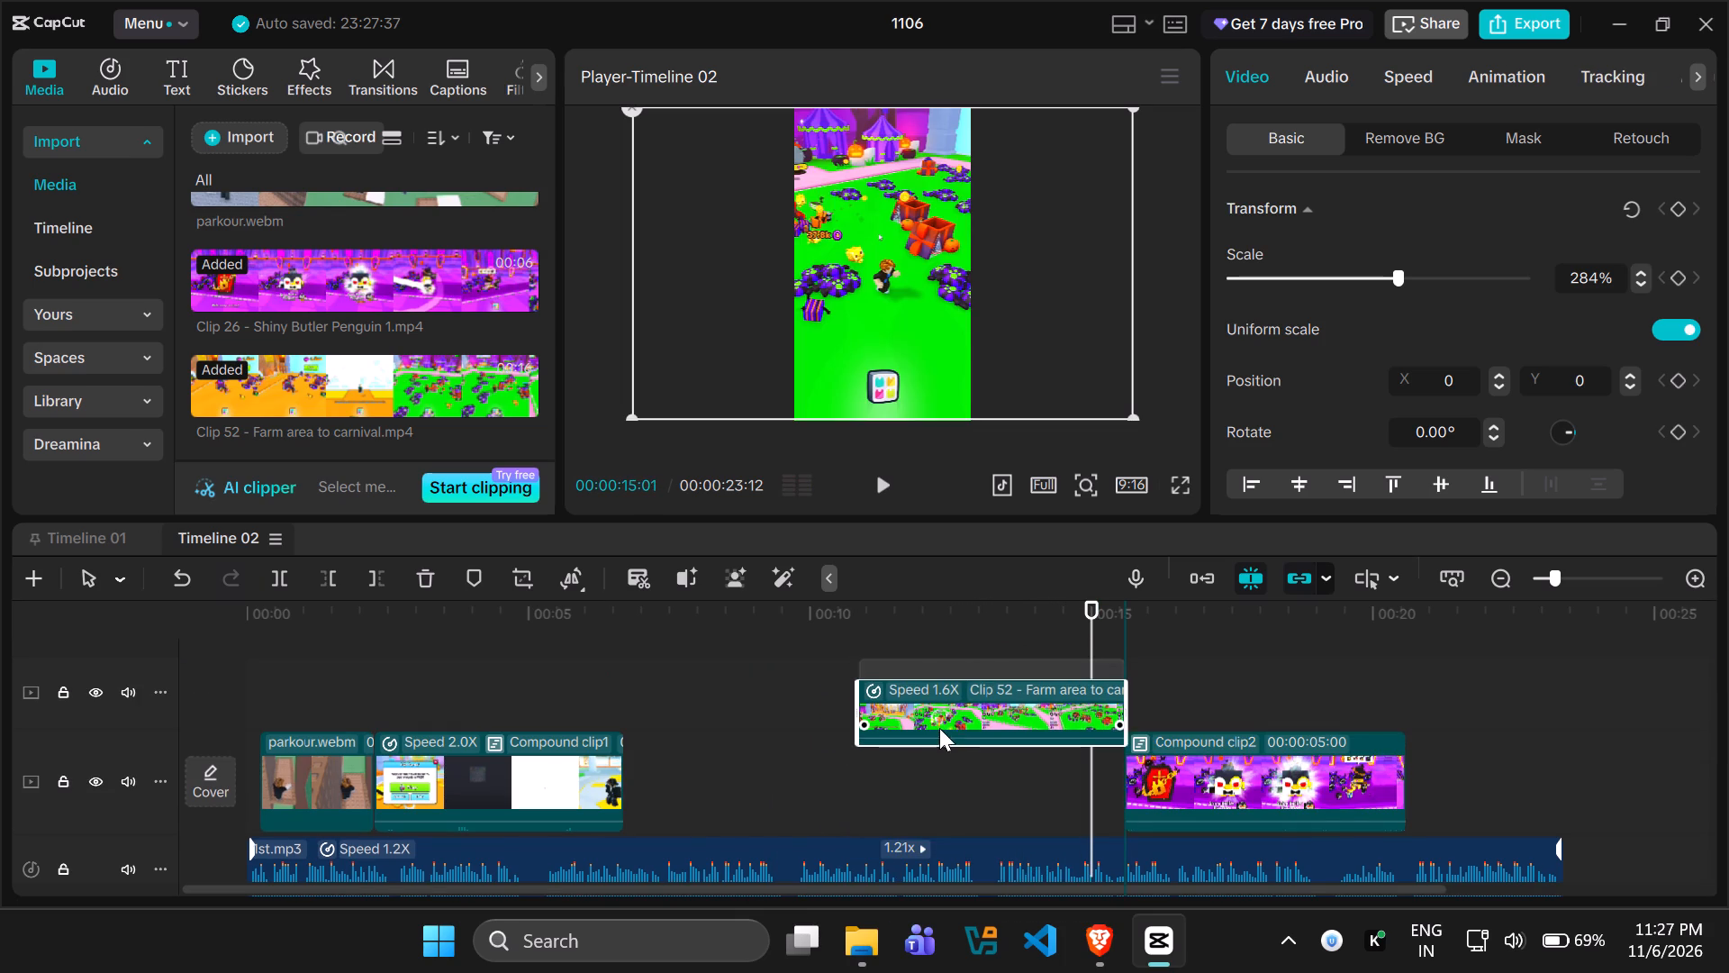
pyautogui.moveTo(939, 728); pyautogui.dragTo(940, 753)
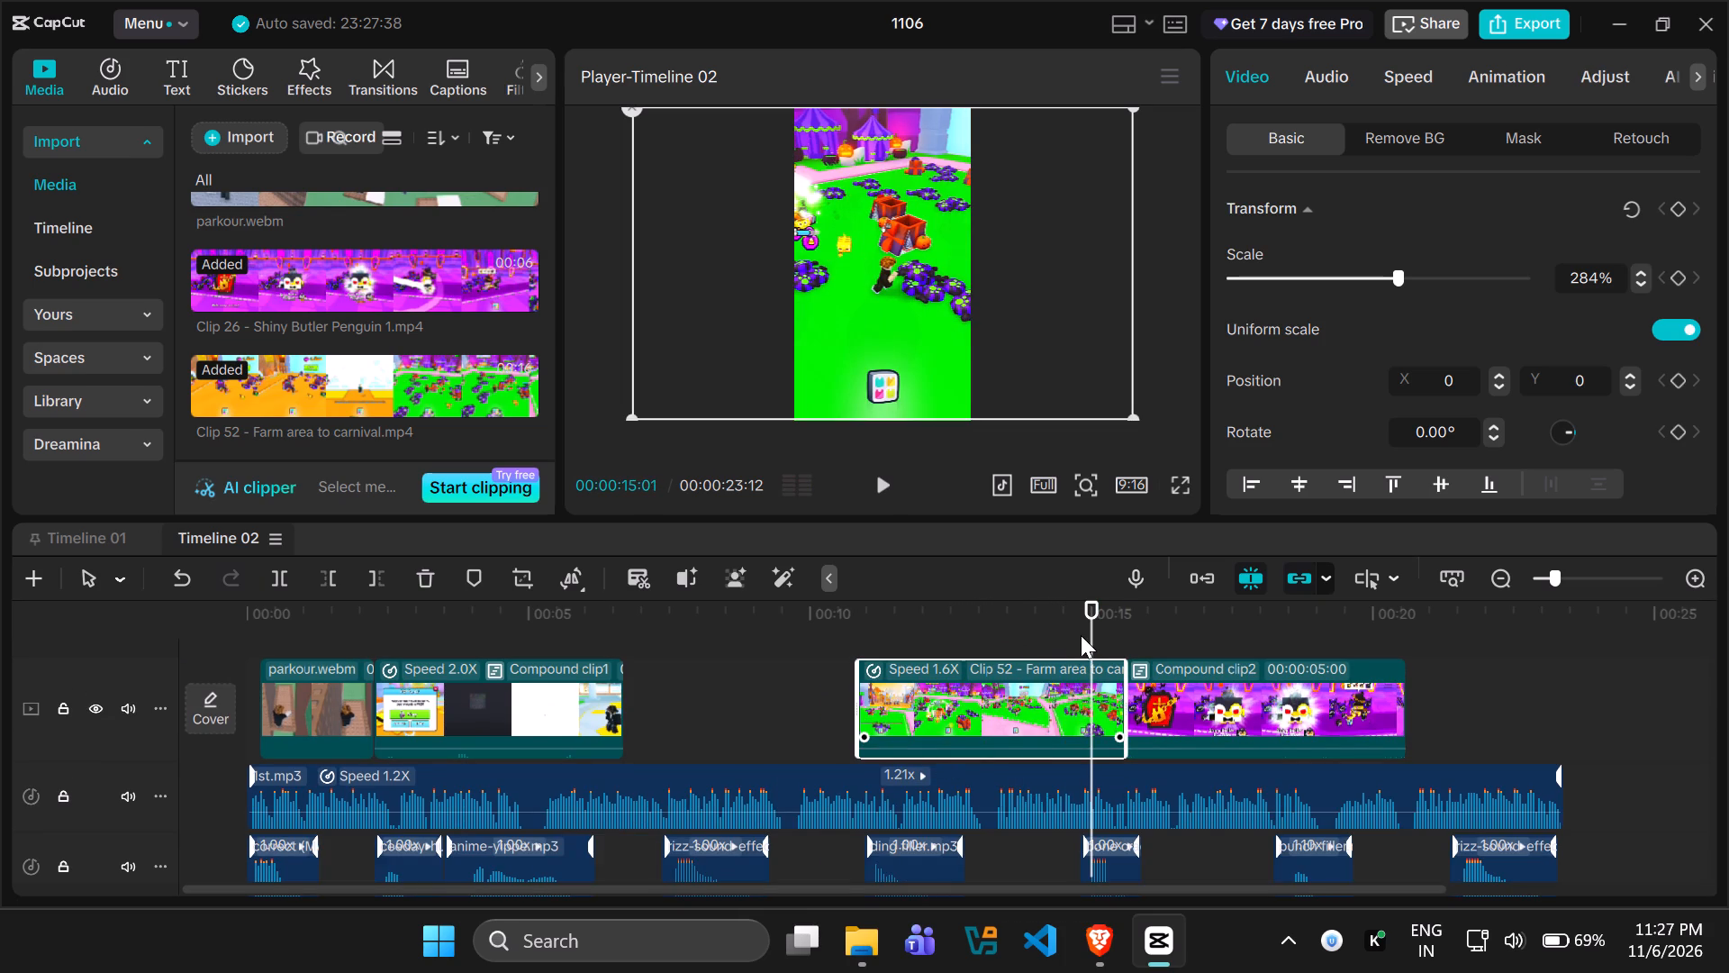
# Play from the later part of the Clip 52 footage into Compound clip2 to check the cut against the voiceover.
pyautogui.moveTo(1081, 635); pyautogui.dragTo(1010, 635)
pyautogui.press('space')
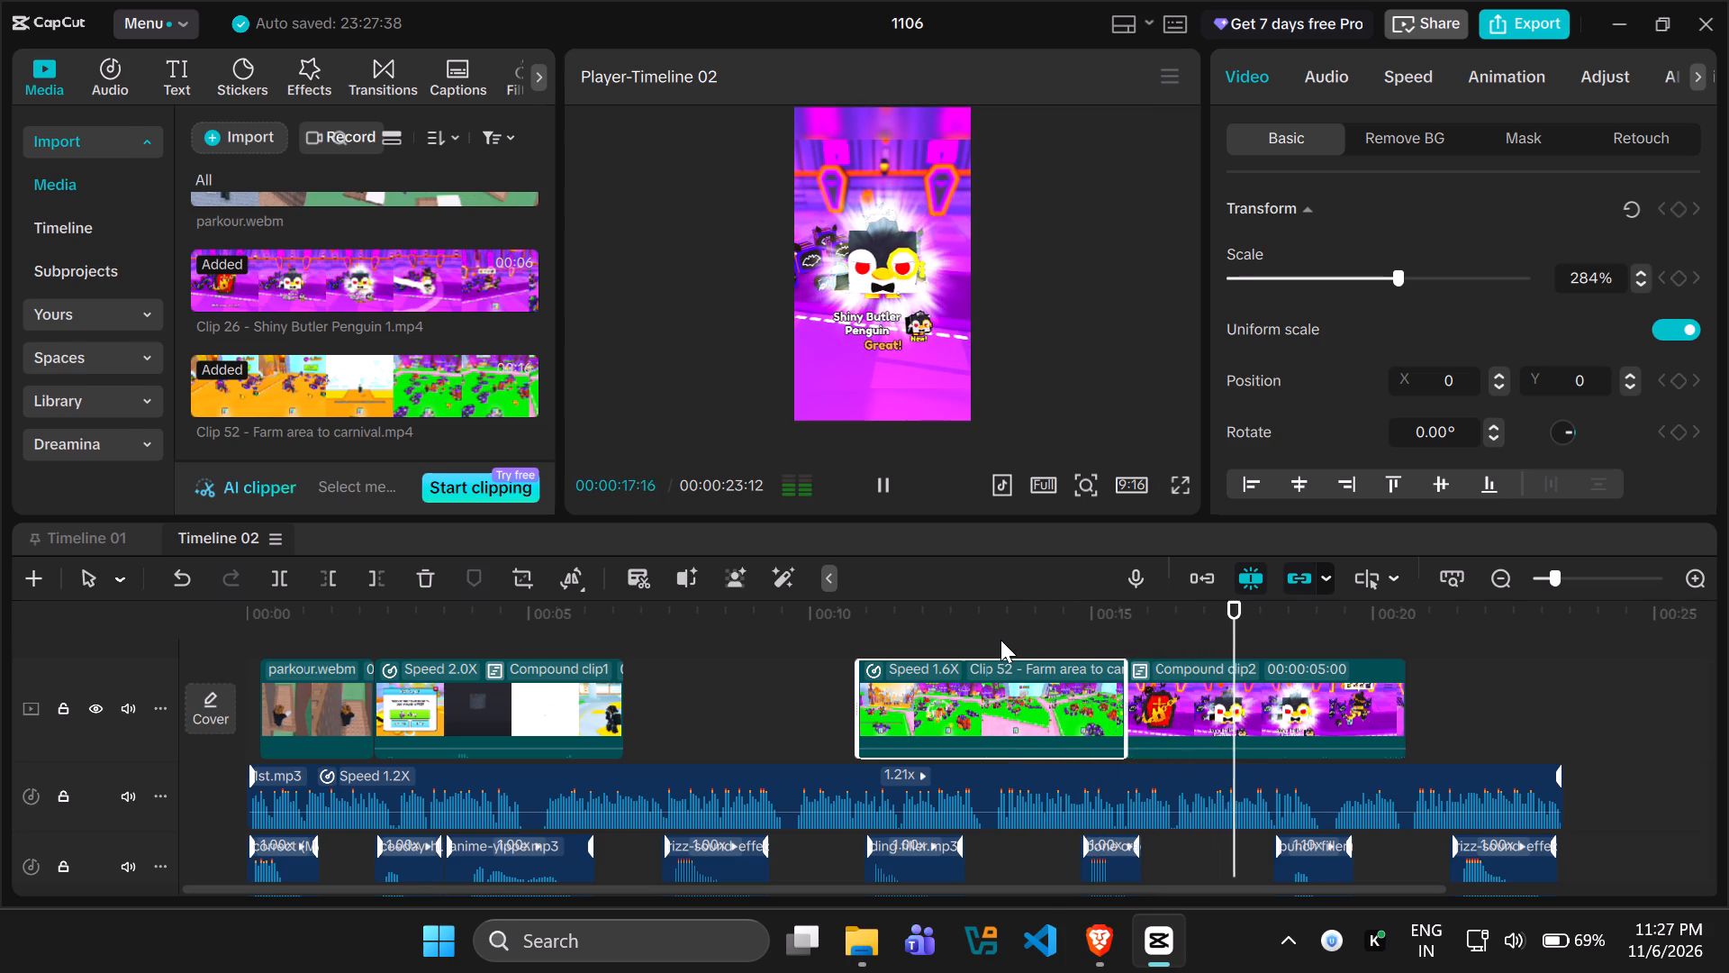
pyautogui.press('space')
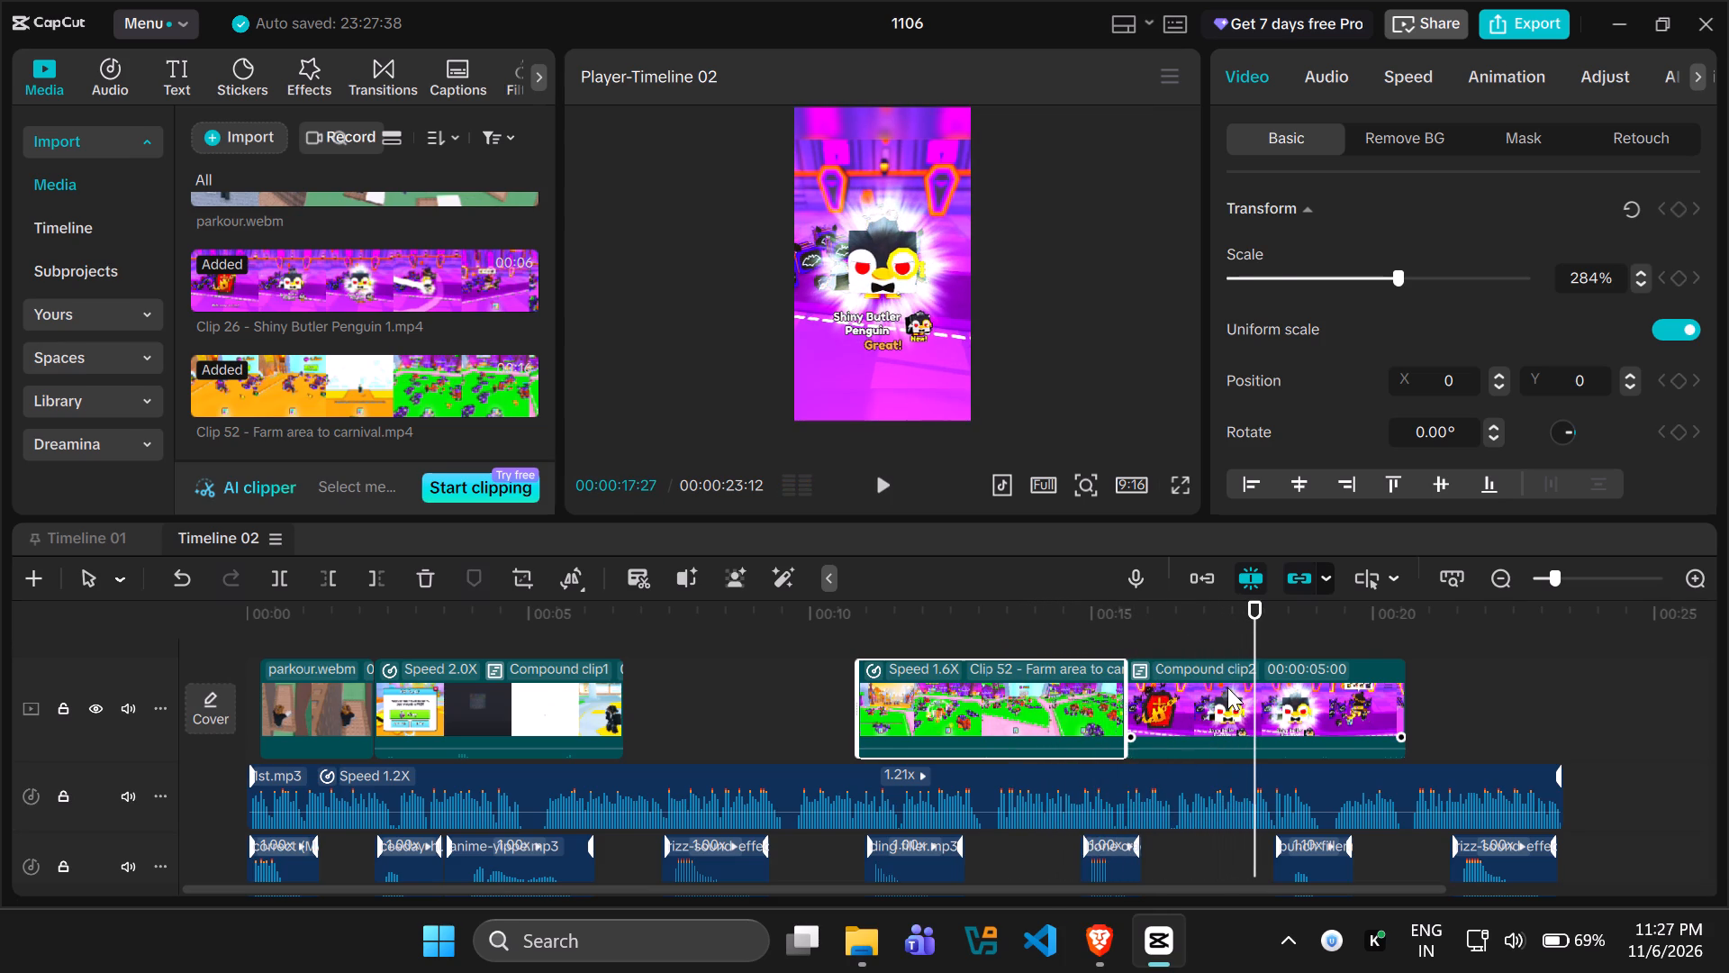
# Shift Compound clip2 slightly later on the timeline and trim its start to about 17.7 seconds.
pyautogui.click(1227, 687)
pyautogui.moveTo(1236, 694); pyautogui.dragTo(1282, 694)
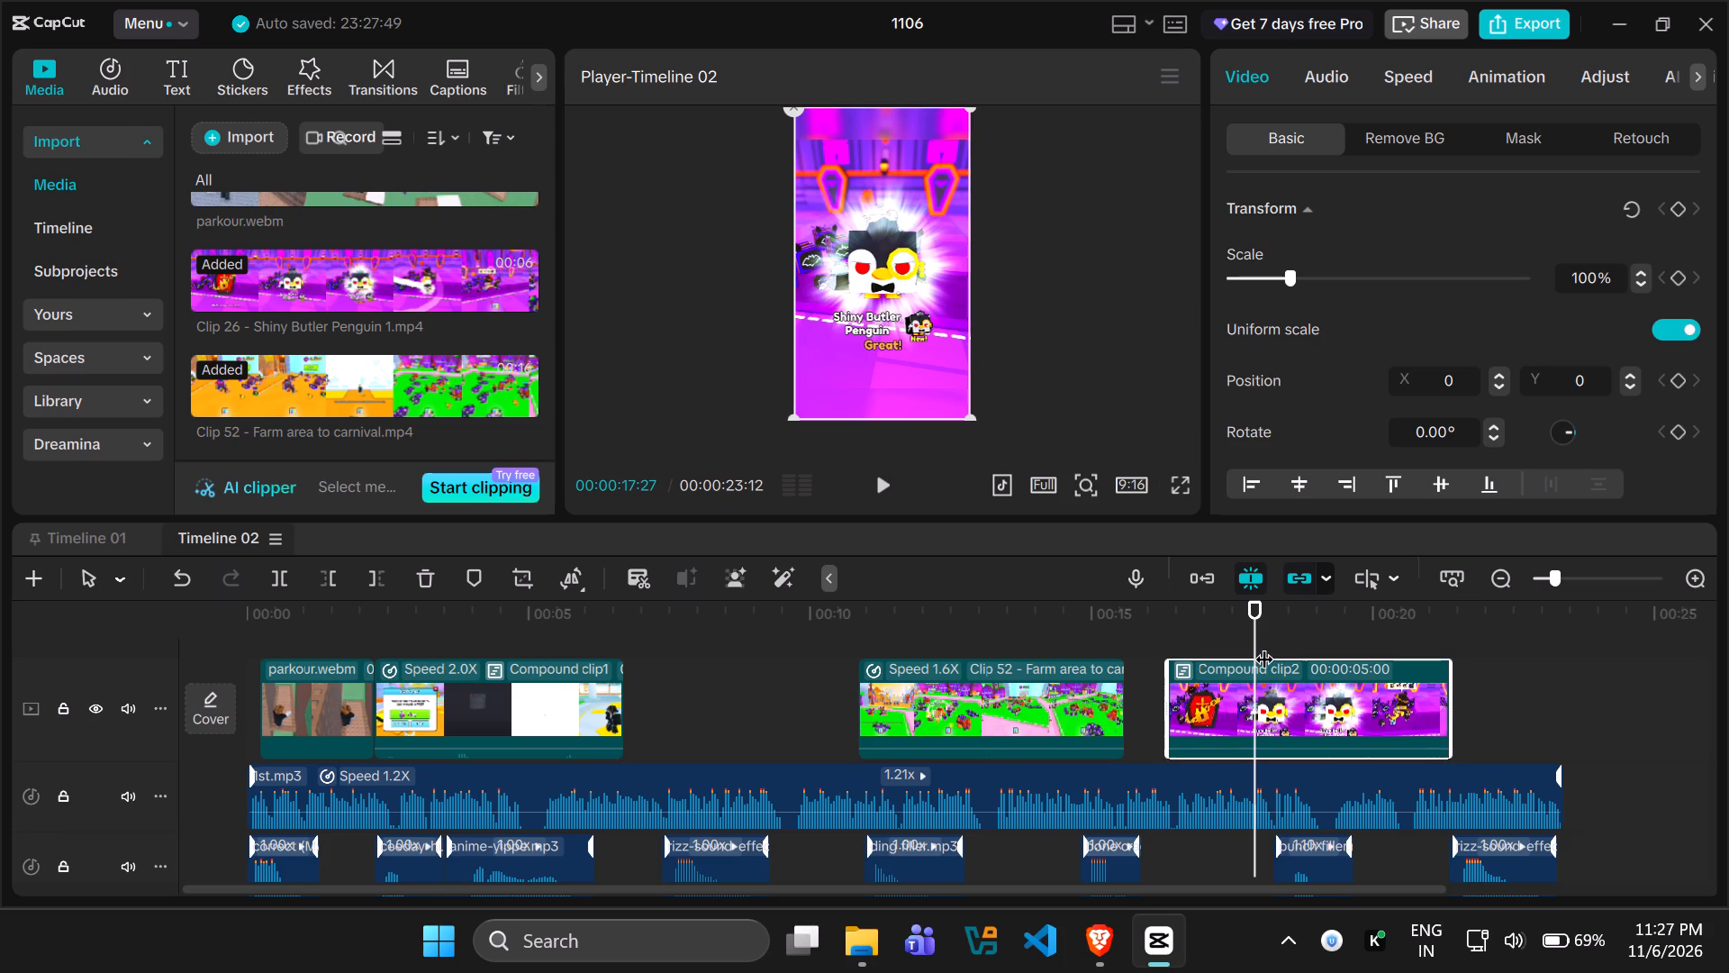
pyautogui.moveTo(1169, 697); pyautogui.dragTo(1236, 696)
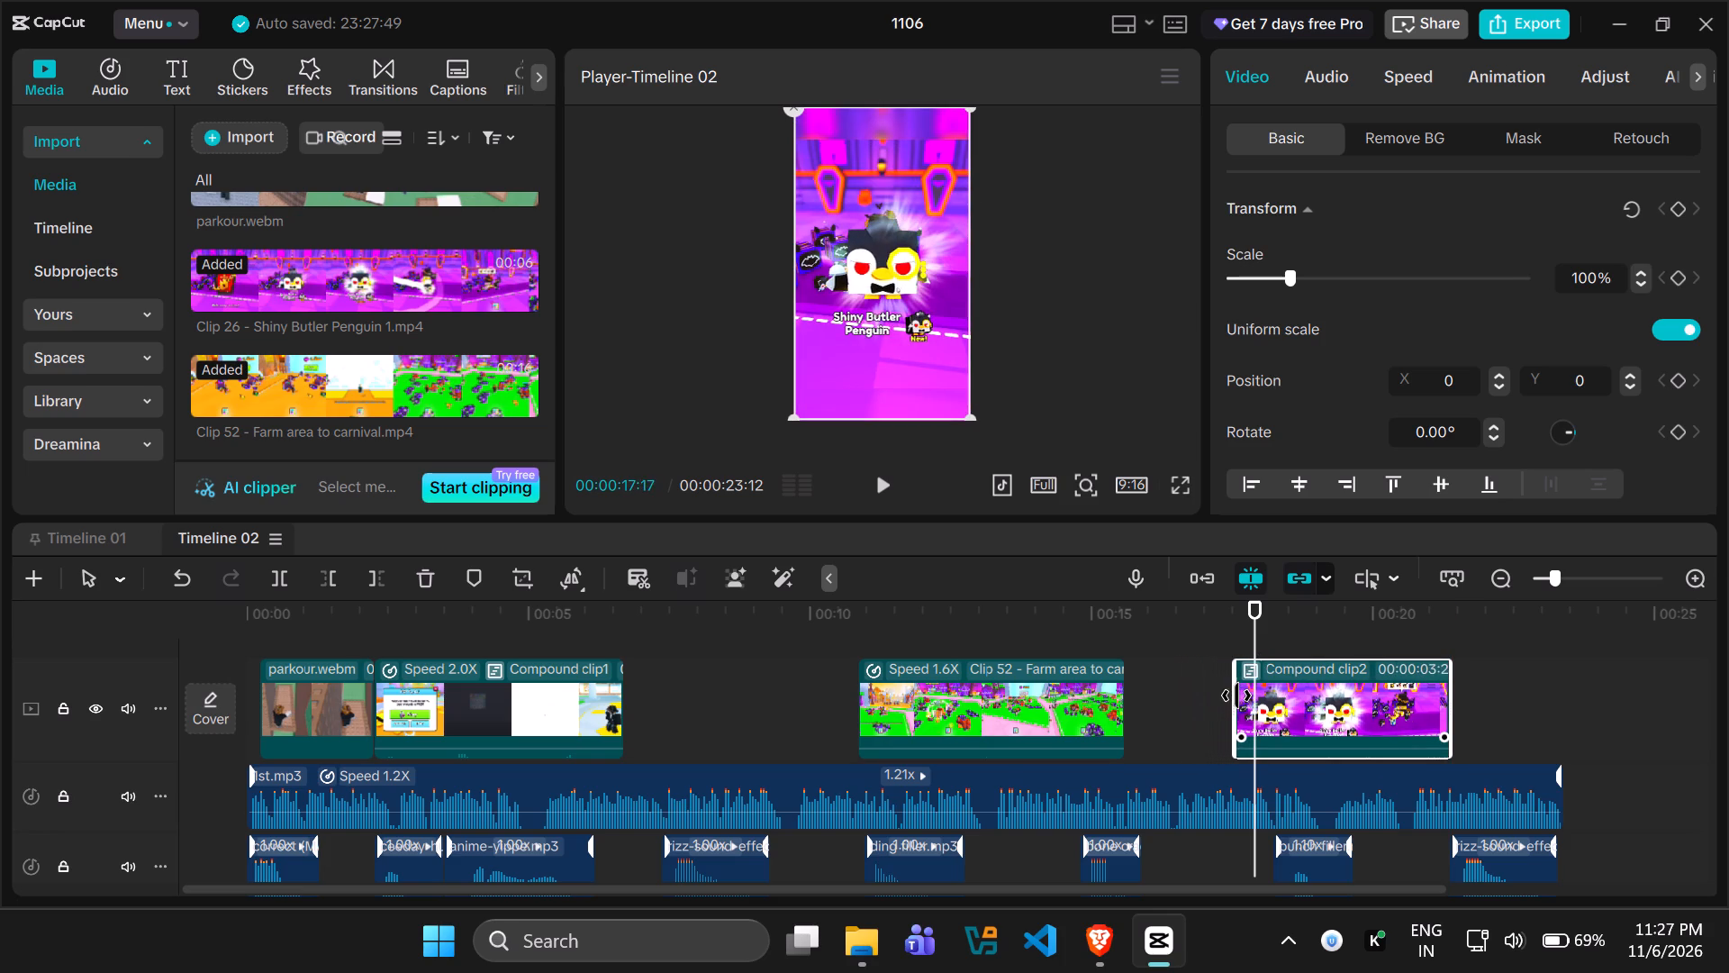
pyautogui.moveTo(1236, 696); pyautogui.dragTo(1244, 696)
# Browse the Halloween subfolders Gold & Rainbow, Egg Hatches, Exploring & Pets and Farming, plus DIAMOND MOUNTAIN, for footage to import.
pyautogui.moveTo(1254, 628); pyautogui.dragTo(1111, 653)
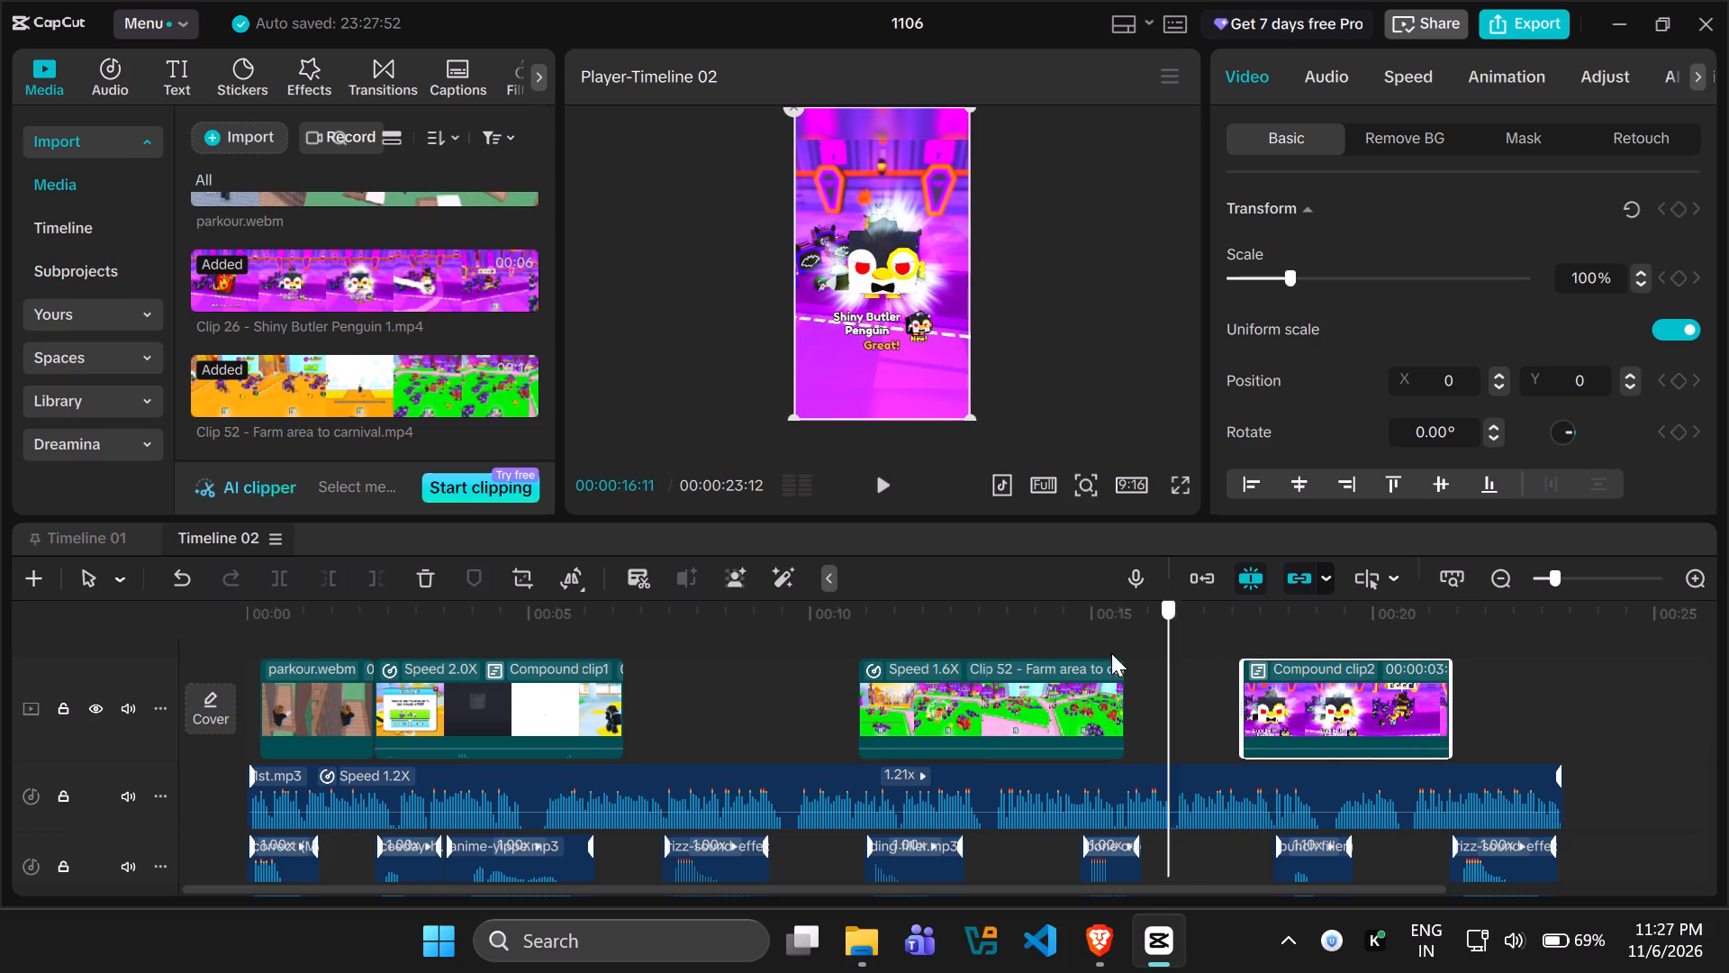
pyautogui.moveTo(1111, 653); pyautogui.dragTo(1098, 659)
pyautogui.click(242, 128)
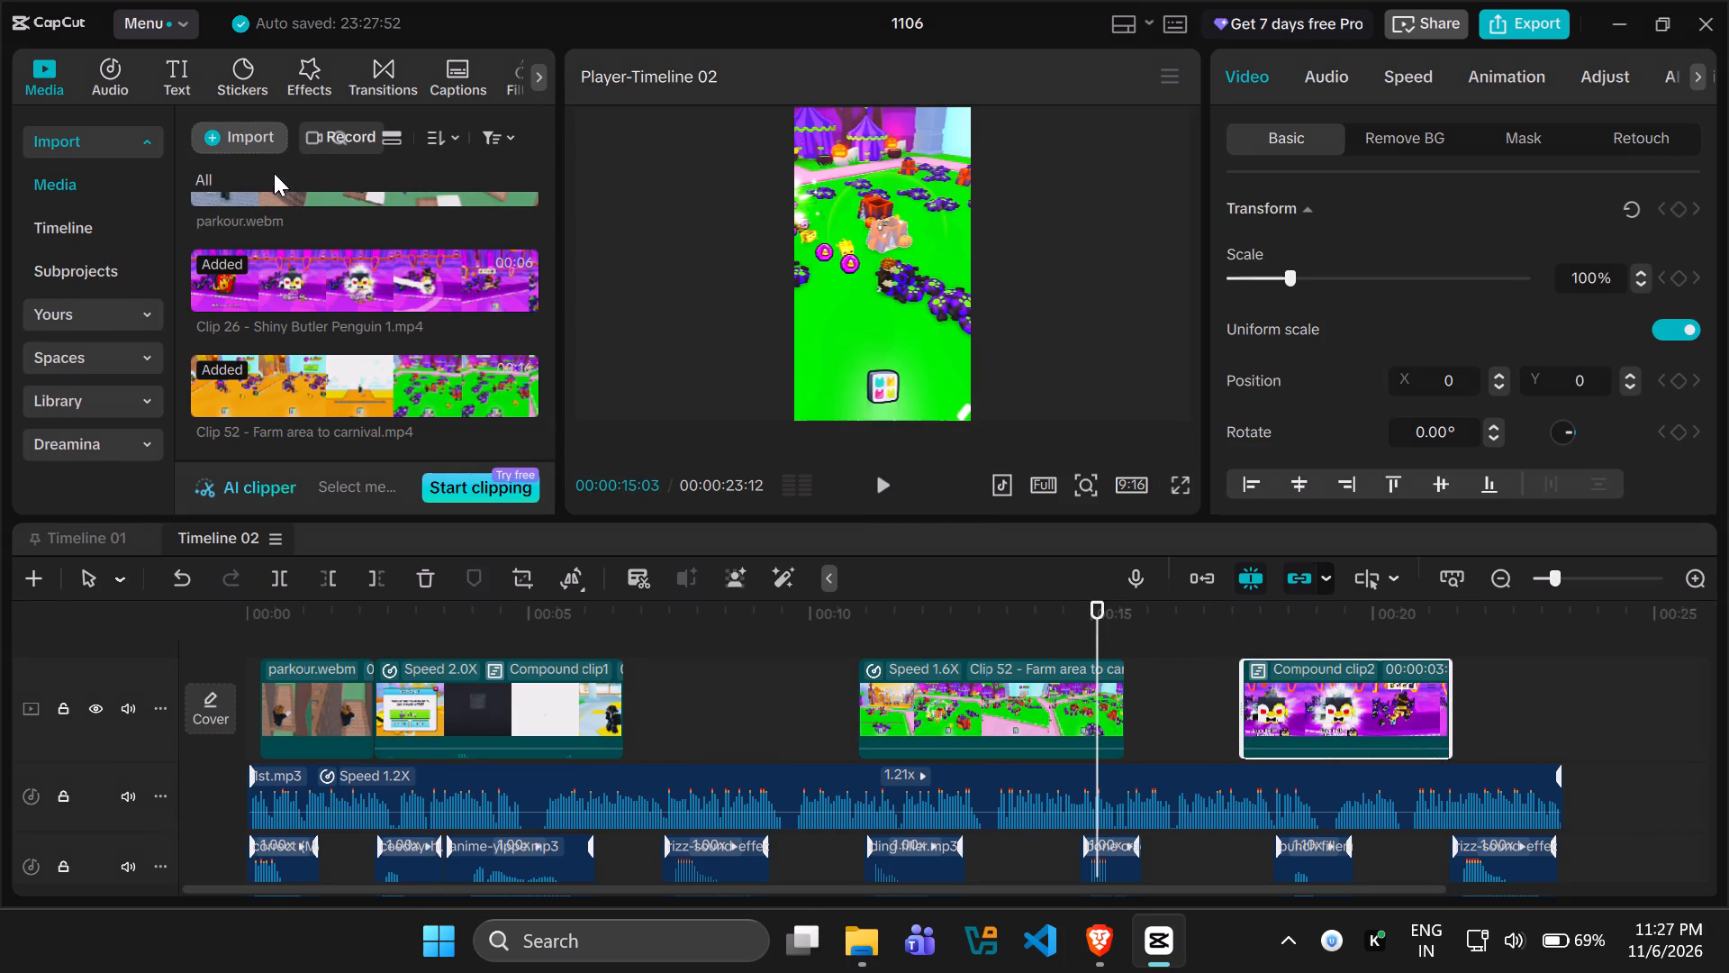
pyautogui.click(277, 179)
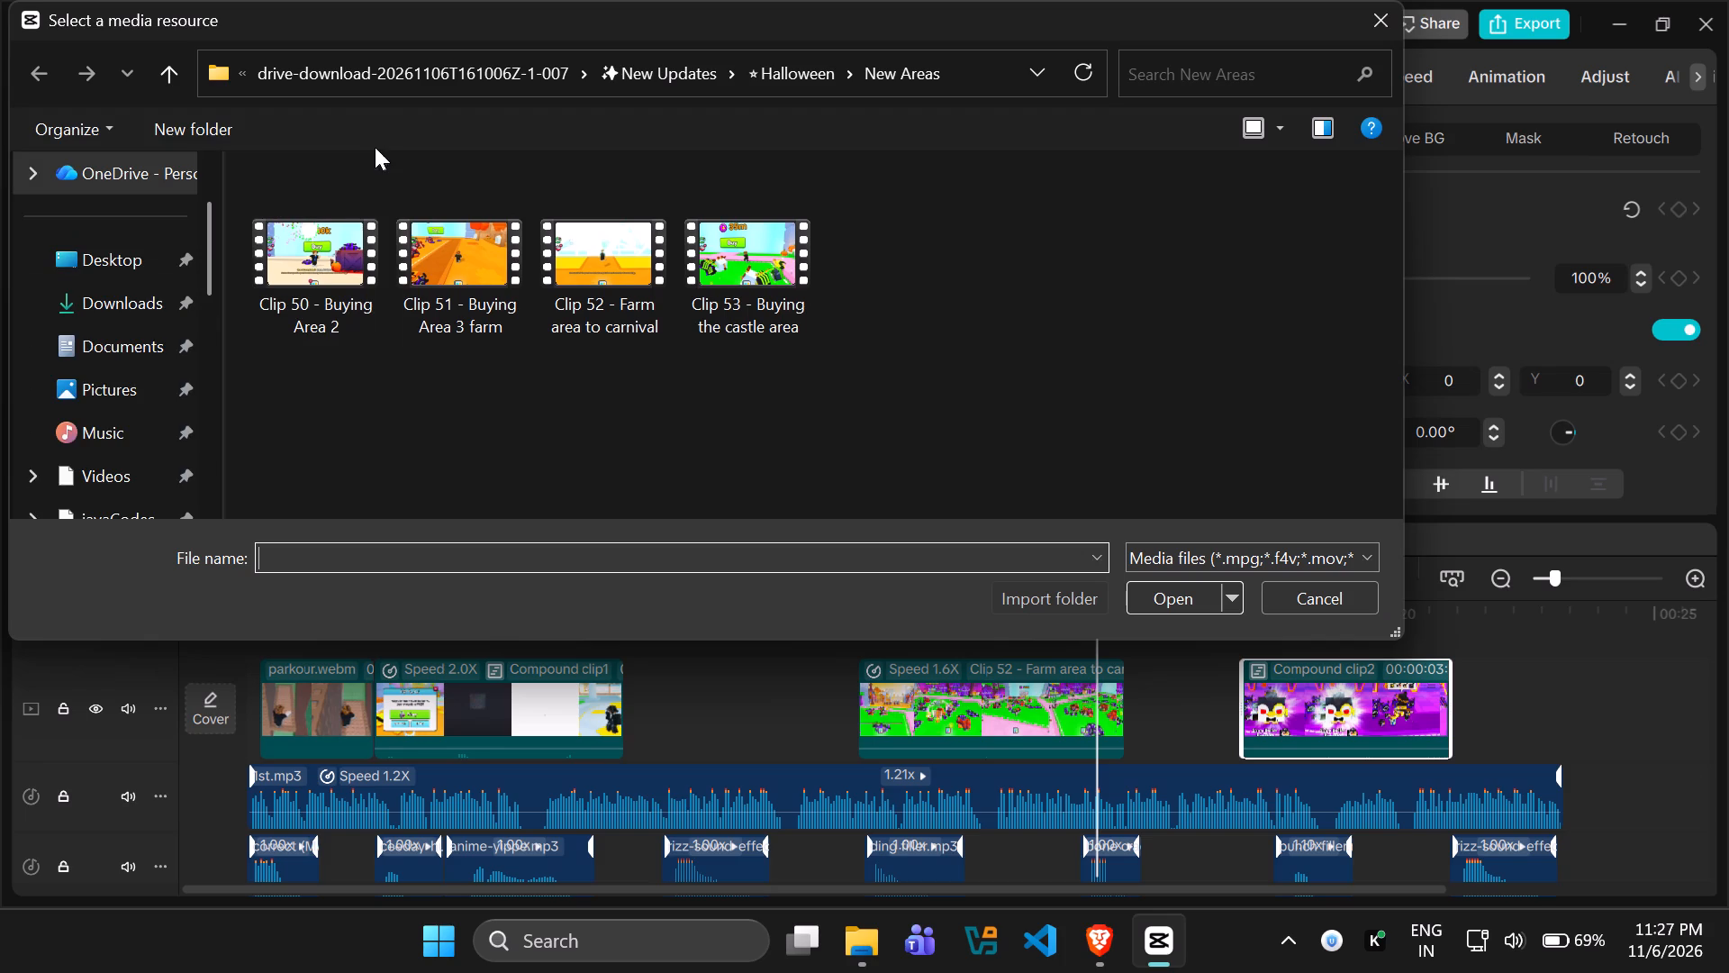
pyautogui.click(665, 59)
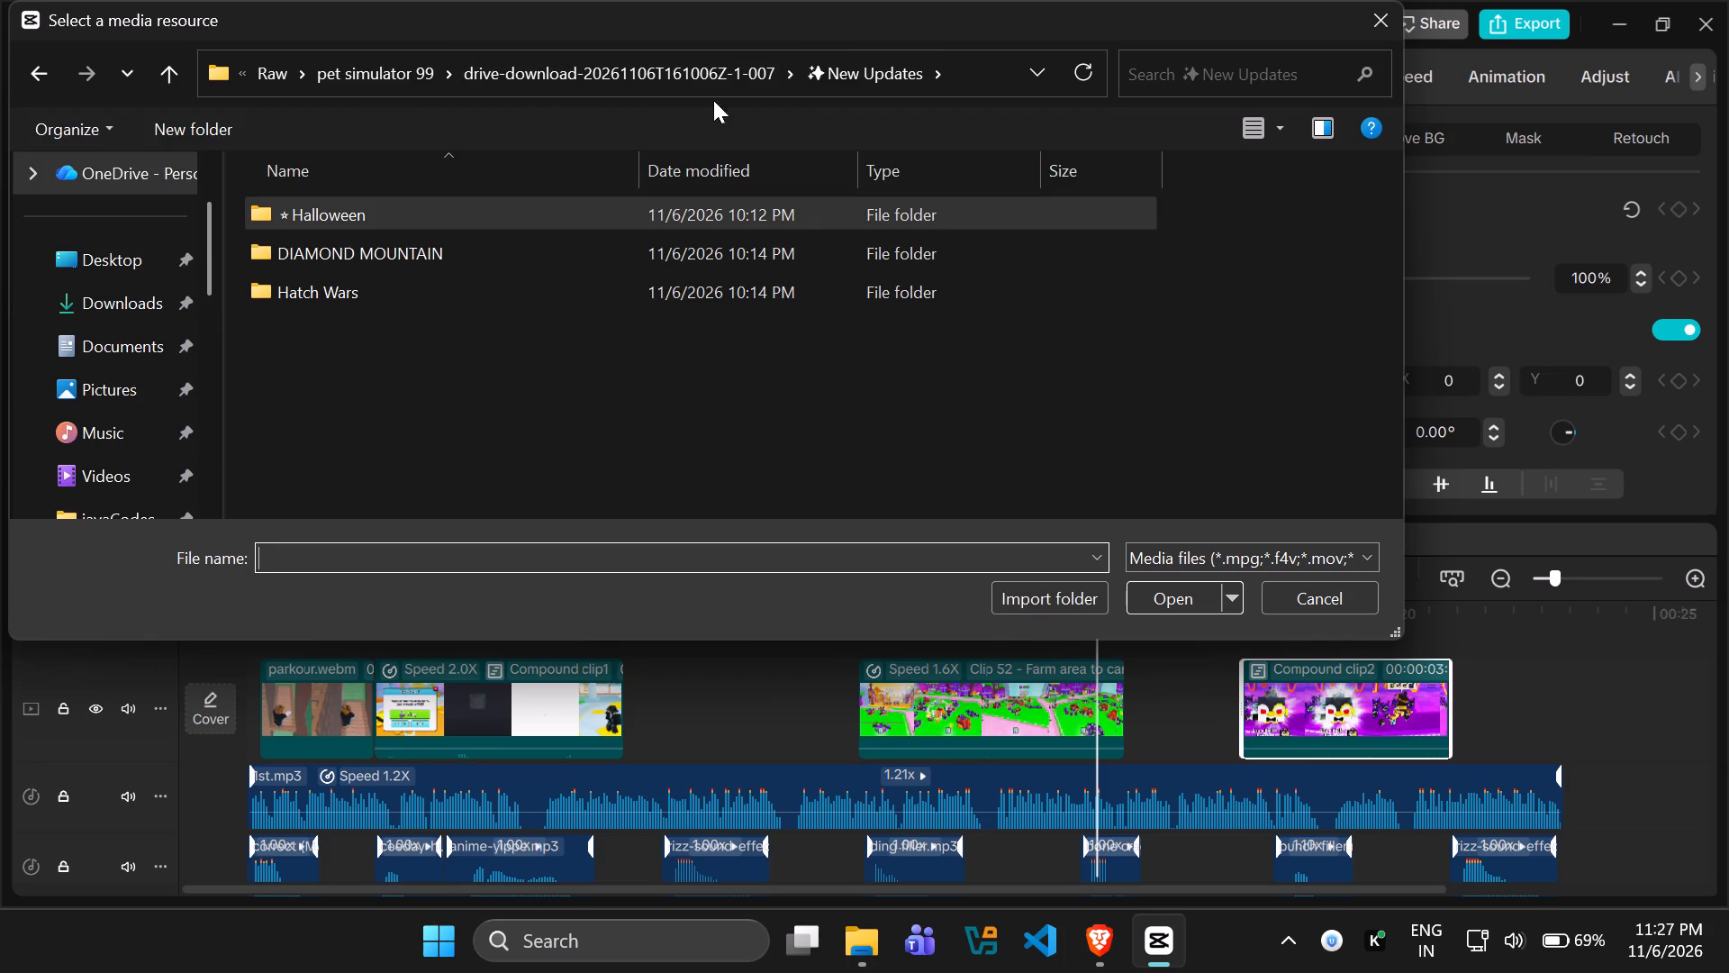
pyautogui.doubleClick(466, 206)
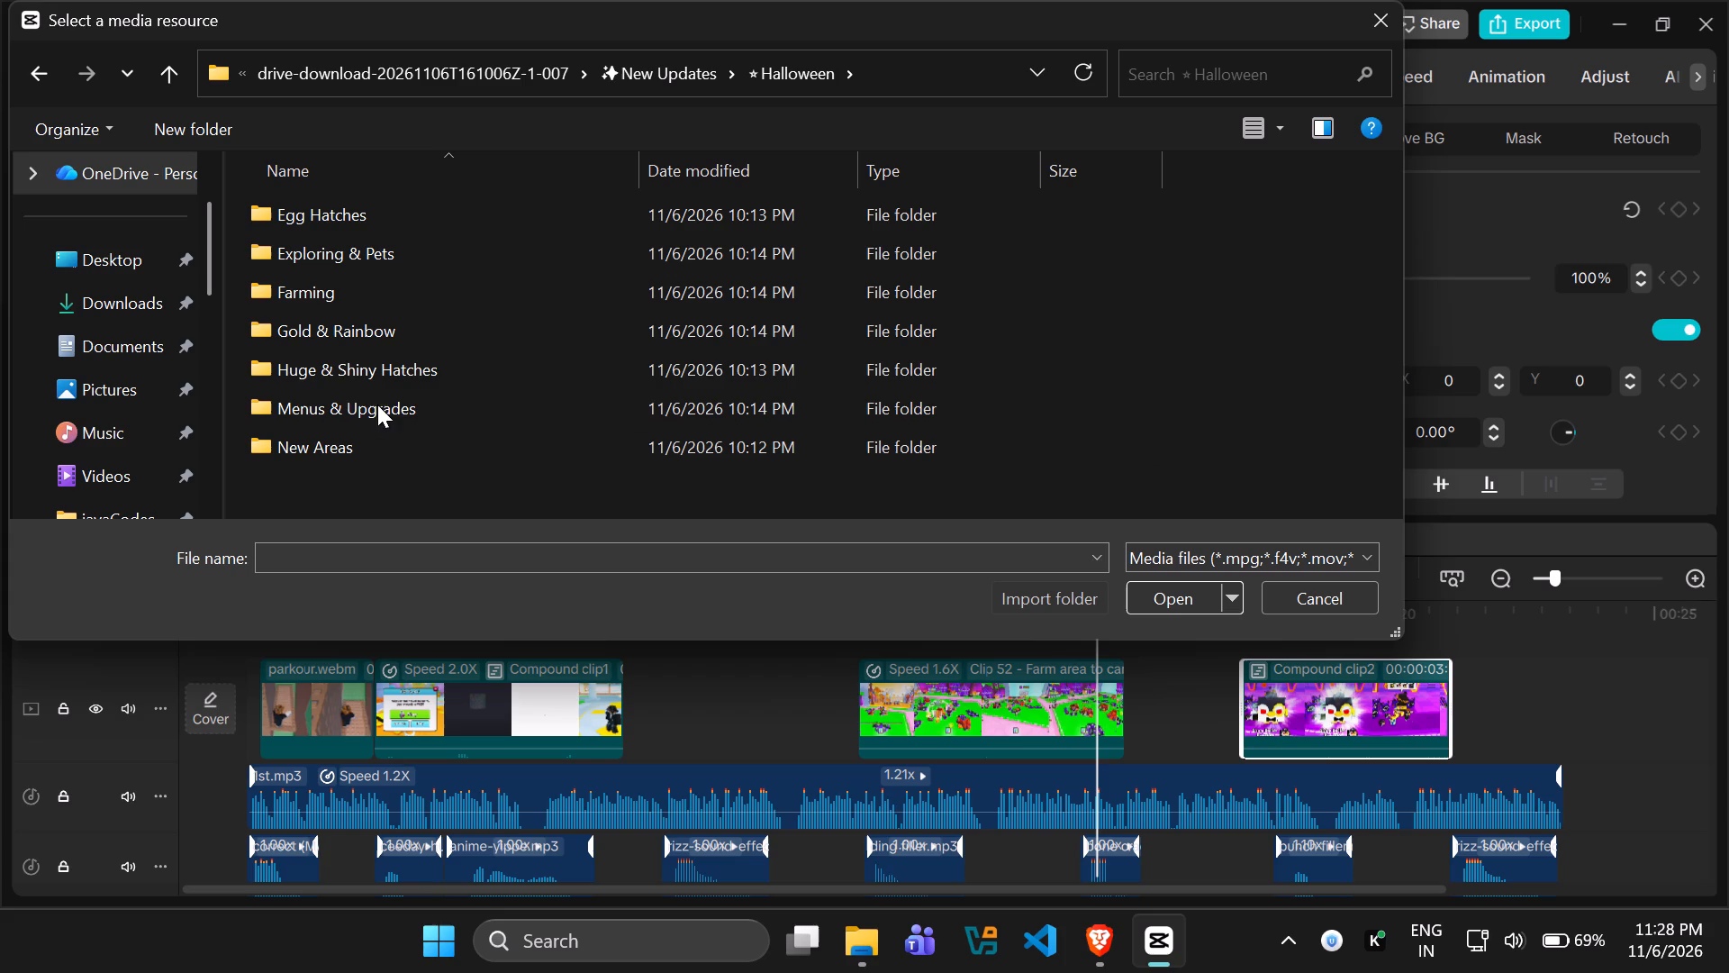
pyautogui.click(369, 332)
pyautogui.doubleClick(369, 332)
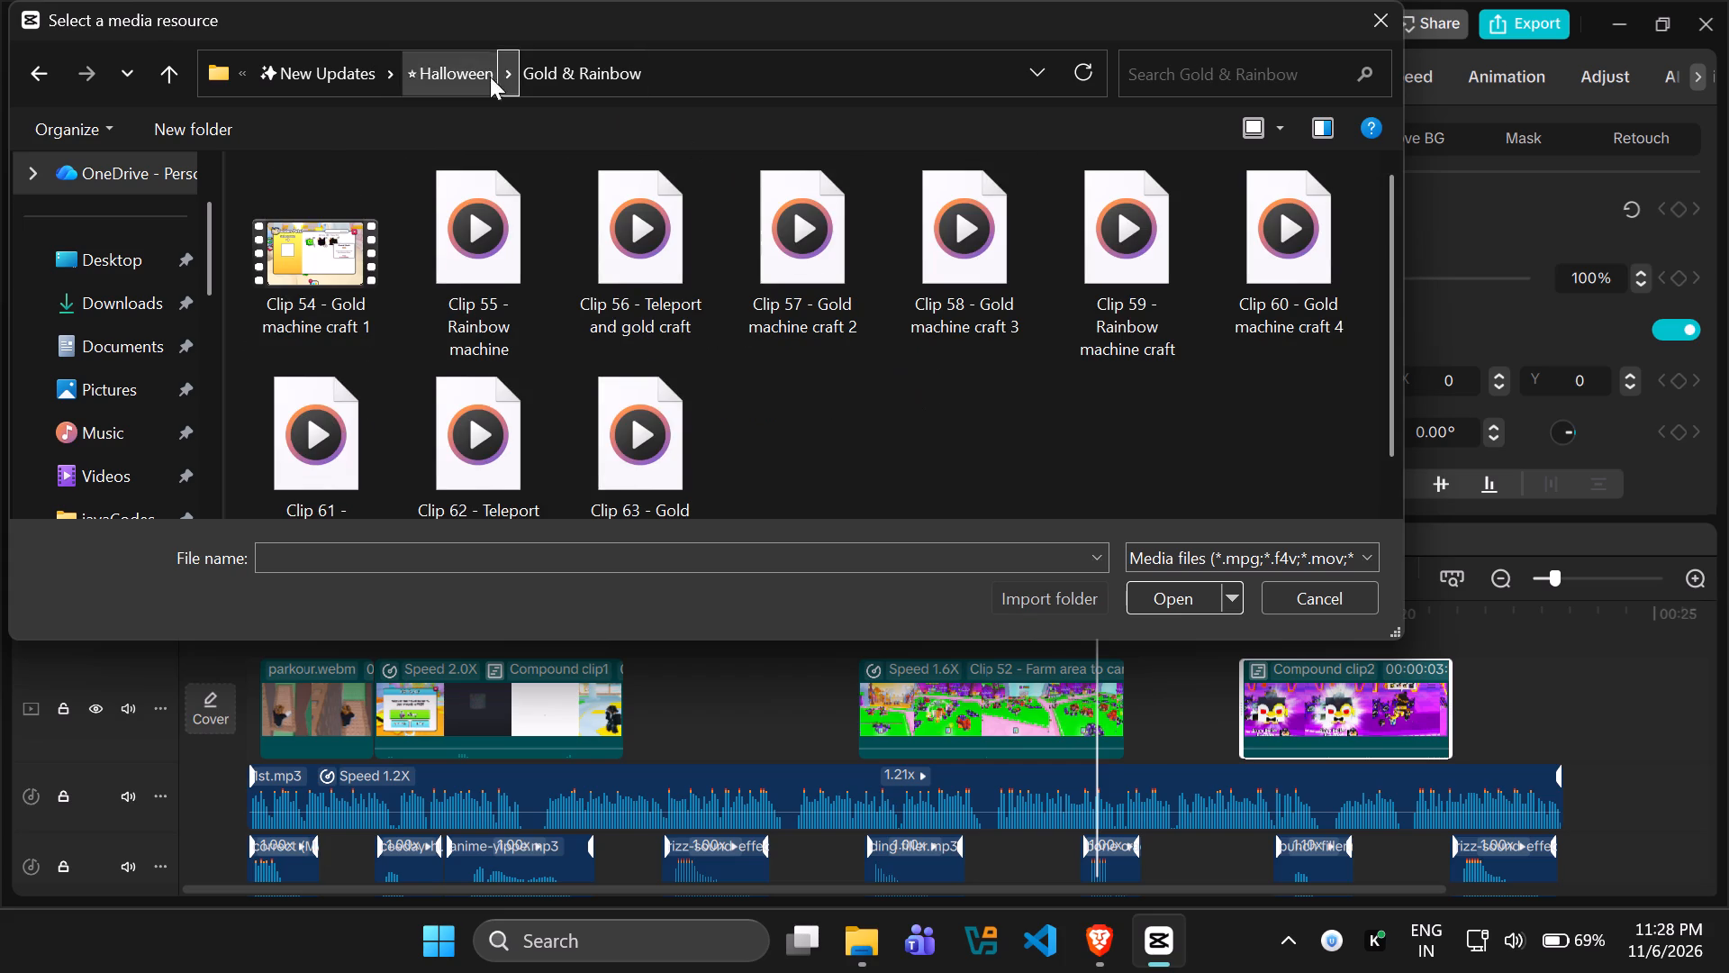
pyautogui.click(410, 59)
pyautogui.doubleClick(429, 228)
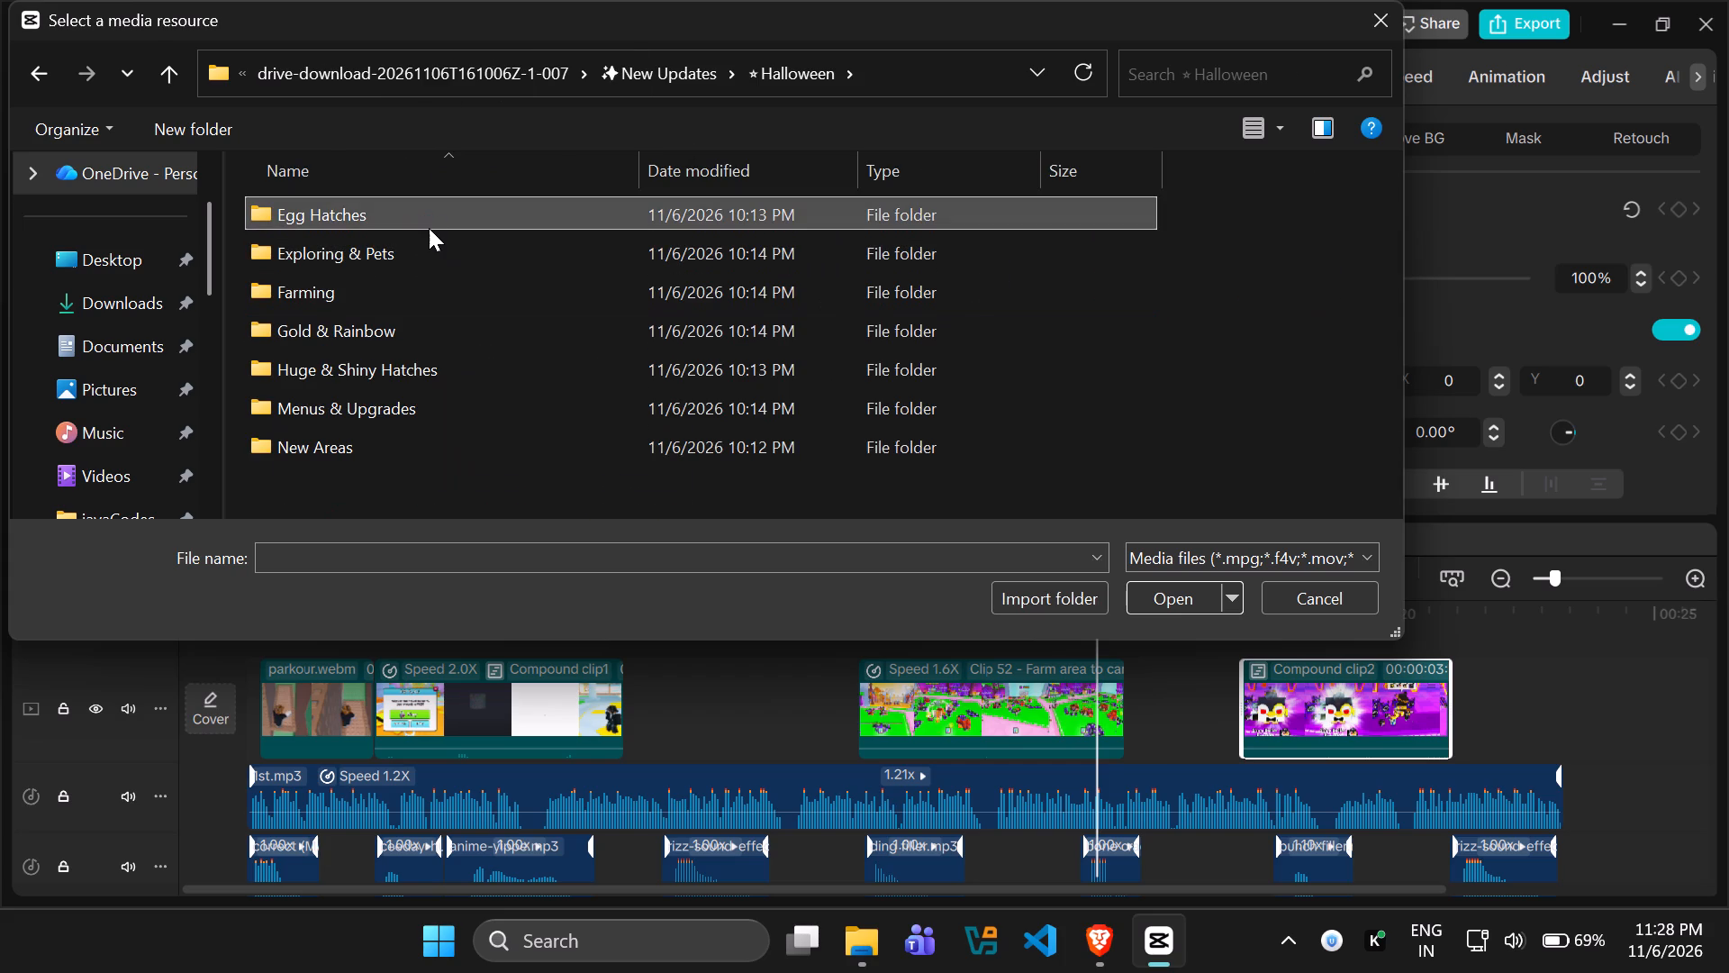
pyautogui.scroll(-9, 427, 225)
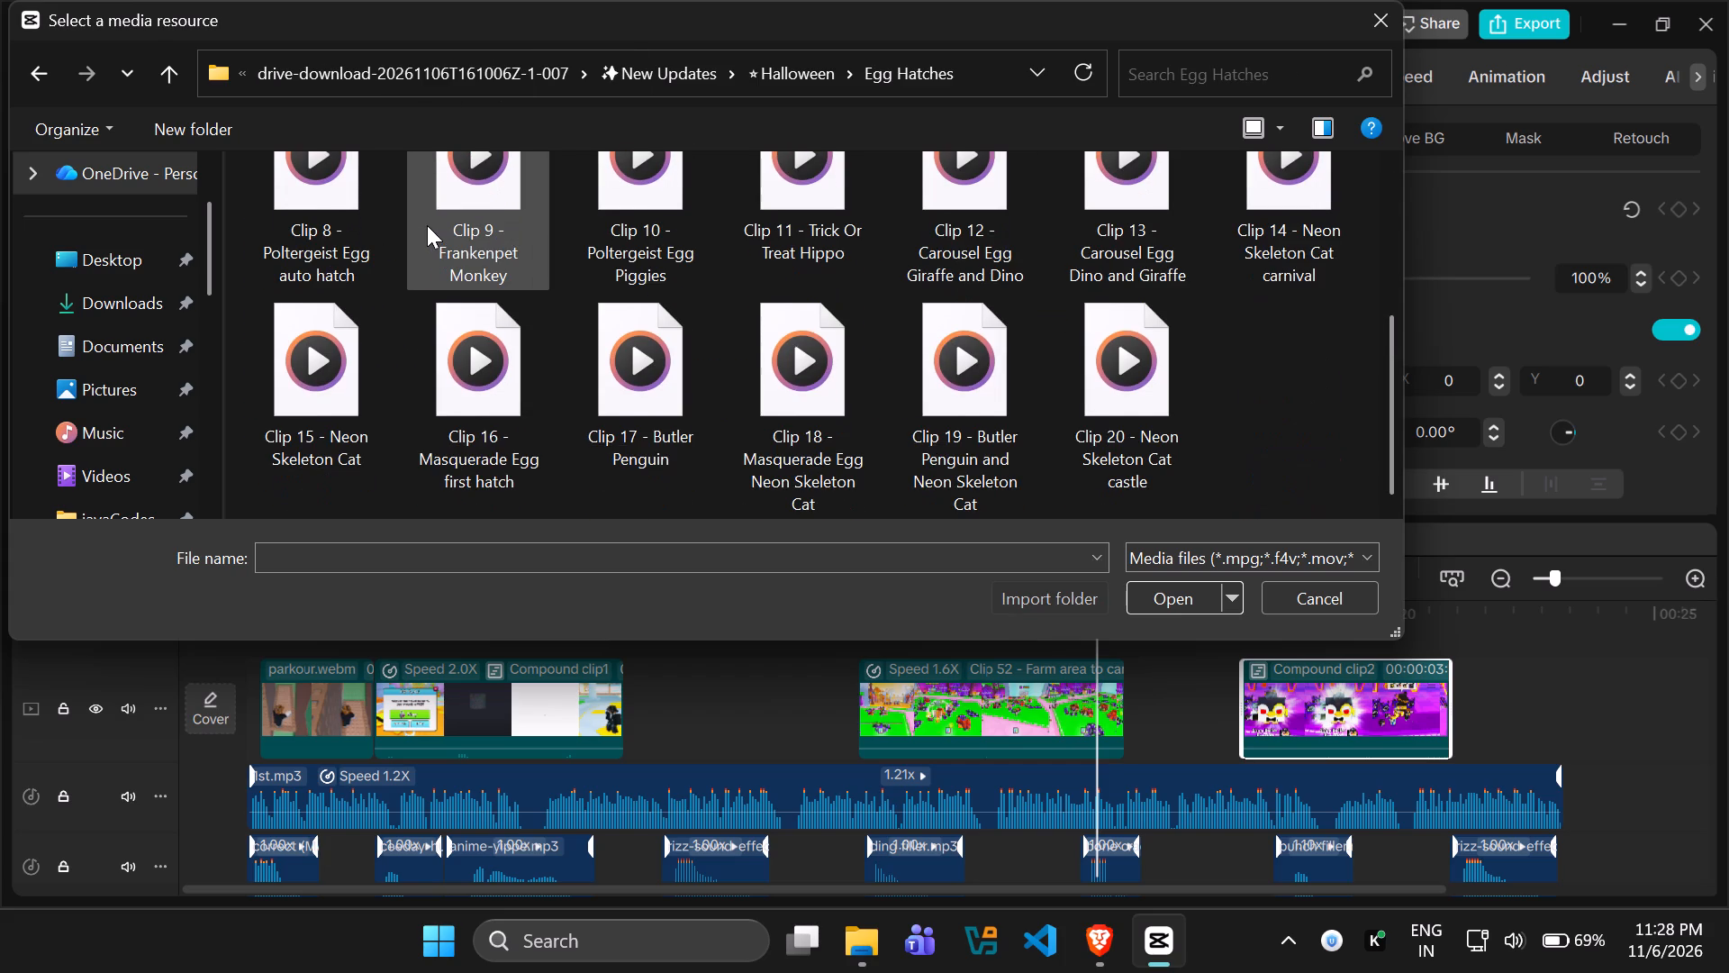
pyautogui.click(792, 51)
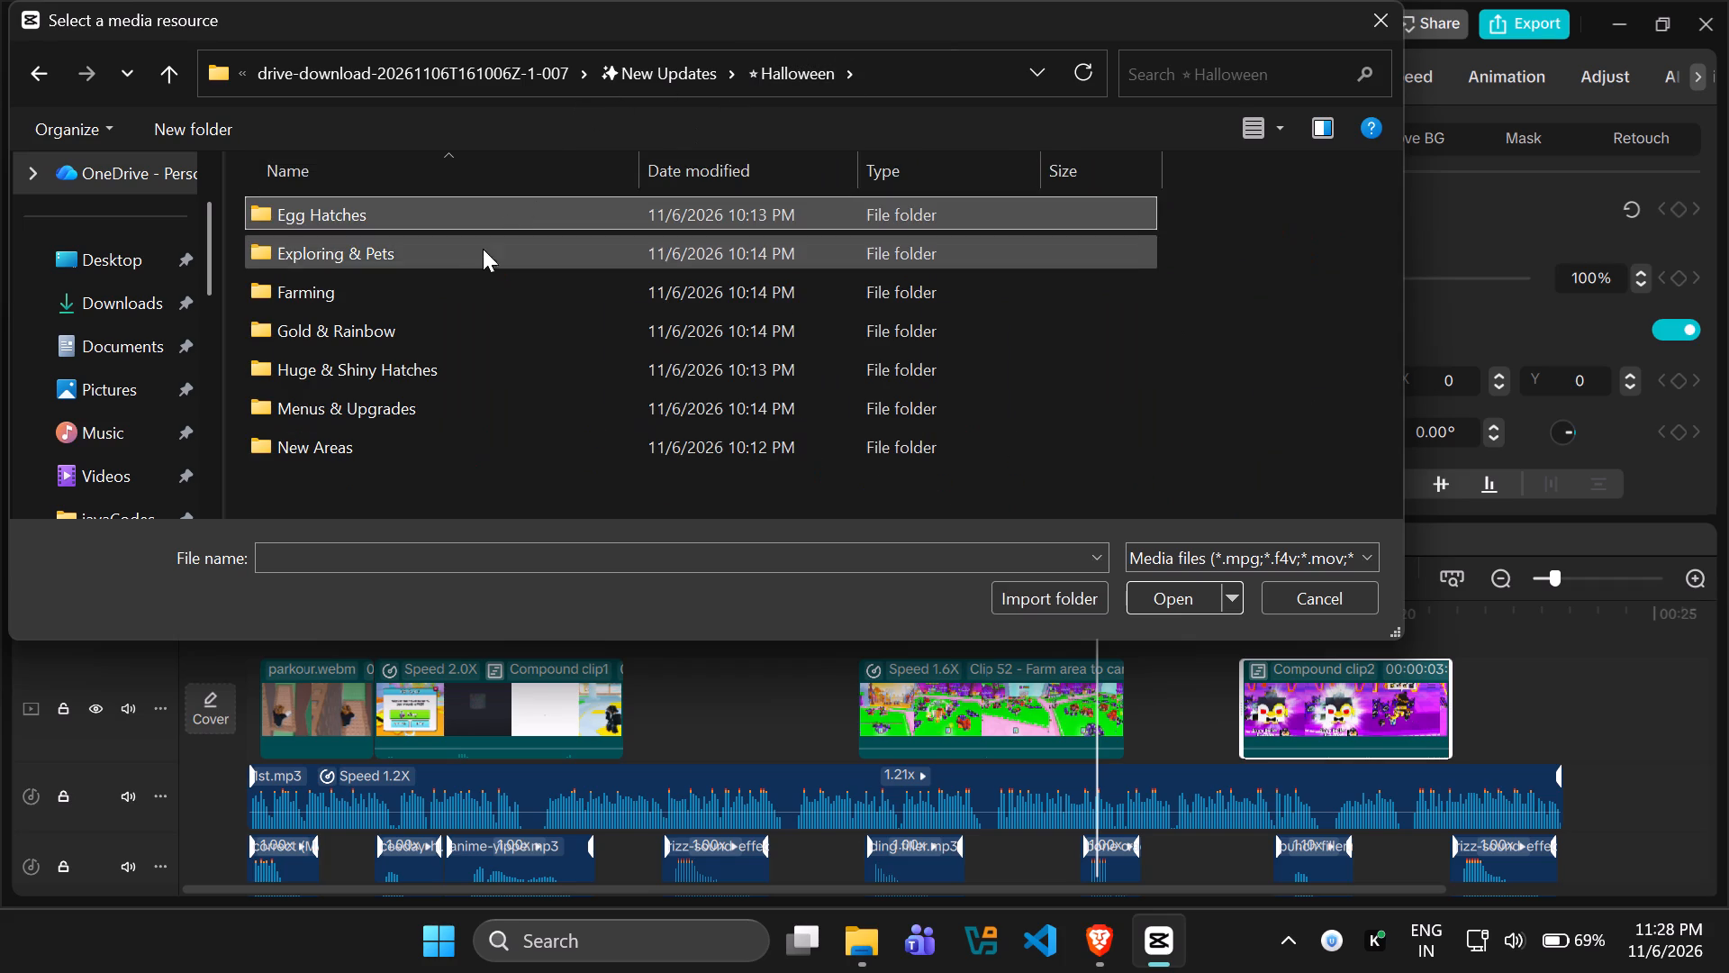
pyautogui.doubleClick(475, 259)
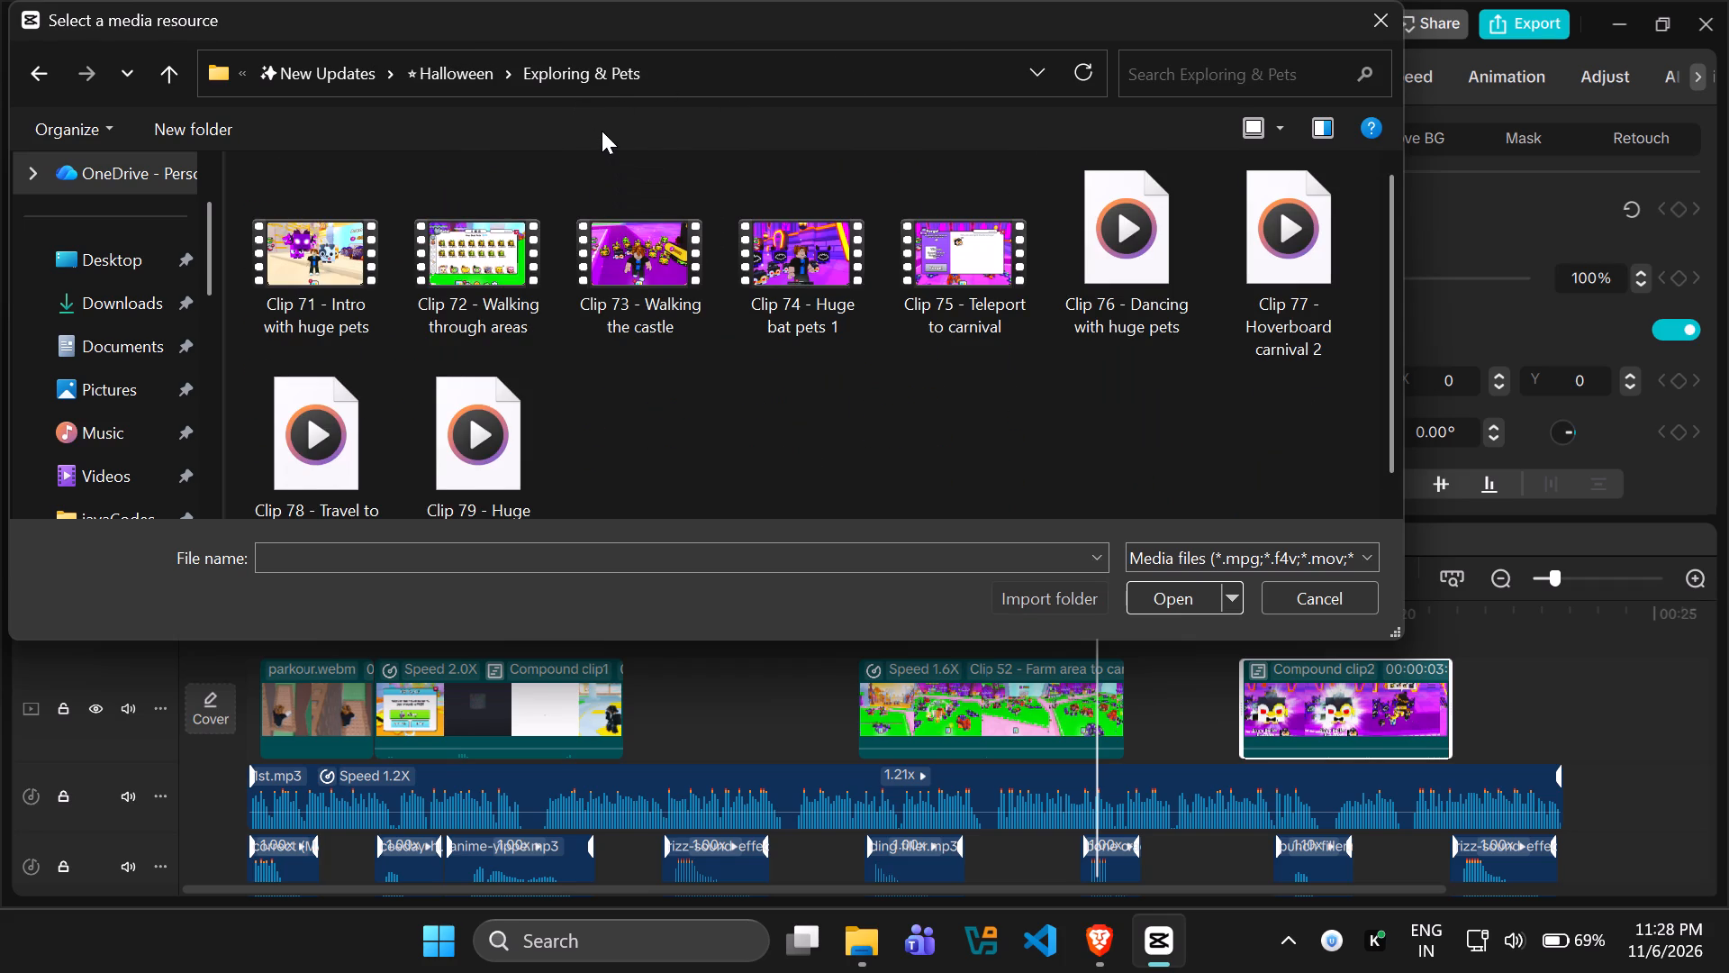
pyautogui.scroll(-2, 602, 131)
pyautogui.scroll(-2, 585, 303)
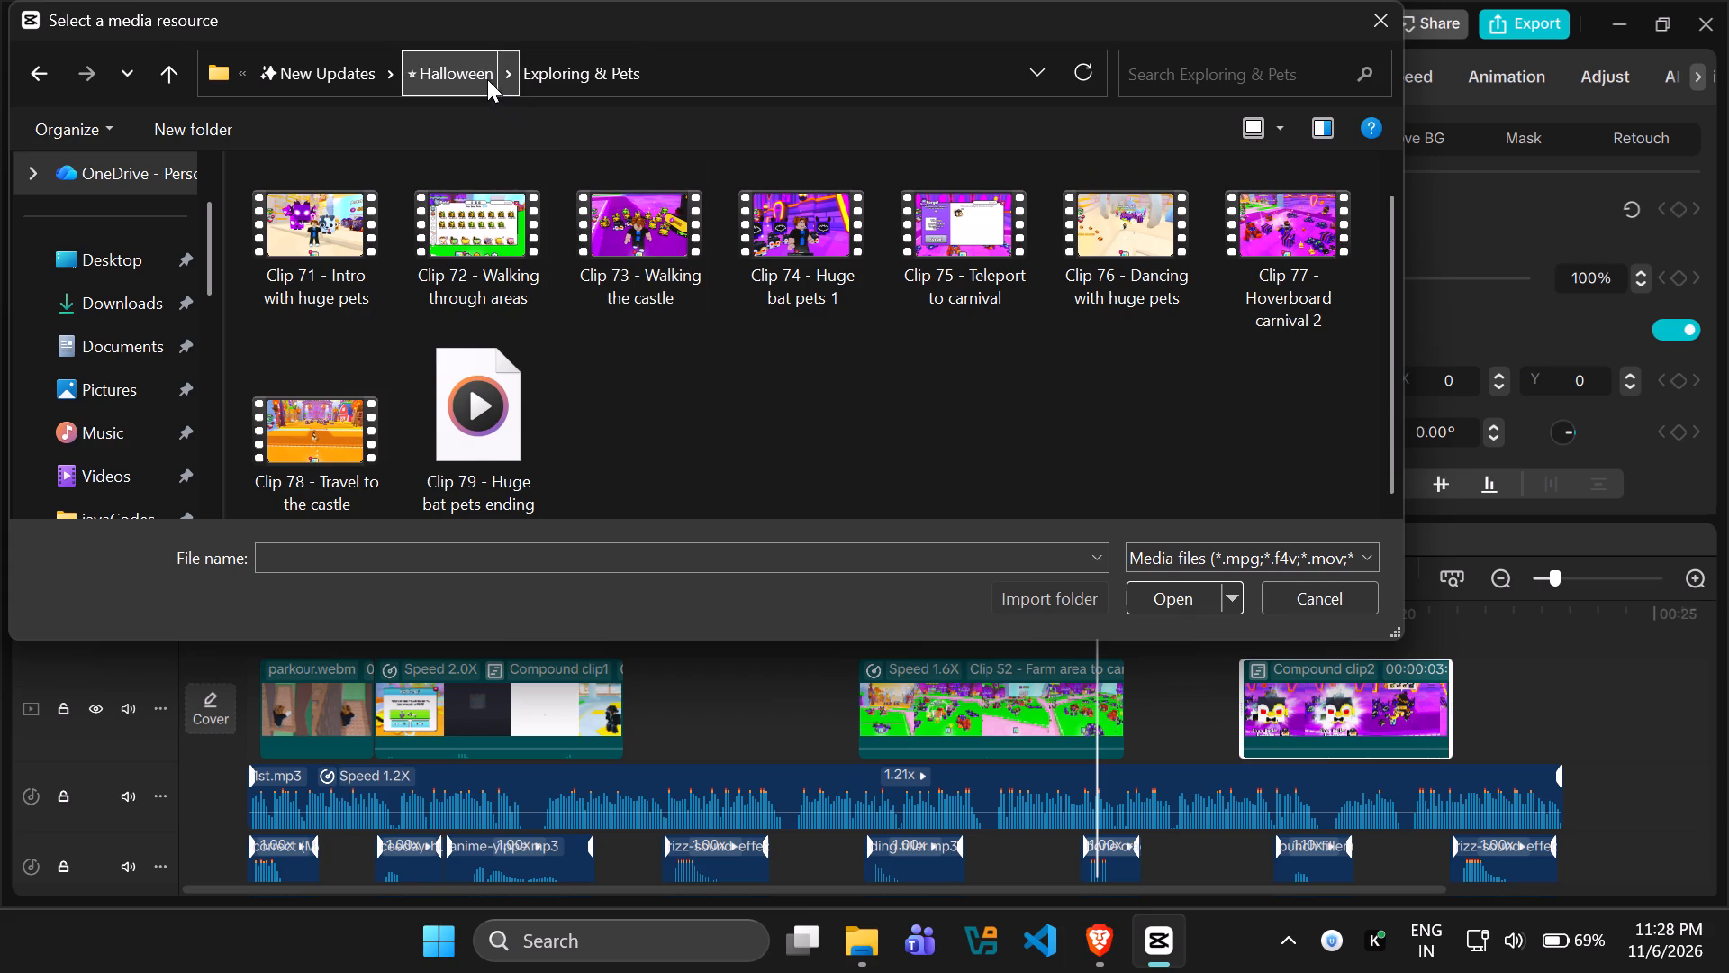
pyautogui.click(484, 77)
pyautogui.doubleClick(455, 287)
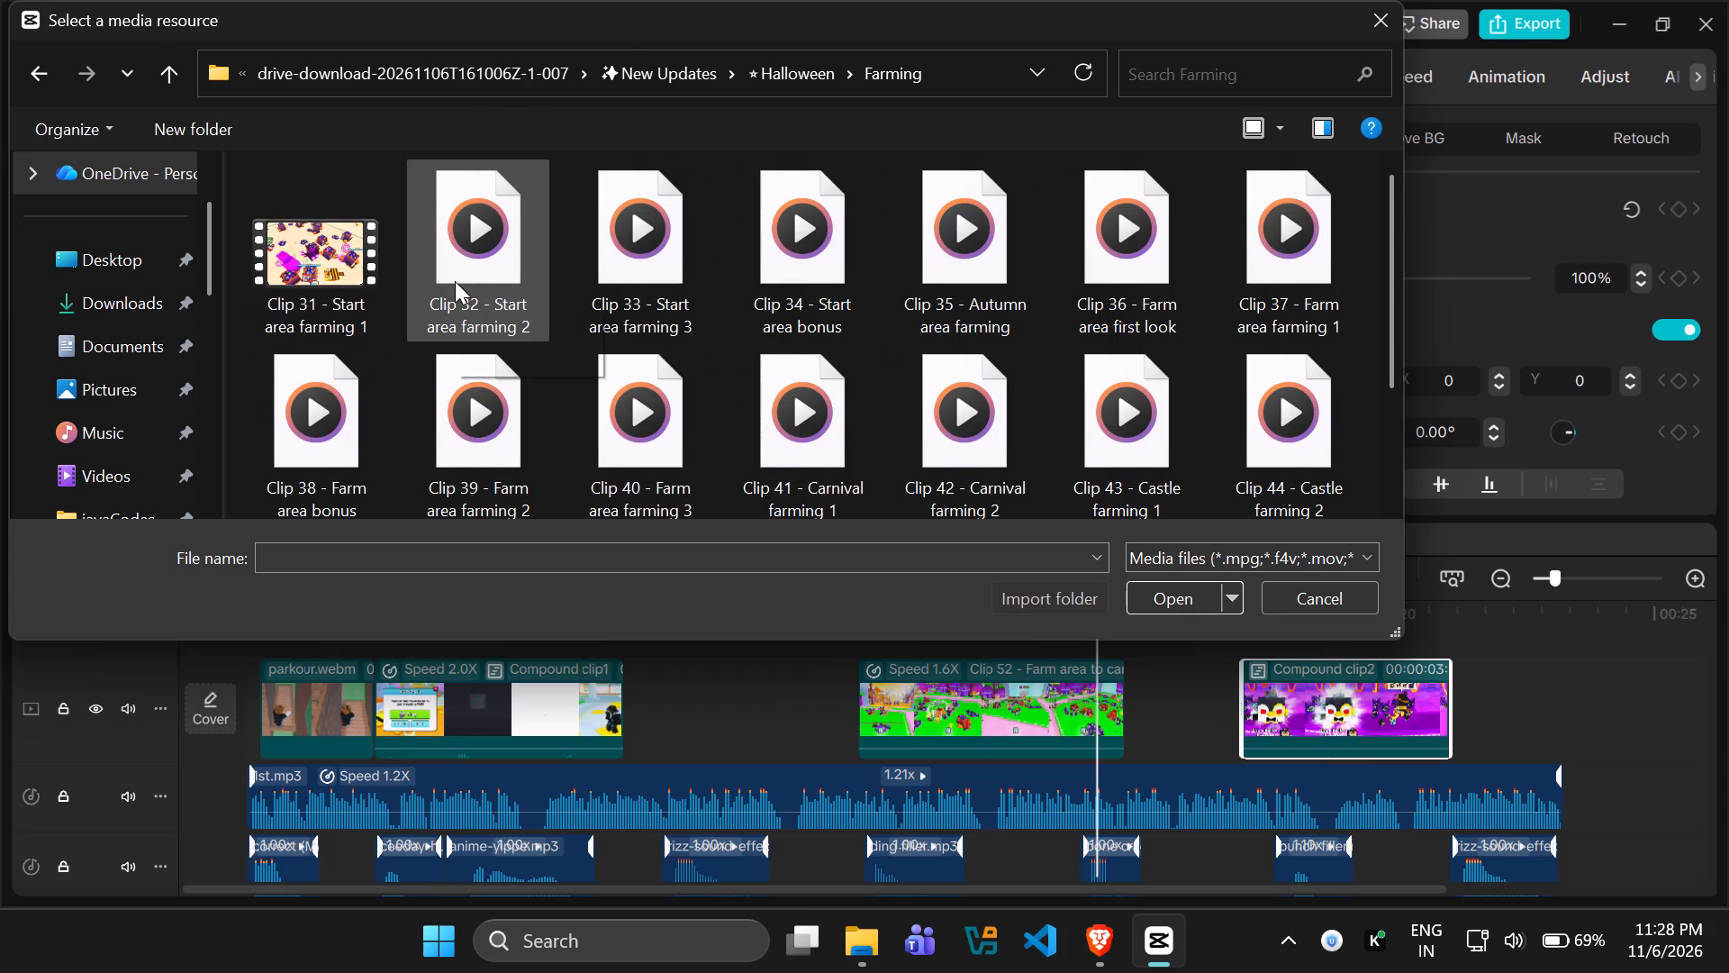
pyautogui.scroll(-6, 455, 281)
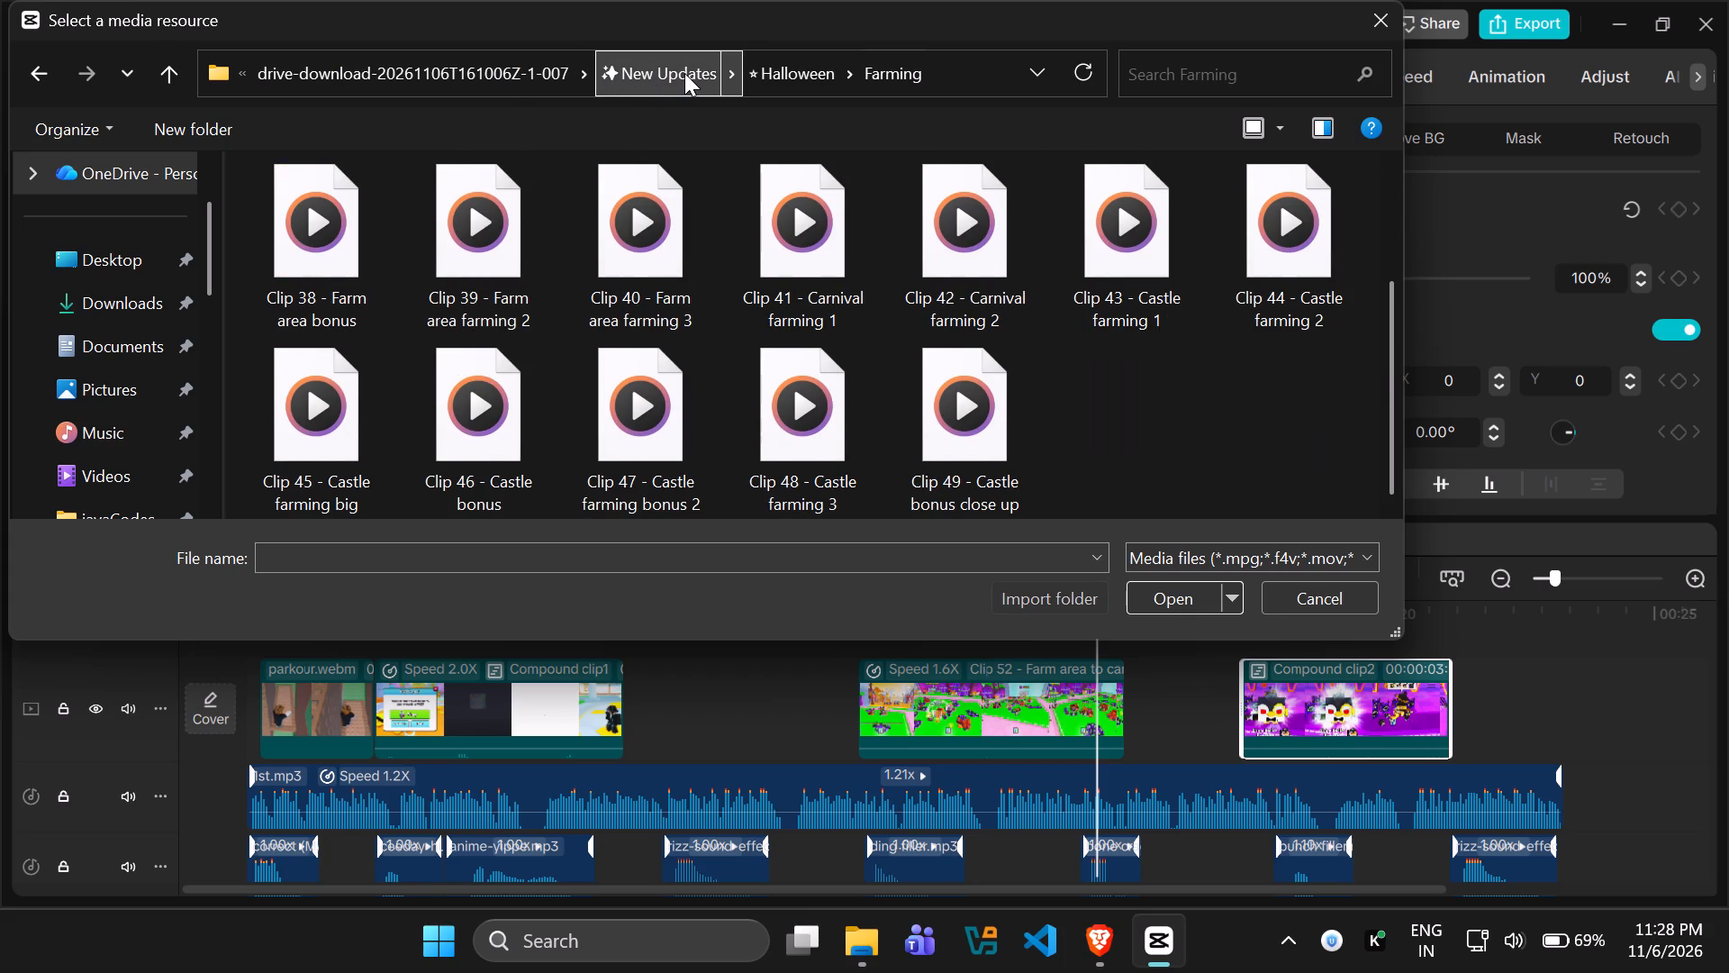
pyautogui.click(684, 73)
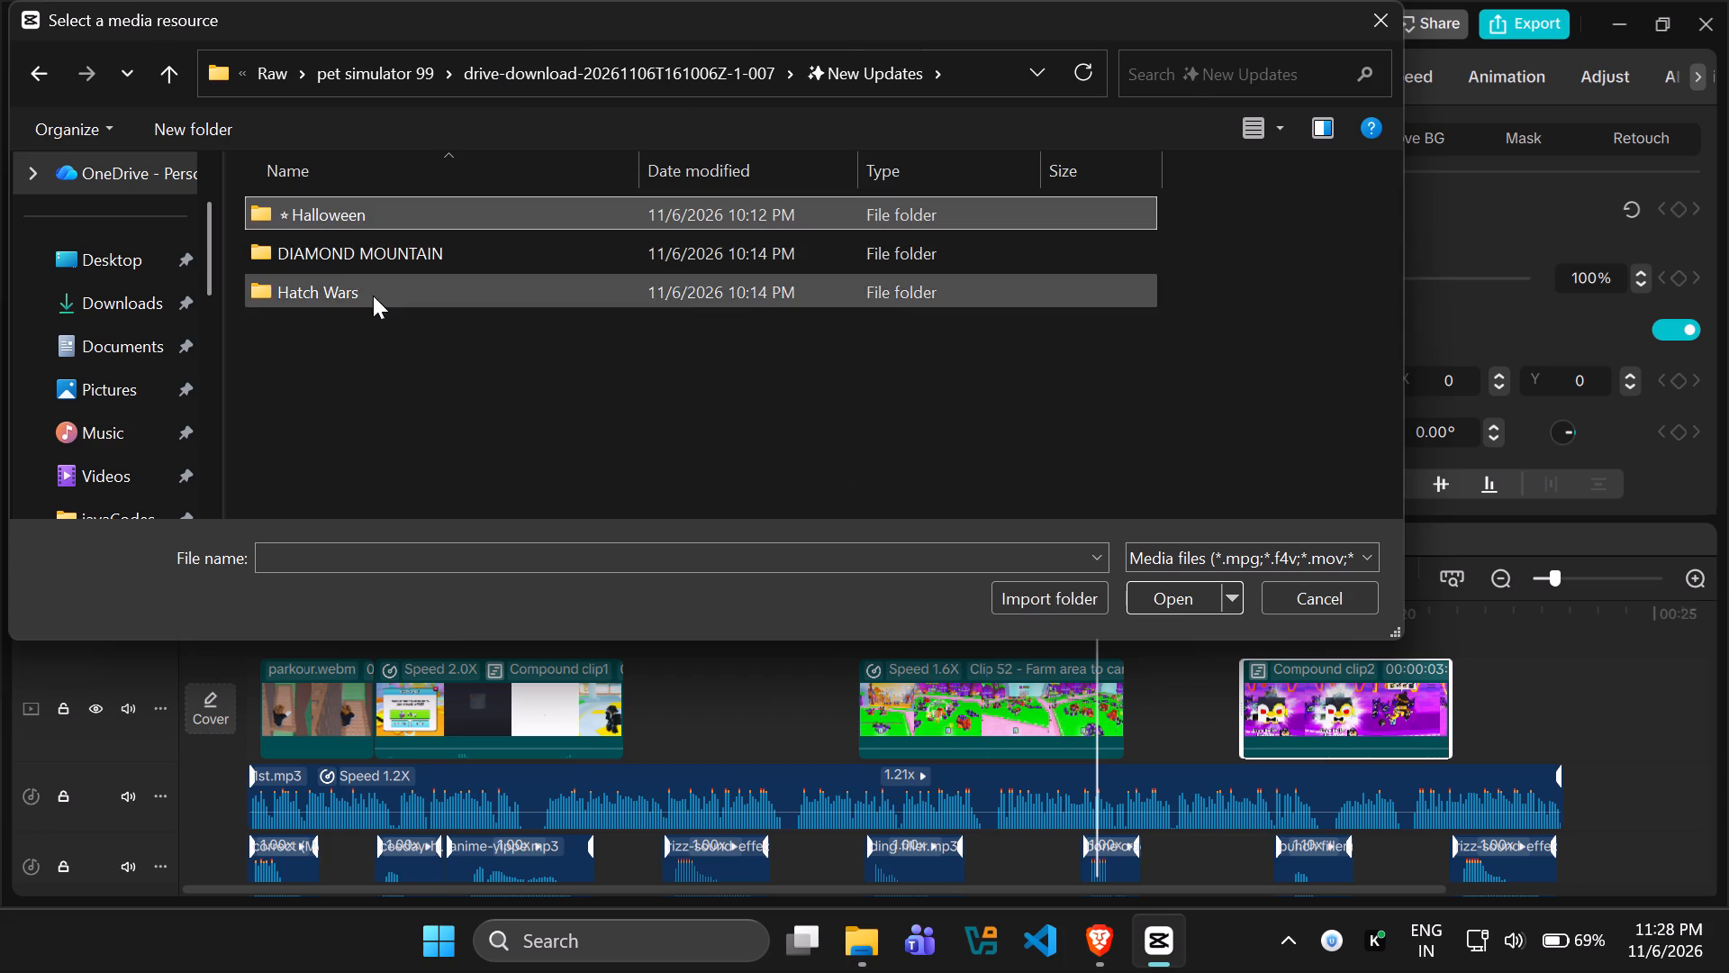
pyautogui.doubleClick(374, 263)
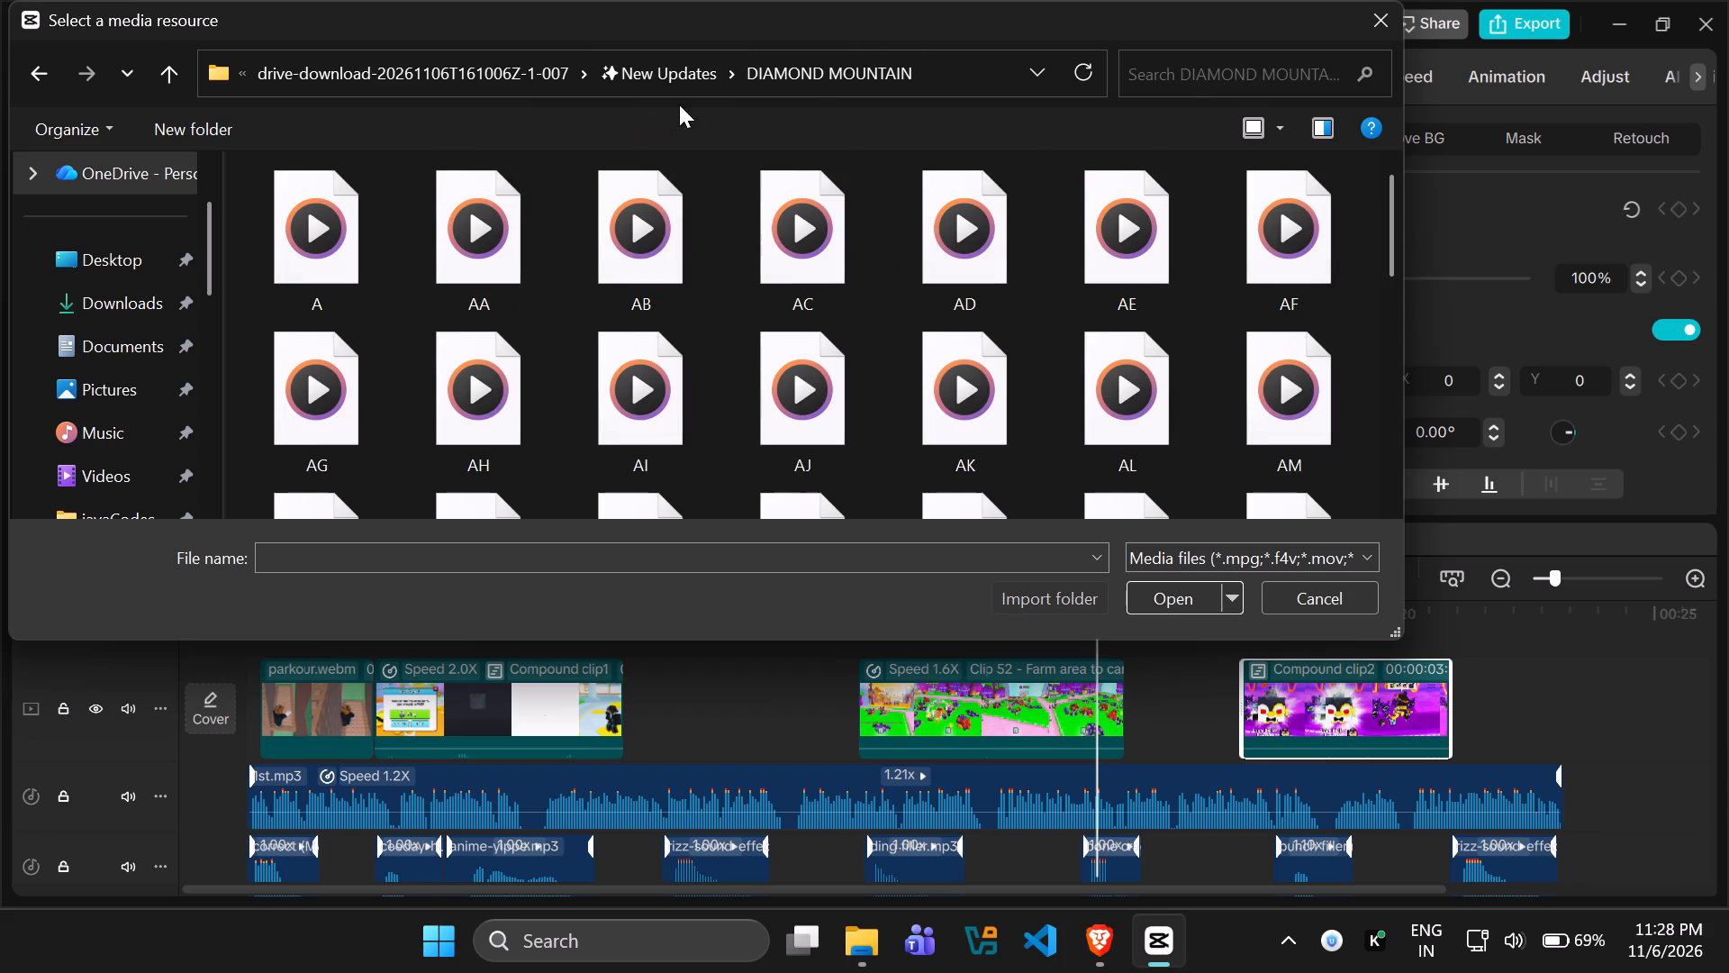
pyautogui.click(683, 77)
# Import Clip 64 - Pets menu early from the Halloween folder's Menus & Upgrades subfolder.
pyautogui.doubleClick(453, 210)
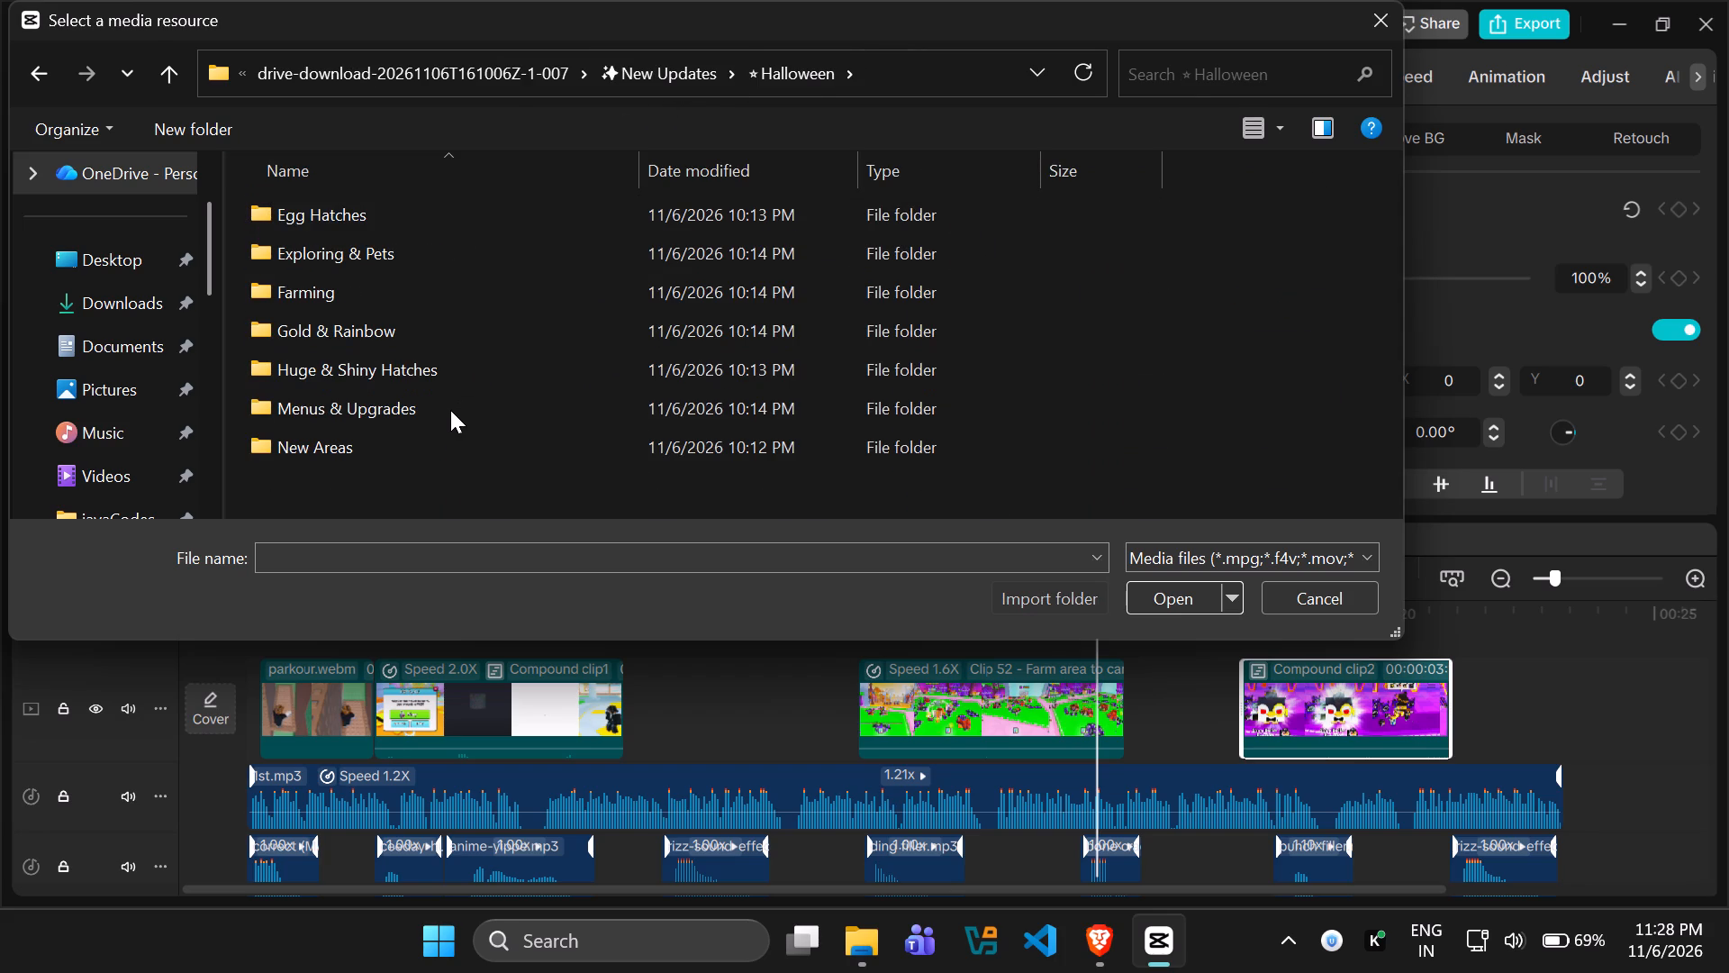
pyautogui.doubleClick(450, 410)
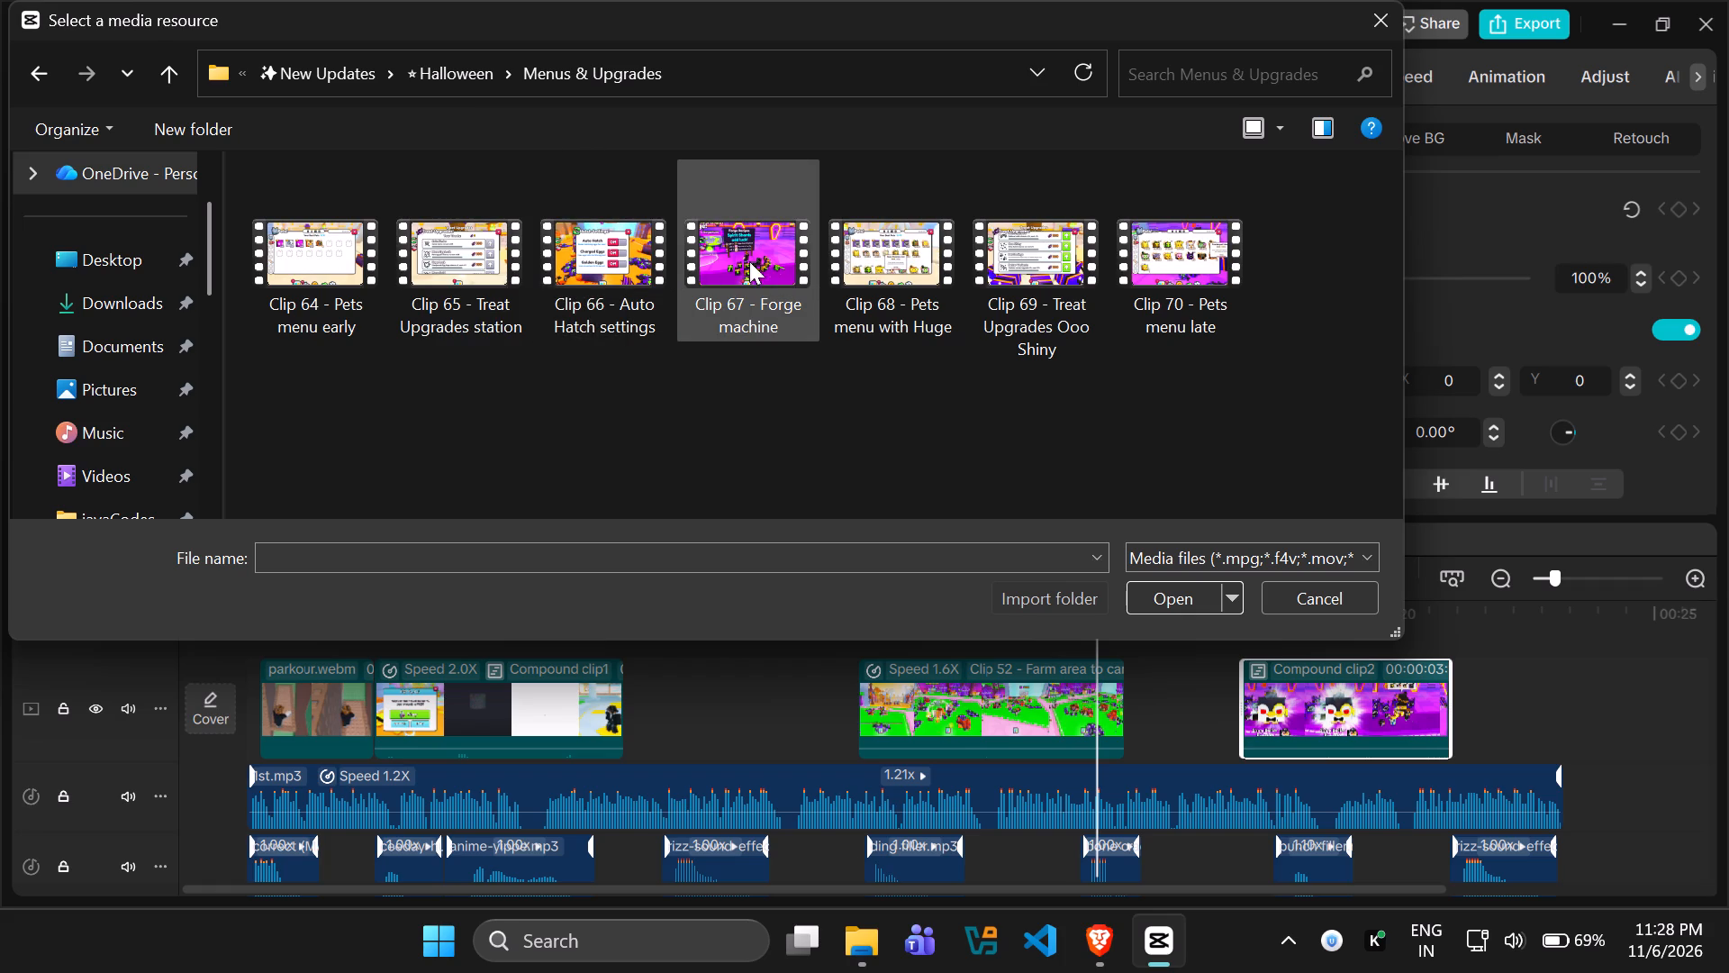
pyautogui.click(787, 254)
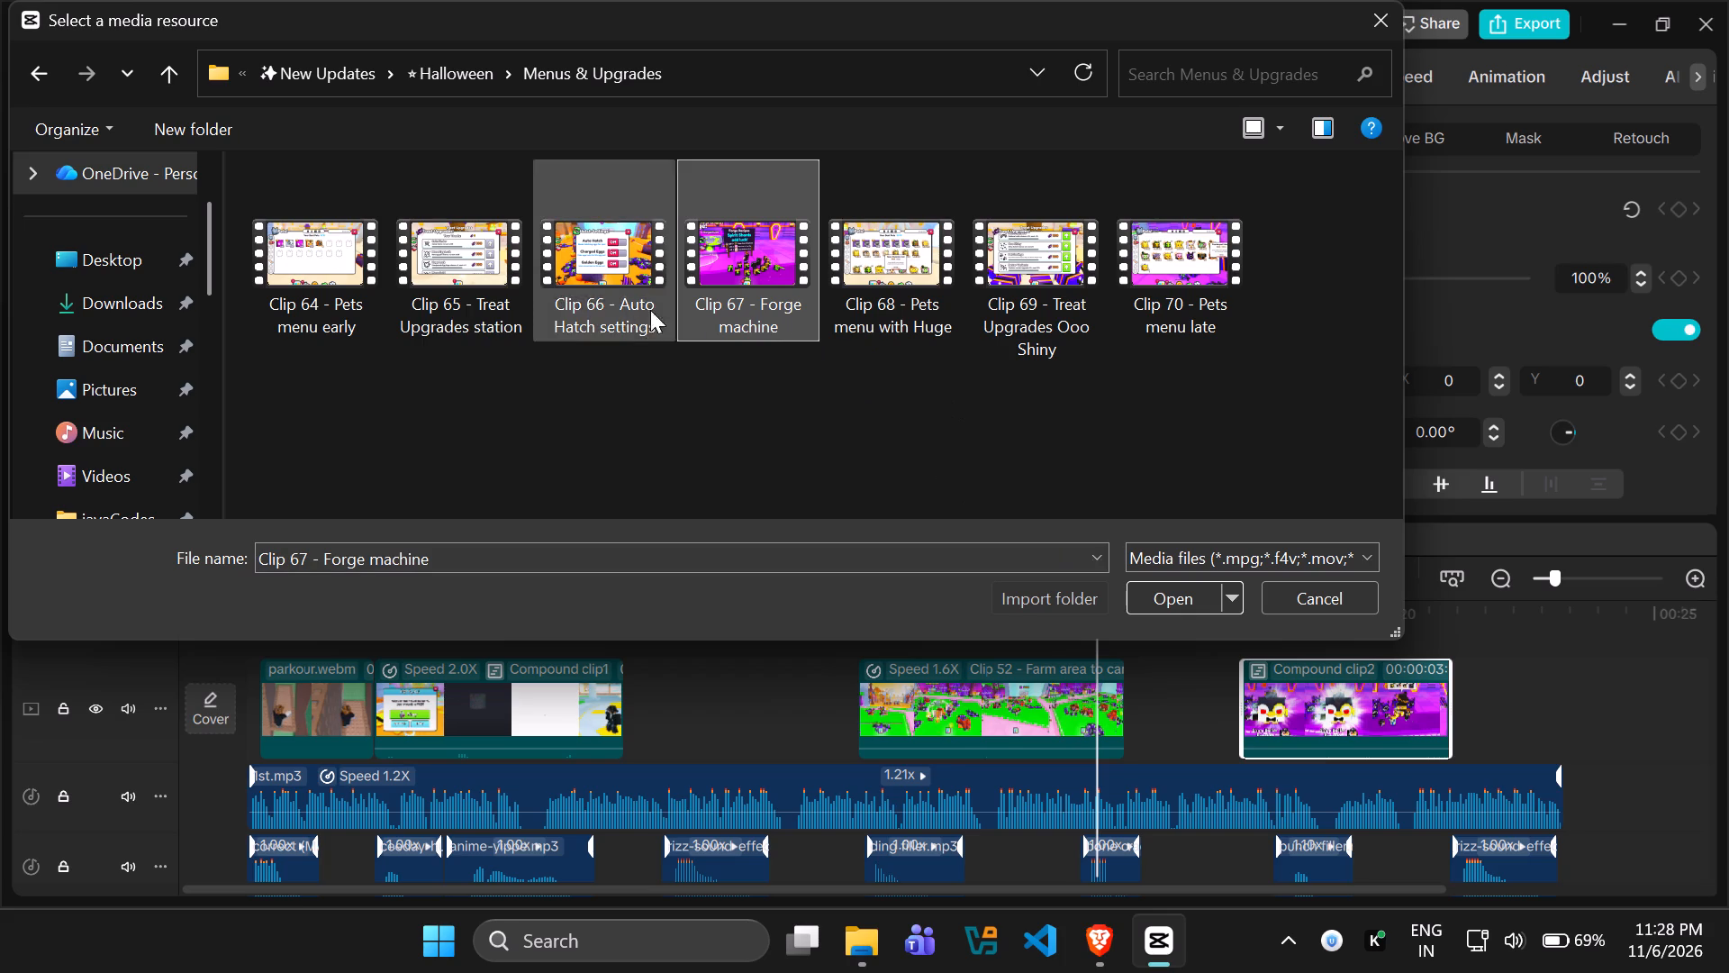
pyautogui.click(367, 260)
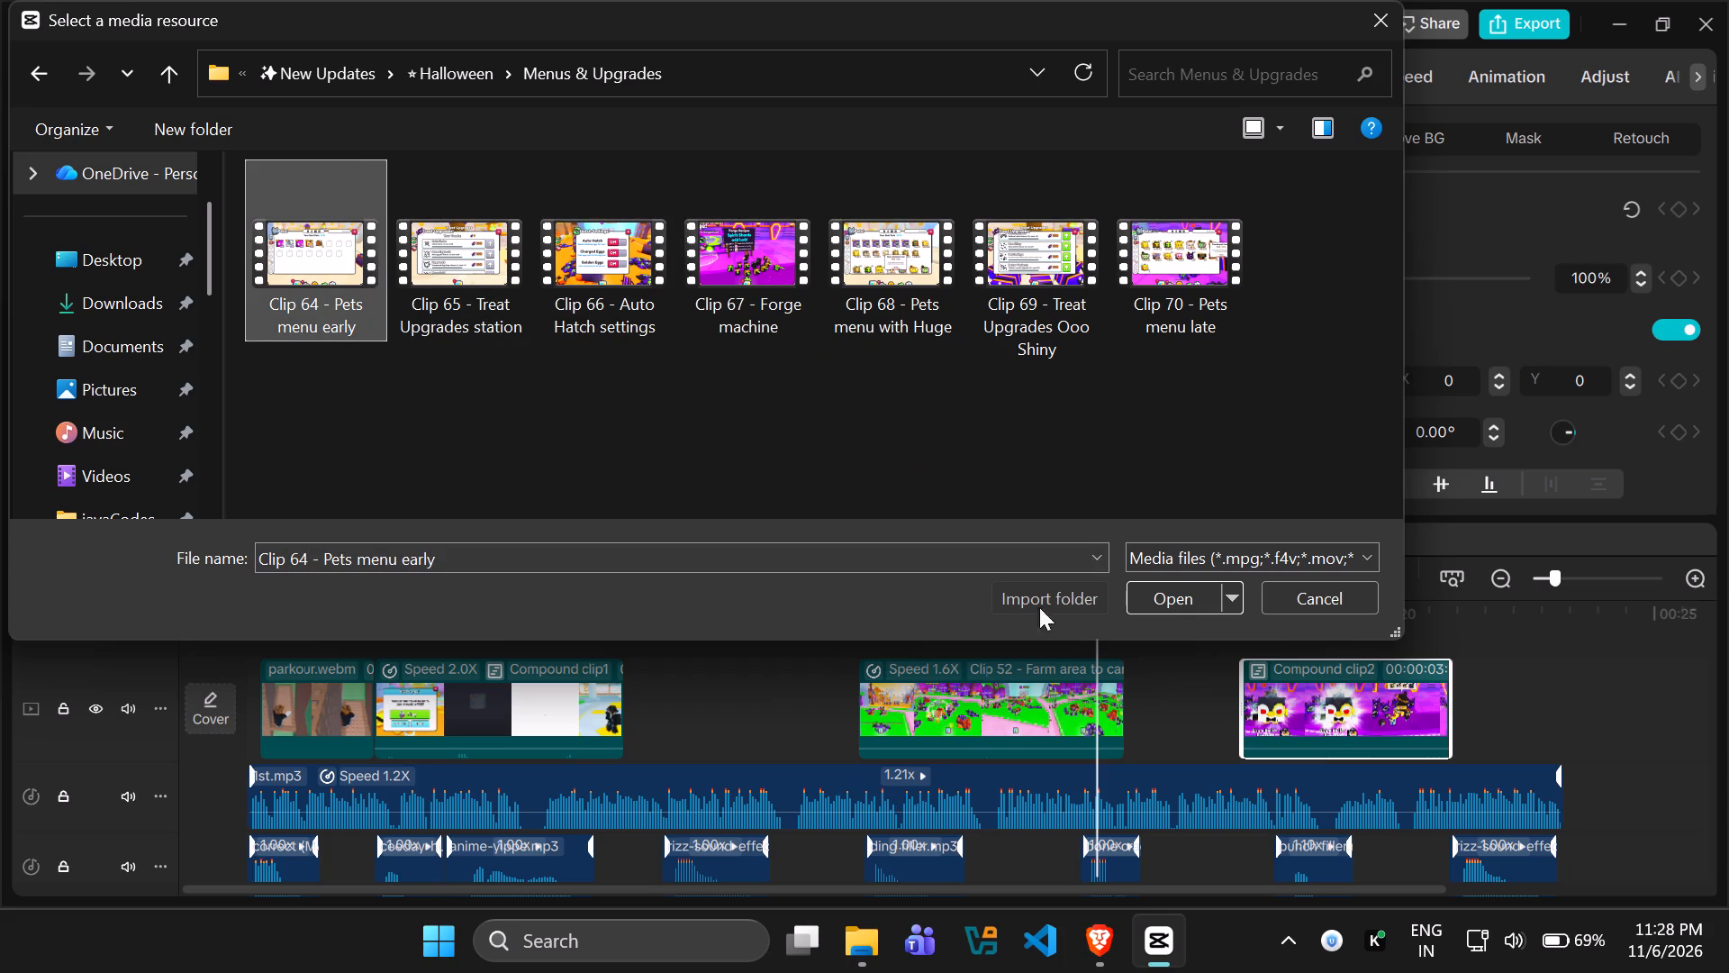
pyautogui.click(1186, 605)
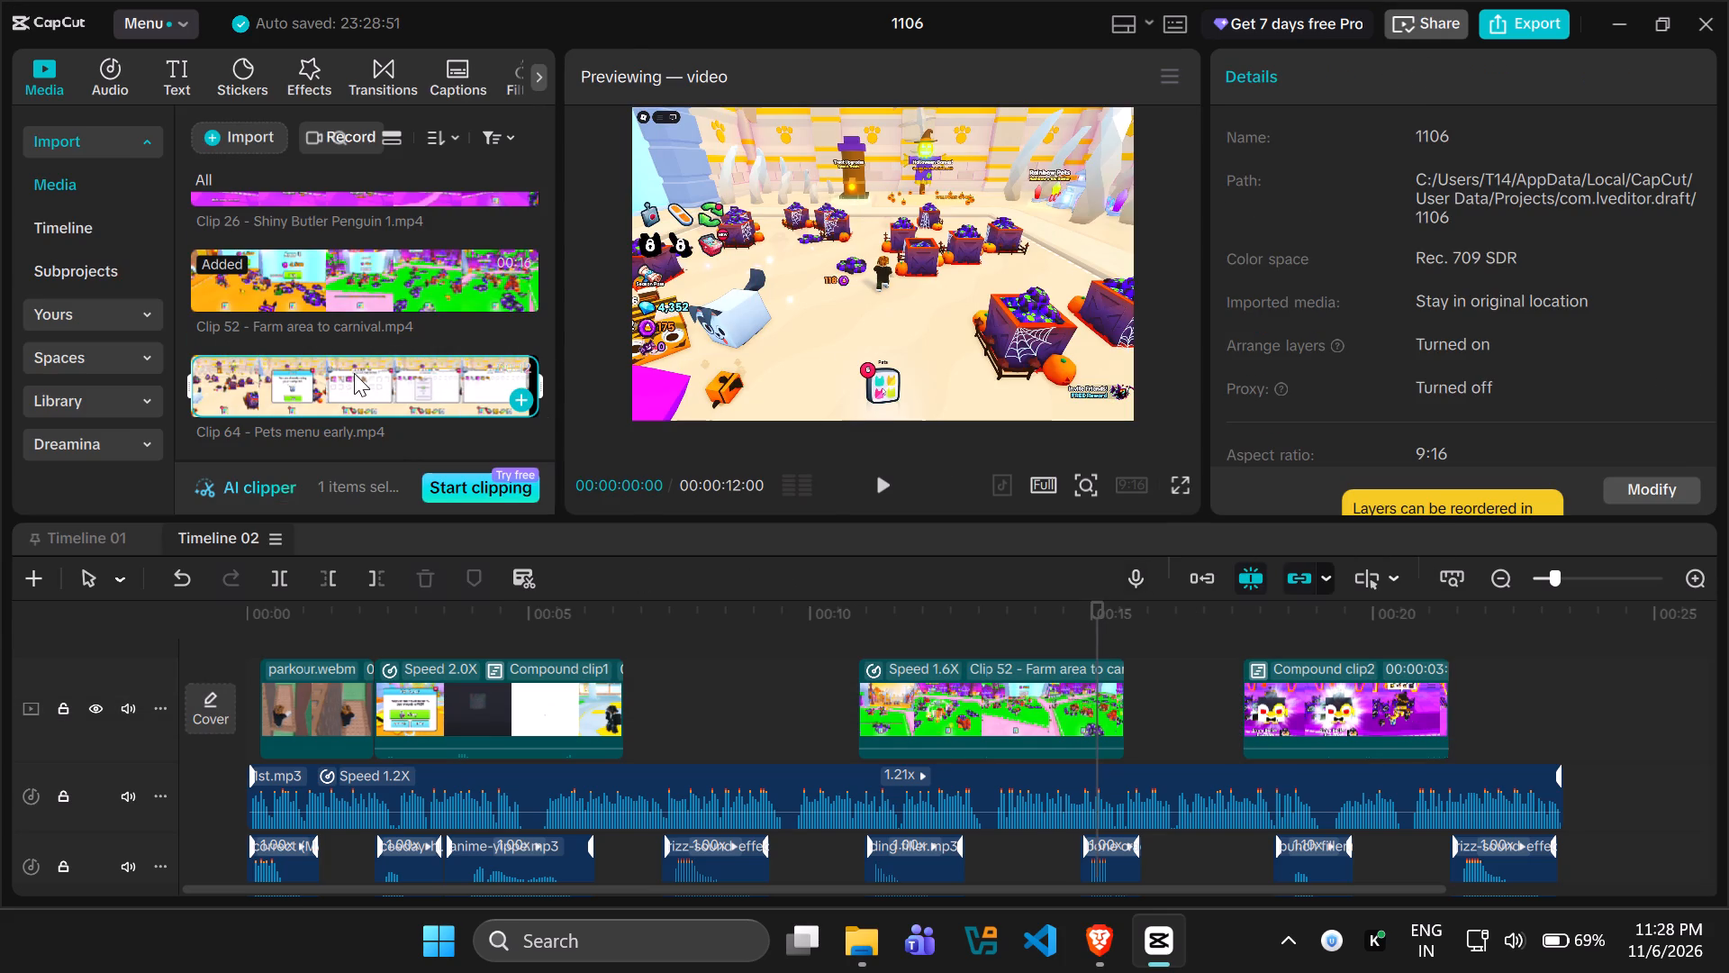
# Place Clip 64 - Pets menu early on a new track above the main one, aligned with the Clip 52 footage's start.
pyautogui.moveTo(354, 373); pyautogui.dragTo(768, 675)
pyautogui.scroll(3, 767, 675)
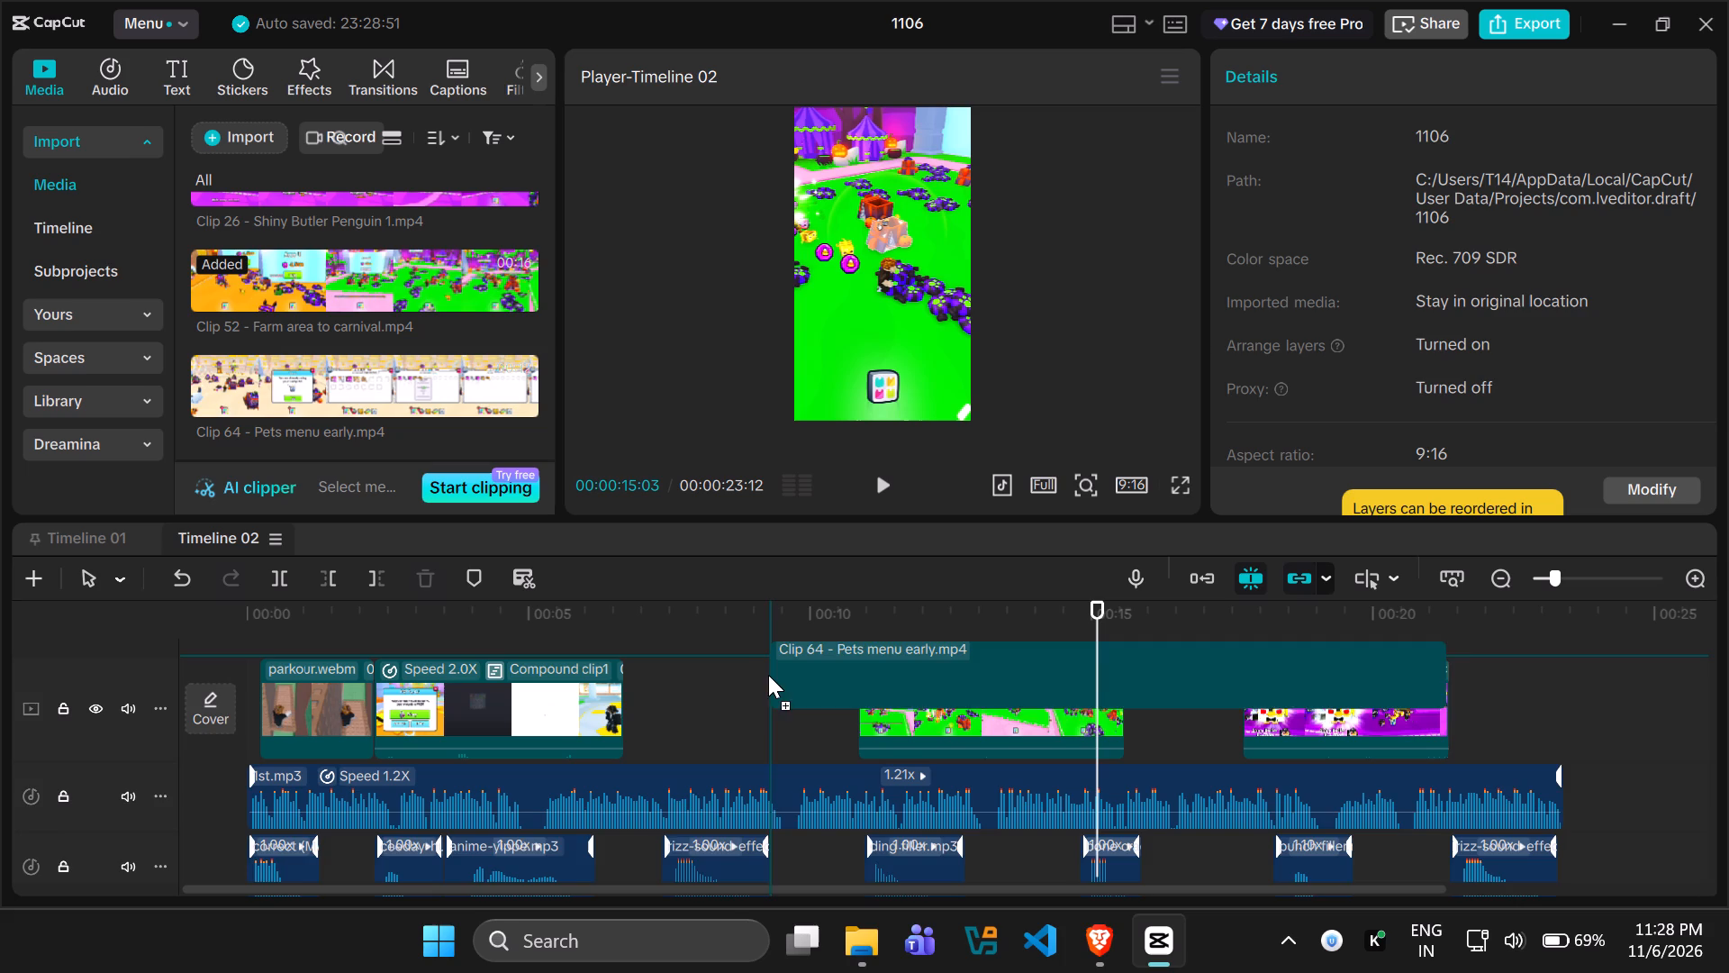
pyautogui.moveTo(768, 675); pyautogui.dragTo(896, 687)
pyautogui.scroll(4, 816, 700)
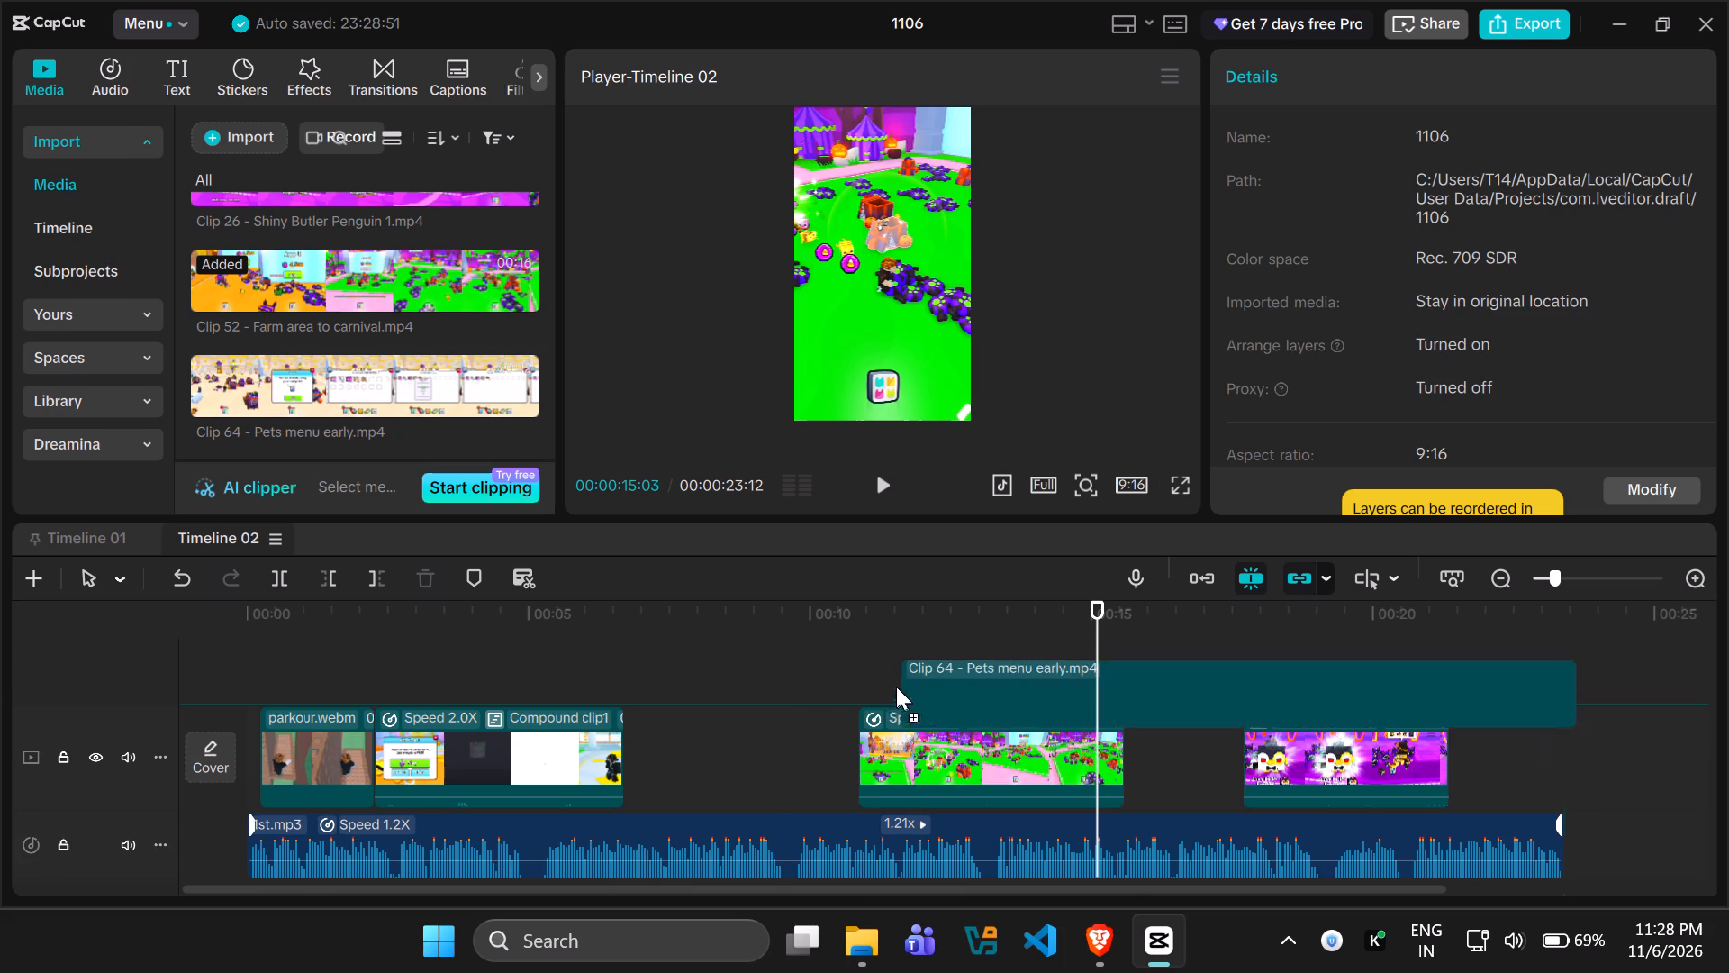
pyautogui.moveTo(896, 687); pyautogui.dragTo(856, 671)
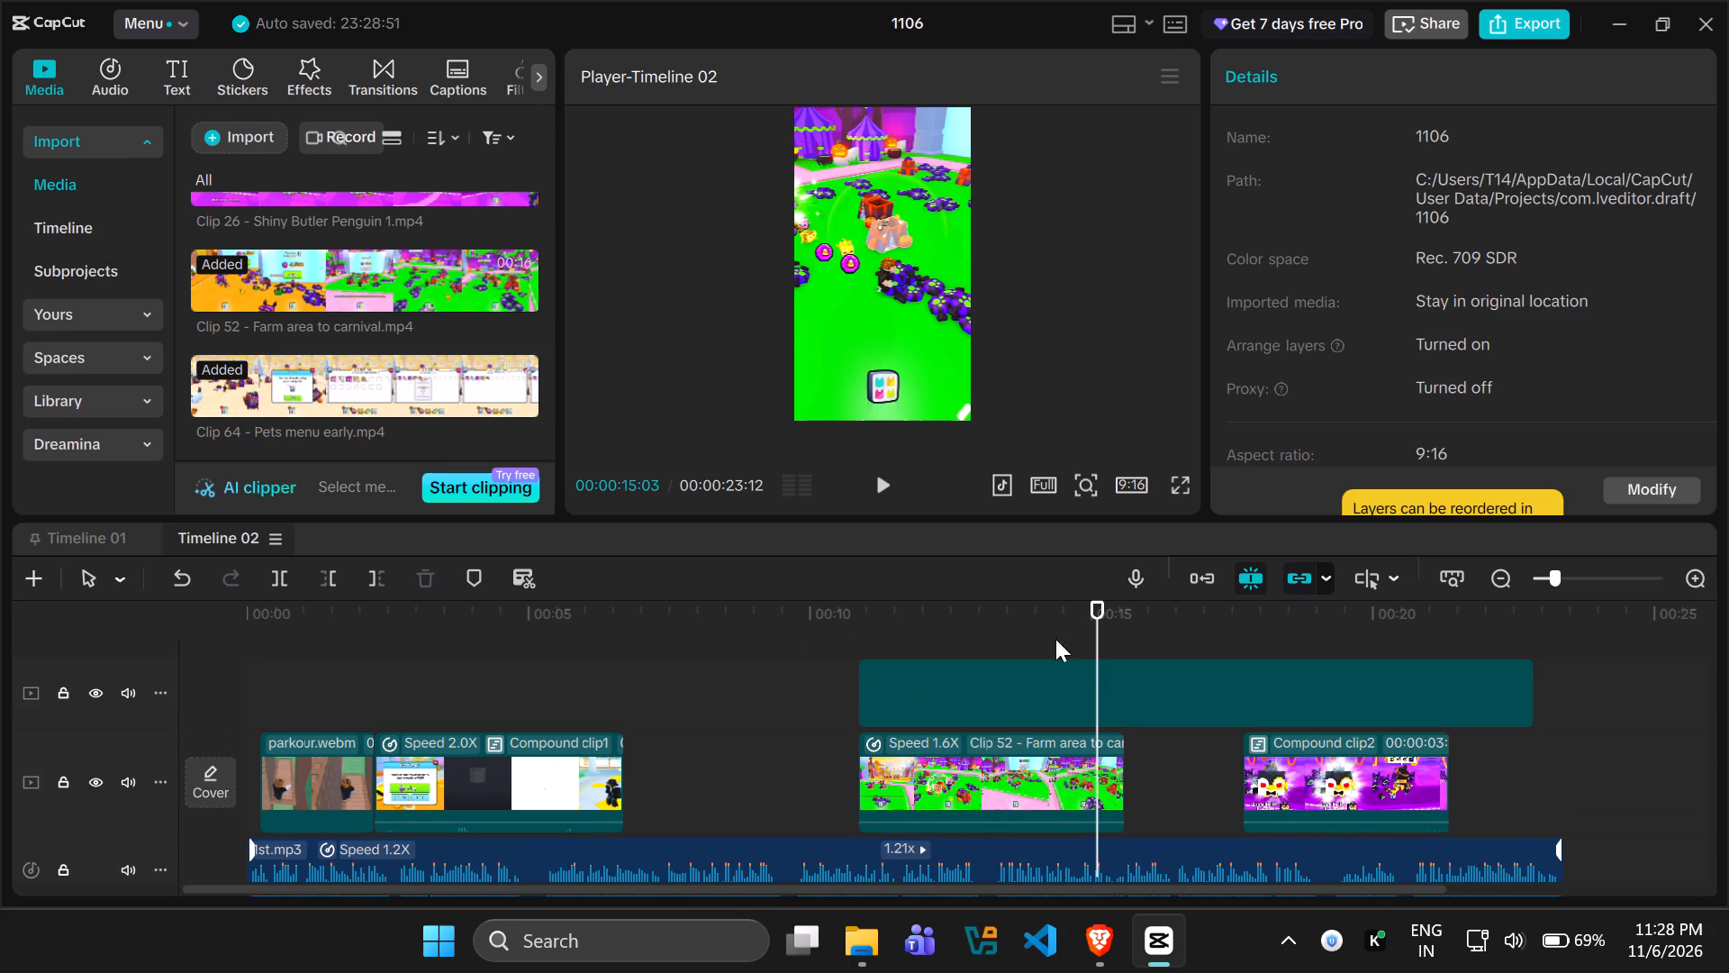
# Enlarge the Clip 64 footage to 284% scale so it fills the vertical frame, viewing it at 18:08.
pyautogui.moveTo(1091, 604); pyautogui.dragTo(1275, 604)
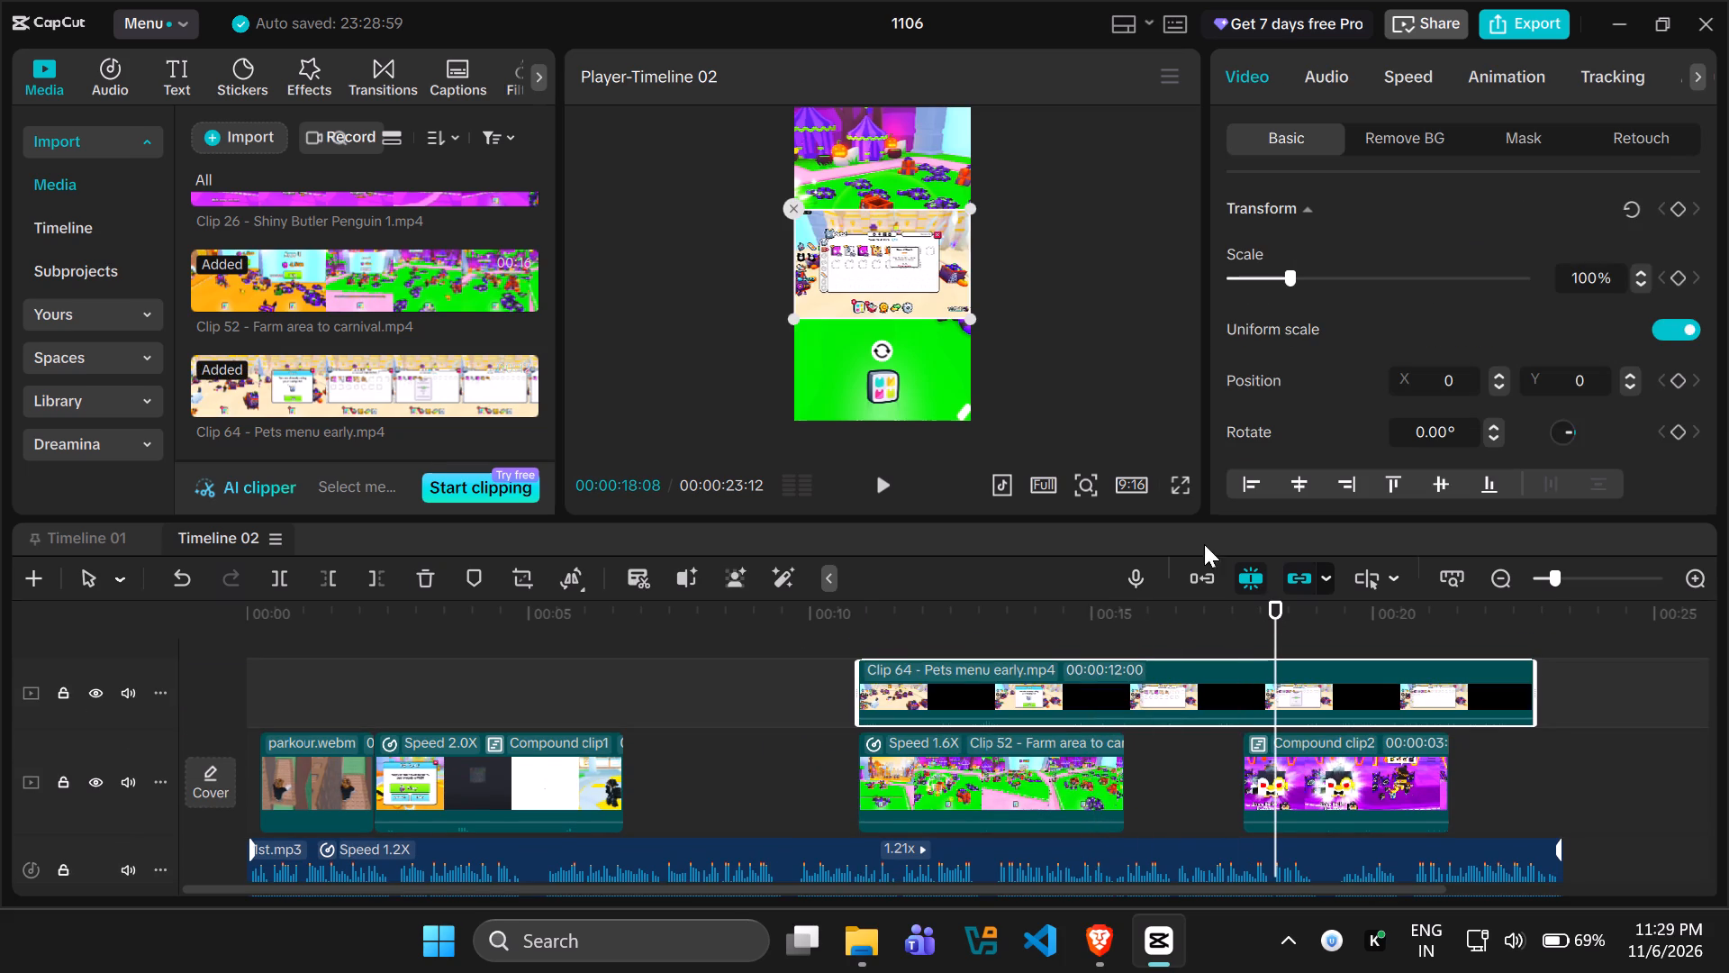
pyautogui.moveTo(964, 314); pyautogui.dragTo(1098, 523)
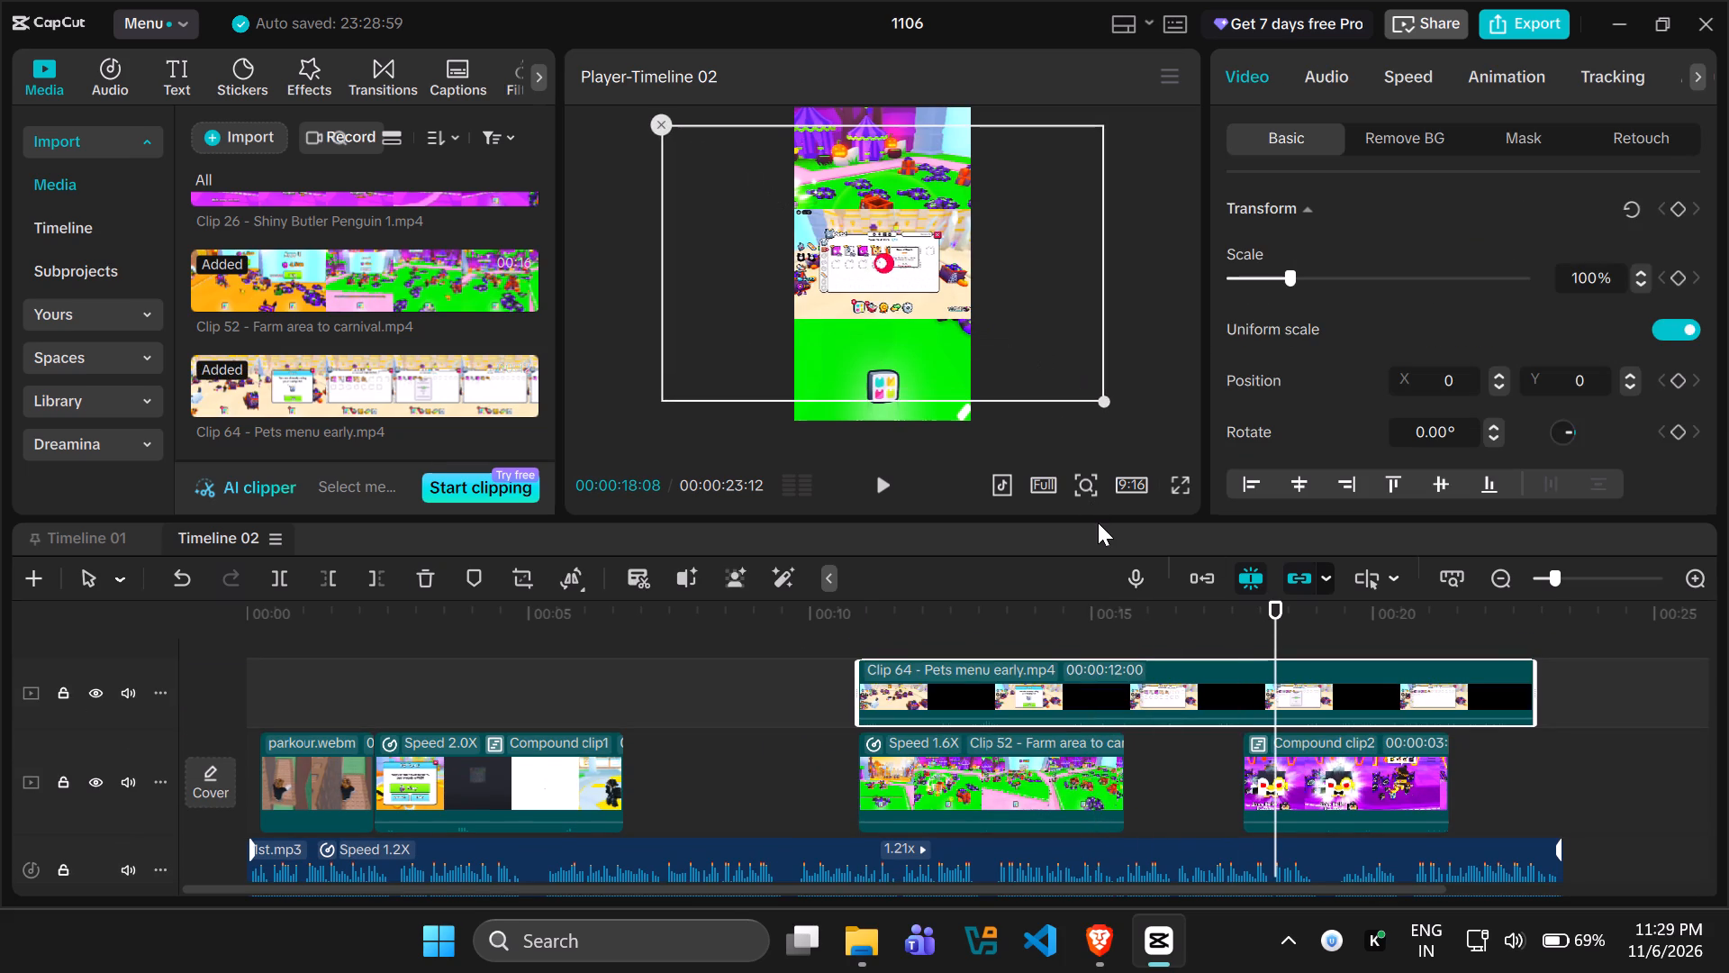
pyautogui.moveTo(1098, 523); pyautogui.dragTo(1111, 530)
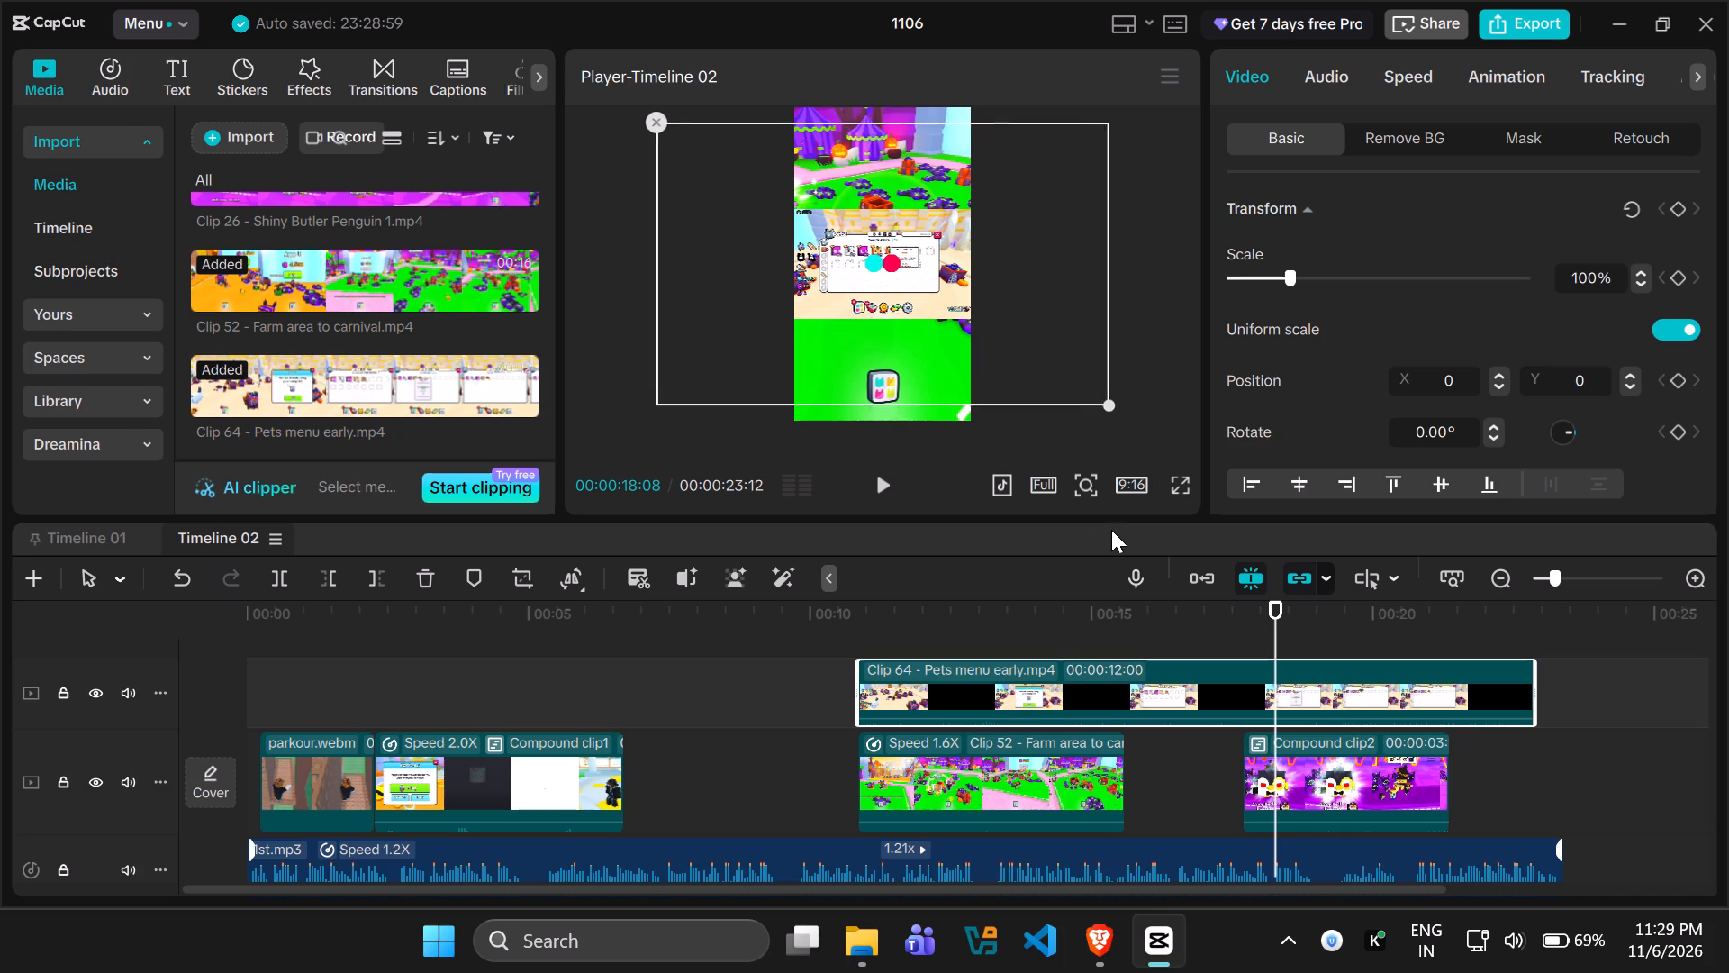
pyautogui.moveTo(1111, 530); pyautogui.dragTo(1129, 559)
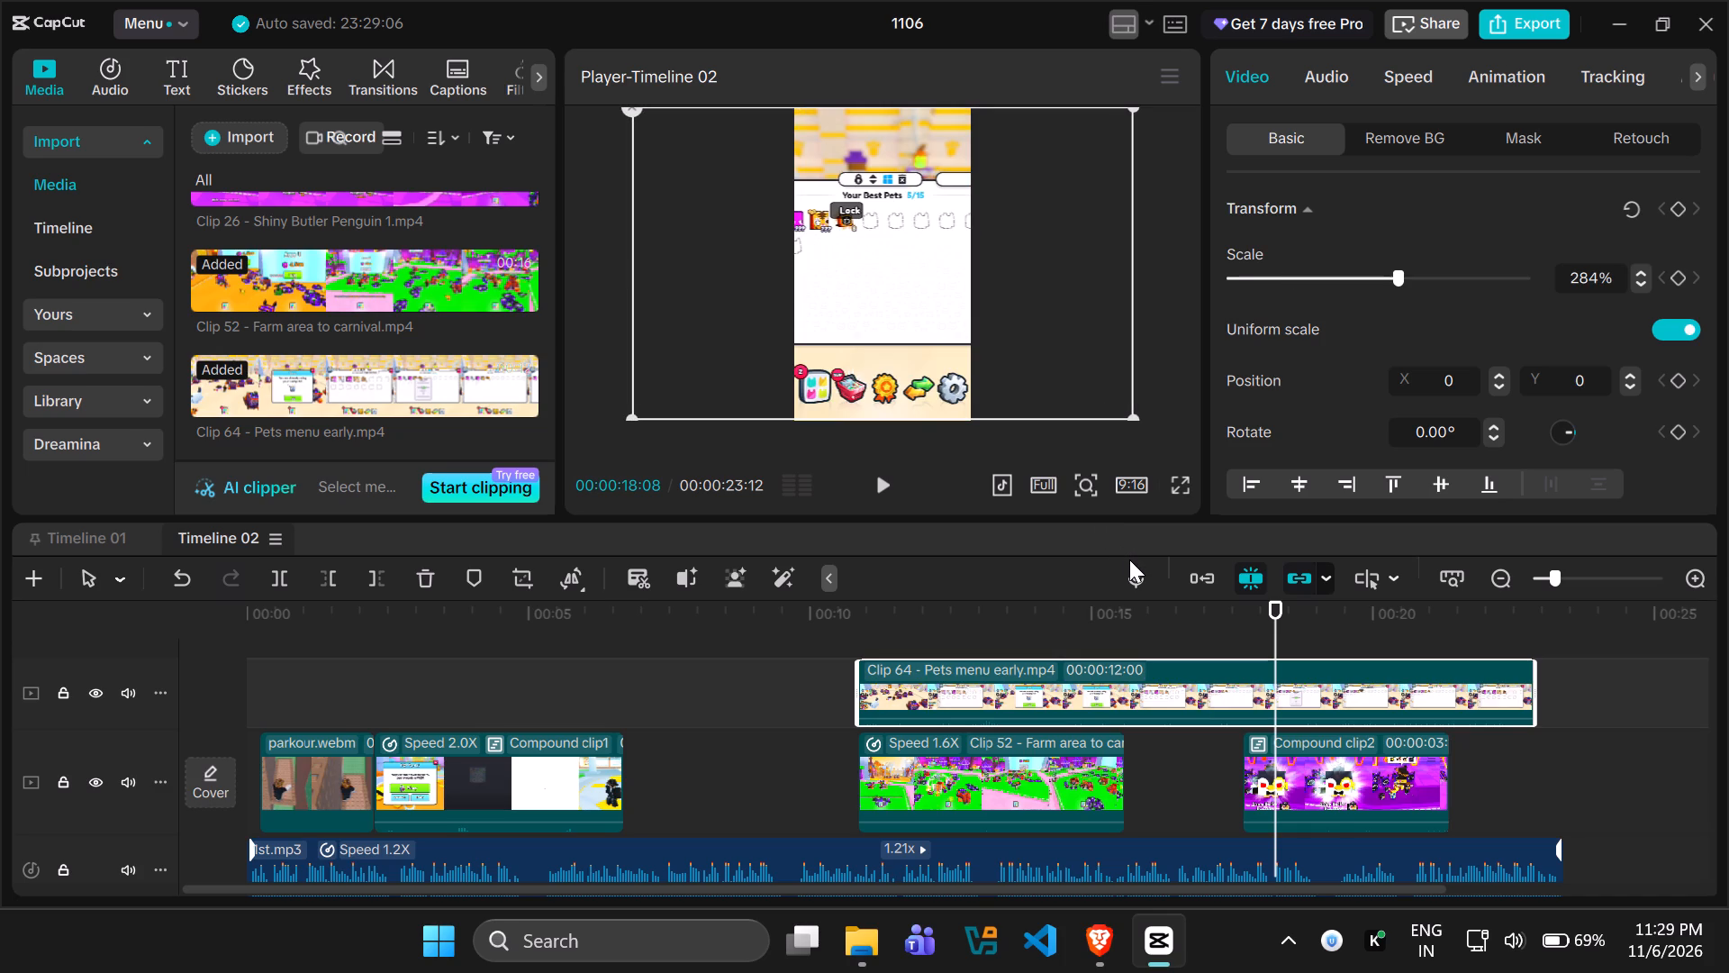
# Reposition the enlarged Clip 64 footage horizontally to about X 1025, Y 0, so the pets window's title and first pets show.
pyautogui.moveTo(865, 308); pyautogui.dragTo(920, 316)
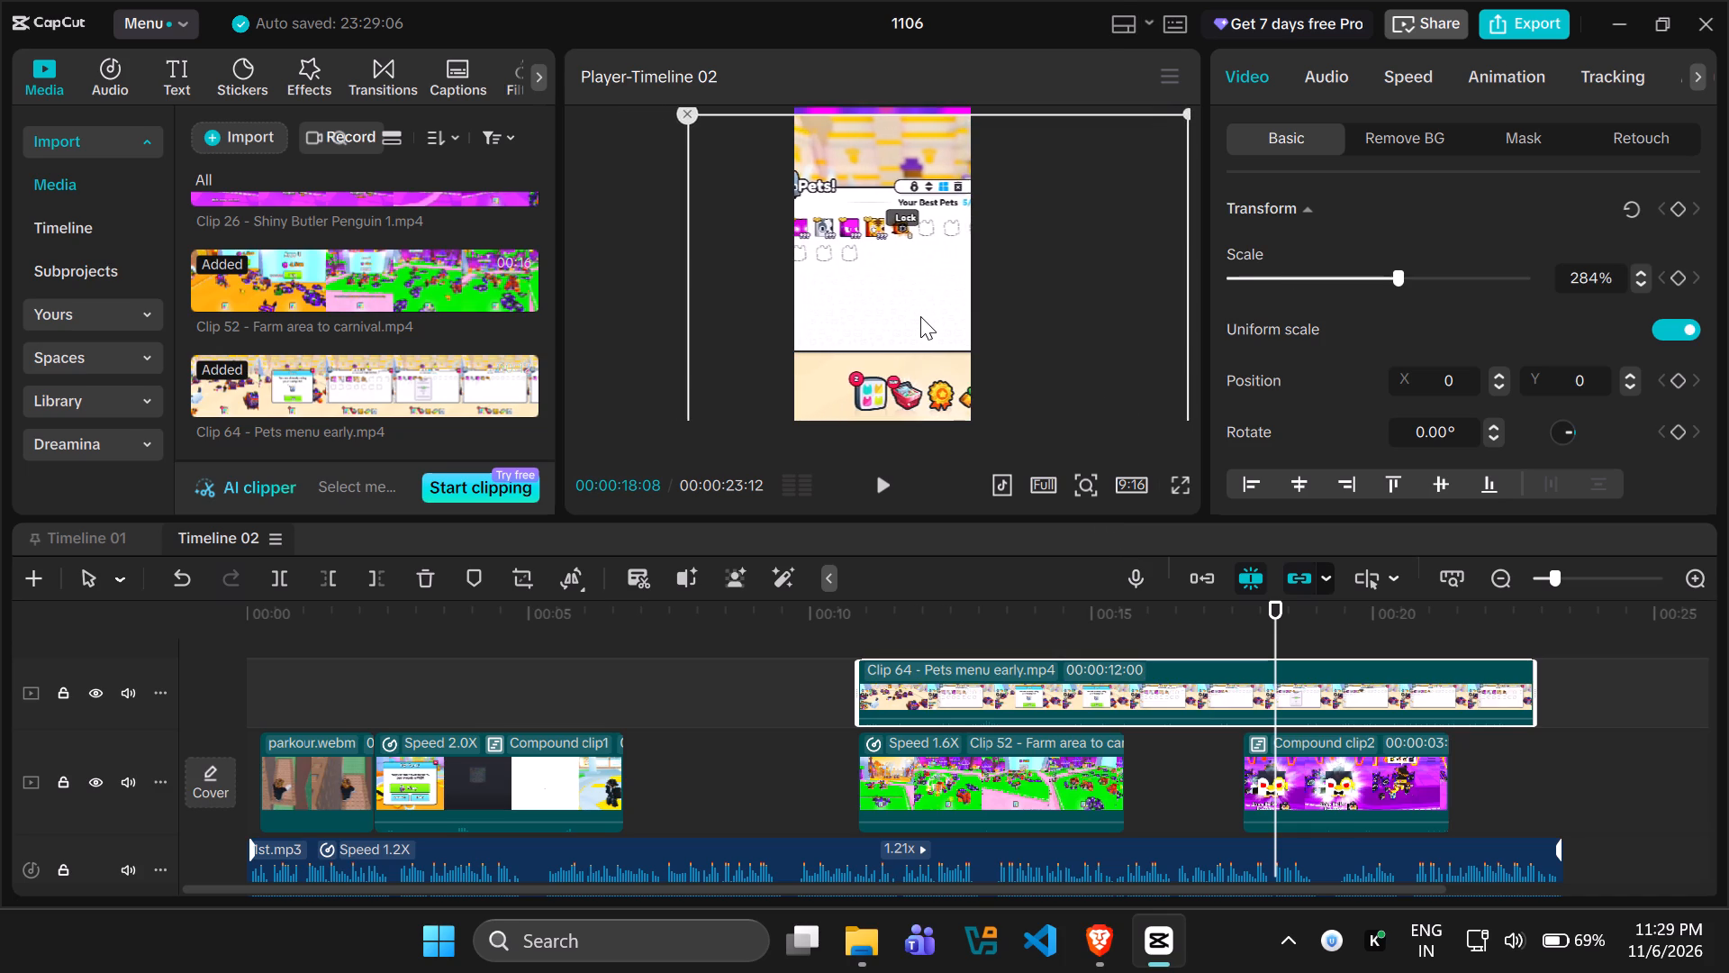
pyautogui.moveTo(920, 316); pyautogui.dragTo(942, 309)
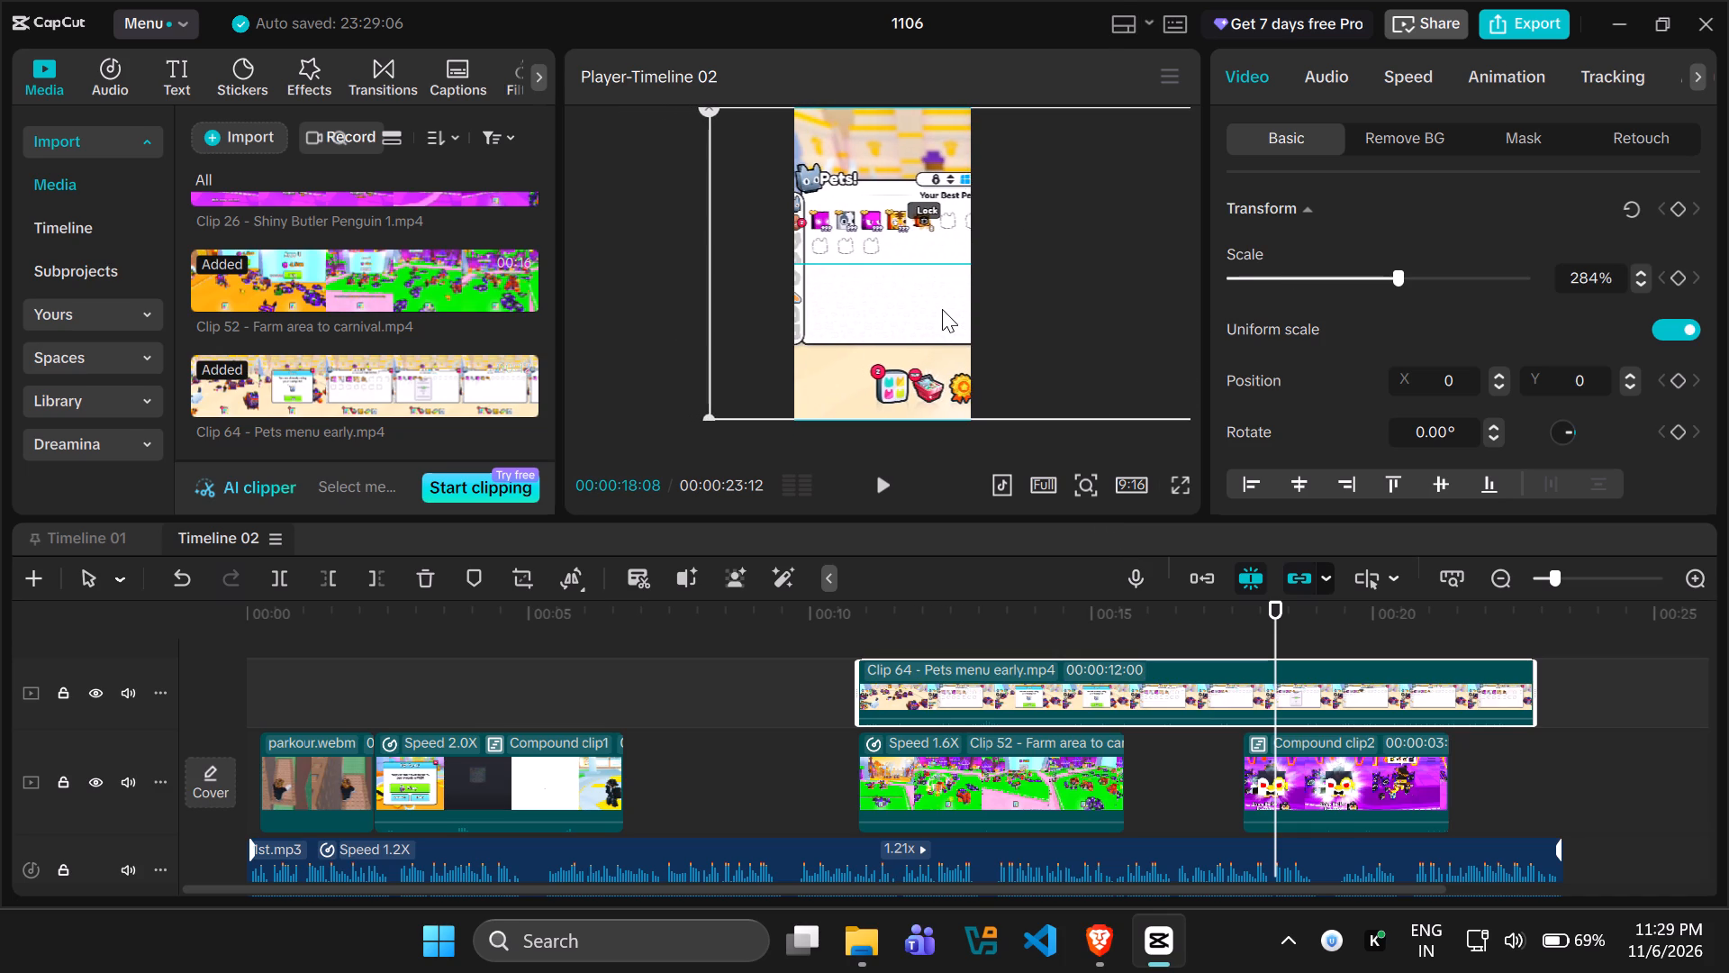
pyautogui.moveTo(942, 309); pyautogui.dragTo(948, 309)
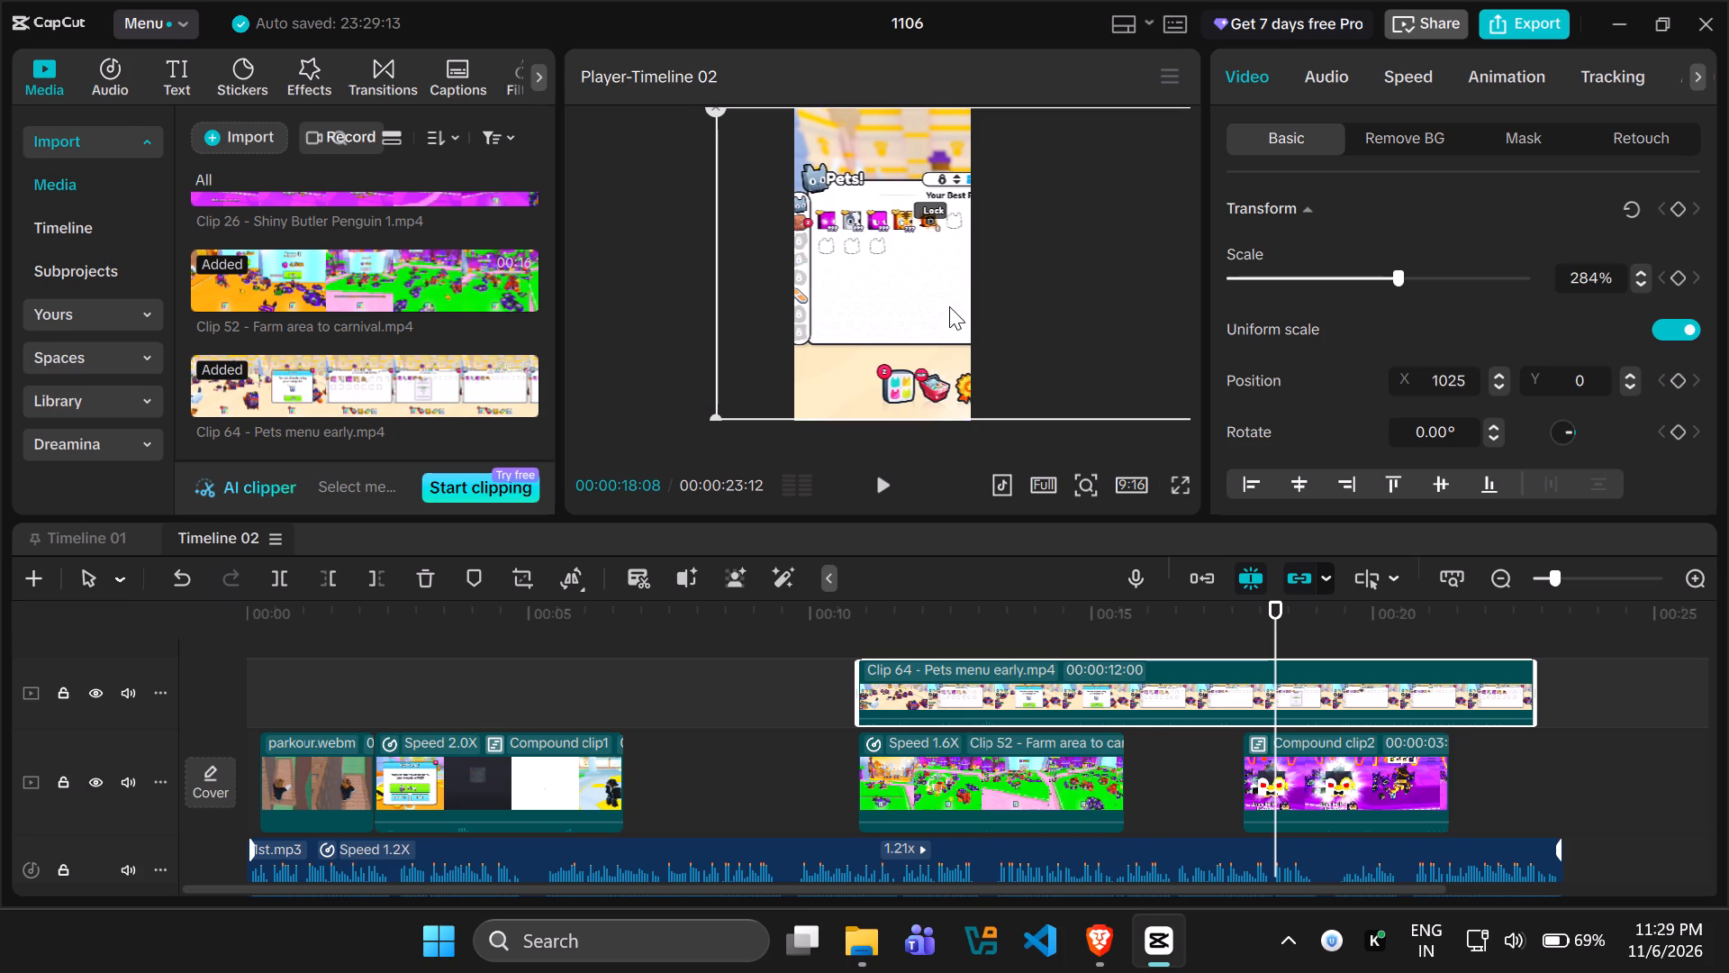
# Trim away the part of Clip 64 before 18:08.
pyautogui.click(330, 574)
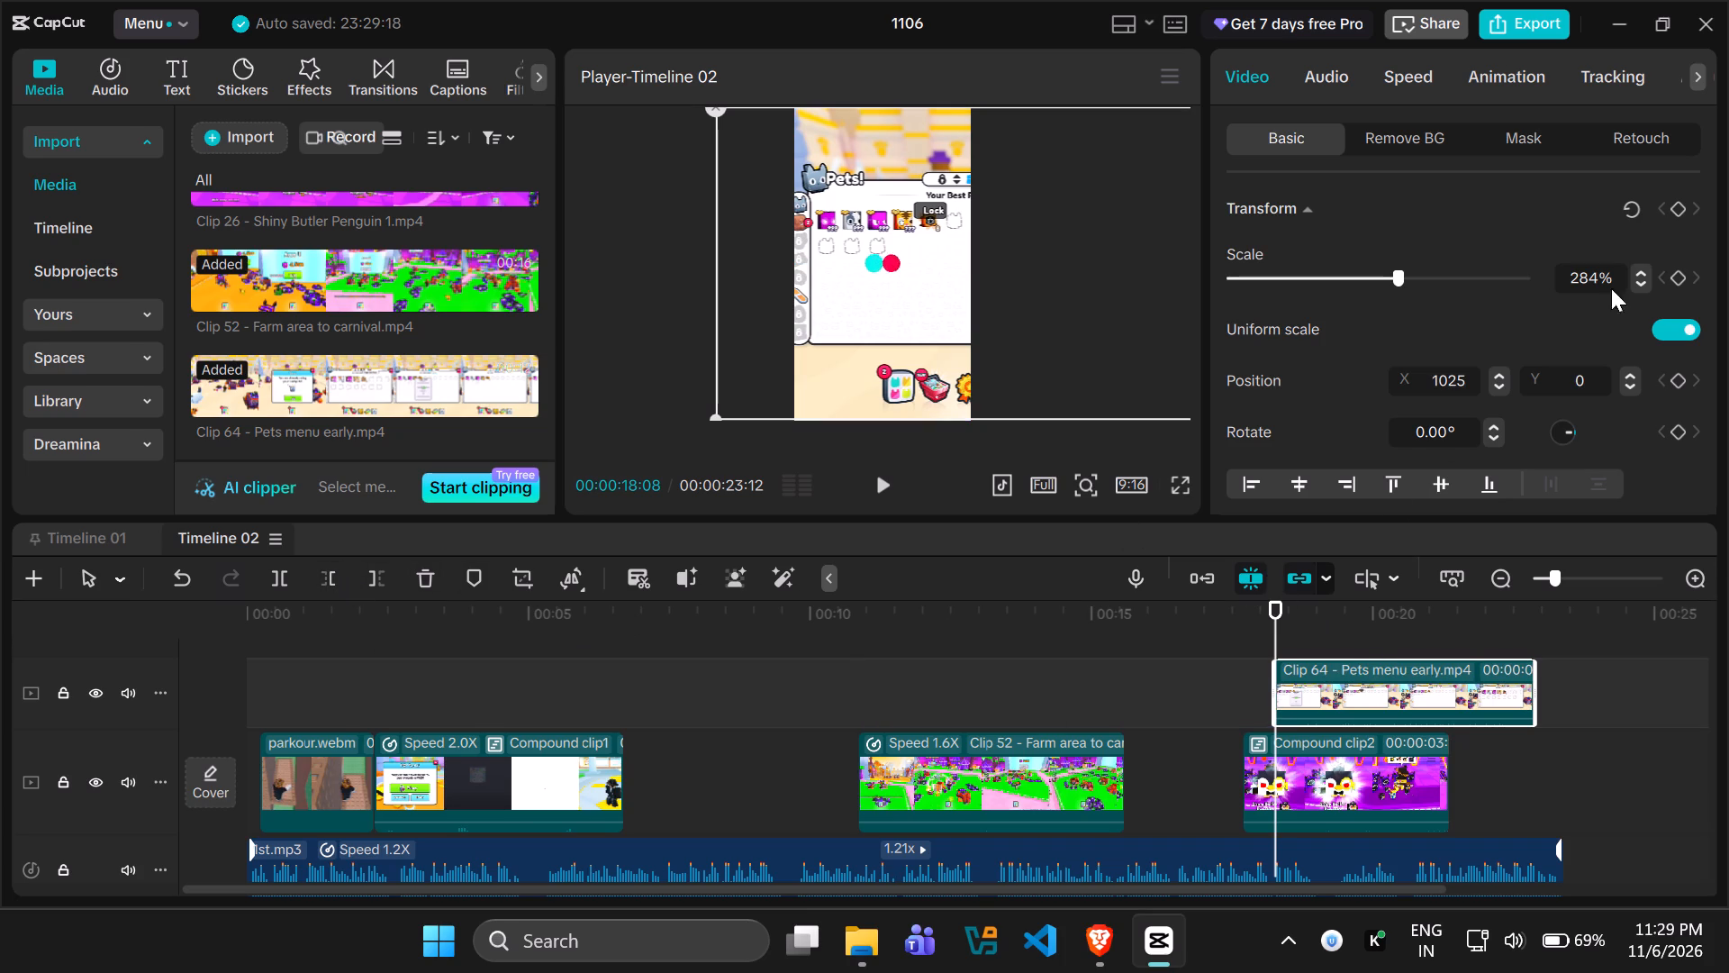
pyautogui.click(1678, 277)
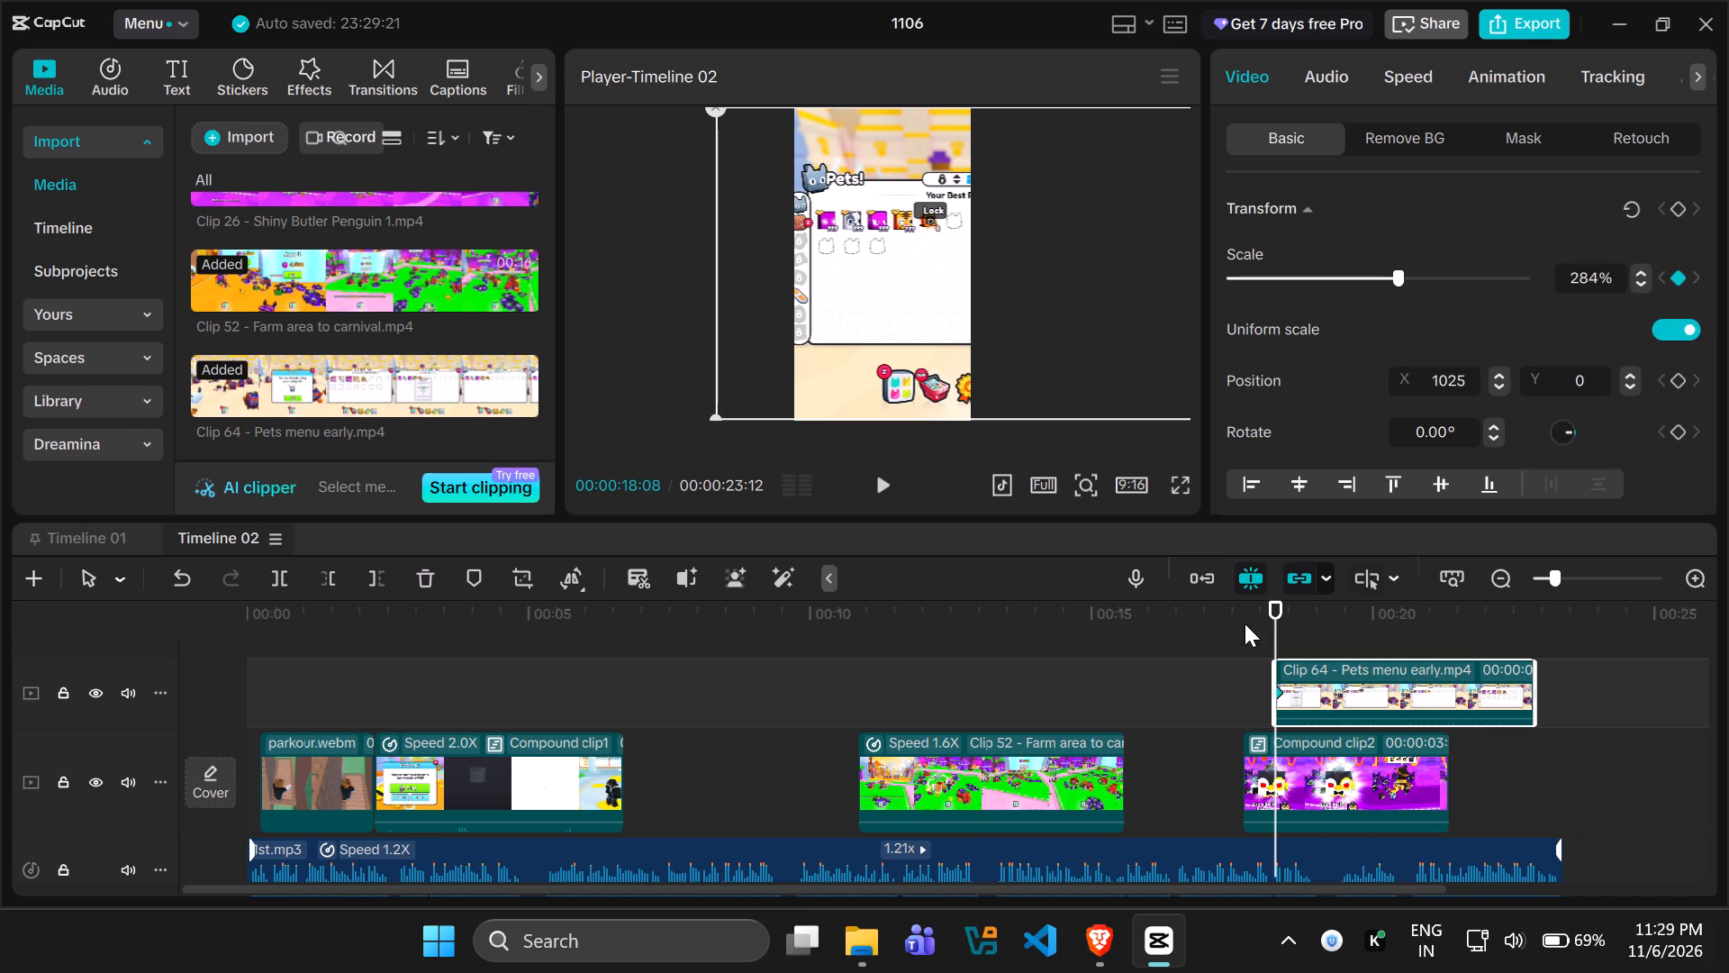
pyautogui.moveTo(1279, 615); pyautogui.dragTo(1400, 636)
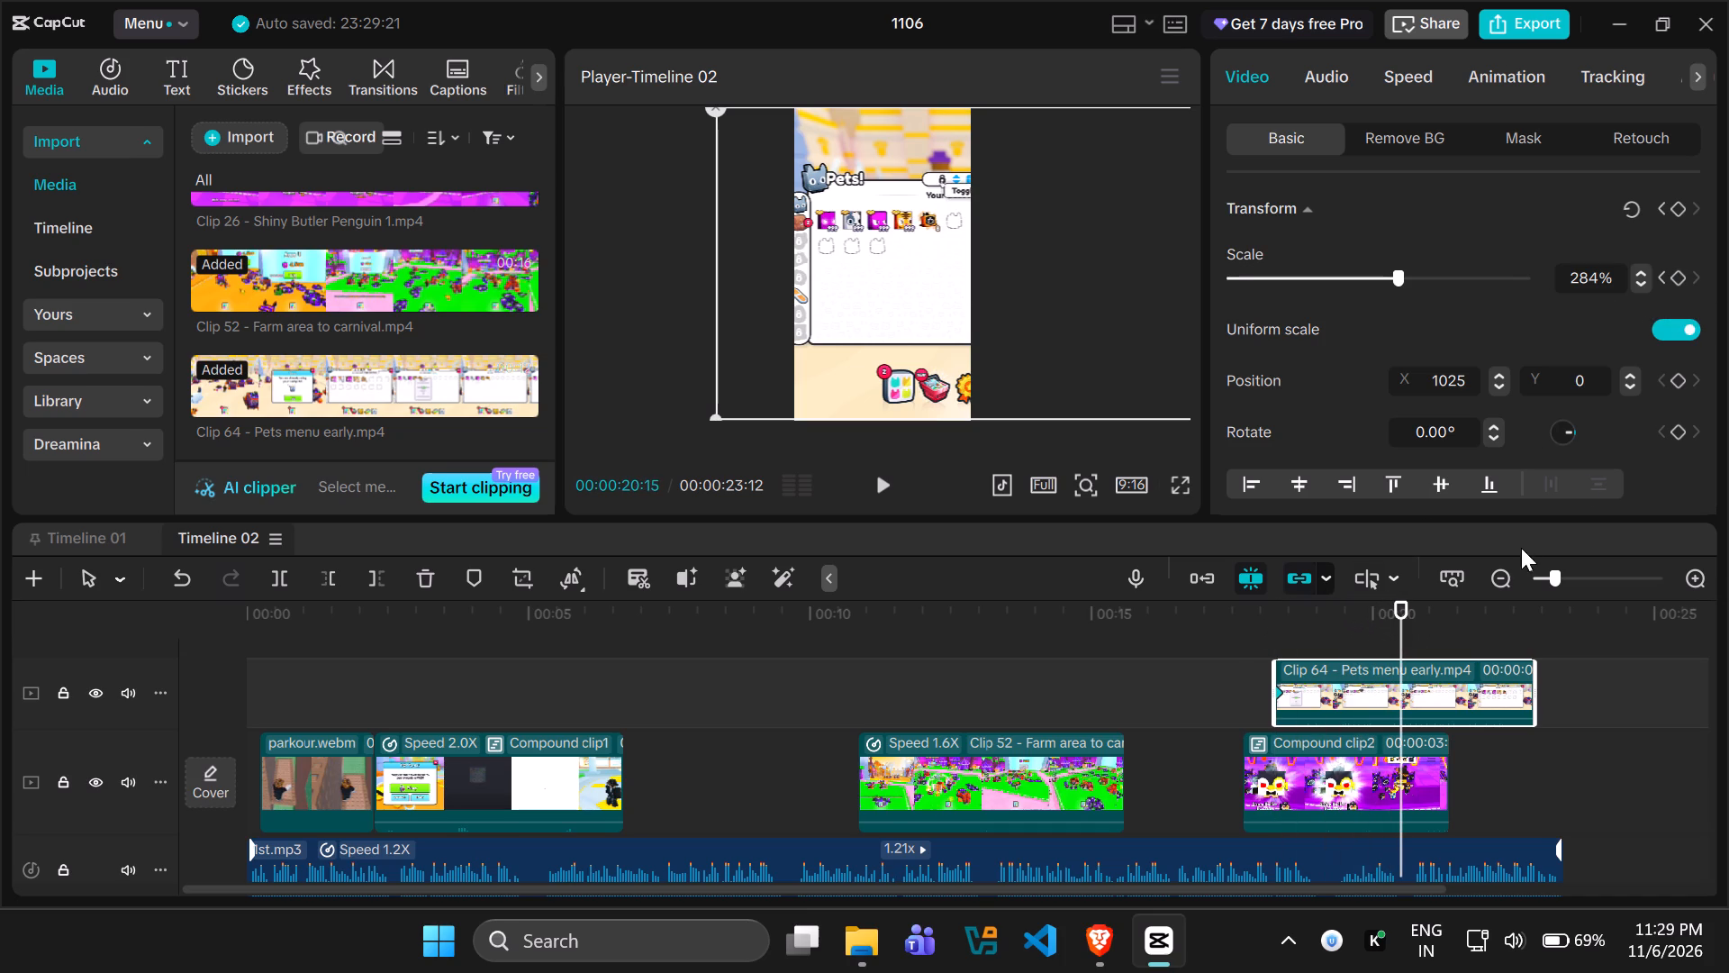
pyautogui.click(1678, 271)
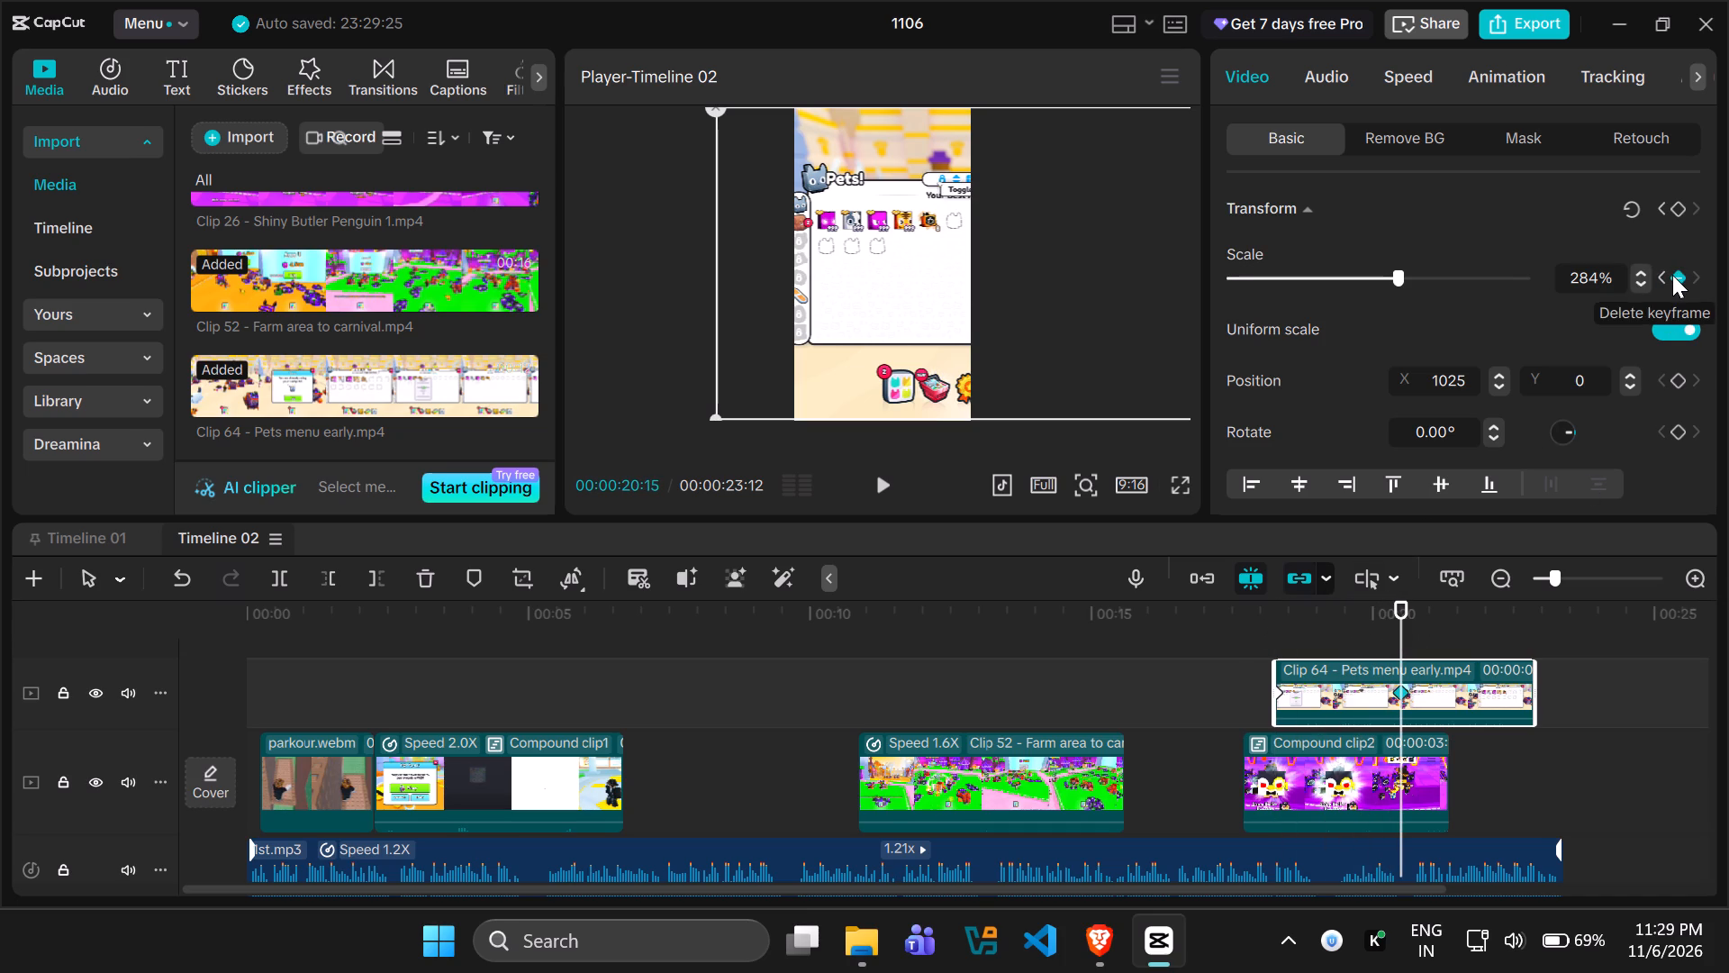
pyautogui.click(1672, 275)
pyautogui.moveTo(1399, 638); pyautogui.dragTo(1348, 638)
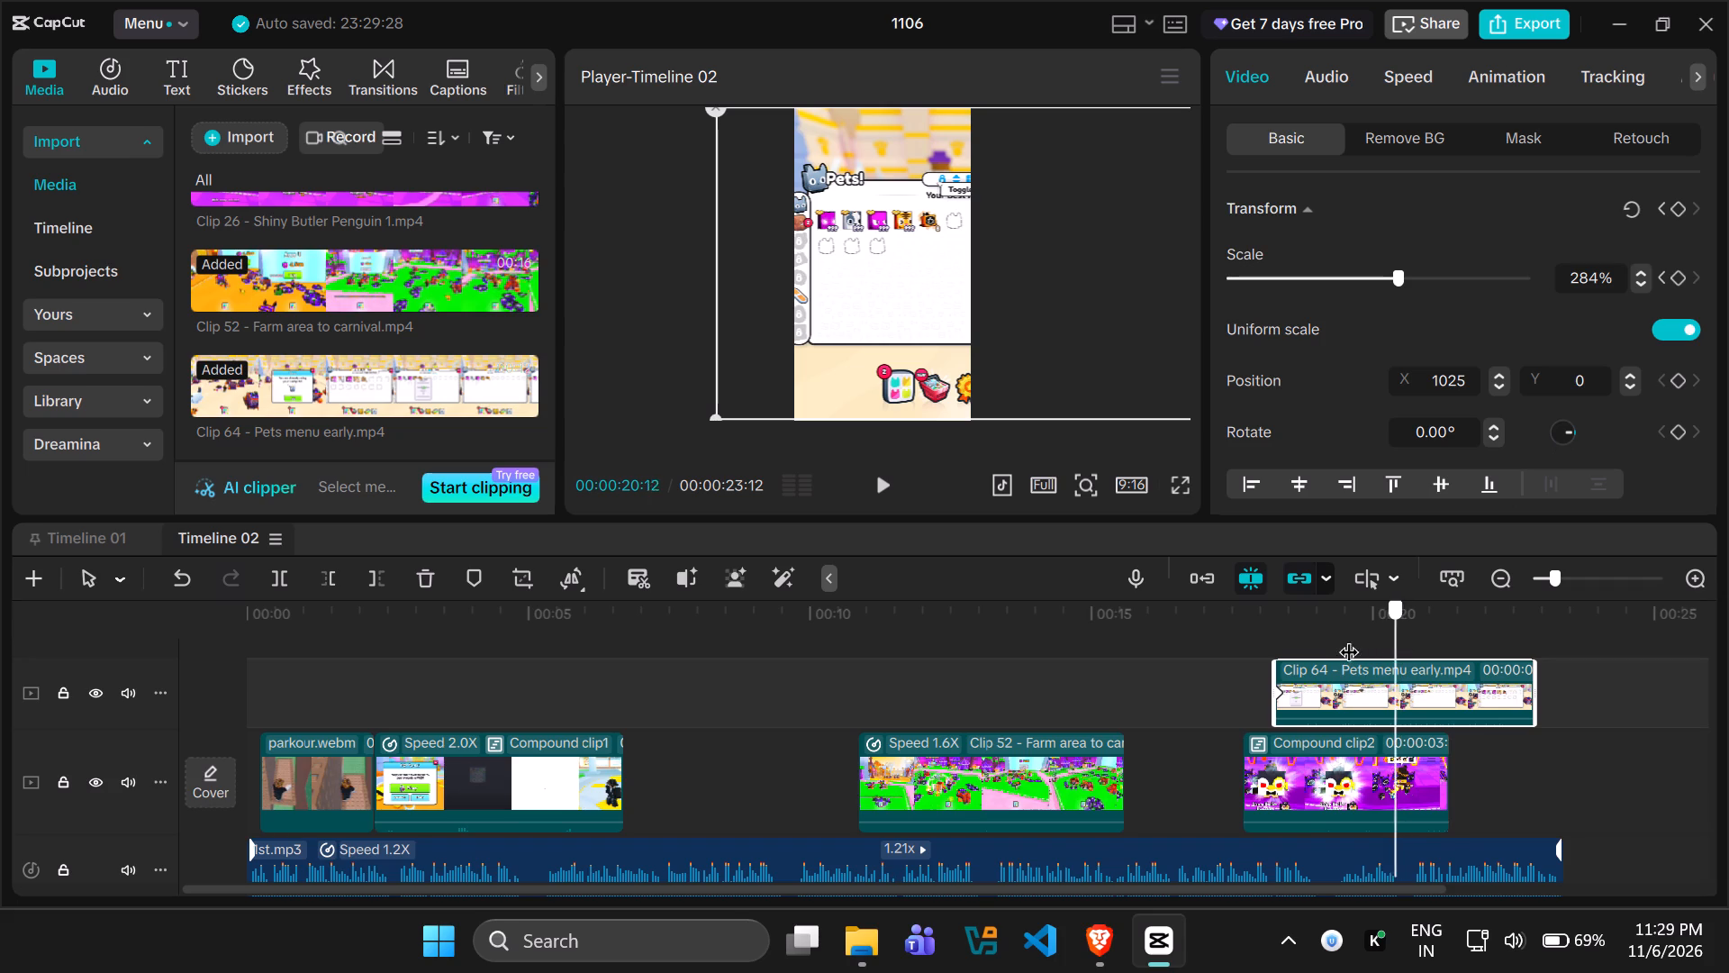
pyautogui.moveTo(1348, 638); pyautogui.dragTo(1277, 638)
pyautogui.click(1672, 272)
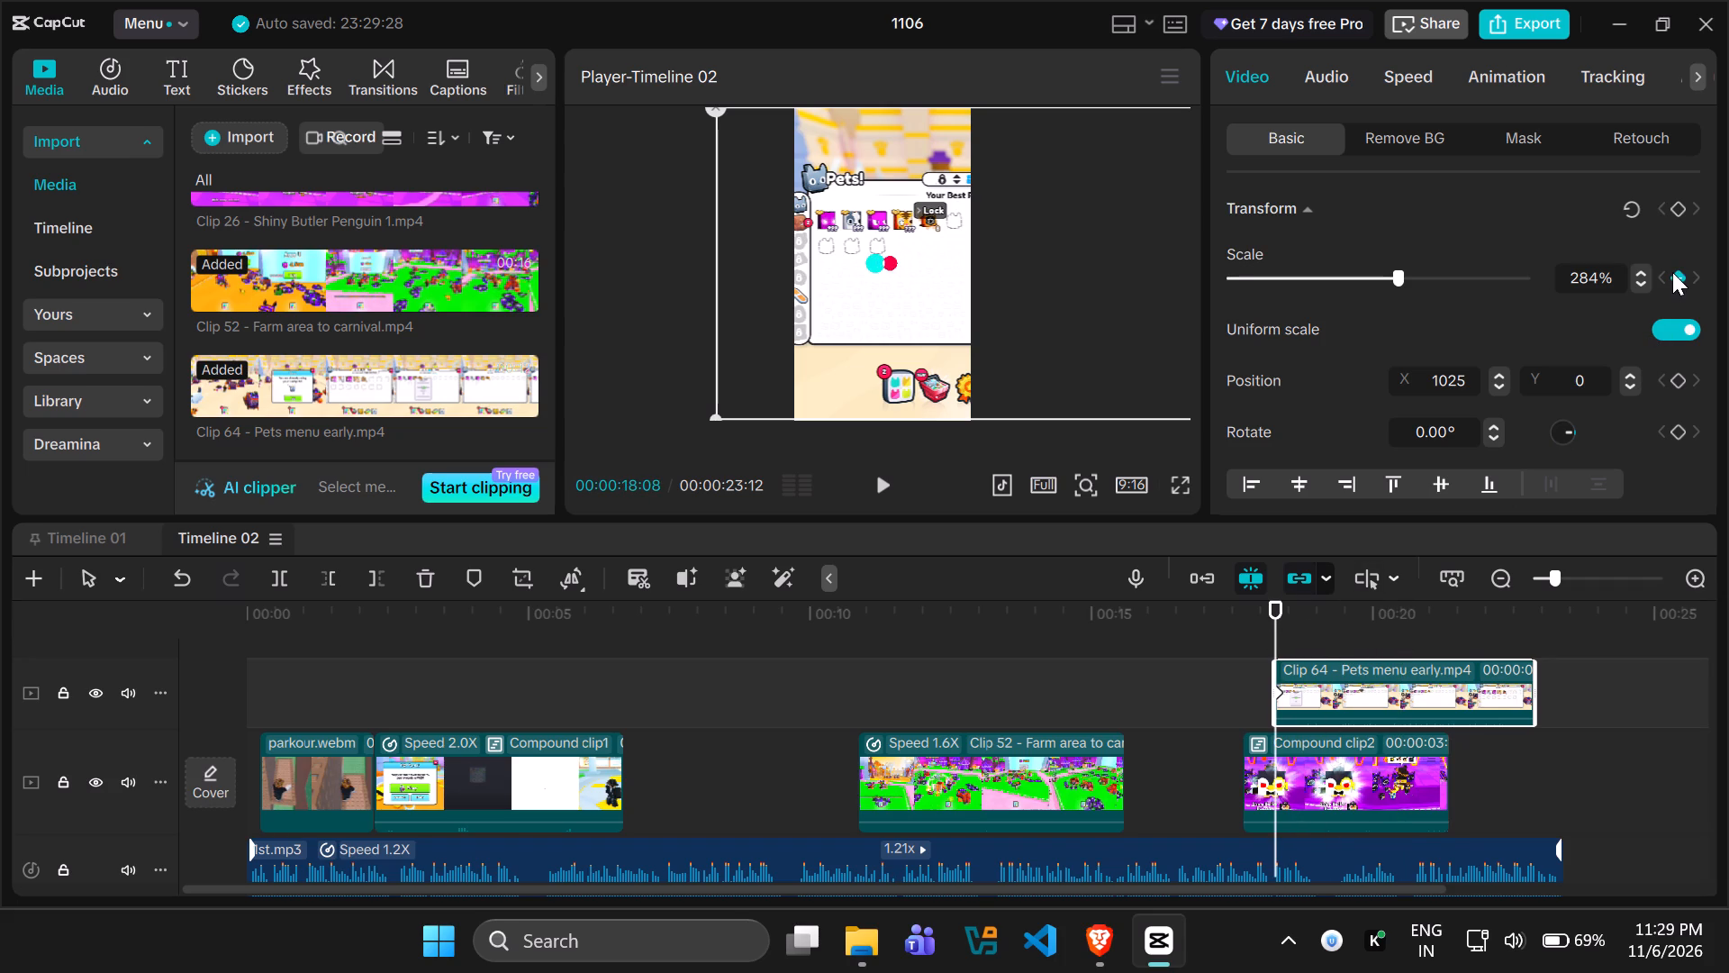
# Animate Clip 64's position with keyframes from X 1025 at 18:08 to X 360 at 20:08.
pyautogui.click(1681, 383)
pyautogui.click(1388, 641)
pyautogui.click(1343, 681)
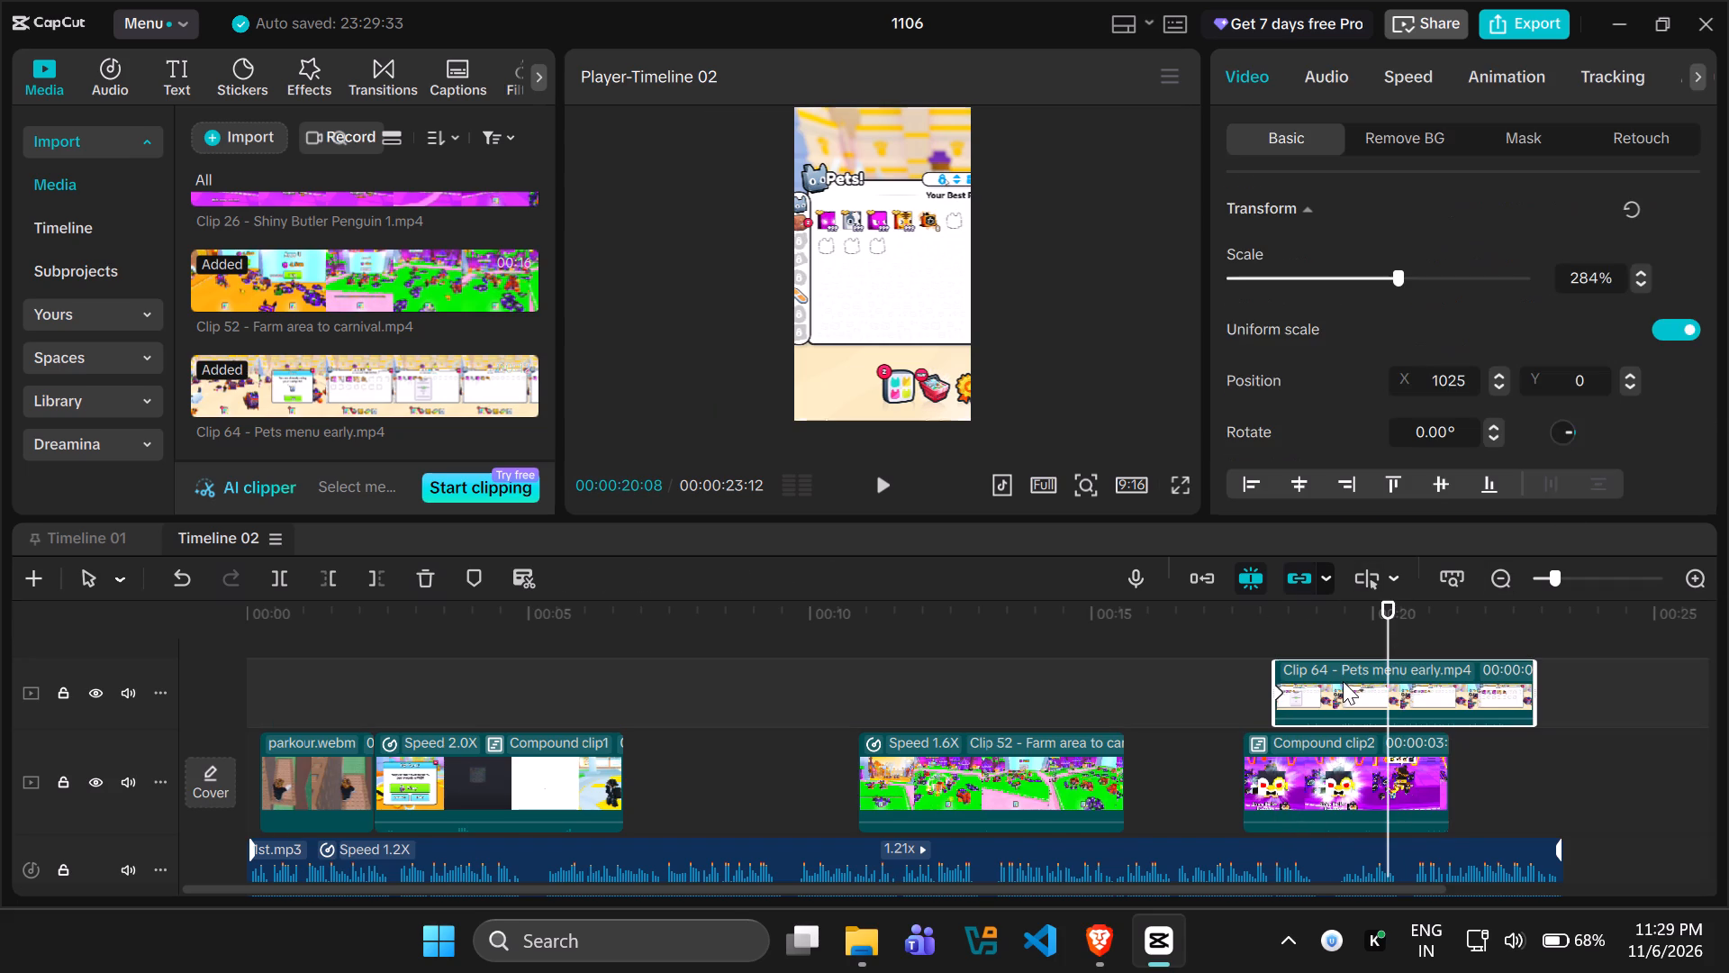
pyautogui.click(1681, 380)
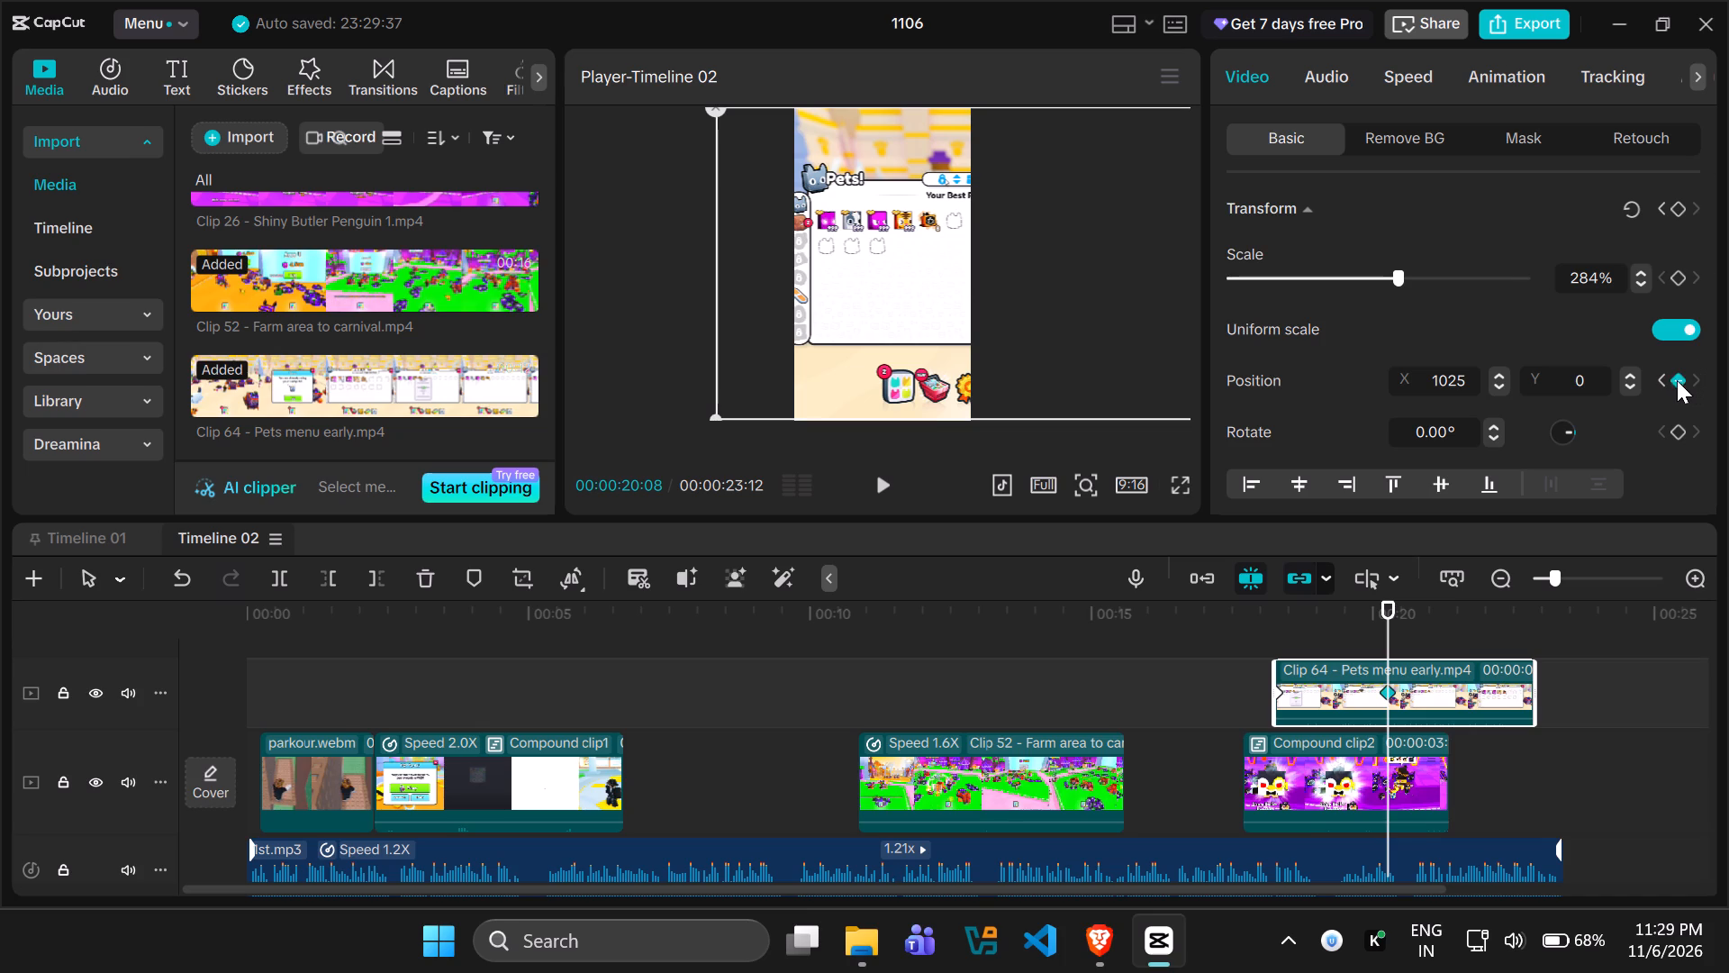
pyautogui.click(1498, 385)
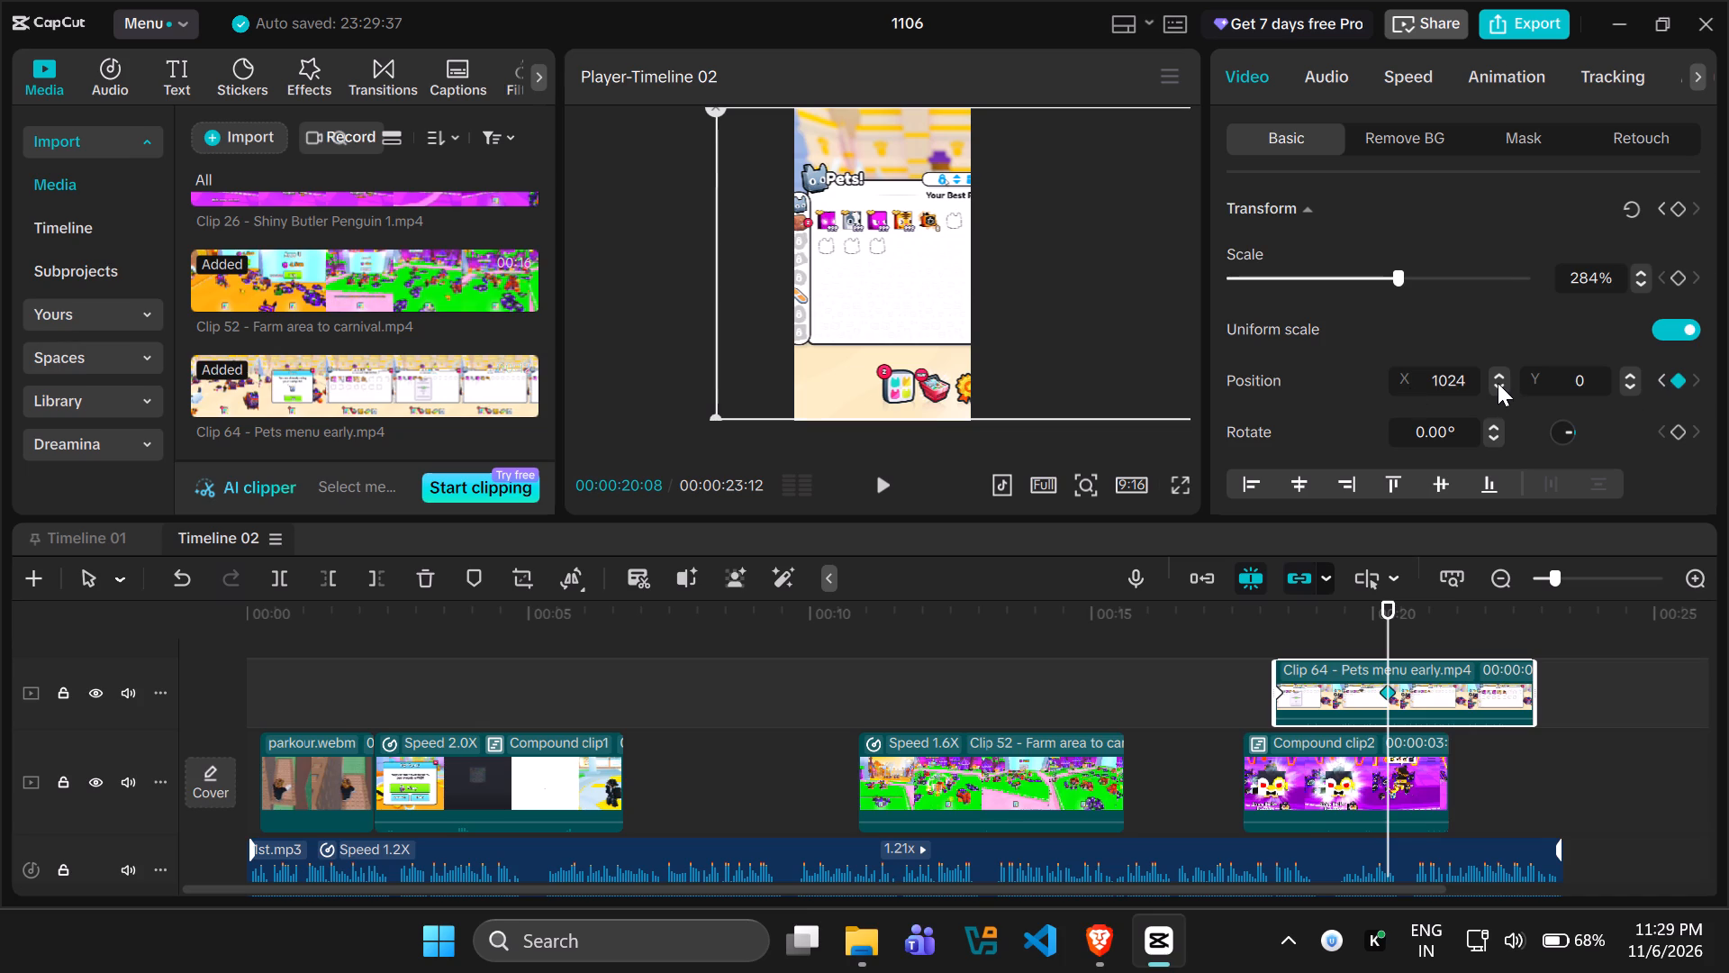
pyautogui.click(1498, 383)
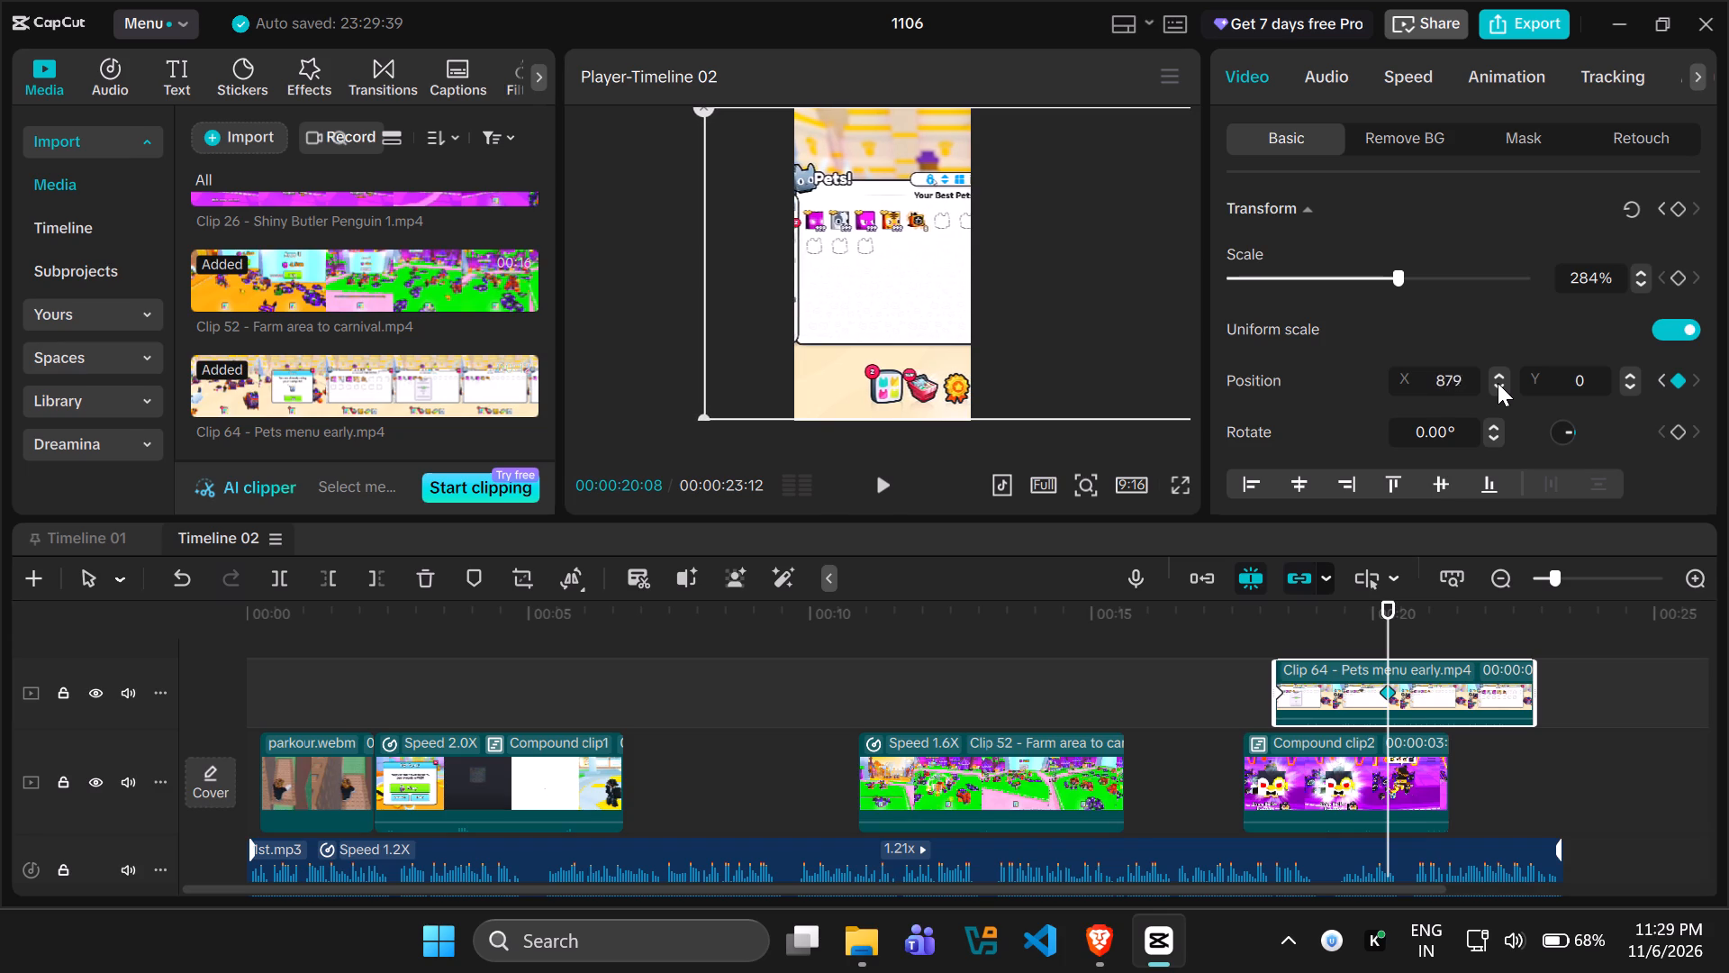
pyautogui.moveTo(1481, 382); pyautogui.dragTo(1430, 382)
pyautogui.click(1430, 382)
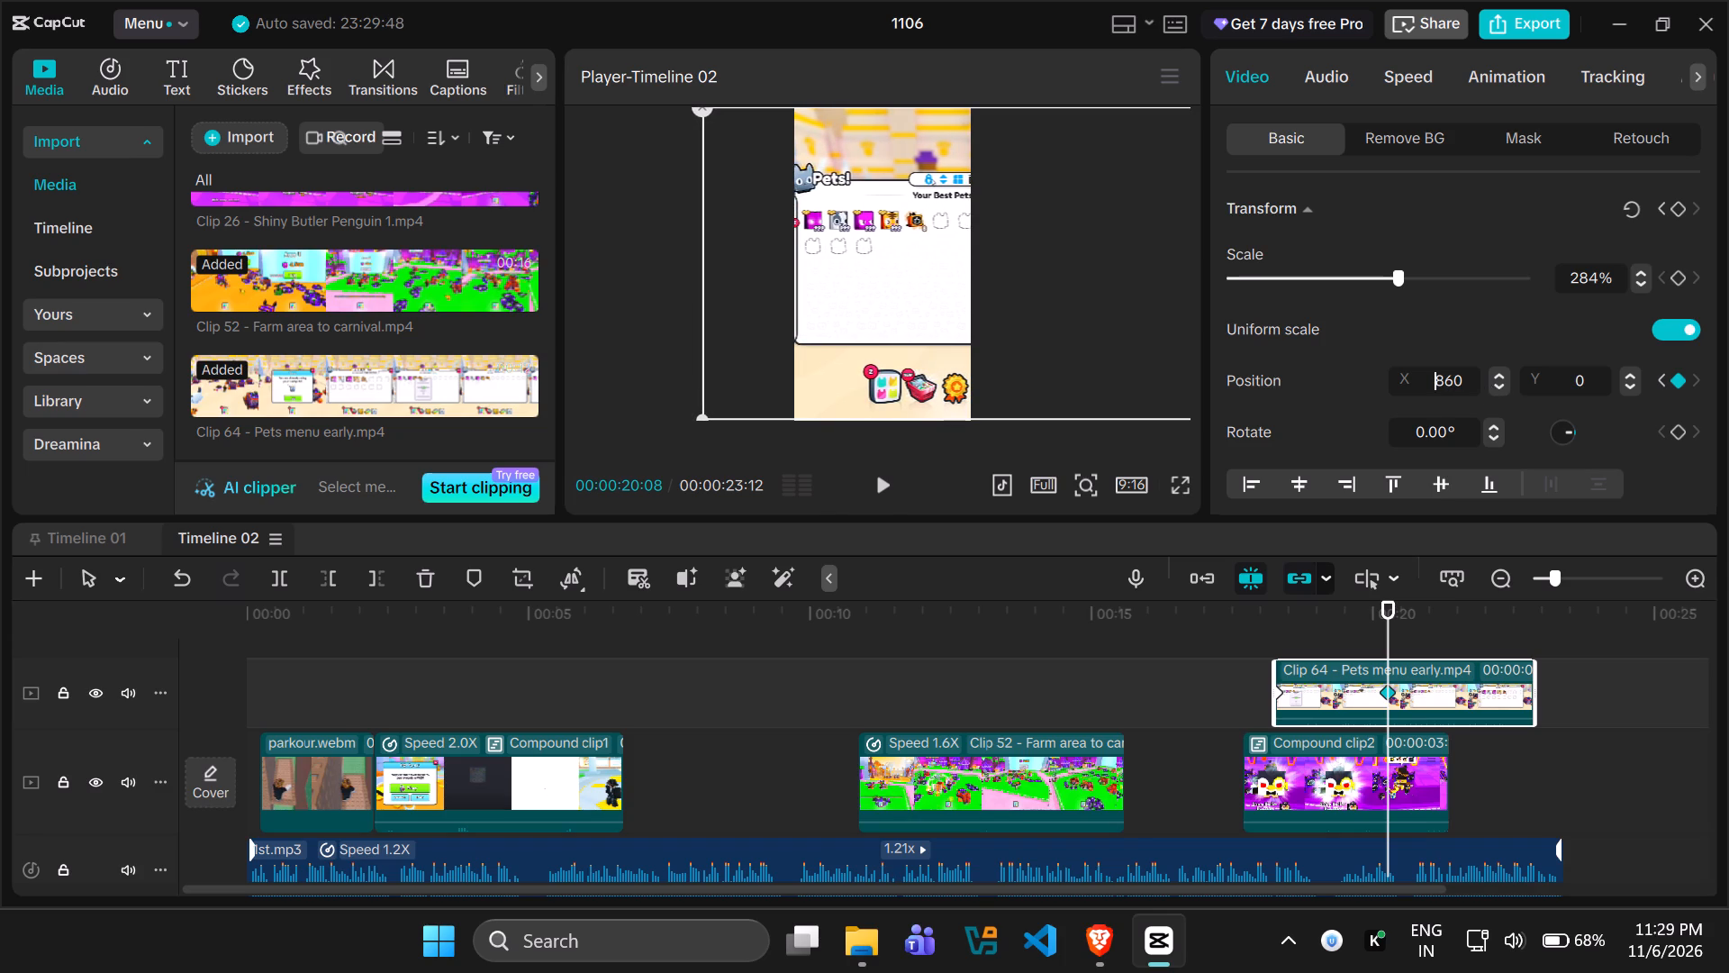
pyautogui.doubleClick(1448, 382)
pyautogui.write('36')
pyautogui.press('0')
pyautogui.press('Return')
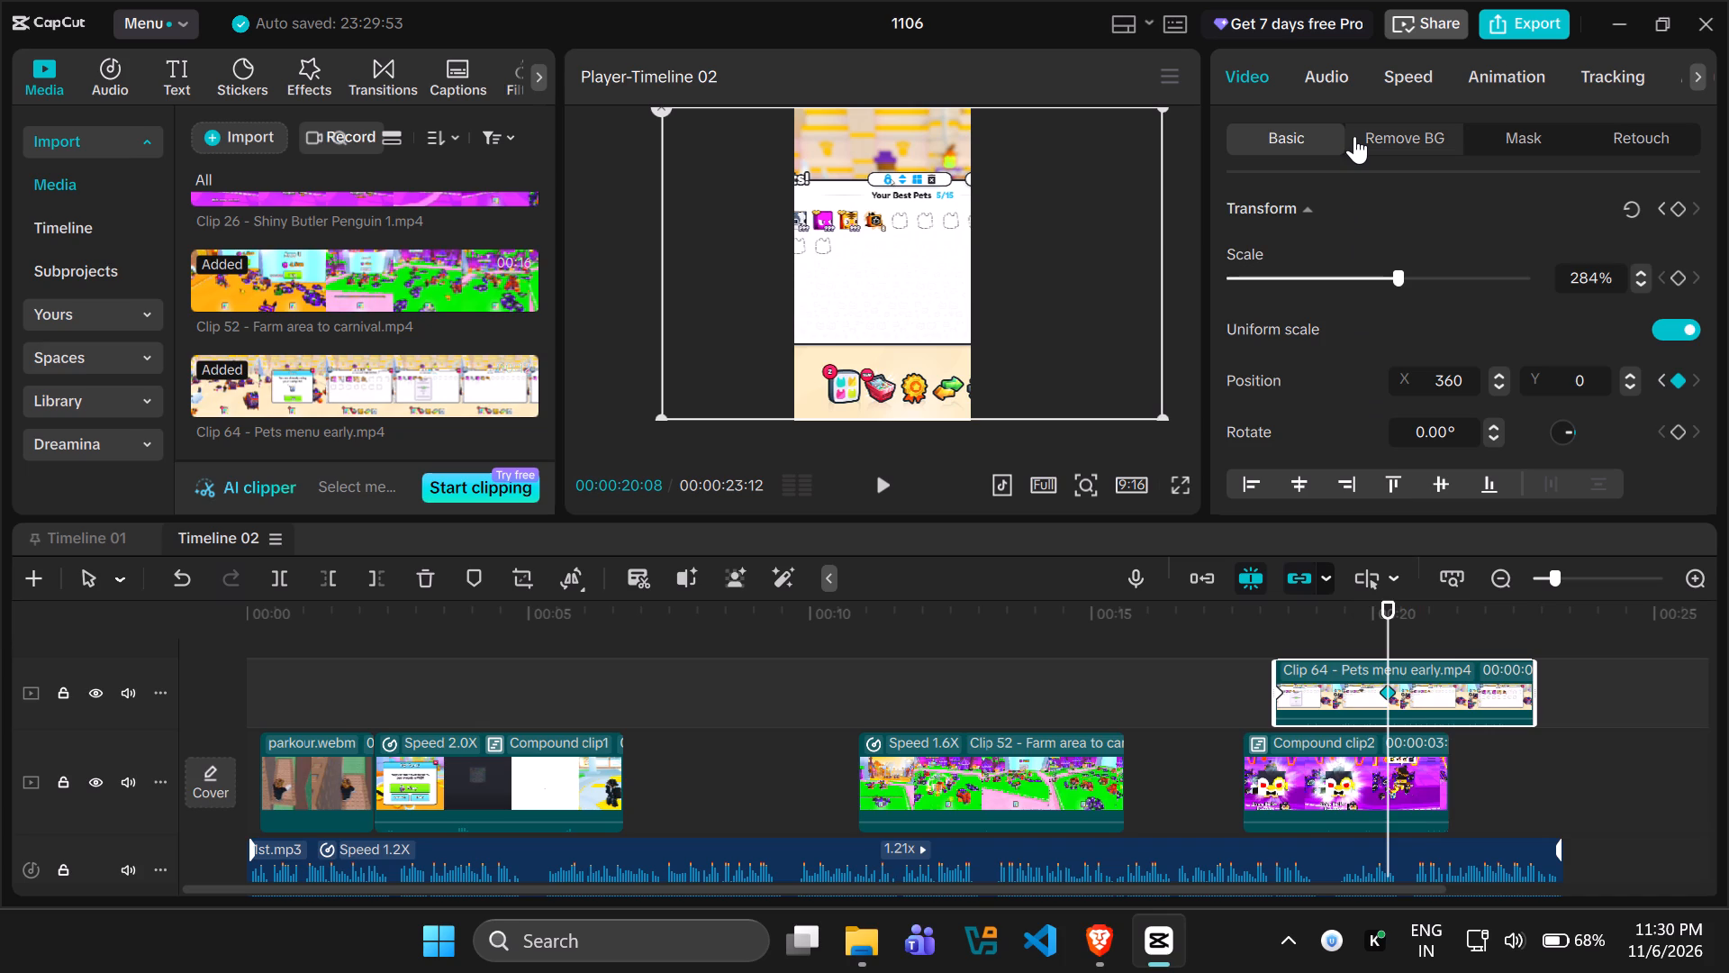
# Speed up Clip 64 to a 2.1 s duration and move it to start where the Clip 52 footage ends.
pyautogui.click(1407, 79)
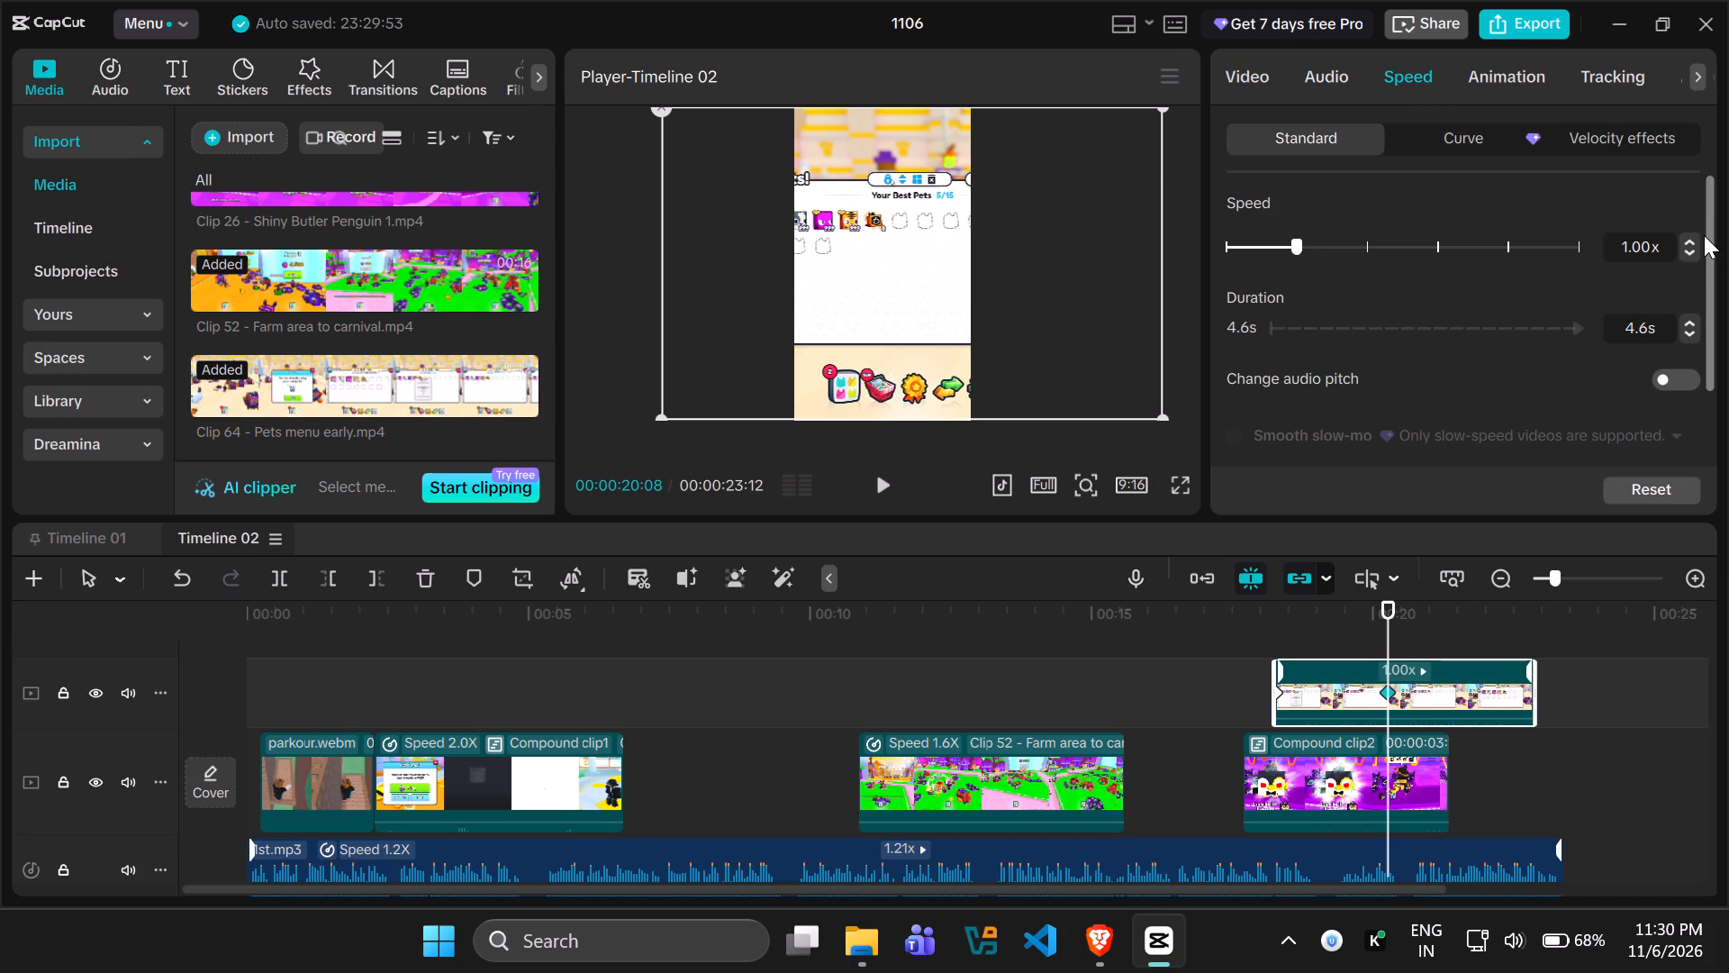
pyautogui.doubleClick(1688, 317)
pyautogui.tripleClick(1687, 330)
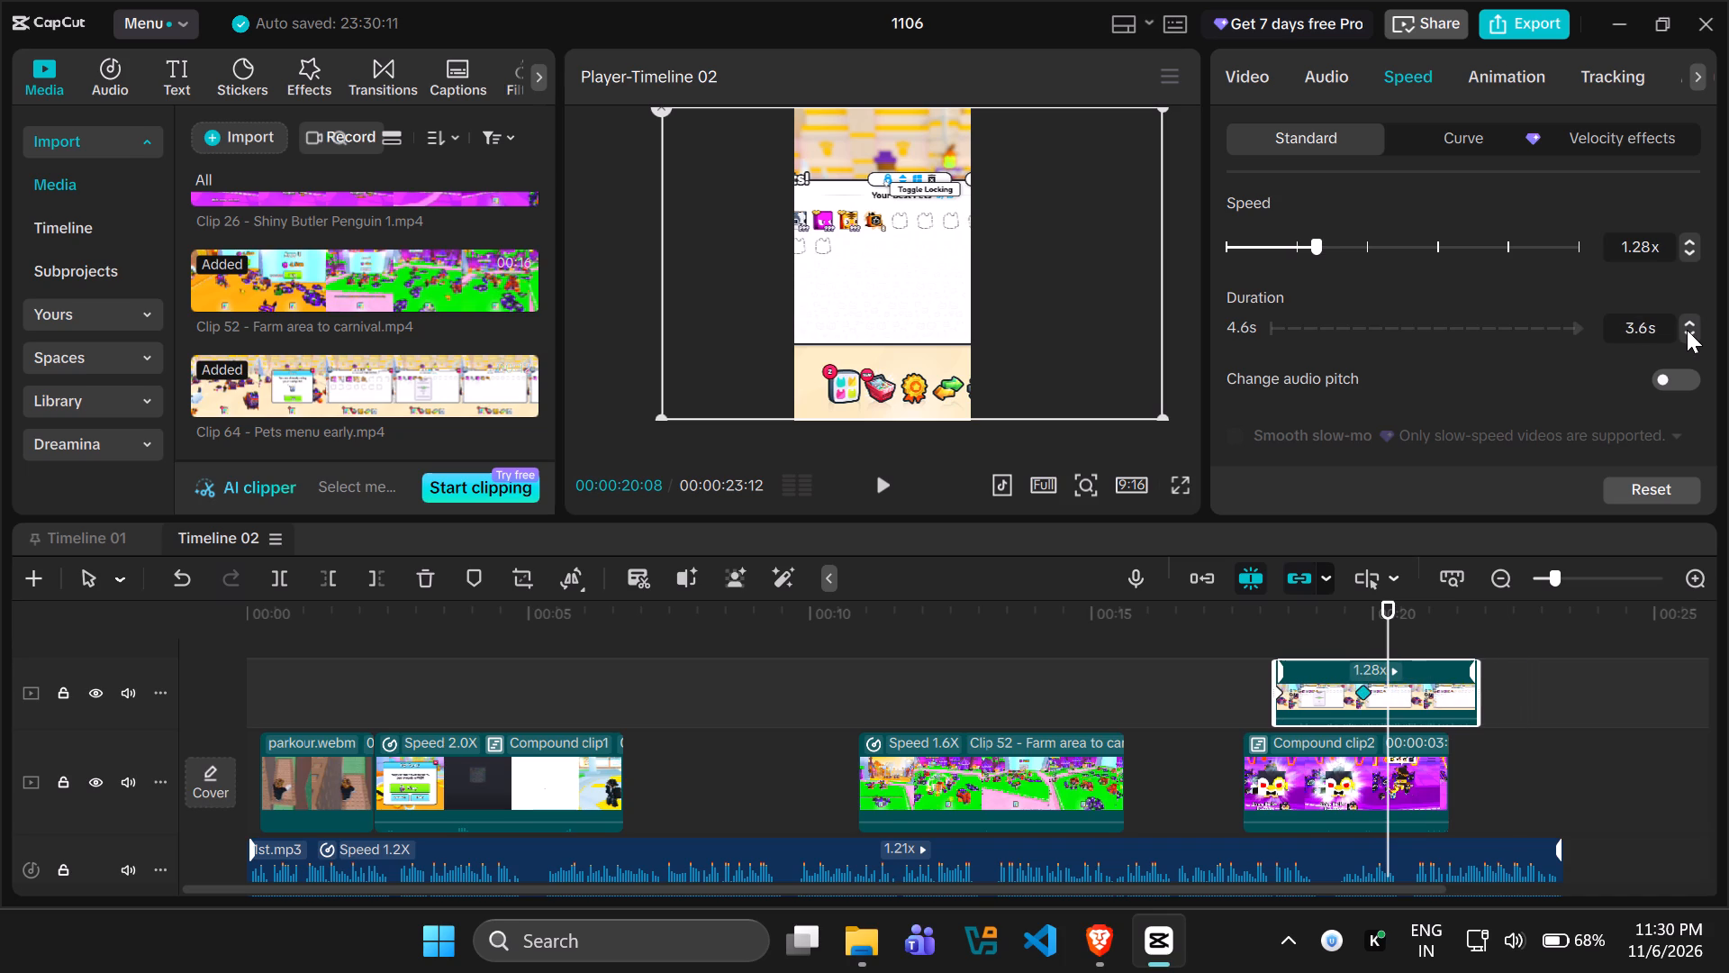
pyautogui.click(1687, 330)
pyautogui.tripleClick(1687, 330)
pyautogui.tripleClick(1687, 330)
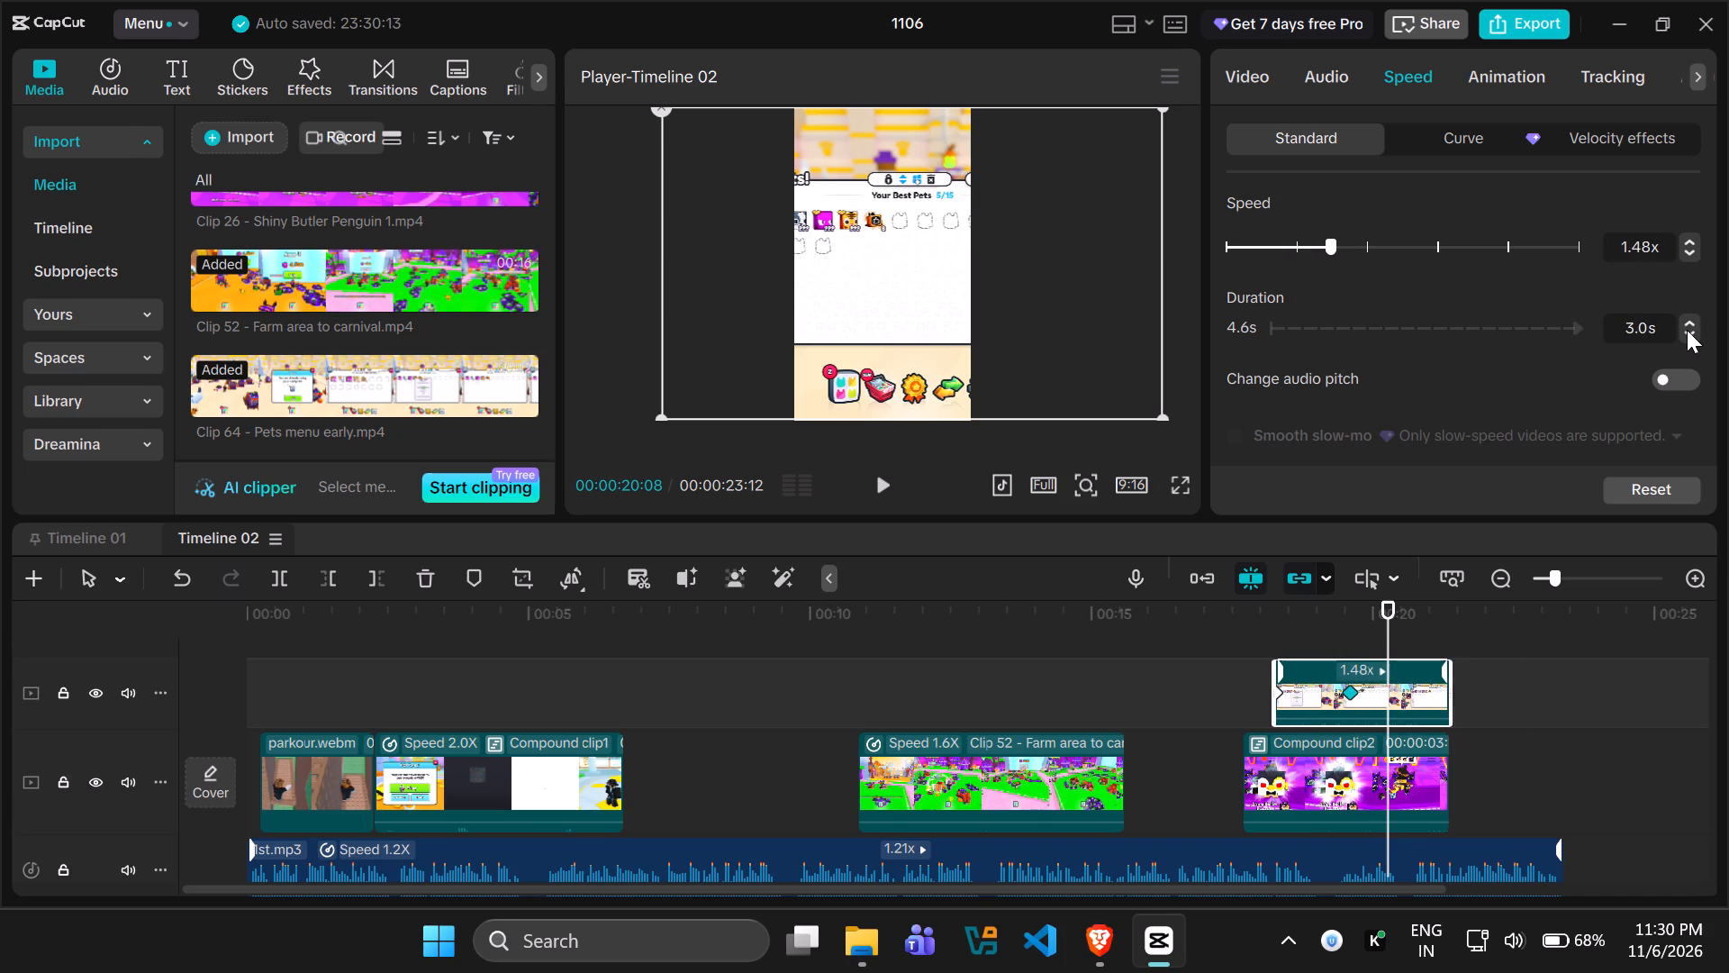
pyautogui.moveTo(1366, 696); pyautogui.dragTo(1216, 714)
pyautogui.click(1684, 340)
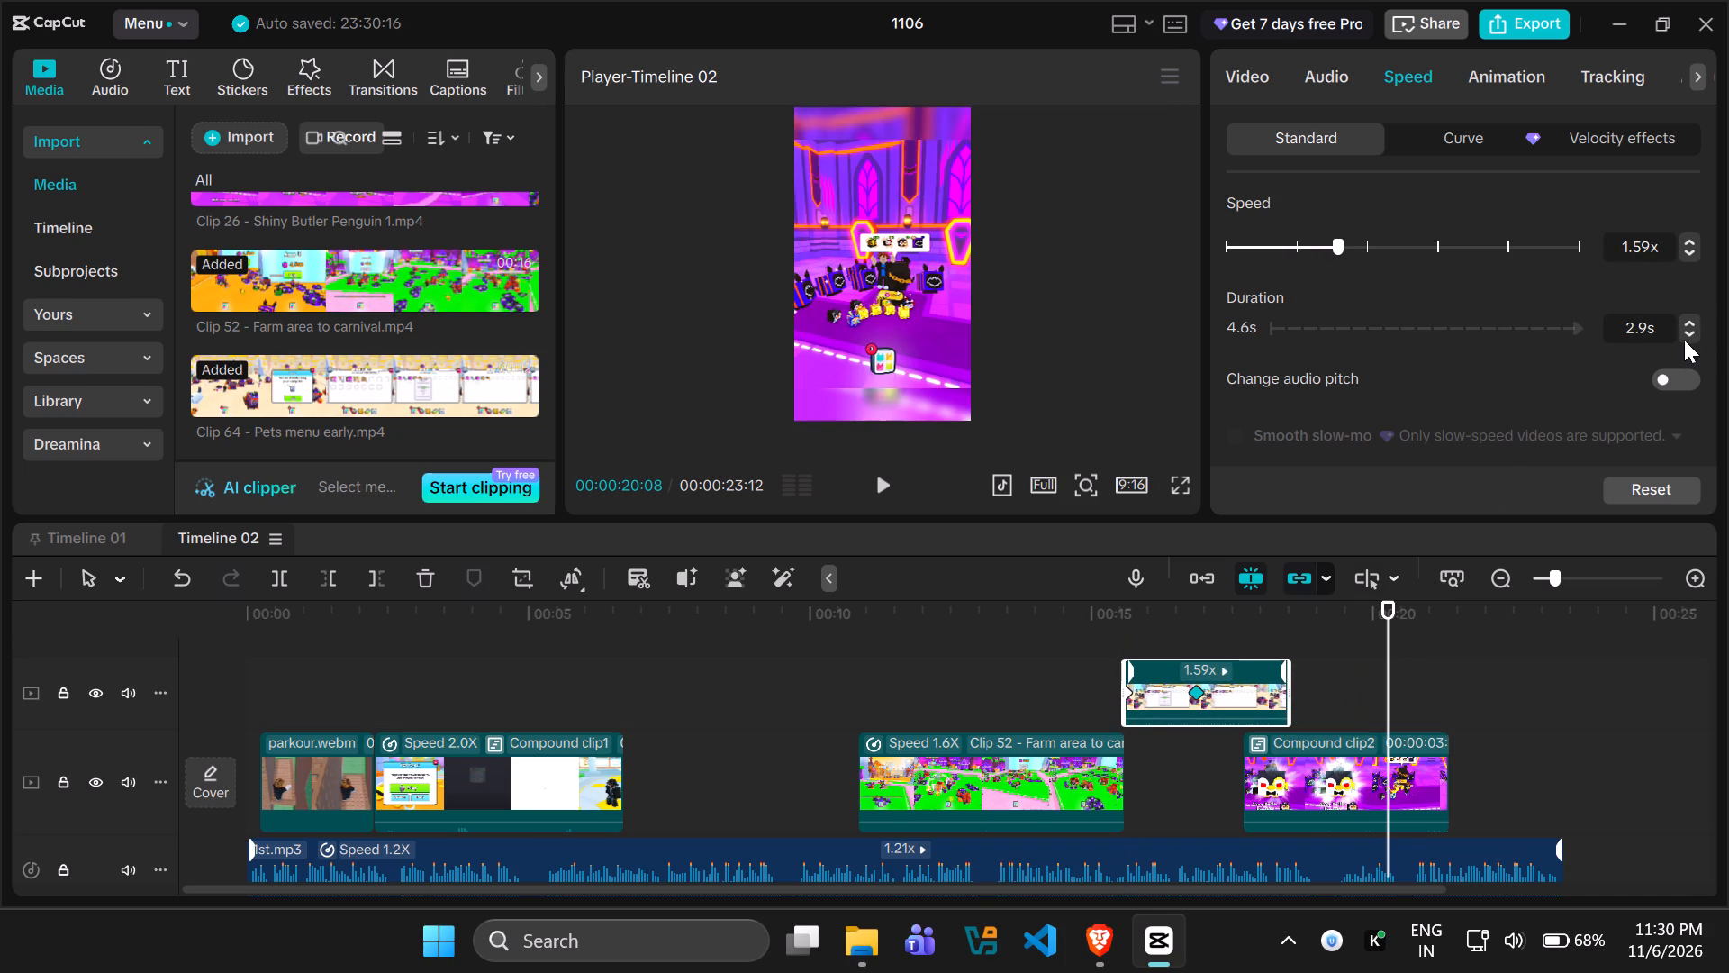
pyautogui.click(1688, 331)
pyautogui.click(1688, 331)
pyautogui.tripleClick(1688, 331)
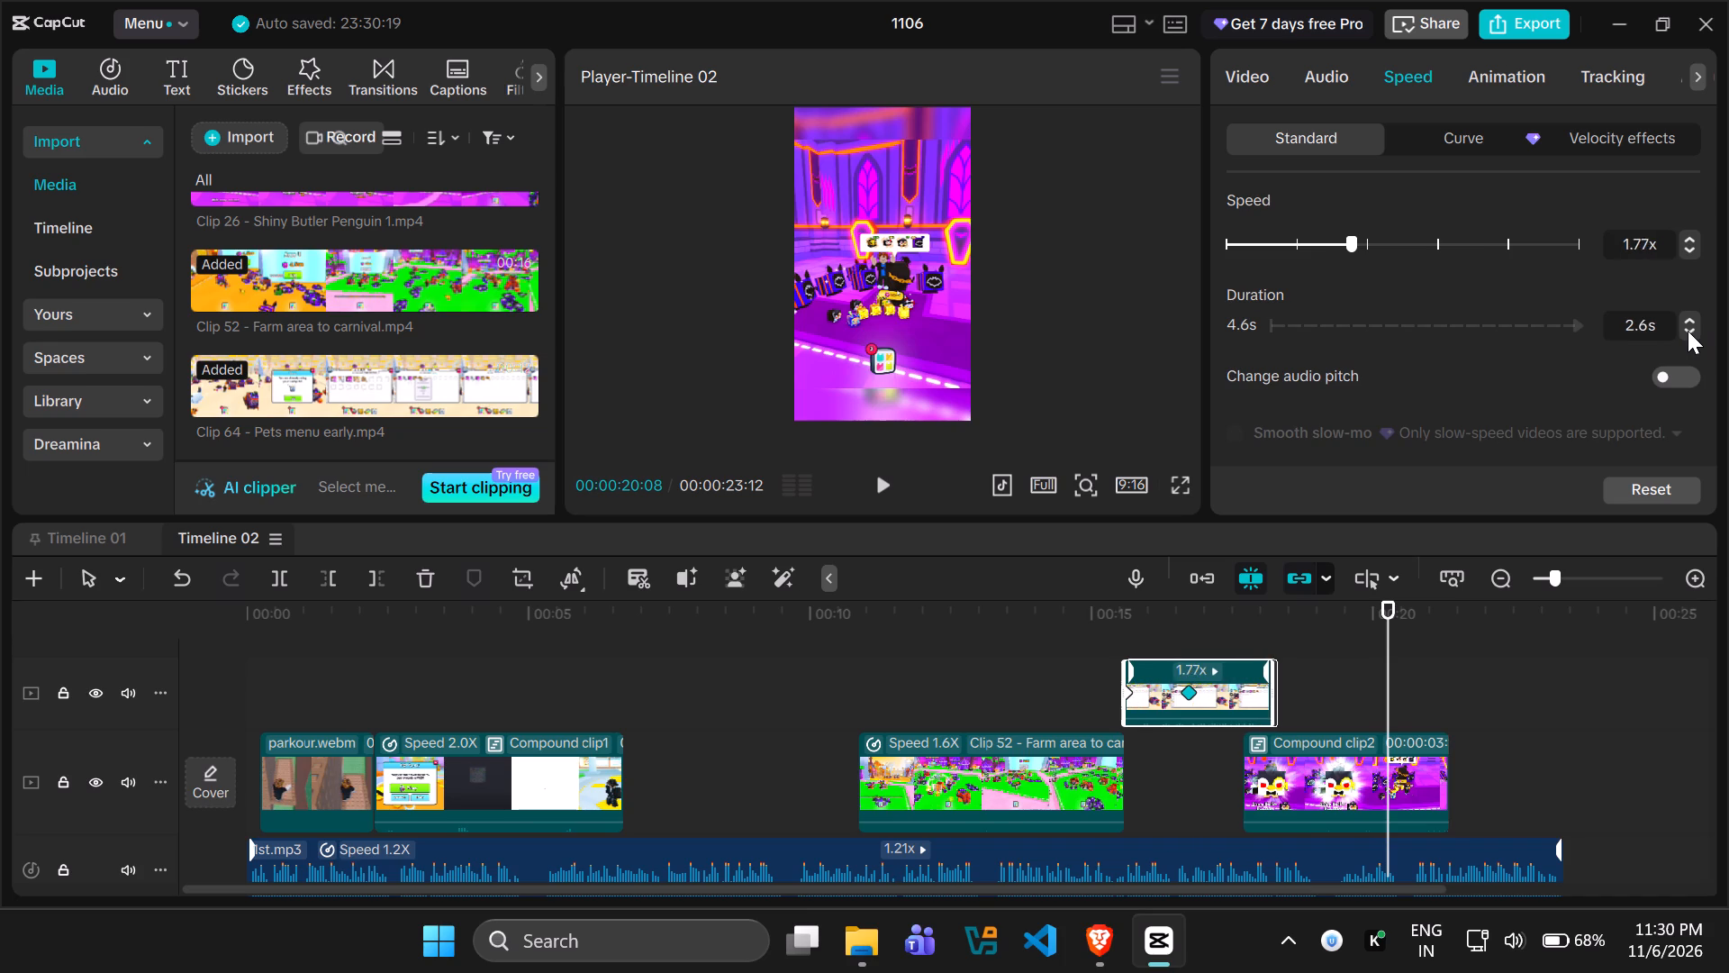
pyautogui.tripleClick(1688, 331)
# Move Clip 64 down into the main track's gap between the Clip 52 footage and Compound clip2.
pyautogui.moveTo(1167, 704); pyautogui.dragTo(1171, 746)
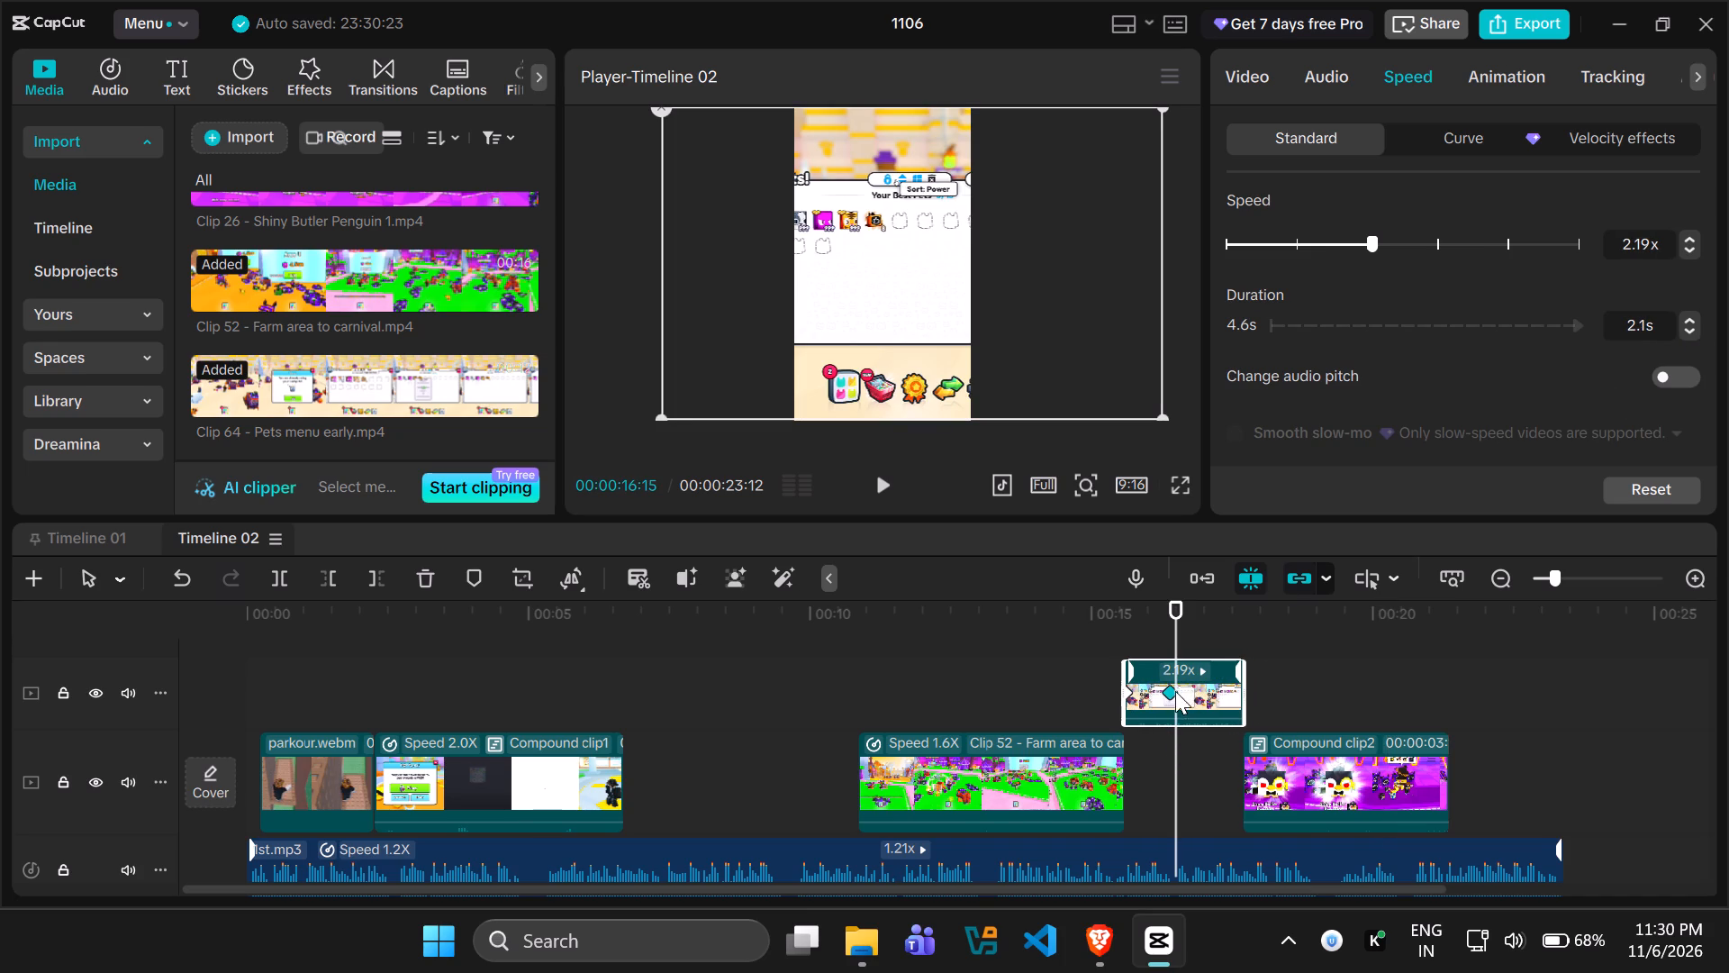
pyautogui.moveTo(1173, 691); pyautogui.dragTo(1186, 691)
pyautogui.moveTo(1204, 682); pyautogui.dragTo(1204, 755)
# Preview the sequence from 7:16 and trim the start of the Clip 52 footage to about 13:02.
pyautogui.moveTo(1171, 615); pyautogui.dragTo(672, 698)
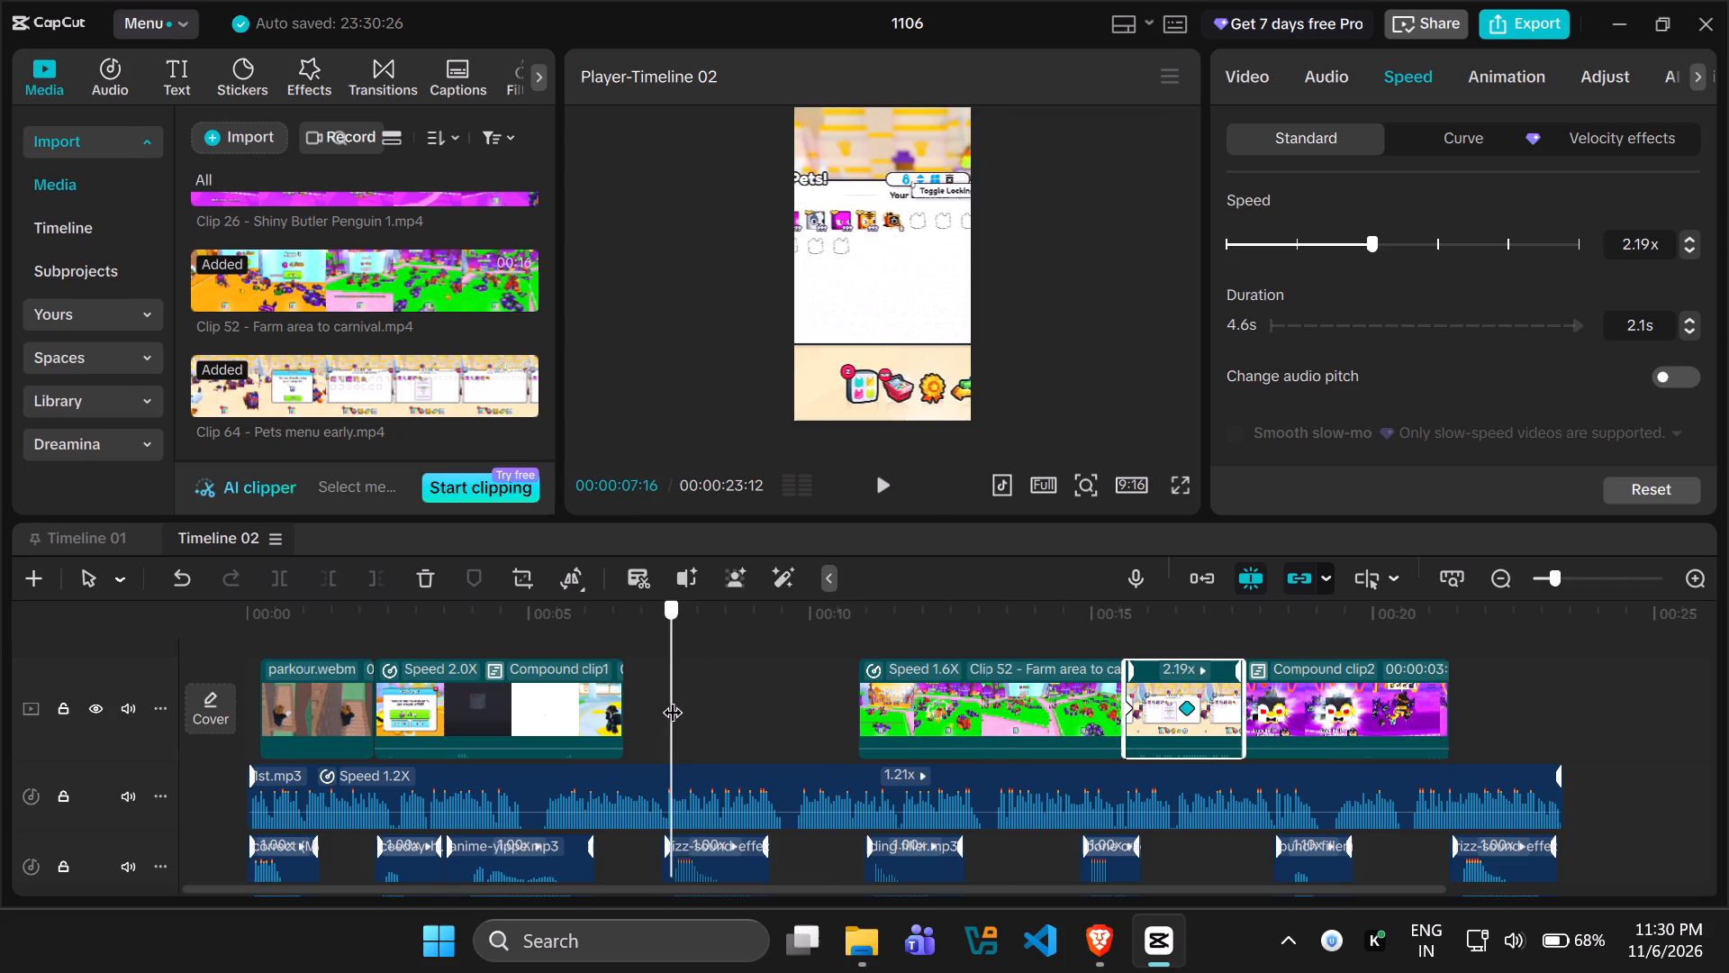
pyautogui.press('space')
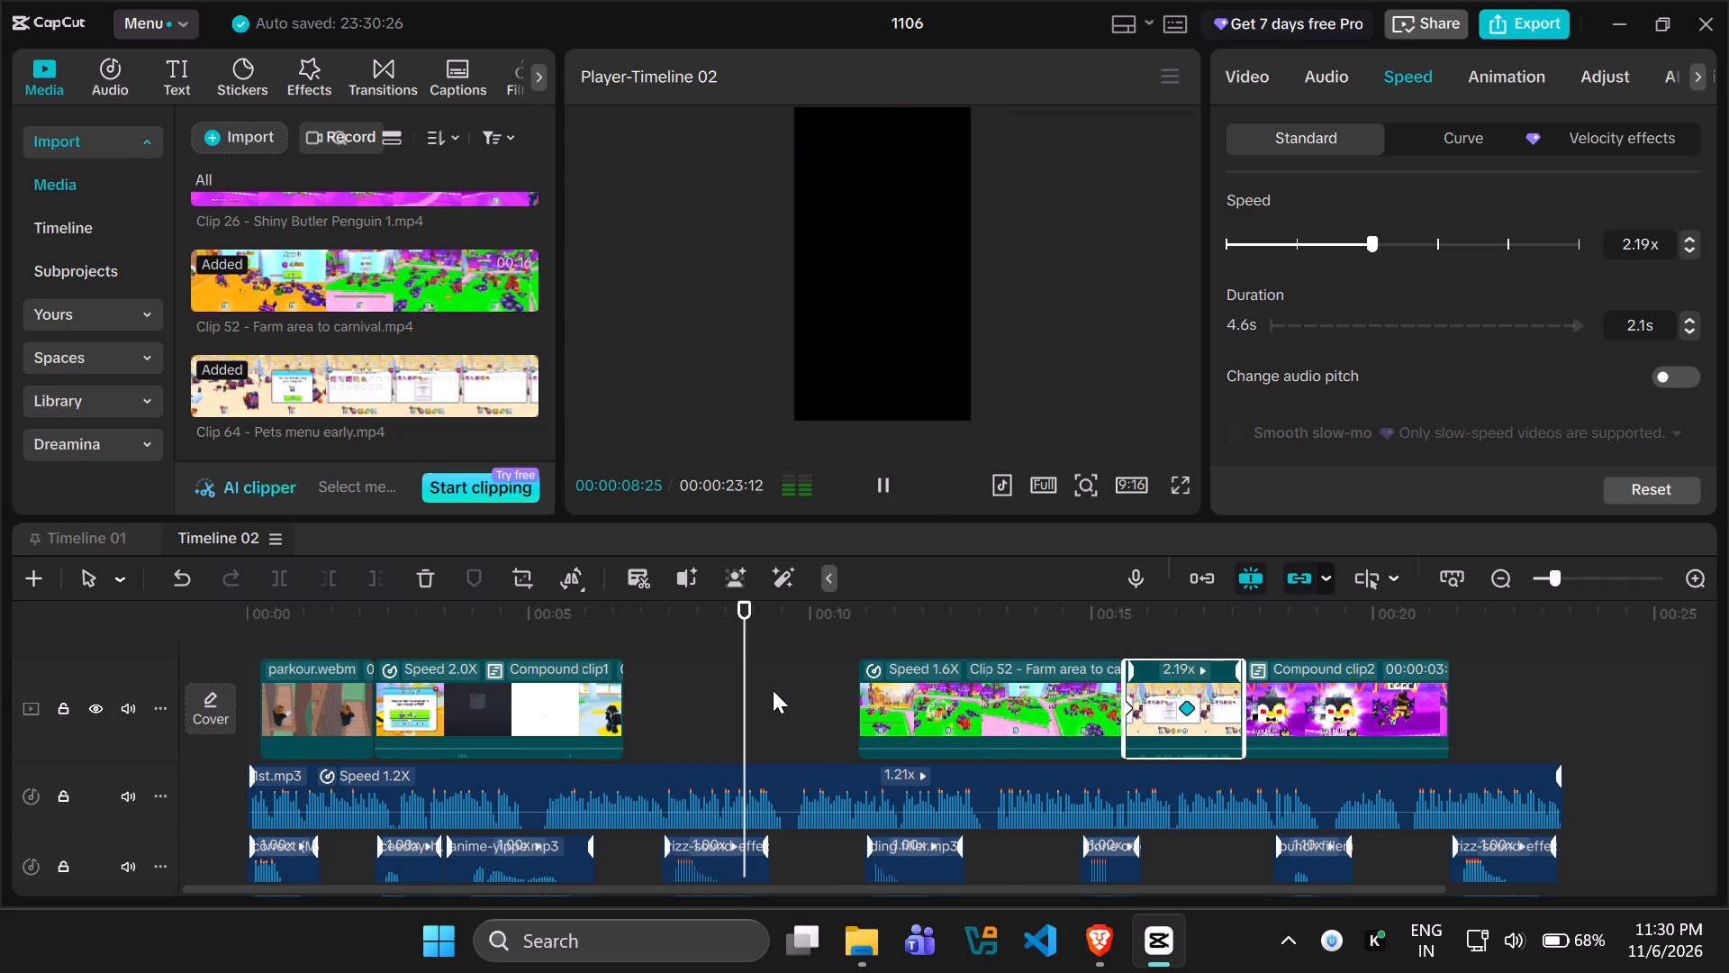
pyautogui.moveTo(1189, 710); pyautogui.dragTo(1169, 710)
pyautogui.click(782, 701)
pyautogui.press('space')
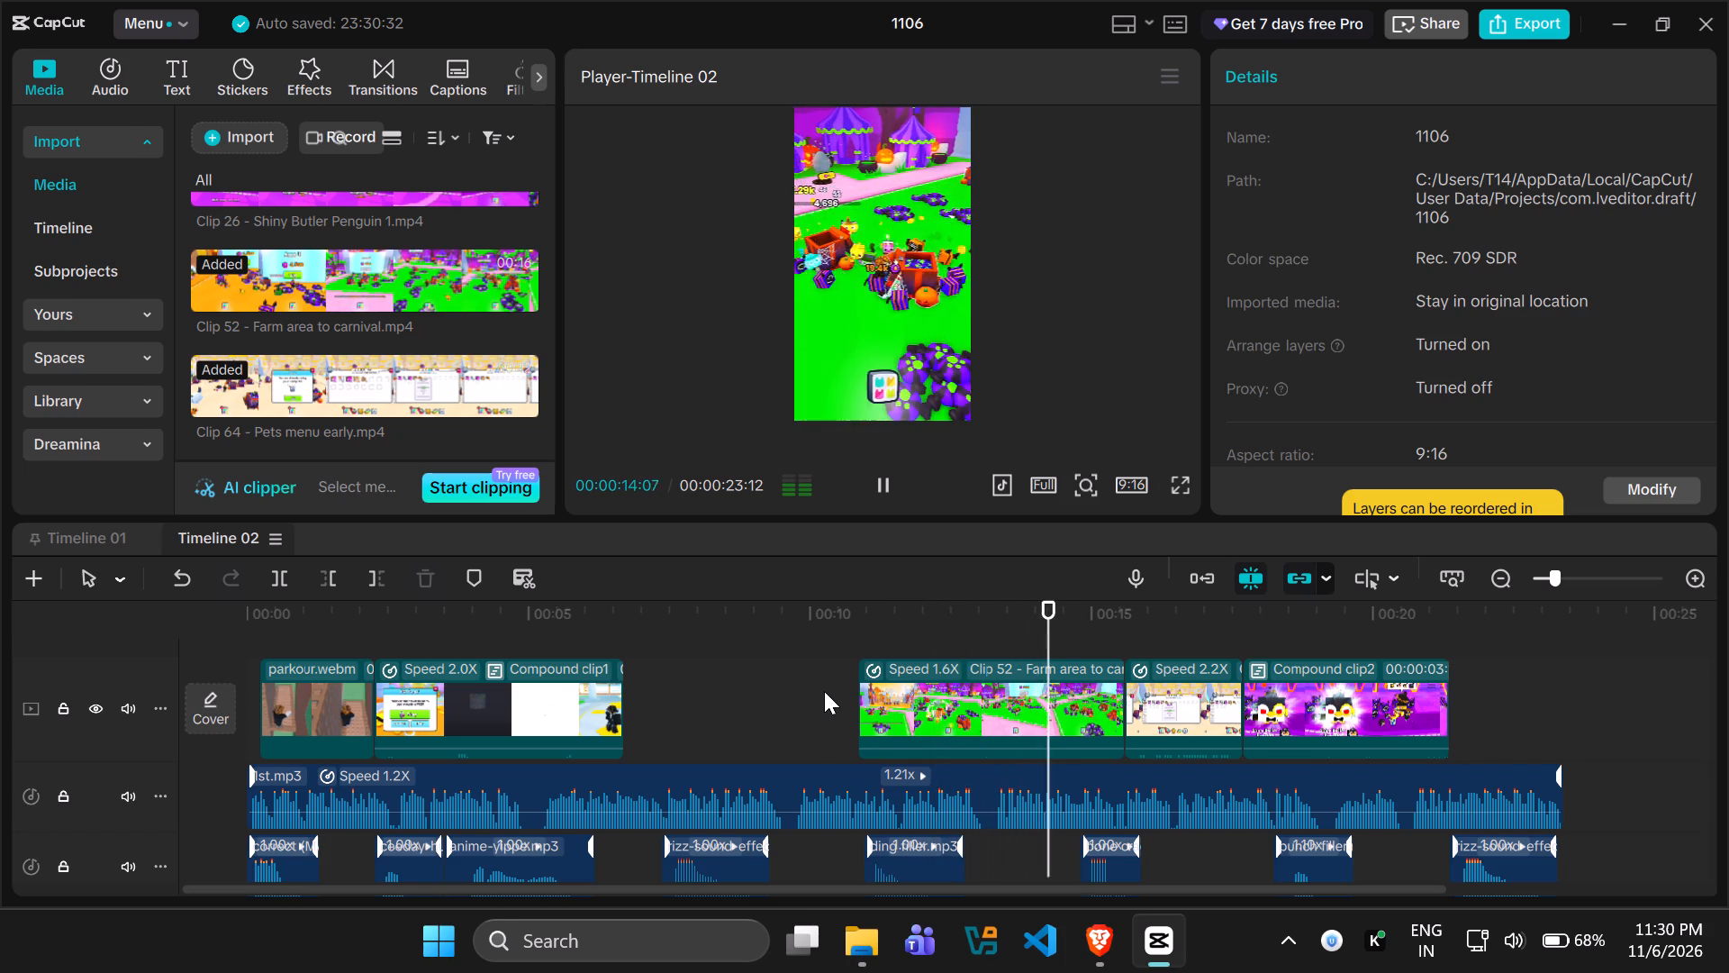
pyautogui.press('space')
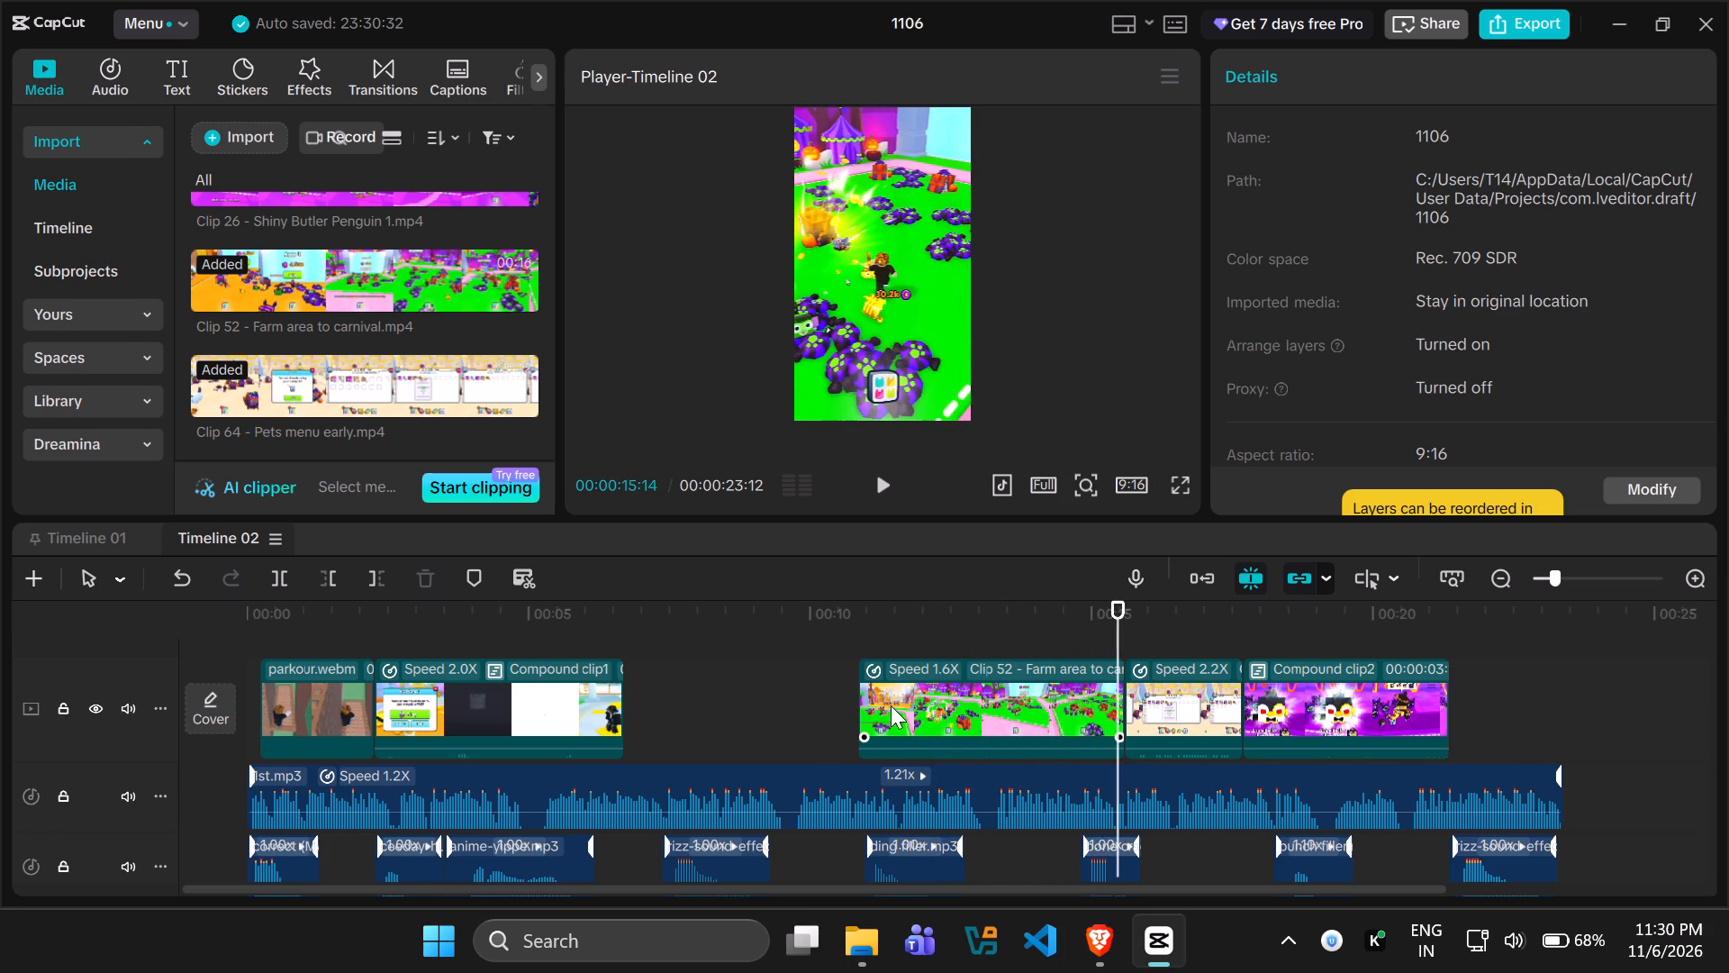
pyautogui.click(891, 705)
pyautogui.moveTo(861, 698); pyautogui.dragTo(984, 694)
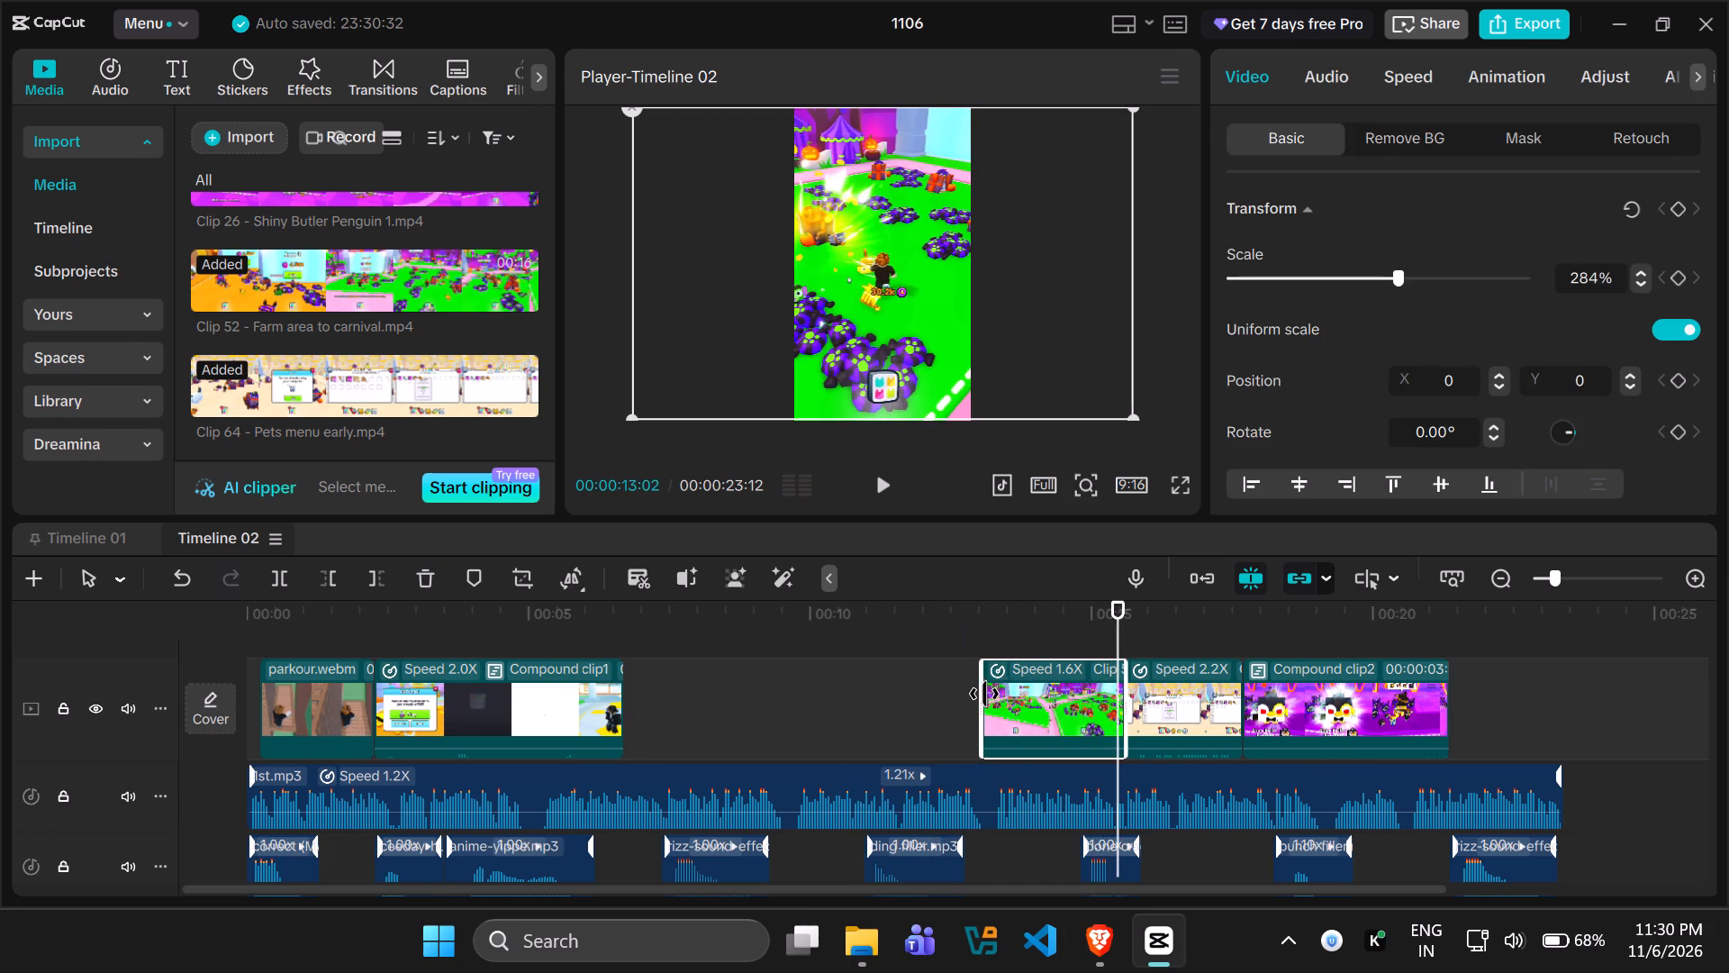
# Play the section from the end of Clip 52 through Clip 64 into Compound clip2 to check the cuts.
pyautogui.press('space')
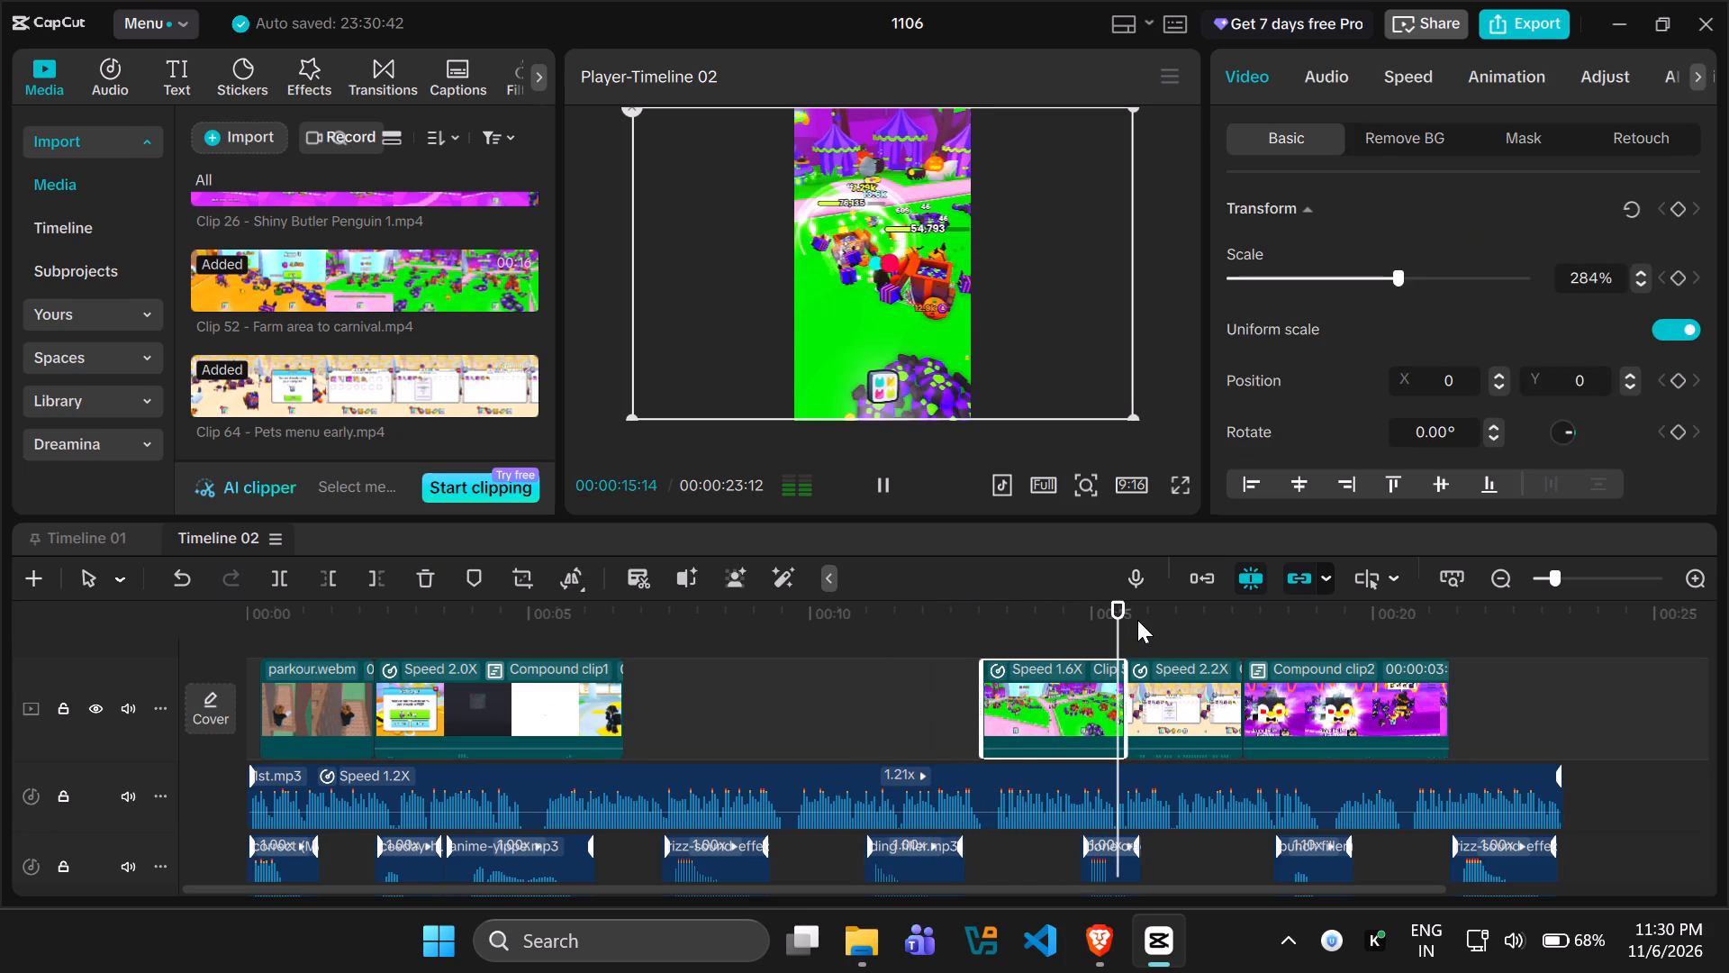
pyautogui.moveTo(1118, 614); pyautogui.dragTo(1140, 614)
pyautogui.press('space')
pyautogui.press('space')
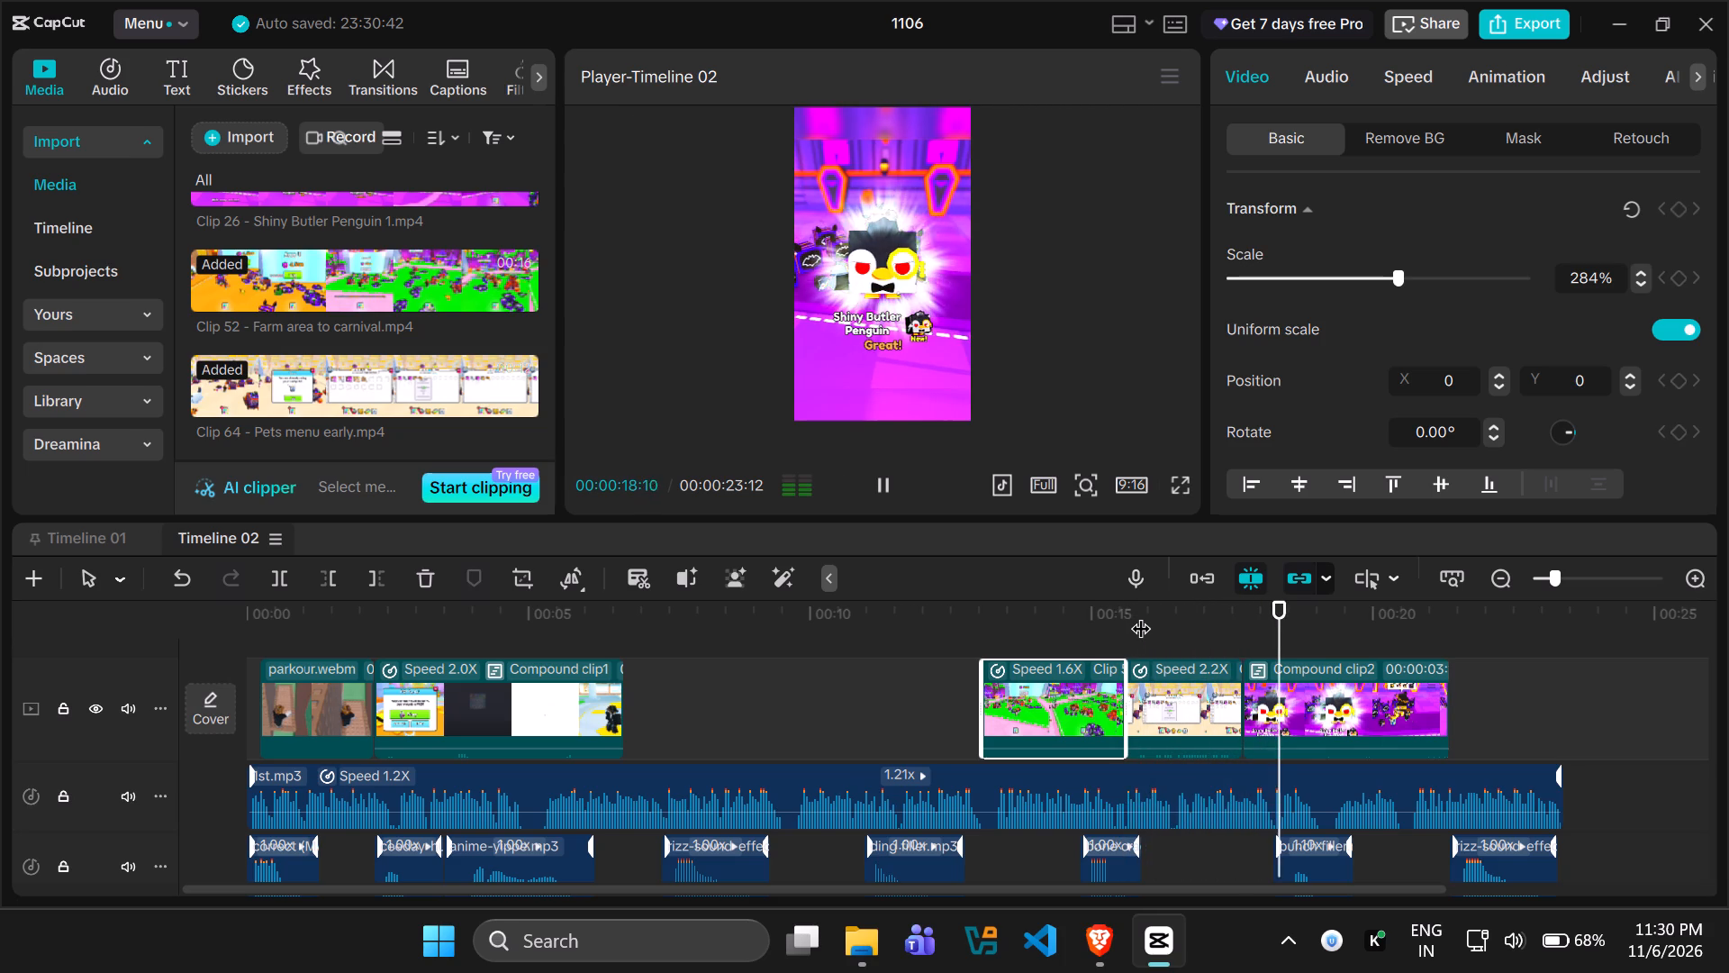
pyautogui.press('space')
pyautogui.moveTo(1319, 614); pyautogui.dragTo(1254, 614)
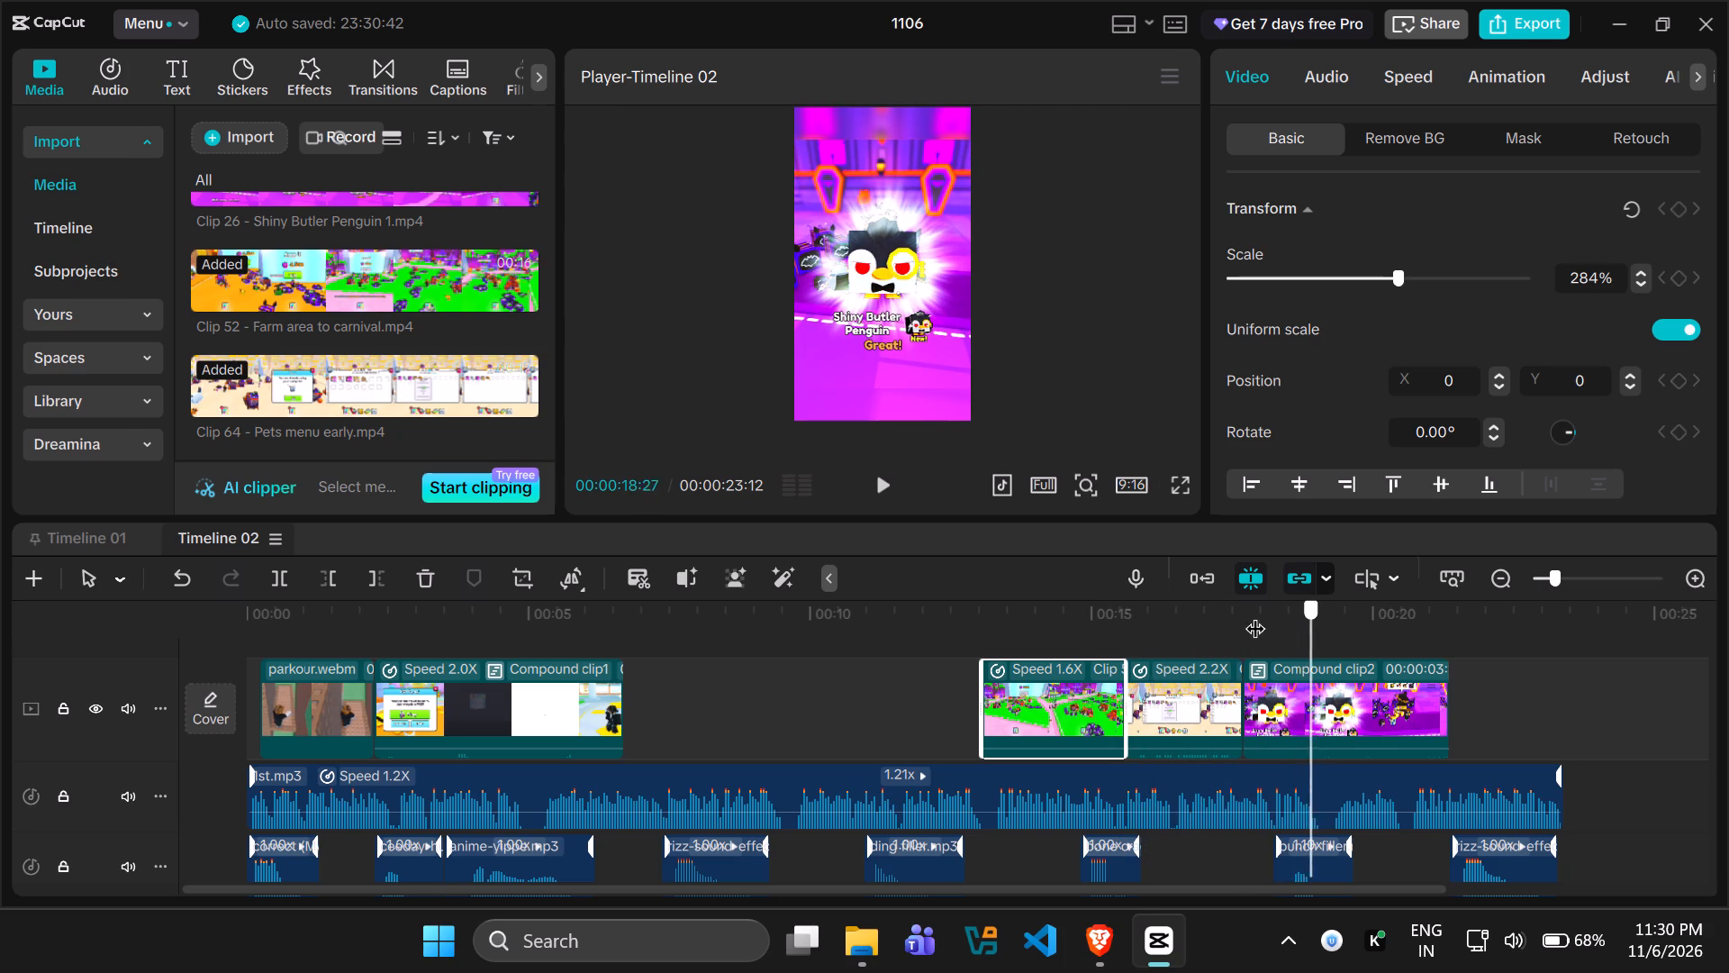
# Browse the media import window to the PS X Update folder inside the pet simulator 99 download folder.
pyautogui.moveTo(1254, 614); pyautogui.dragTo(794, 617)
pyautogui.click(214, 132)
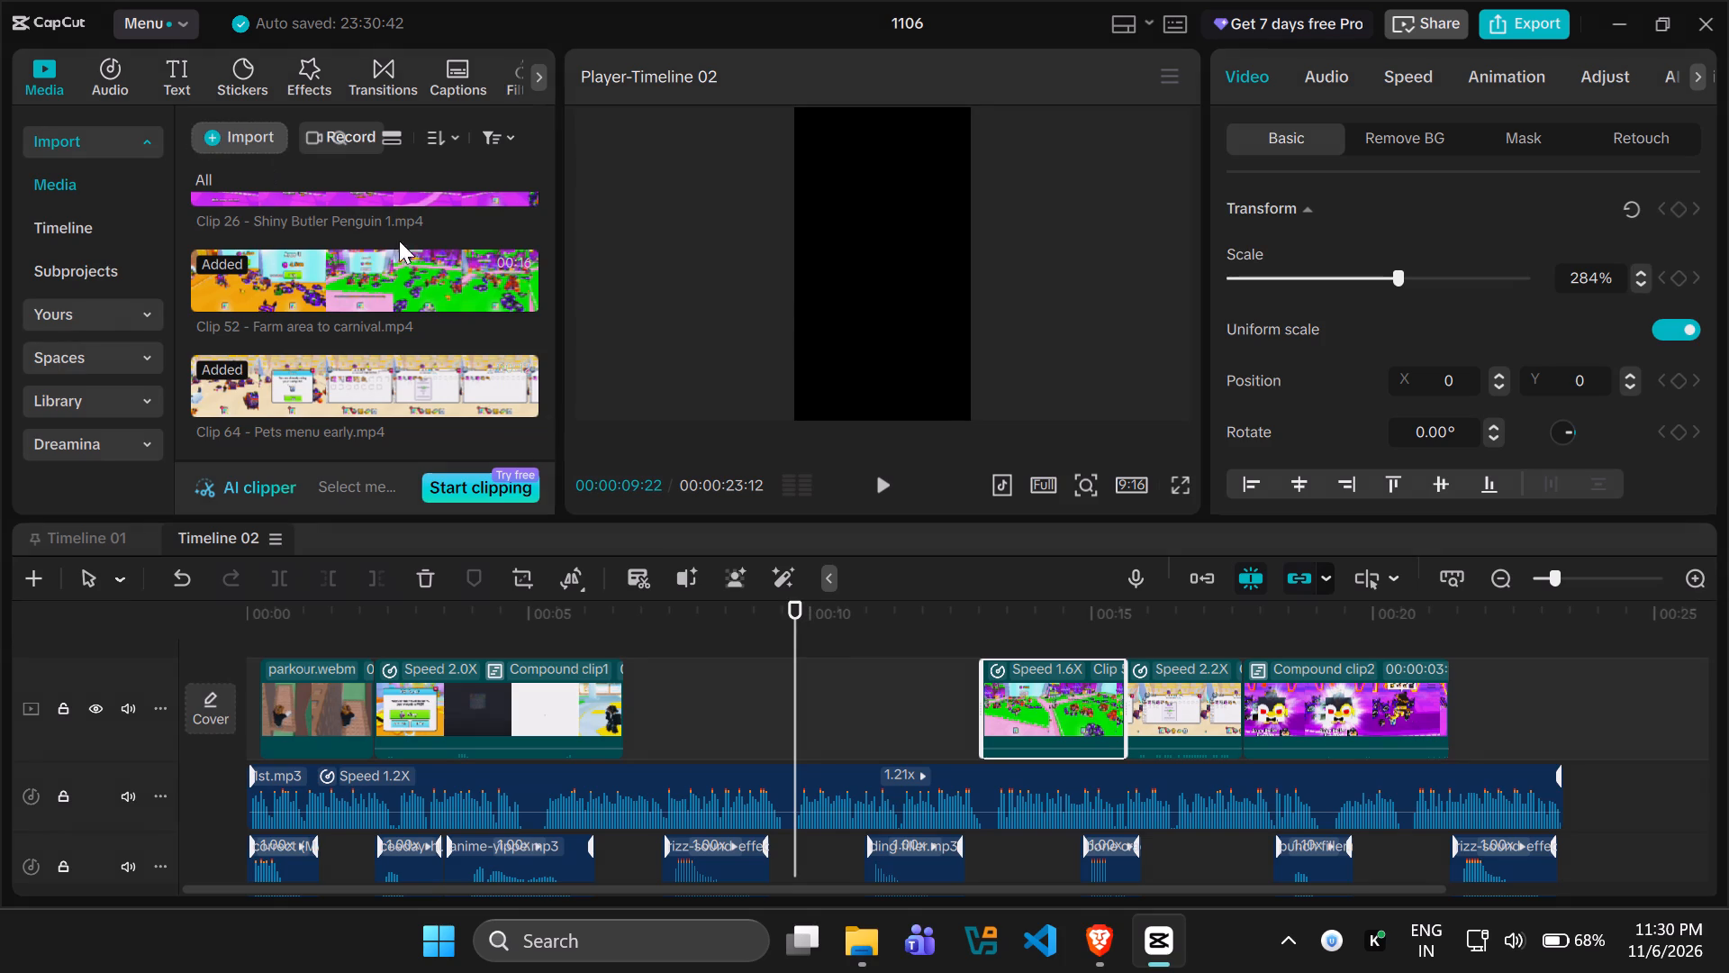
pyautogui.click(361, 199)
pyautogui.click(452, 72)
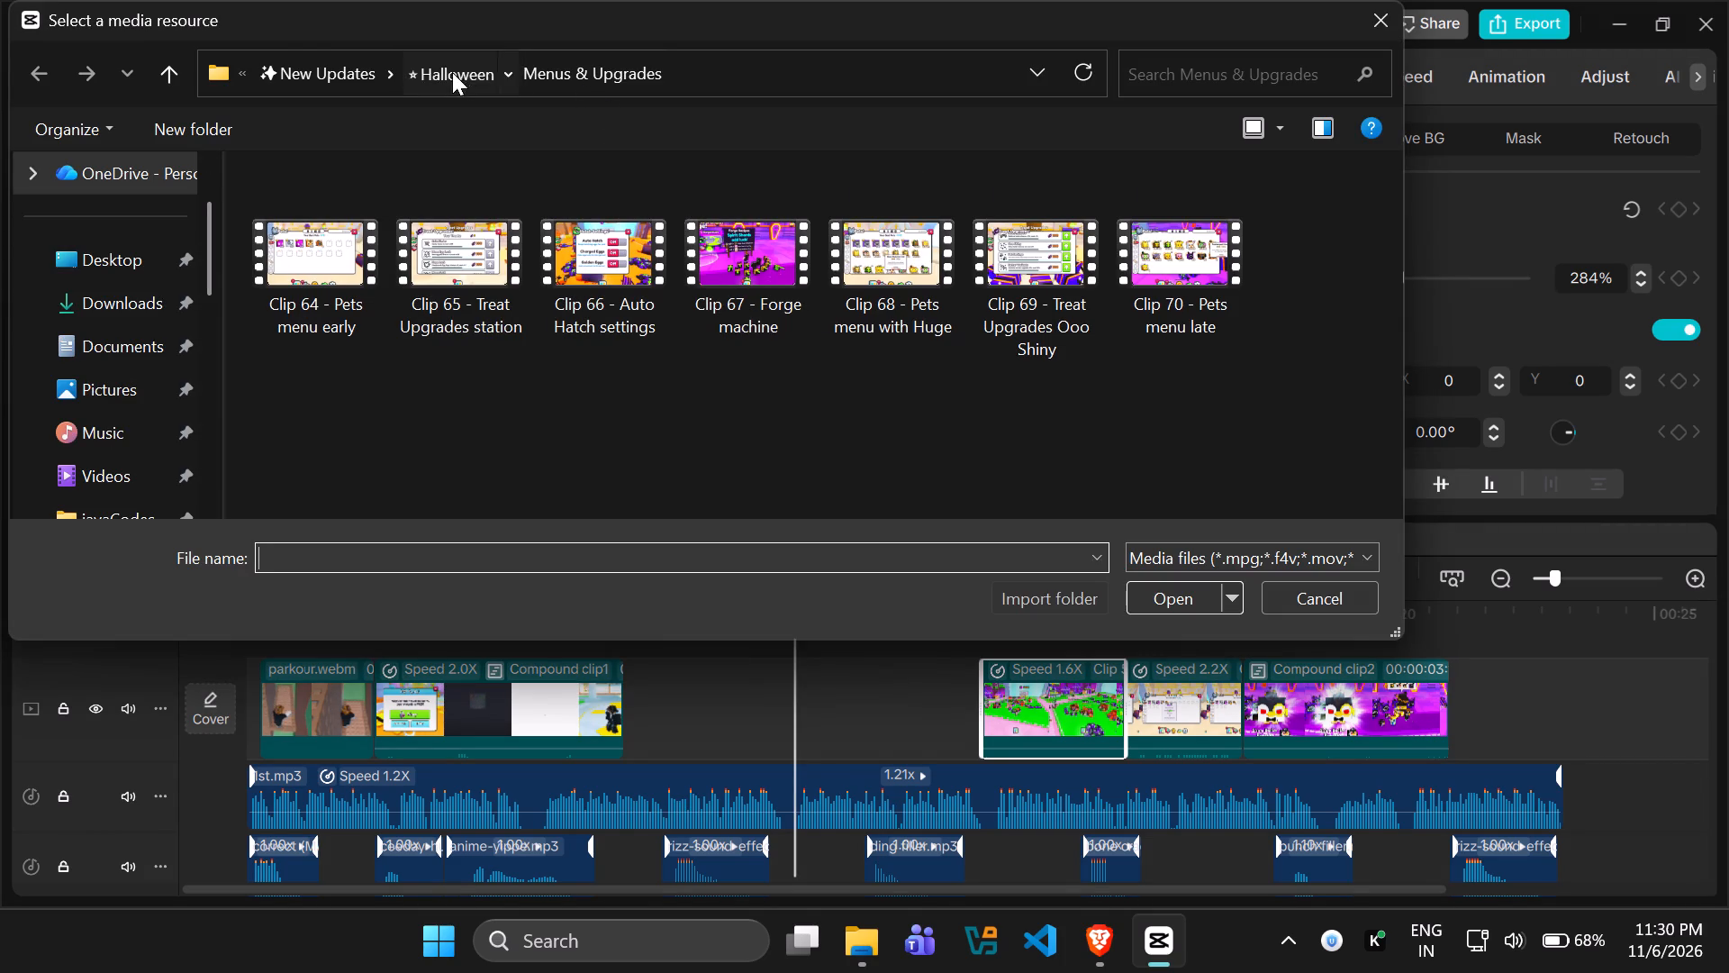
pyautogui.click(350, 376)
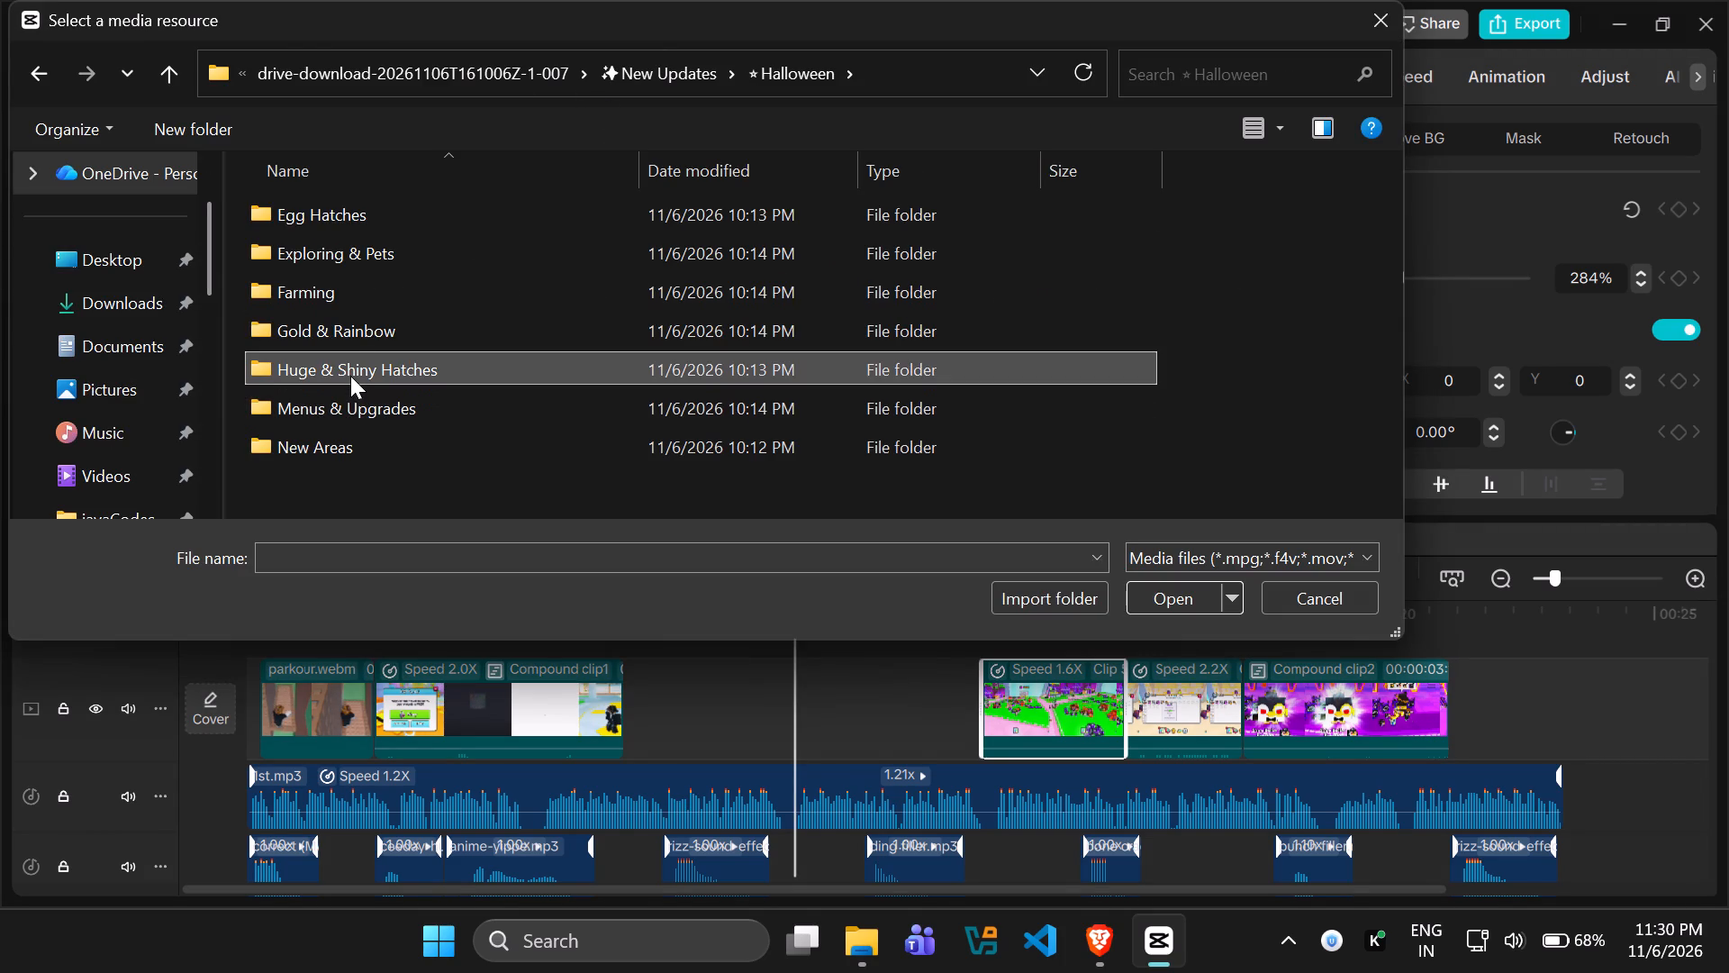
pyautogui.click(648, 59)
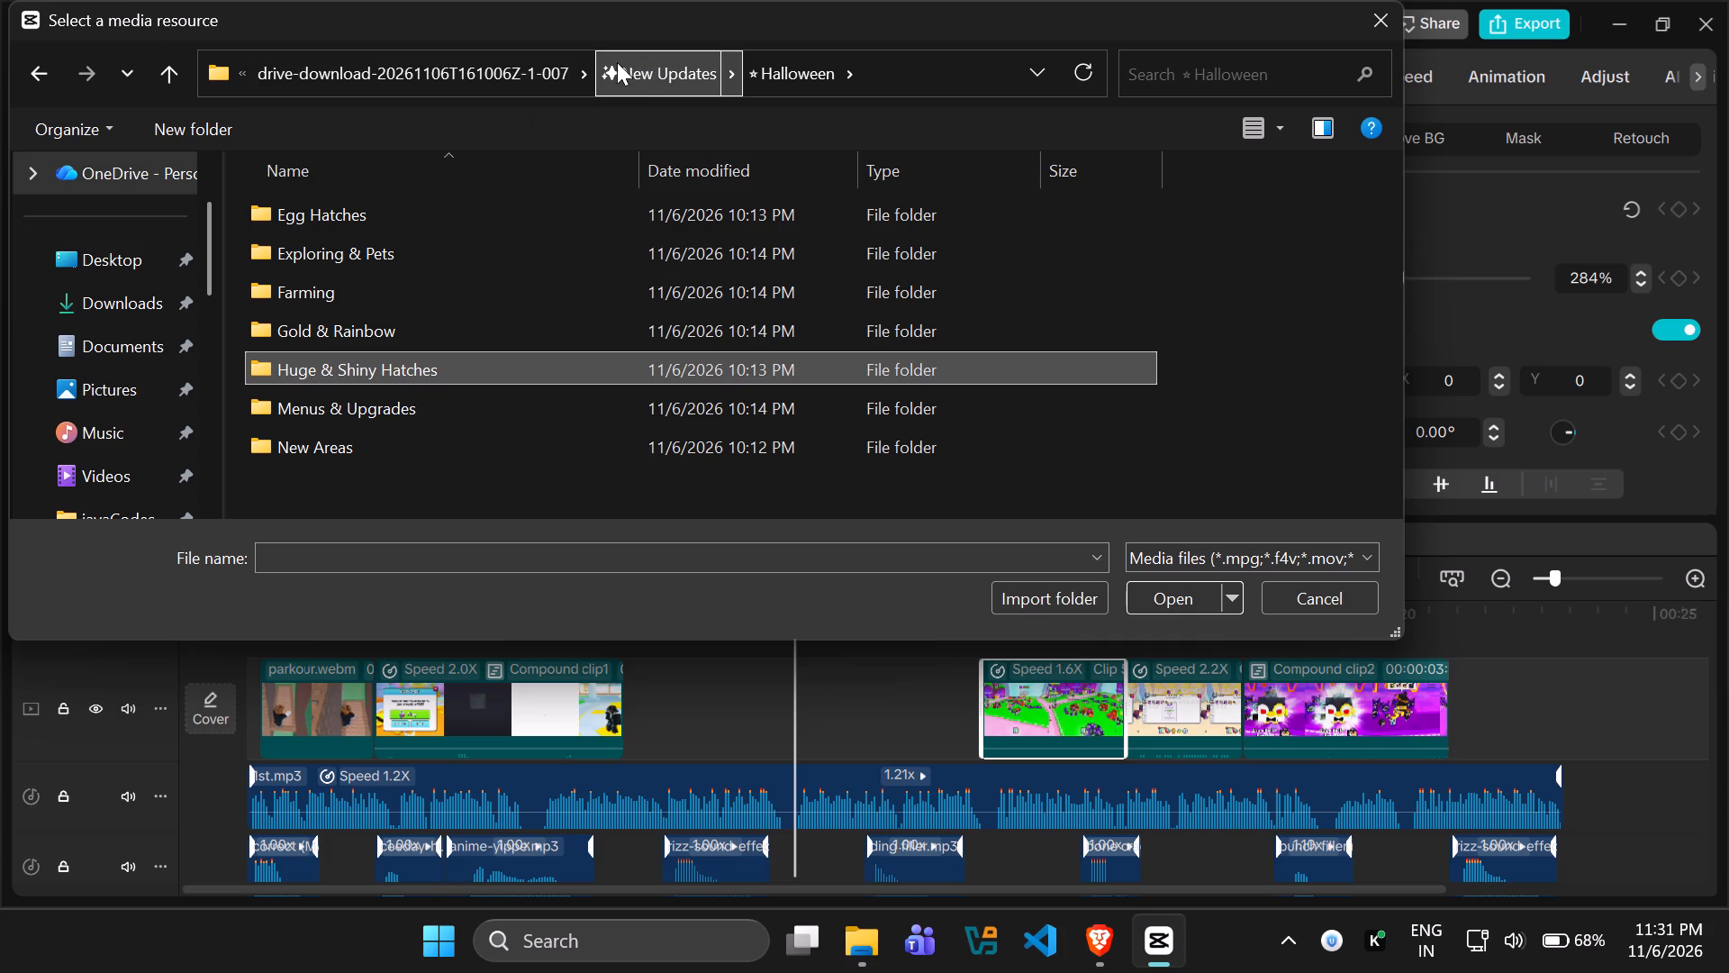
pyautogui.click(659, 66)
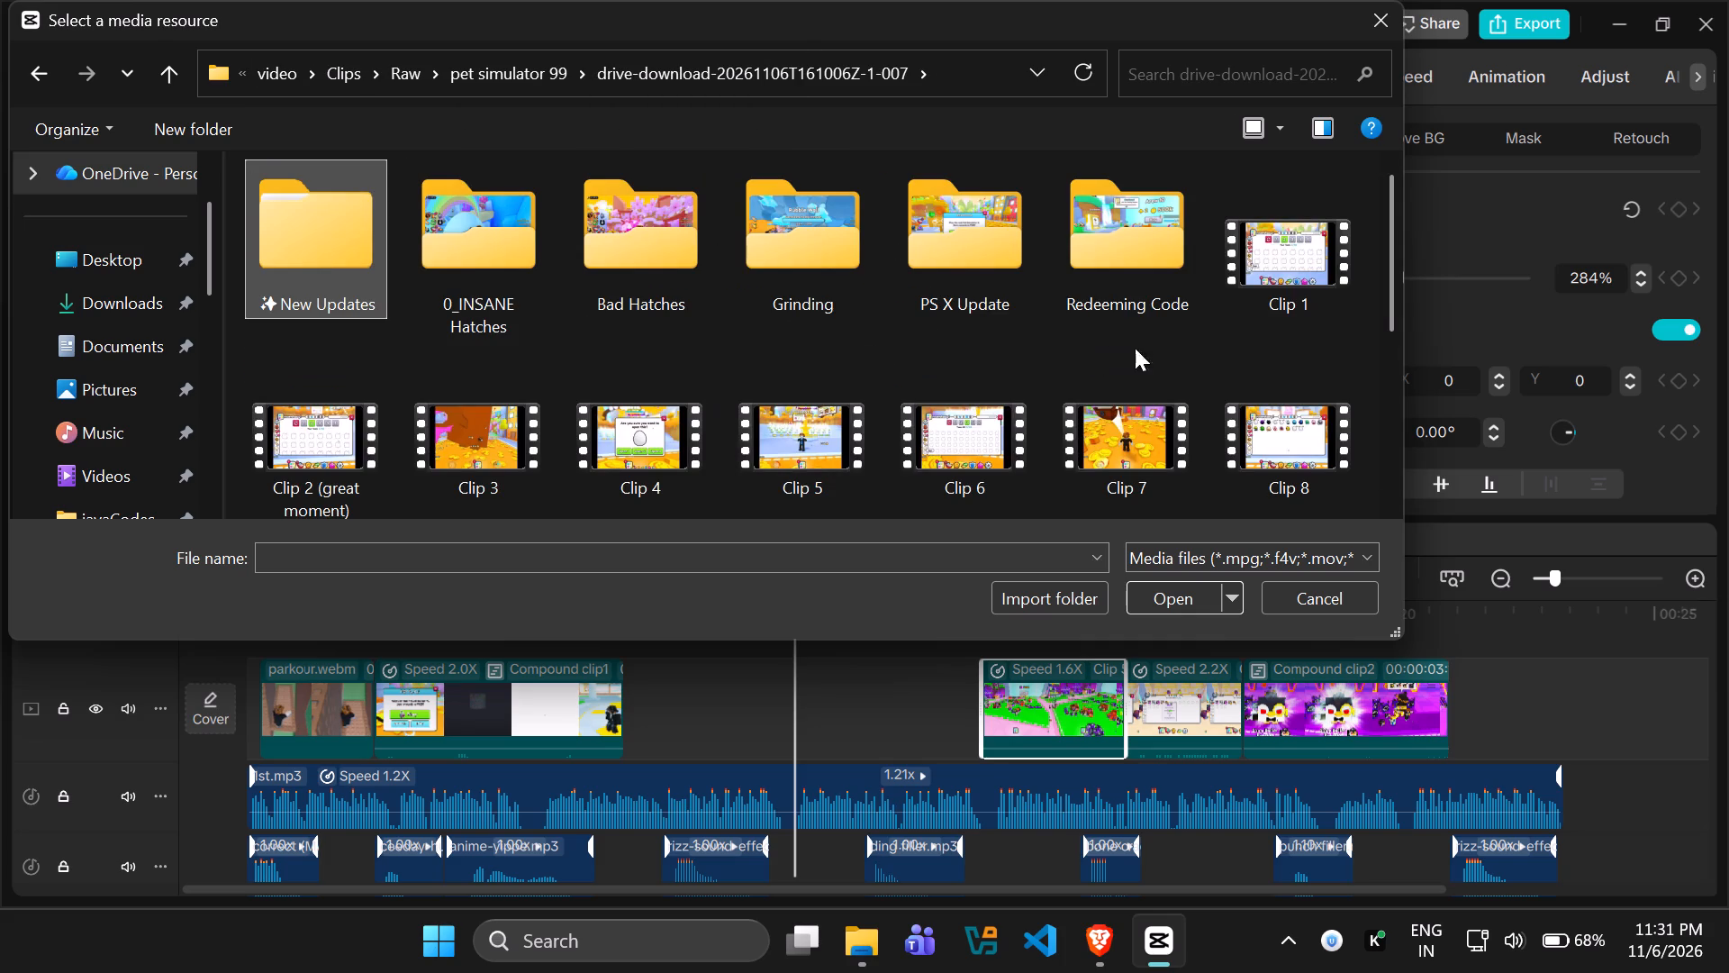
pyautogui.scroll(-3, 1211, 341)
pyautogui.scroll(2, 1211, 341)
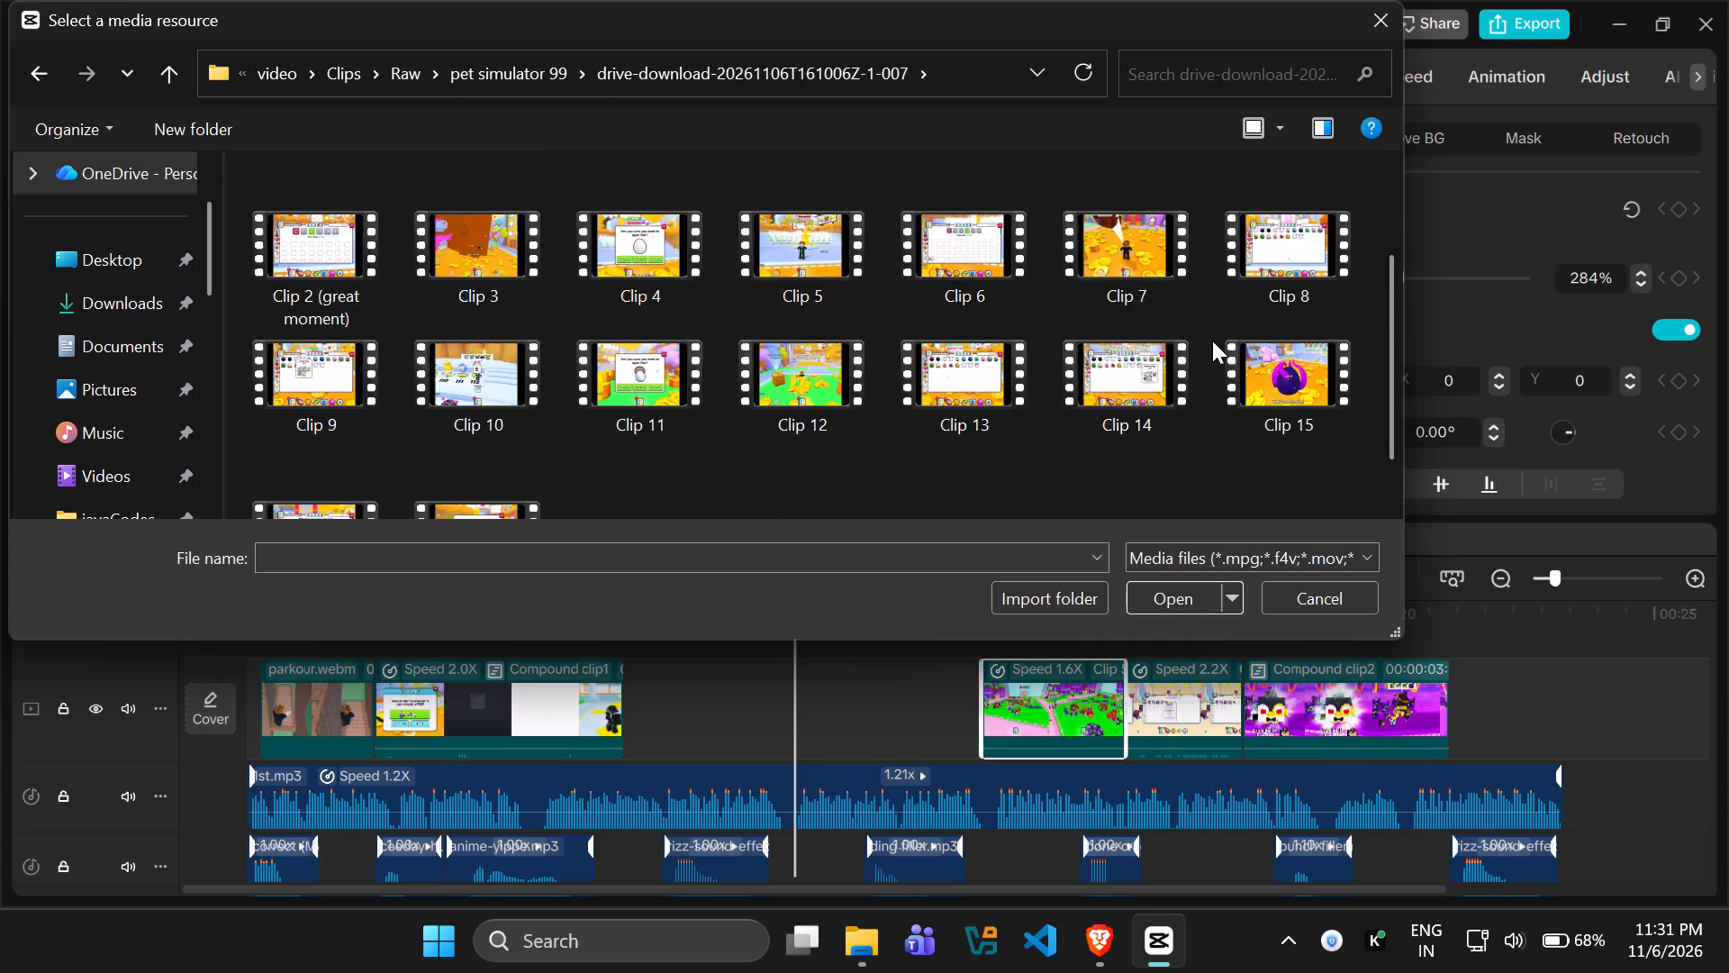
pyautogui.scroll(1, 1212, 341)
pyautogui.doubleClick(956, 223)
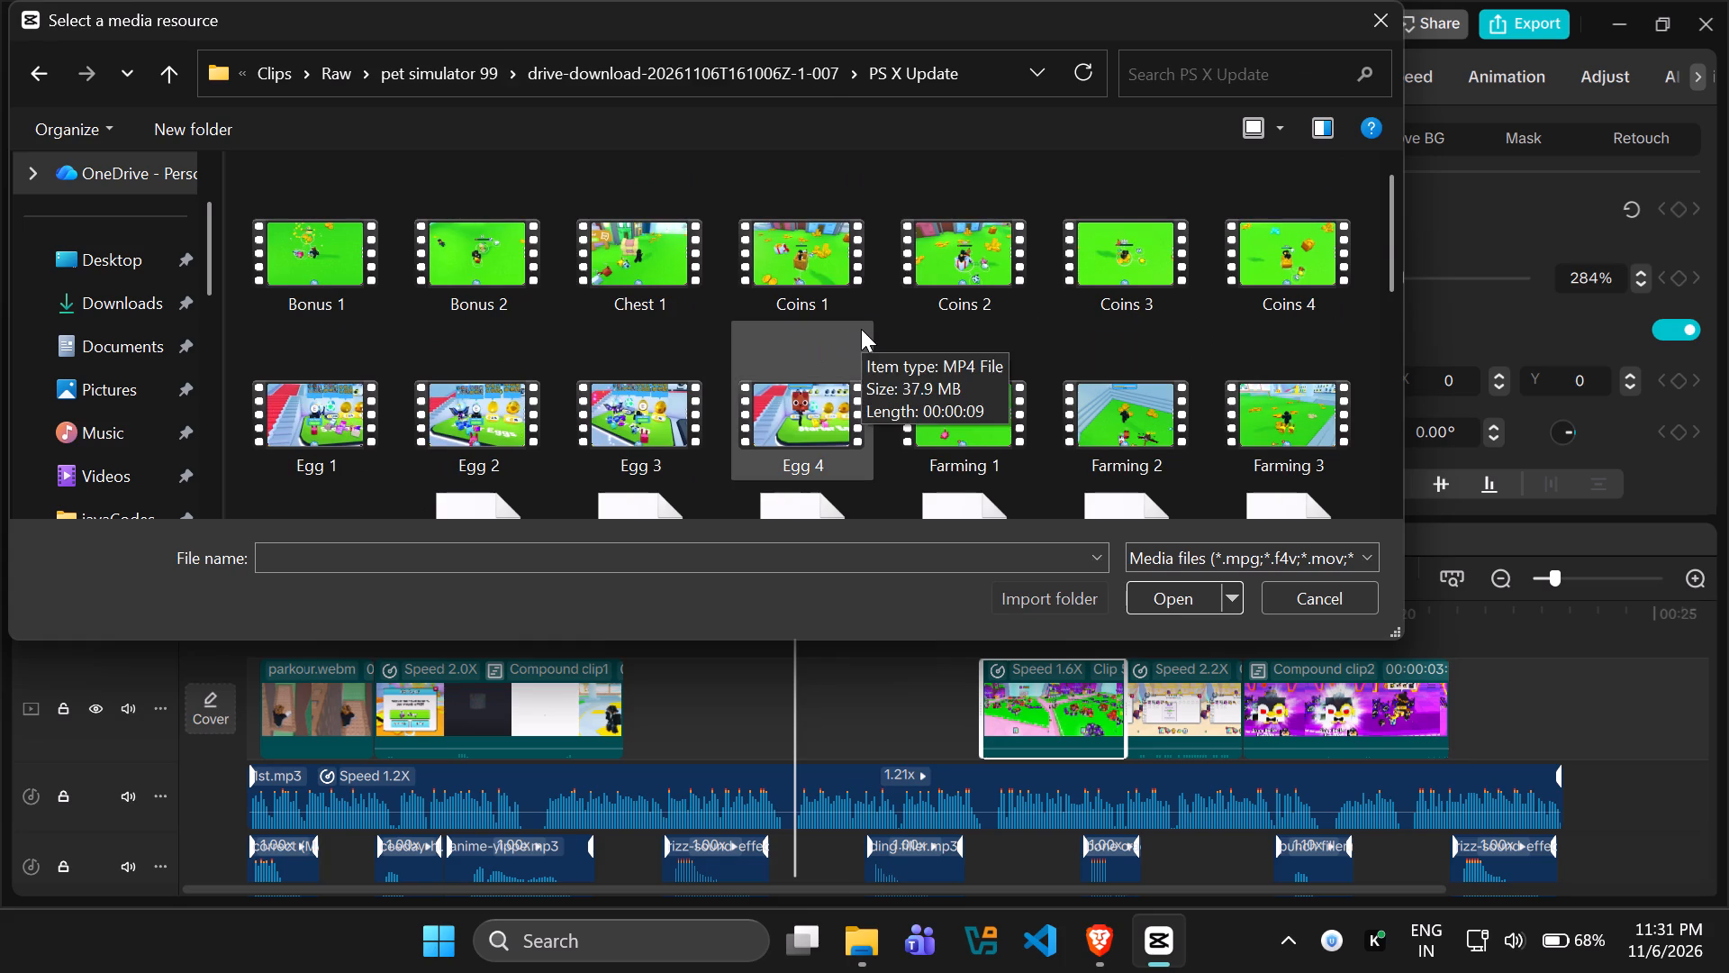
# Import the Pick Pet 1 clip from the PS X Update folder.
pyautogui.scroll(-1, 891, 329)
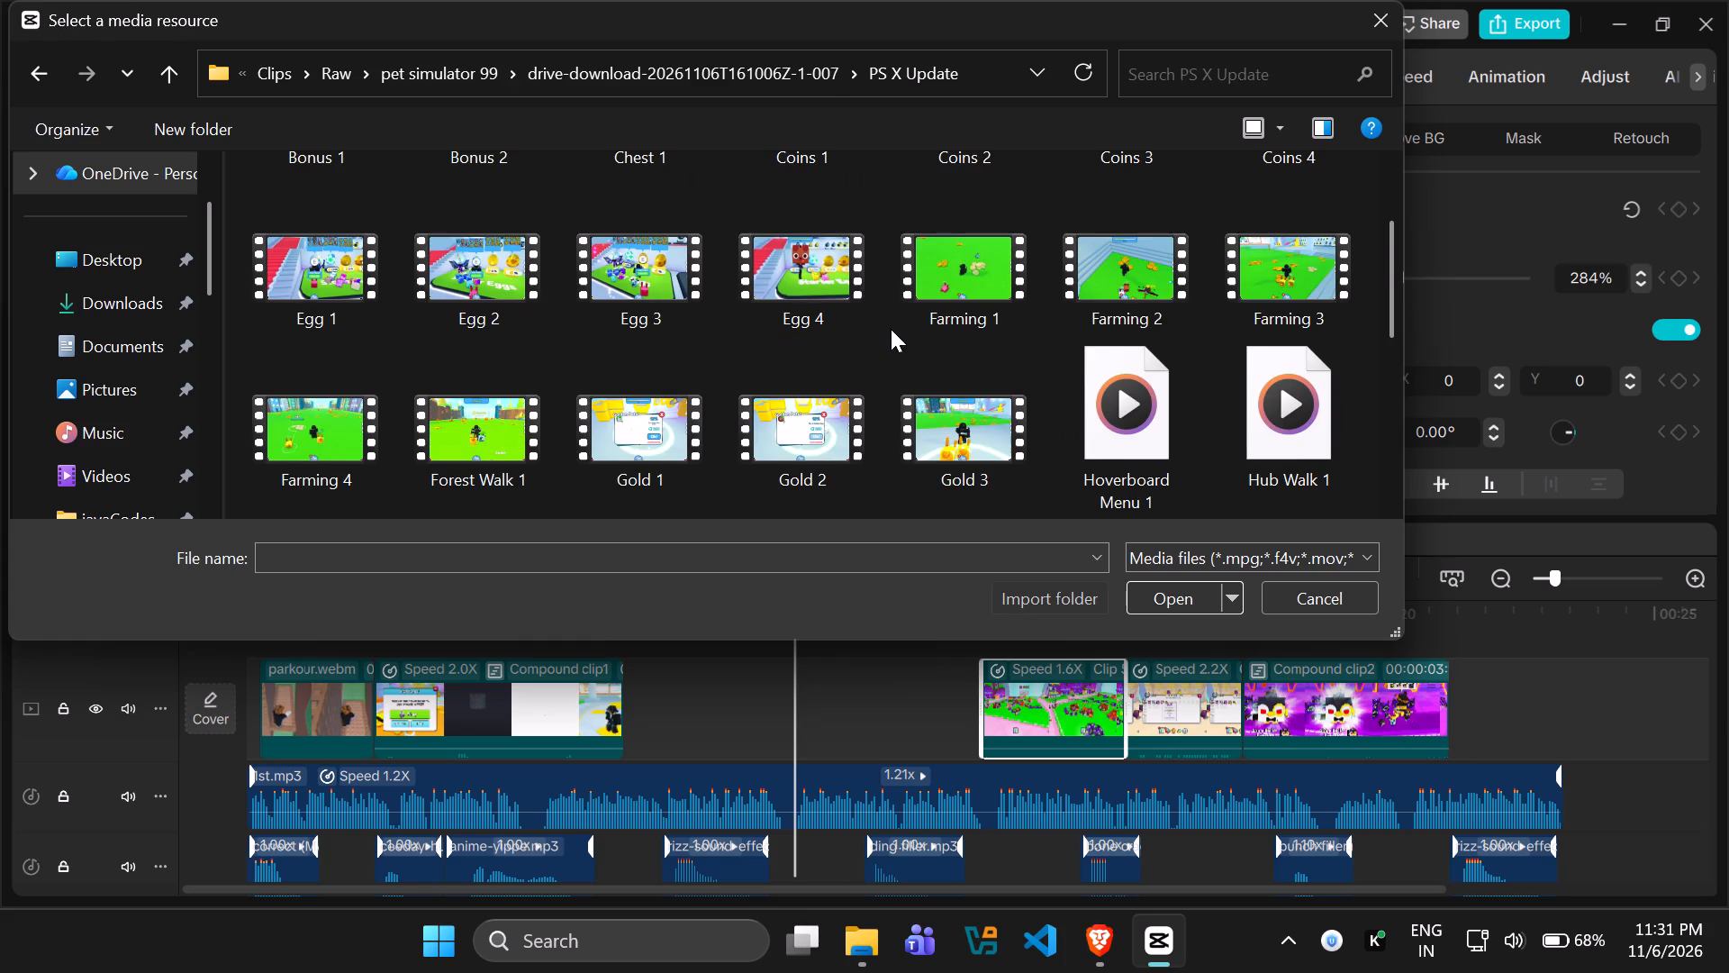
pyautogui.scroll(-1, 891, 329)
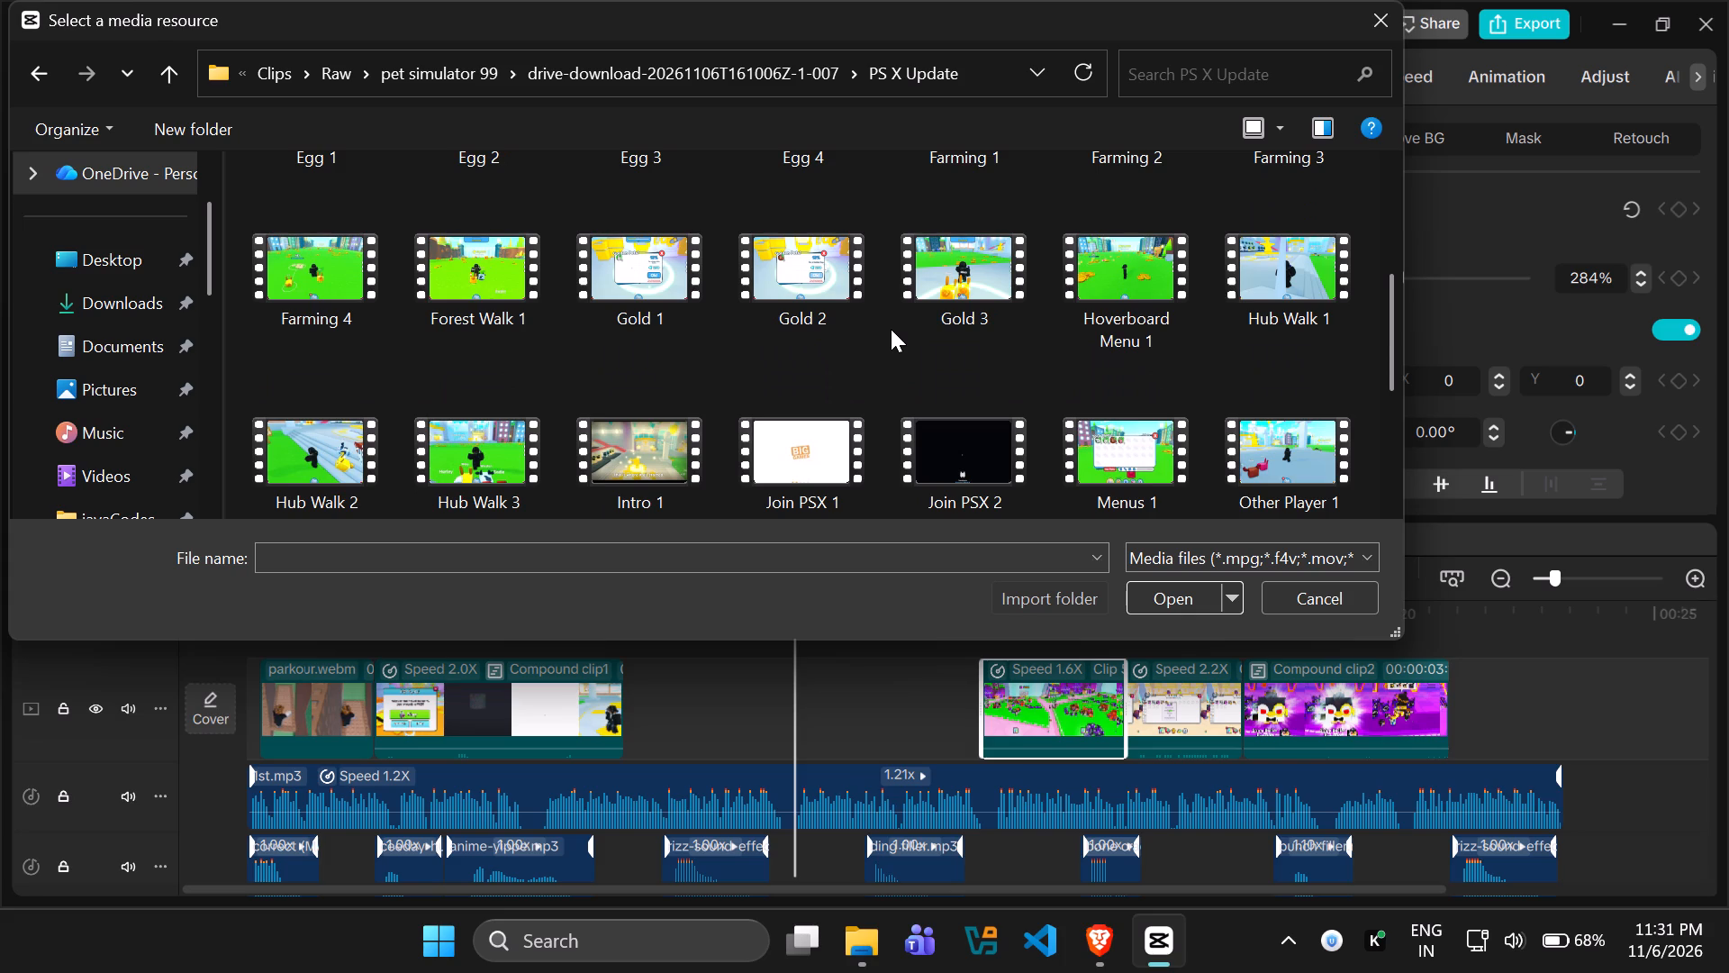
pyautogui.scroll(-1, 891, 329)
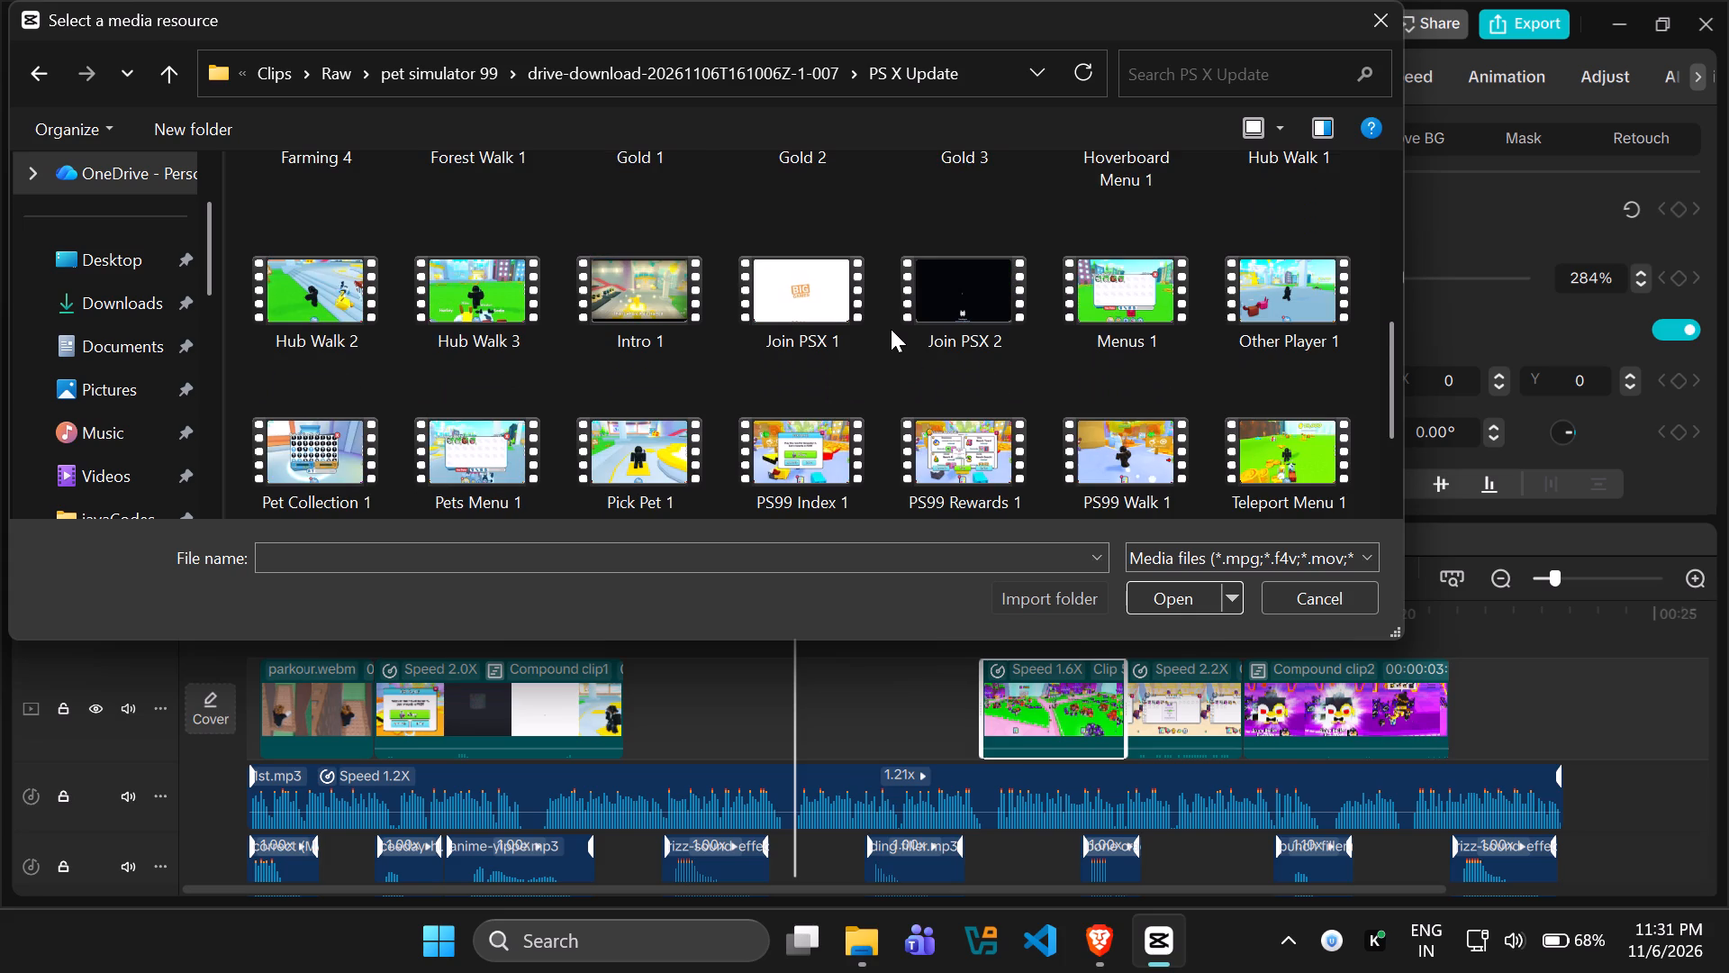
pyautogui.scroll(-1, 891, 329)
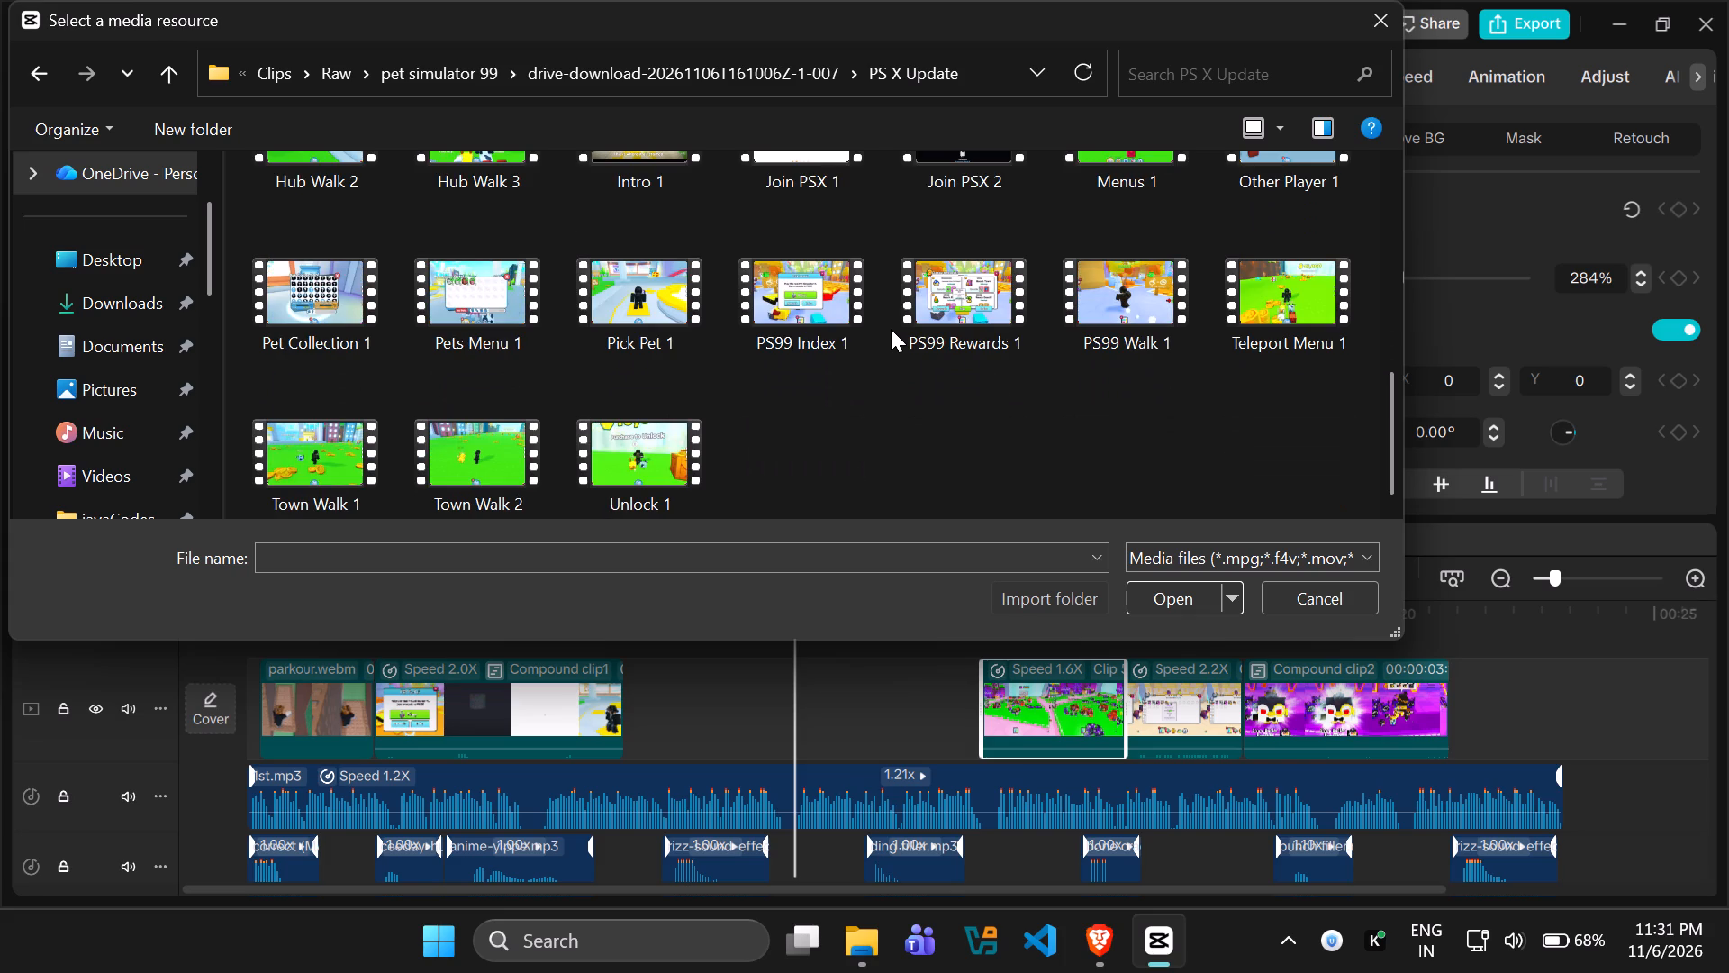
pyautogui.click(646, 309)
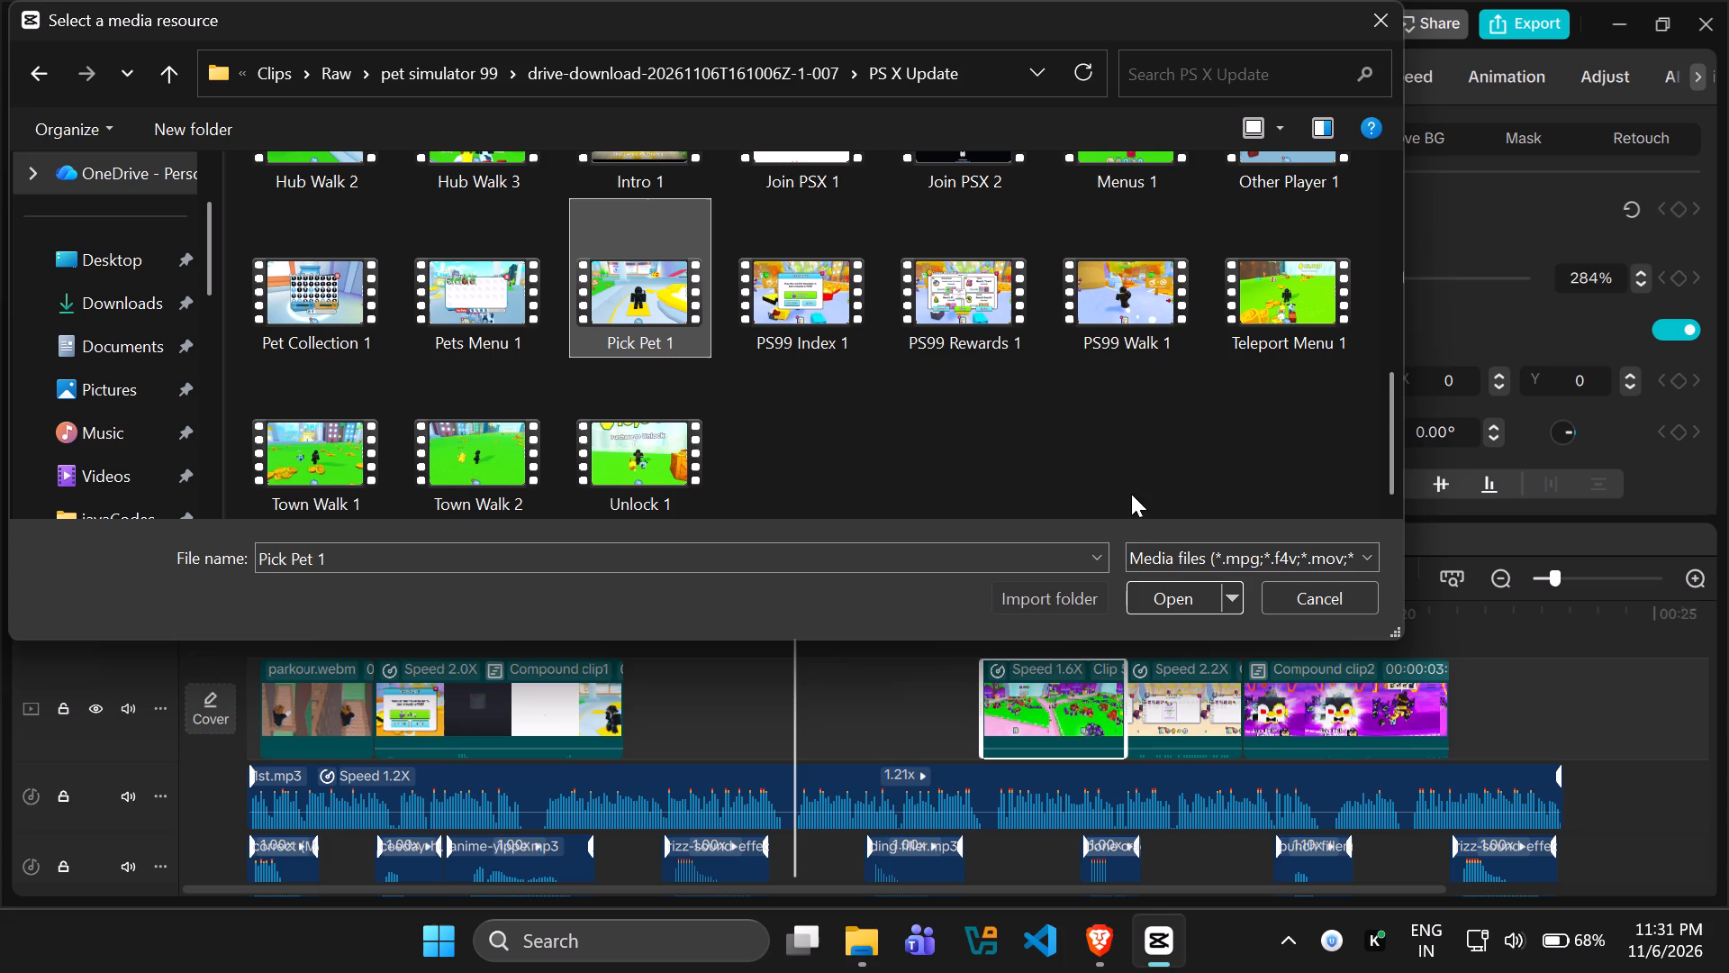
pyautogui.click(1174, 589)
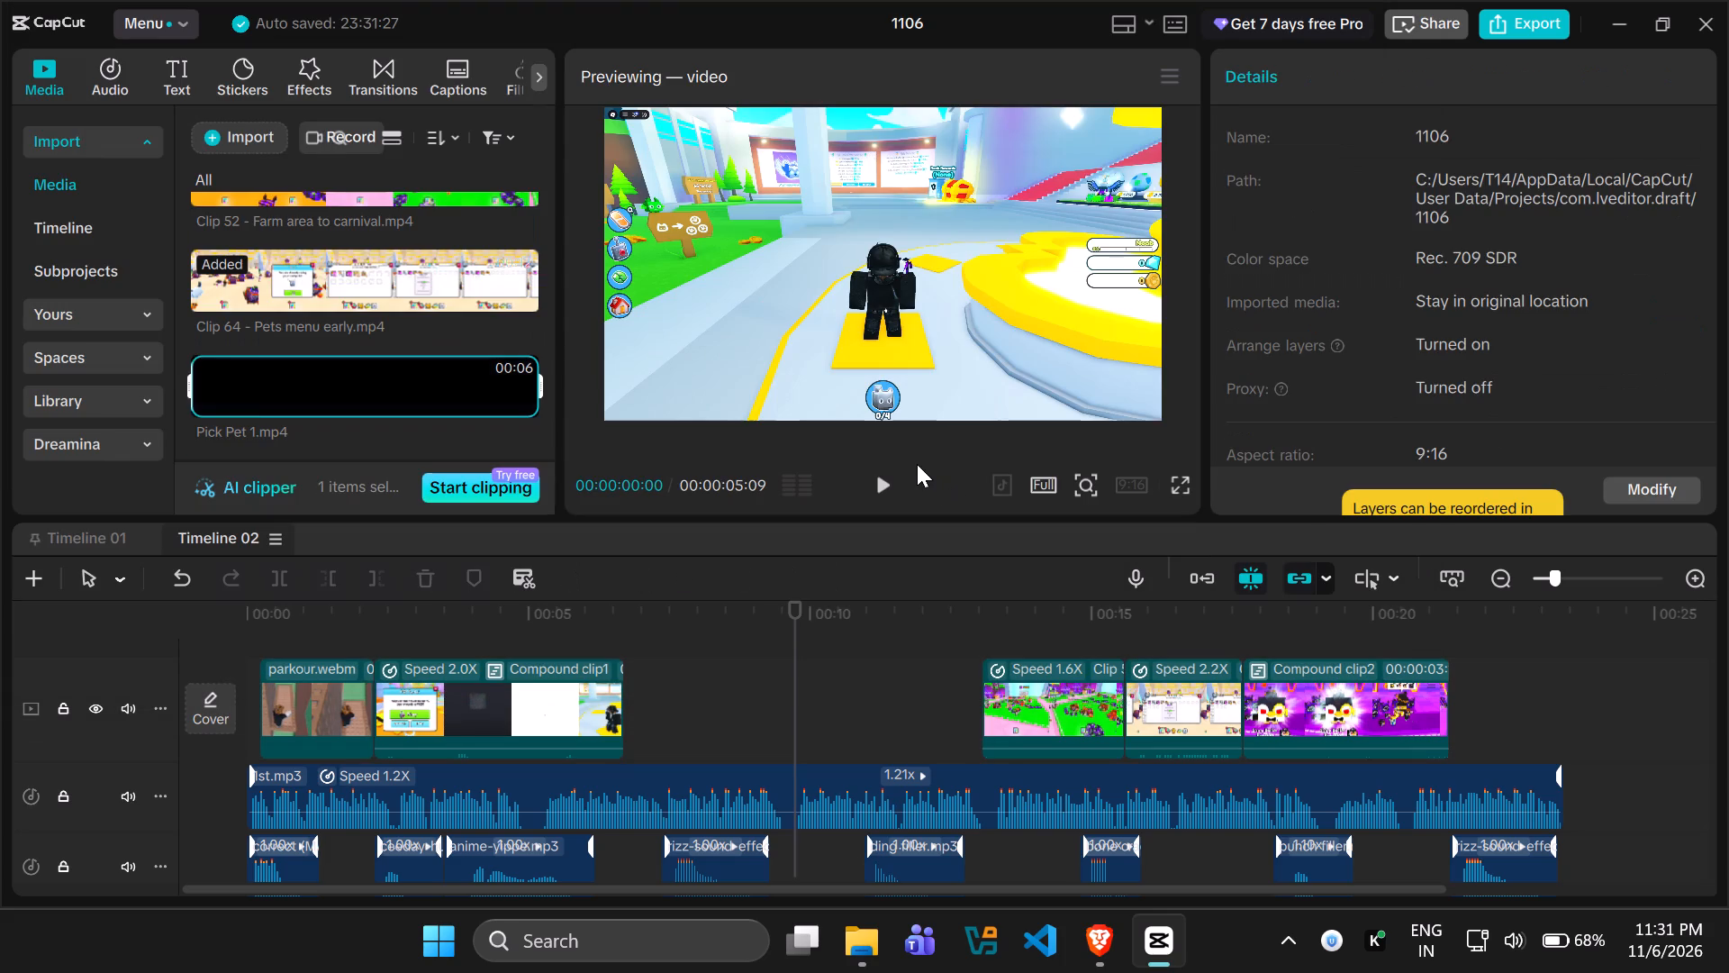
# Preview Pick Pet 1 briefly and place it on the main track directly after Compound clip1.
pyautogui.click(915, 463)
pyautogui.click(878, 469)
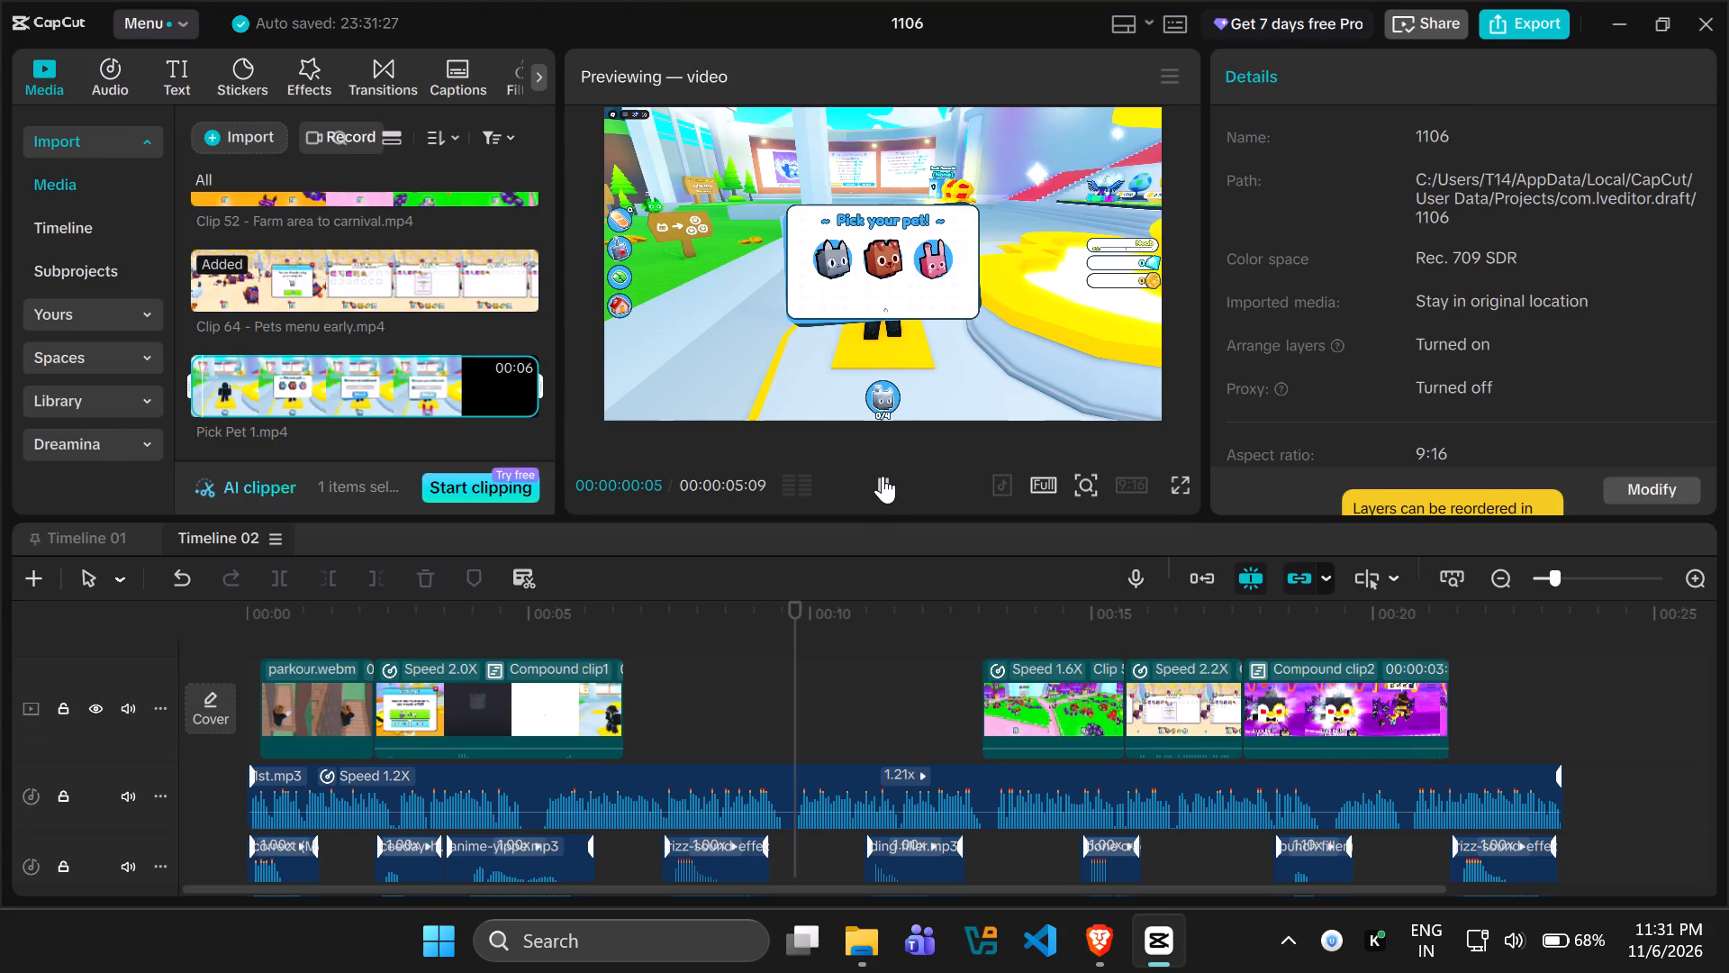
pyautogui.click(883, 476)
pyautogui.moveTo(359, 380); pyautogui.dragTo(741, 677)
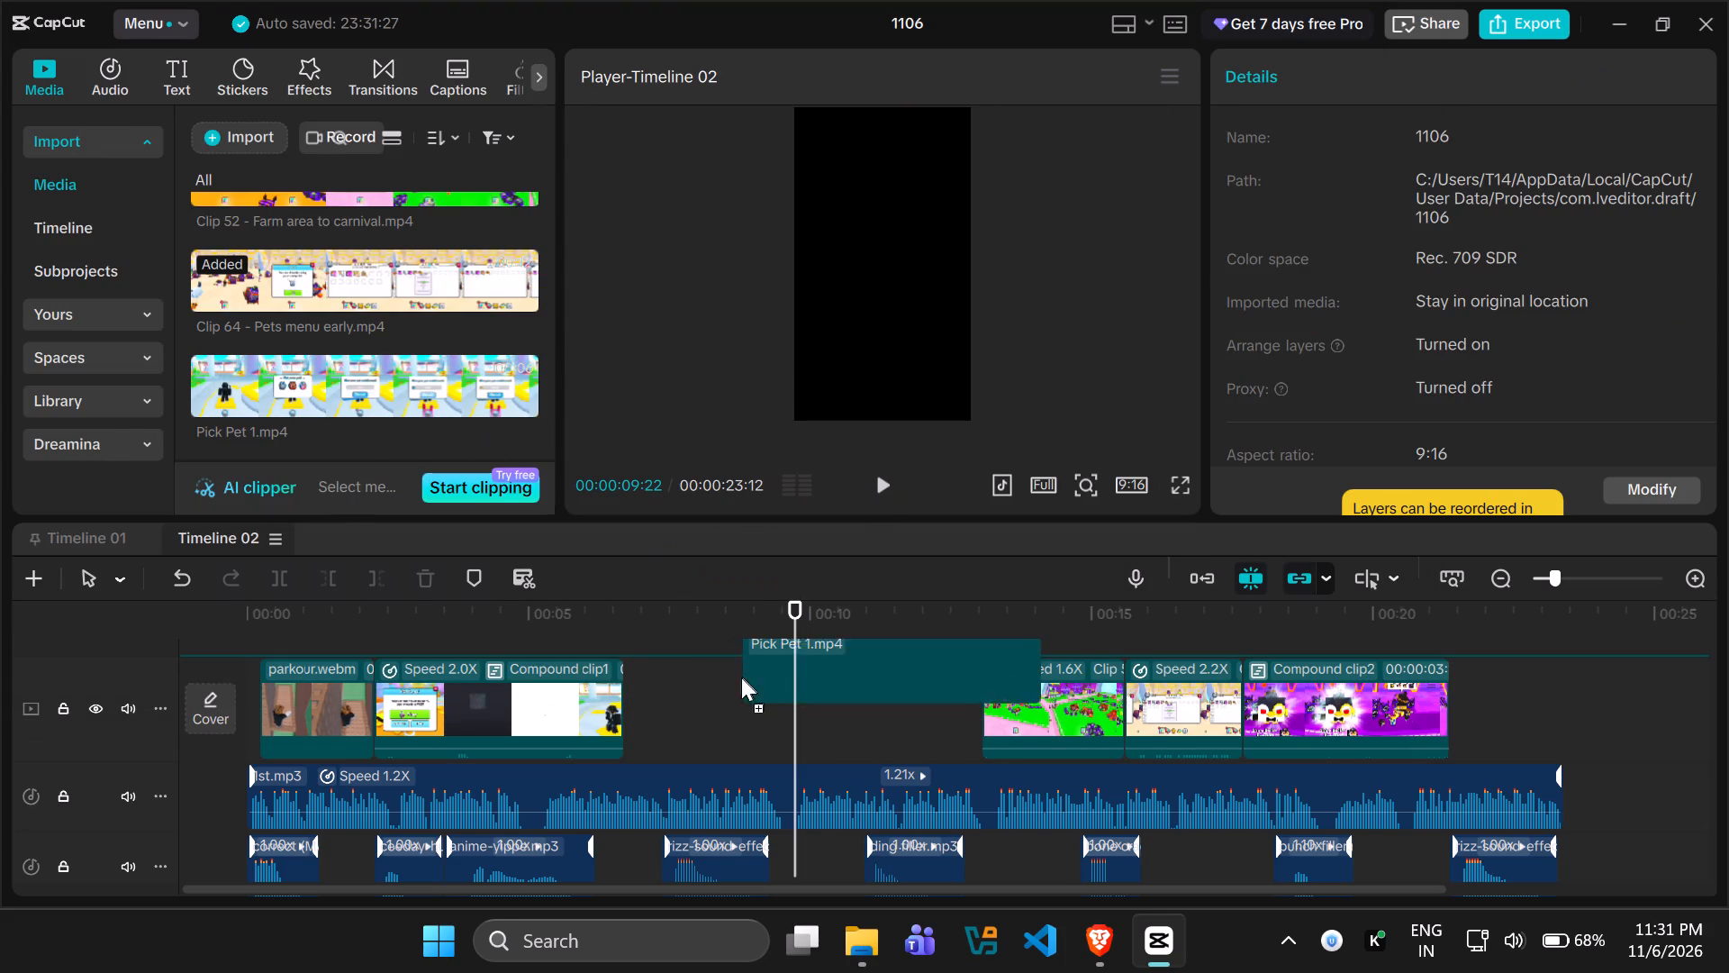
pyautogui.moveTo(741, 677); pyautogui.dragTo(629, 696)
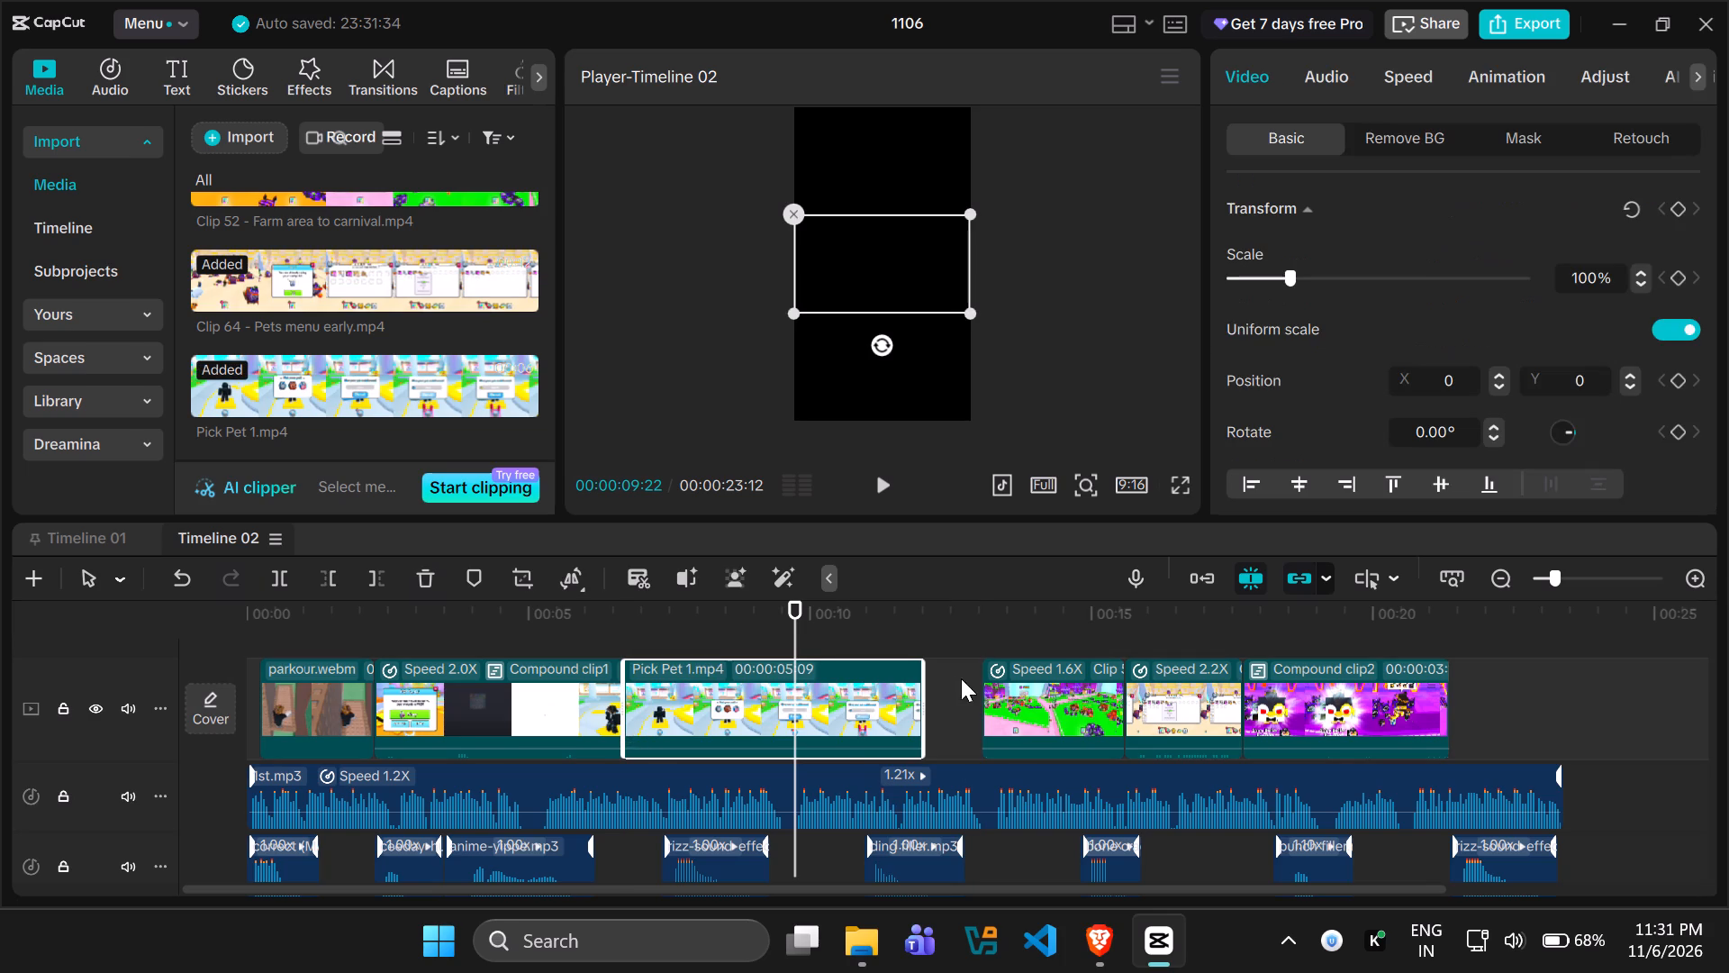
# Extend the start of the Clip 52 footage back to meet the end of Pick Pet 1.
pyautogui.moveTo(984, 687); pyautogui.dragTo(900, 686)
# Enlarge Pick Pet 1 to 316% scale so it fills the vertical frame.
pyautogui.click(762, 683)
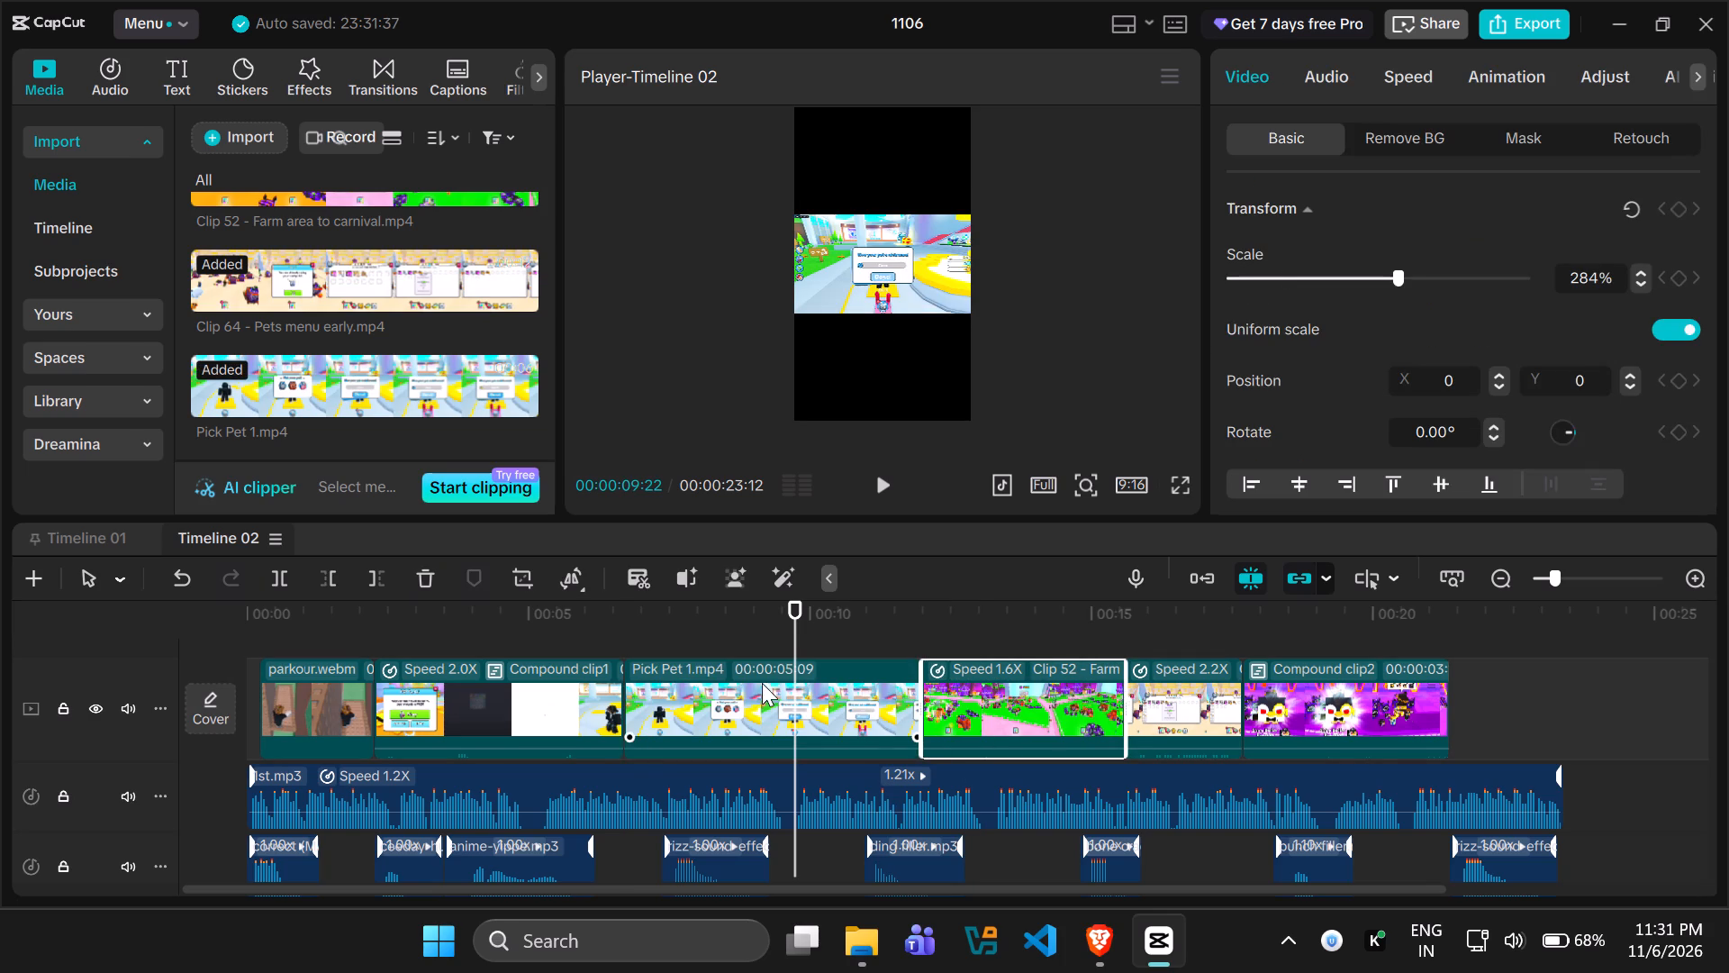
pyautogui.moveTo(964, 305); pyautogui.dragTo(1100, 574)
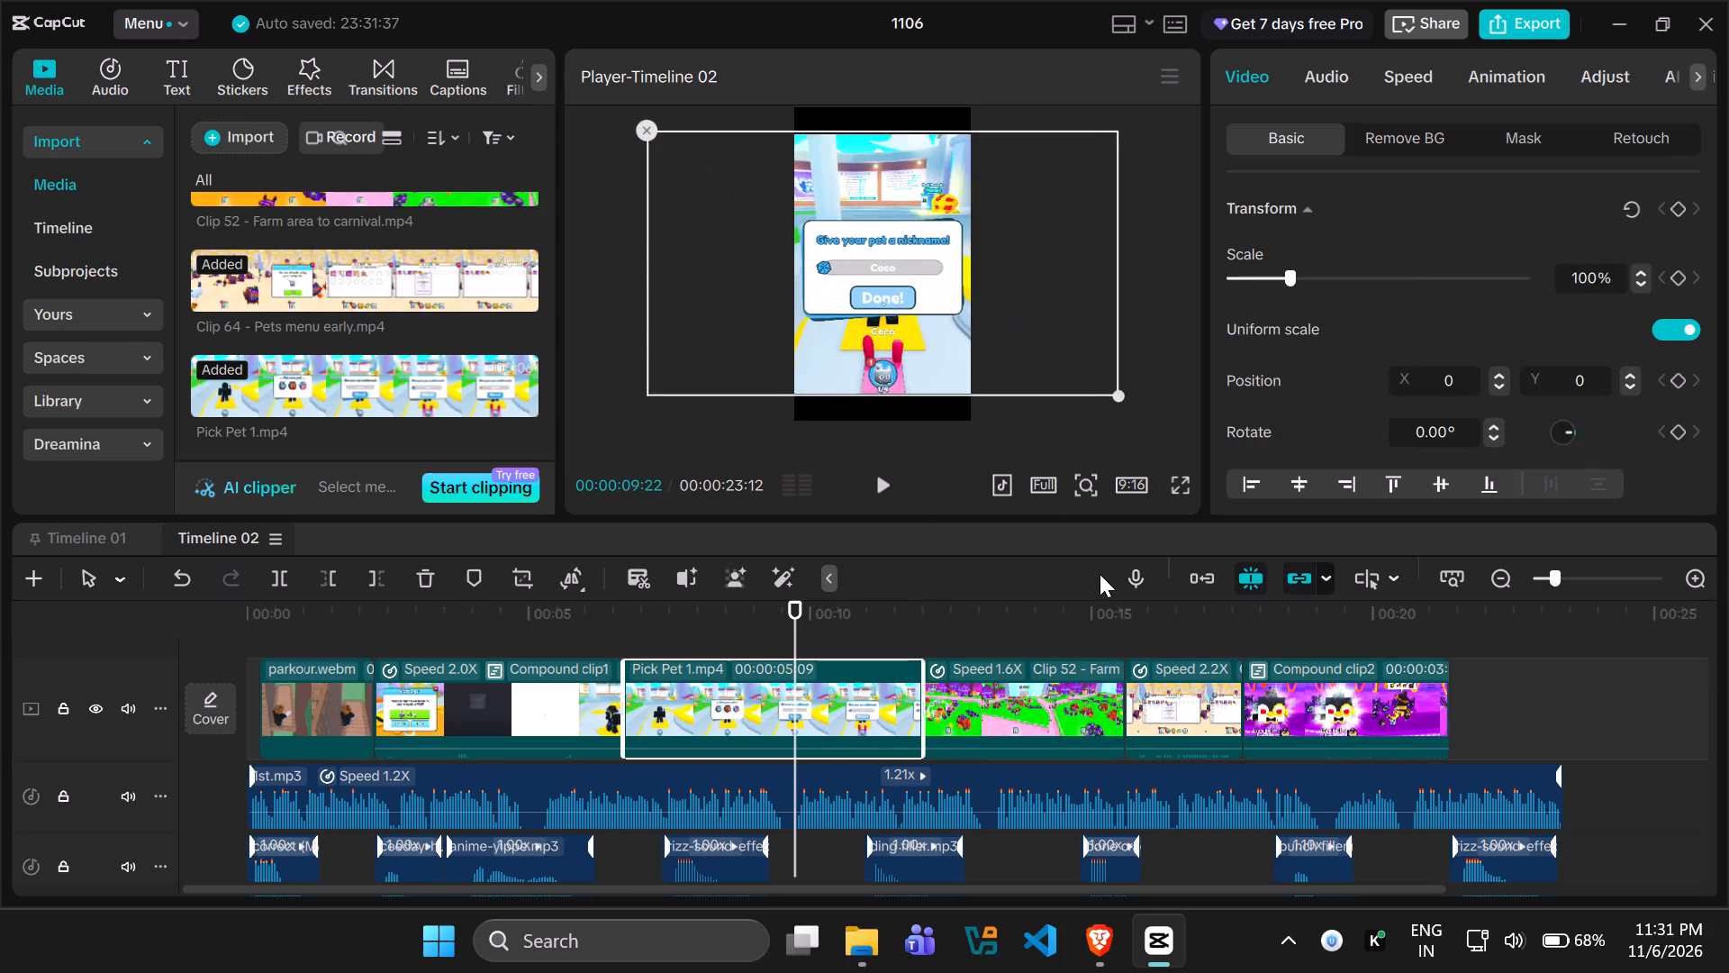
pyautogui.moveTo(1100, 574); pyautogui.dragTo(1121, 612)
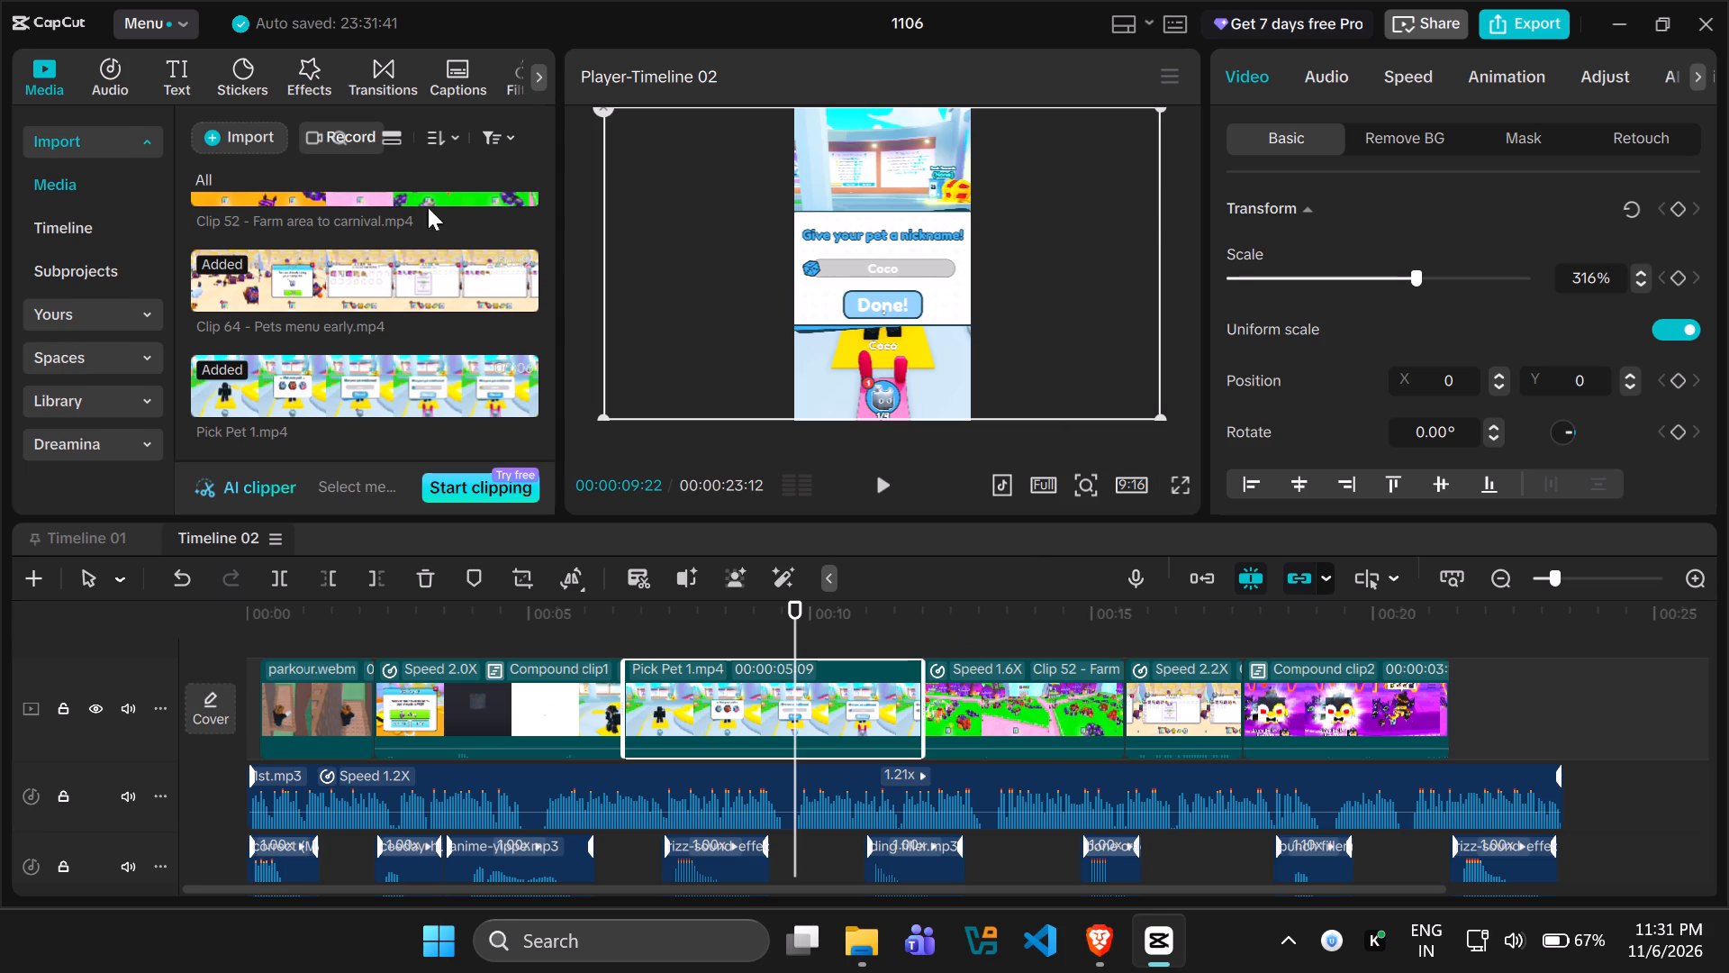
# Search transitions for "stretch left" and add Stretch Down between parkour.webm and the 2.0X clip after it.
pyautogui.click(377, 81)
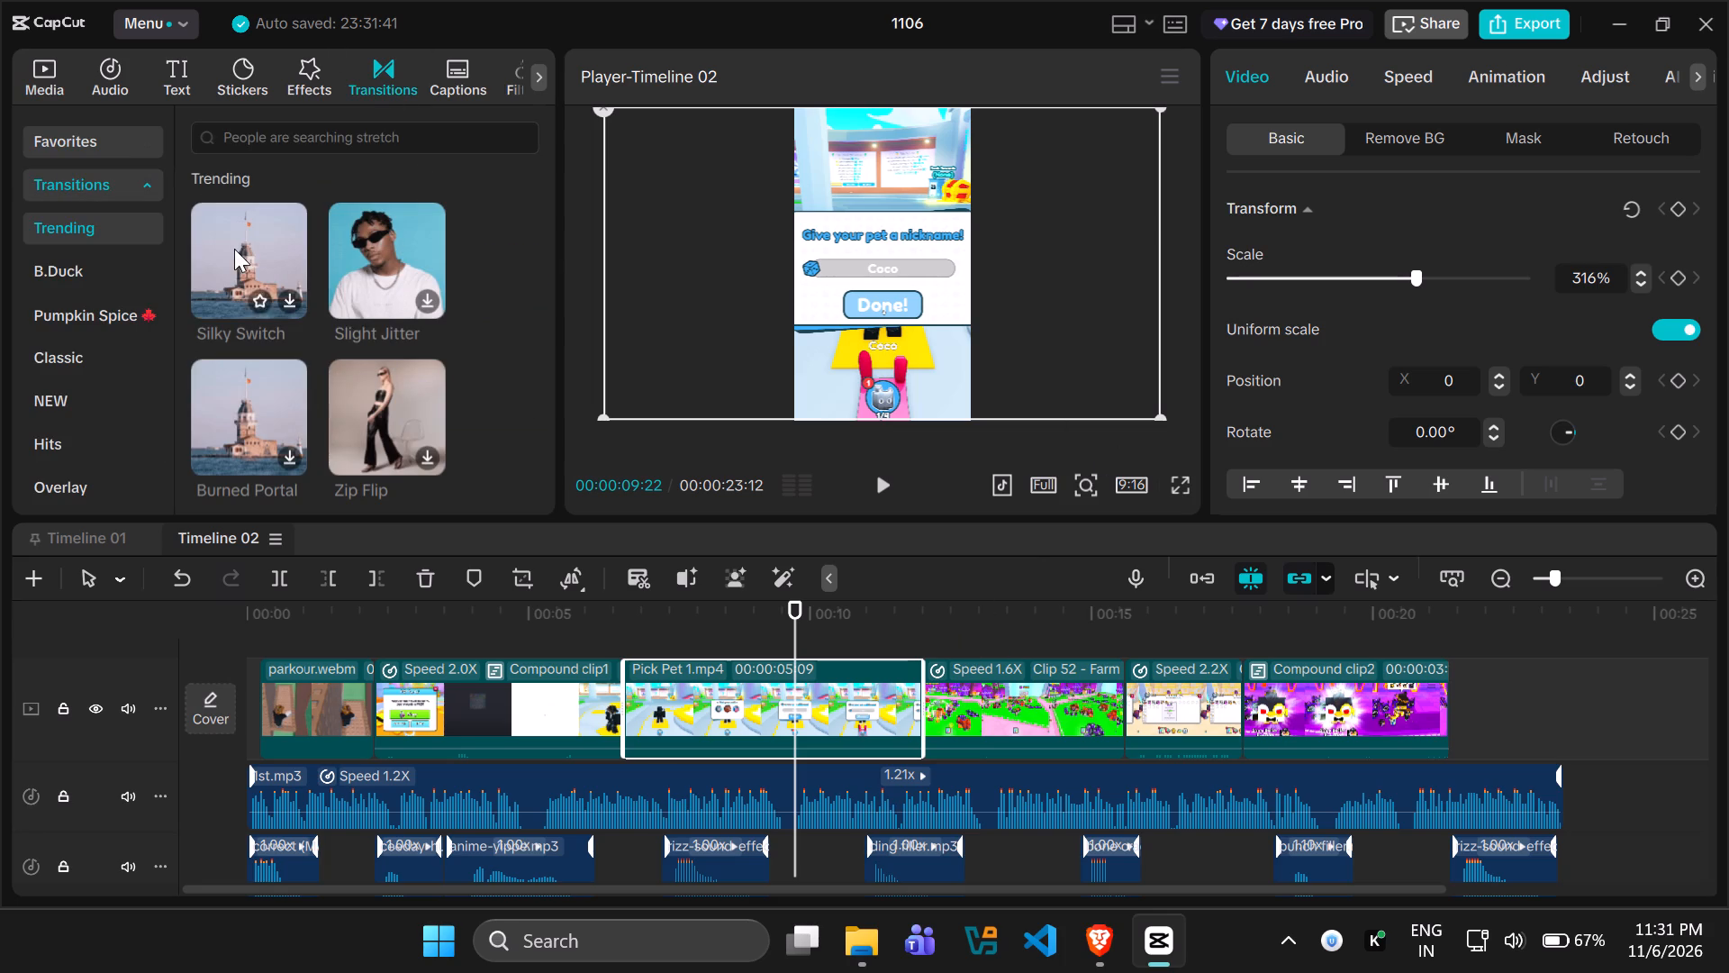
pyautogui.click(116, 136)
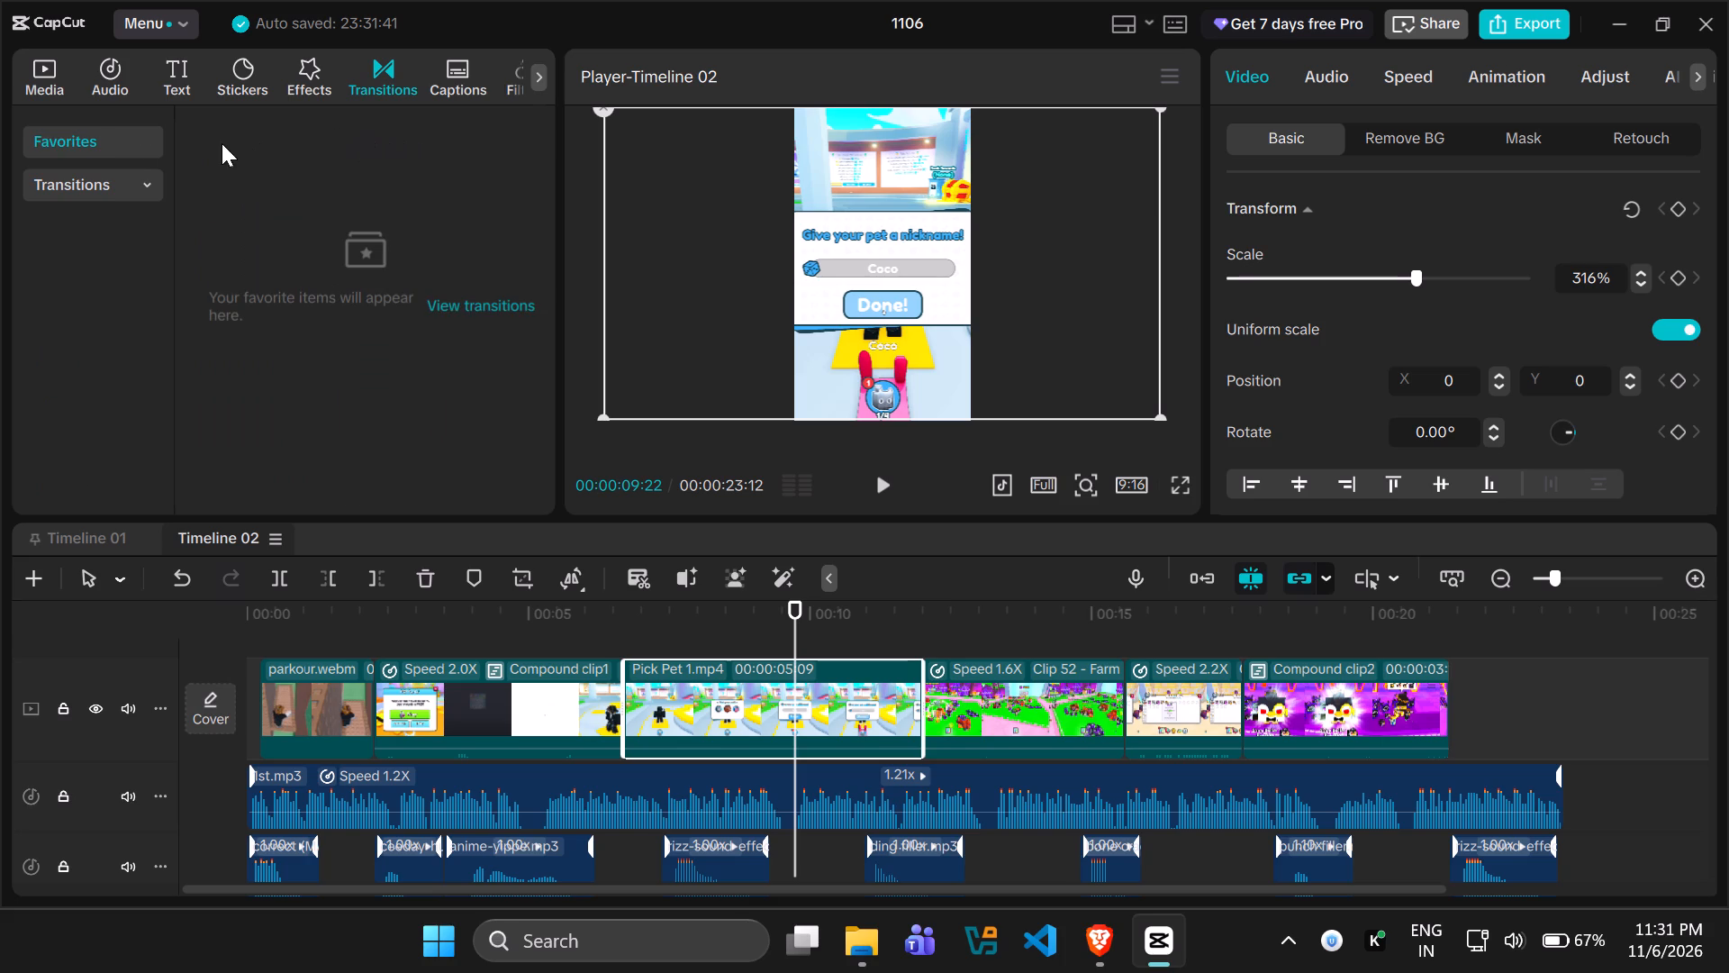
pyautogui.click(110, 177)
pyautogui.click(350, 137)
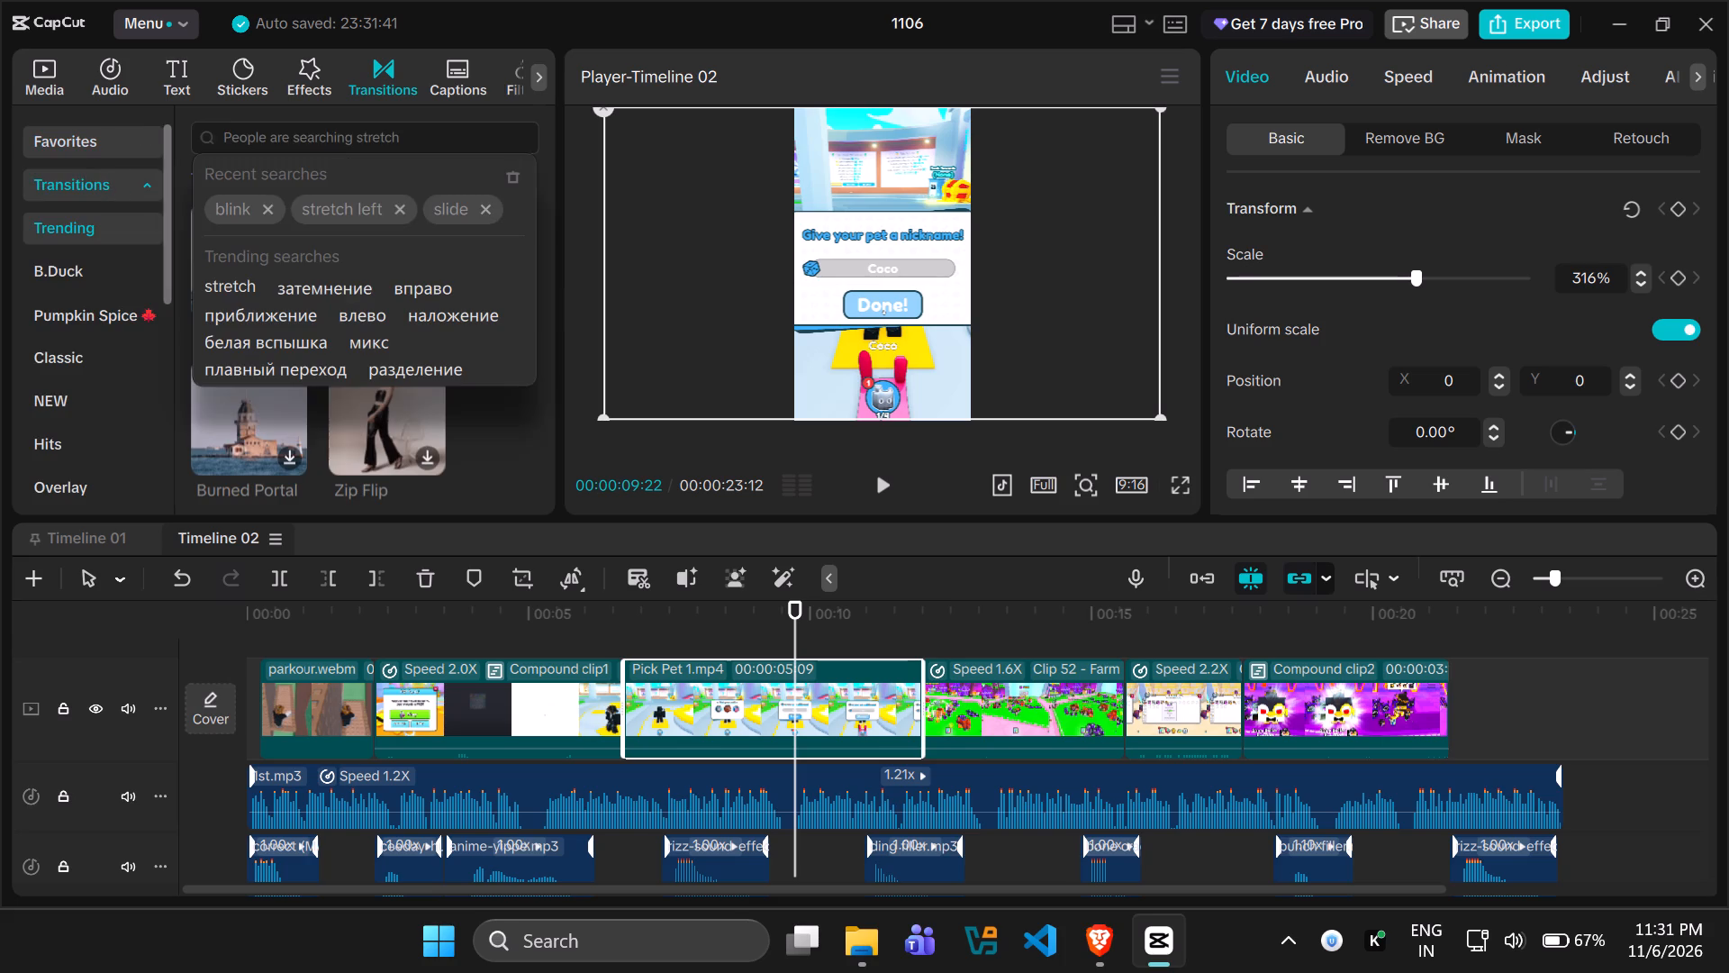
pyautogui.click(308, 214)
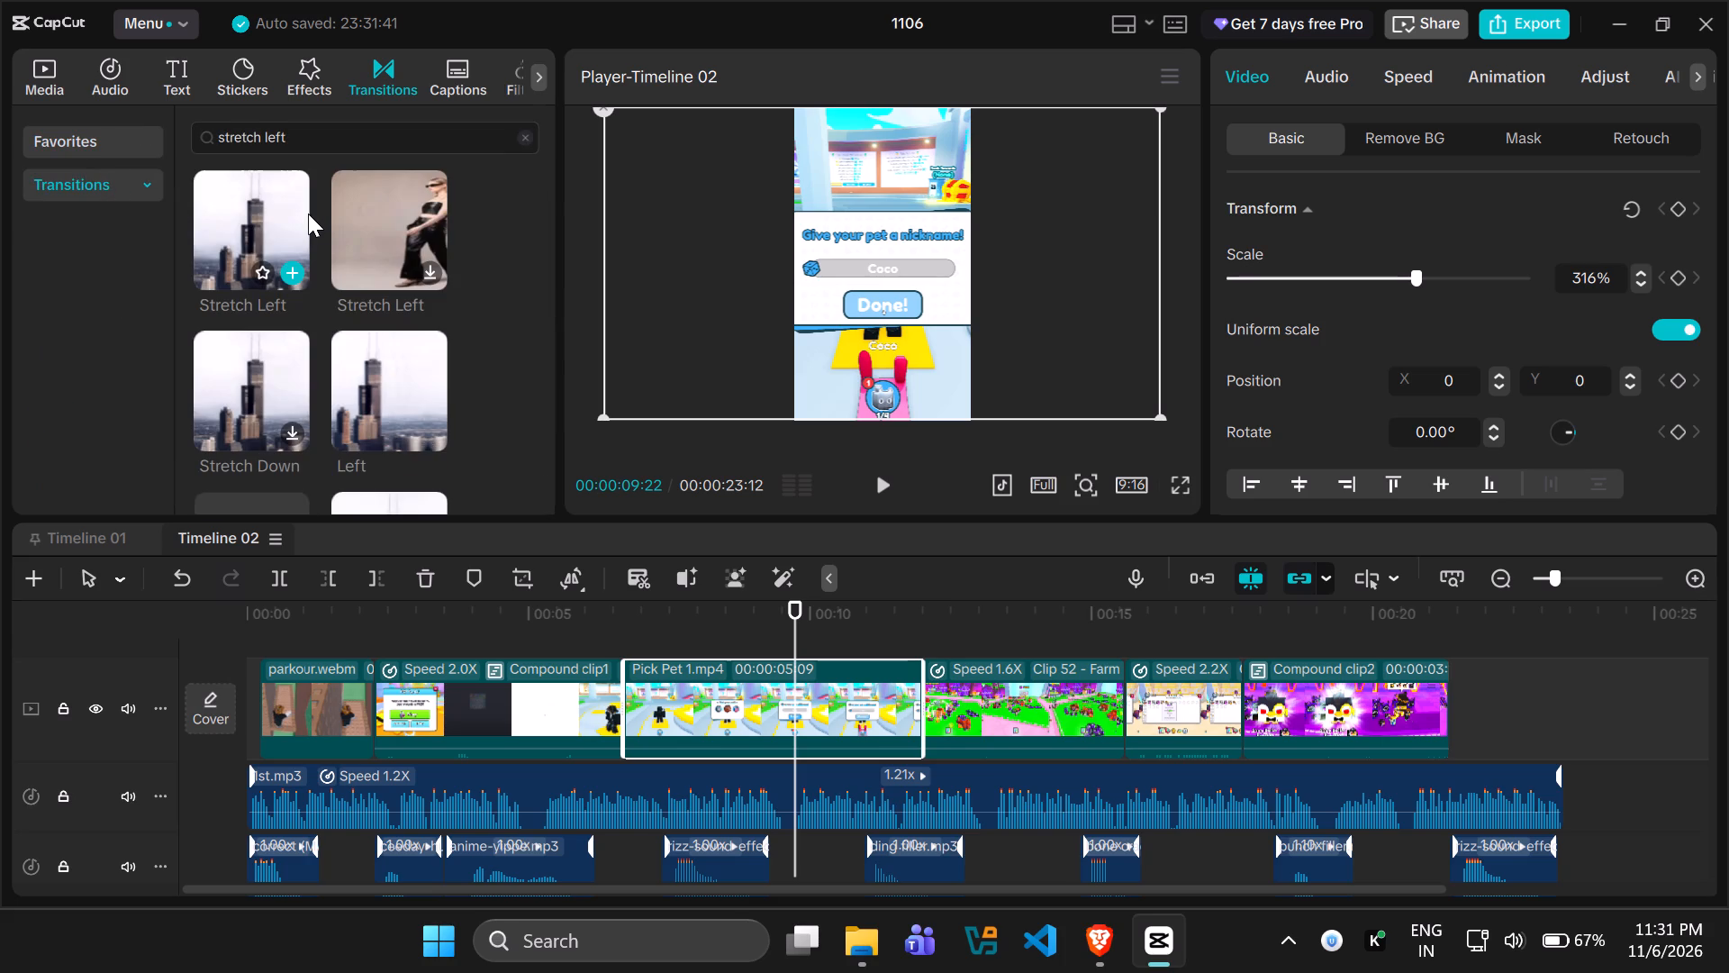
pyautogui.moveTo(248, 223); pyautogui.dragTo(411, 477)
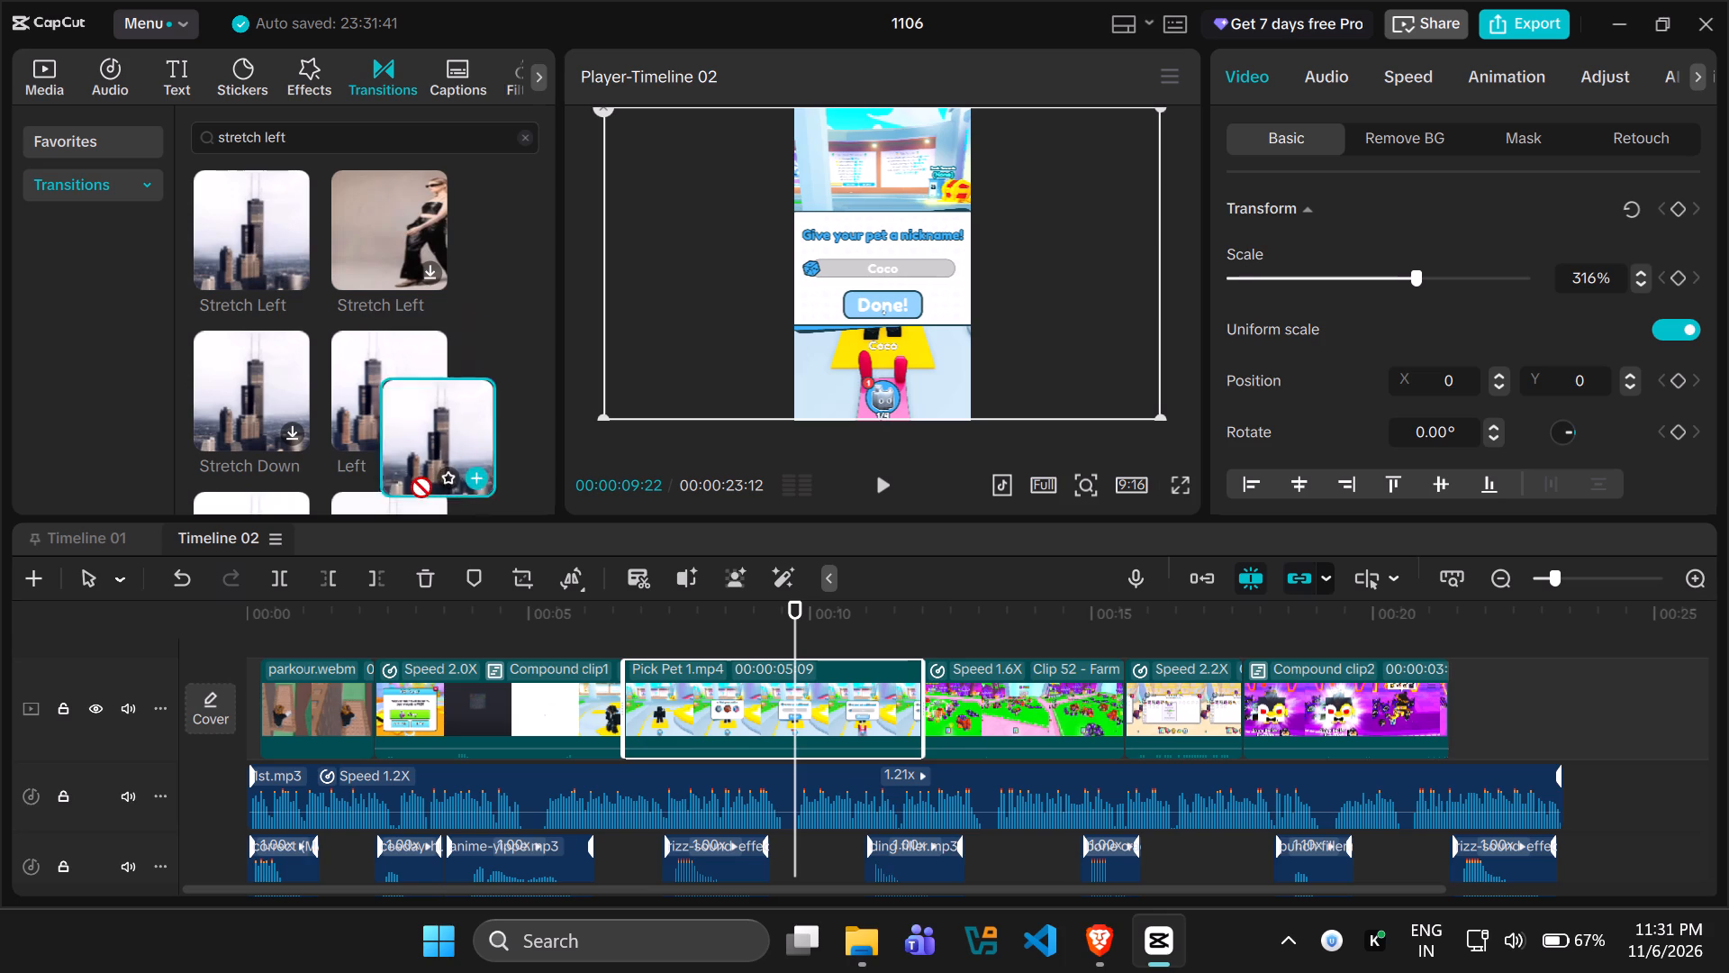
pyautogui.moveTo(411, 477); pyautogui.dragTo(248, 261)
pyautogui.click(263, 428)
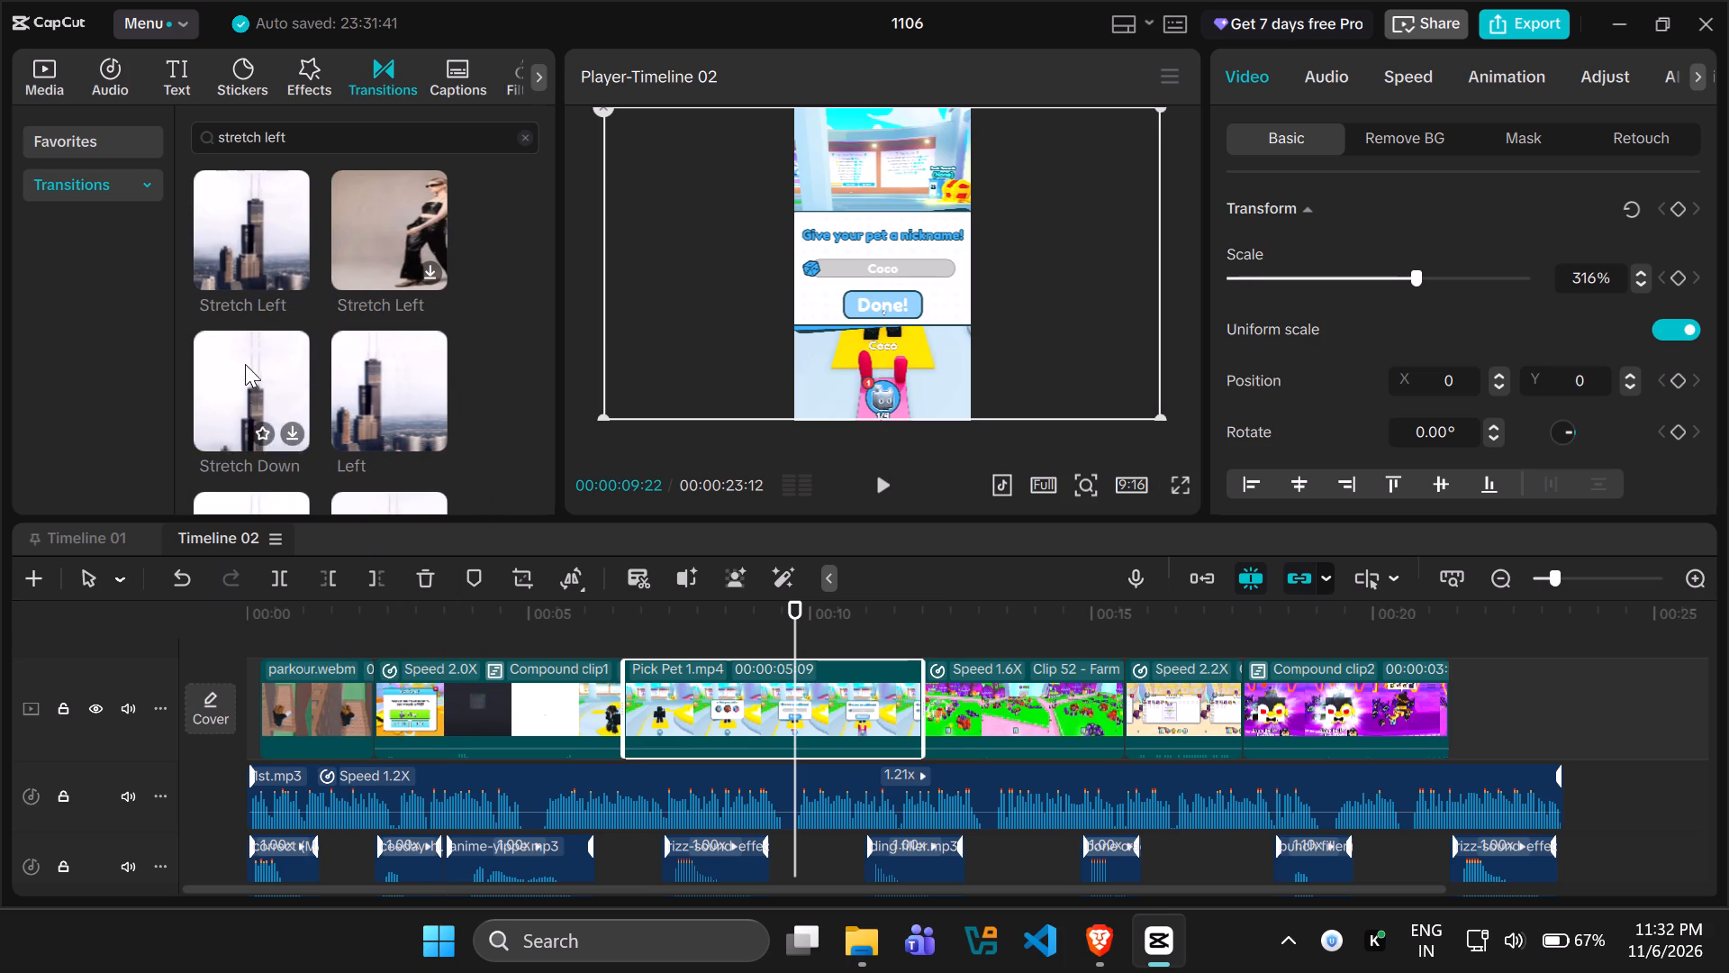
pyautogui.moveTo(248, 365); pyautogui.dragTo(339, 700)
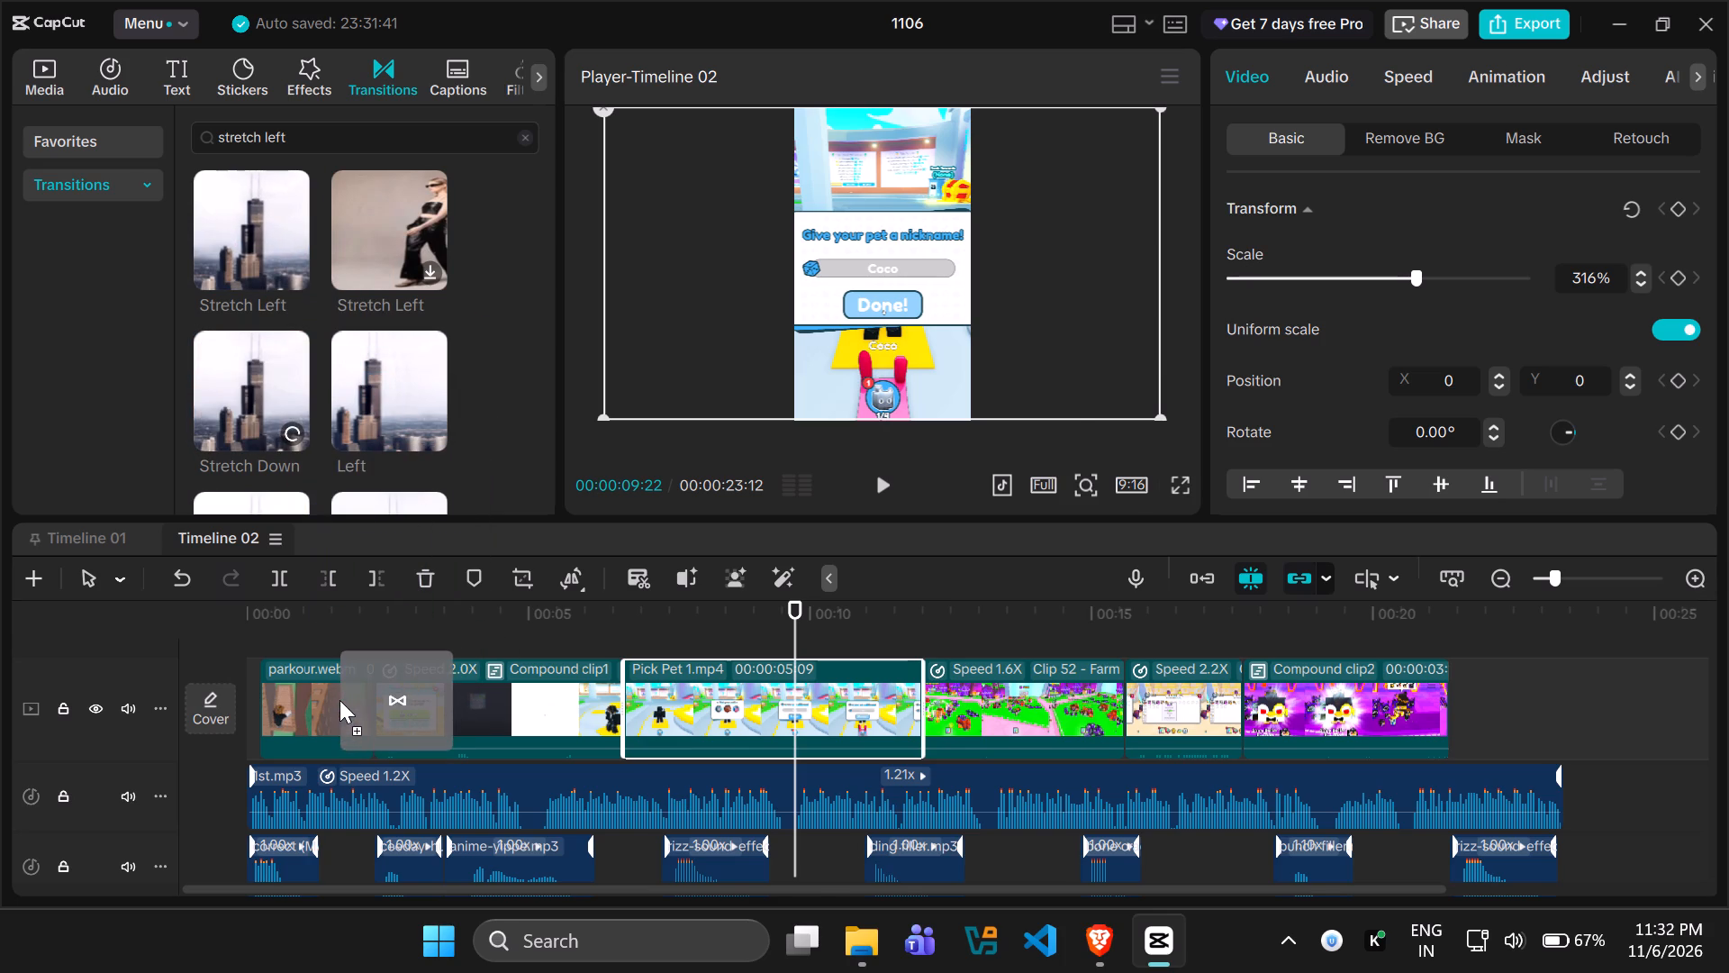
pyautogui.moveTo(339, 700); pyautogui.dragTo(338, 700)
pyautogui.click(986, 537)
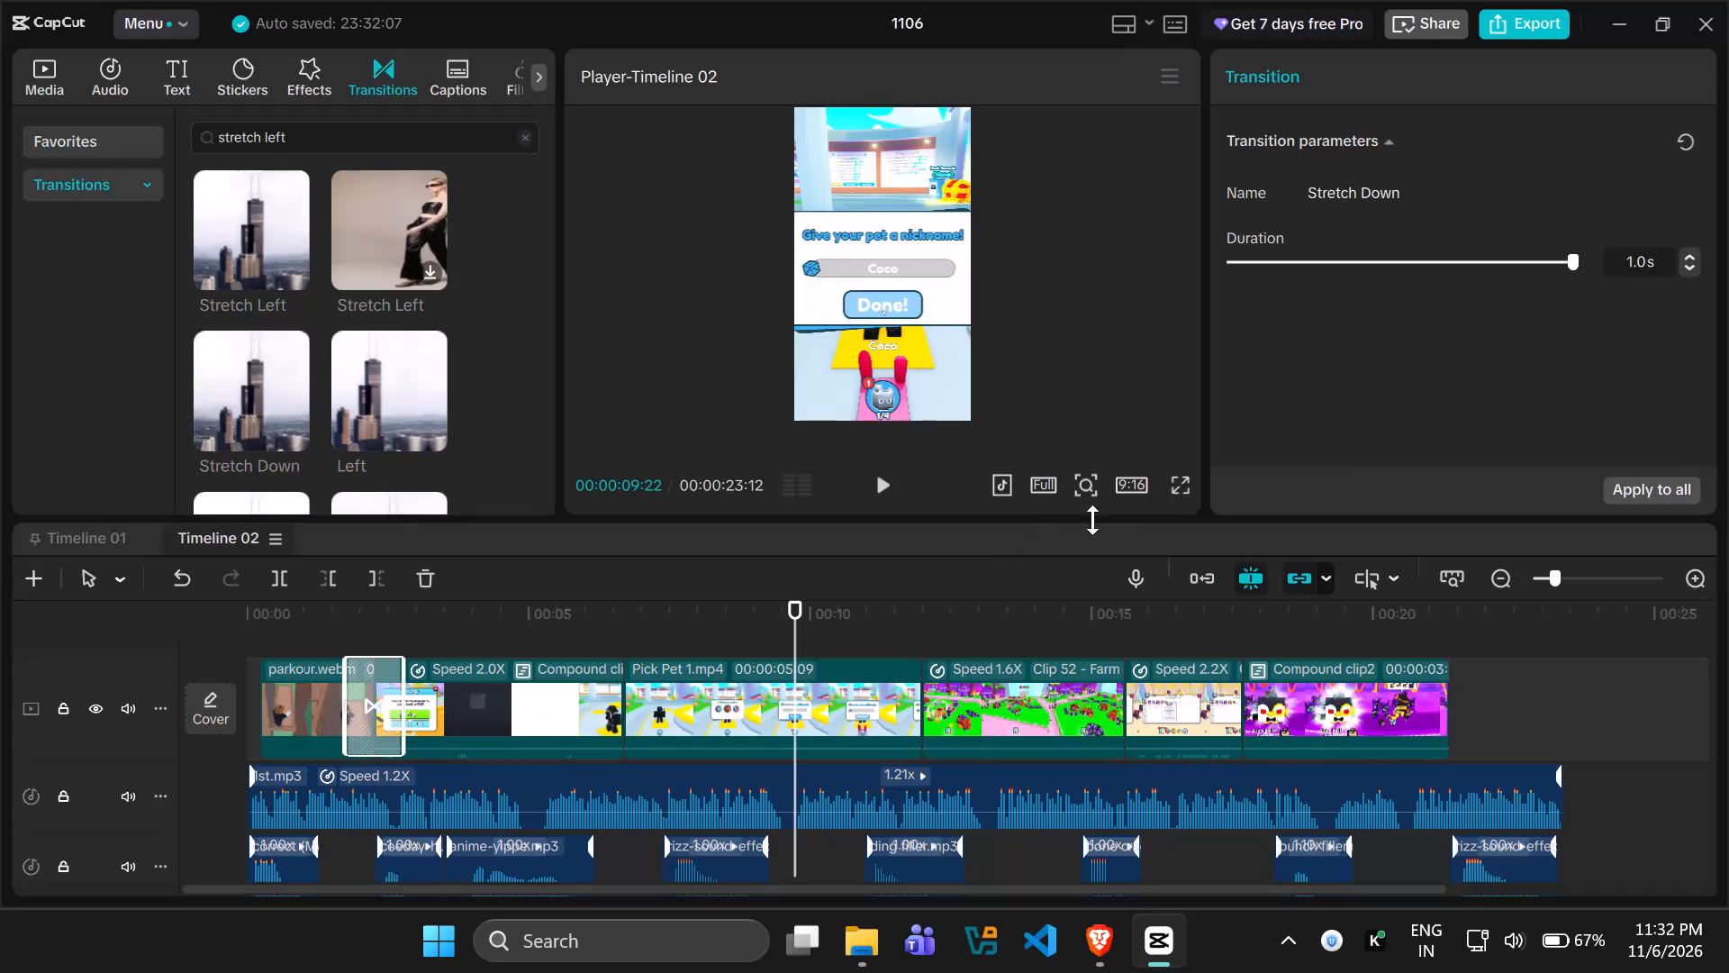
# Apply the 1.0 s Stretch Down transition to all clips on the main track.
pyautogui.click(1676, 488)
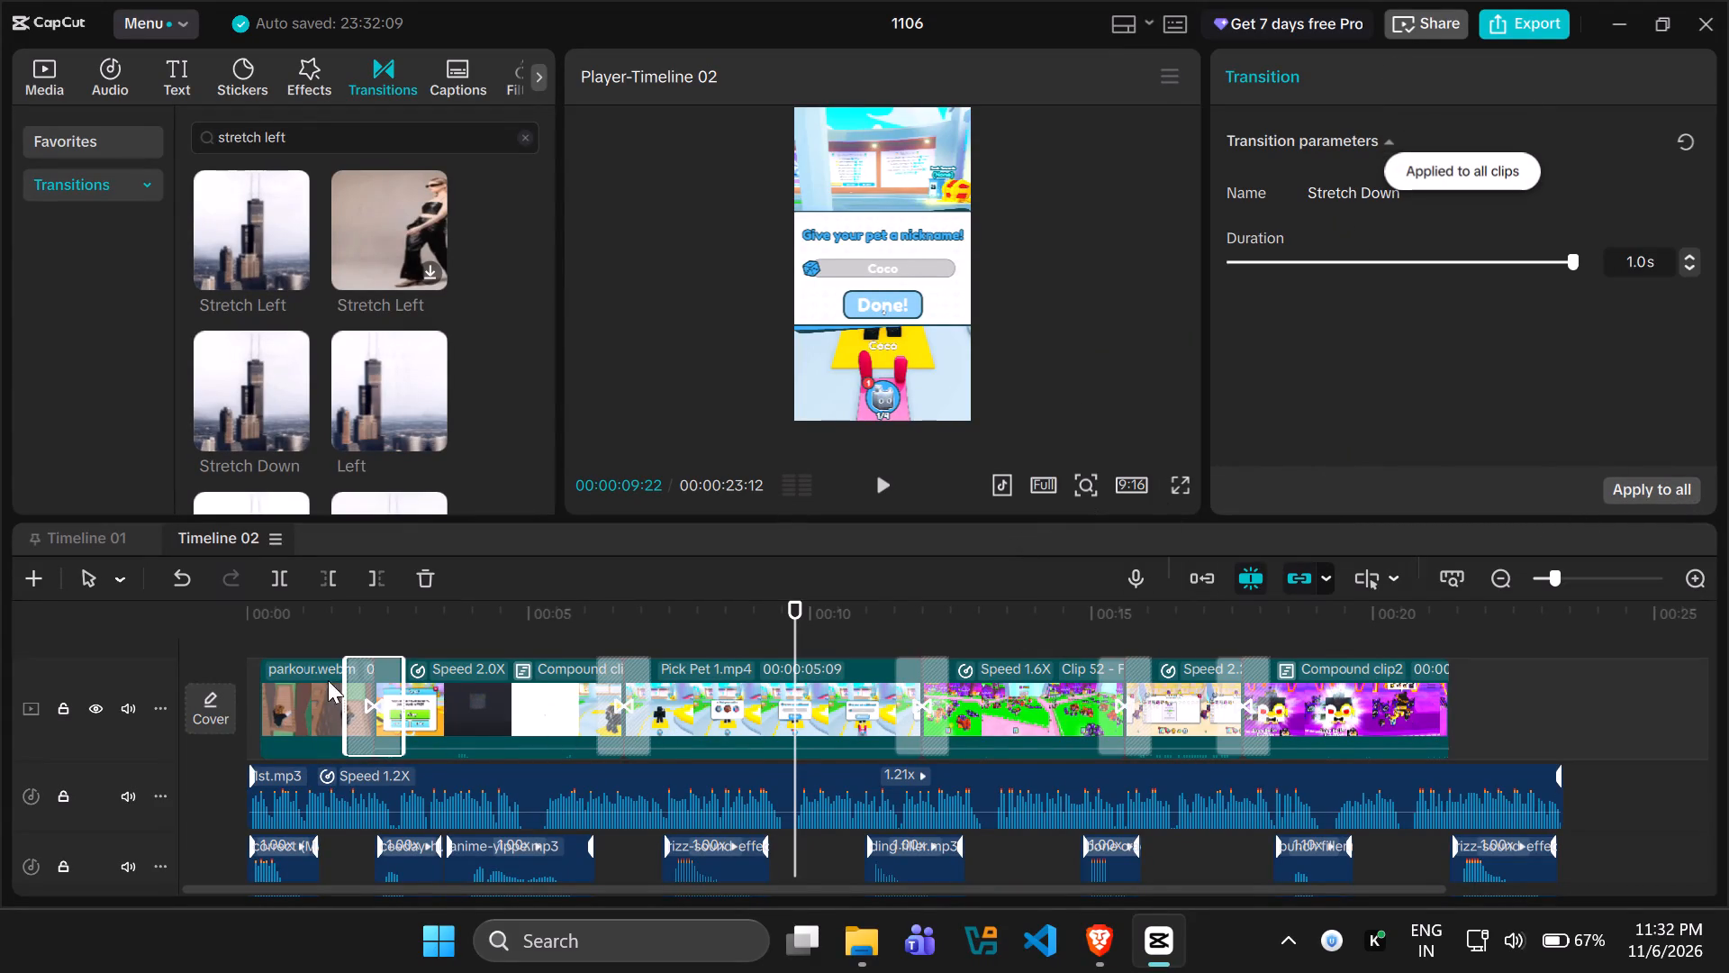
# Select all clips on the main track and adjust their colour to temperature -13 and saturation 17.
pyautogui.click(293, 687)
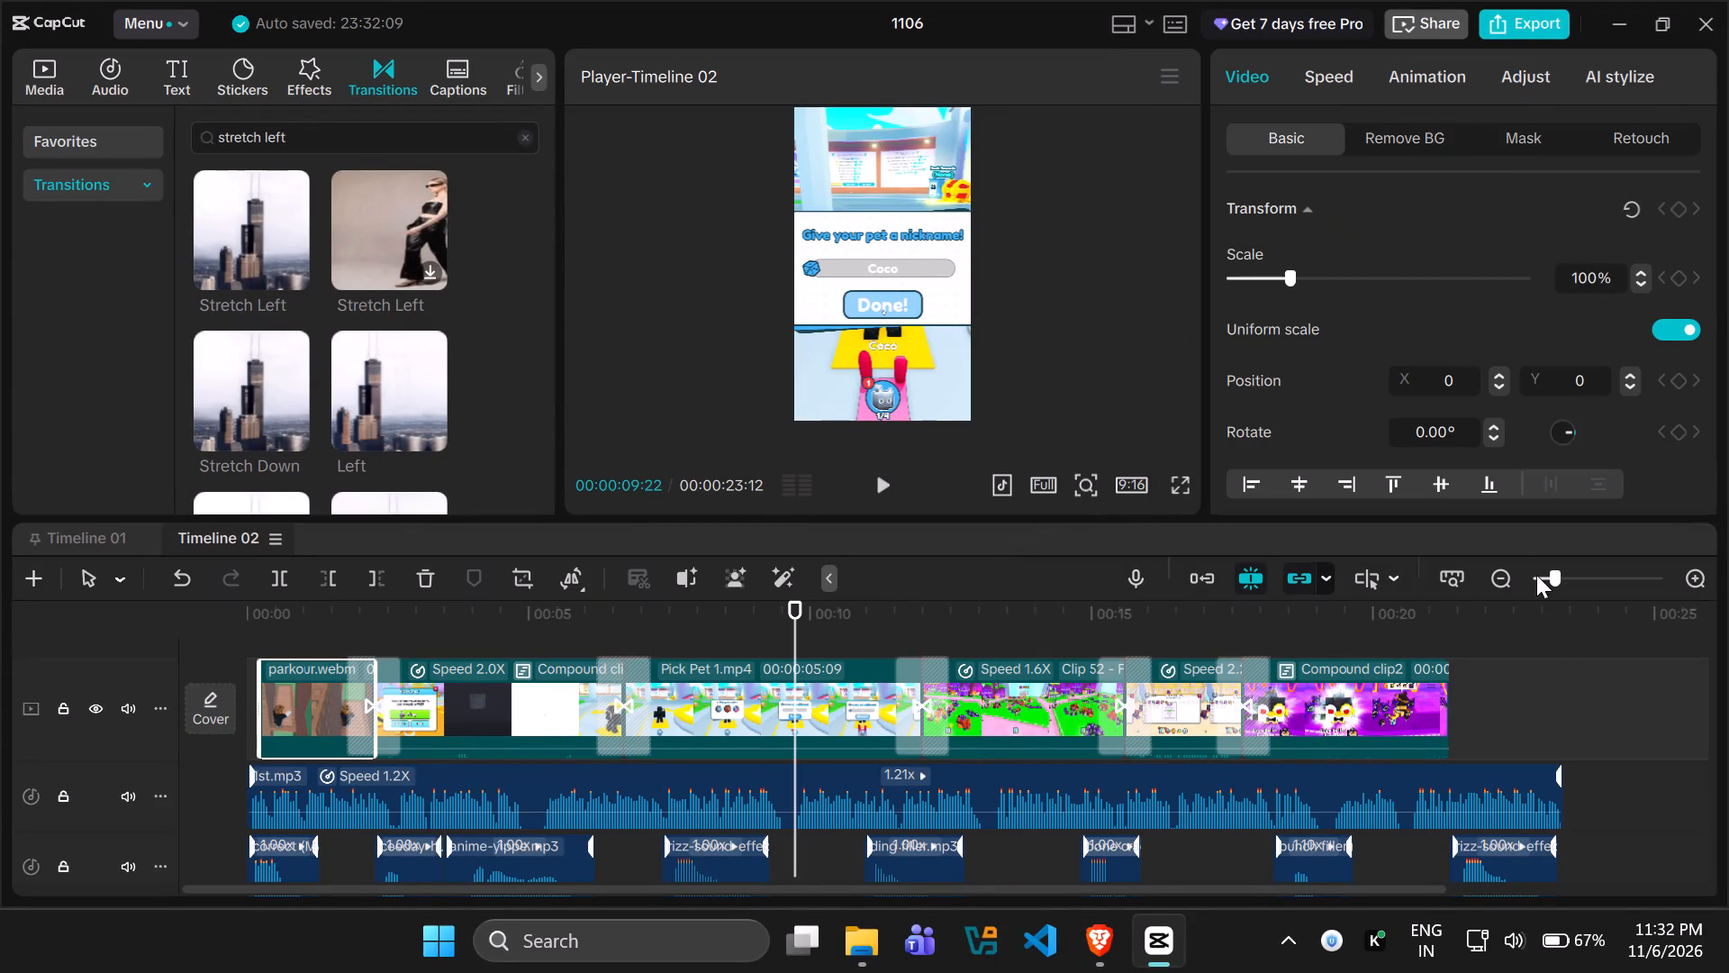
pyautogui.moveTo(1551, 706); pyautogui.dragTo(315, 712)
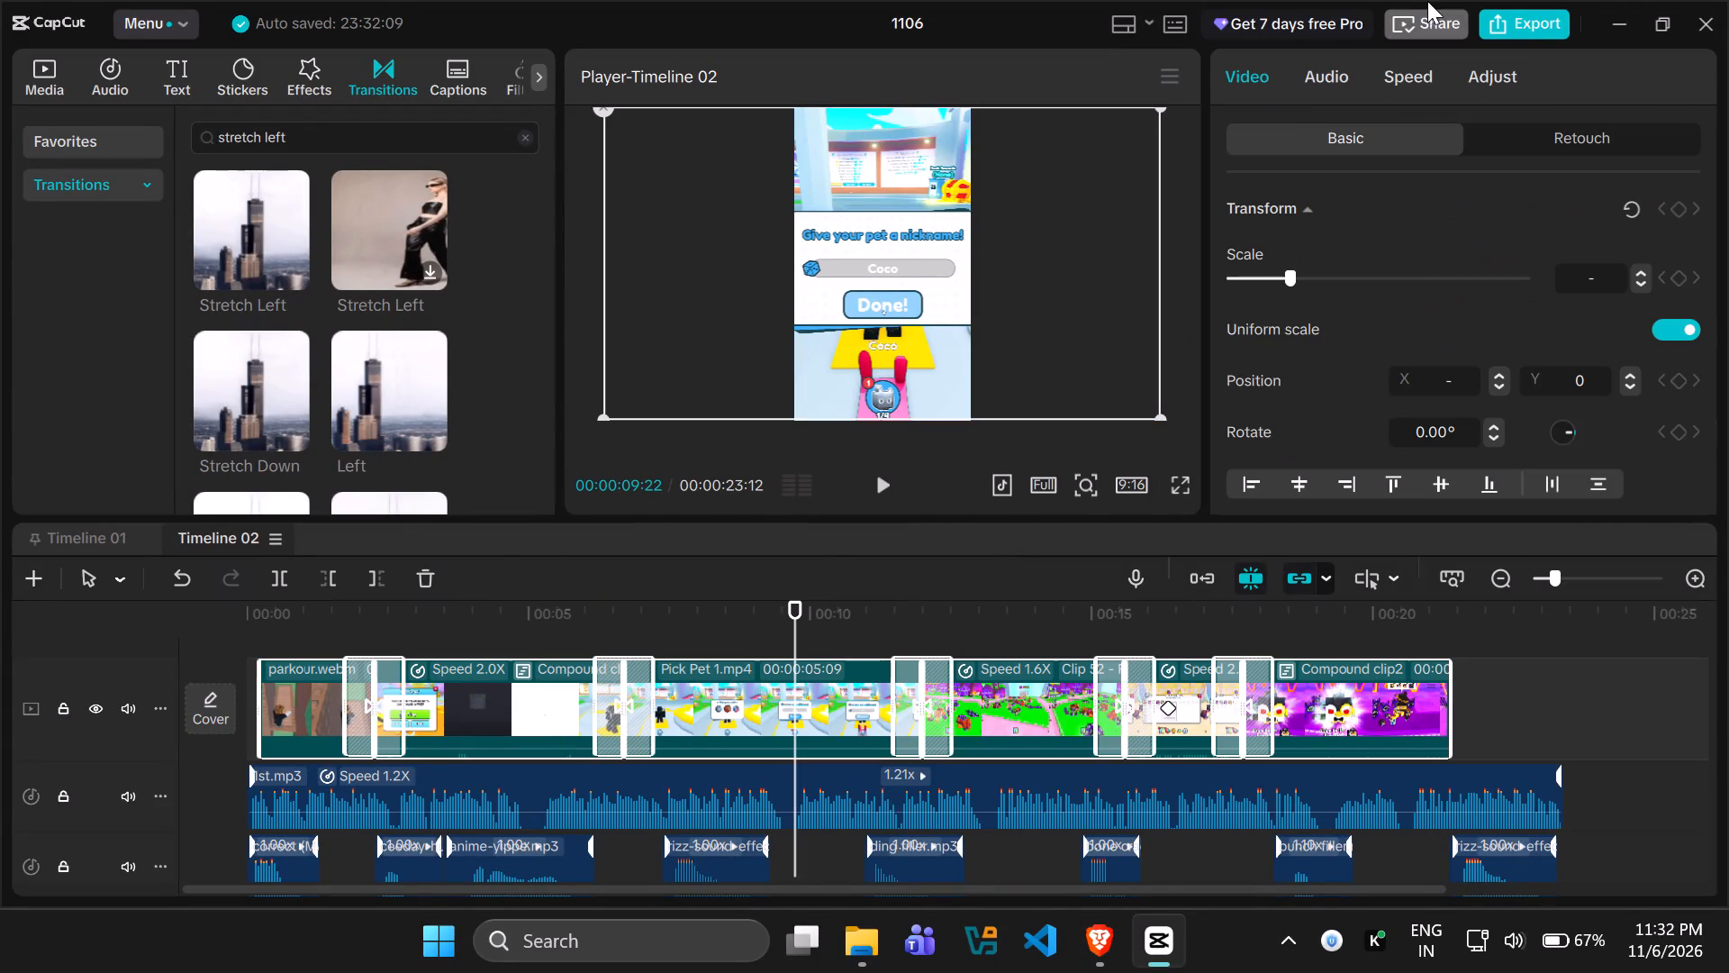
pyautogui.click(1471, 81)
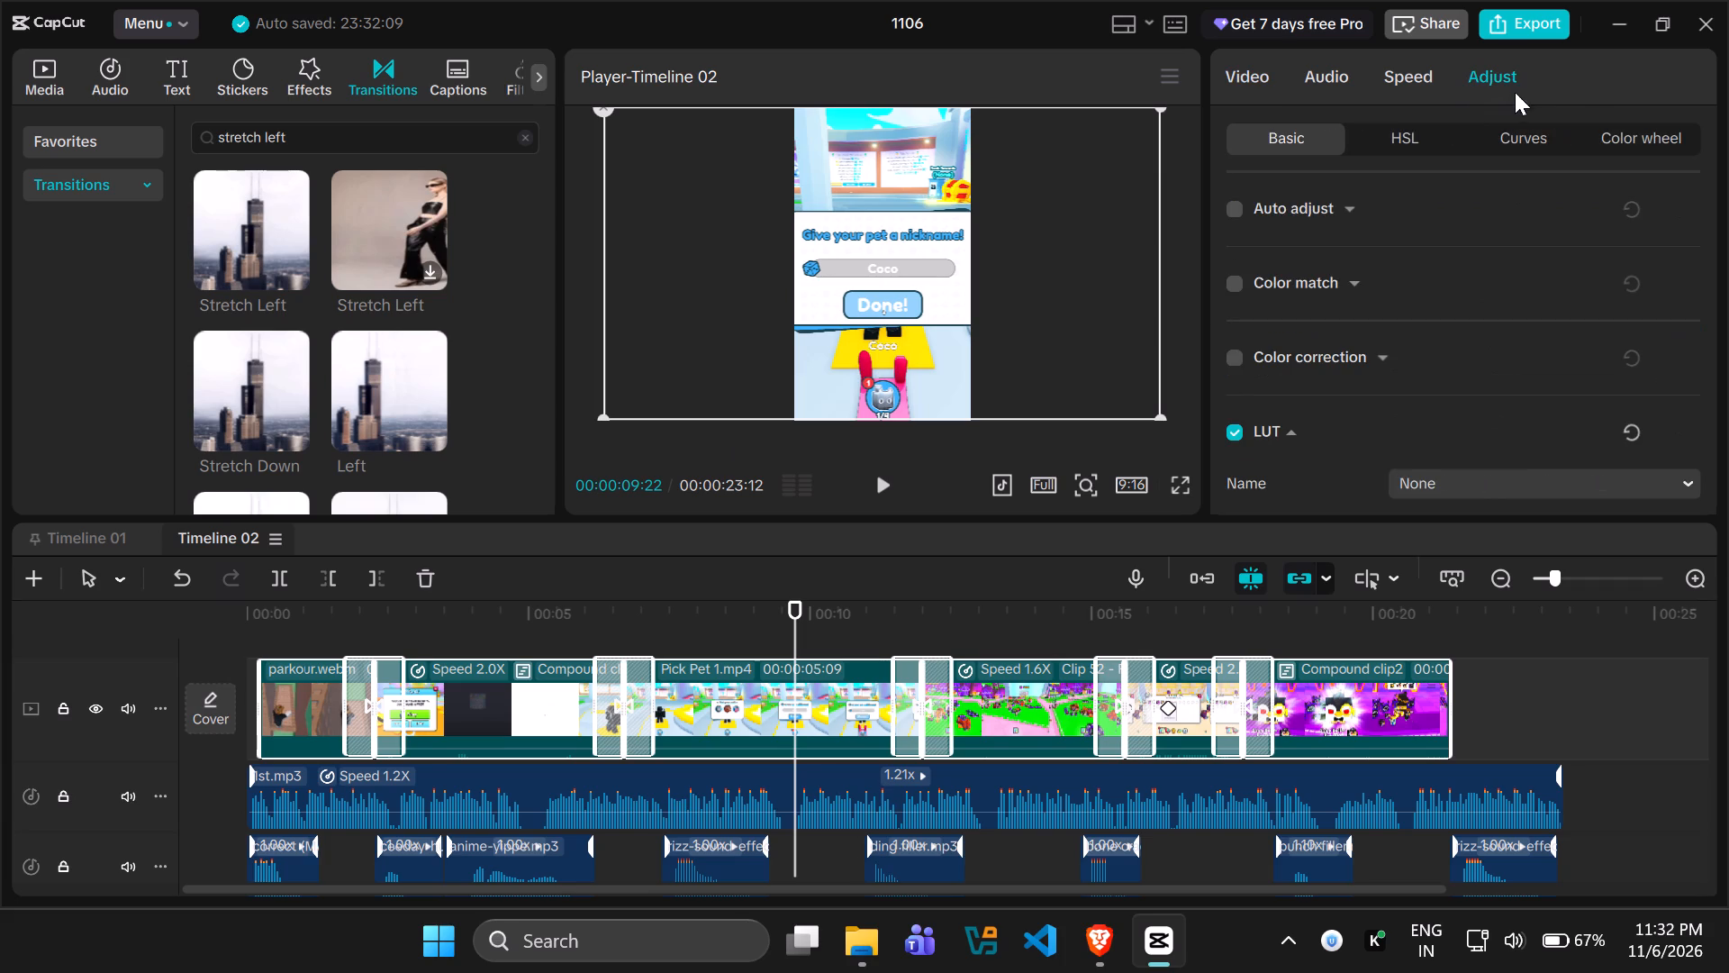
pyautogui.click(1544, 485)
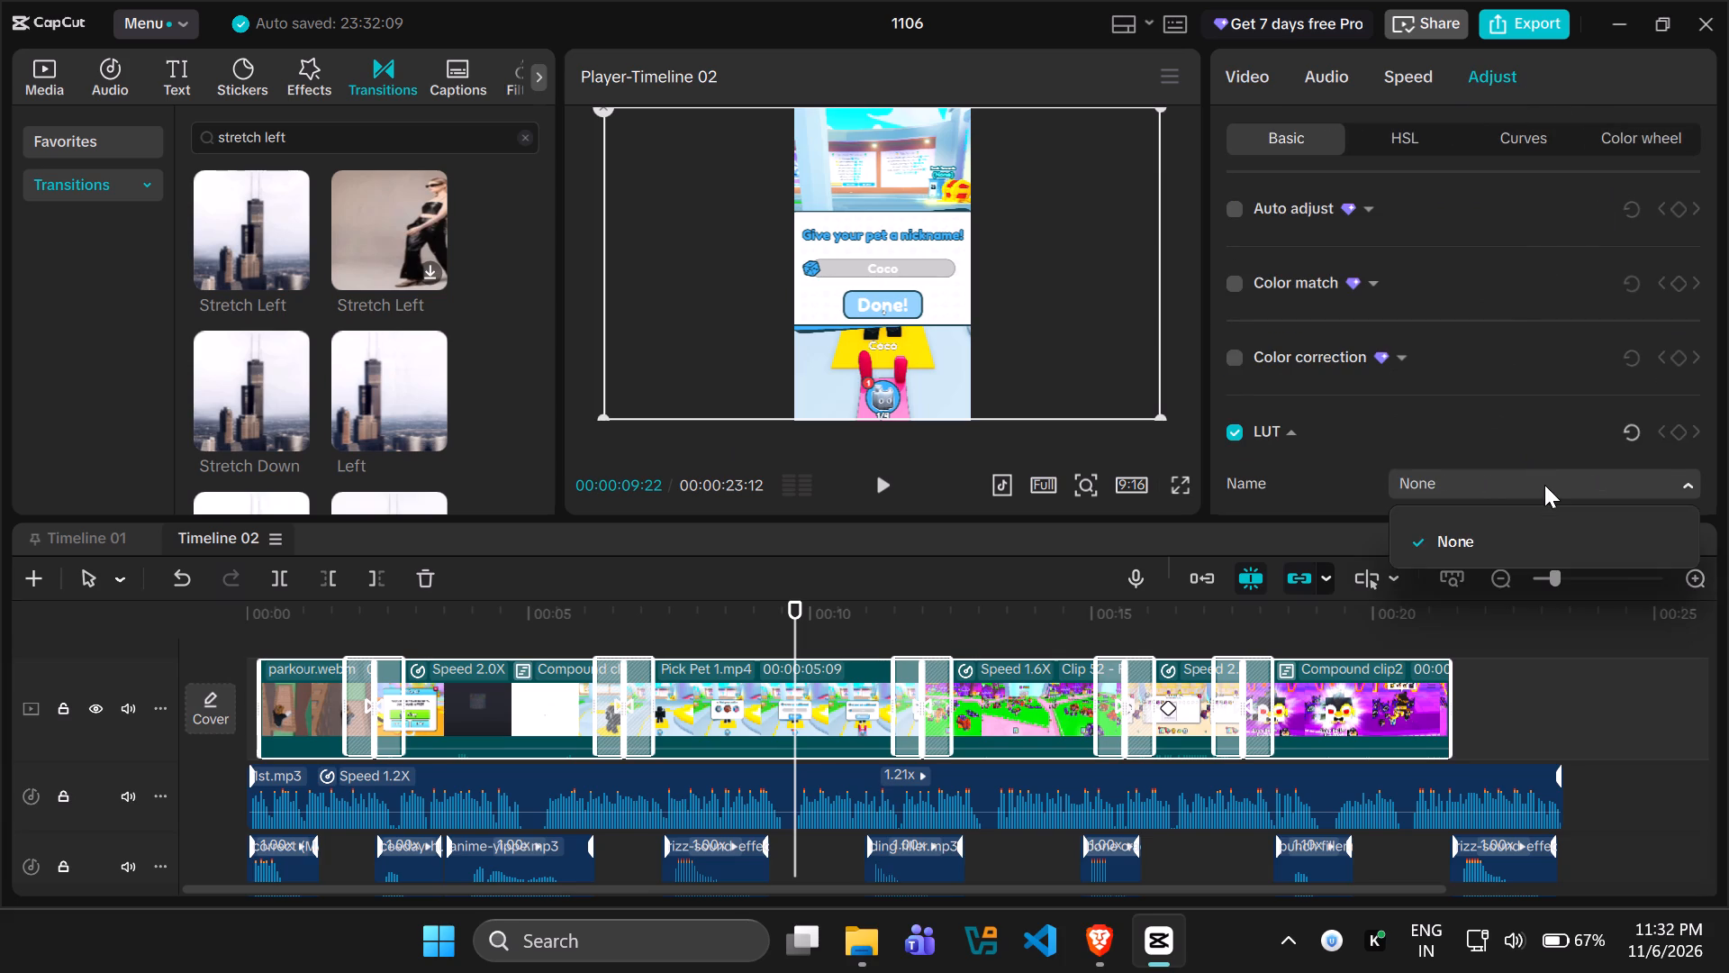
pyautogui.click(1544, 485)
pyautogui.scroll(-1, 1445, 383)
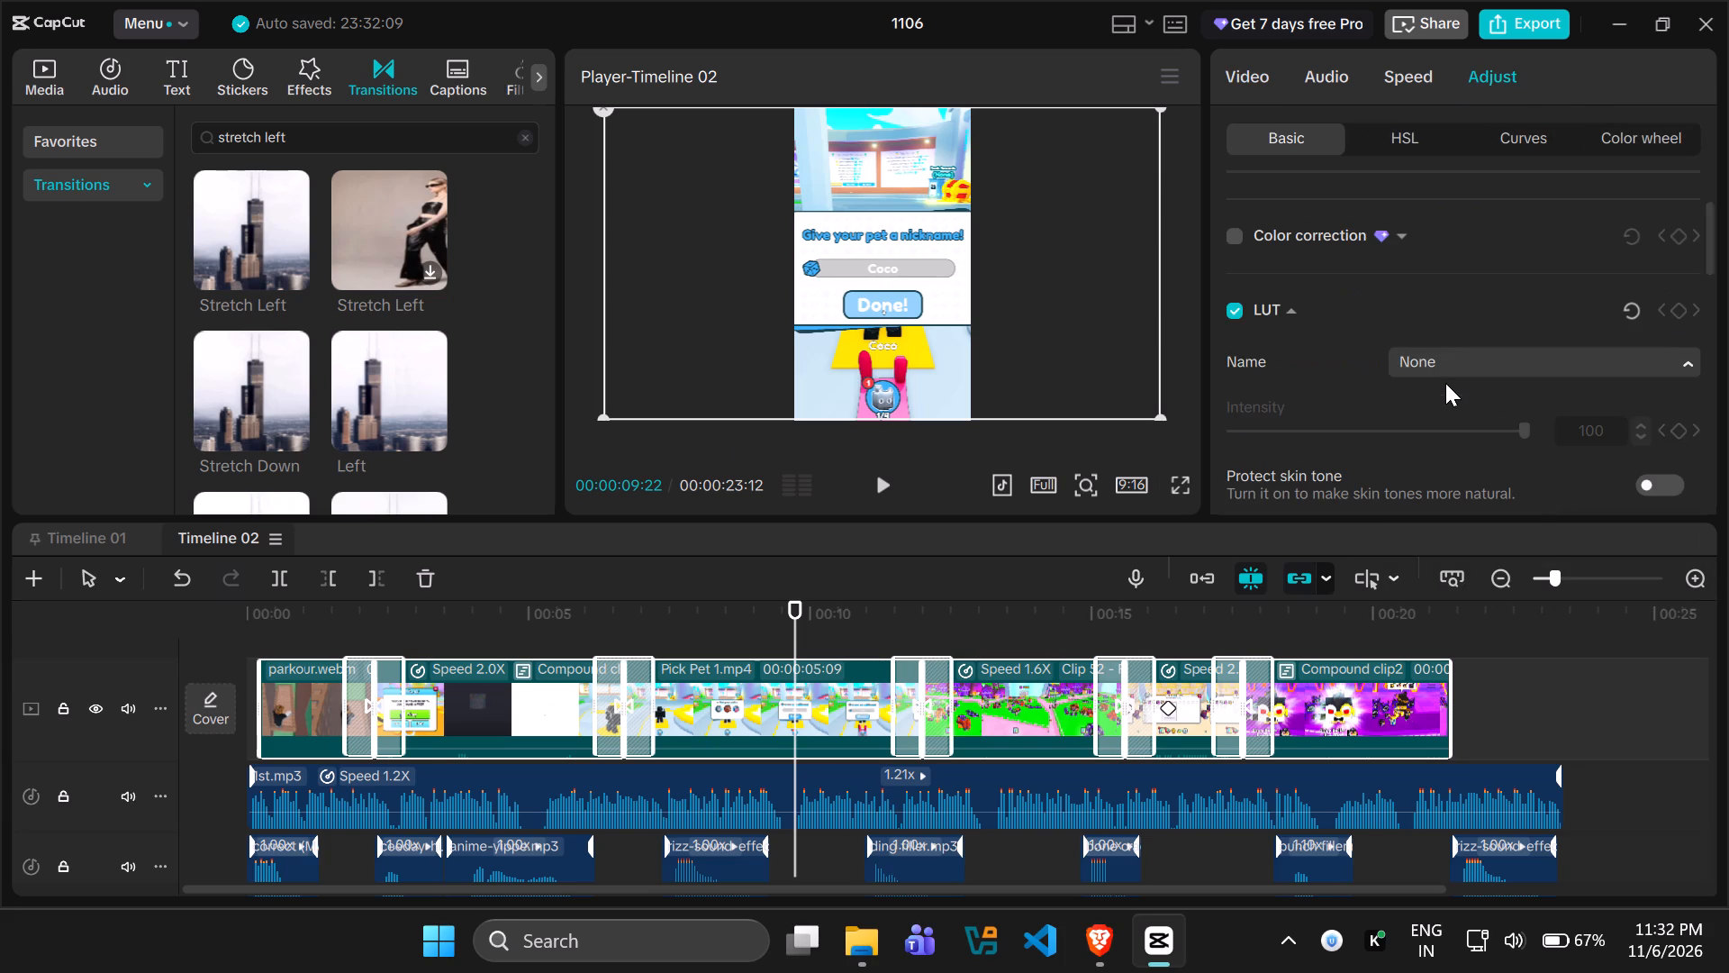
pyautogui.scroll(-1, 1445, 381)
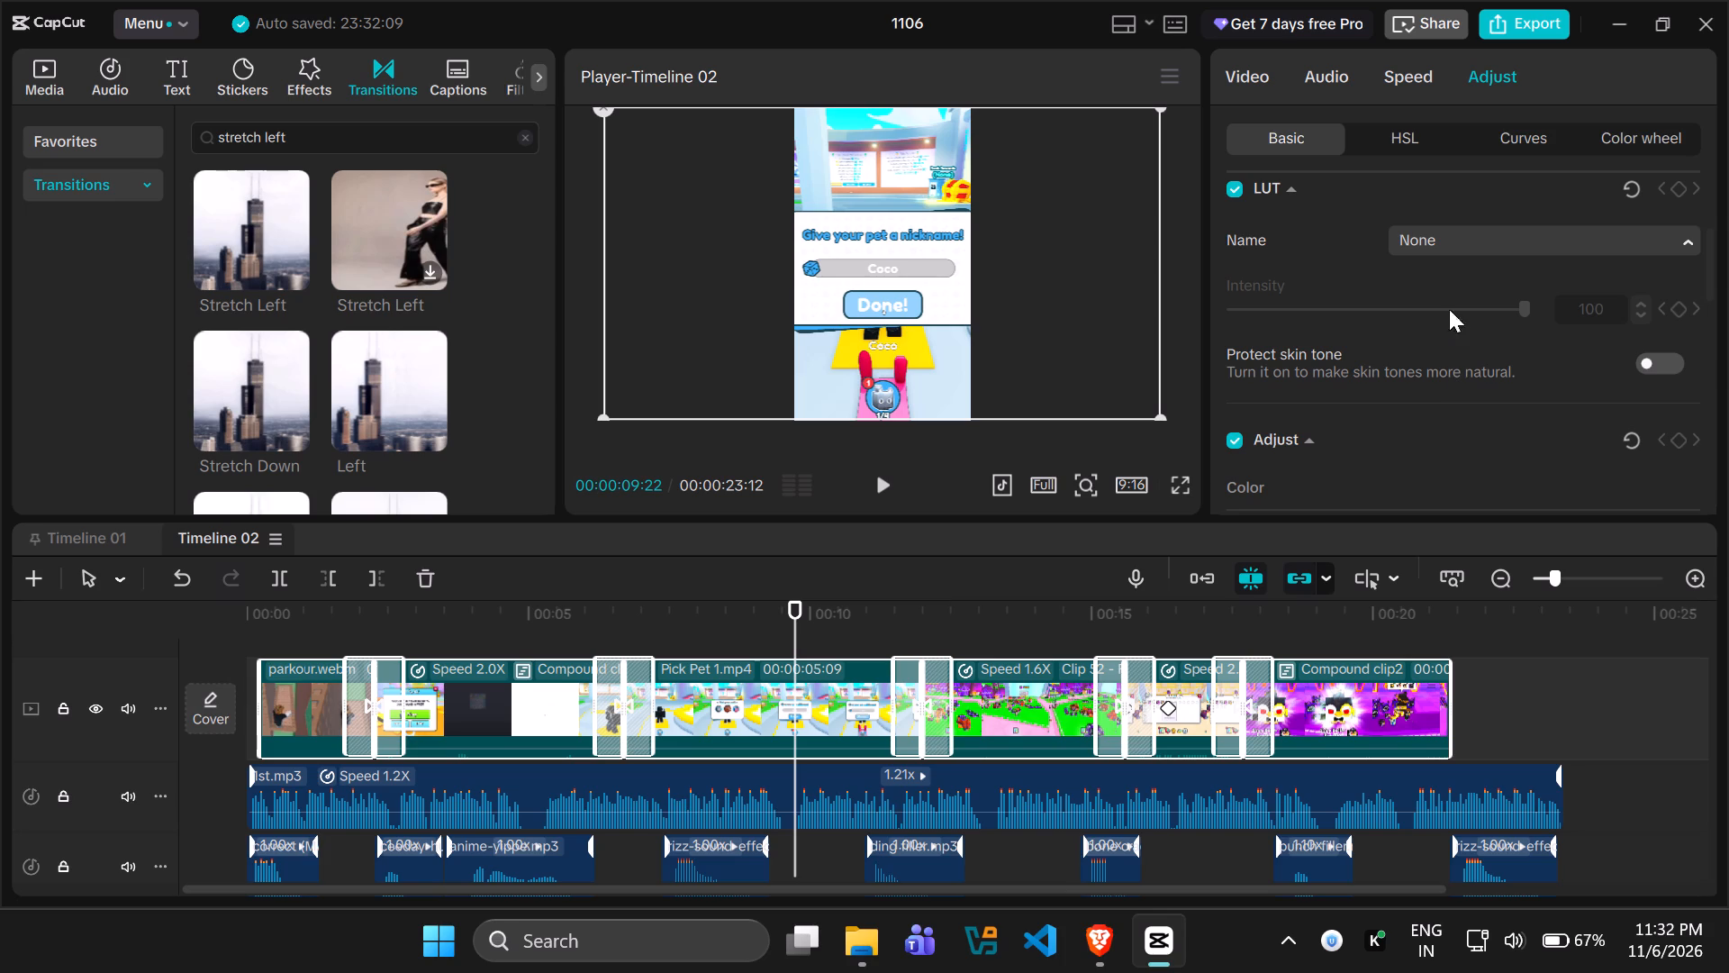
pyautogui.scroll(-1, 1488, 283)
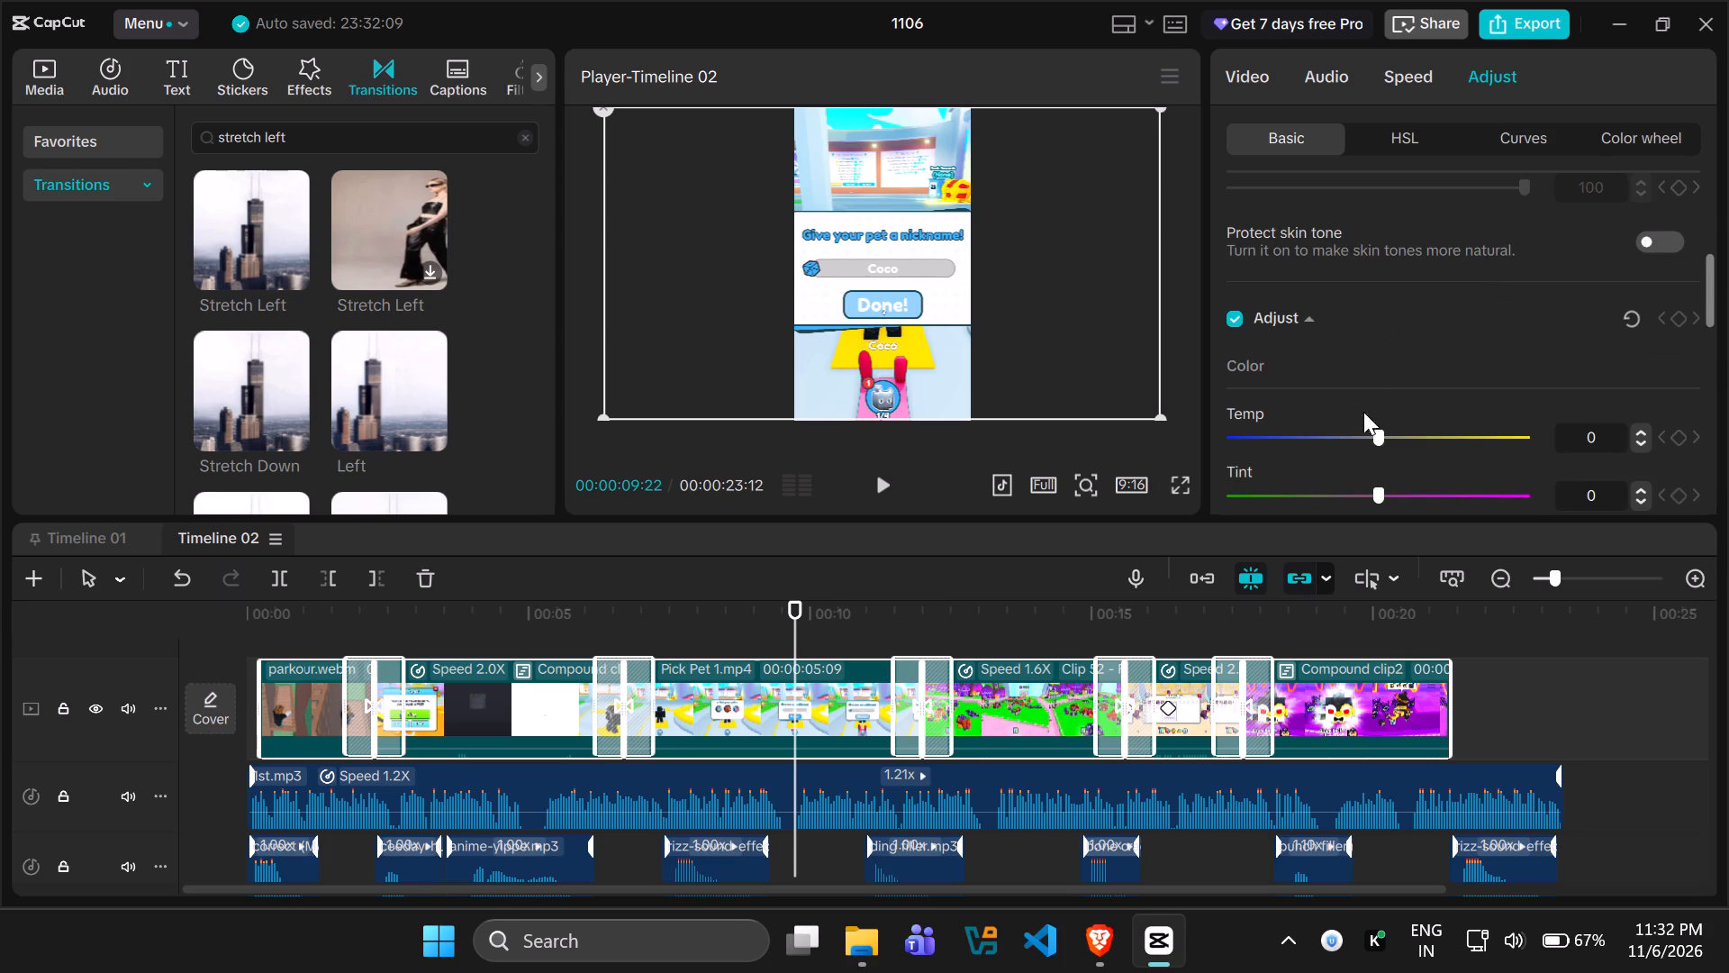
pyautogui.moveTo(1366, 428); pyautogui.dragTo(1336, 428)
pyautogui.scroll(-3, 1351, 425)
pyautogui.scroll(1, 1396, 350)
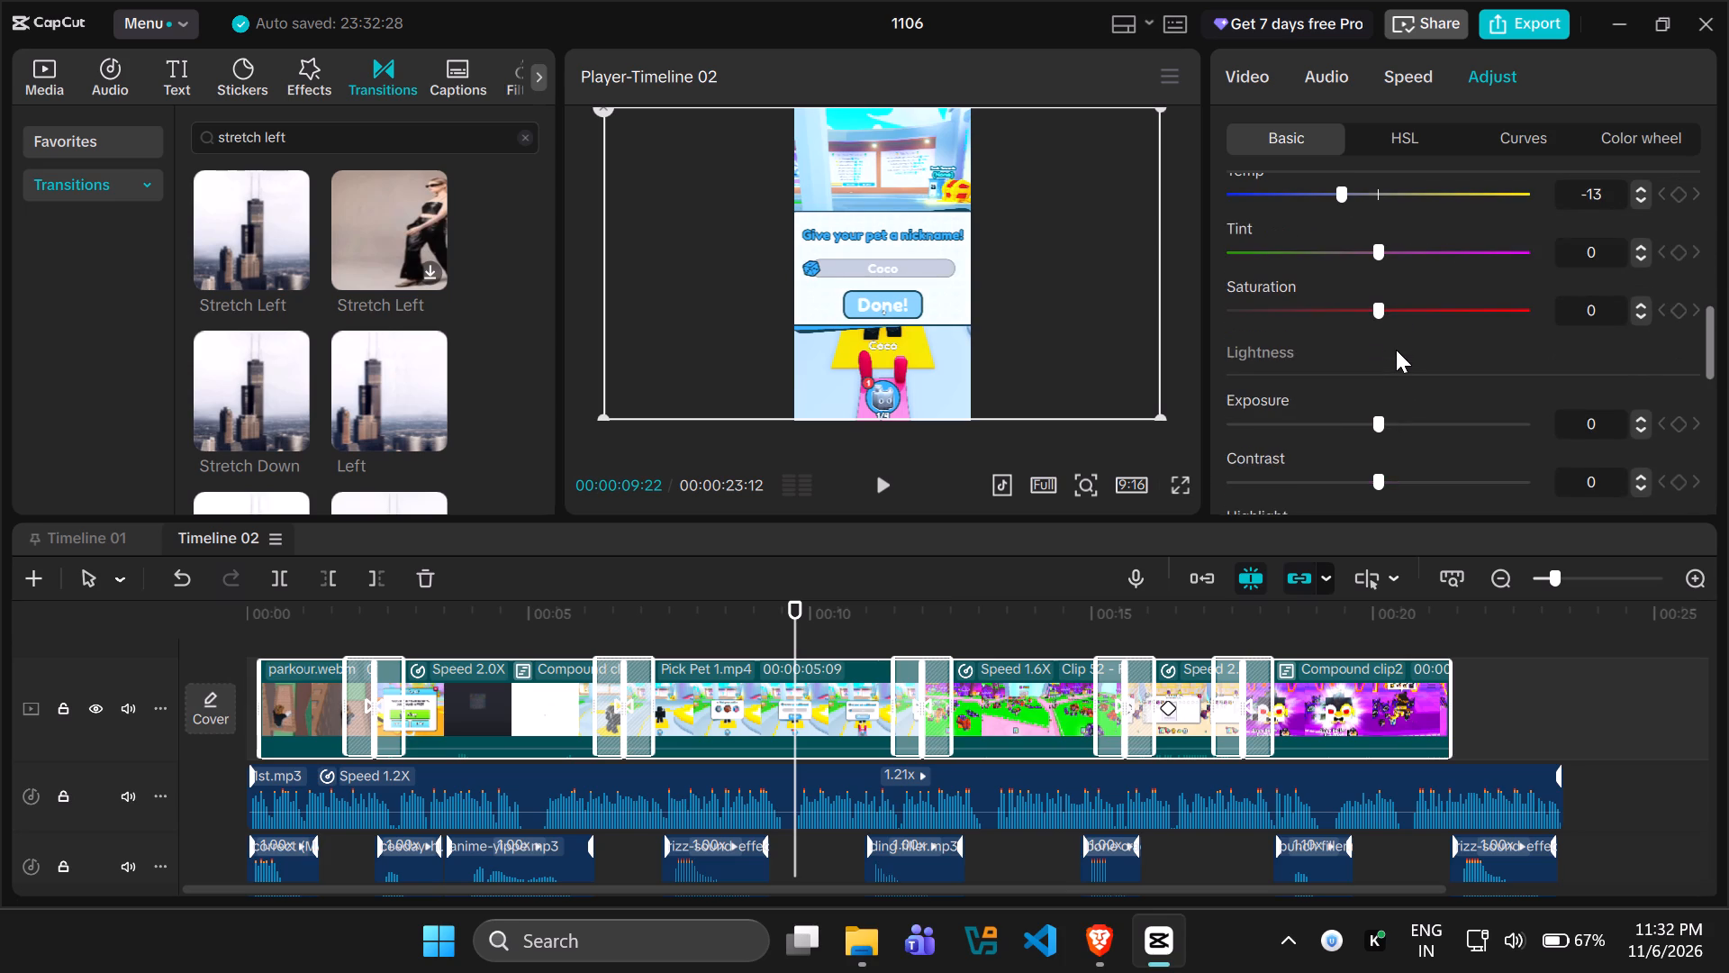
pyautogui.moveTo(1397, 313); pyautogui.dragTo(1424, 313)
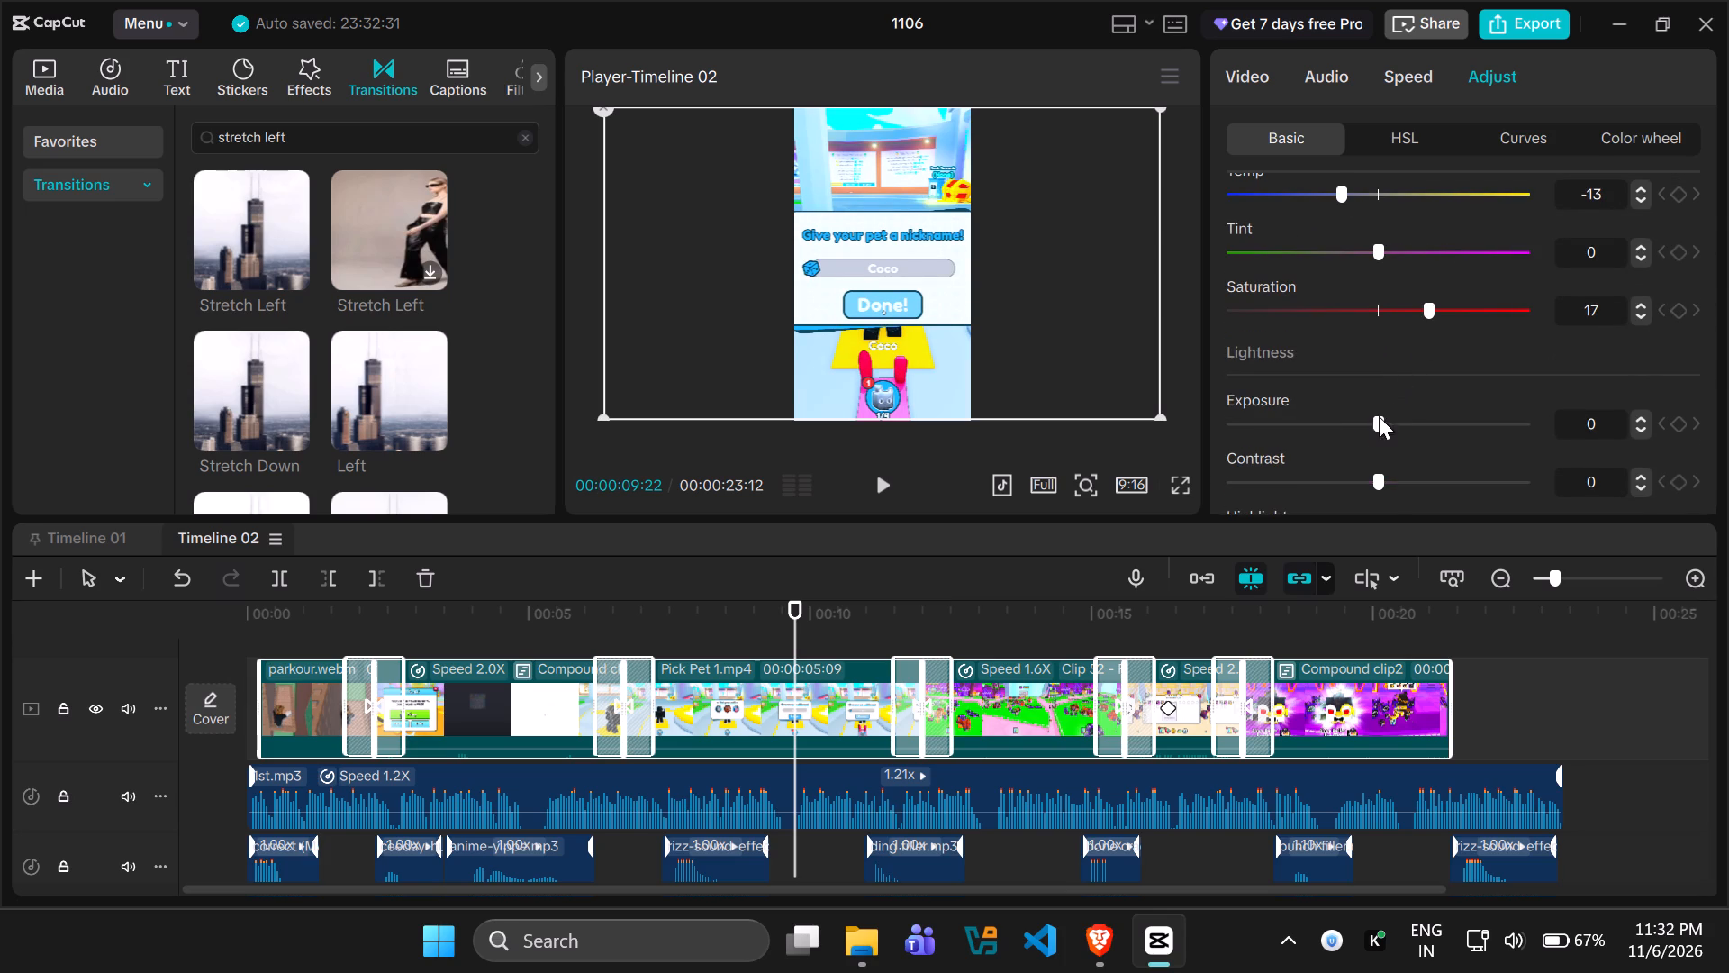
# Adjust the selected clips' lightness to exposure 6, contrast 6, highlight 5 and shadow 4.
pyautogui.moveTo(1388, 416); pyautogui.dragTo(1408, 421)
pyautogui.click(1398, 477)
pyautogui.click(1394, 423)
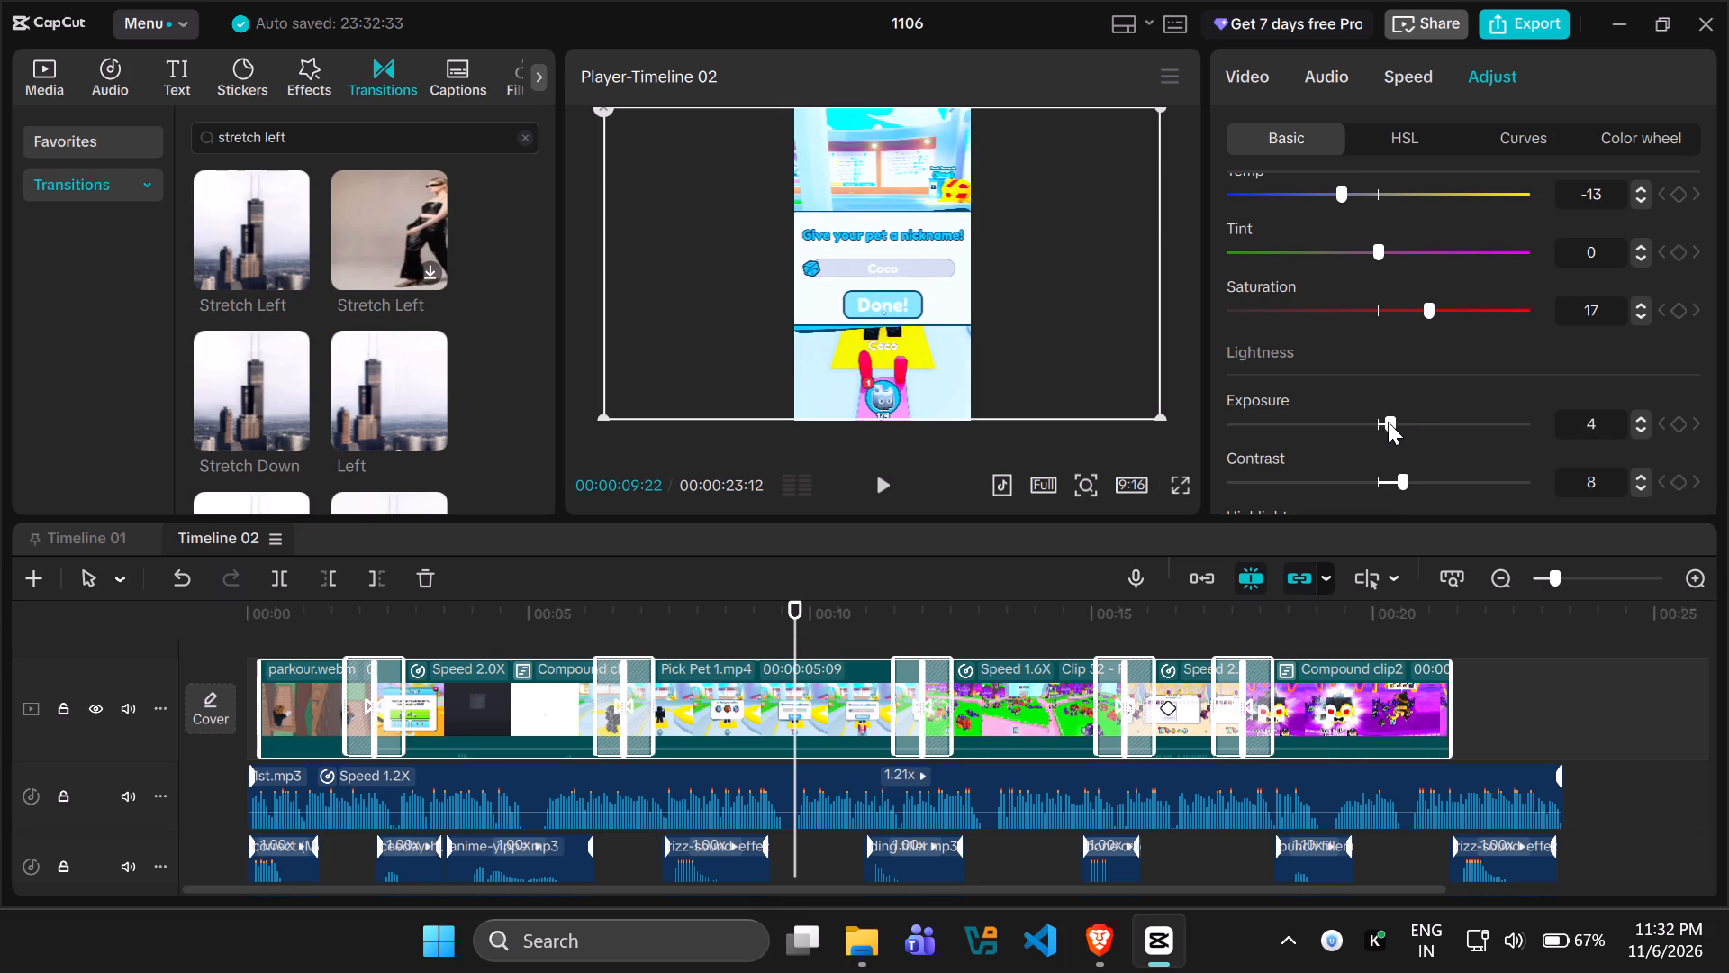
pyautogui.moveTo(1399, 470); pyautogui.dragTo(1390, 471)
pyautogui.scroll(-1, 1314, 442)
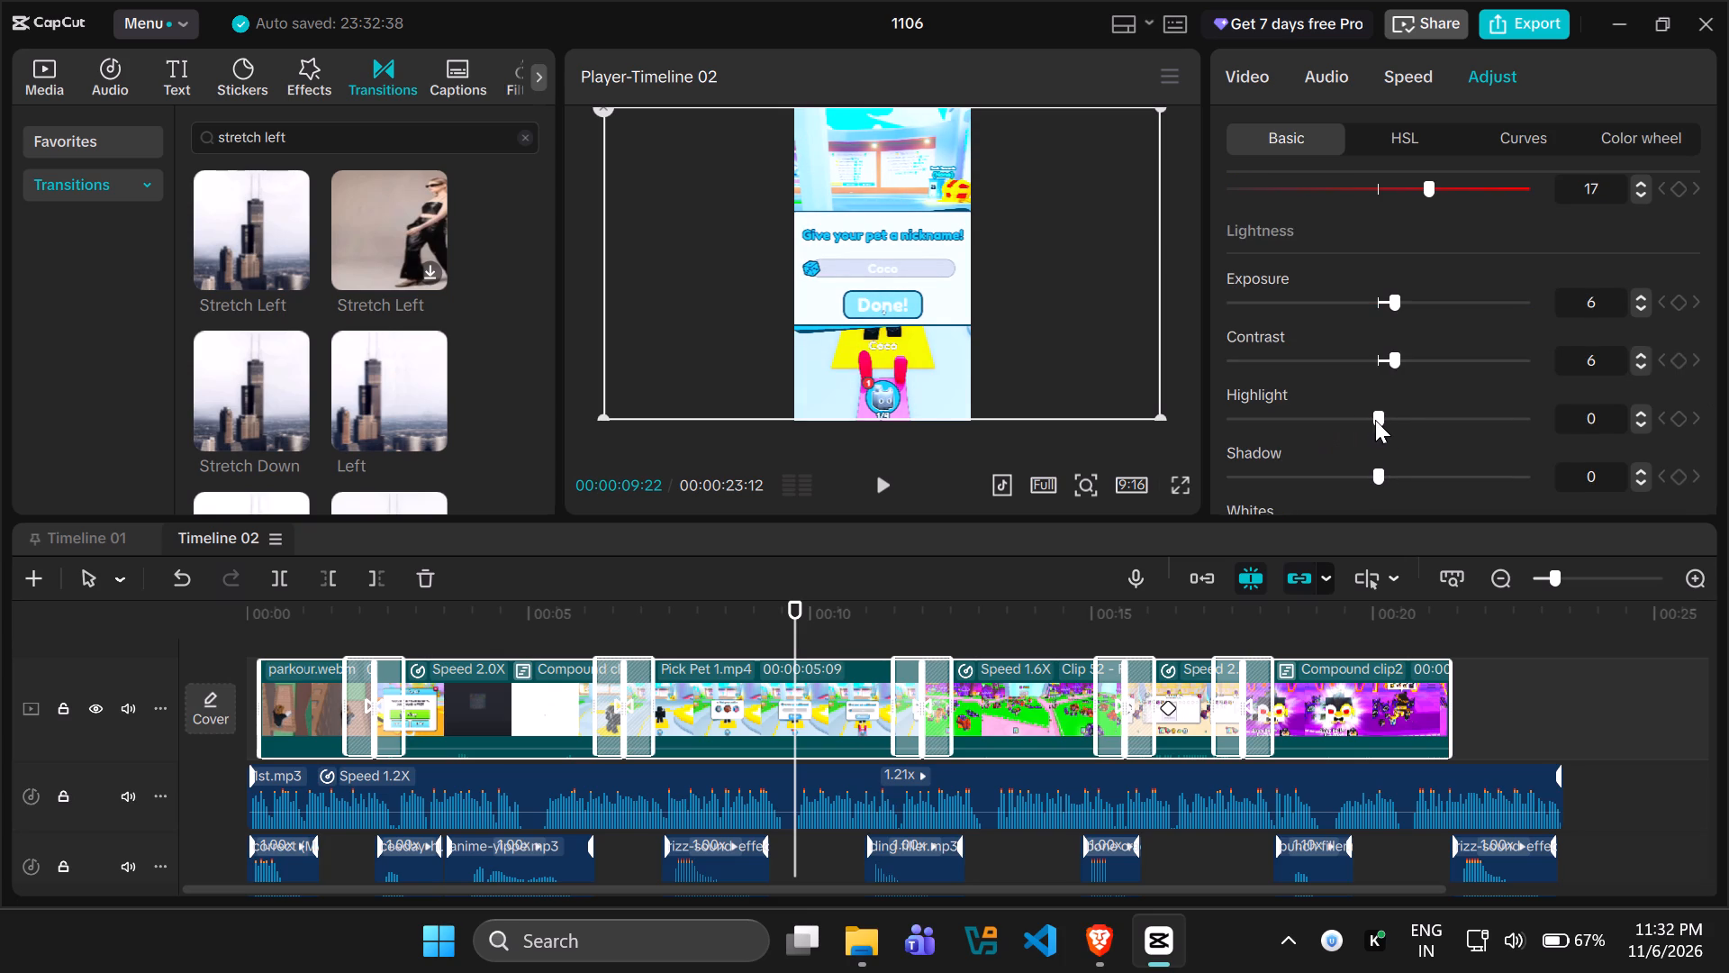
pyautogui.moveTo(1375, 420); pyautogui.dragTo(1380, 415)
pyautogui.moveTo(1380, 415); pyautogui.dragTo(1387, 417)
pyautogui.moveTo(1376, 472); pyautogui.dragTo(1408, 477)
pyautogui.moveTo(1408, 477); pyautogui.dragTo(1336, 475)
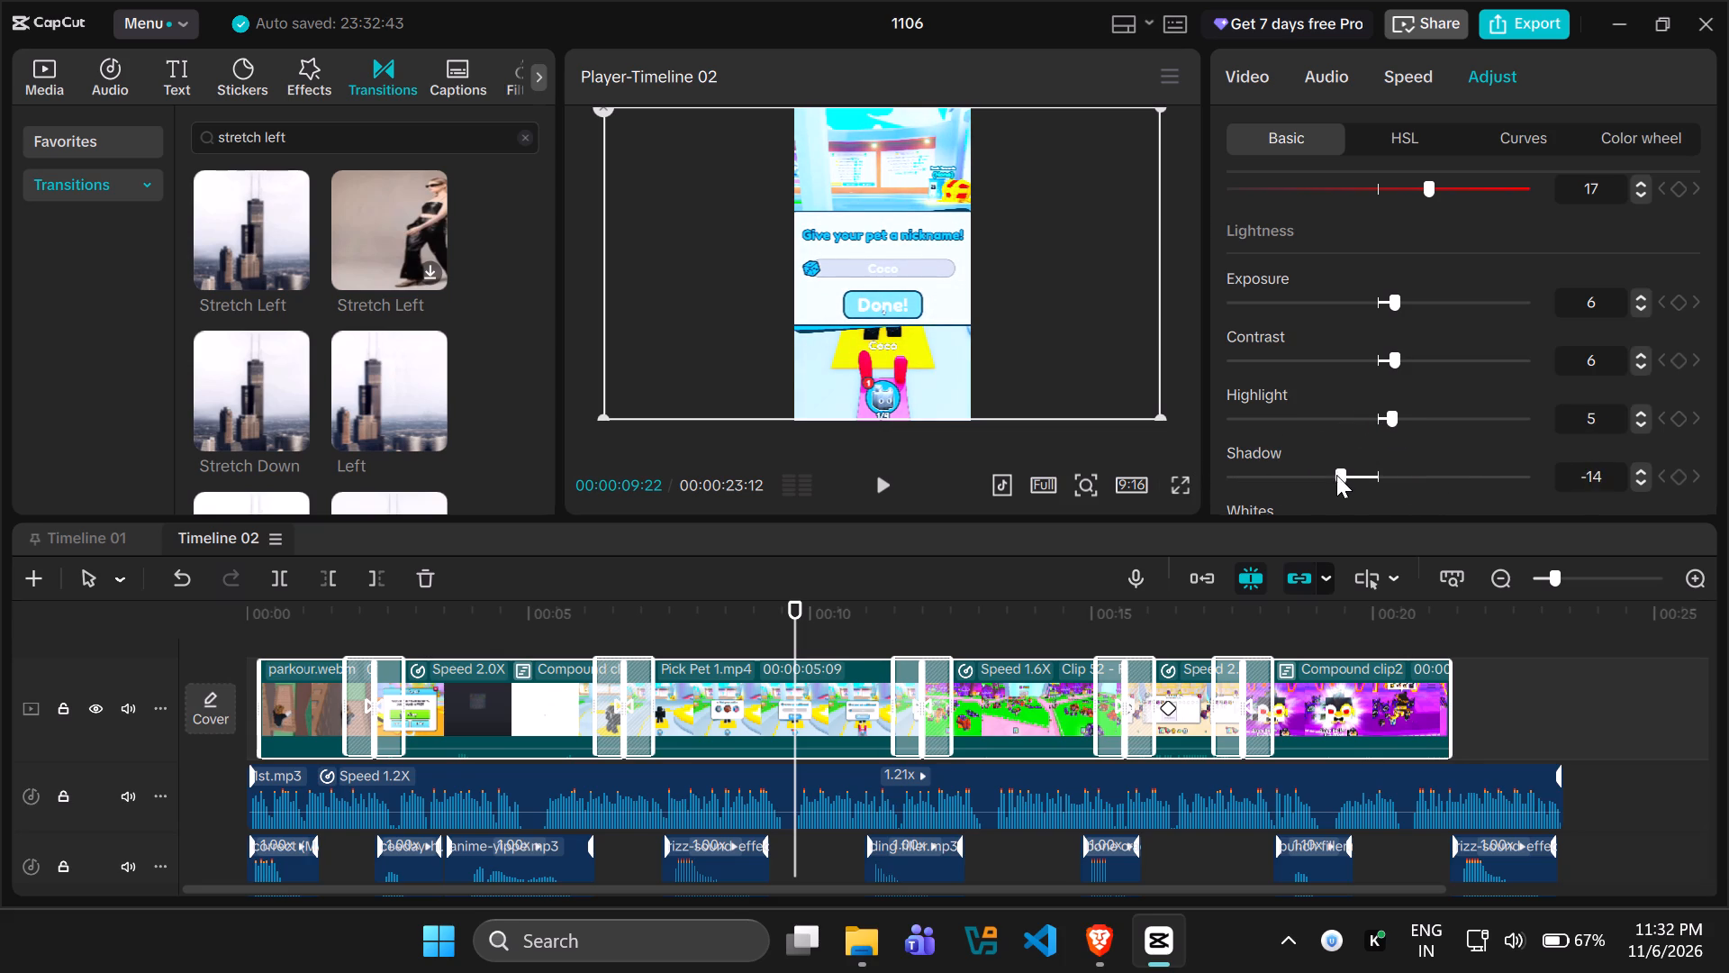
pyautogui.moveTo(1336, 475); pyautogui.dragTo(1384, 481)
# Set sharpen to 18 and clarity to 25 on the selected main-track clips.
pyautogui.scroll(-3, 1331, 466)
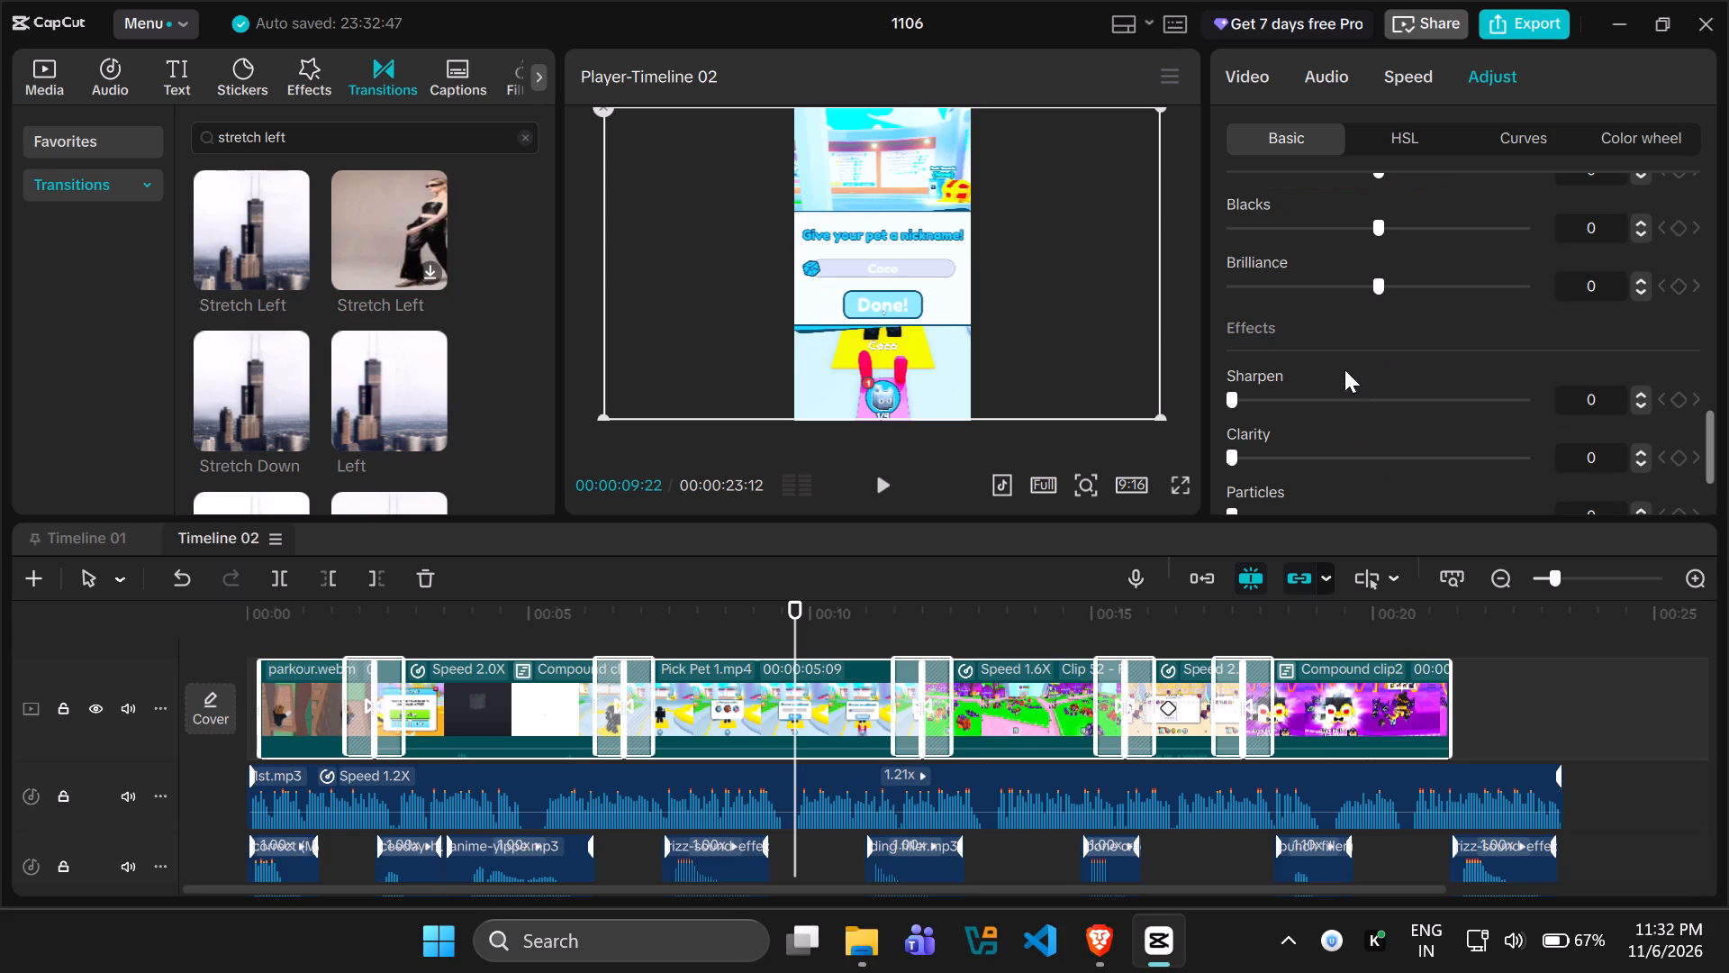
pyautogui.click(1286, 401)
pyautogui.moveTo(1268, 448); pyautogui.dragTo(1299, 454)
pyautogui.scroll(-2, 1354, 363)
# Examine the colour-adjusted footage back to the opening parkour clip and look over the audio tracks below it.
pyautogui.moveTo(784, 620); pyautogui.dragTo(700, 625)
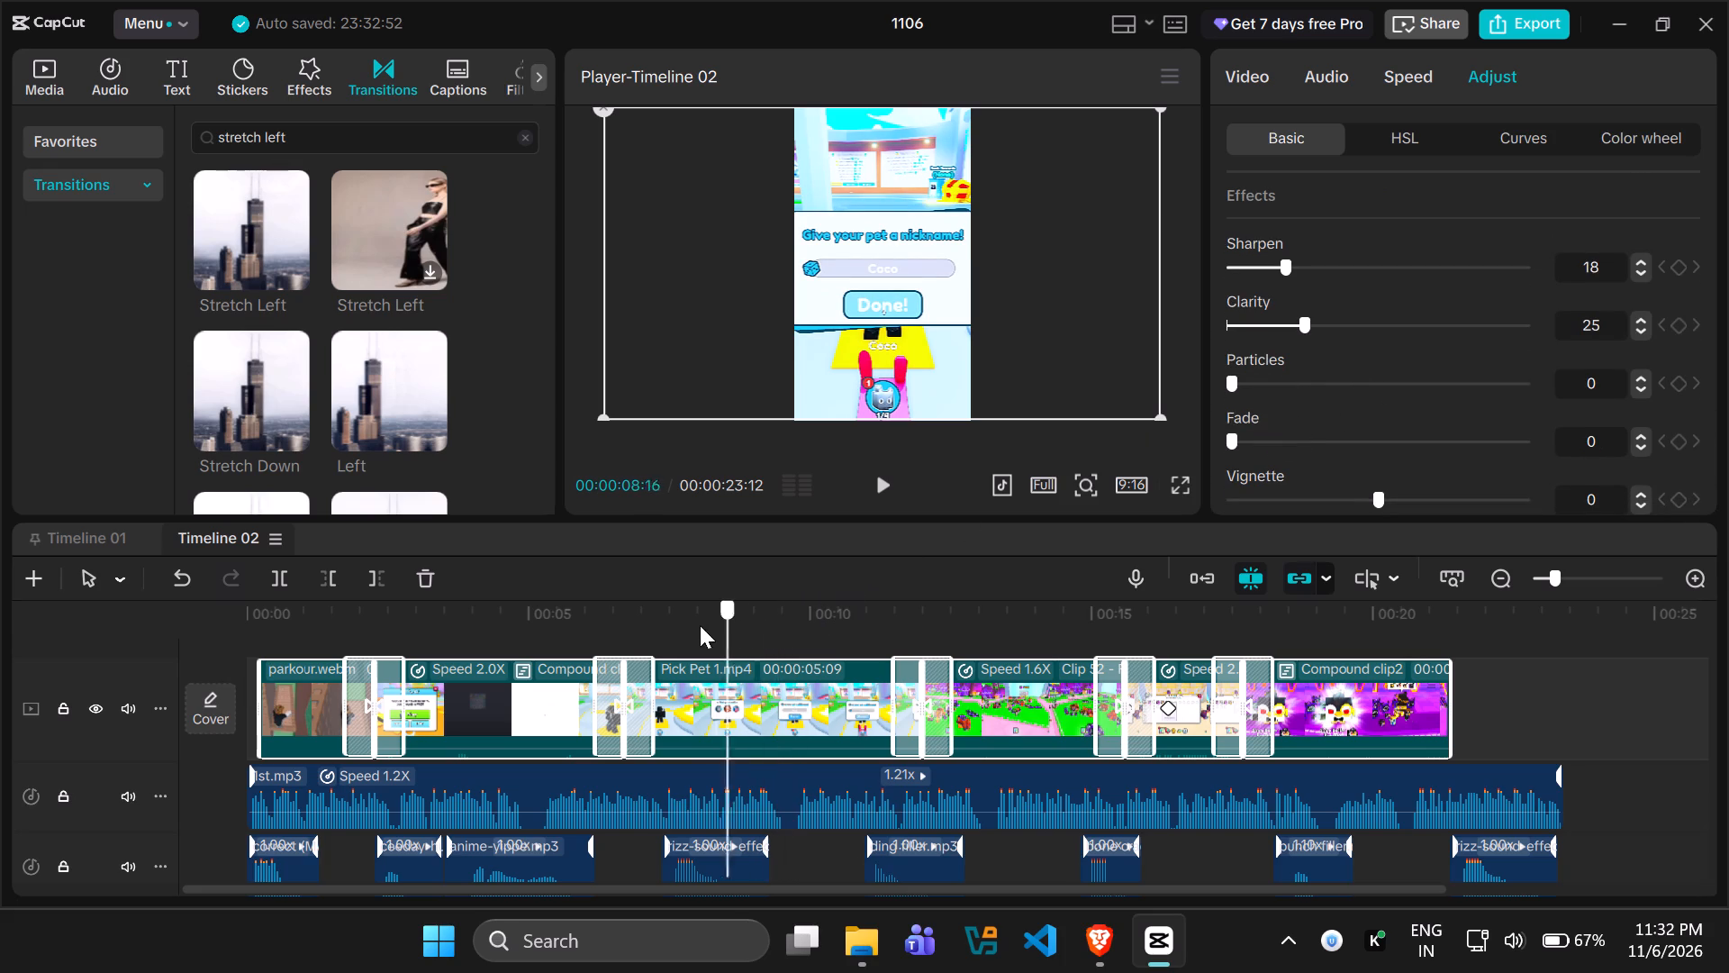
pyautogui.moveTo(700, 625); pyautogui.dragTo(295, 678)
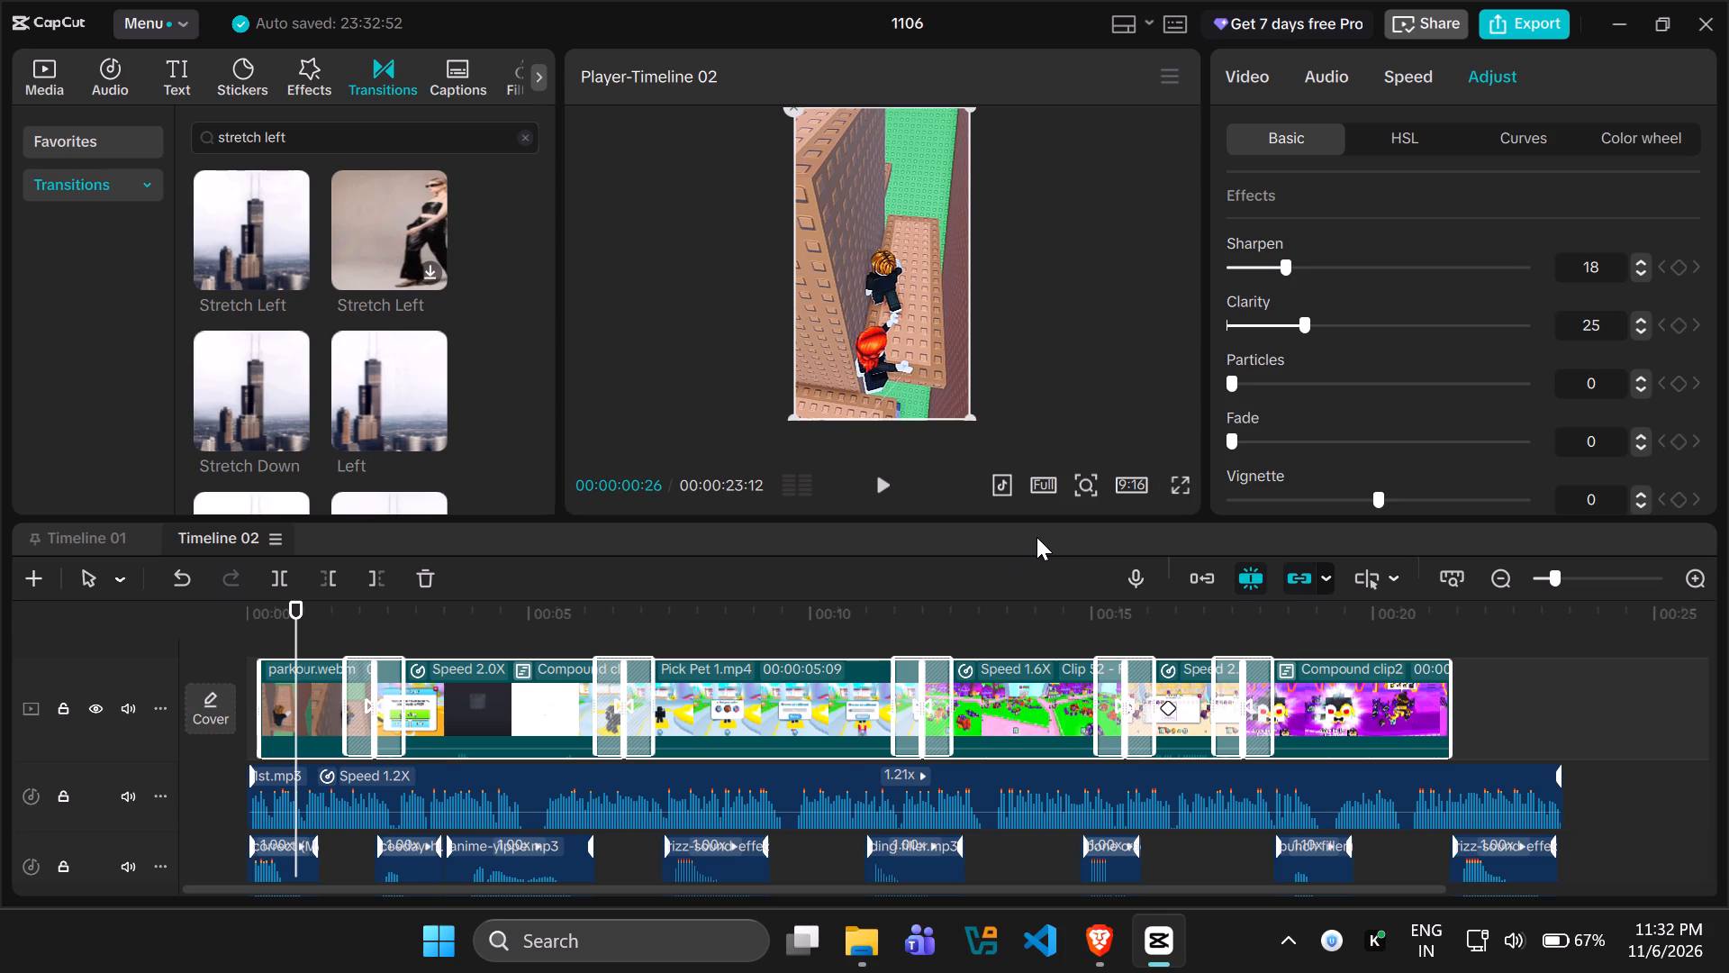
pyautogui.scroll(-6, 1017, 662)
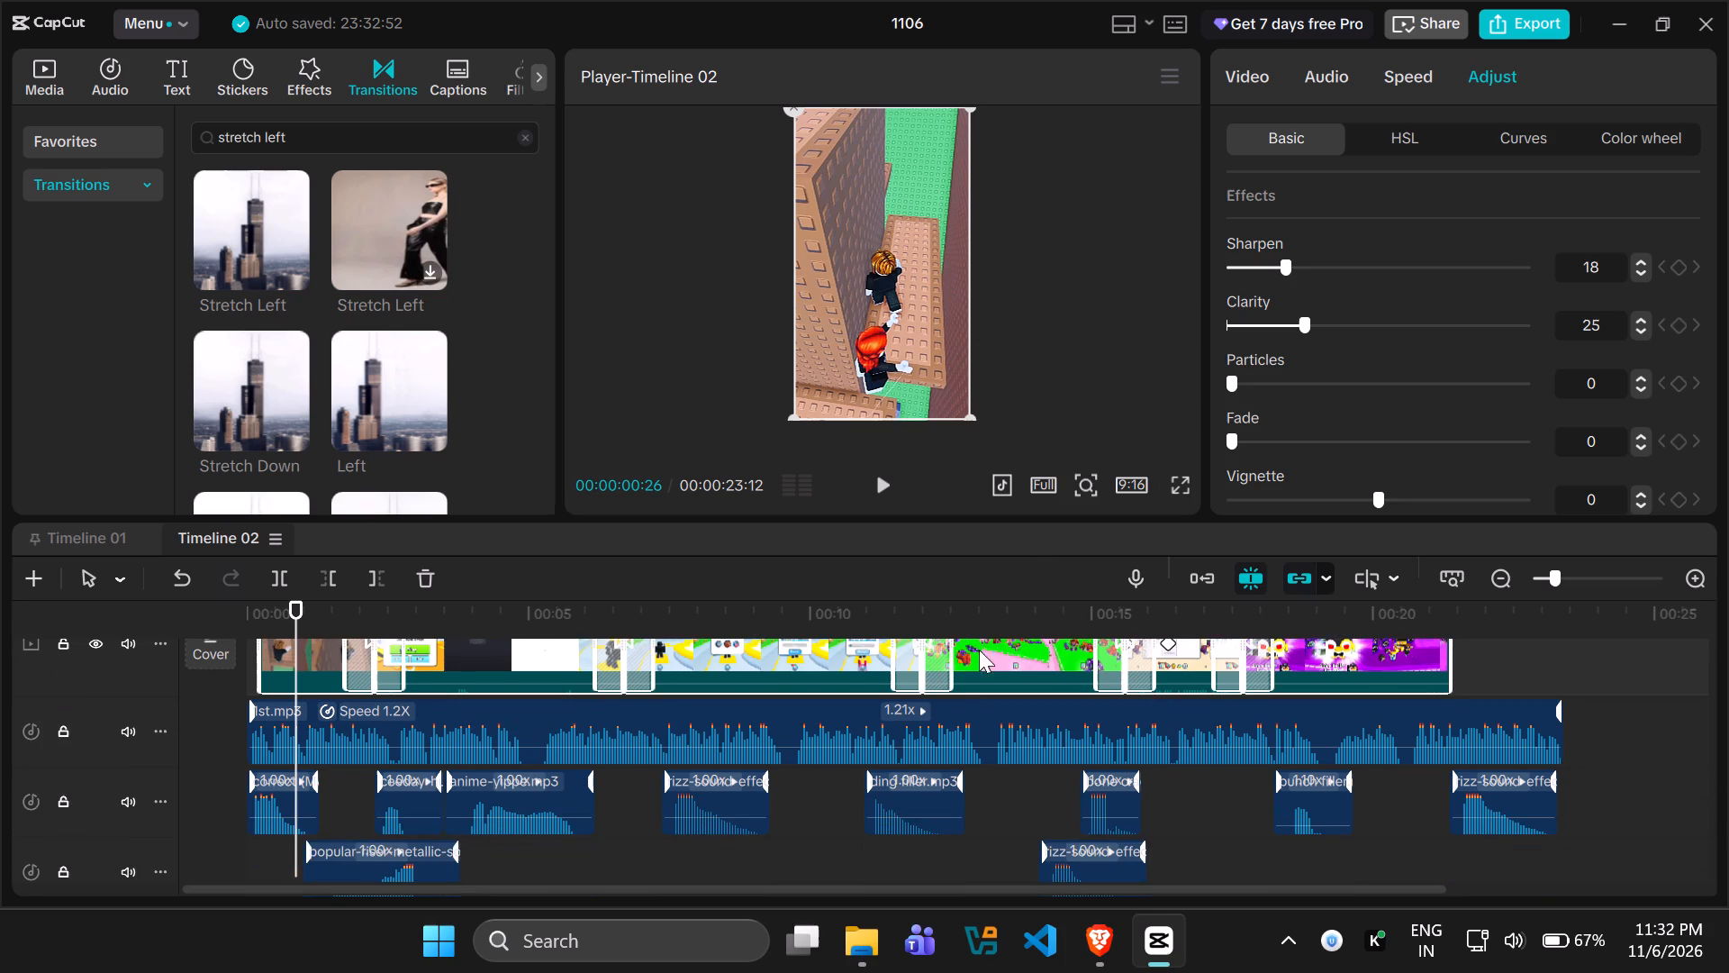
pyautogui.scroll(-4, 521, 798)
pyautogui.scroll(-4, 750, 827)
pyautogui.scroll(9, 745, 799)
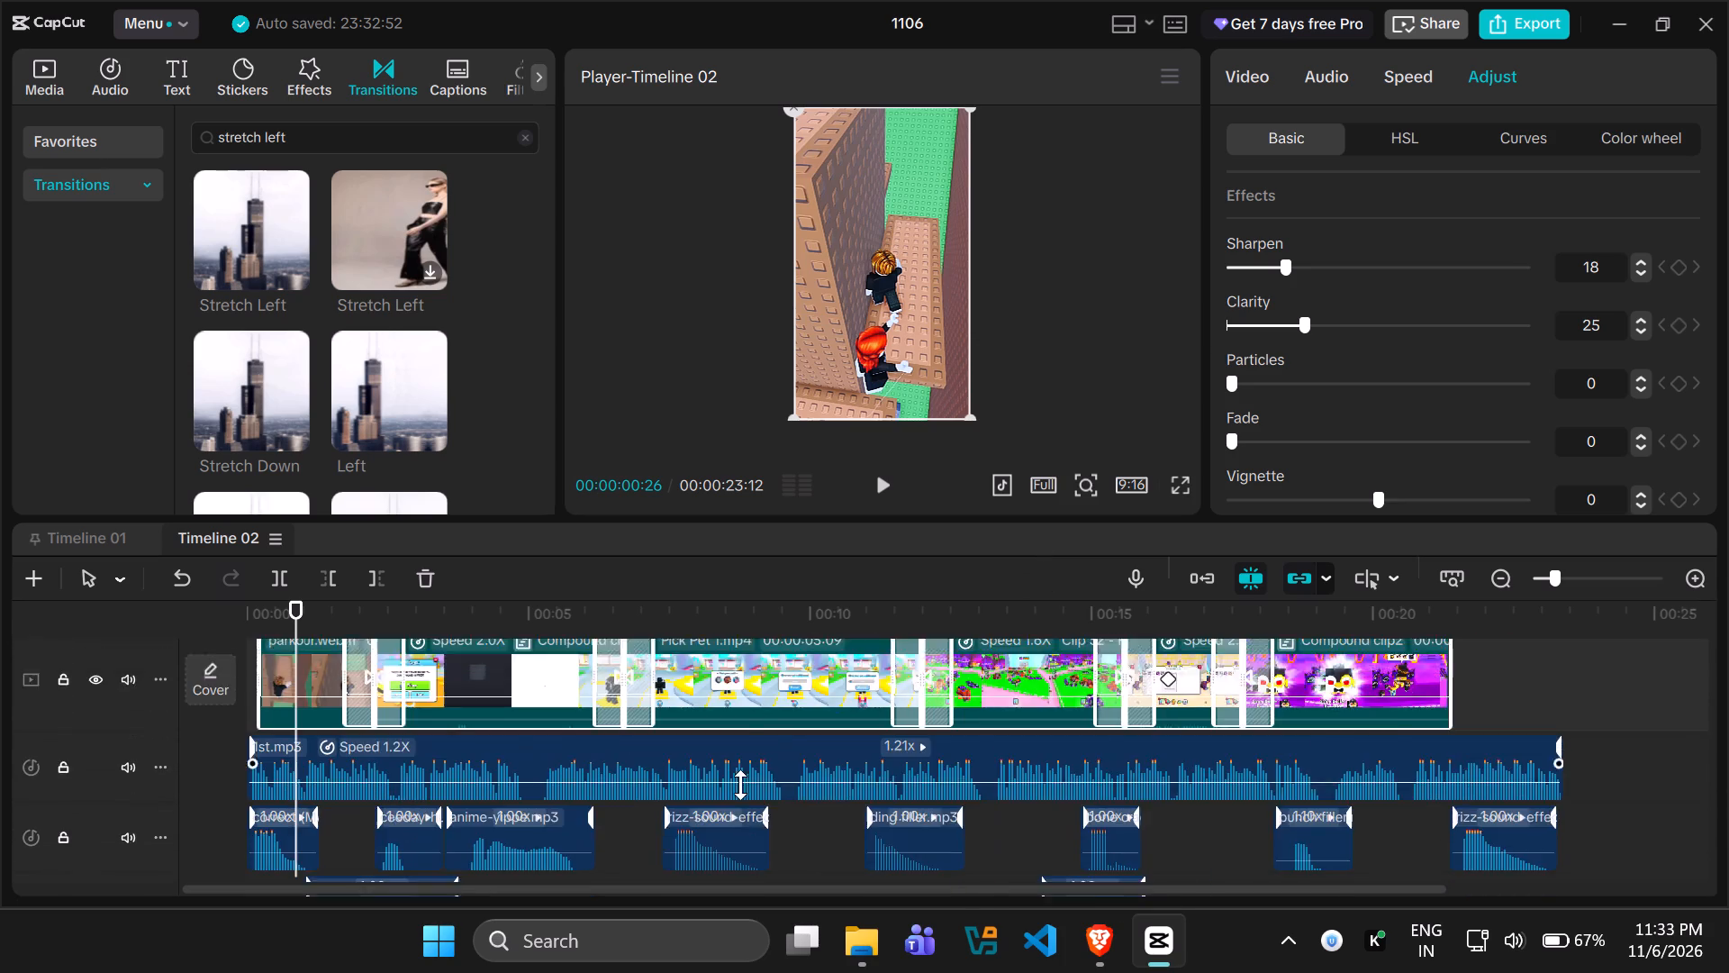
pyautogui.scroll(5, 740, 785)
# Generate English auto captions for Timeline 02 without bilingual captions.
pyautogui.click(448, 79)
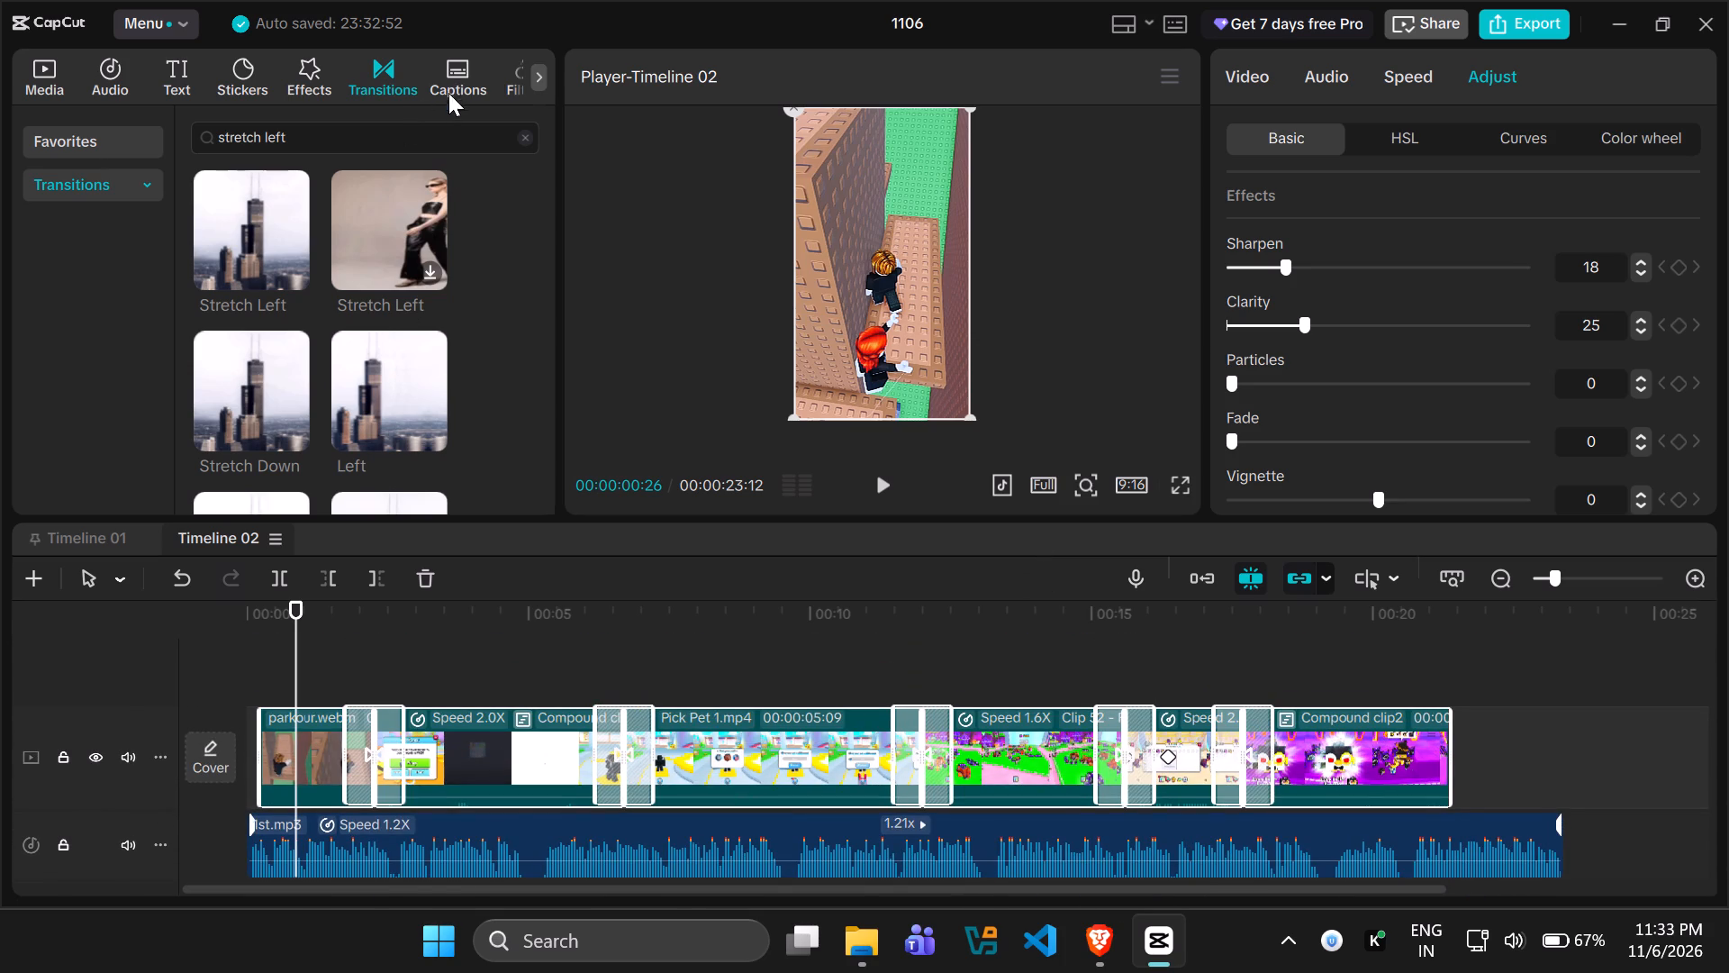
pyautogui.click(460, 488)
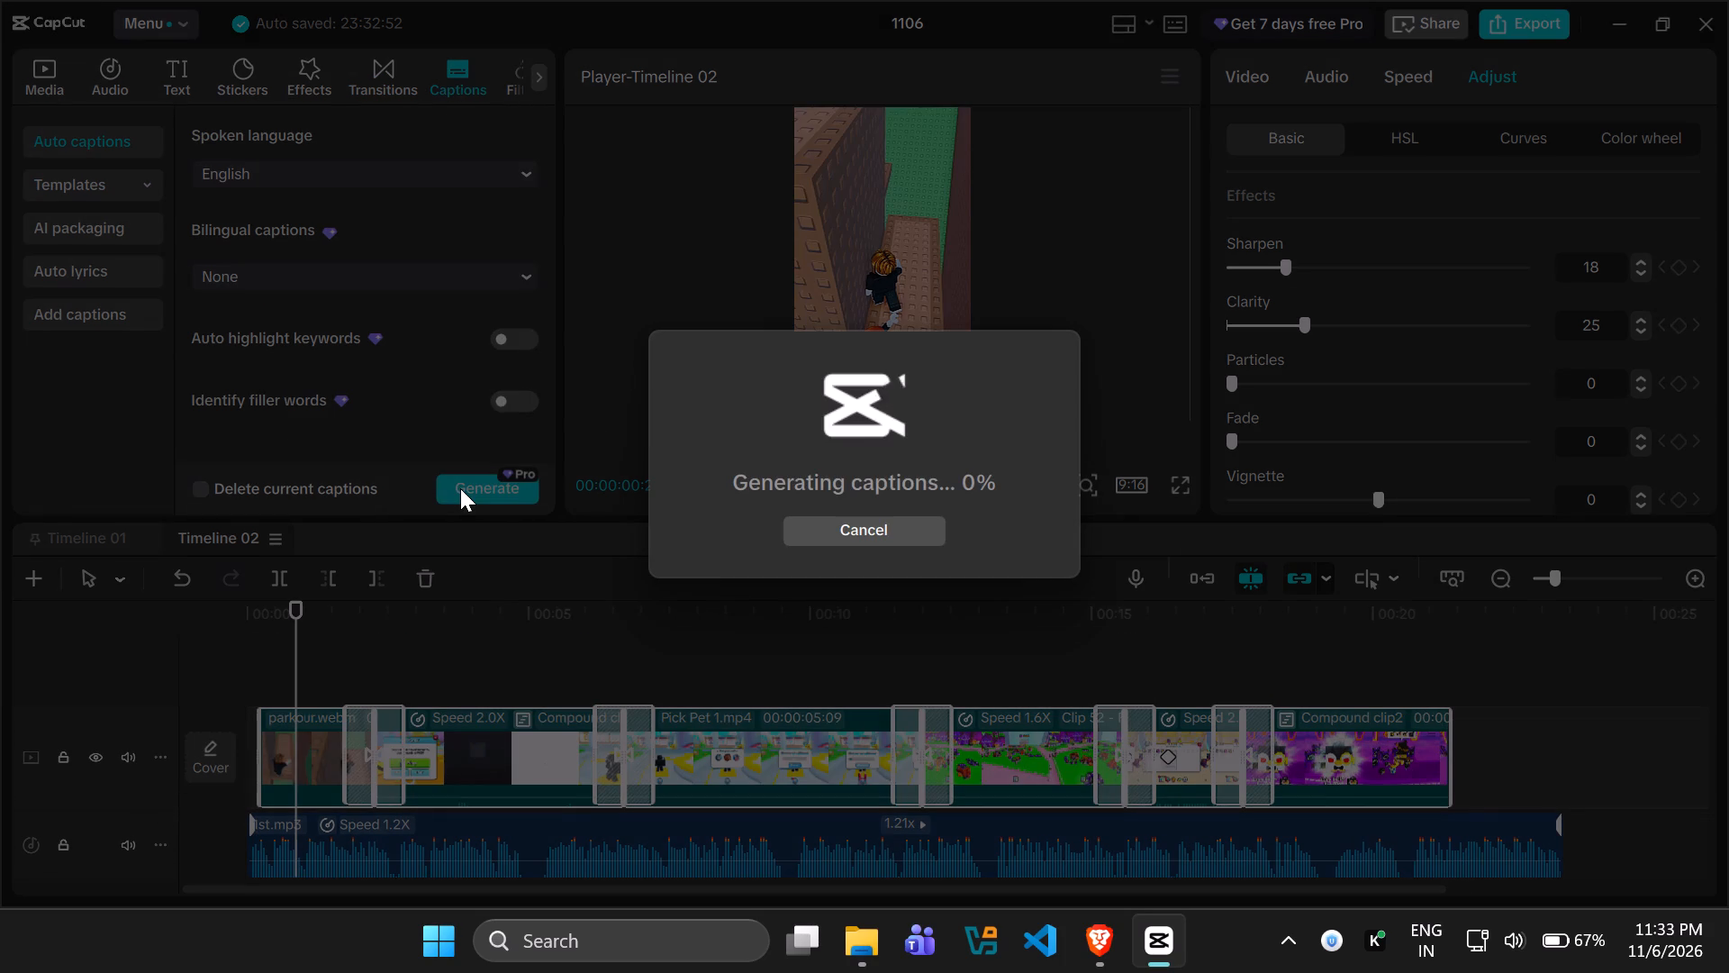
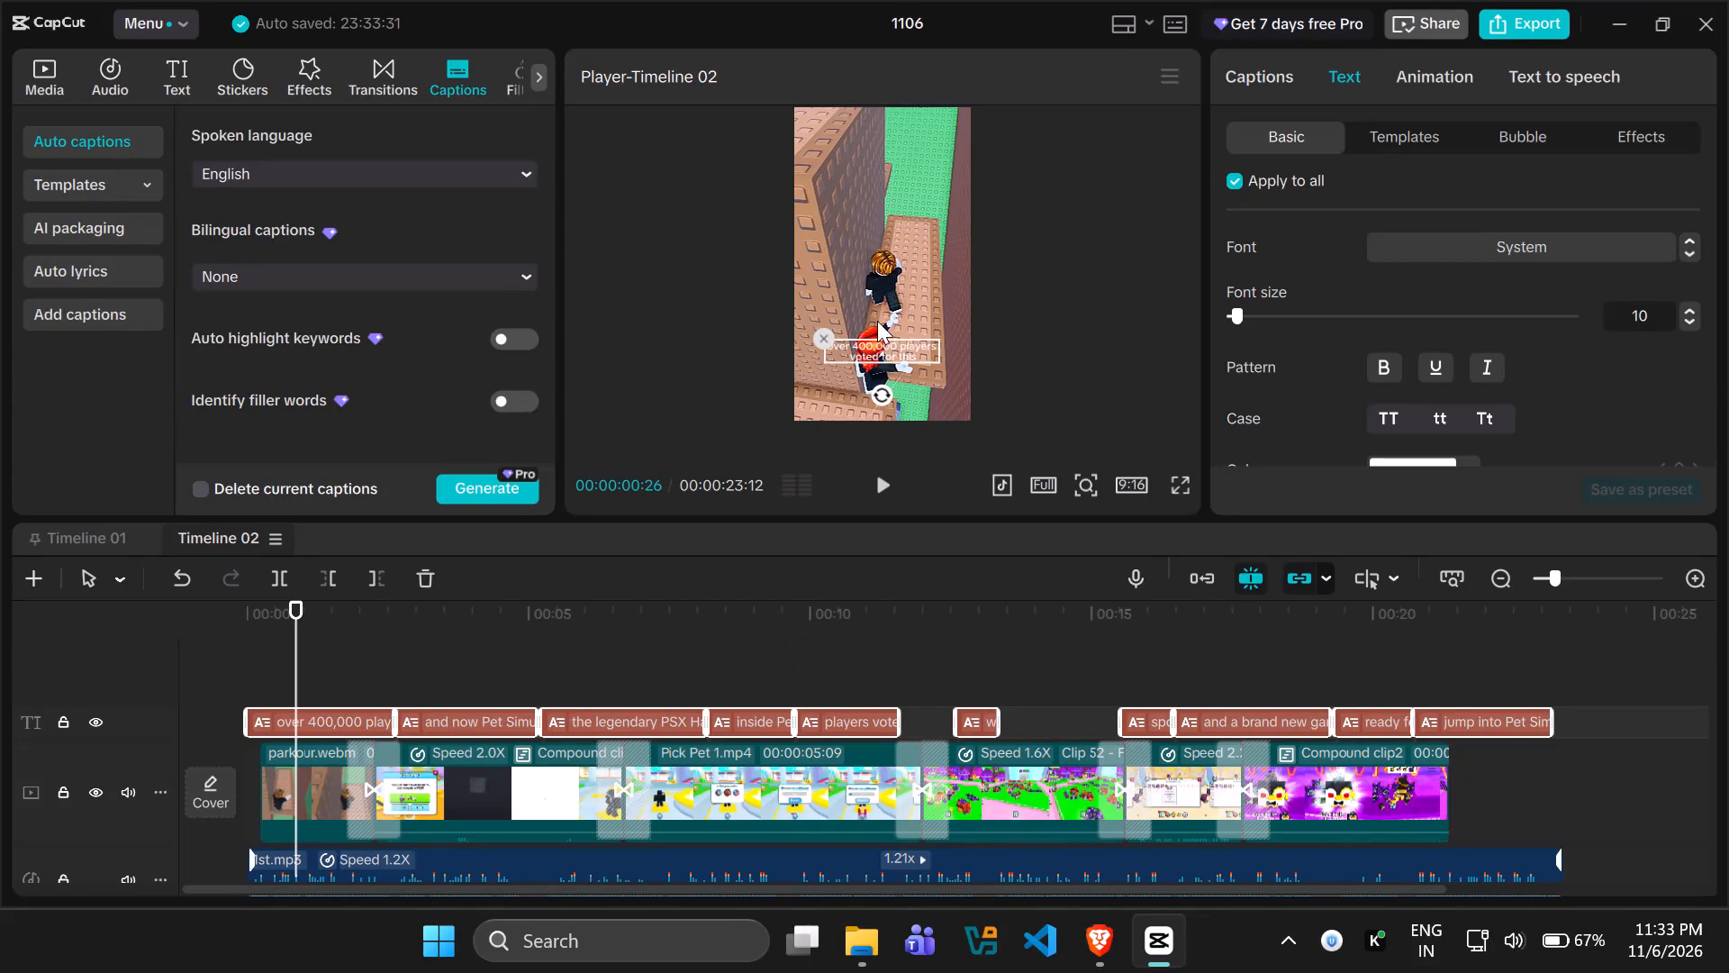
# Move the generated captions up to about the middle of the video frame.
pyautogui.moveTo(874, 344); pyautogui.dragTo(872, 259)
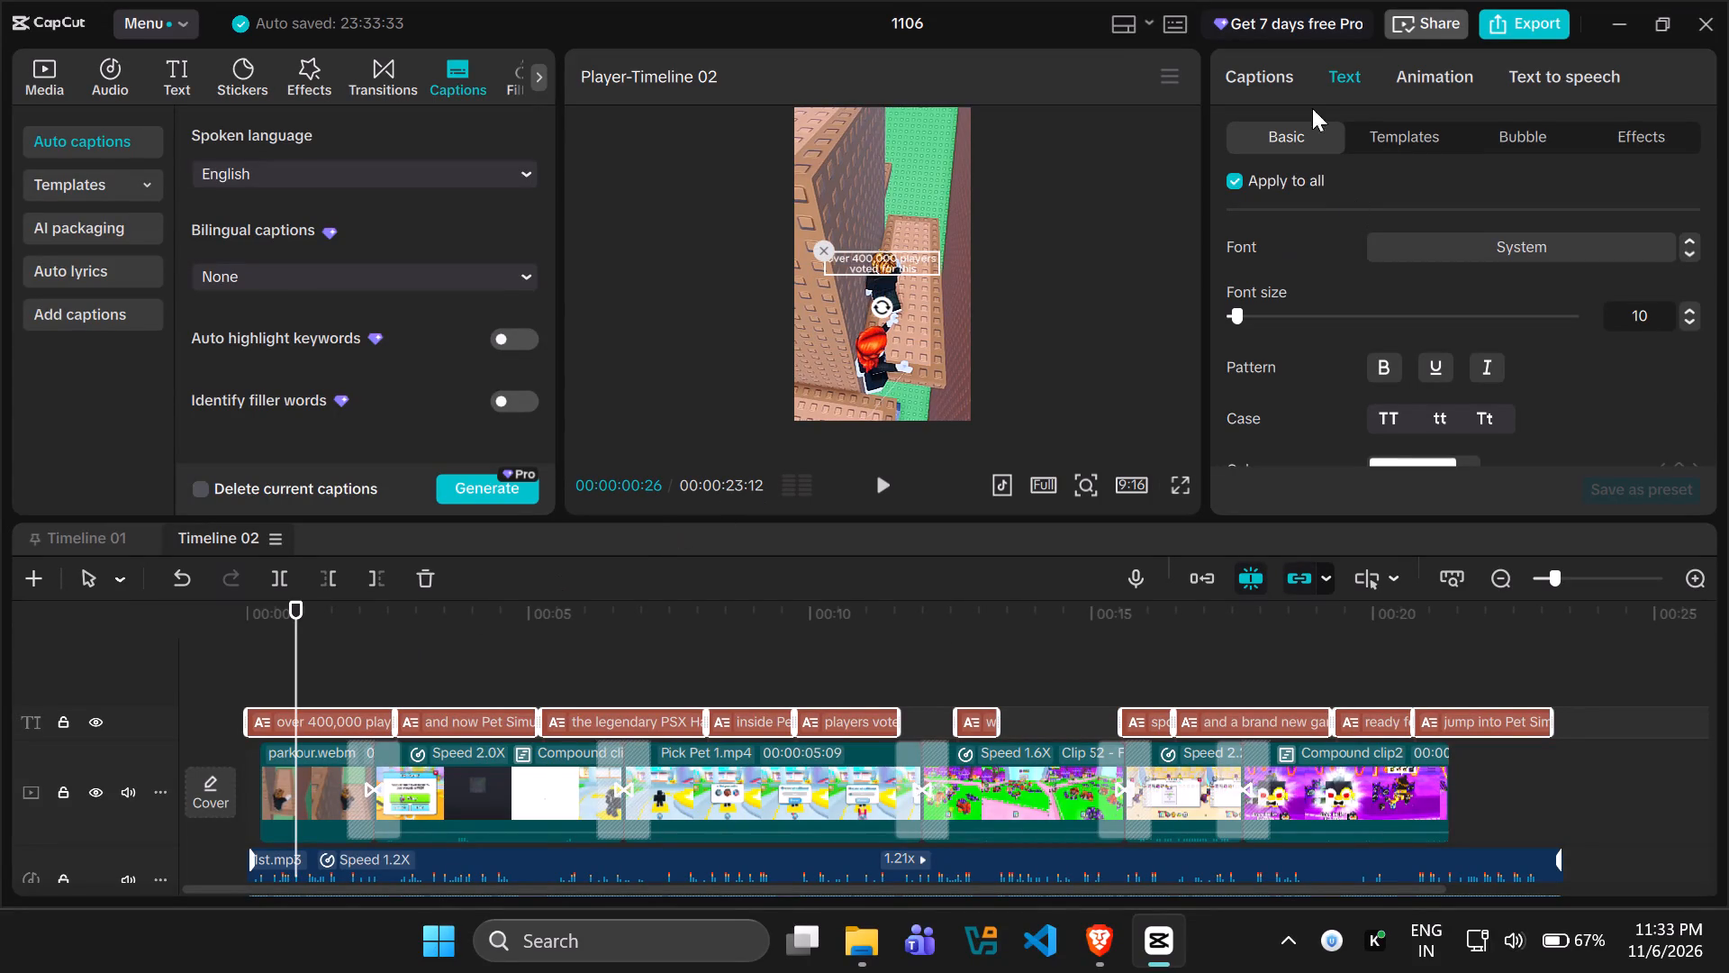
# Delete the "wow" caption from the Timeline 02 caption list.
pyautogui.click(1274, 76)
pyautogui.scroll(3, 1345, 351)
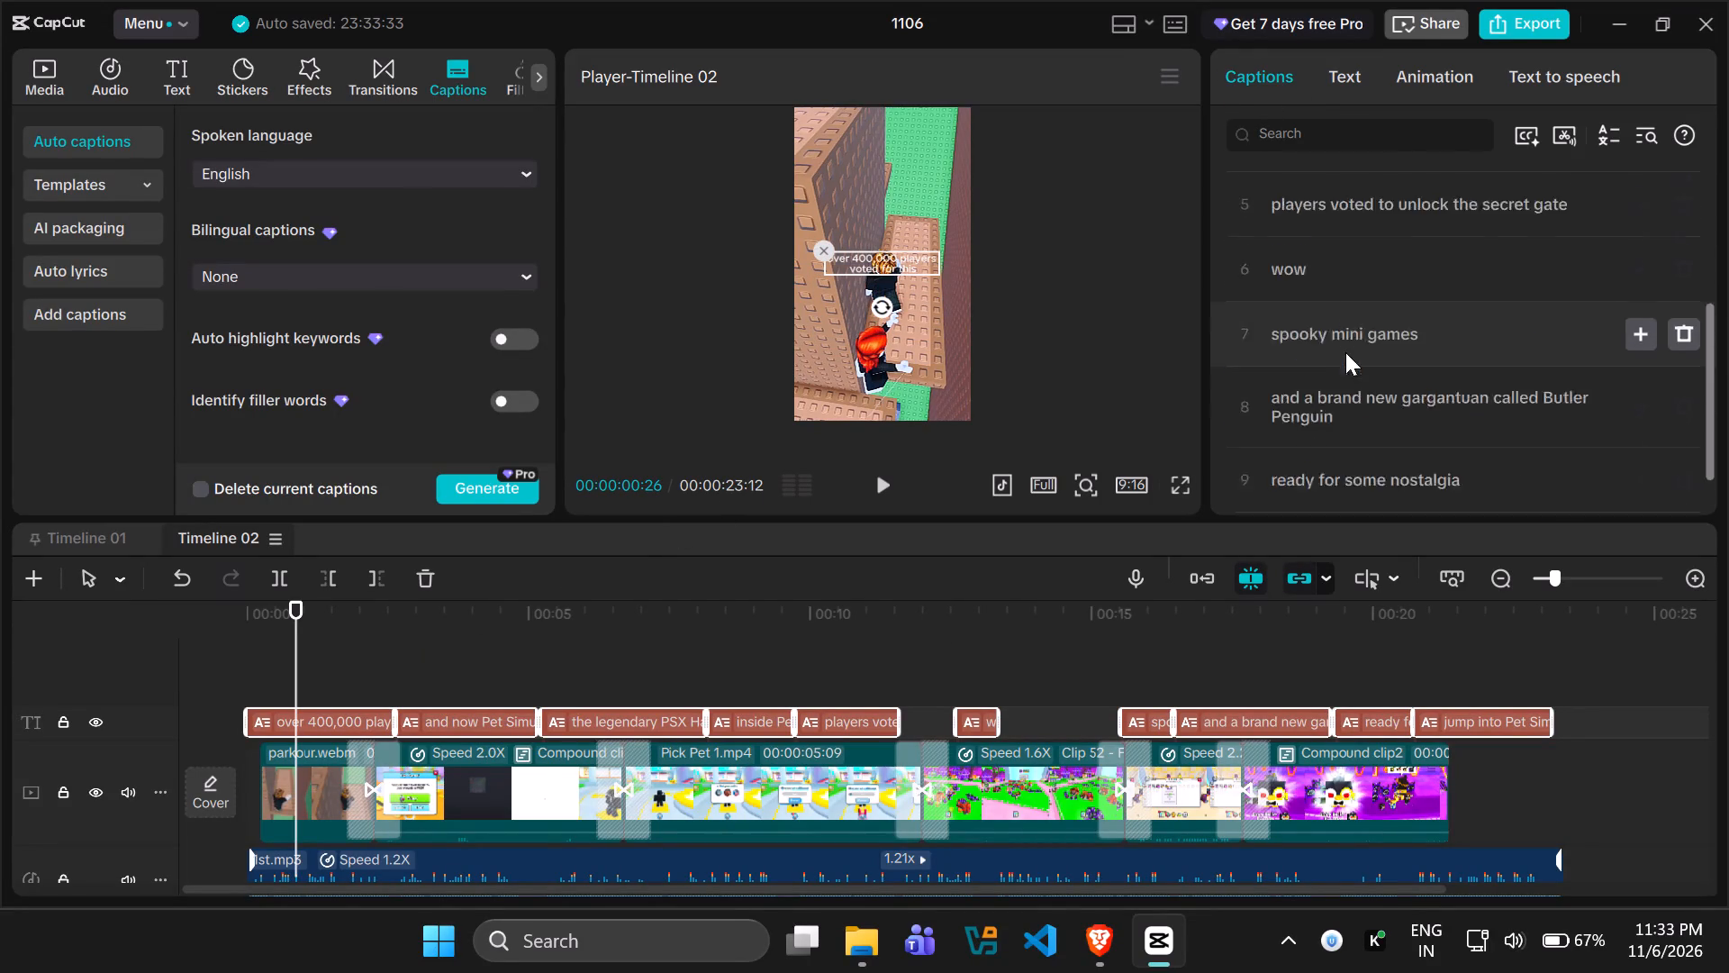
pyautogui.scroll(1, 1345, 352)
pyautogui.scroll(-1, 1350, 366)
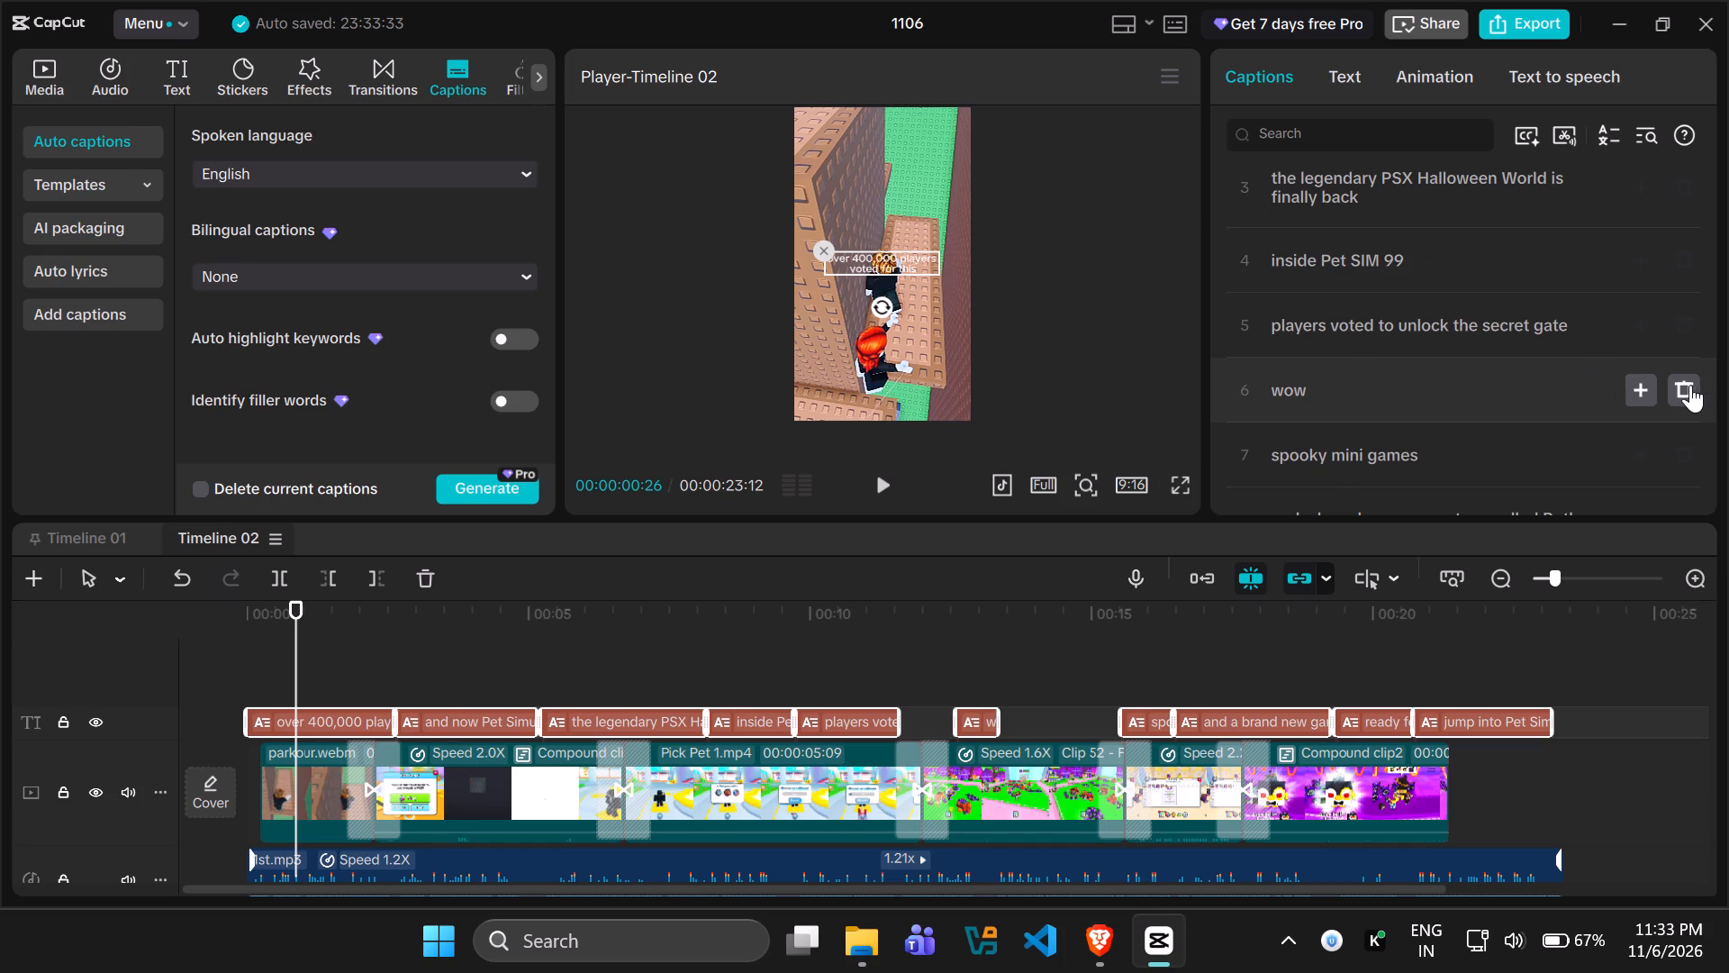
pyautogui.click(1680, 385)
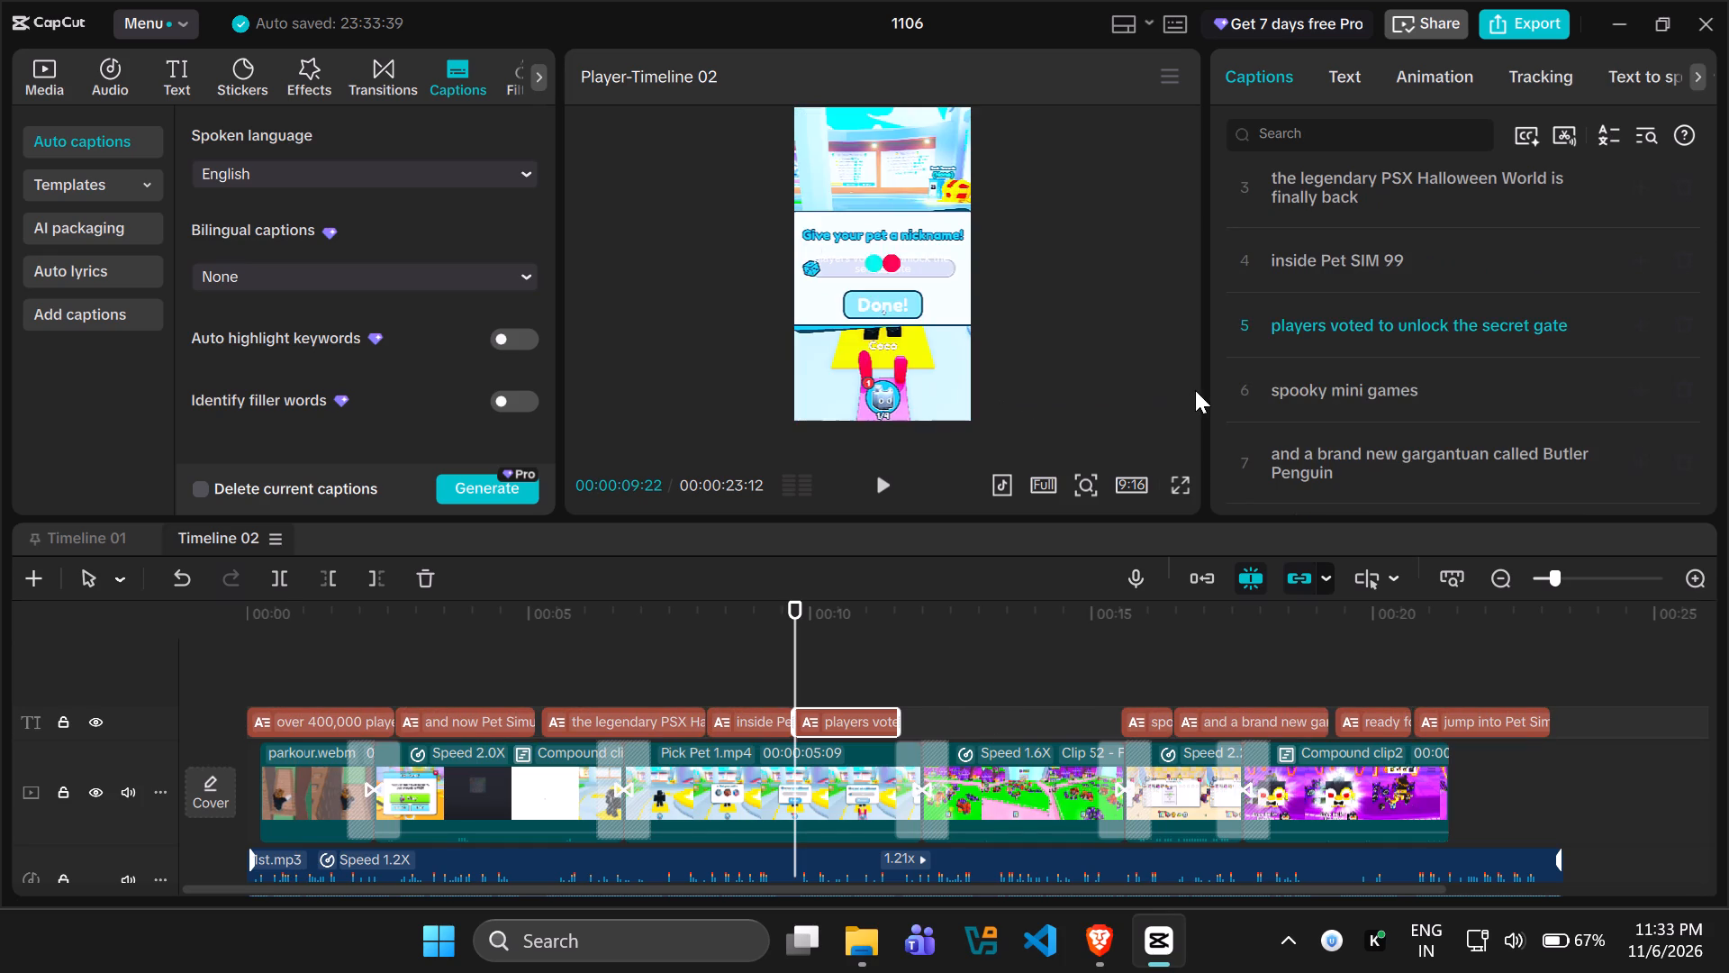
# Play the section following "the legendary PSX Halloween World is finally back", and insert a blank caption before "spooky mini games".
pyautogui.moveTo(802, 627); pyautogui.dragTo(666, 620)
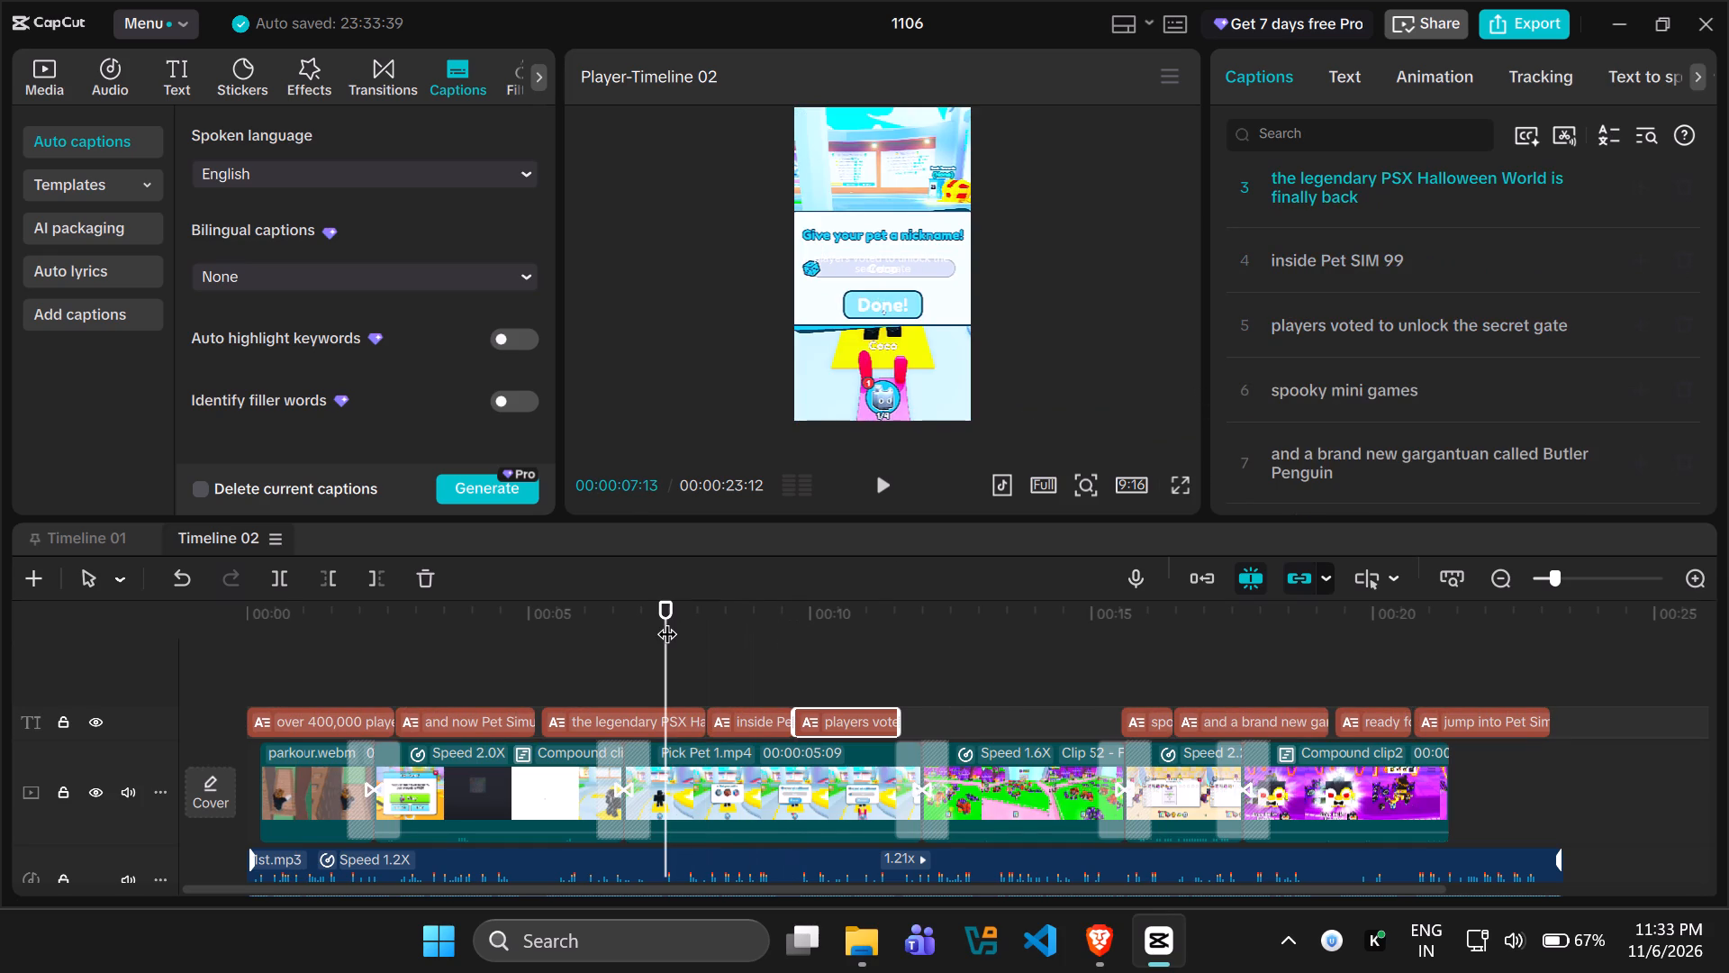
pyautogui.press('space')
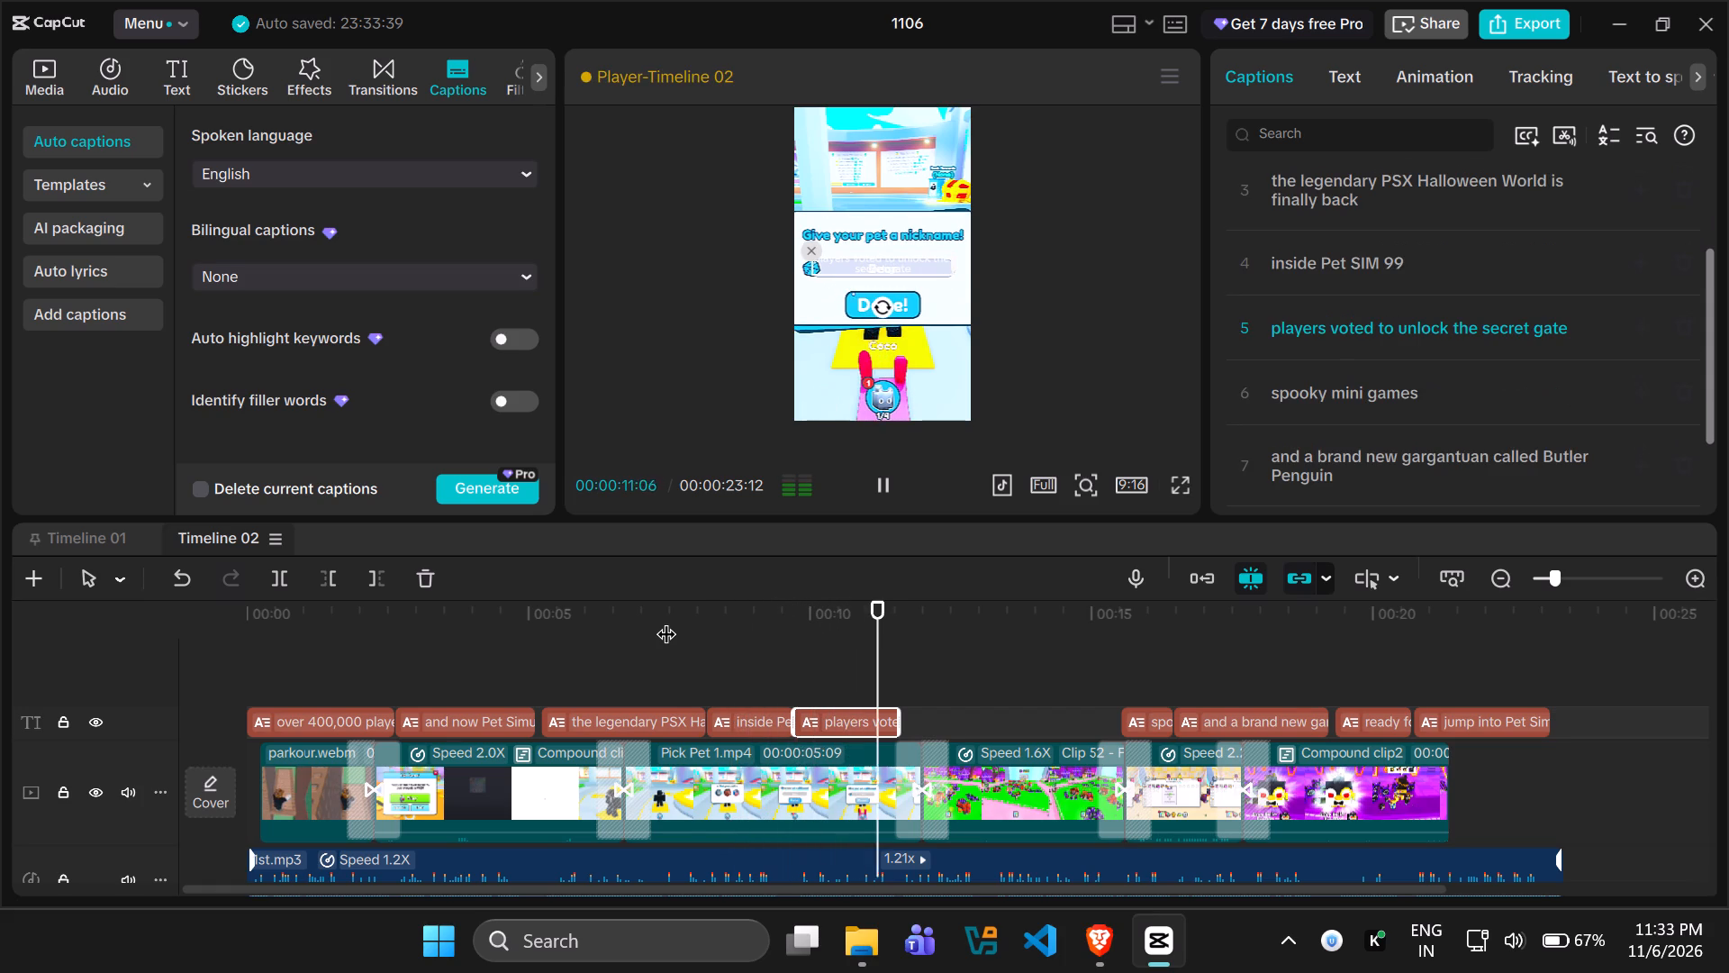
pyautogui.press('space')
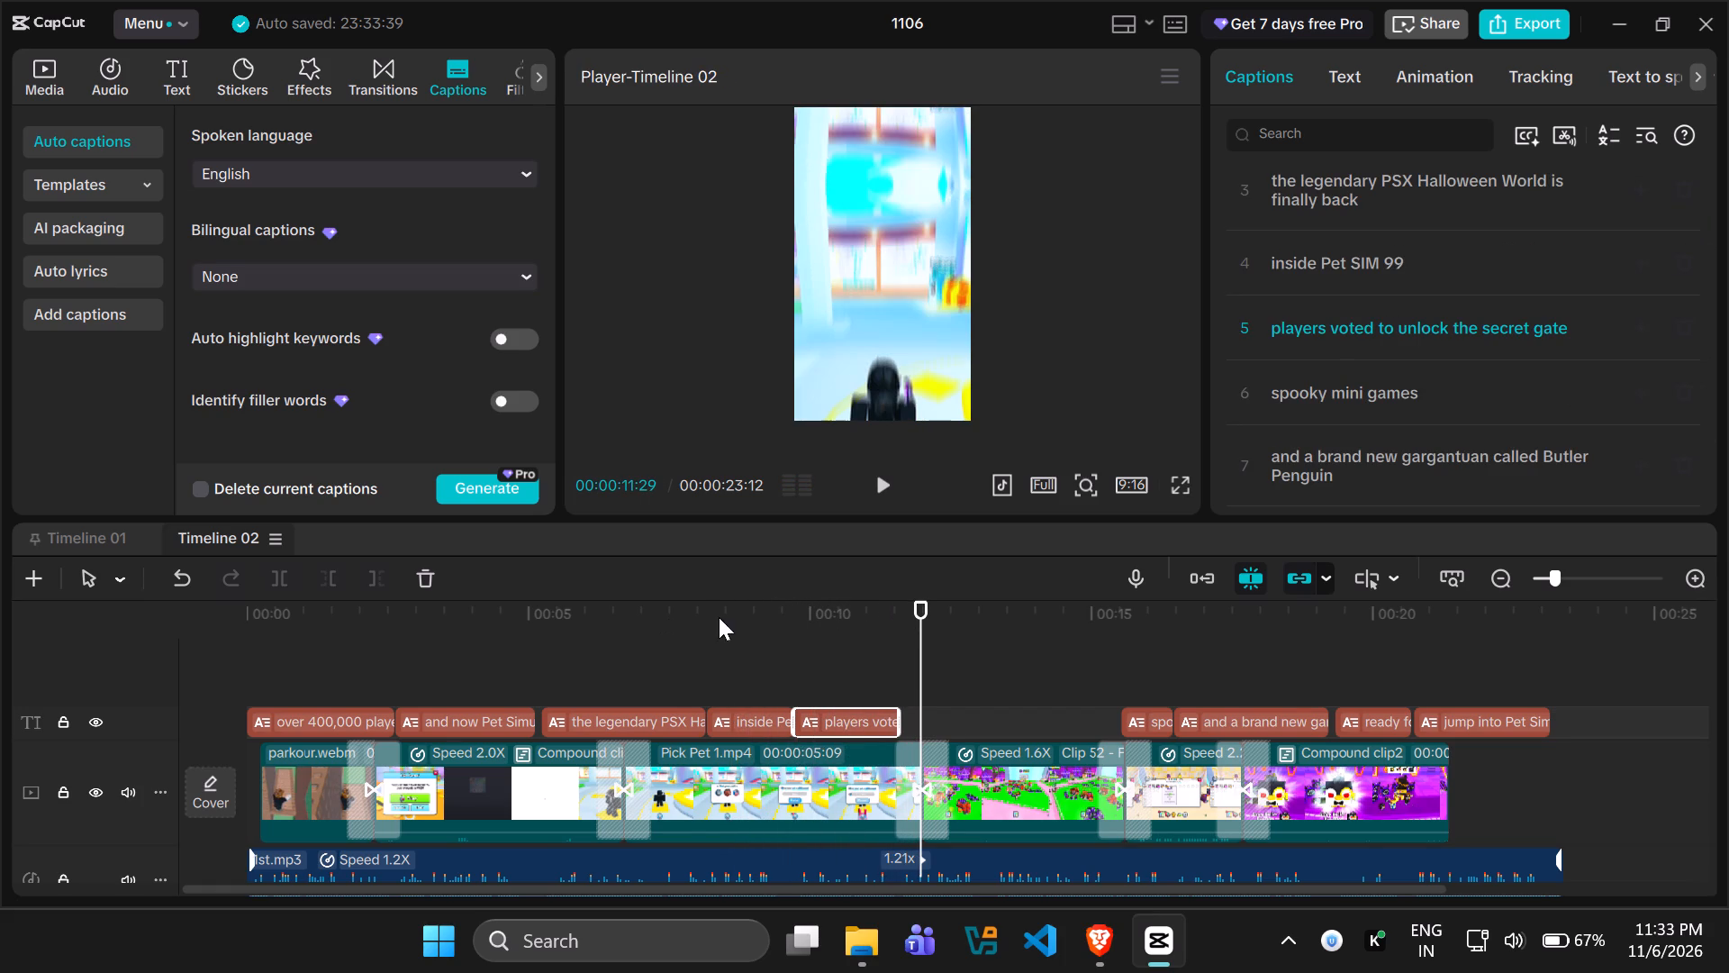
pyautogui.press('space')
pyautogui.press('space')
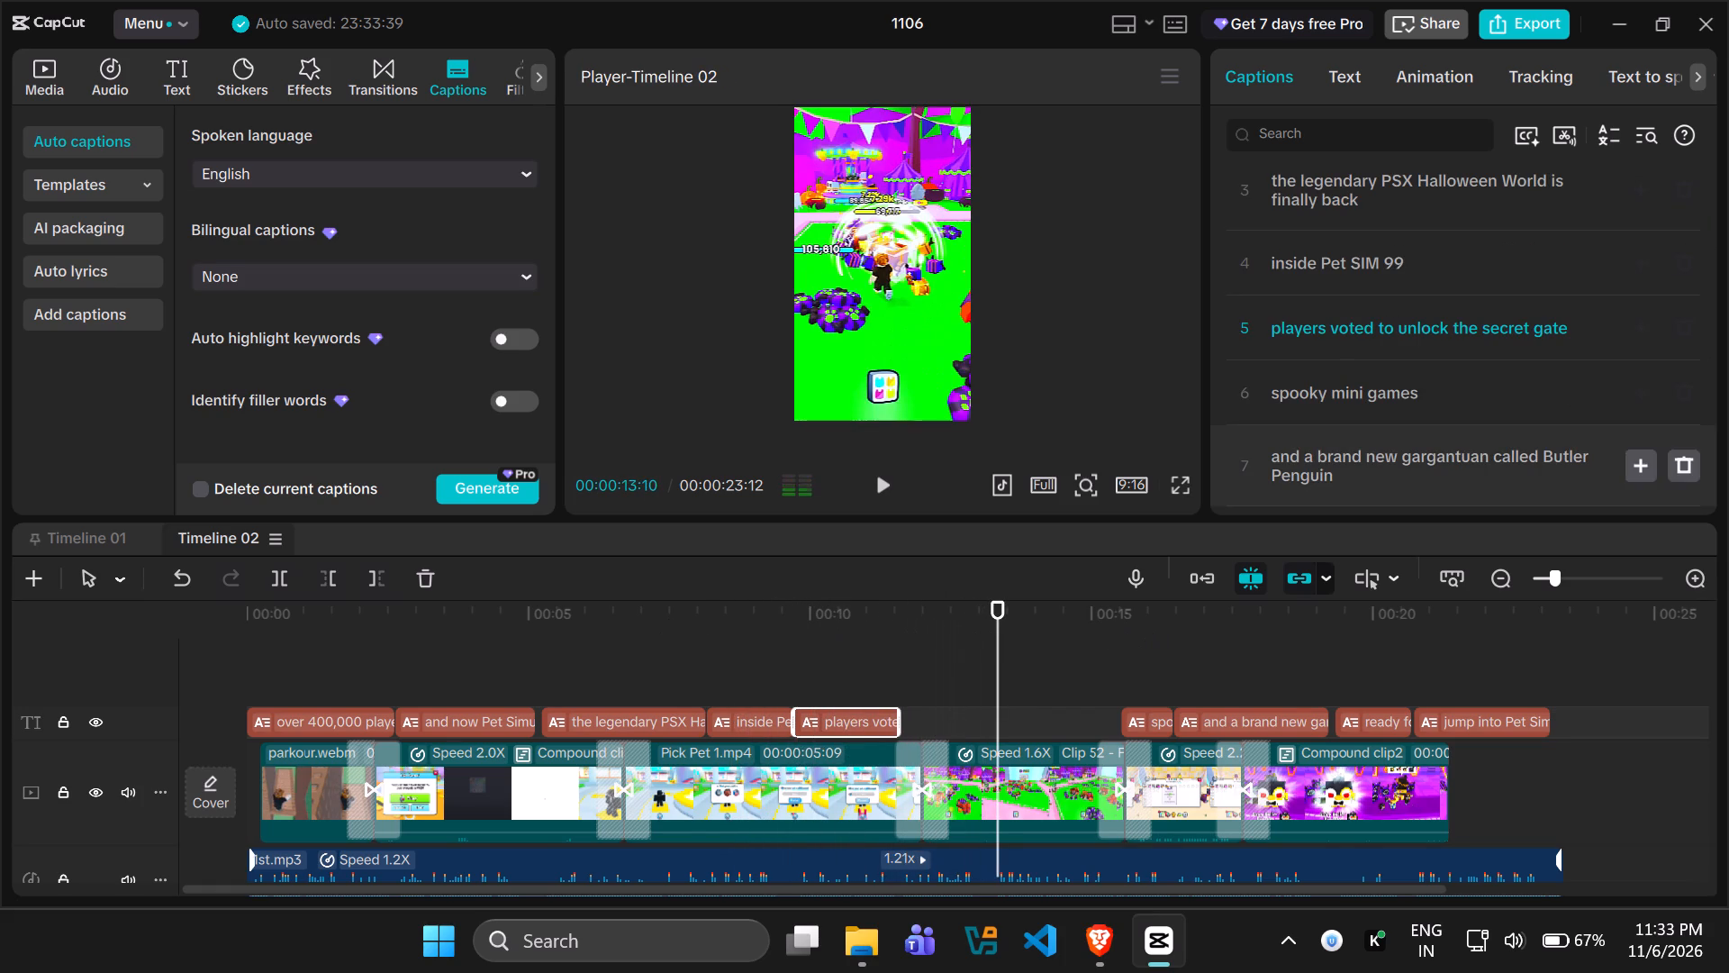
pyautogui.click(1141, 723)
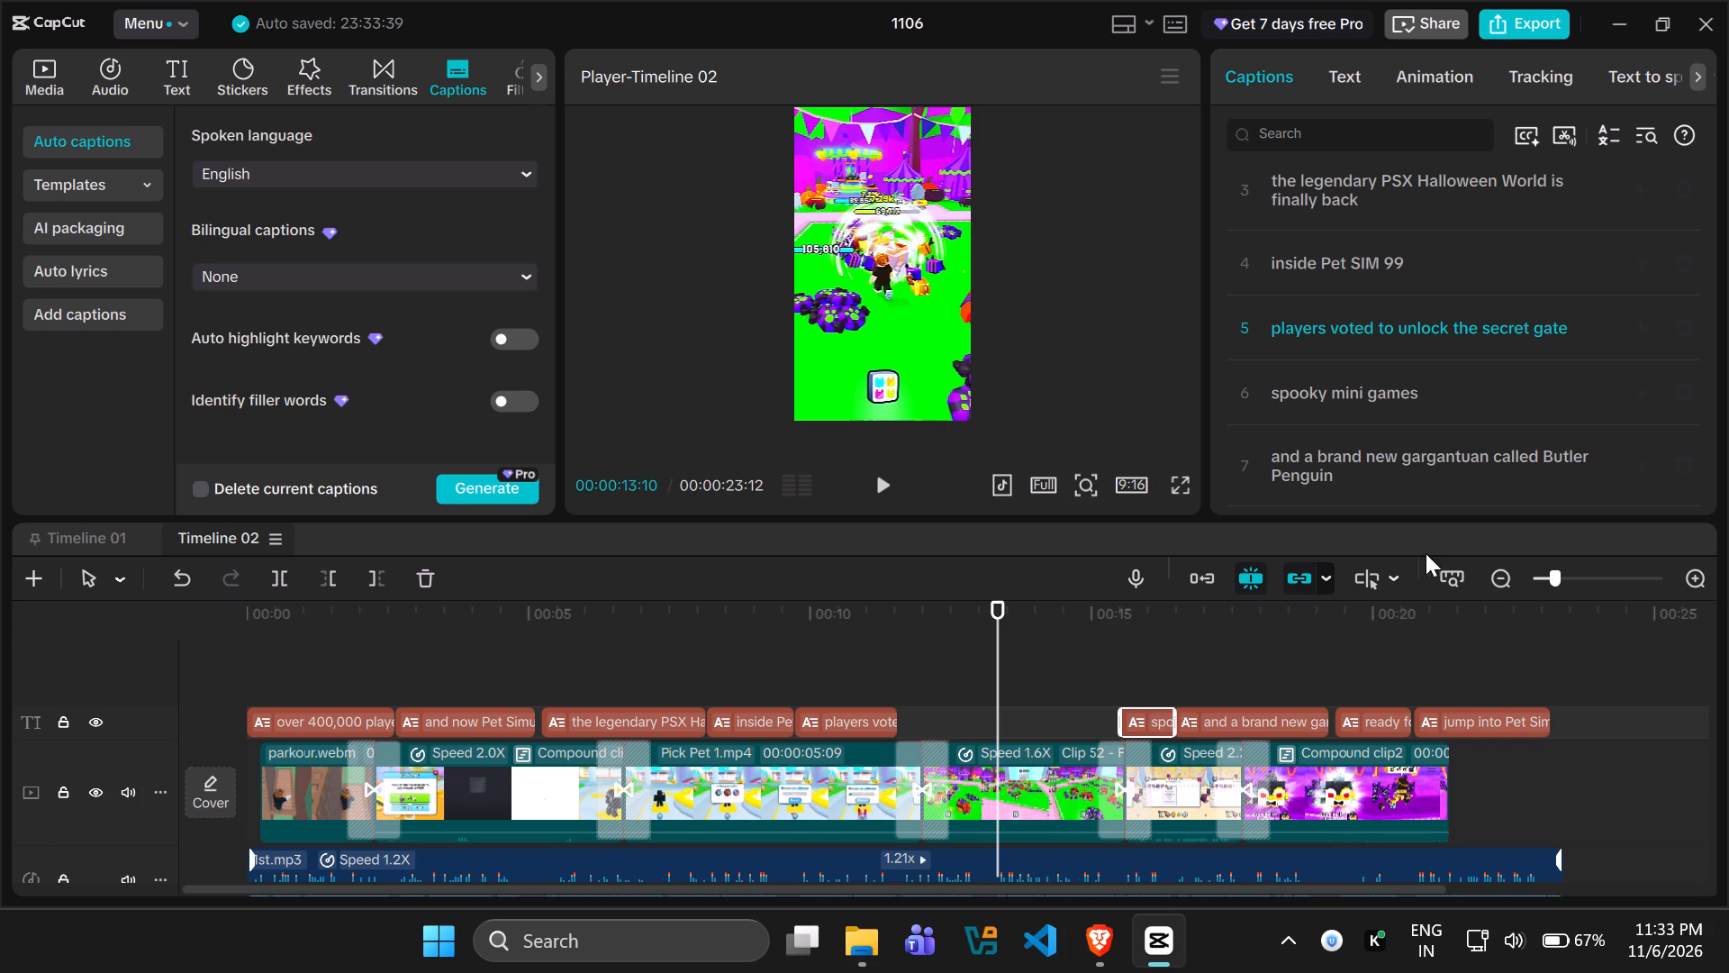
pyautogui.click(1643, 393)
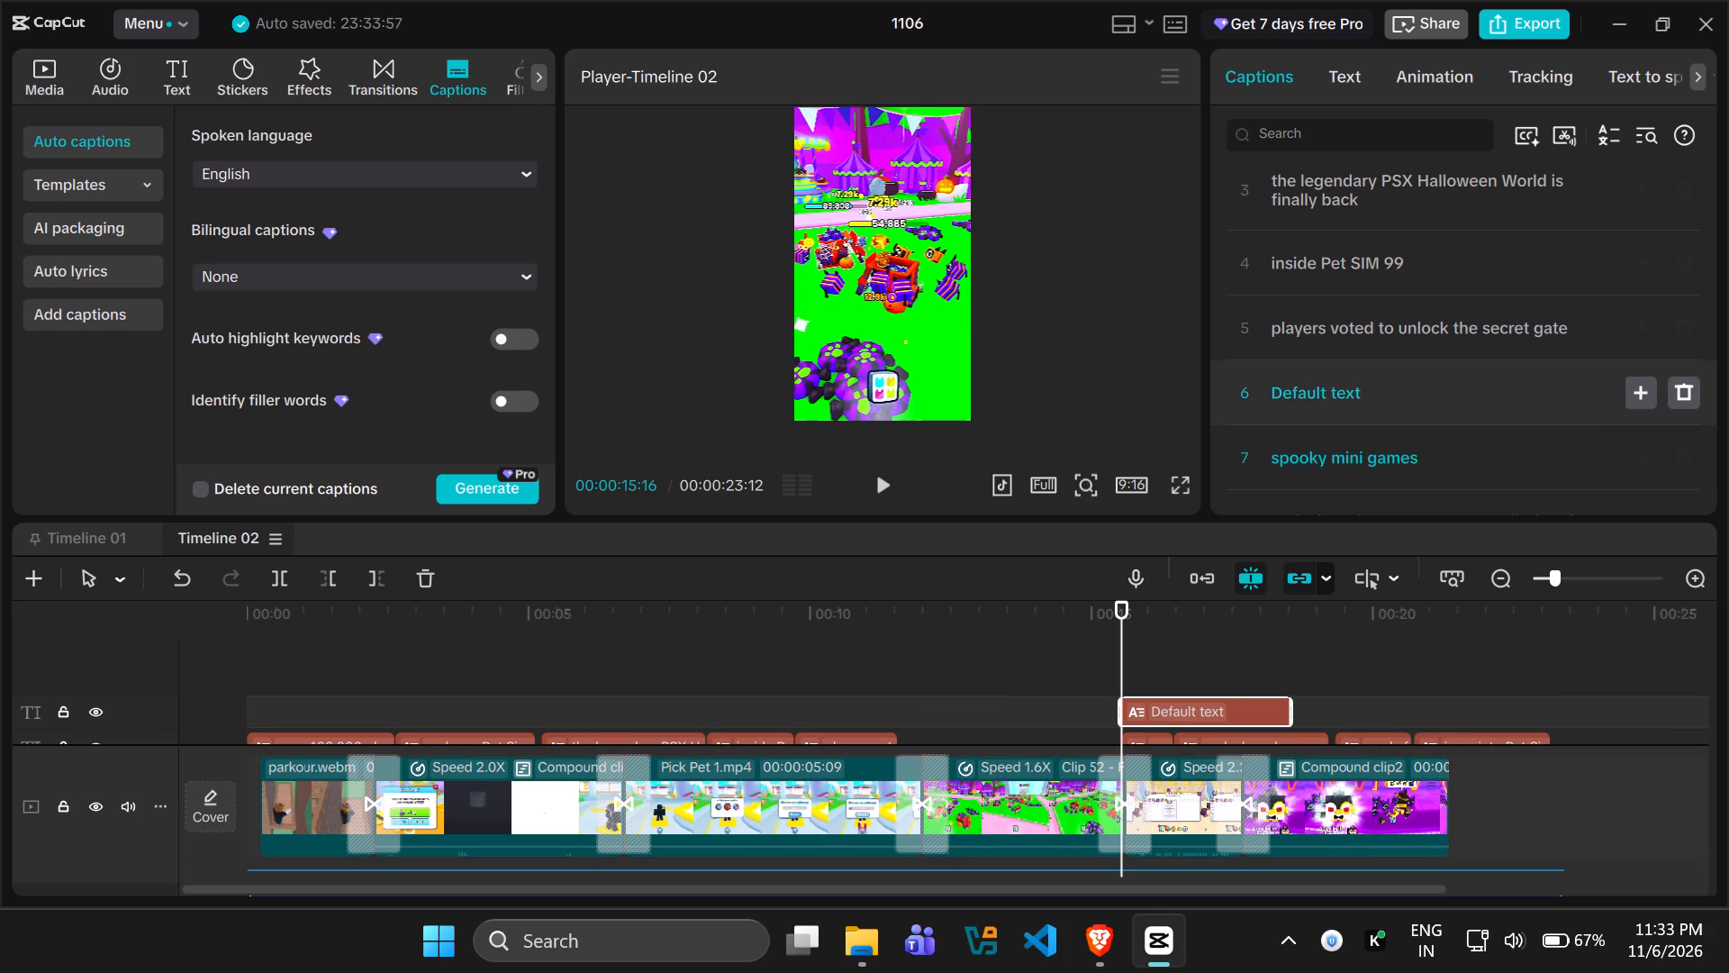
# Fit the new caption into the gap between "players voted to unlock the secret gate" and "spooky mini games" on the existing caption track.
pyautogui.moveTo(1191, 707); pyautogui.dragTo(988, 726)
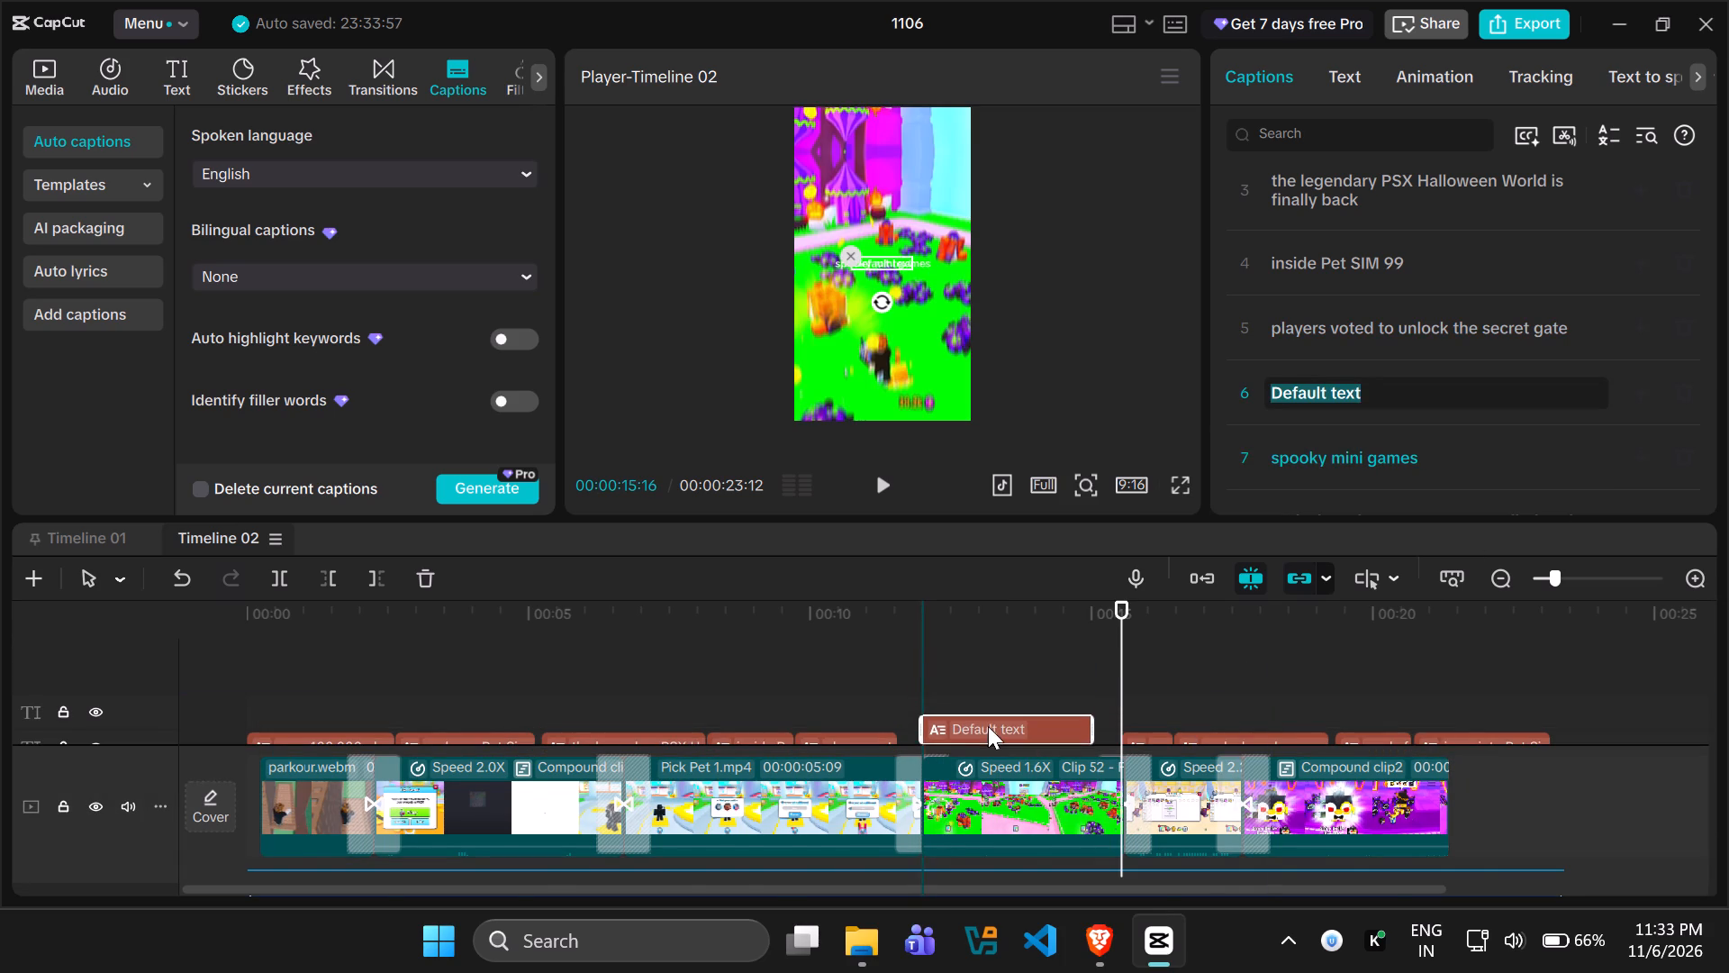
pyautogui.moveTo(988, 726); pyautogui.dragTo(965, 713)
pyautogui.scroll(-1, 988, 726)
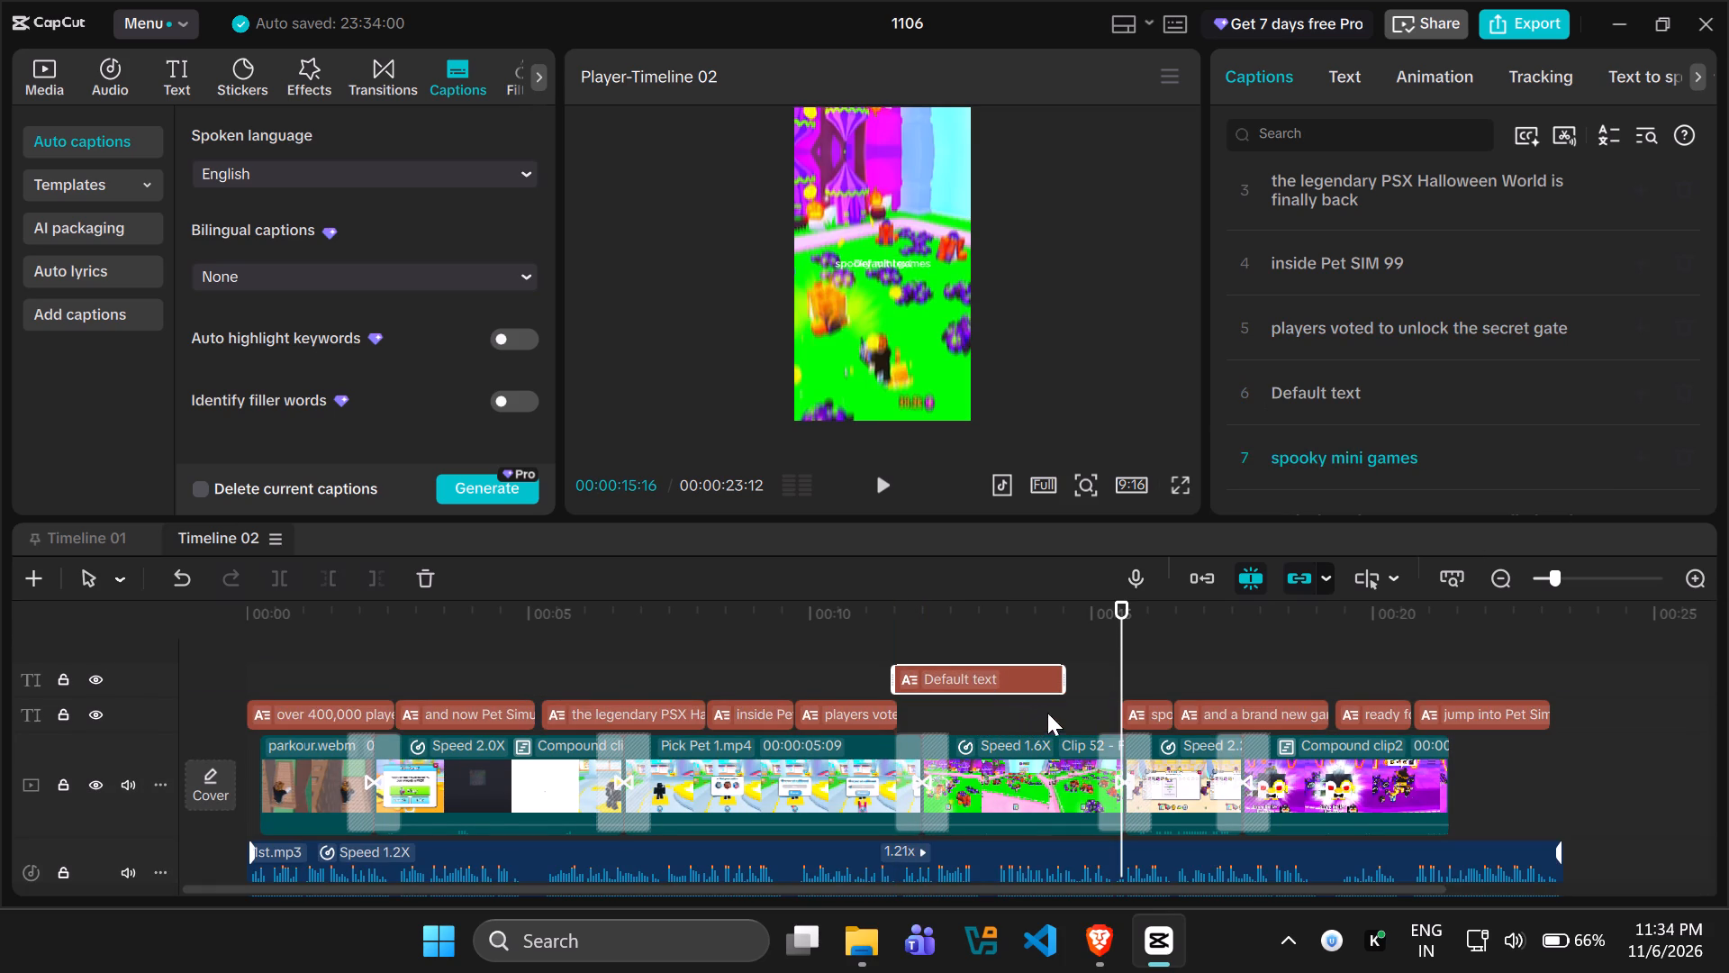
pyautogui.moveTo(1059, 682); pyautogui.dragTo(1115, 682)
pyautogui.moveTo(1007, 670); pyautogui.dragTo(1009, 706)
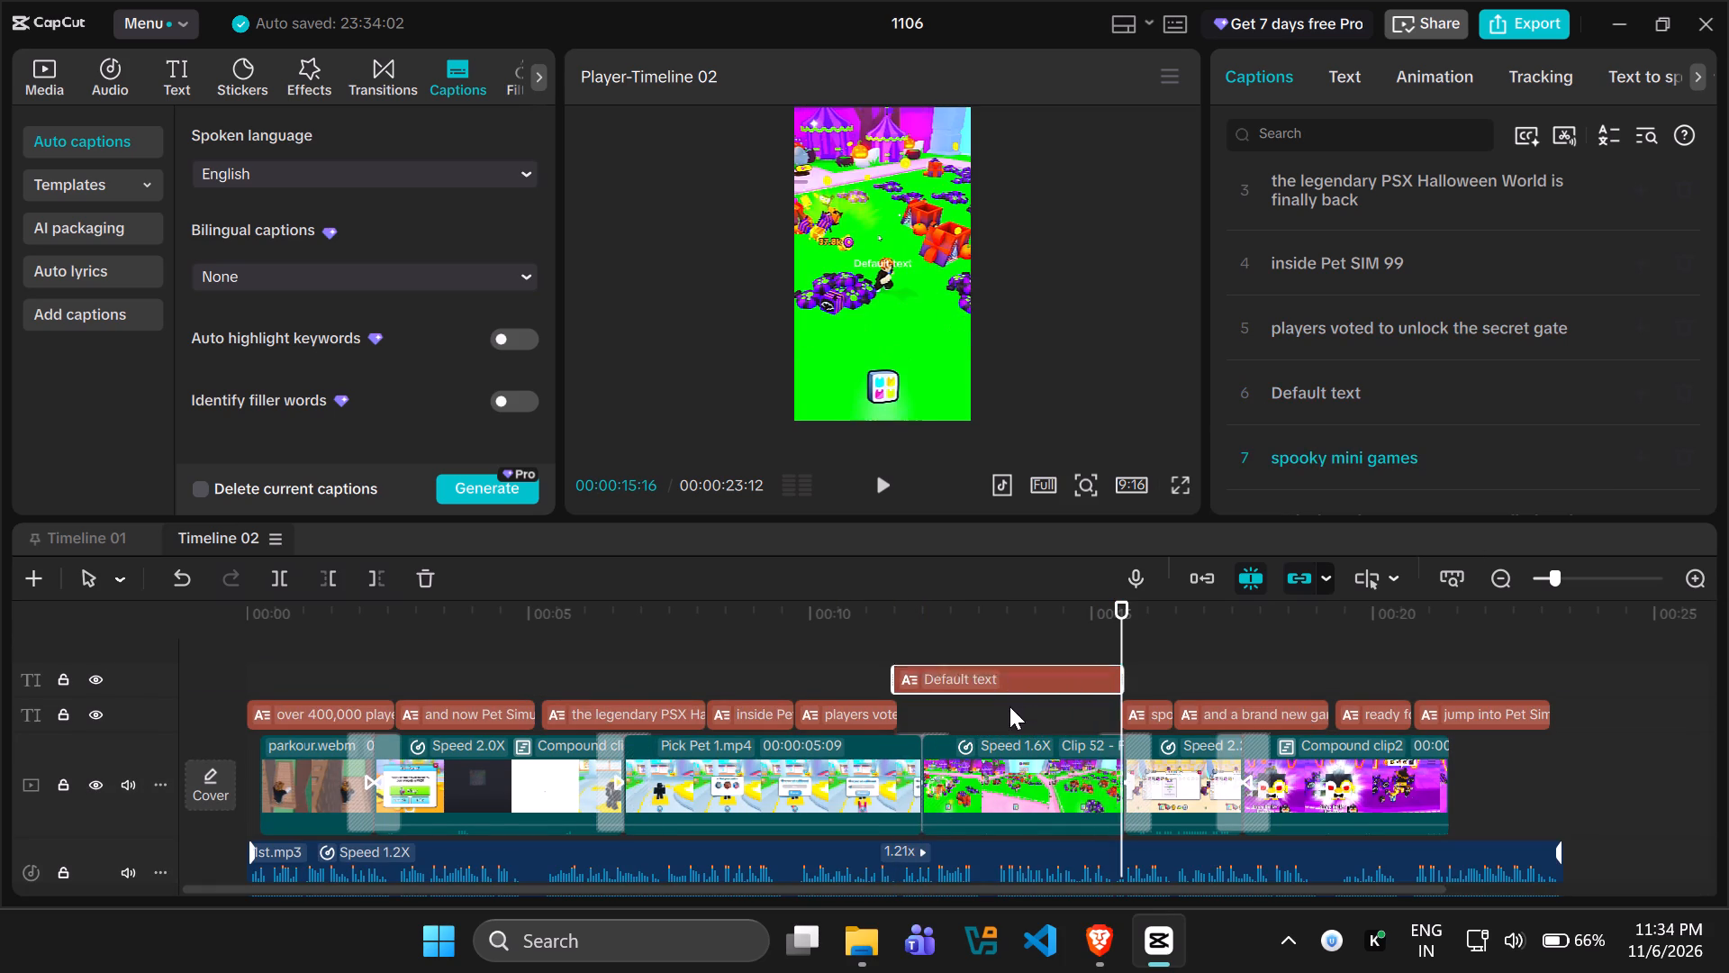
pyautogui.moveTo(1009, 706); pyautogui.dragTo(1009, 713)
pyautogui.click(900, 672)
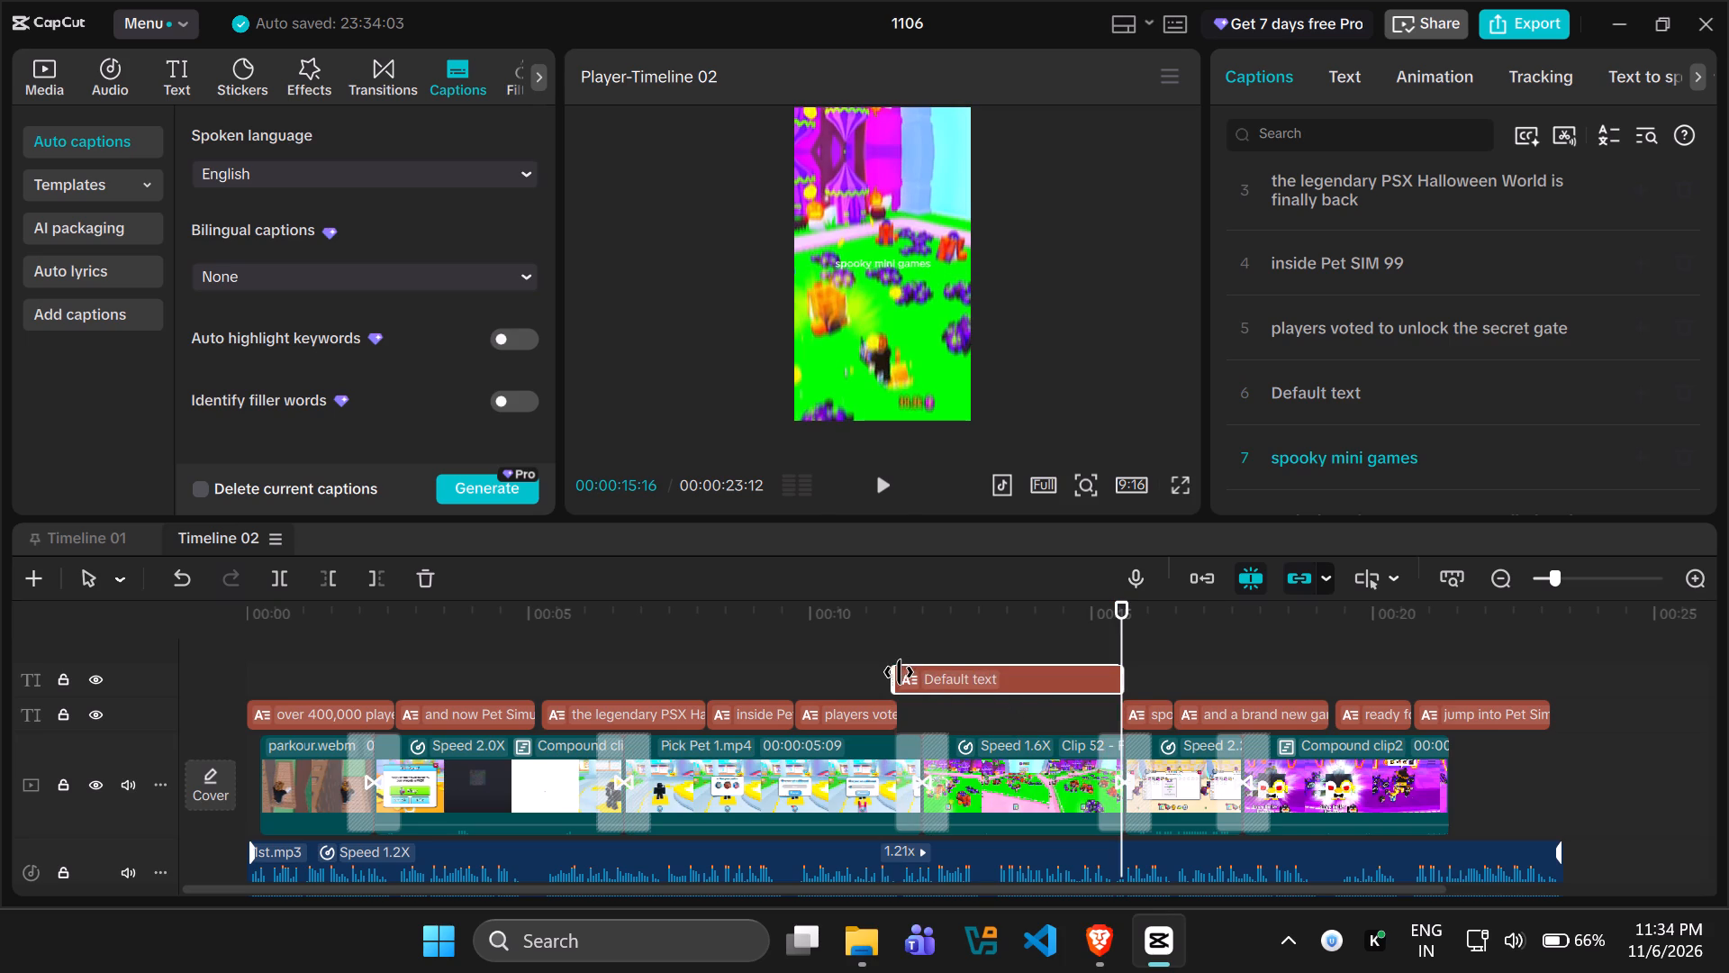
pyautogui.moveTo(892, 672); pyautogui.dragTo(901, 672)
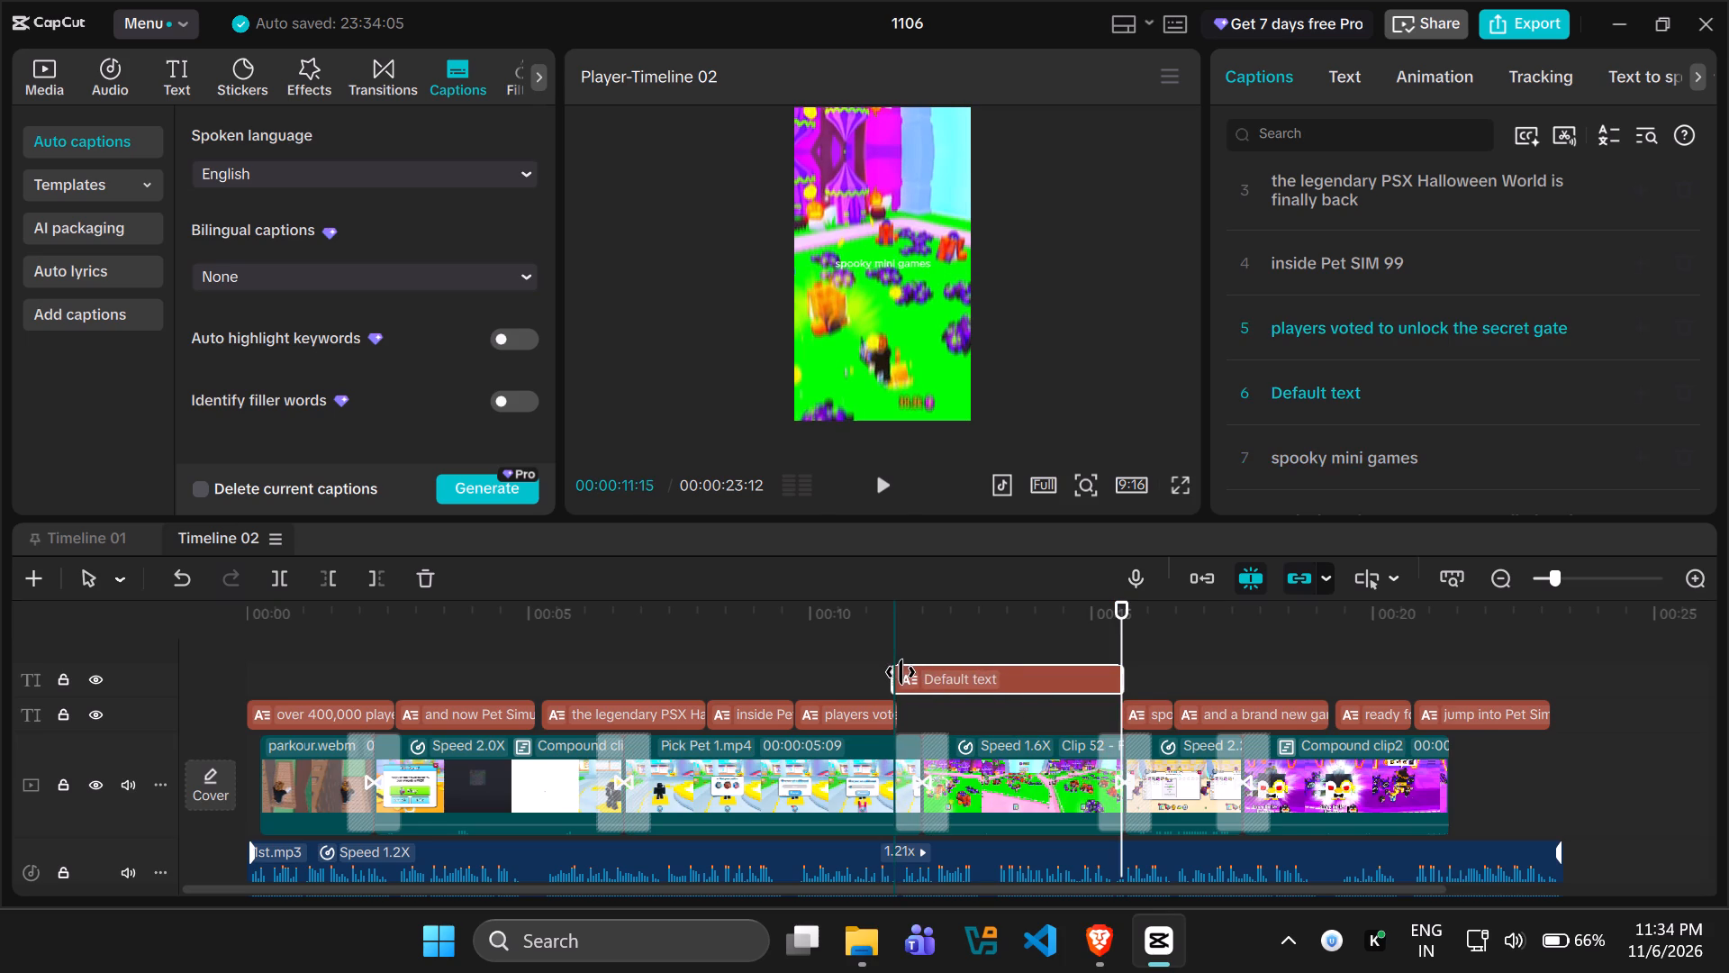
pyautogui.moveTo(938, 682); pyautogui.dragTo(947, 720)
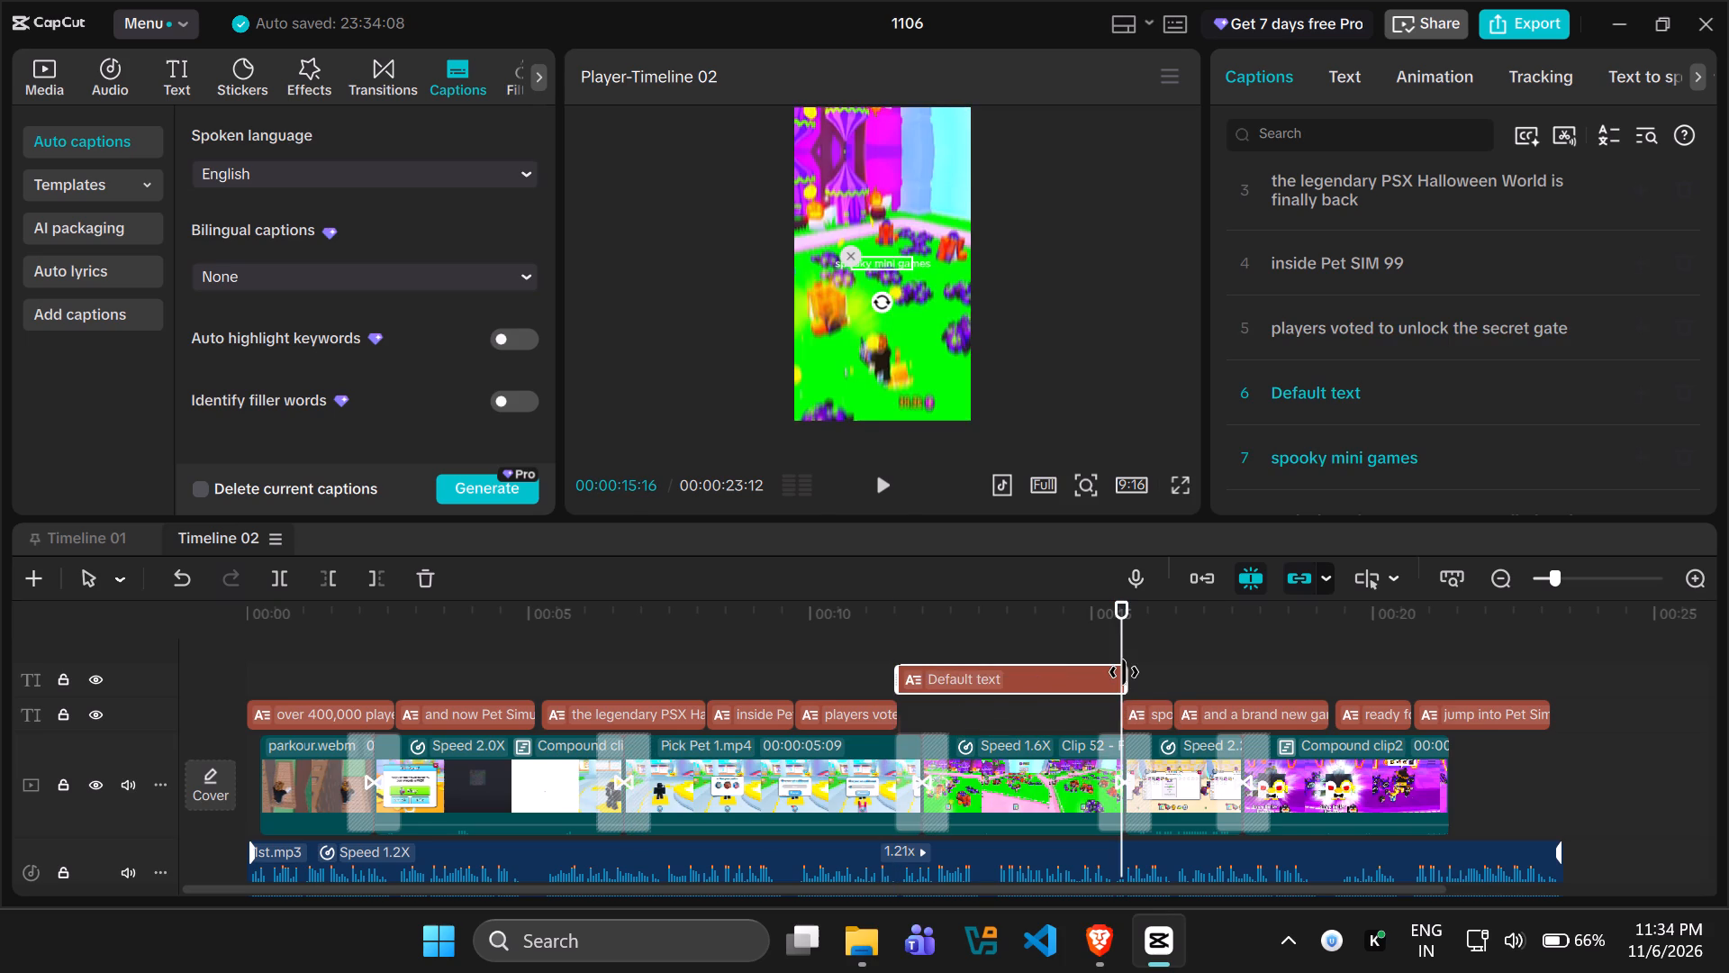
pyautogui.click(366, 579)
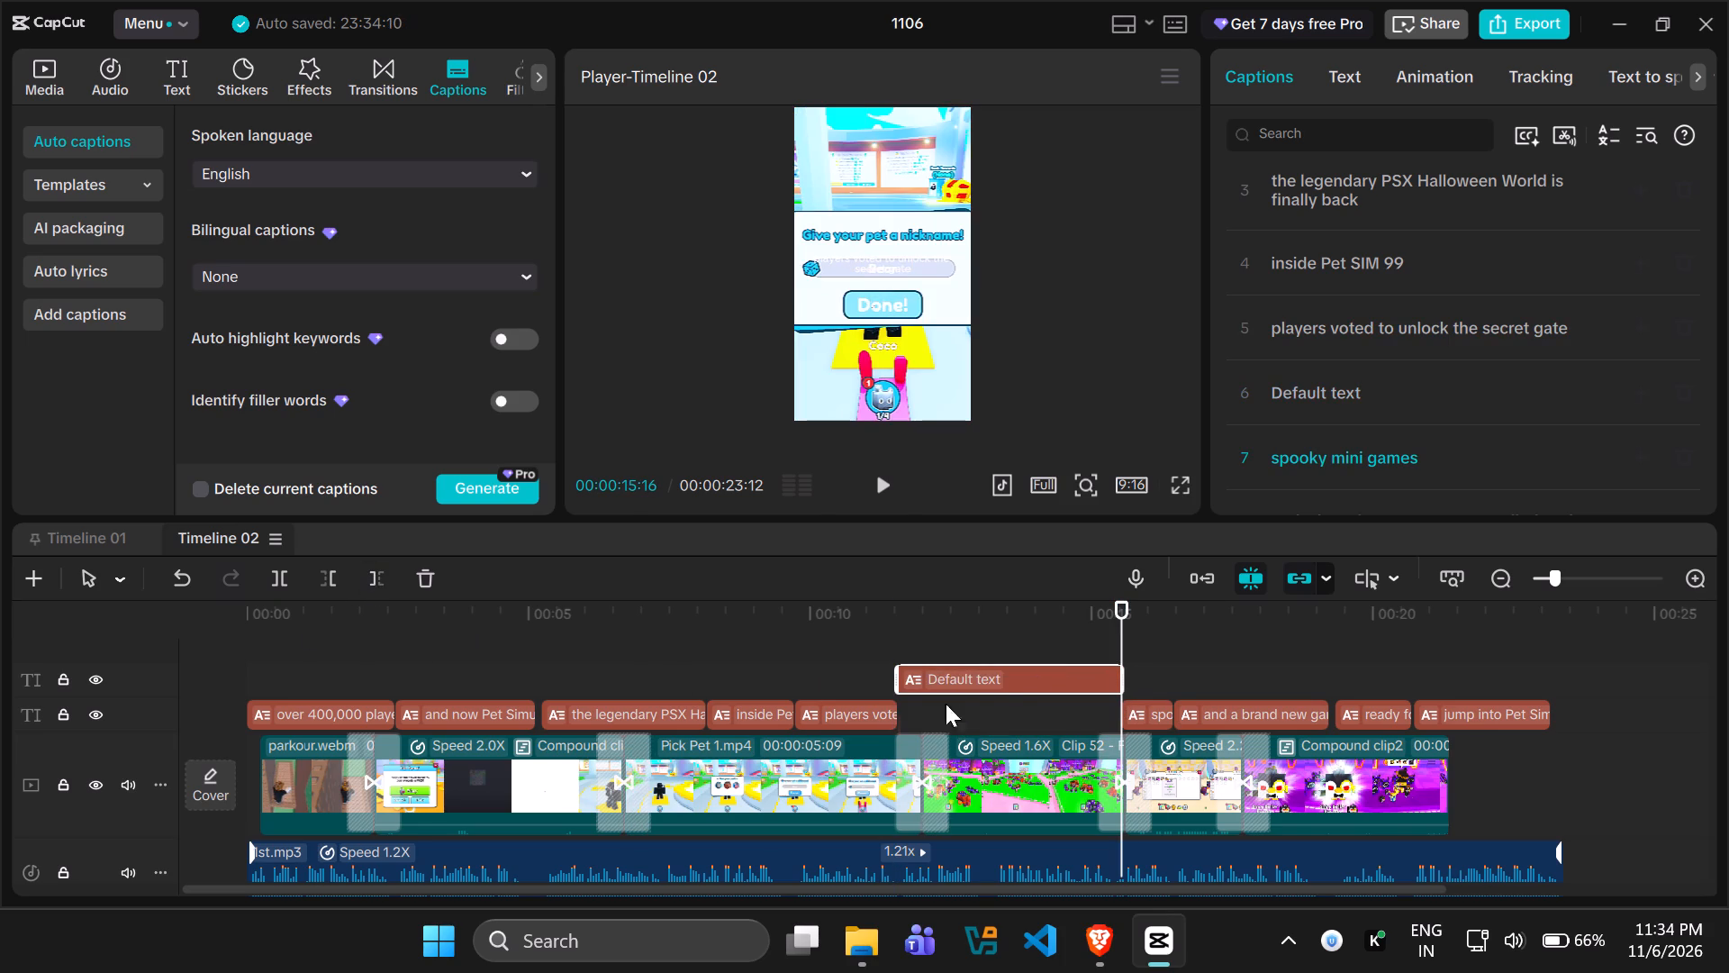
pyautogui.moveTo(1001, 676); pyautogui.dragTo(1007, 709)
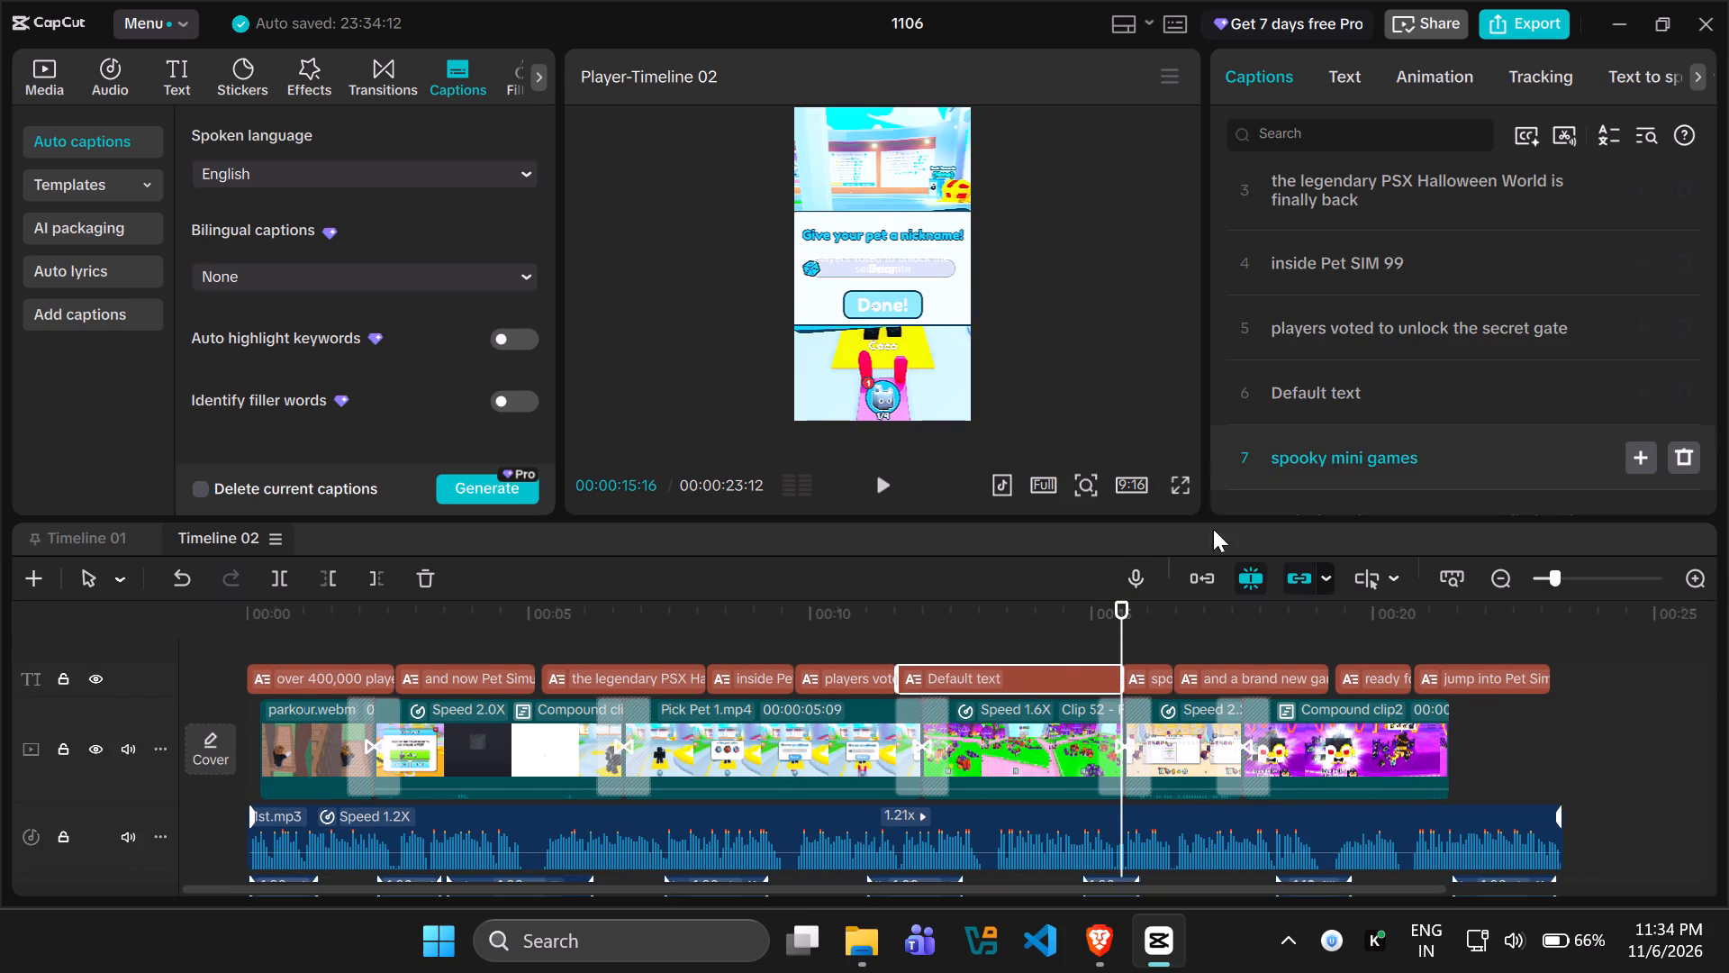
pyautogui.moveTo(1118, 628); pyautogui.dragTo(896, 628)
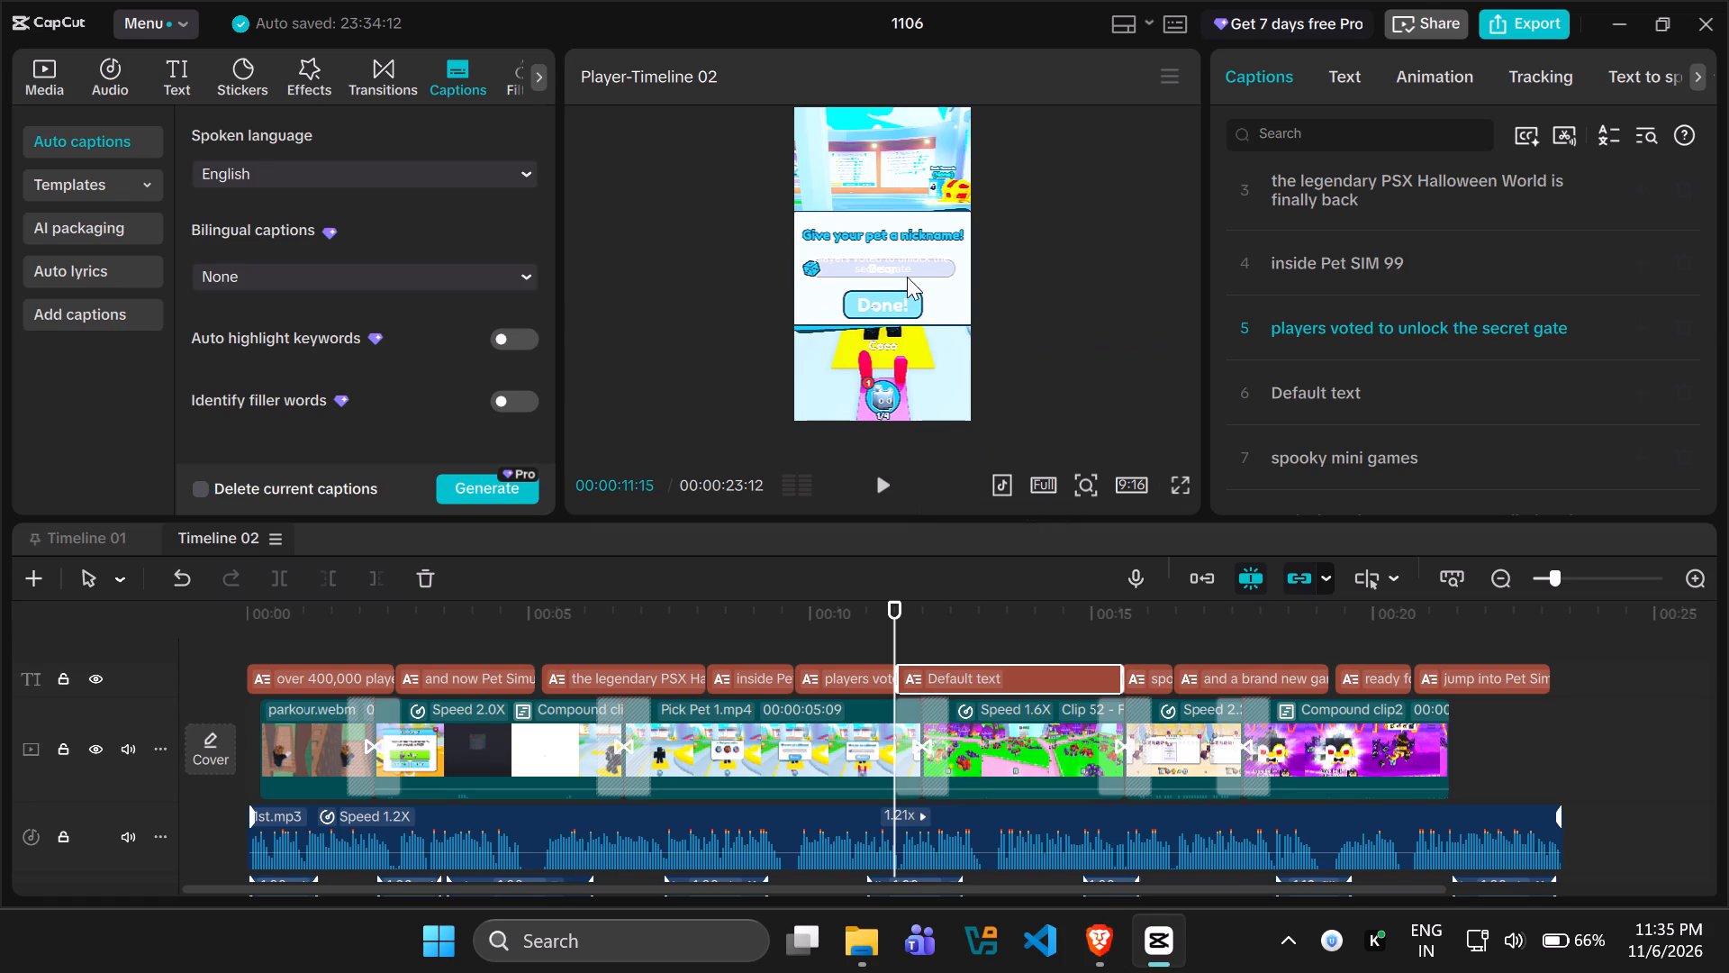
pyautogui.doubleClick(1385, 324)
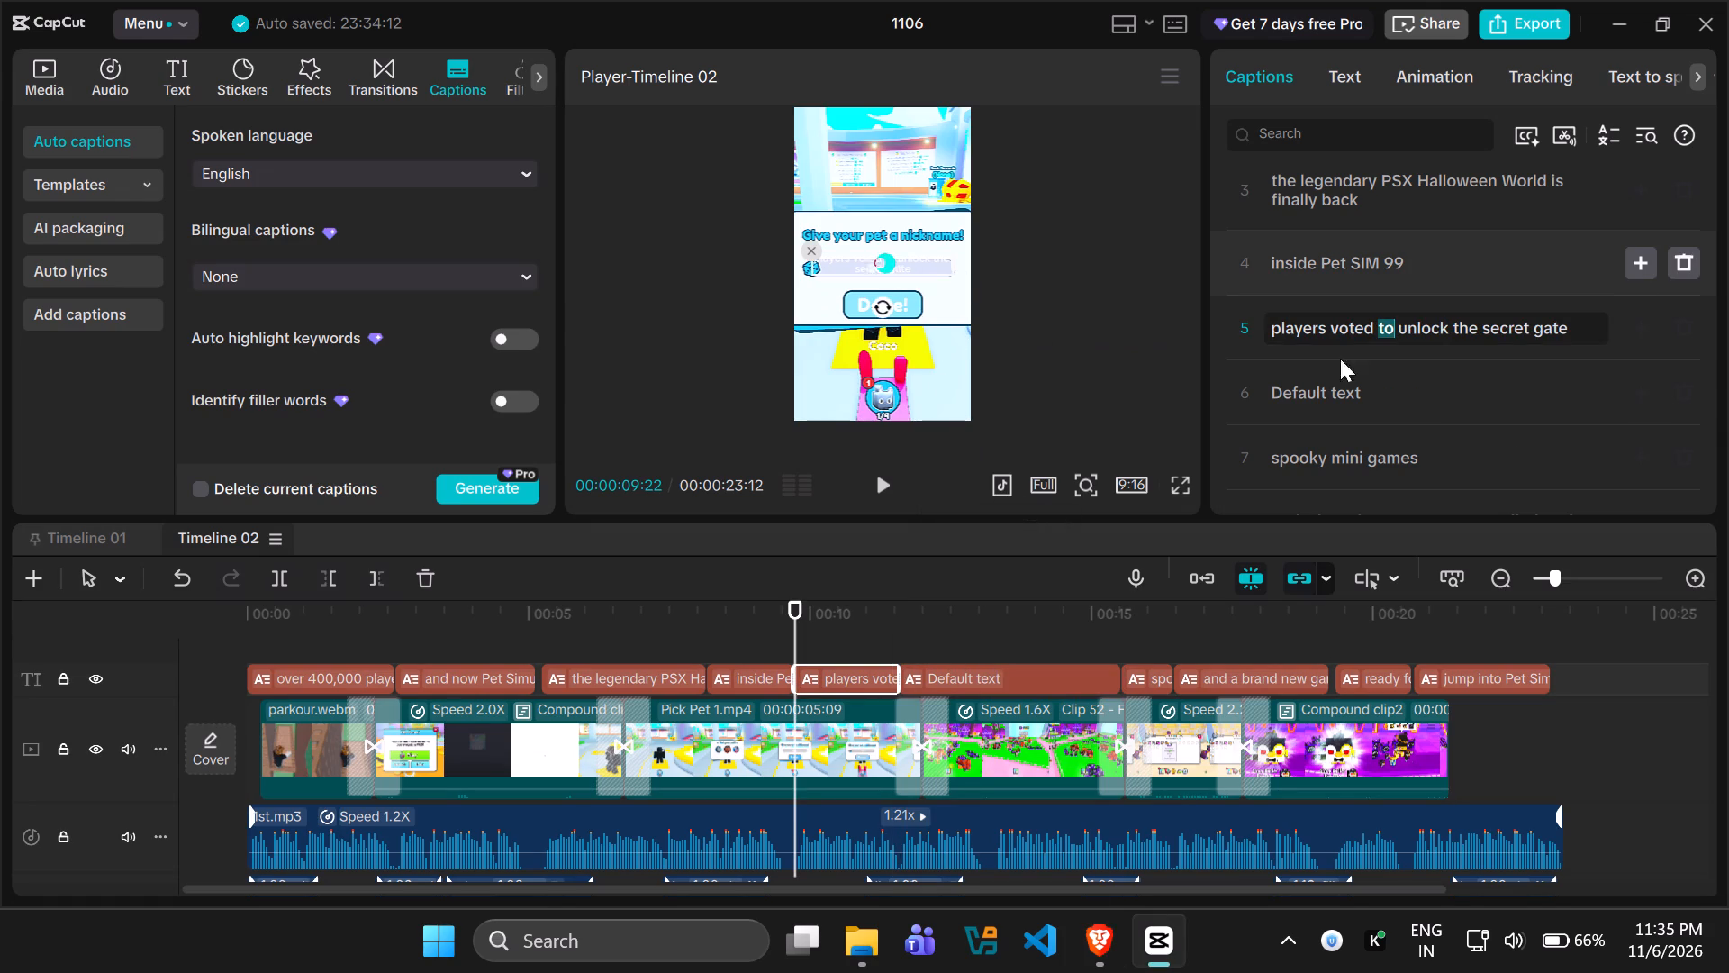
pyautogui.tripleClick(1334, 386)
pyautogui.hotkey('ctrl', 'v')
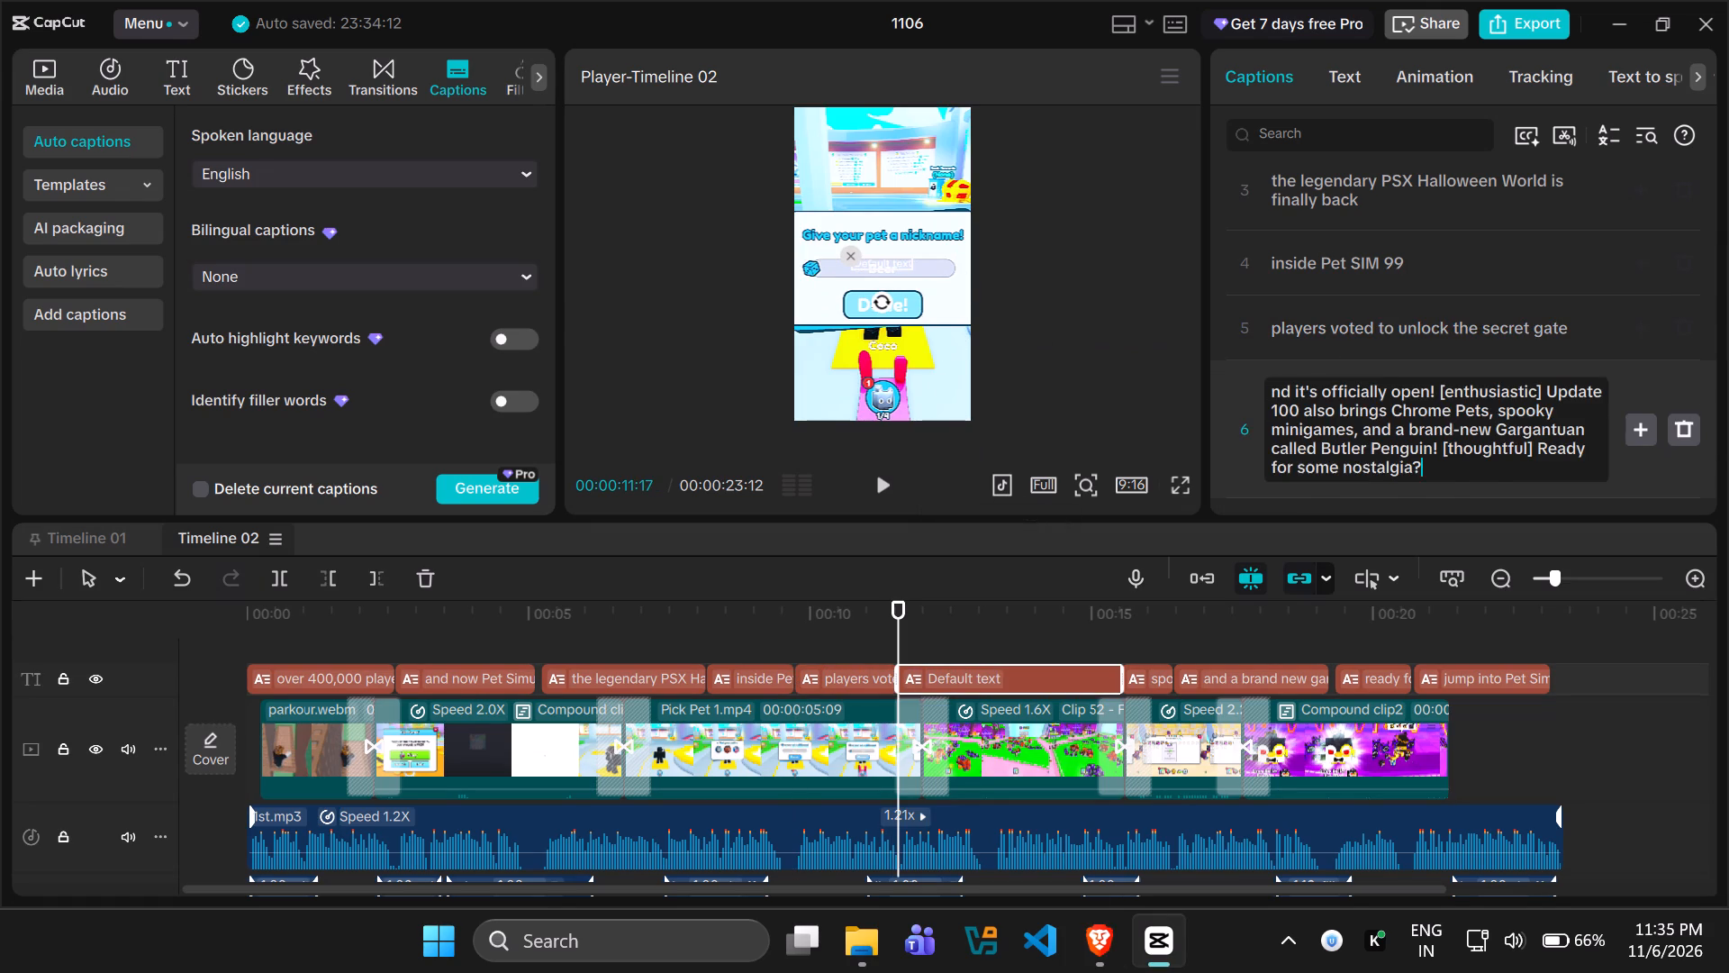
# Edit the pasted caption to read "and it's officially open! Update 100 also brings Chrome Pets", removing the [enthusiastic] tag and the remaining script.
pyautogui.scroll(2, 1430, 429)
pyautogui.scroll(-1, 1430, 429)
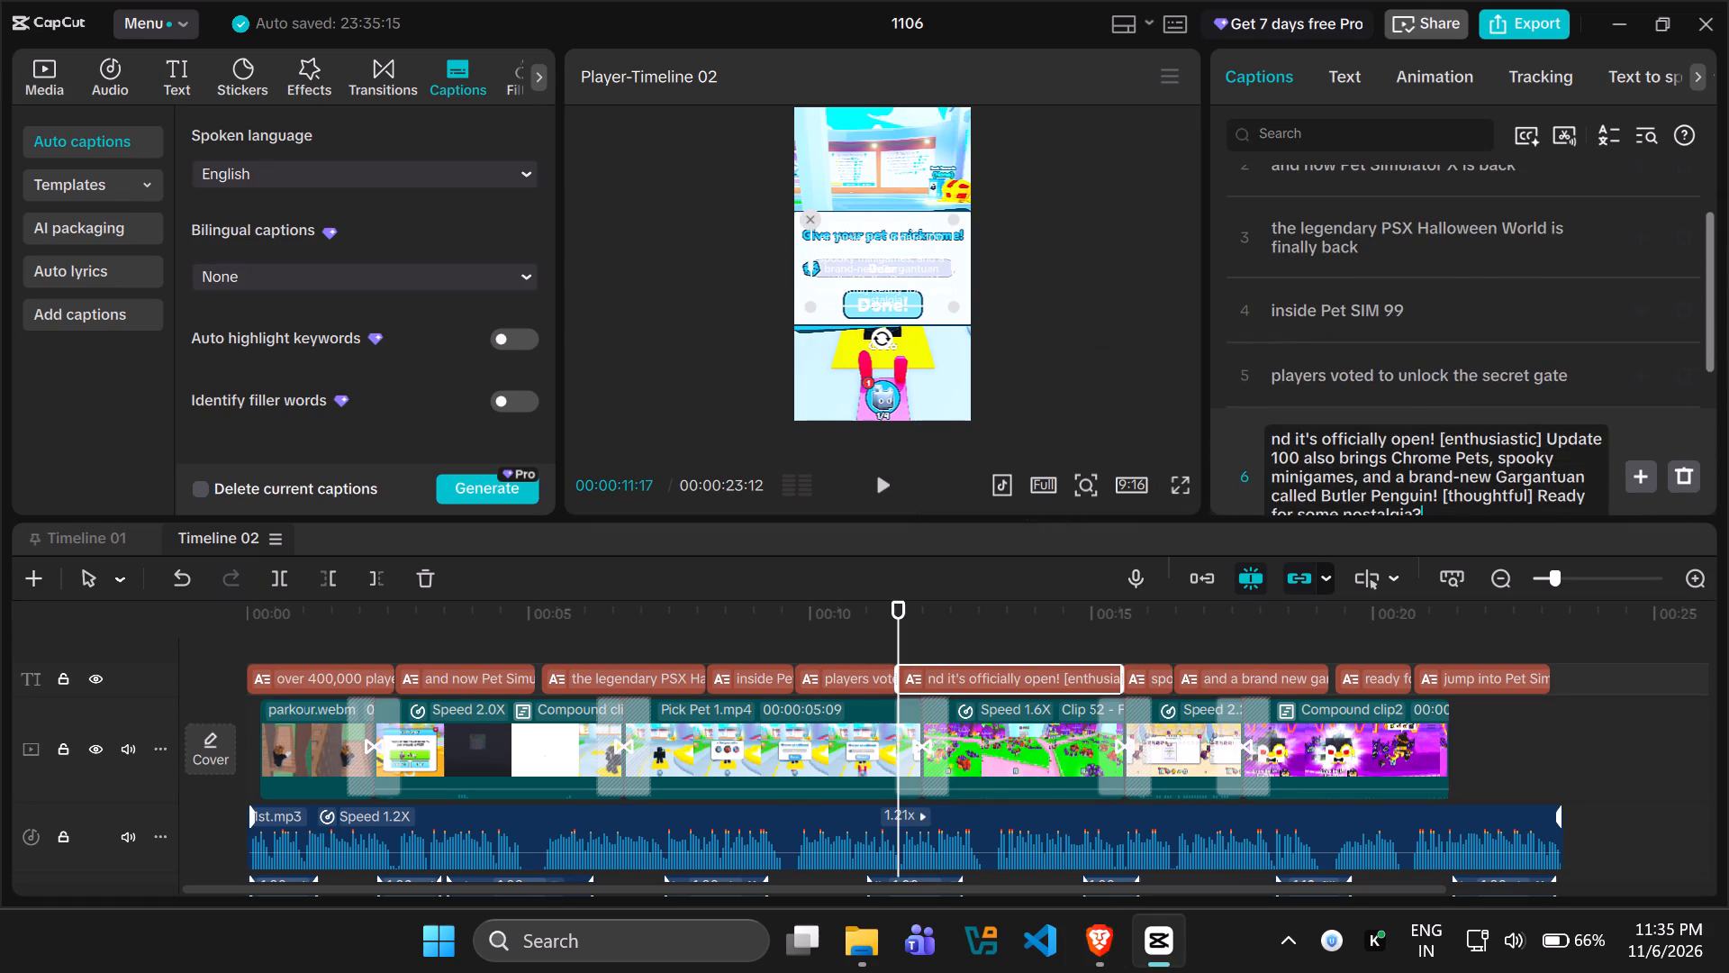
pyautogui.click(1271, 435)
pyautogui.press('a')
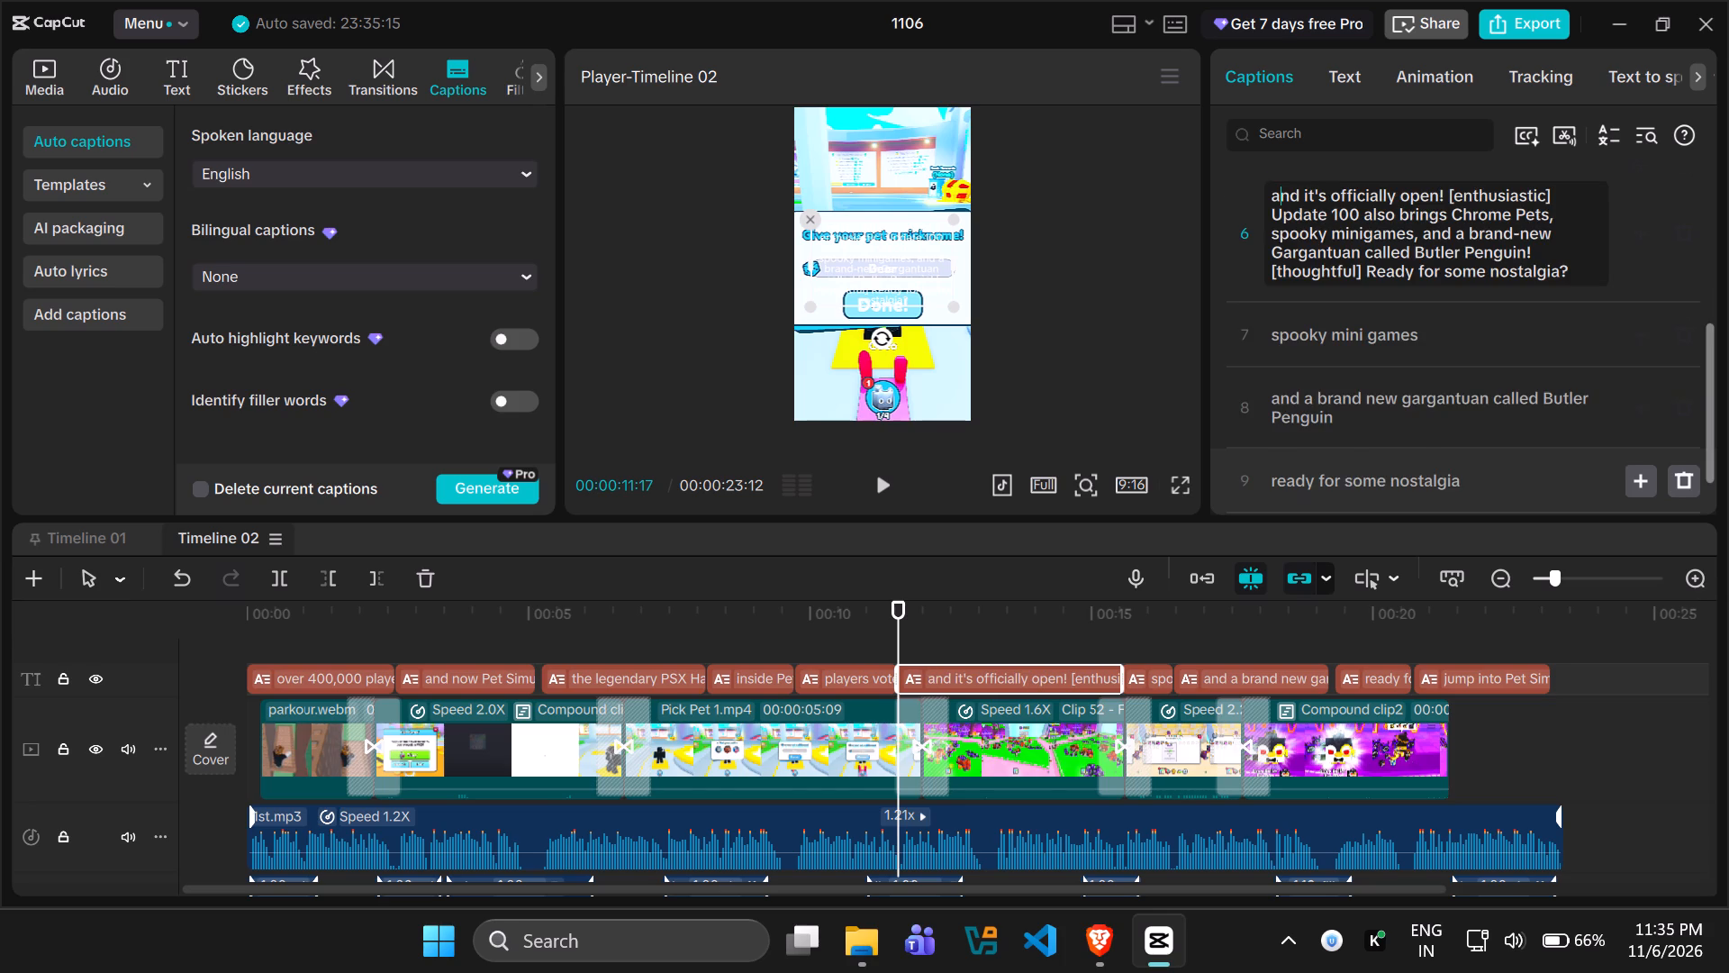
pyautogui.scroll(1, 1339, 364)
pyautogui.moveTo(1559, 299); pyautogui.dragTo(1551, 297)
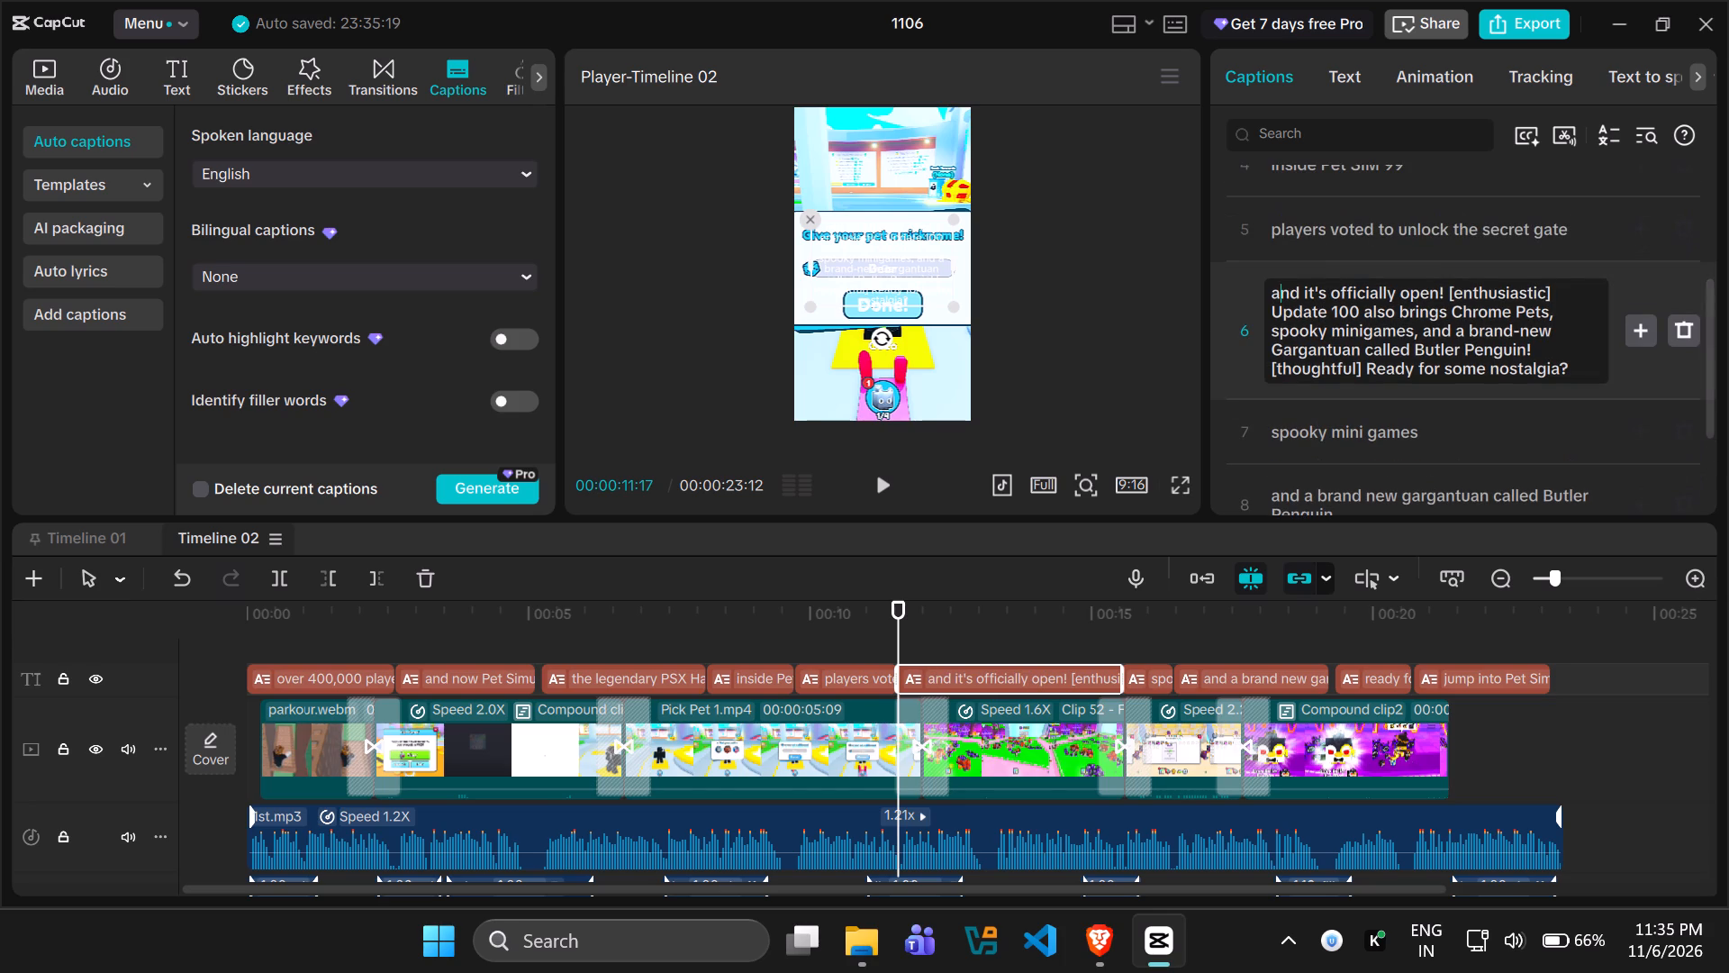
pyautogui.moveTo(1551, 297); pyautogui.dragTo(1449, 284)
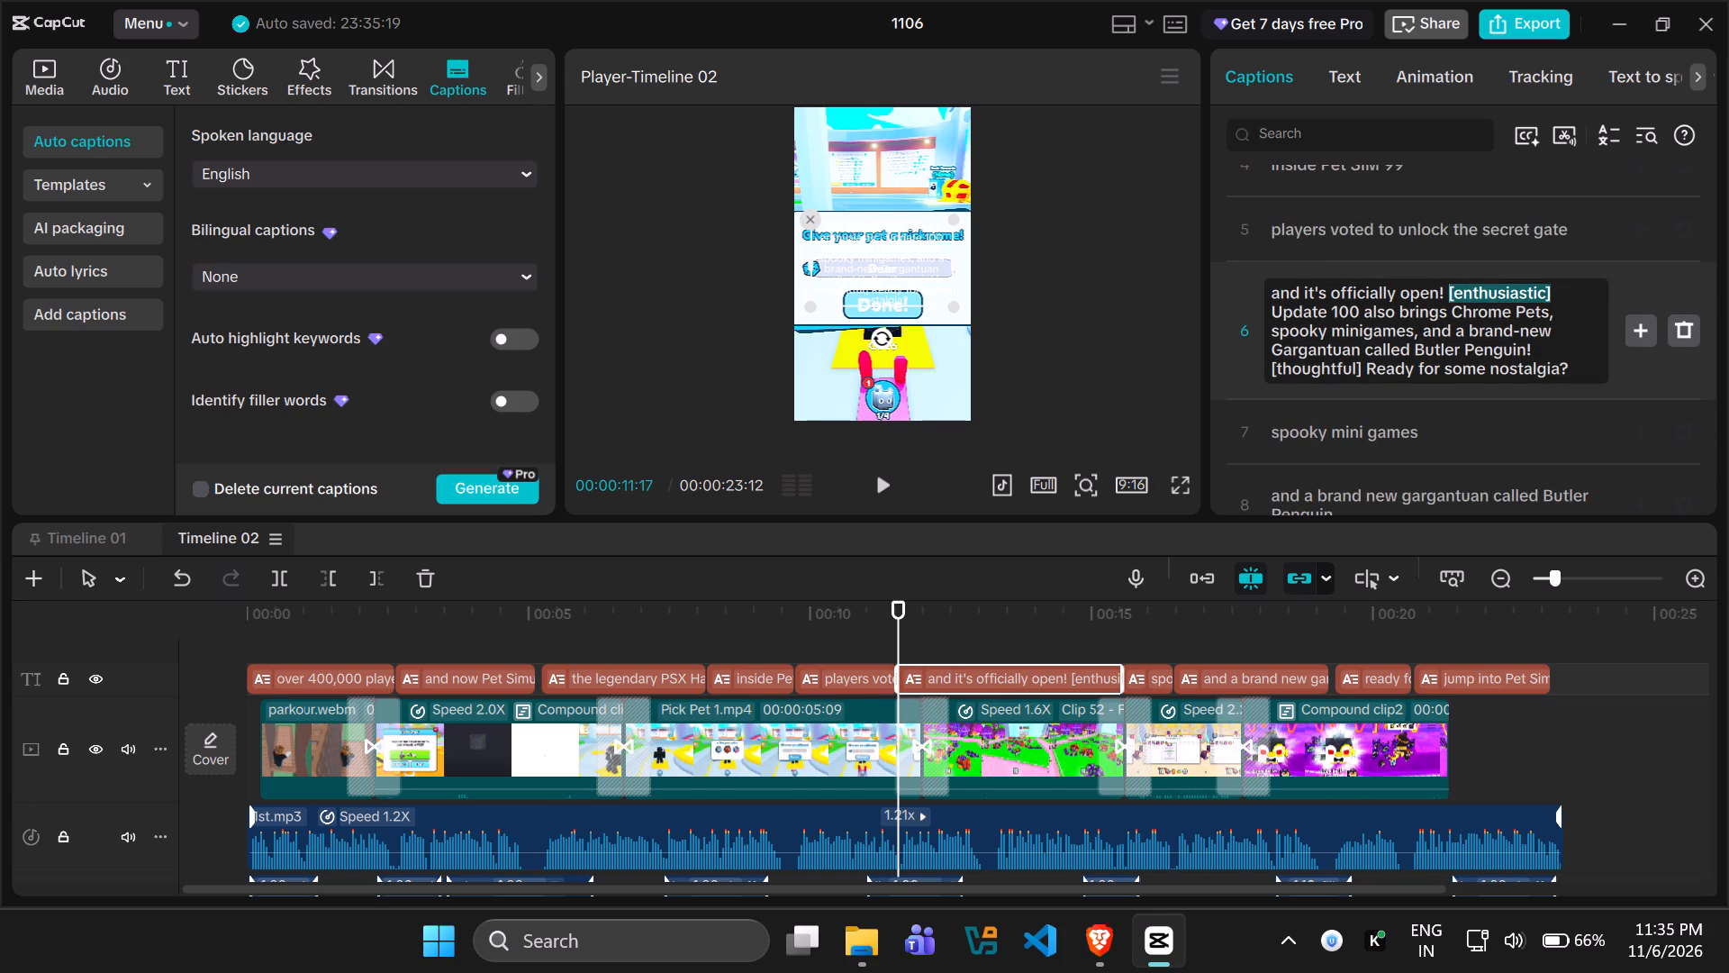
pyautogui.press('BackSpace')
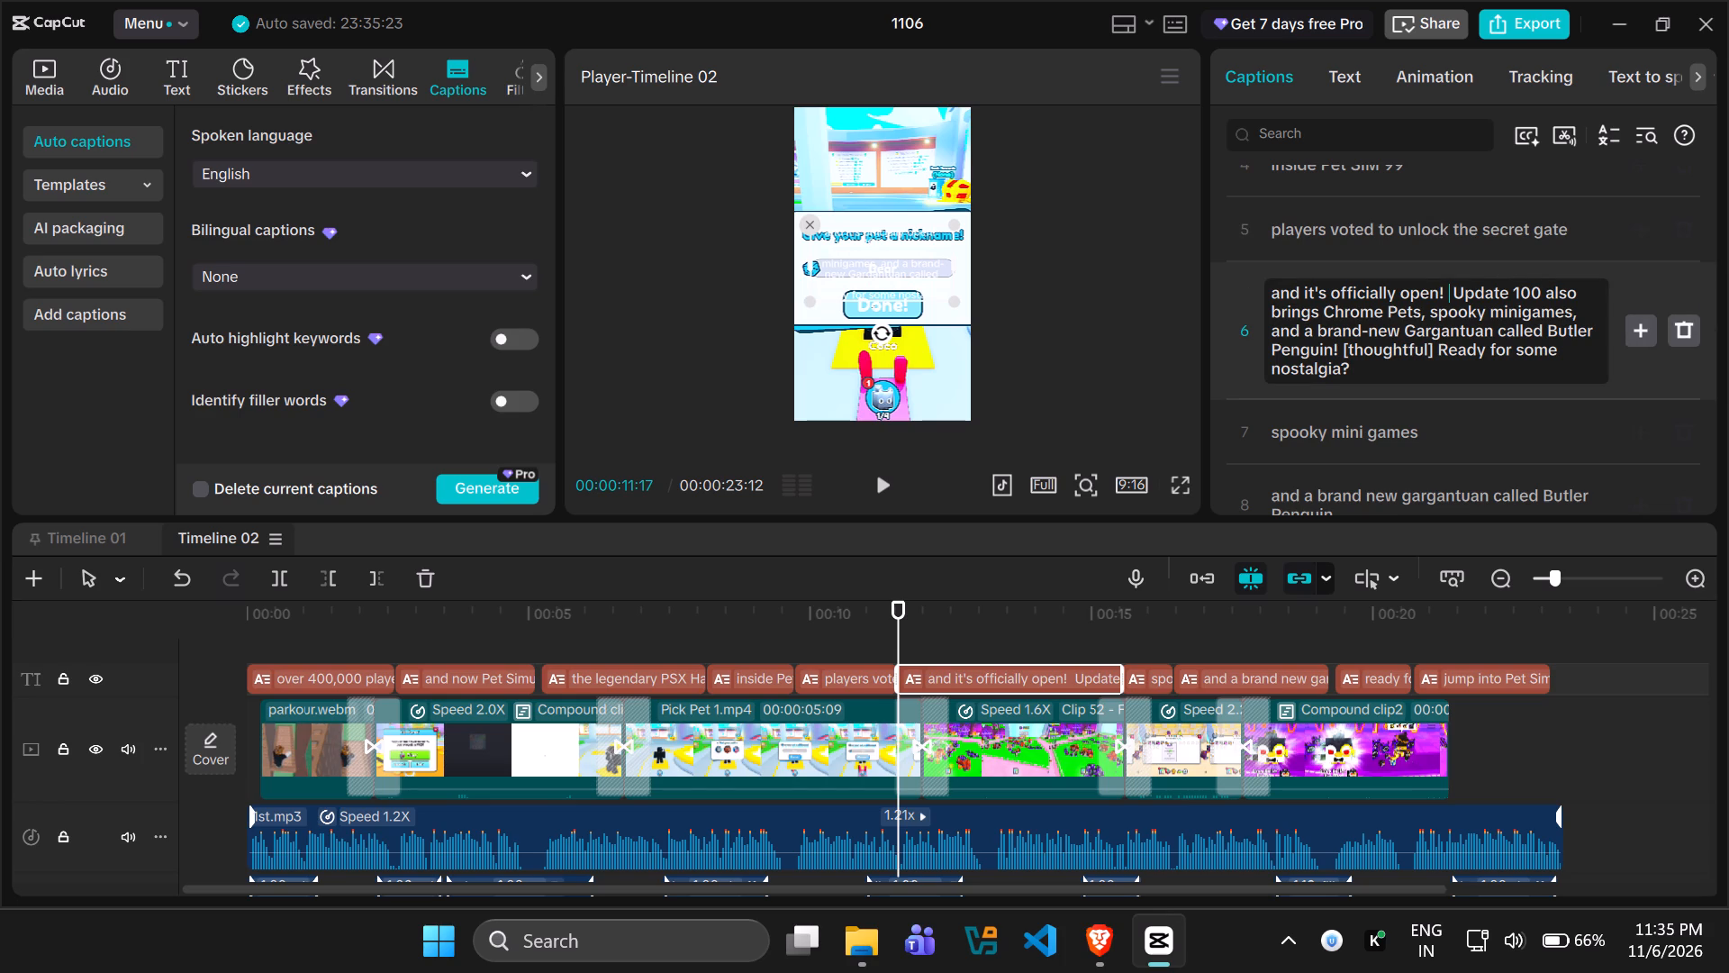
pyautogui.click(1421, 315)
pyautogui.moveTo(1421, 311); pyautogui.dragTo(1448, 388)
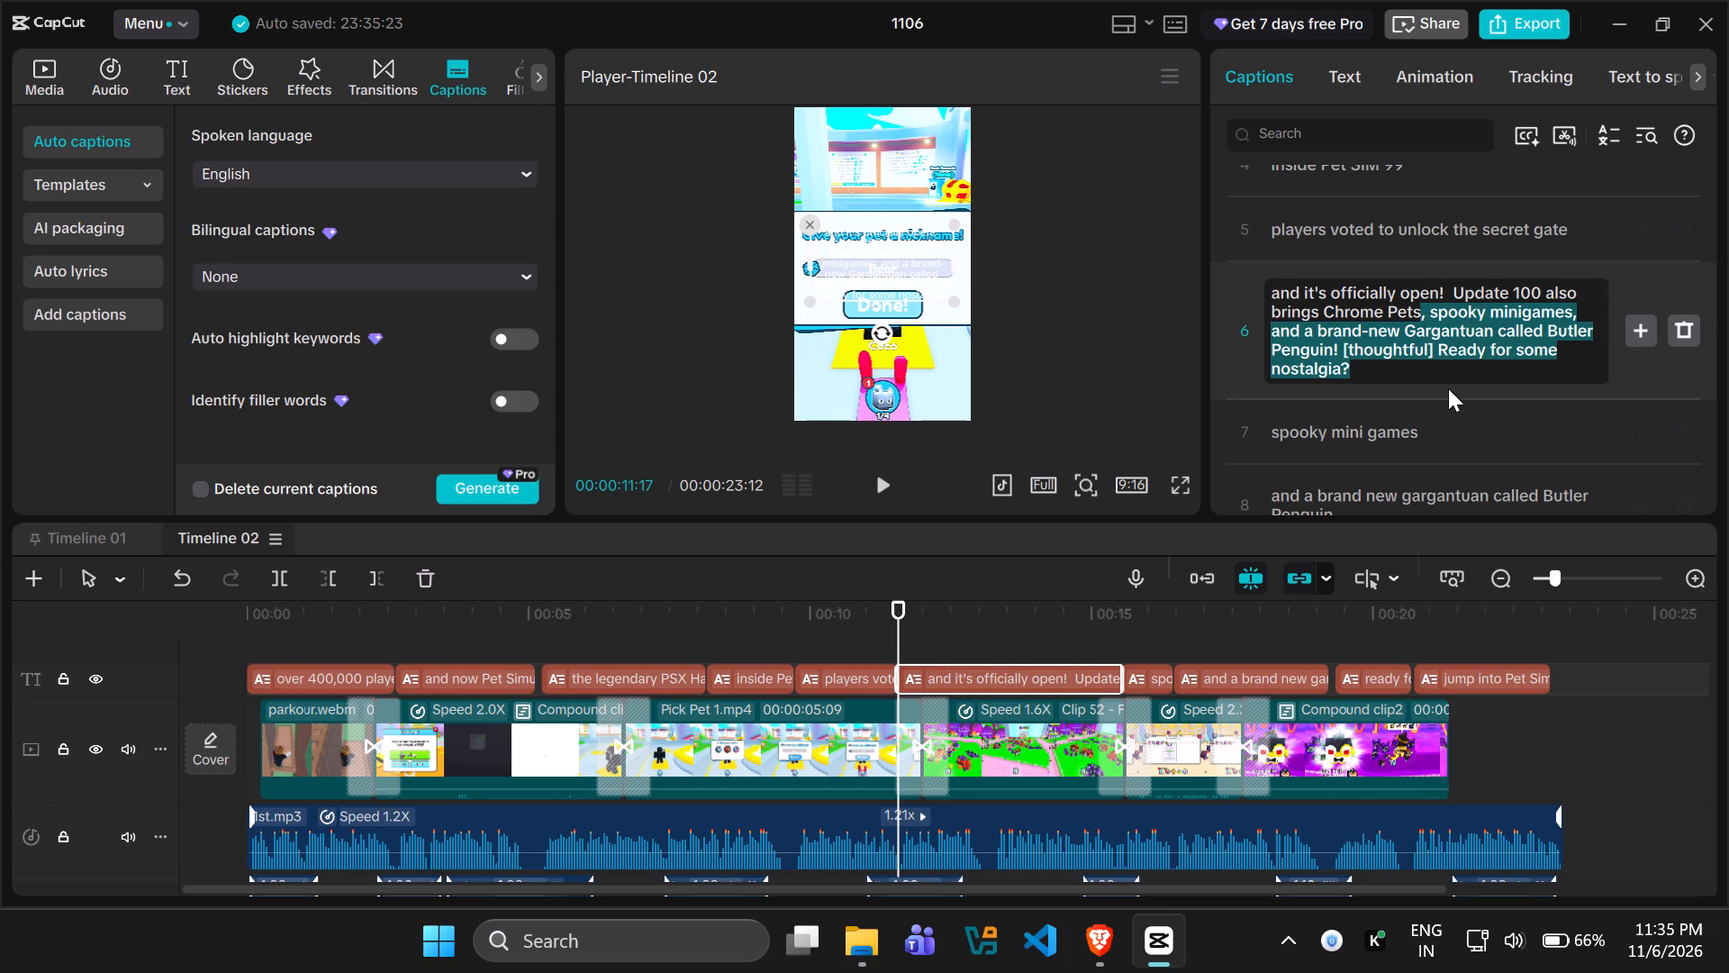
pyautogui.press('Delete')
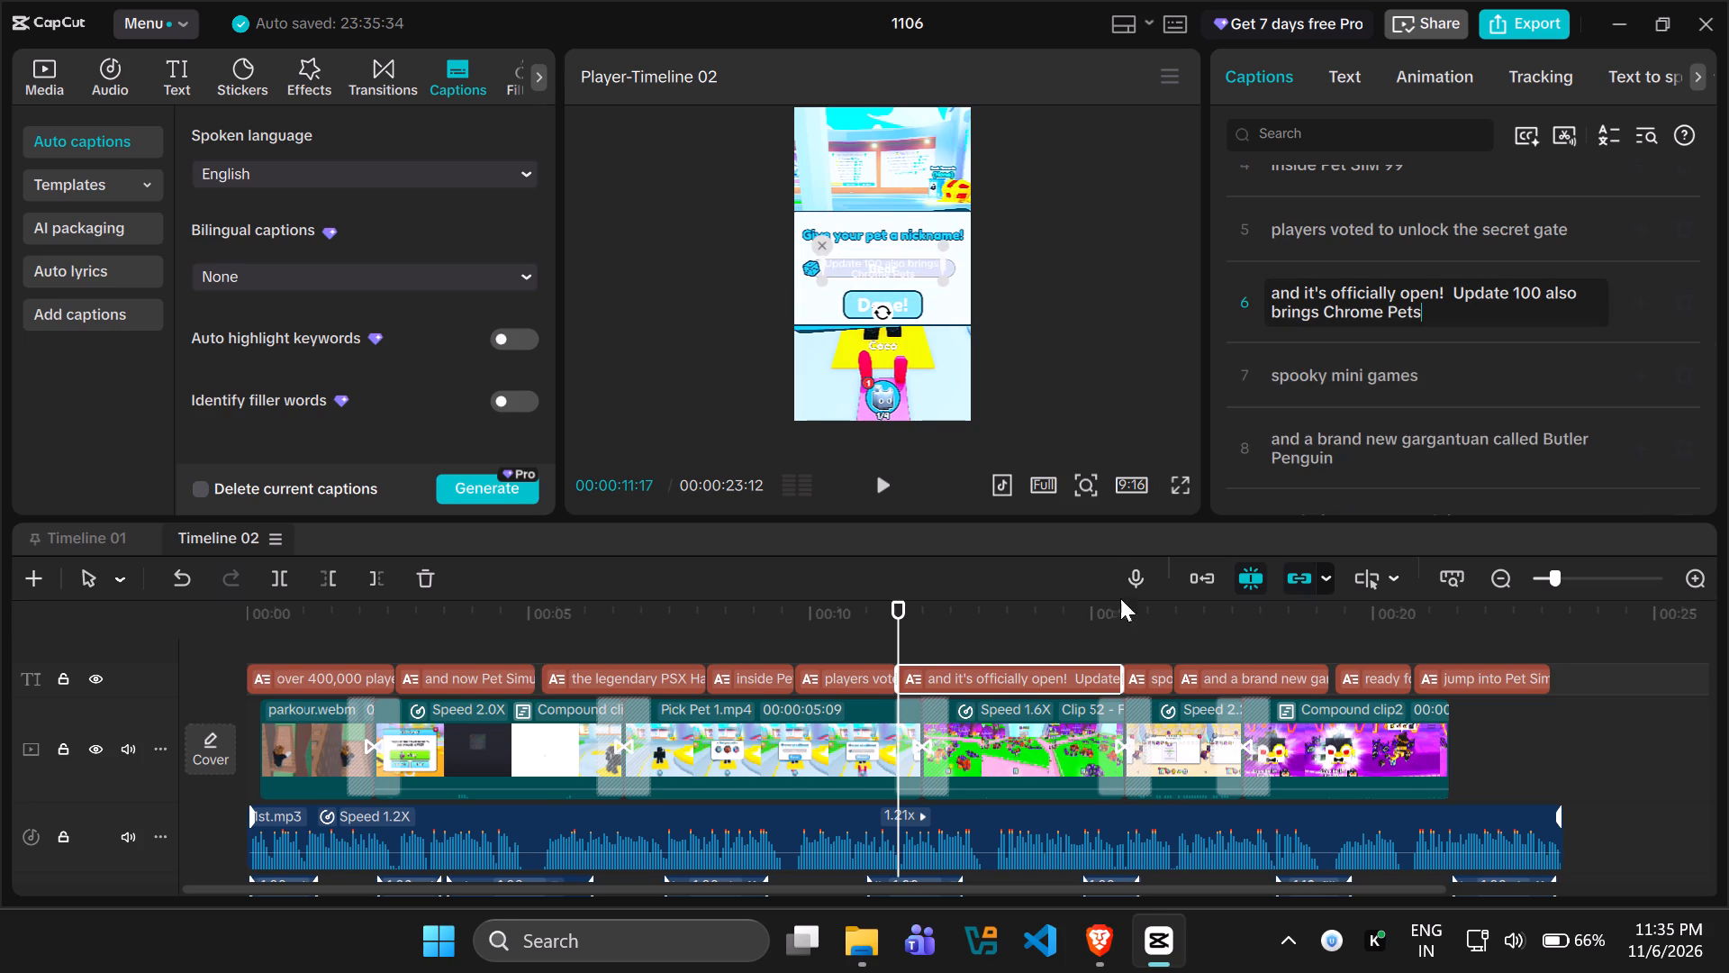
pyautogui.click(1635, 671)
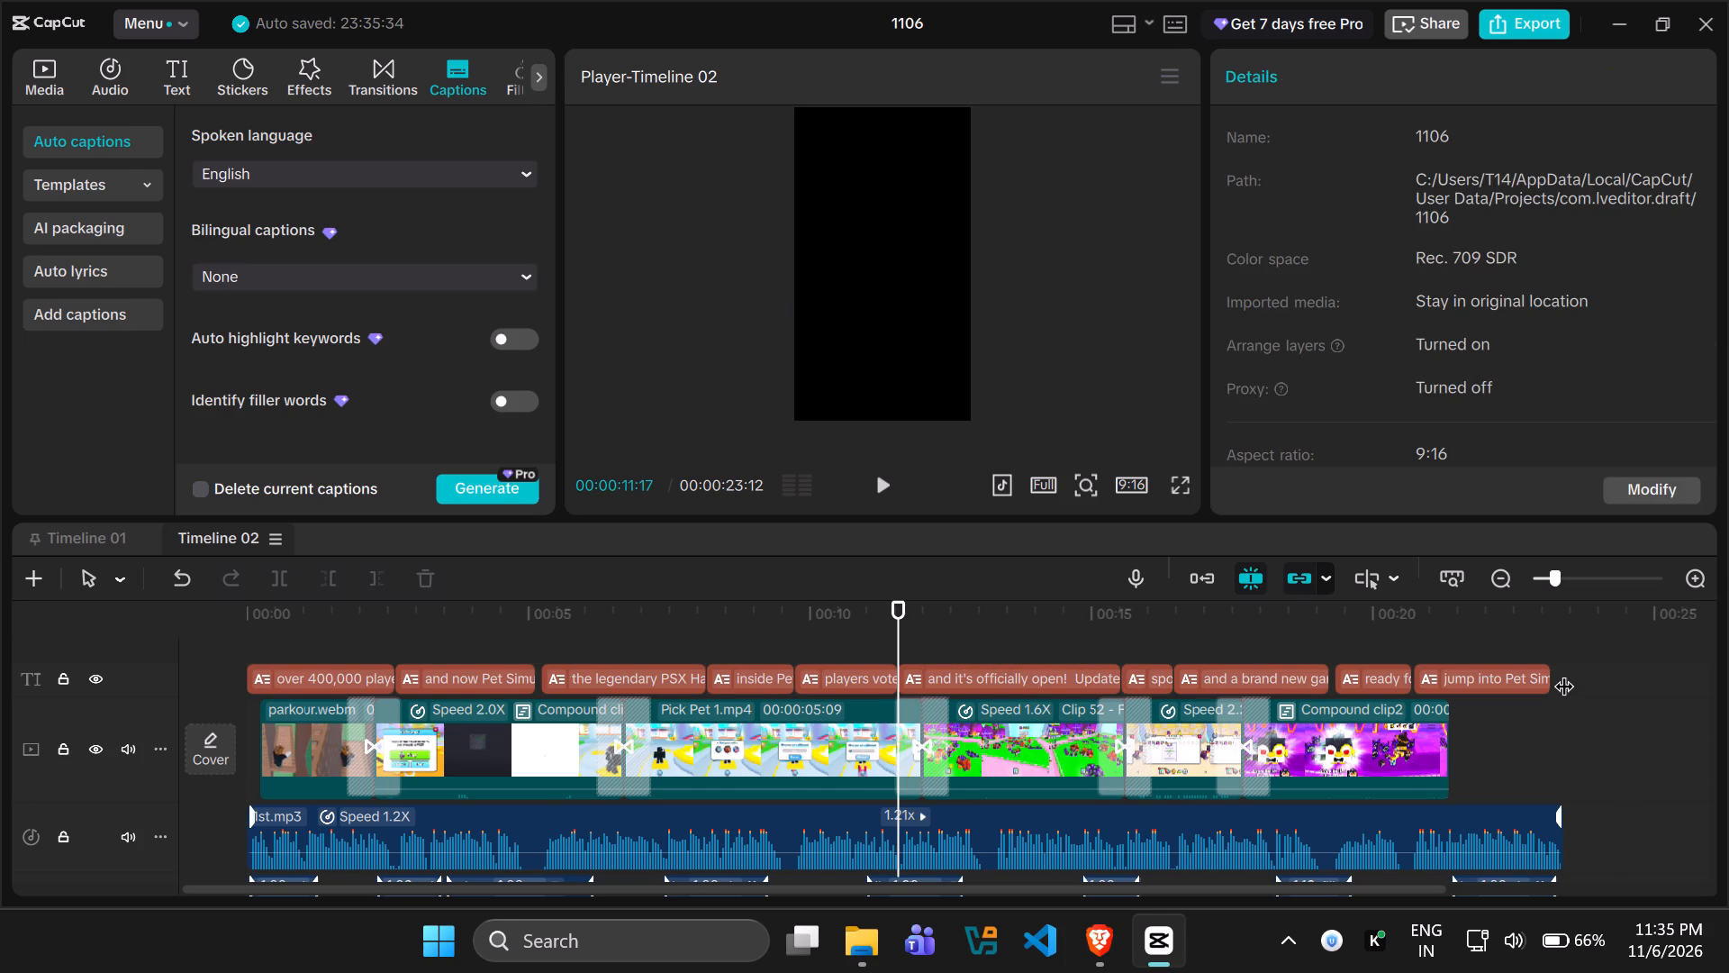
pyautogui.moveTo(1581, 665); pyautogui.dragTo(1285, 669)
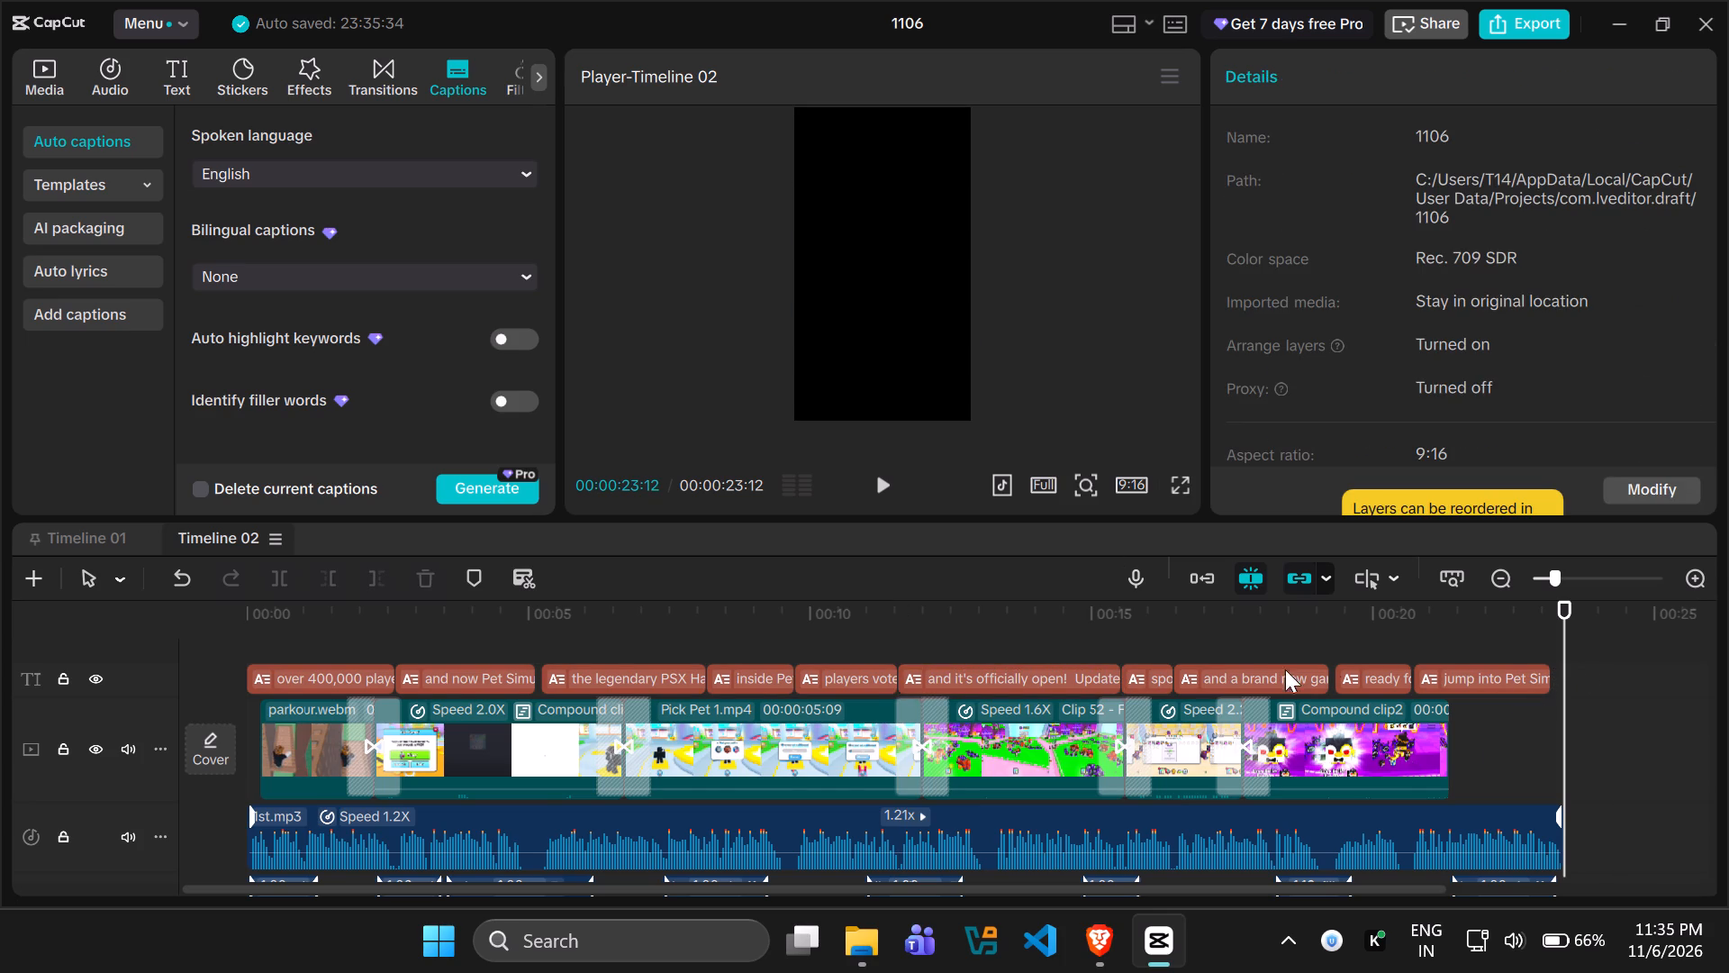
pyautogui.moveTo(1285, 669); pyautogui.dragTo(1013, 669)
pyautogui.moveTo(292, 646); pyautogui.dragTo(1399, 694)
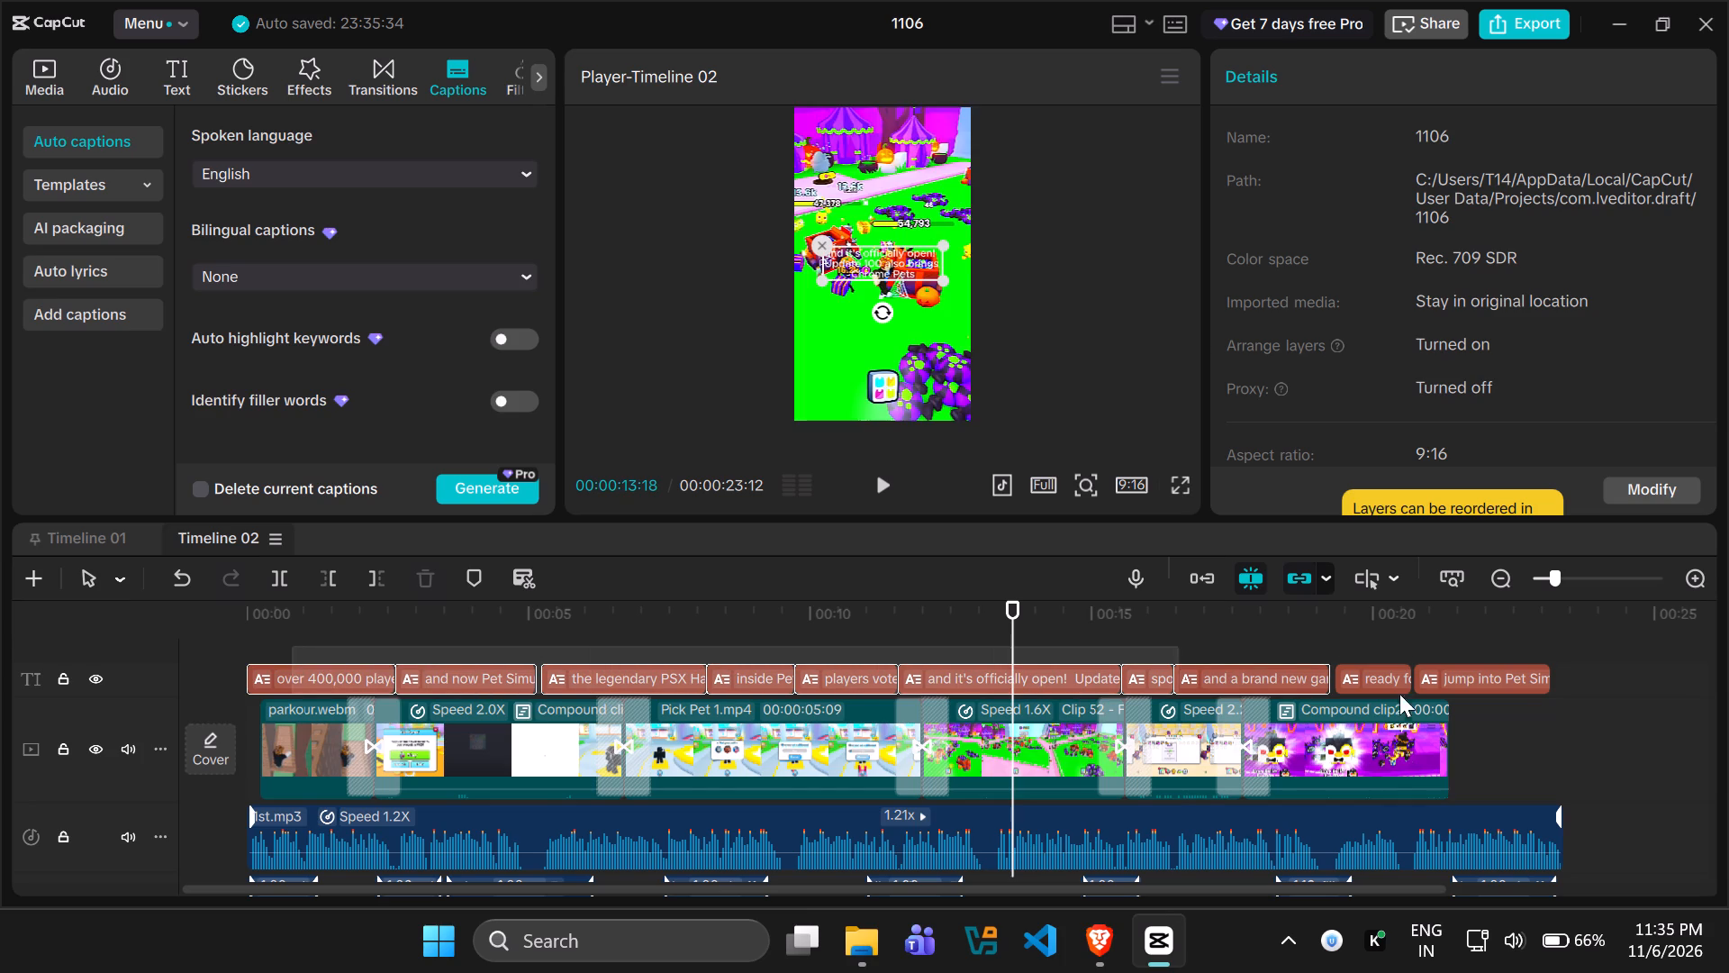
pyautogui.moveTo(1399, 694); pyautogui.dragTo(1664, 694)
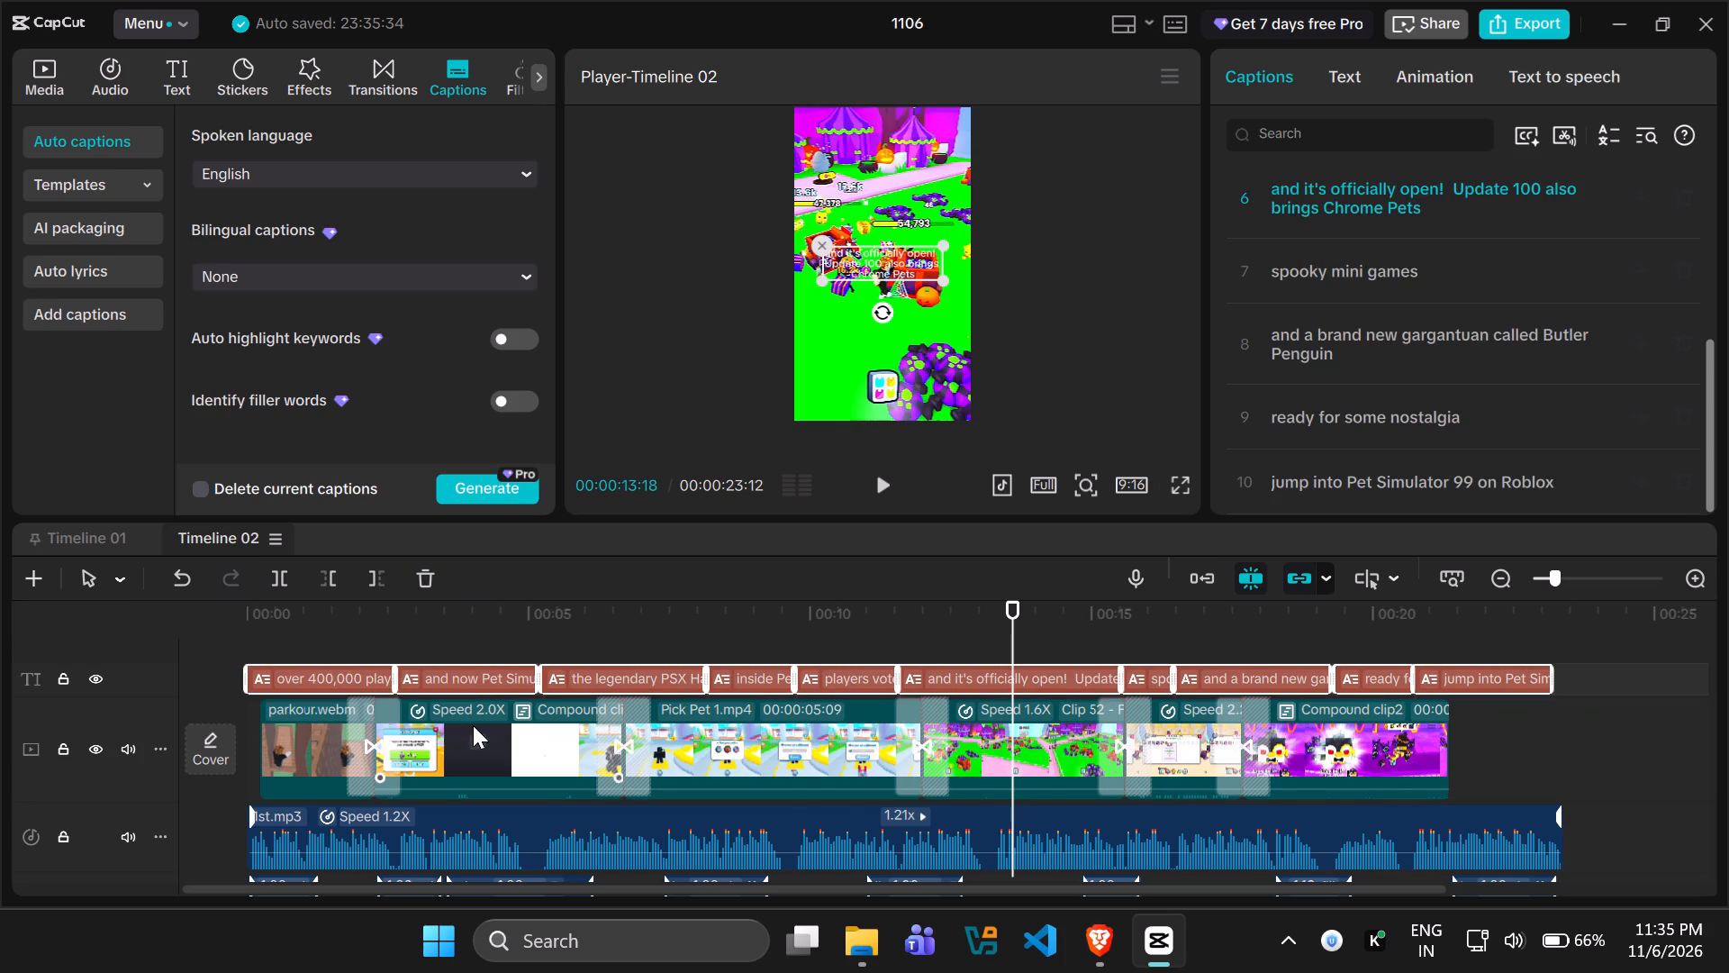
# Extend the start of the parkour.webm clip back to the beginning of the timeline.
pyautogui.click(261, 739)
pyautogui.moveTo(266, 741); pyautogui.dragTo(237, 737)
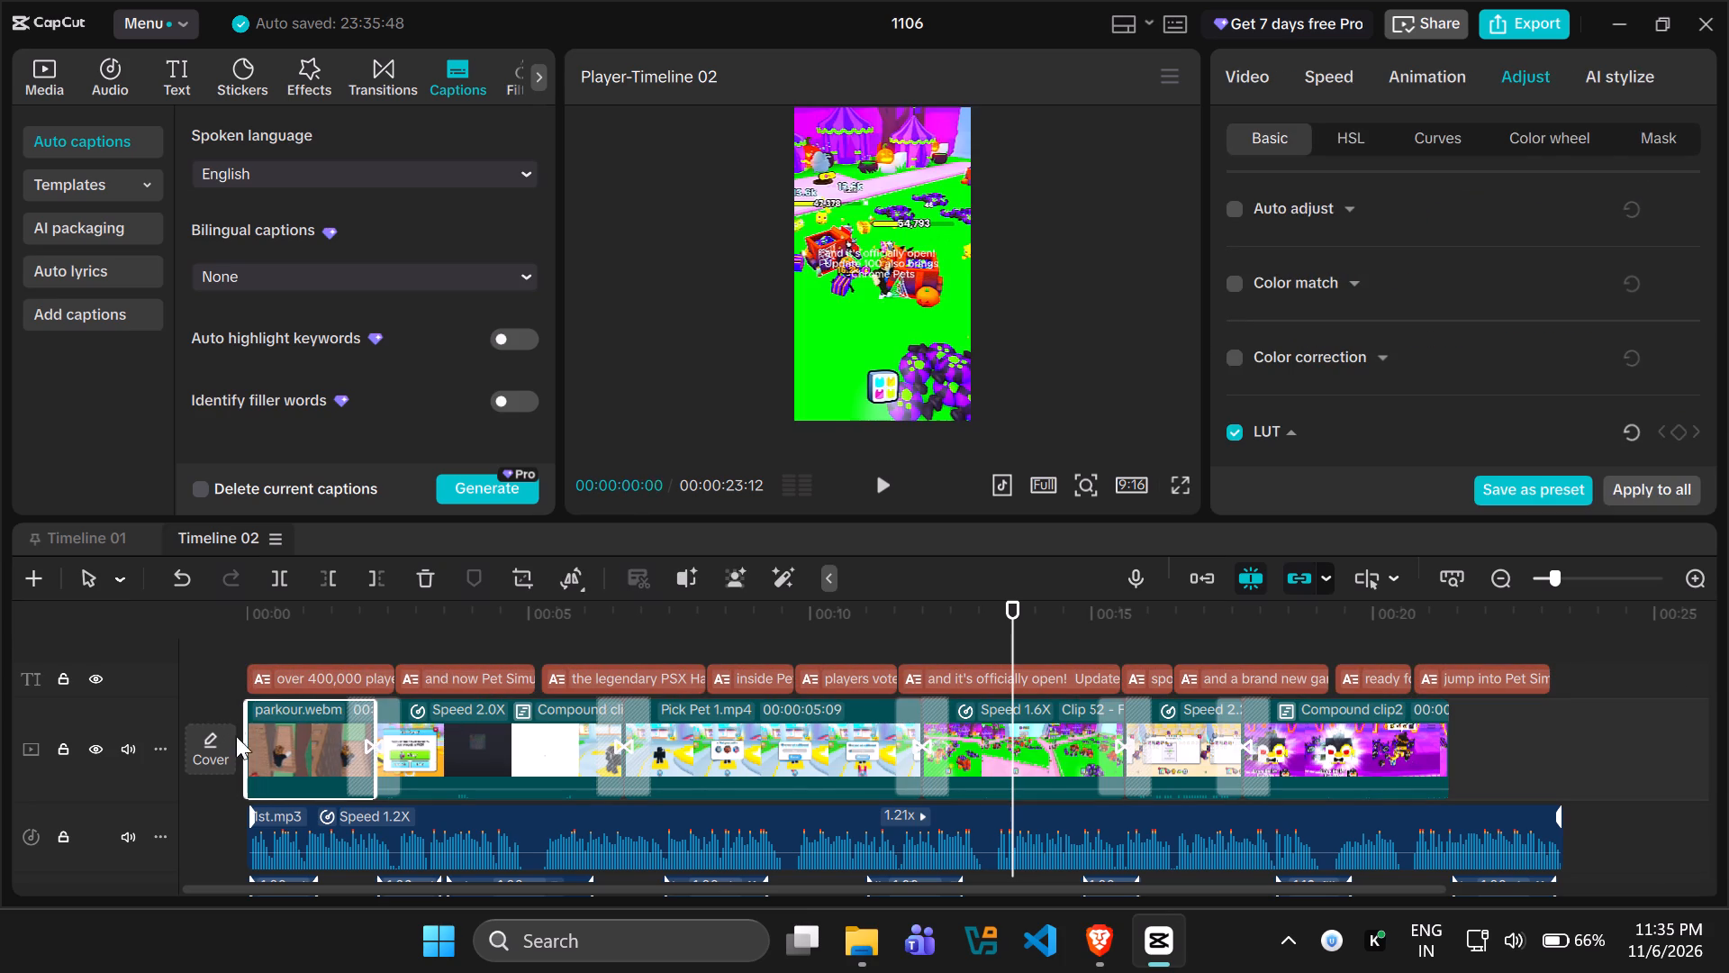
# Select all captions on the track and apply the favourited Slight Stretch caption animation to them.
pyautogui.moveTo(272, 643); pyautogui.dragTo(1481, 655)
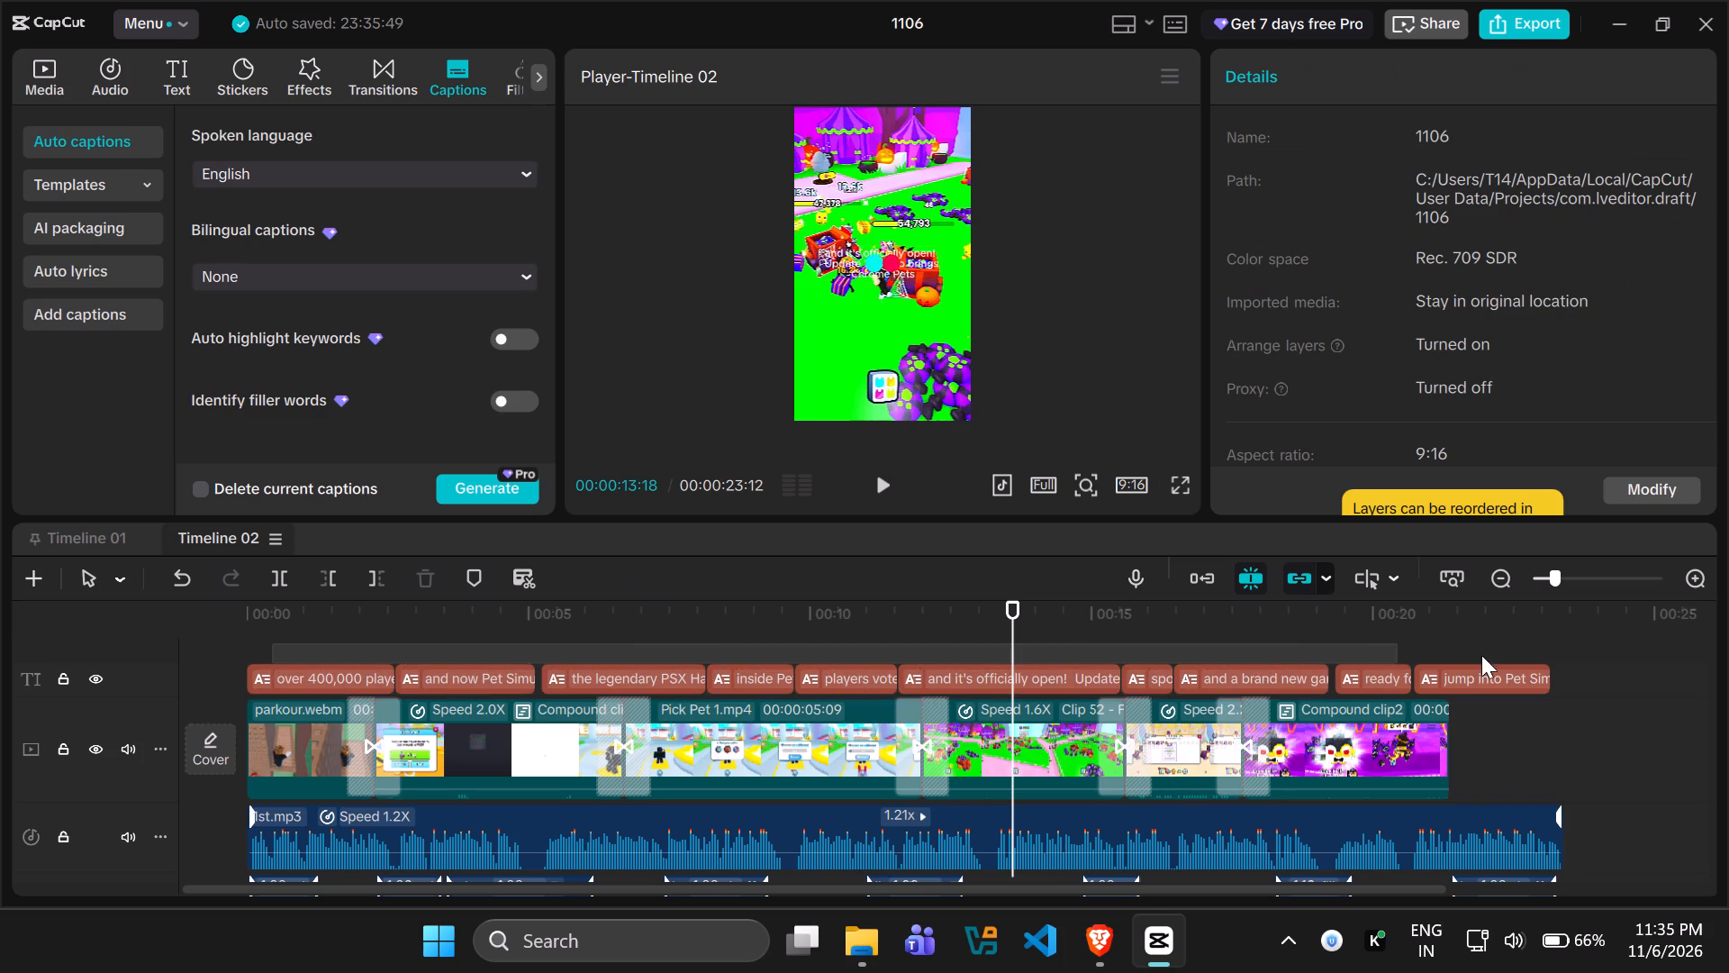
pyautogui.moveTo(1481, 655); pyautogui.dragTo(1529, 684)
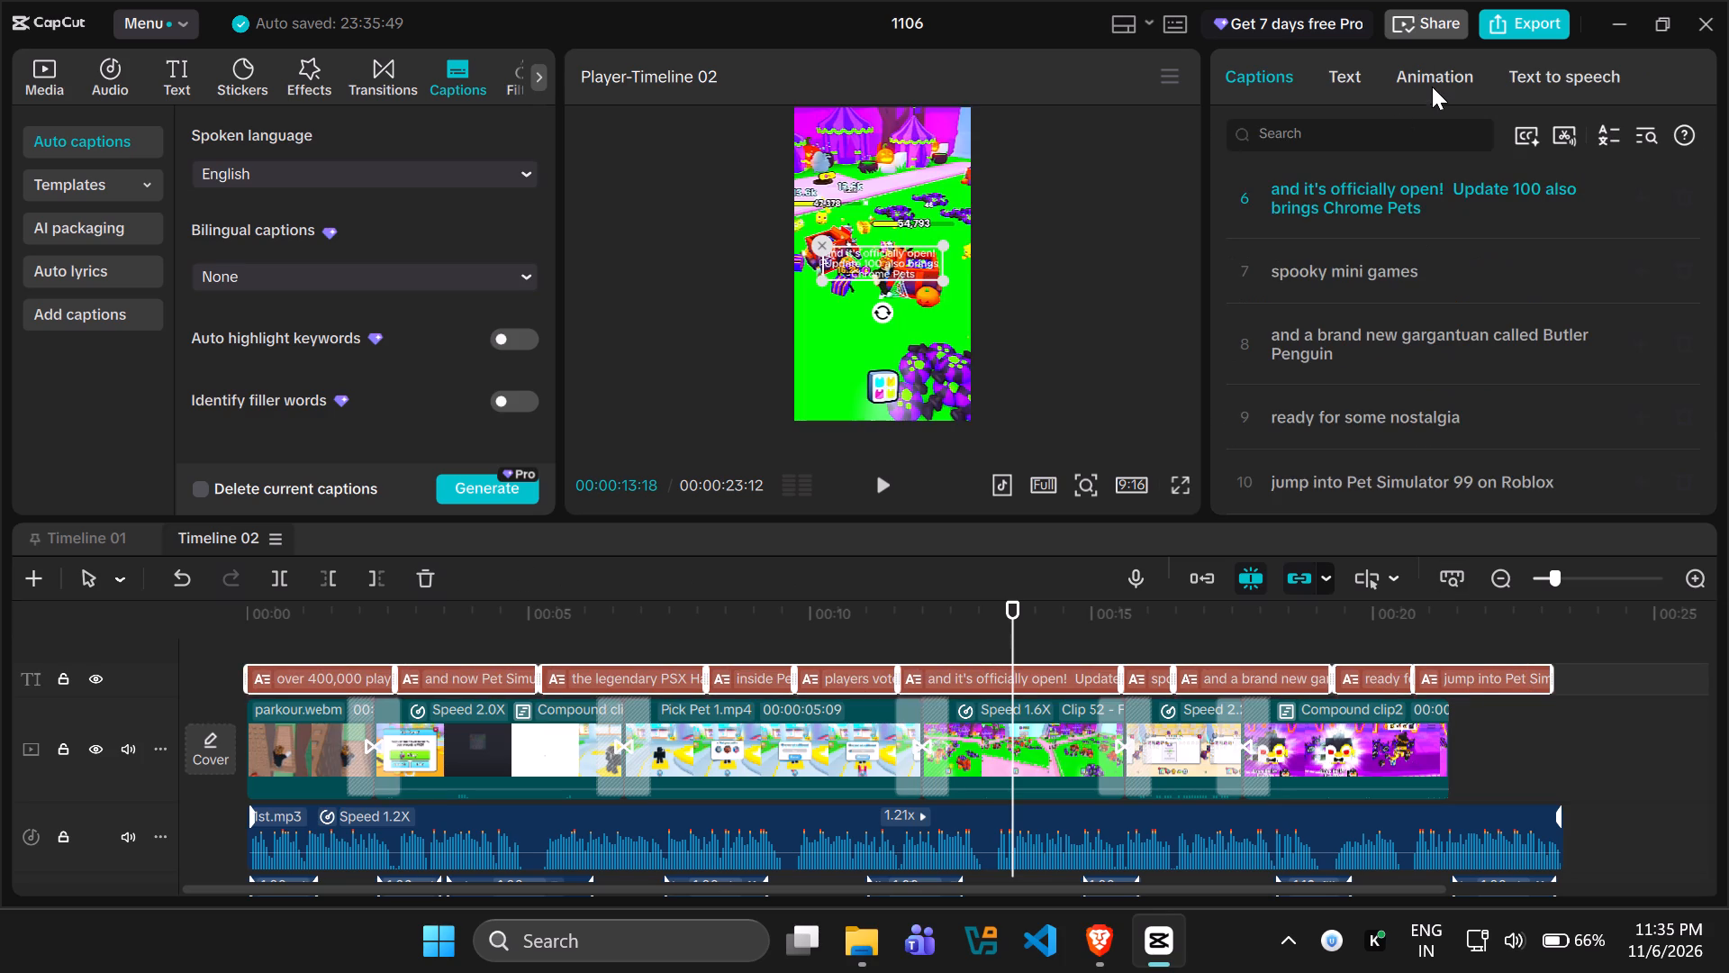
pyautogui.click(1425, 82)
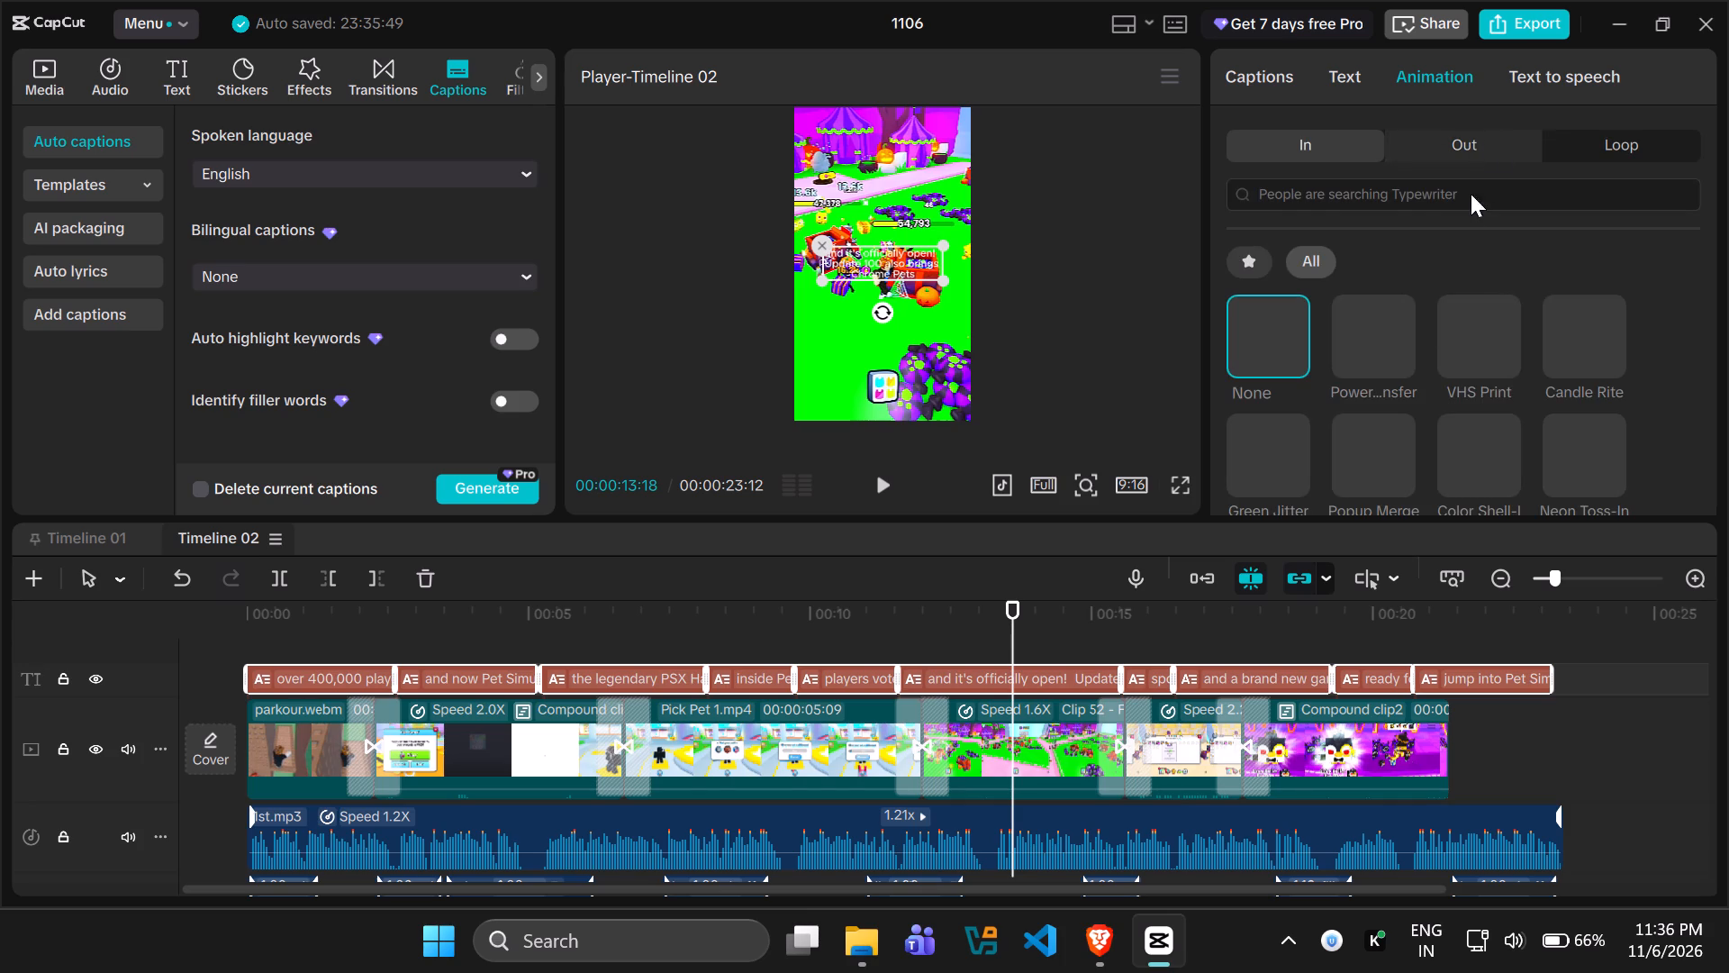
pyautogui.keyDown('ctrl'); pyautogui.click(1063, 664); pyautogui.keyUp('ctrl')
pyautogui.keyDown('ctrl'); pyautogui.click(1036, 675); pyautogui.keyUp('ctrl')
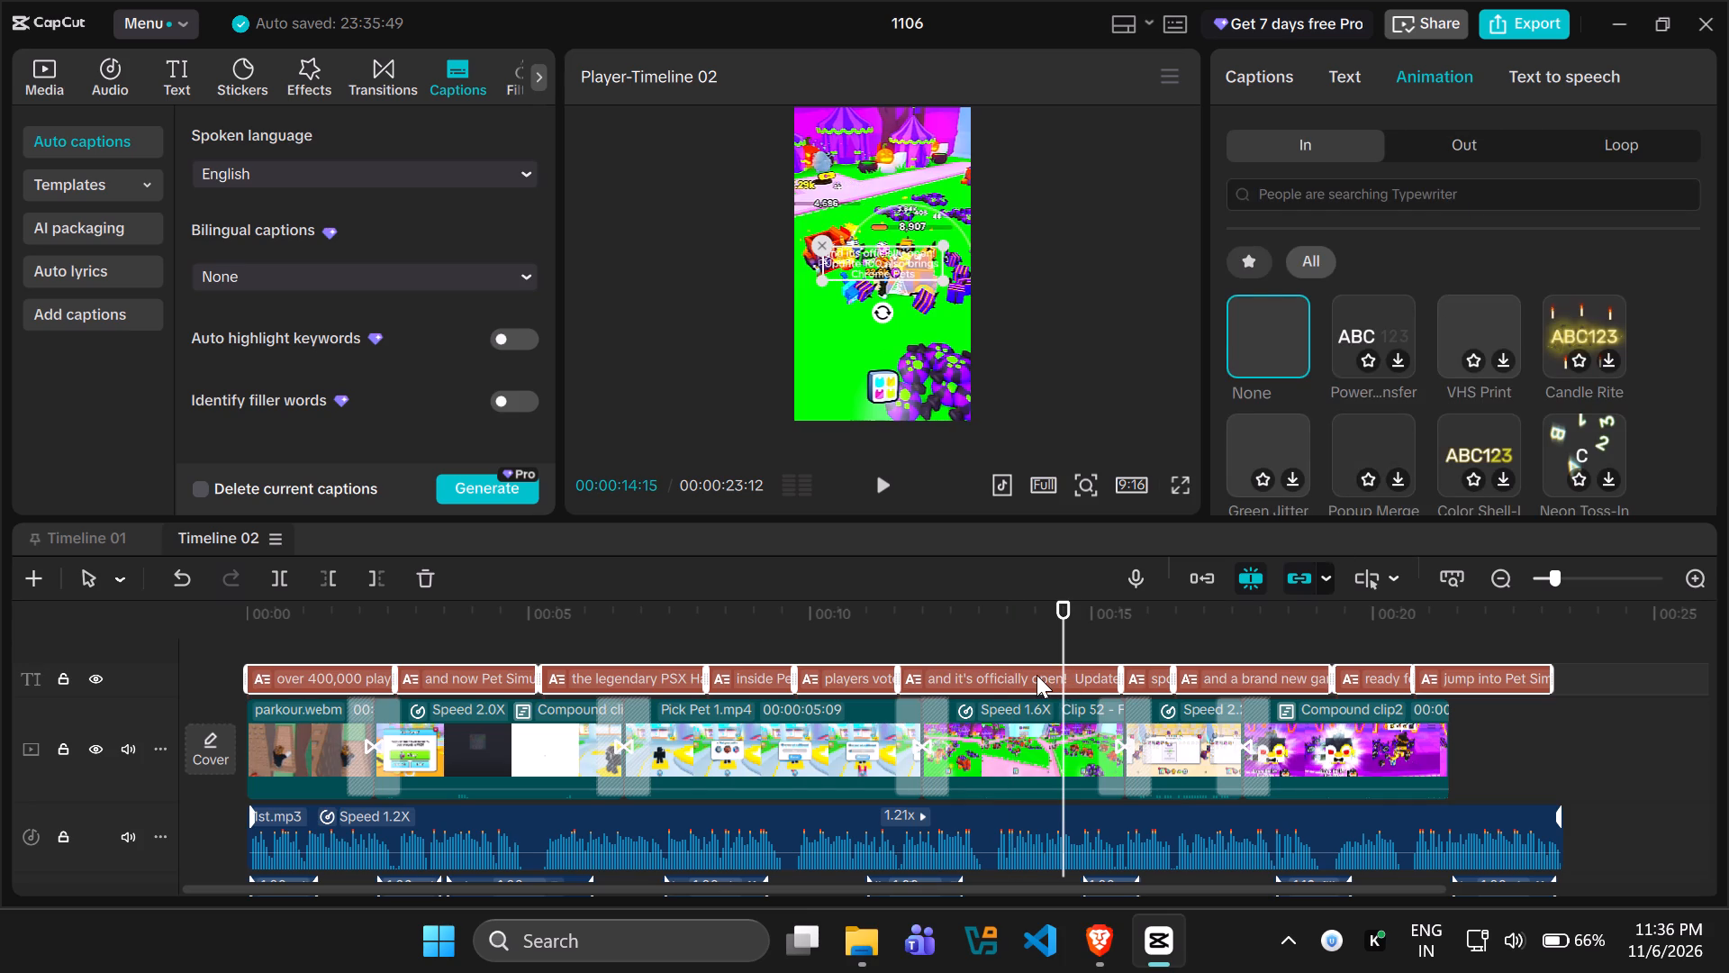
pyautogui.click(1412, 81)
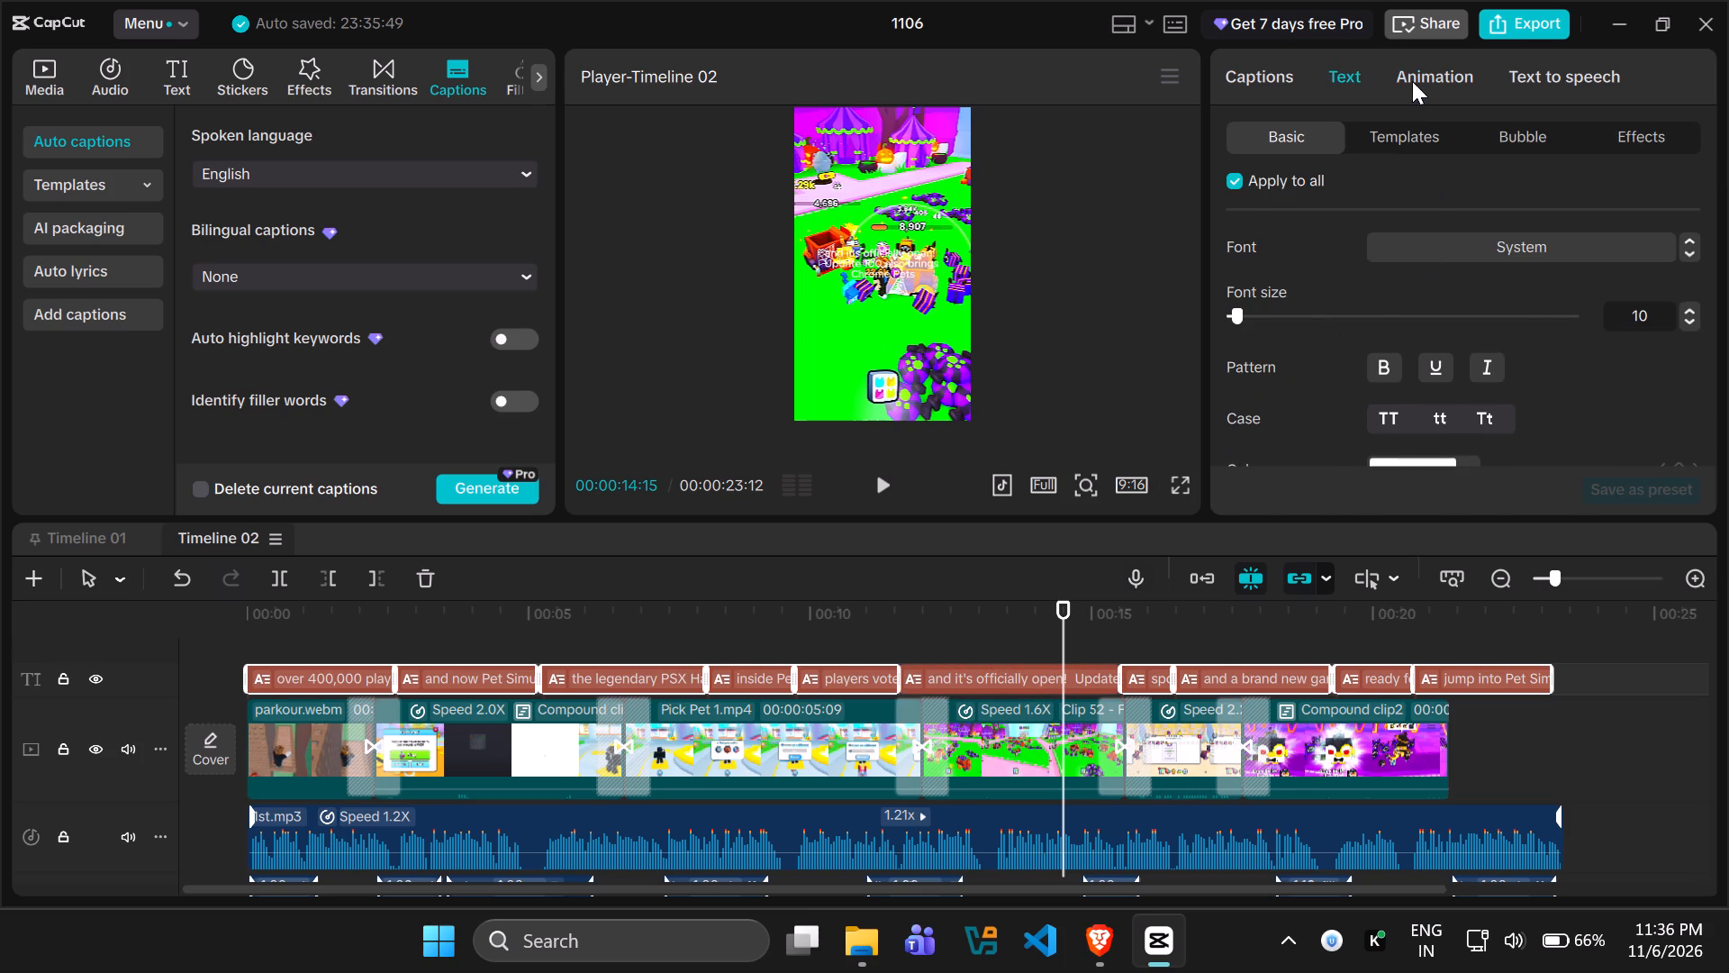
pyautogui.click(1657, 151)
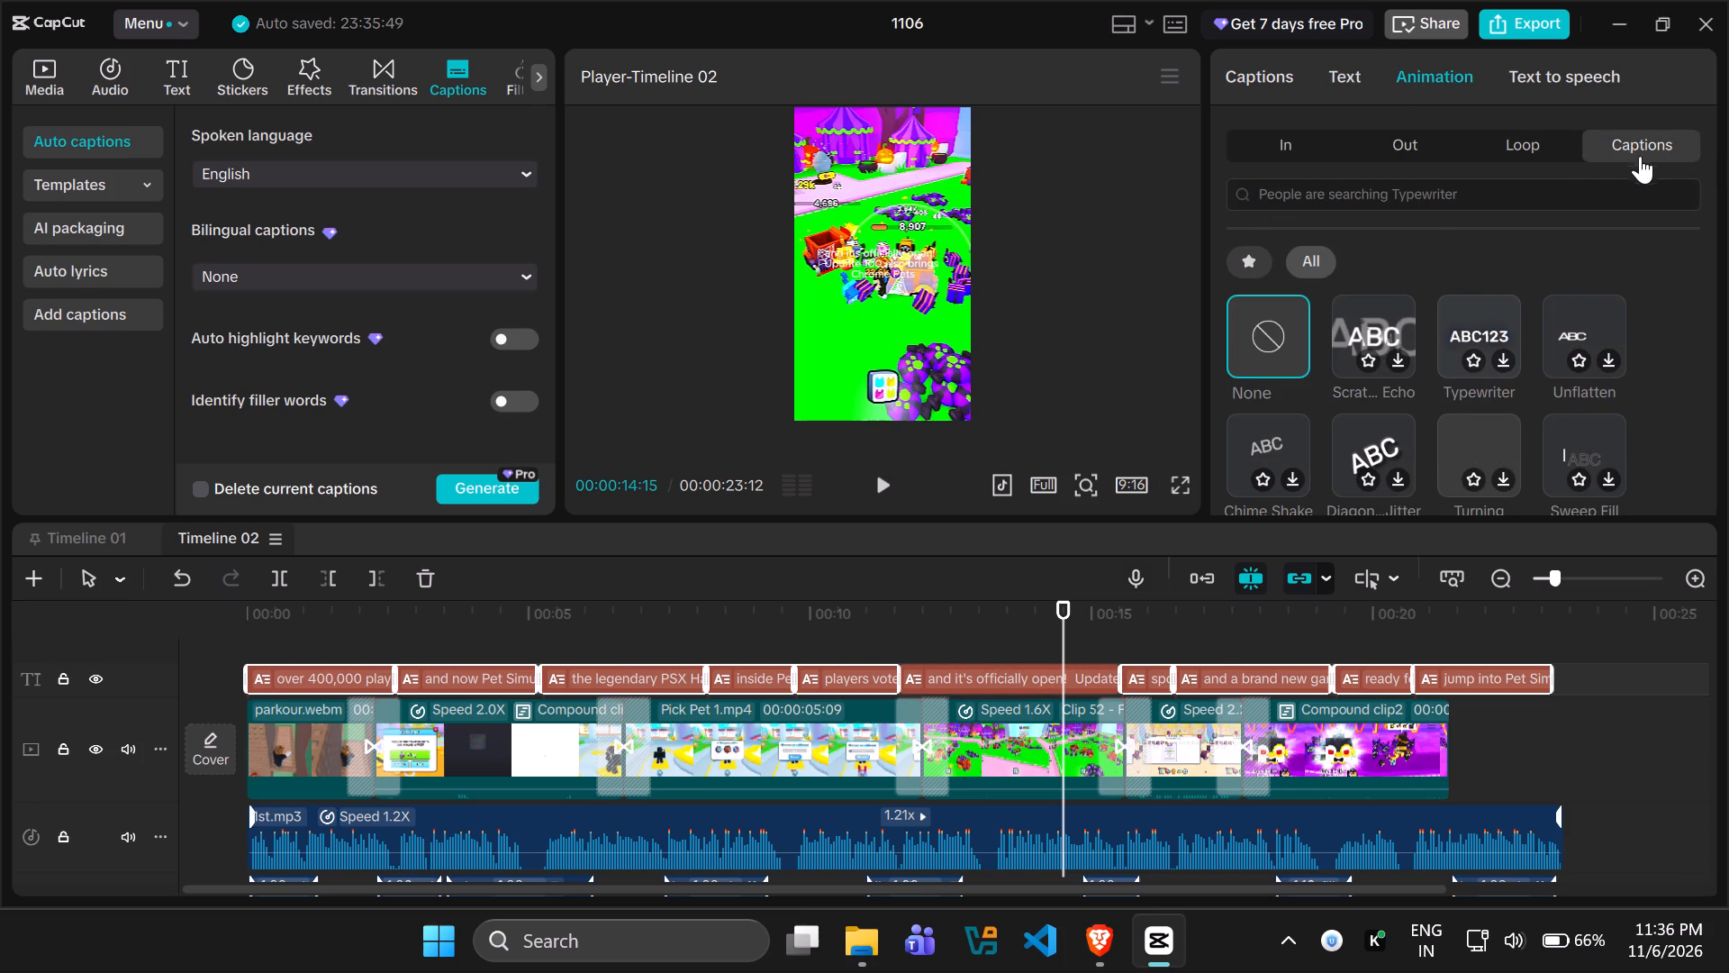
pyautogui.click(1248, 258)
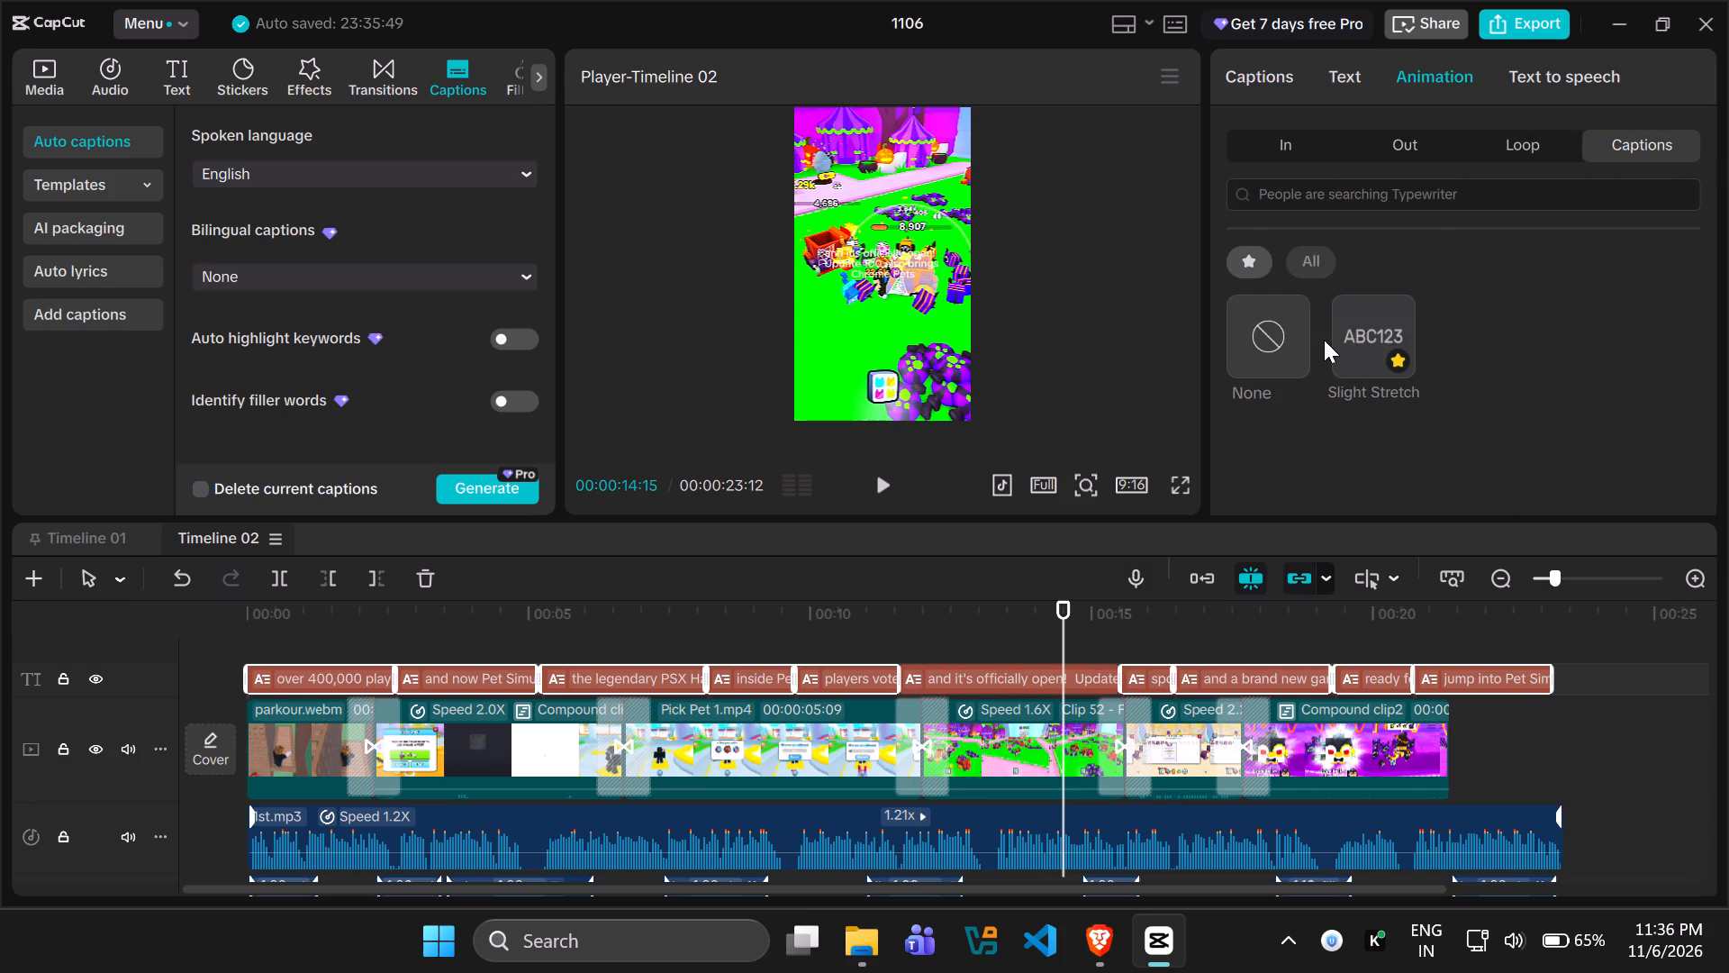
pyautogui.click(1353, 327)
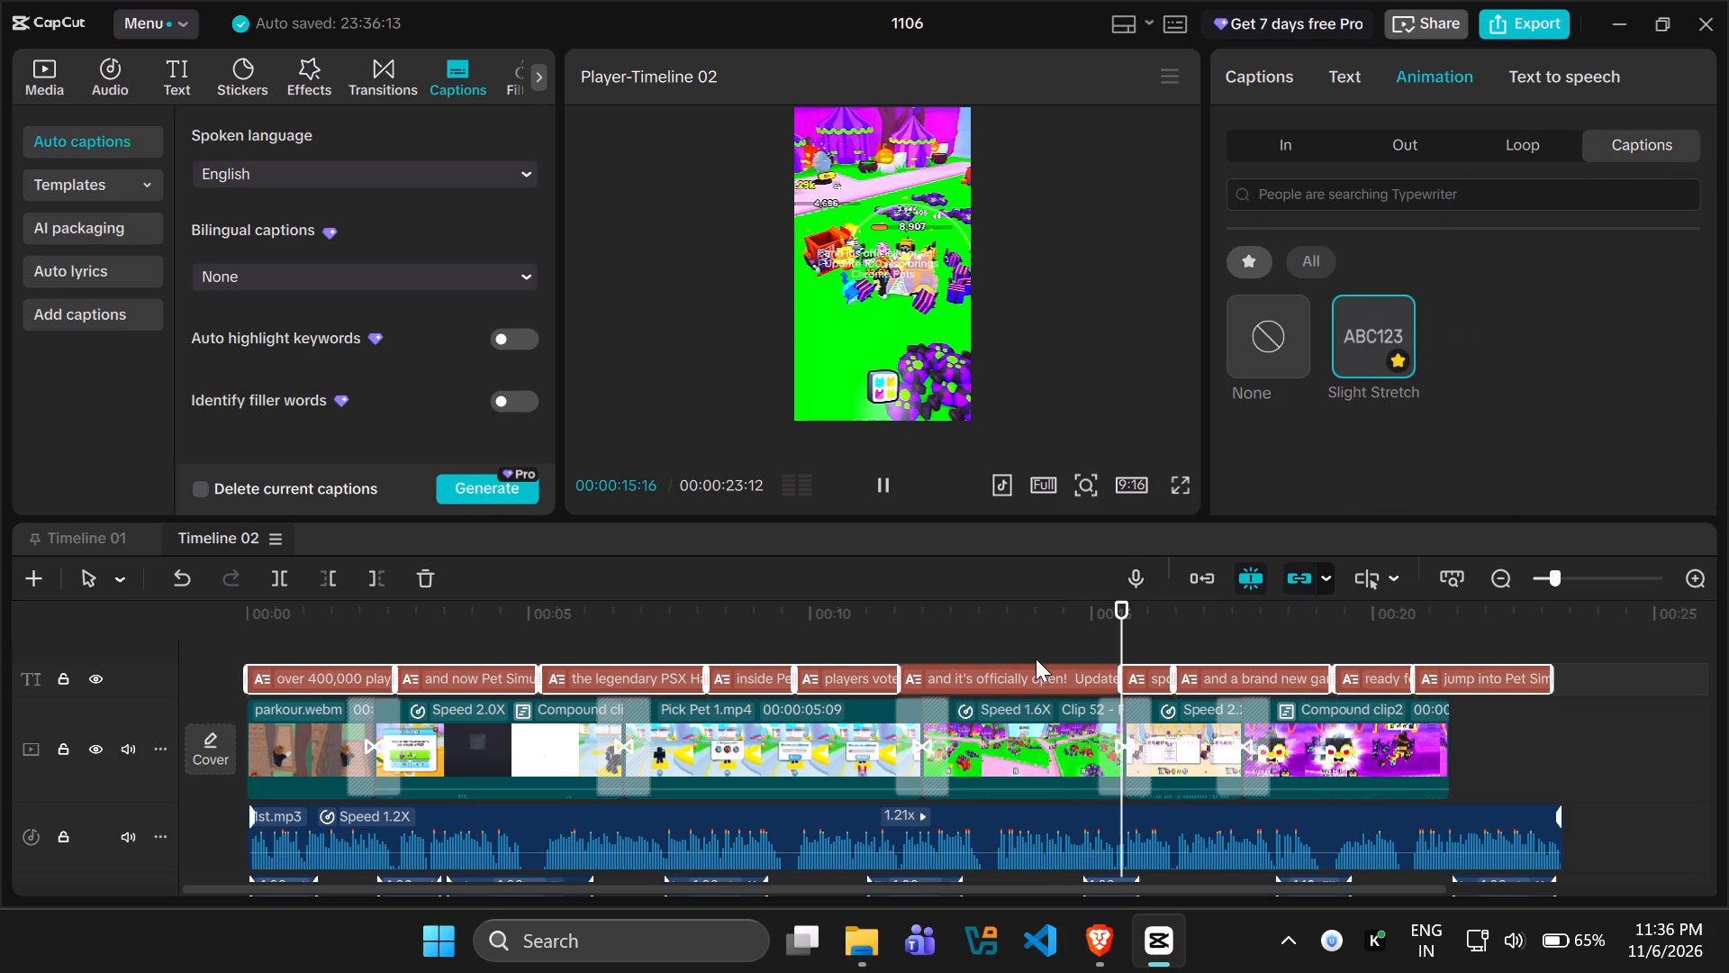
# Cut the text out of the "and it's officially open!" caption and delete the emptied caption from the track.
pyautogui.click(1042, 679)
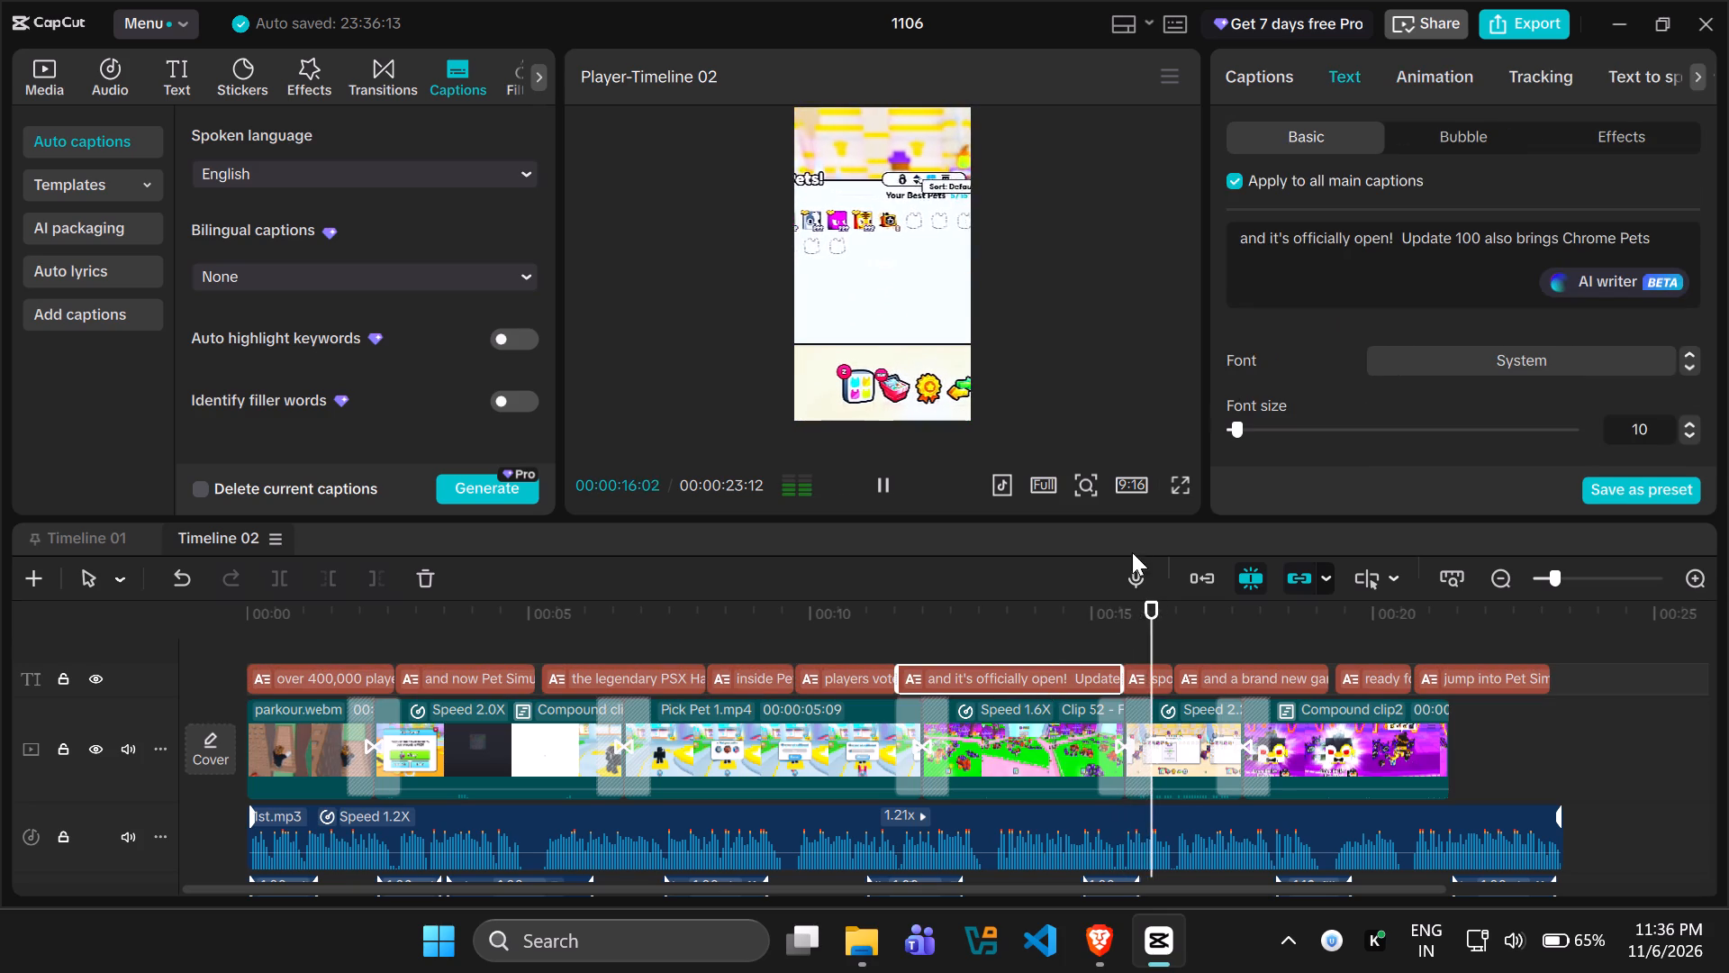
pyautogui.tripleClick(1348, 267)
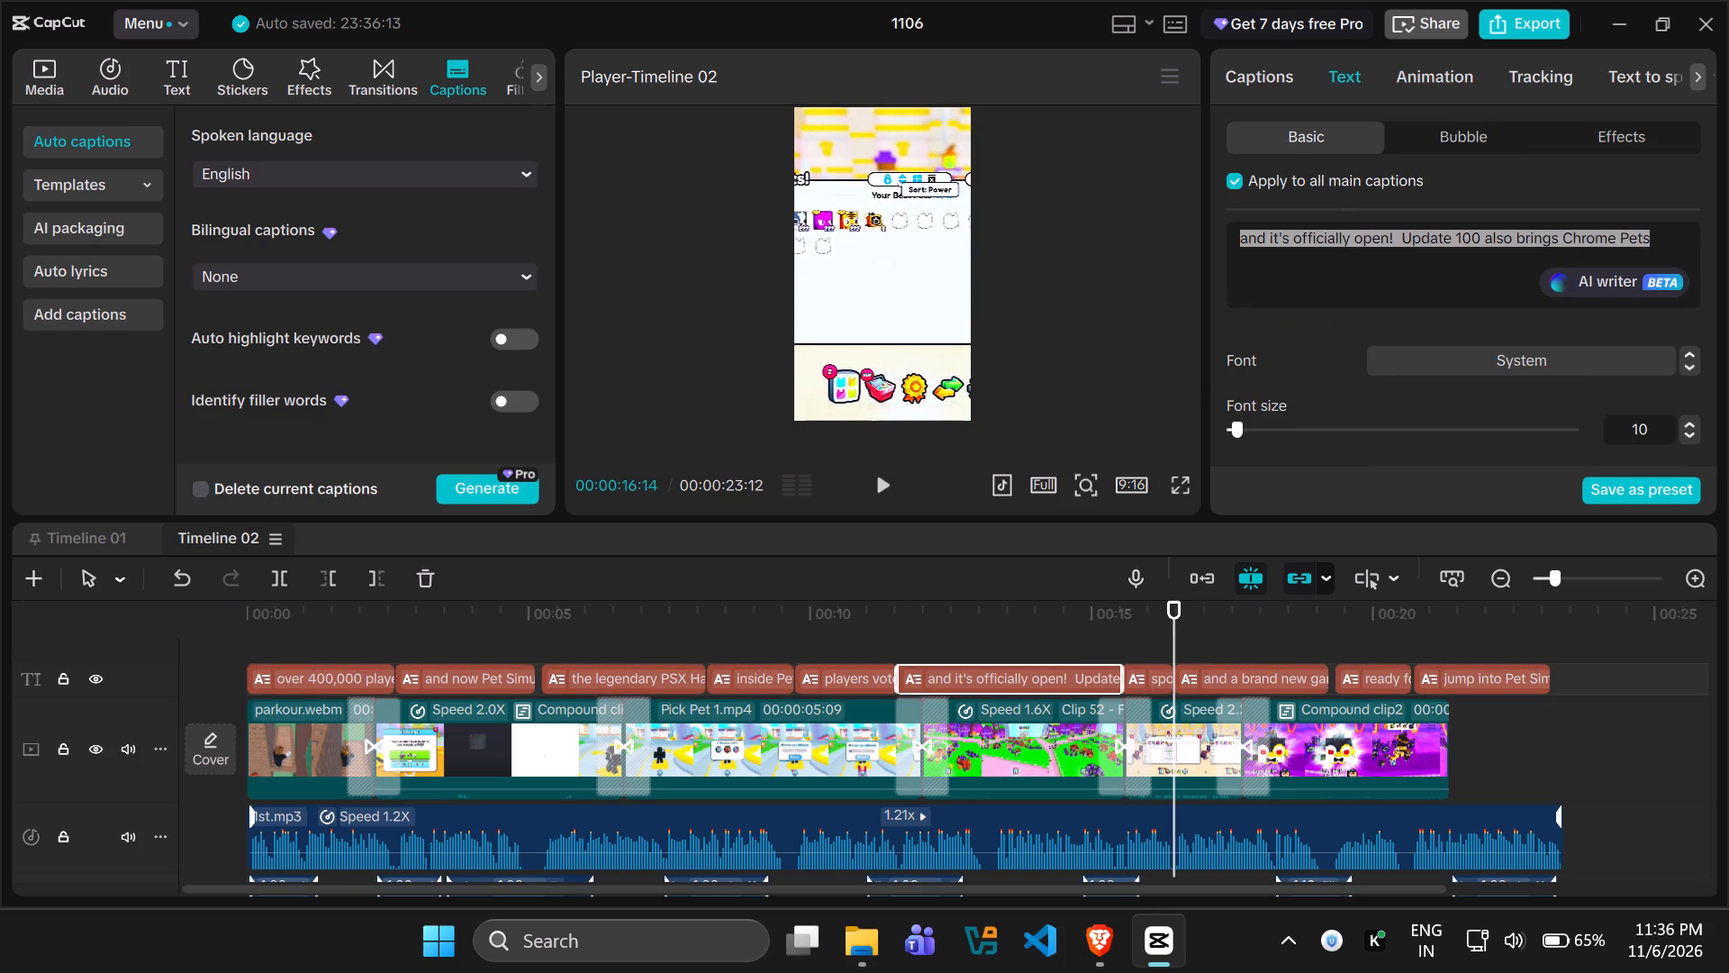
pyautogui.hotkey('ctrl', 'x')
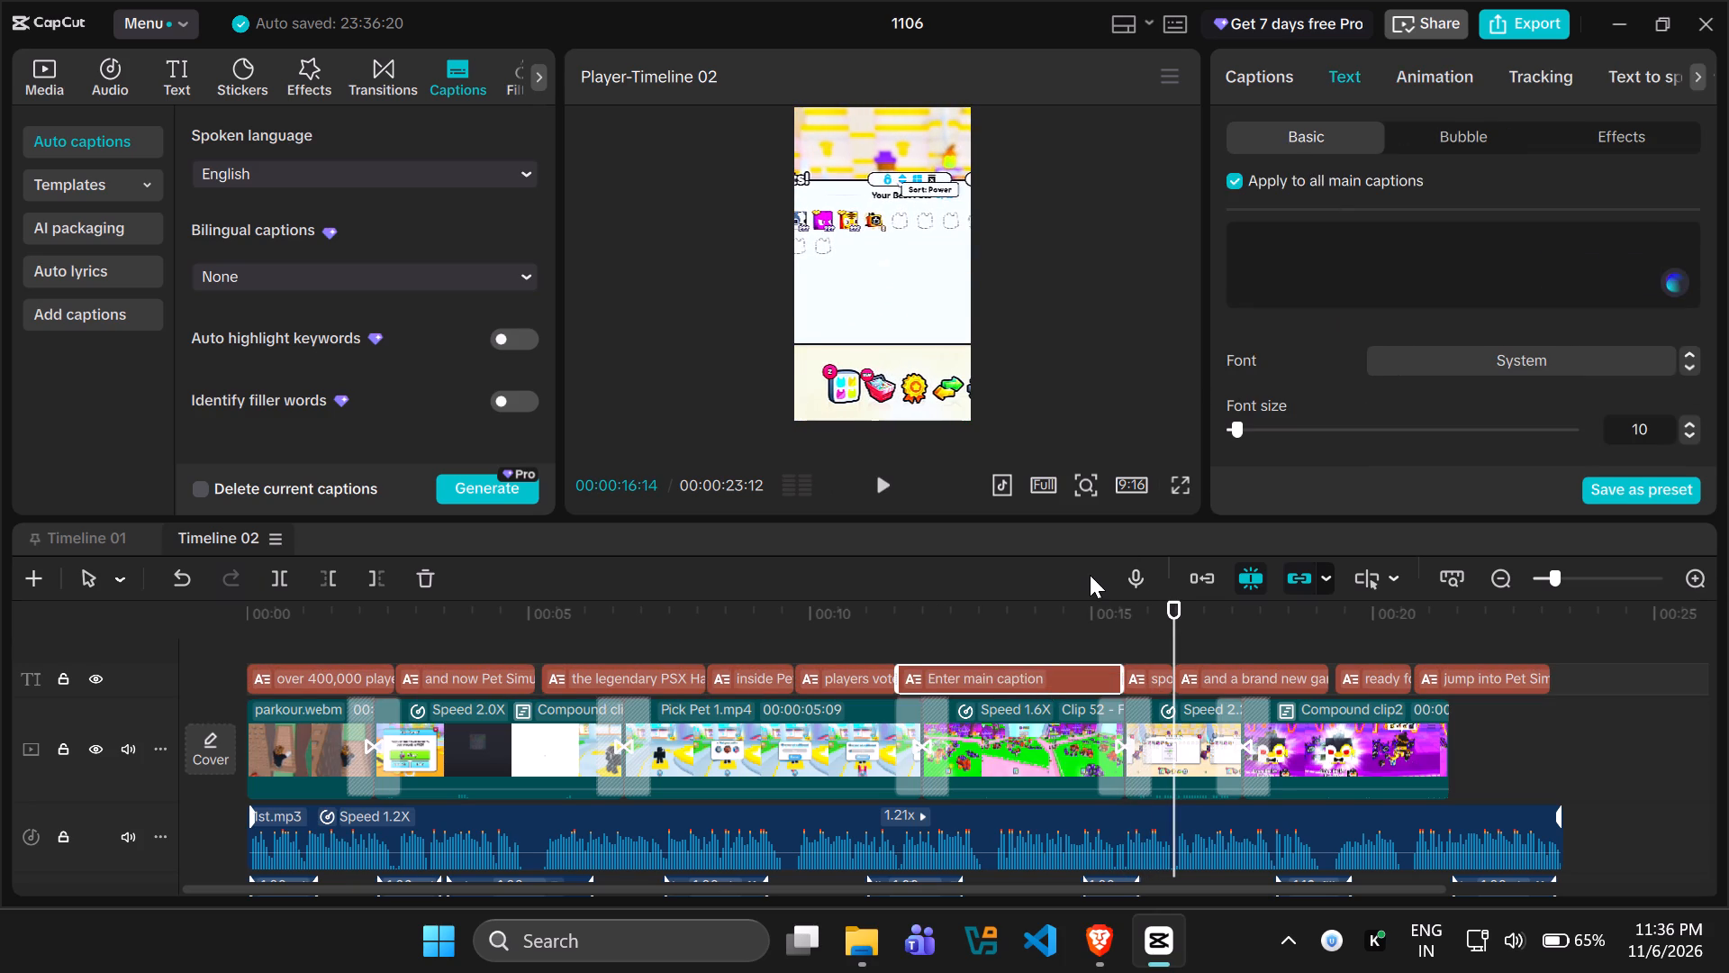
pyautogui.press('Delete')
pyautogui.click(1036, 678)
pyautogui.press('Delete')
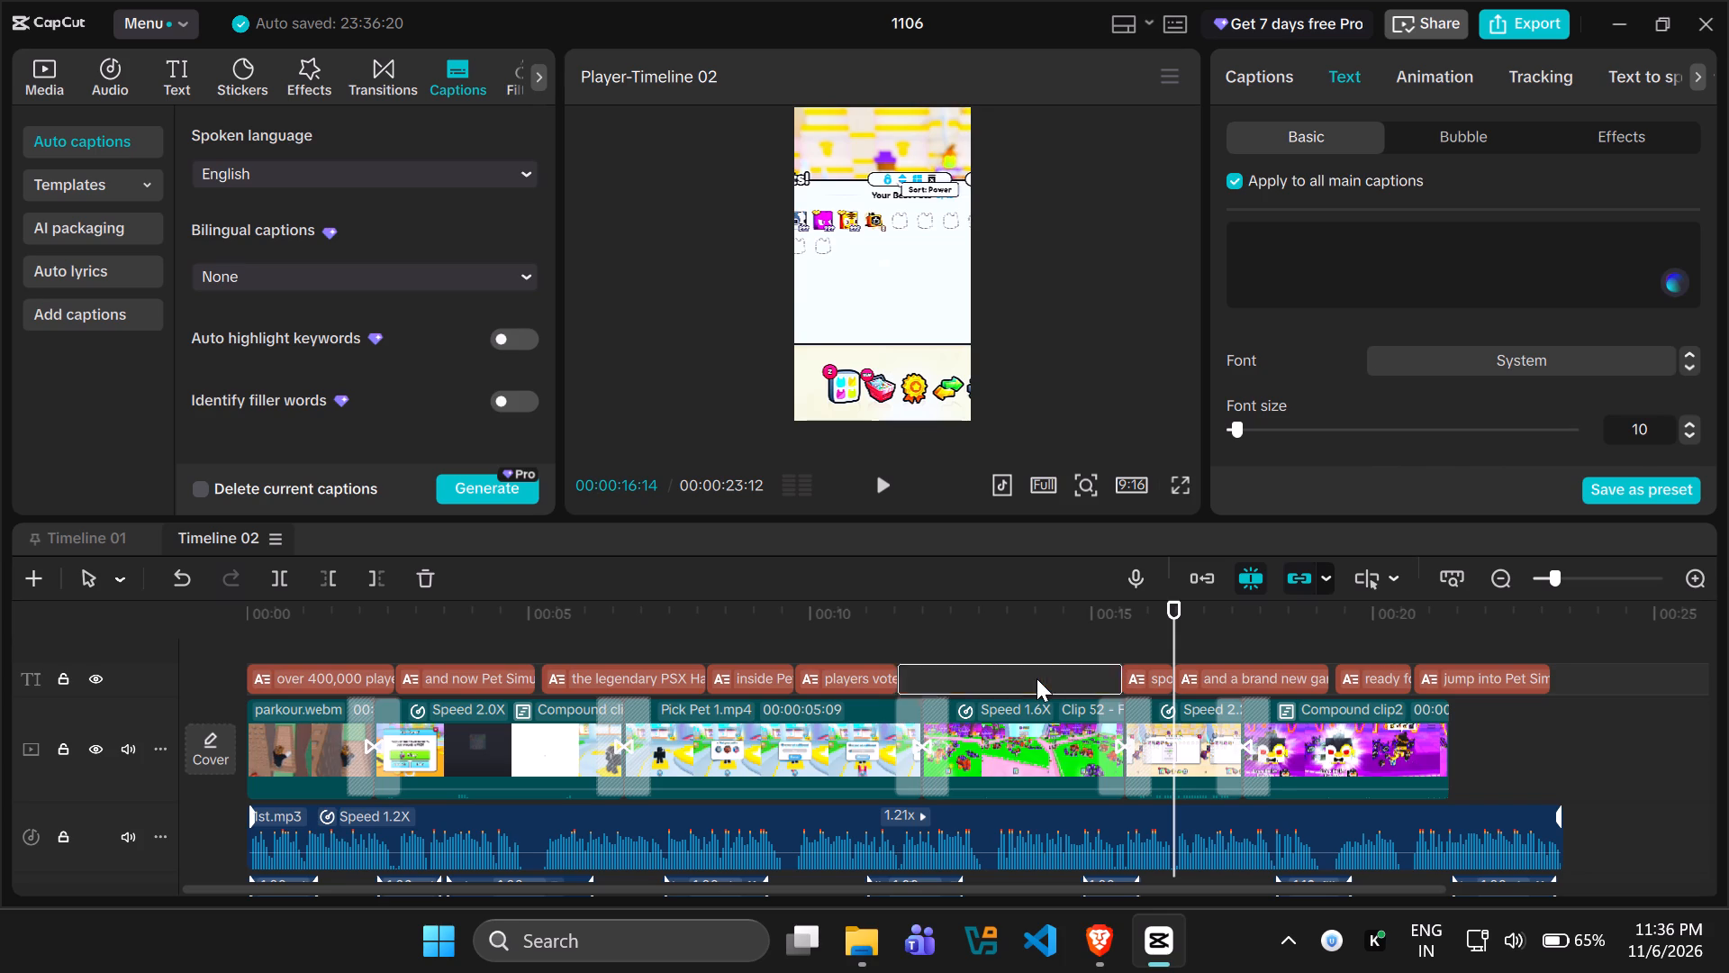
# Duplicate the "players voted to unlock the secret gate" caption into the gap after it, stretching it to meet "spooky mini games".
pyautogui.click(850, 668)
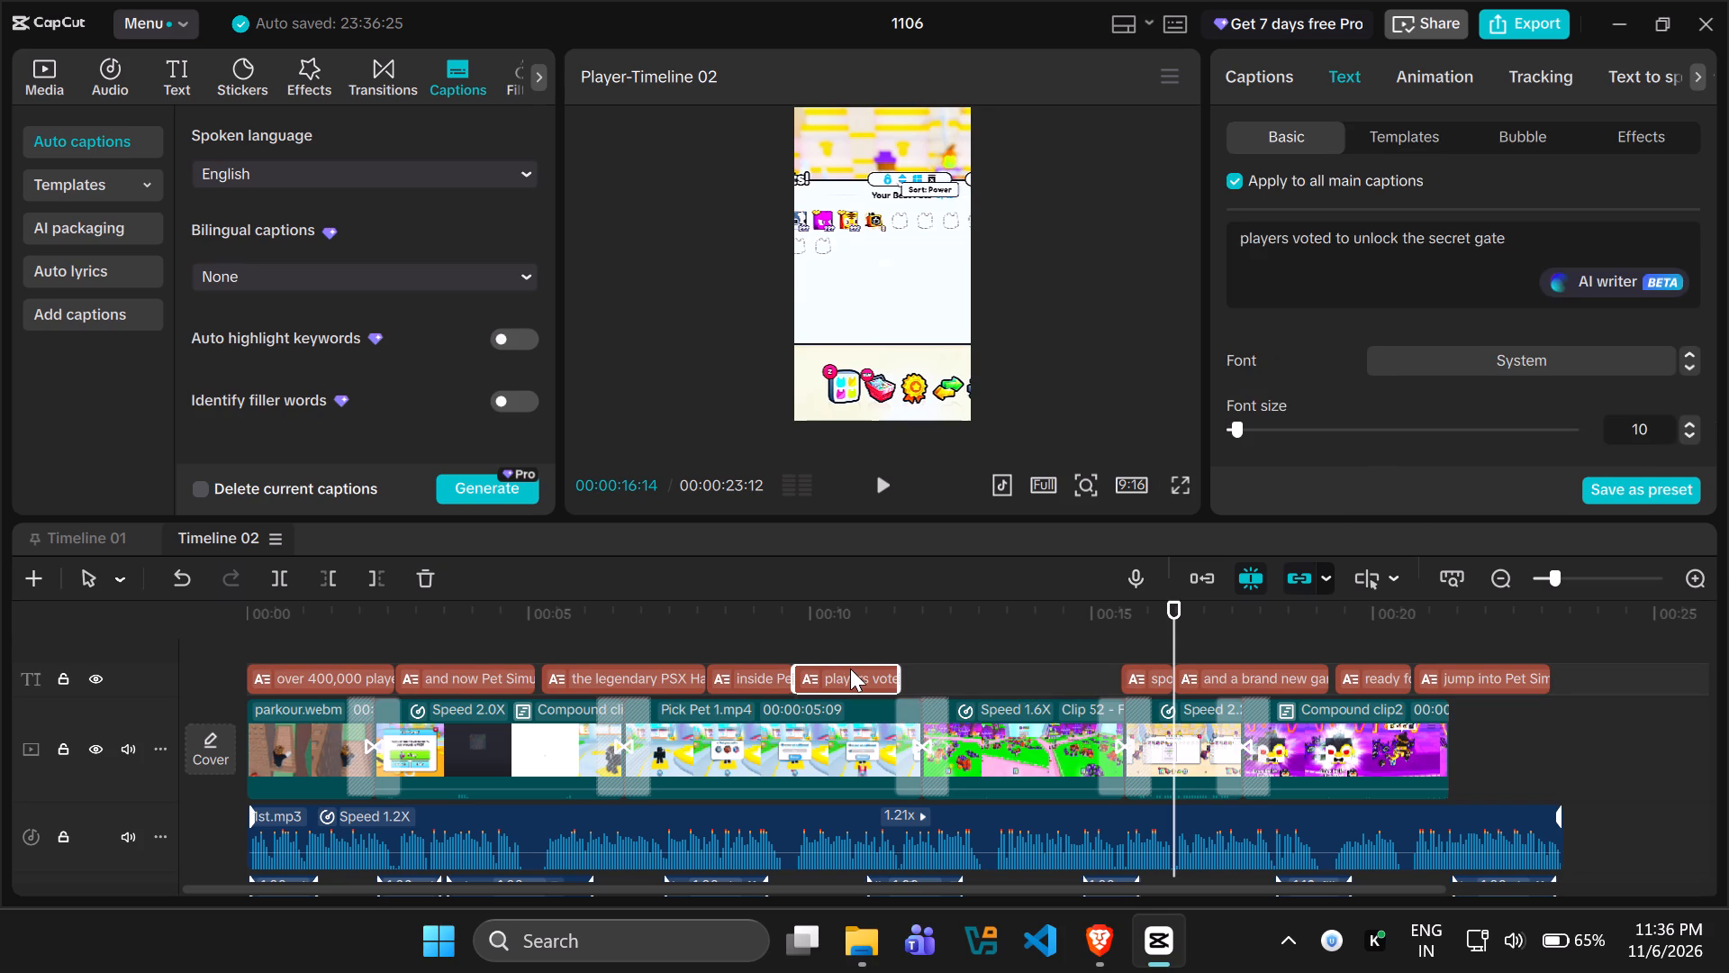
pyautogui.hotkey('ctrl', 'c')
pyautogui.click(930, 677)
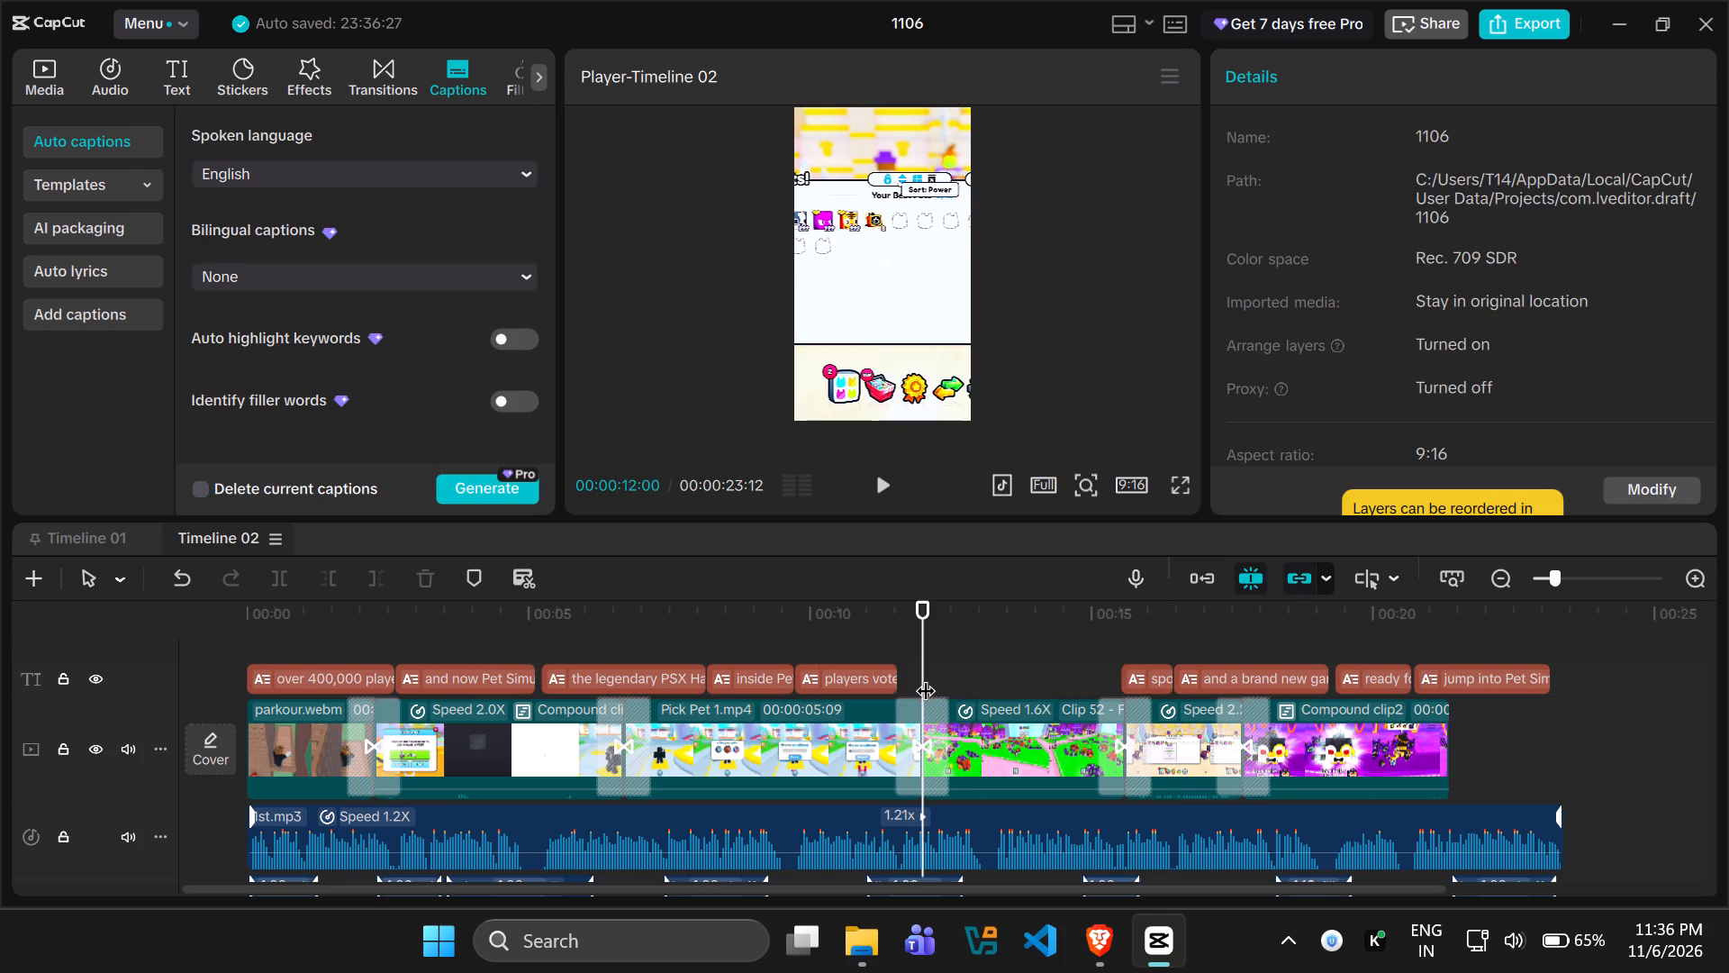
pyautogui.moveTo(925, 677); pyautogui.dragTo(901, 677)
pyautogui.hotkey('ctrl', 'v')
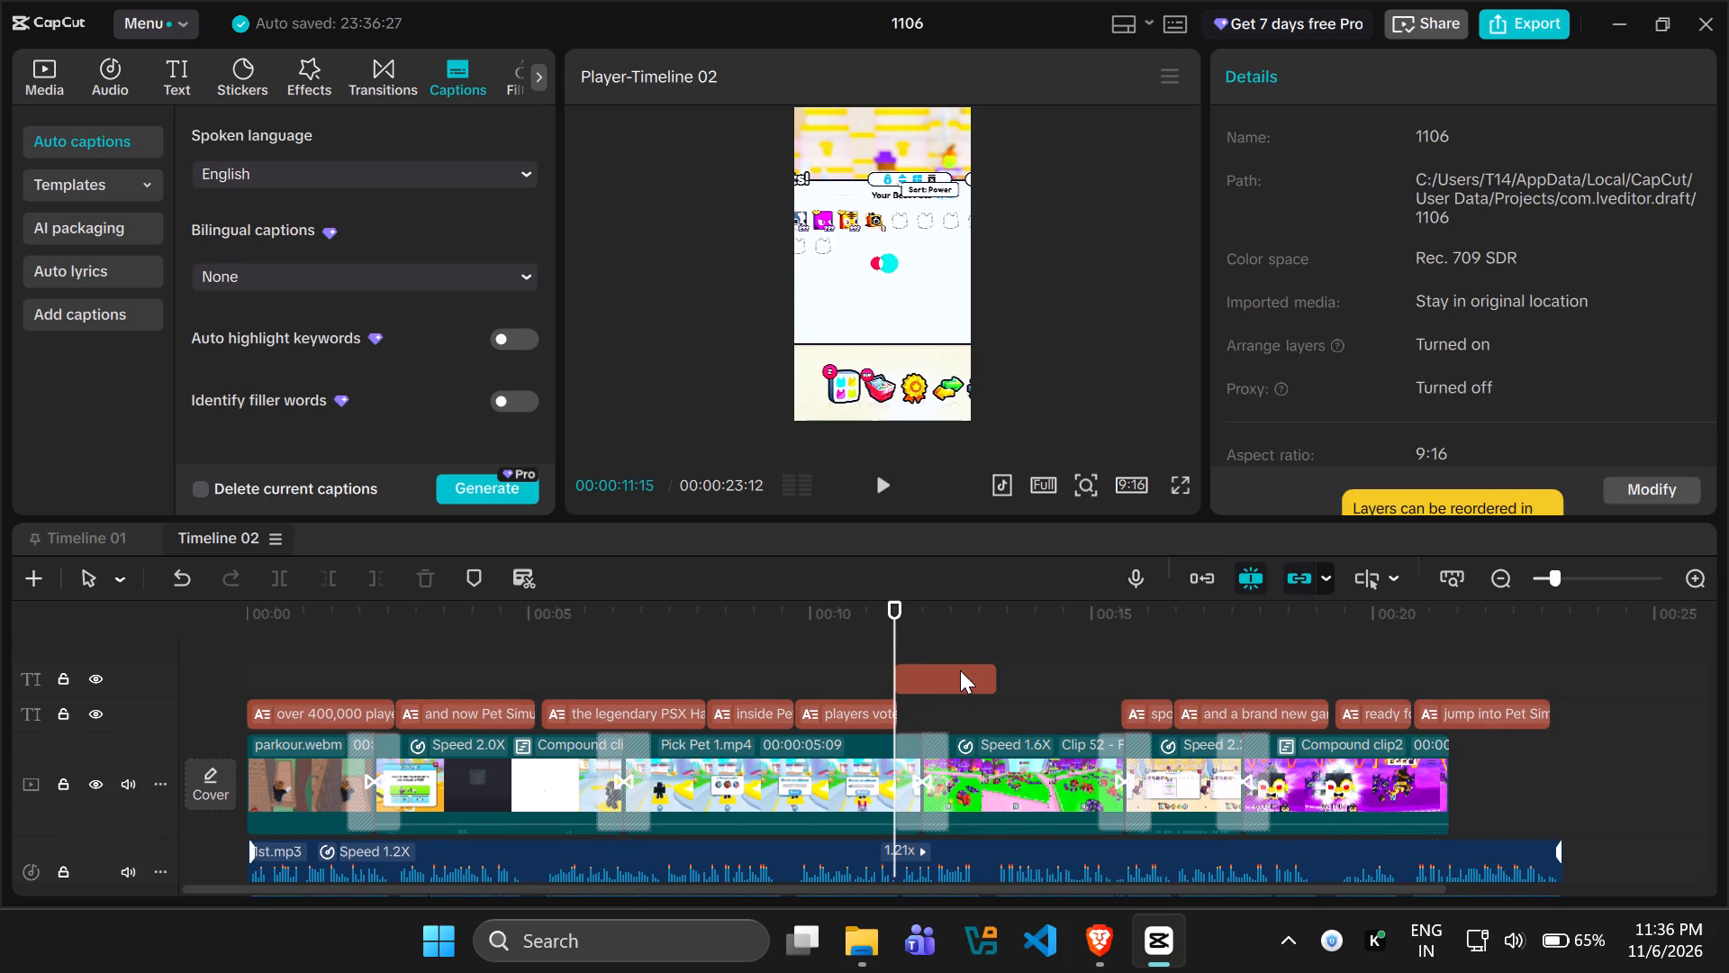
pyautogui.moveTo(952, 667); pyautogui.dragTo(960, 703)
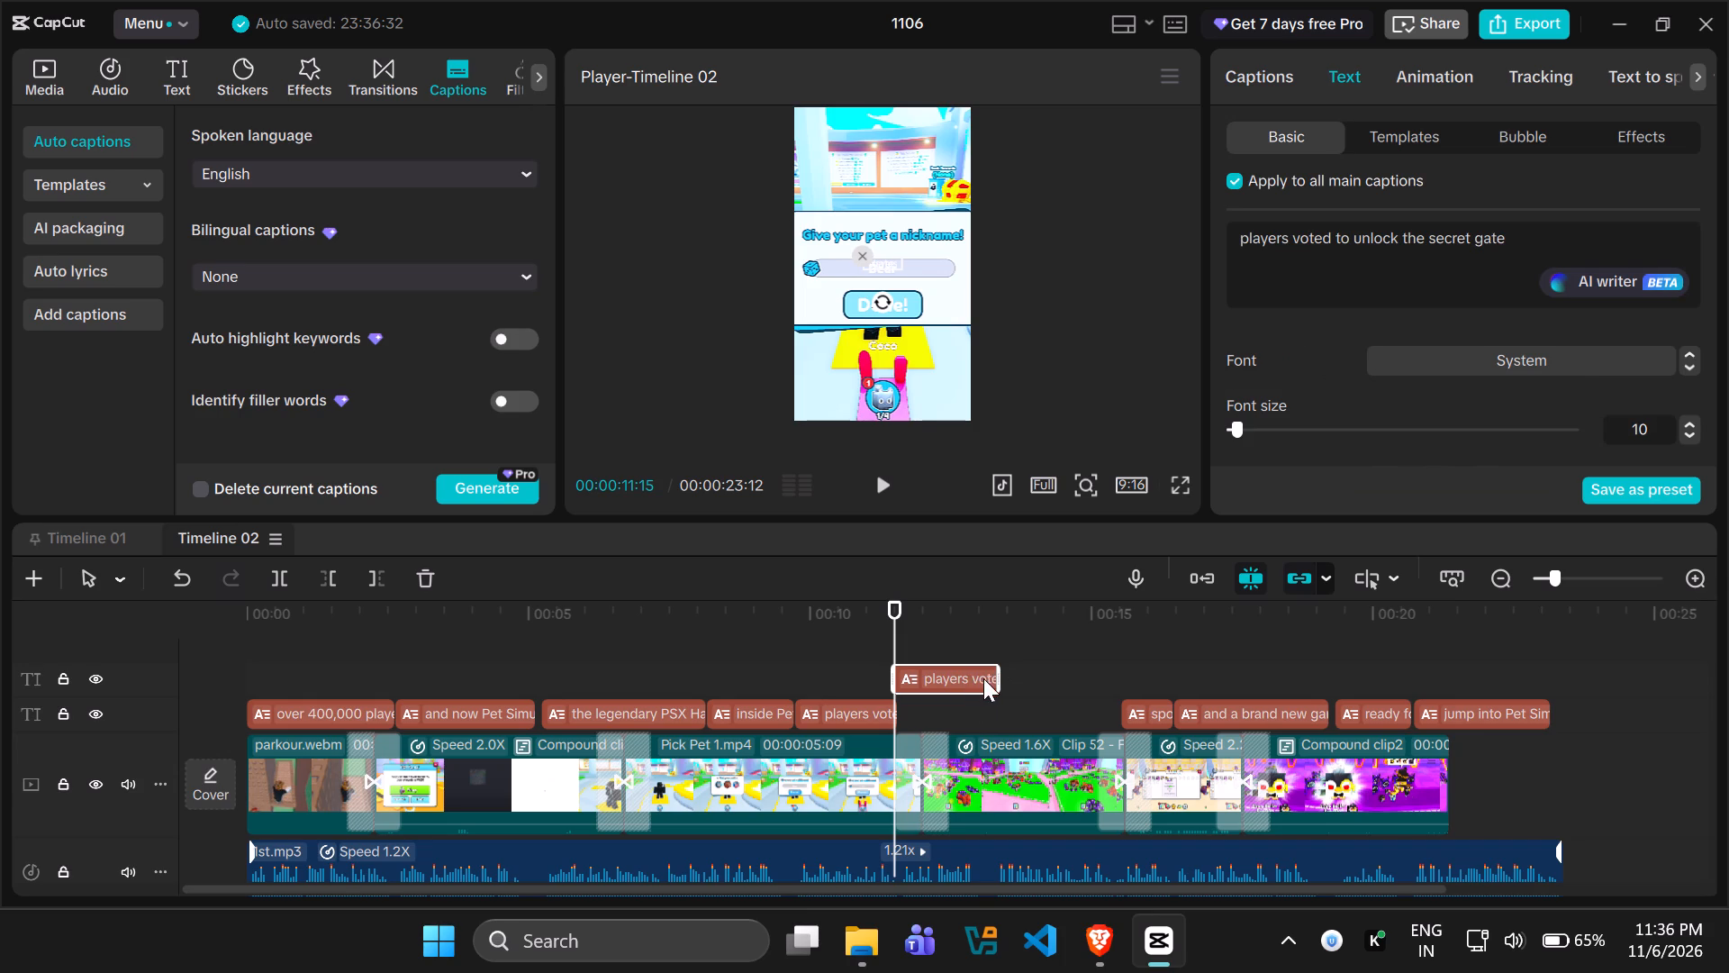
pyautogui.moveTo(964, 677); pyautogui.dragTo(968, 713)
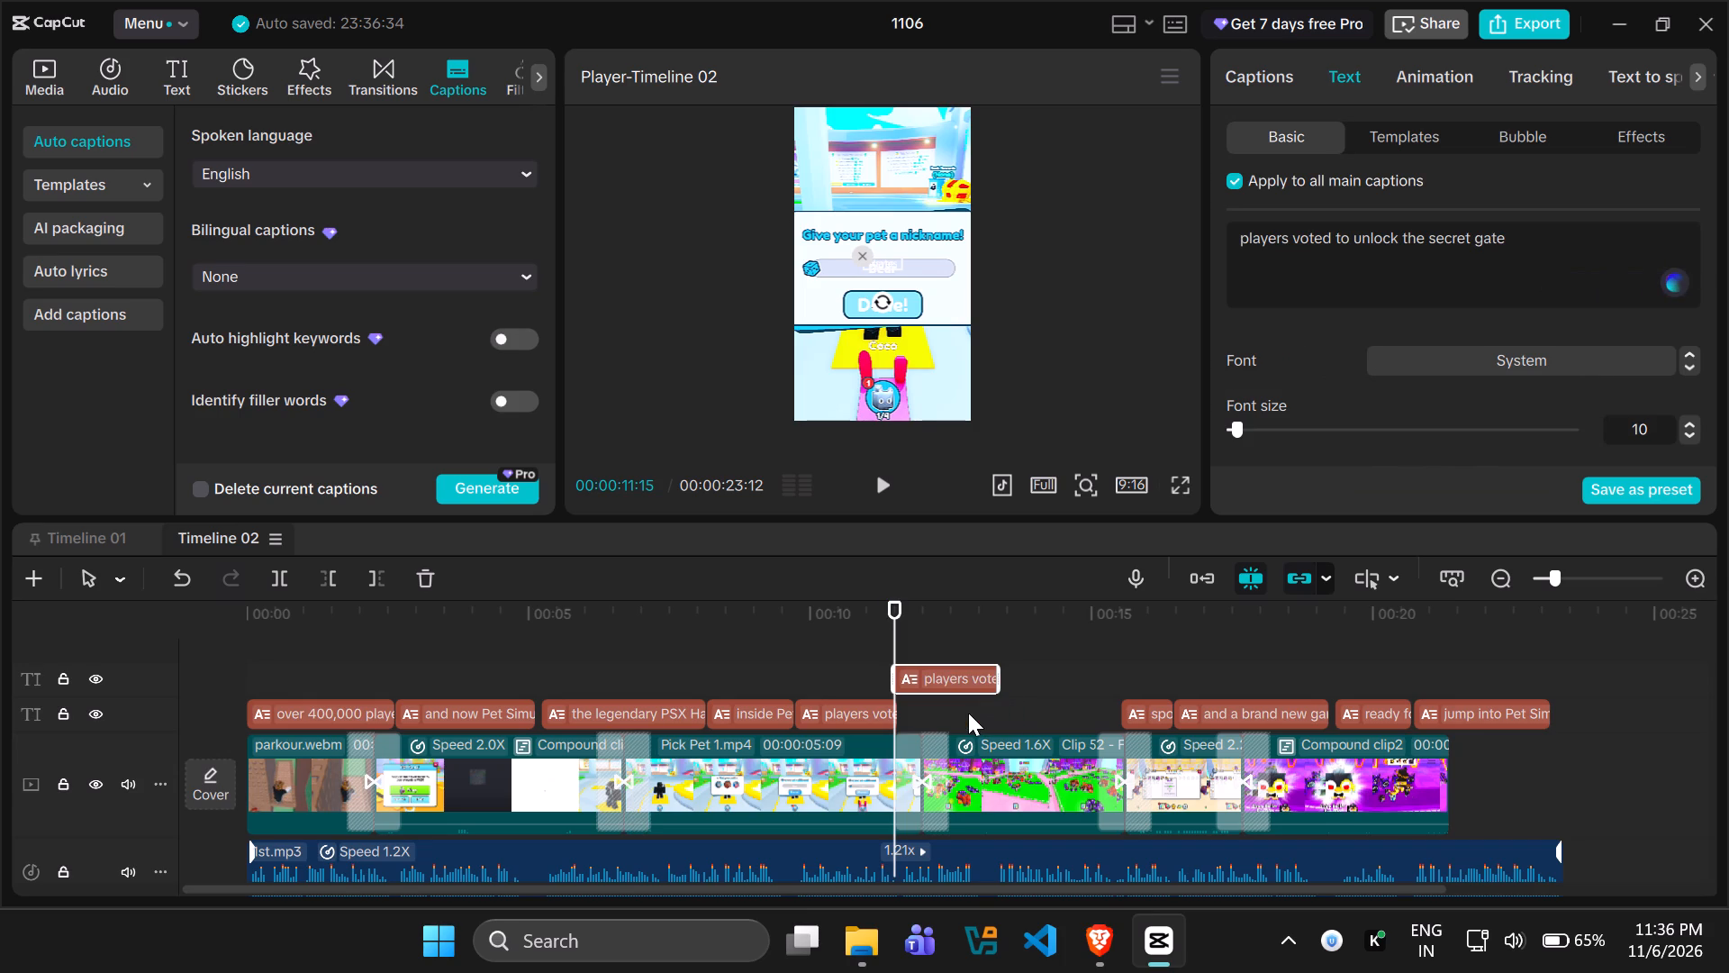
pyautogui.moveTo(957, 679); pyautogui.dragTo(967, 722)
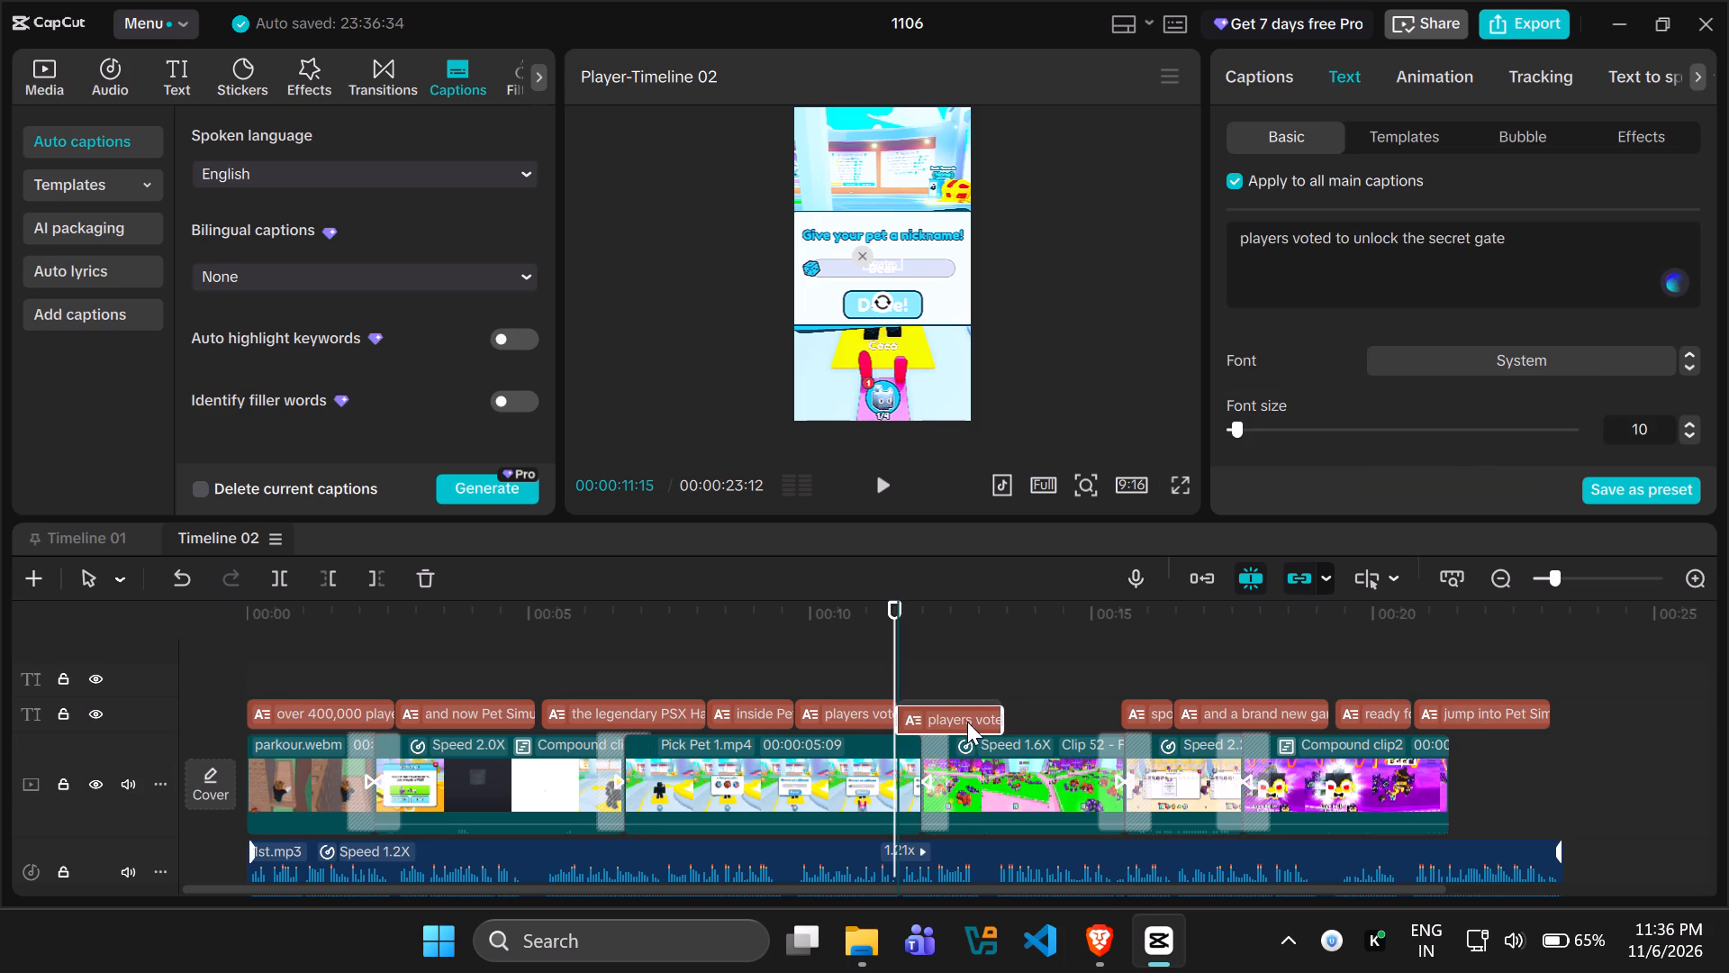
pyautogui.moveTo(967, 722); pyautogui.dragTo(968, 722)
pyautogui.moveTo(1000, 679); pyautogui.dragTo(1073, 678)
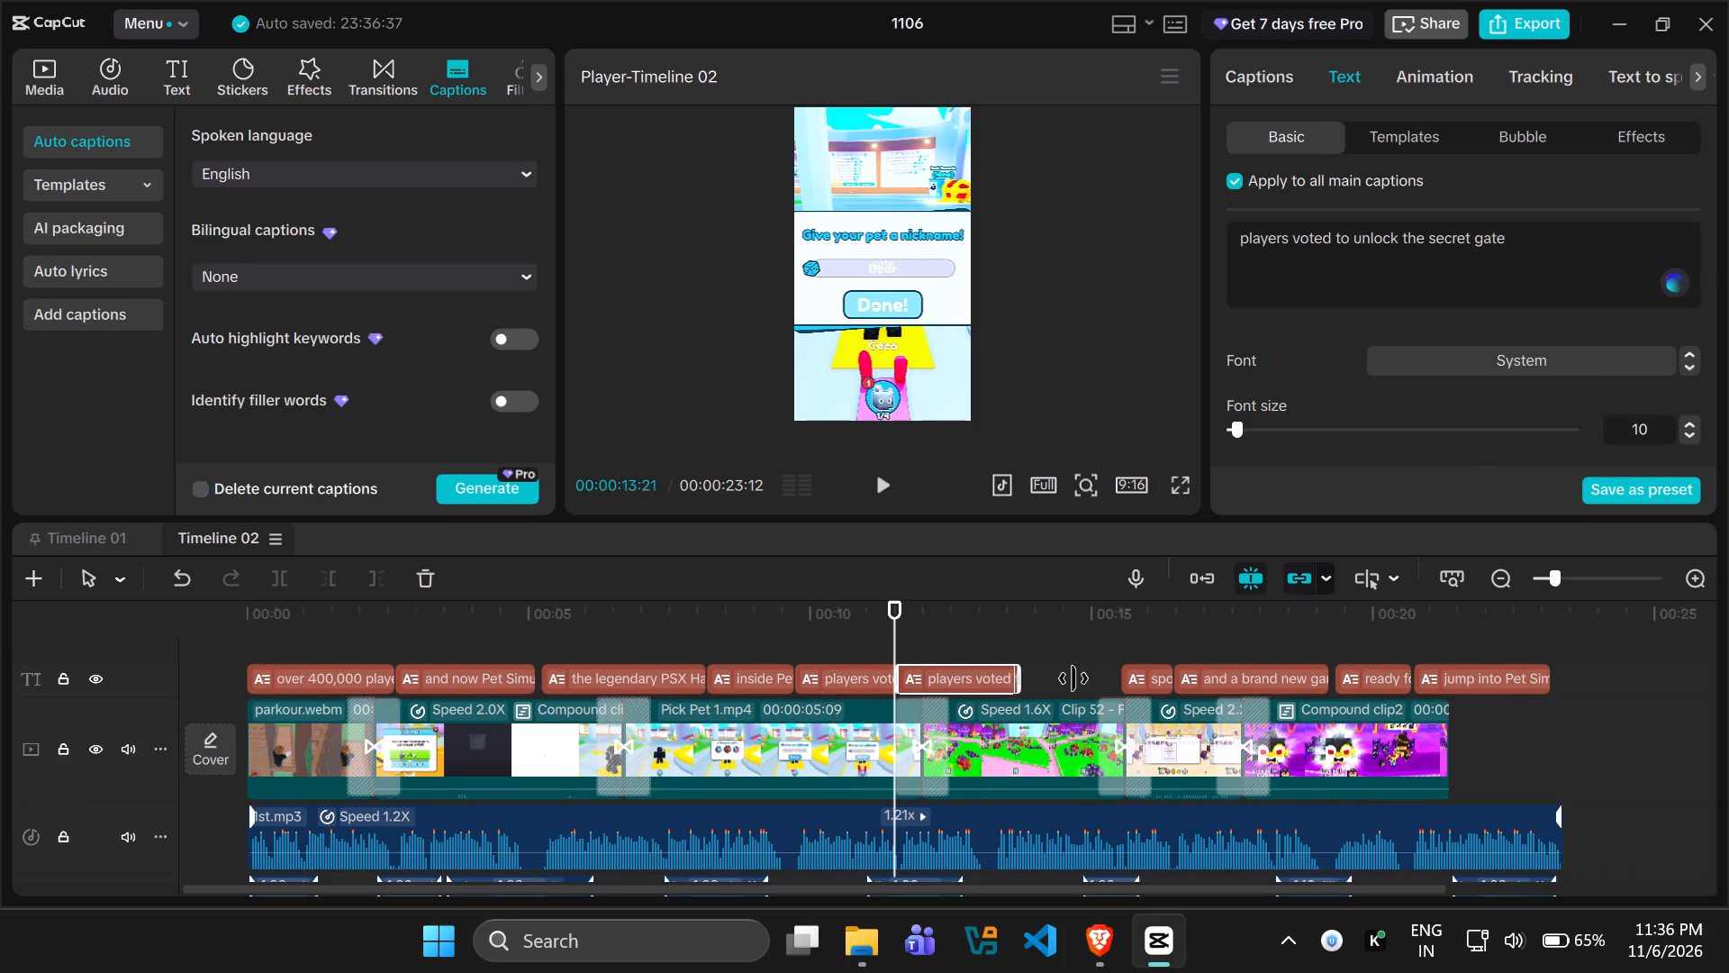
pyautogui.moveTo(1073, 678); pyautogui.dragTo(1145, 678)
# Apply the Slight Stretch caption animation to the duplicated caption.
pyautogui.click(1416, 86)
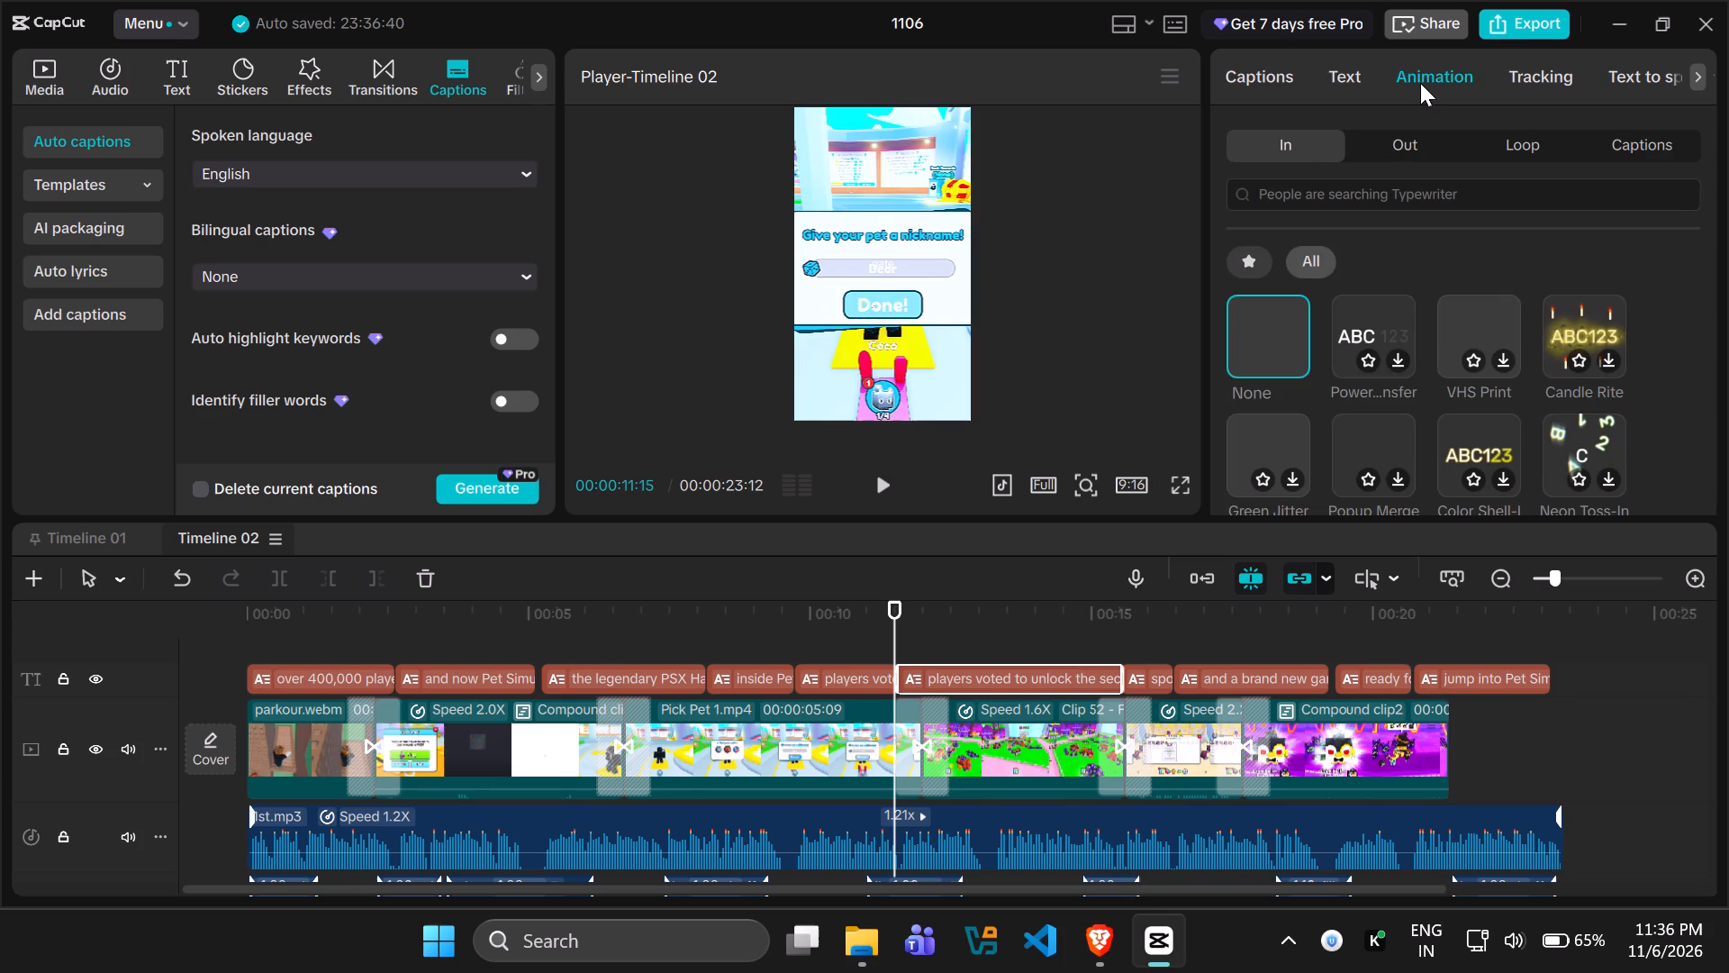
pyautogui.click(1634, 139)
pyautogui.click(1363, 333)
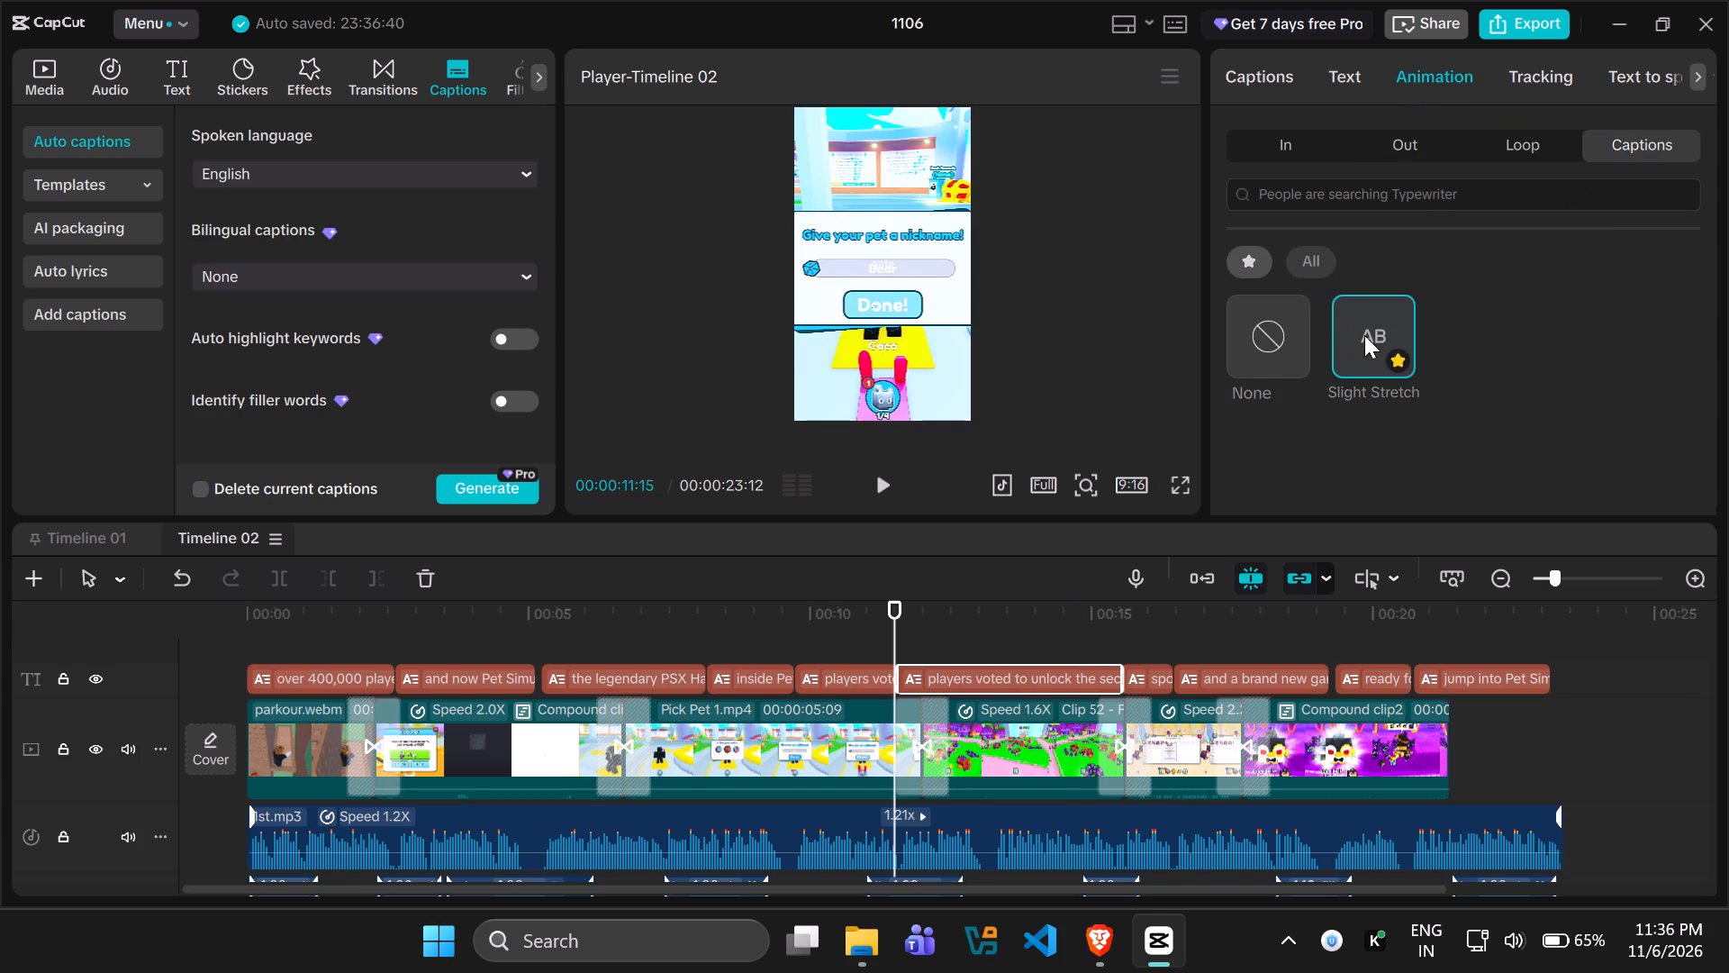
# Replace the duplicated caption's text with the cut text "and it's officially open! Update 100 also brings Chrome Pets".
pyautogui.click(1287, 74)
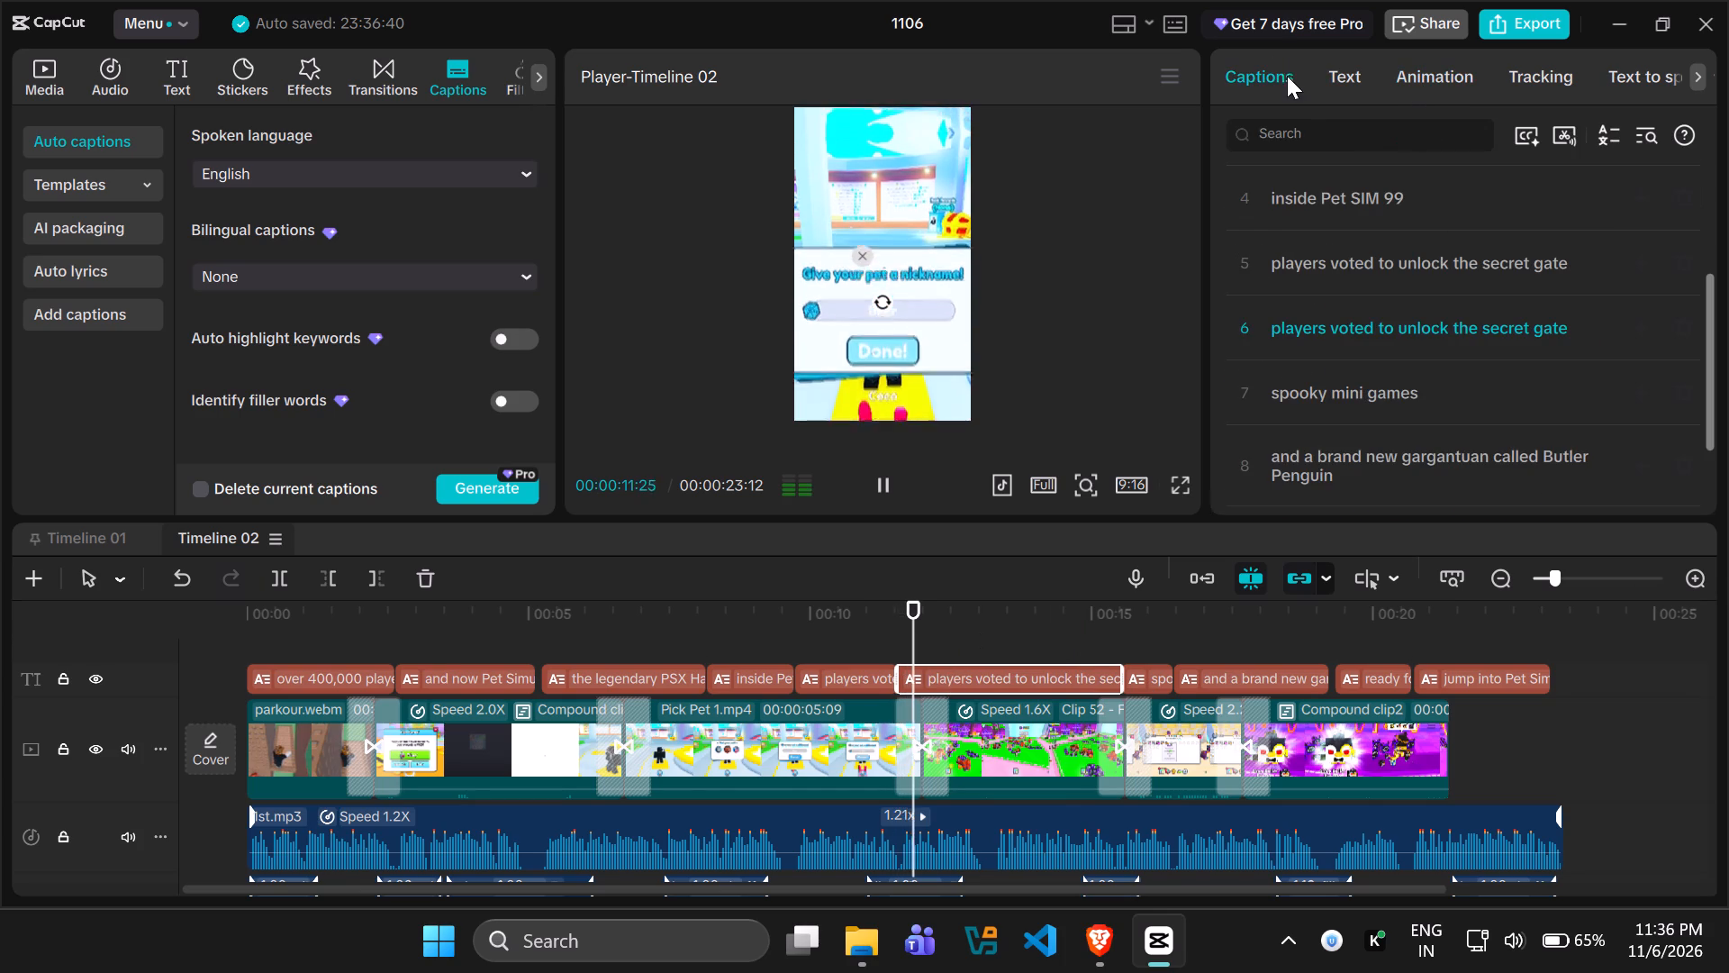
pyautogui.tripleClick(1371, 321)
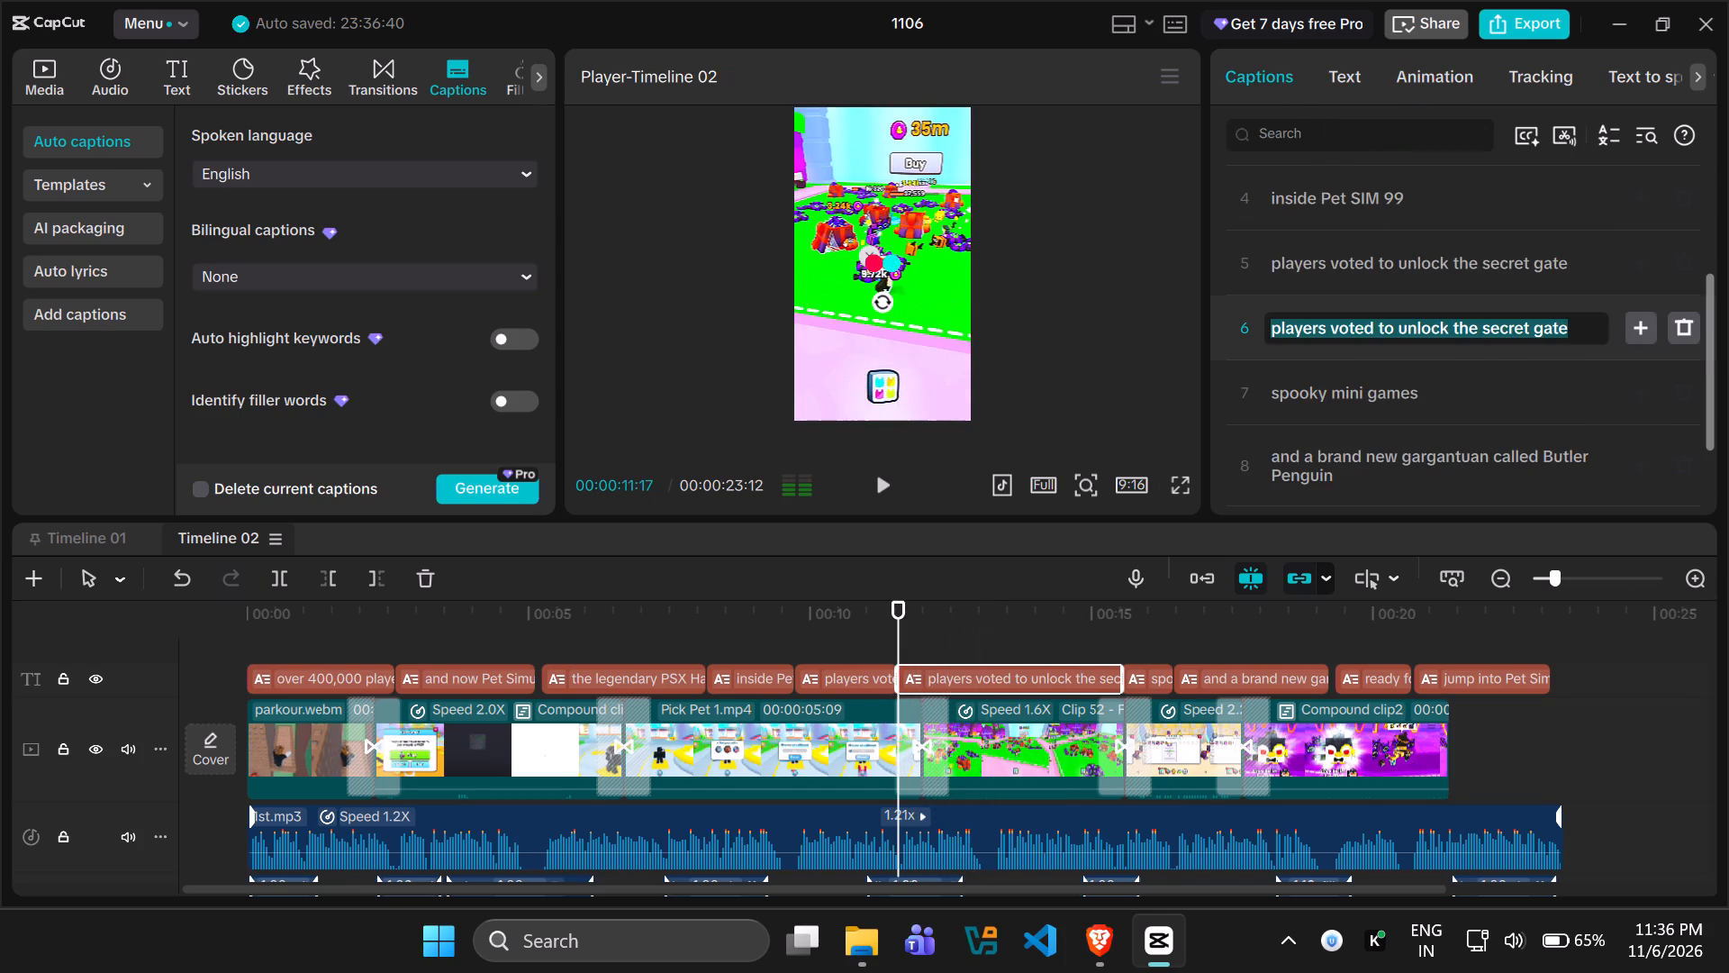
pyautogui.hotkey('ctrl', 'v')
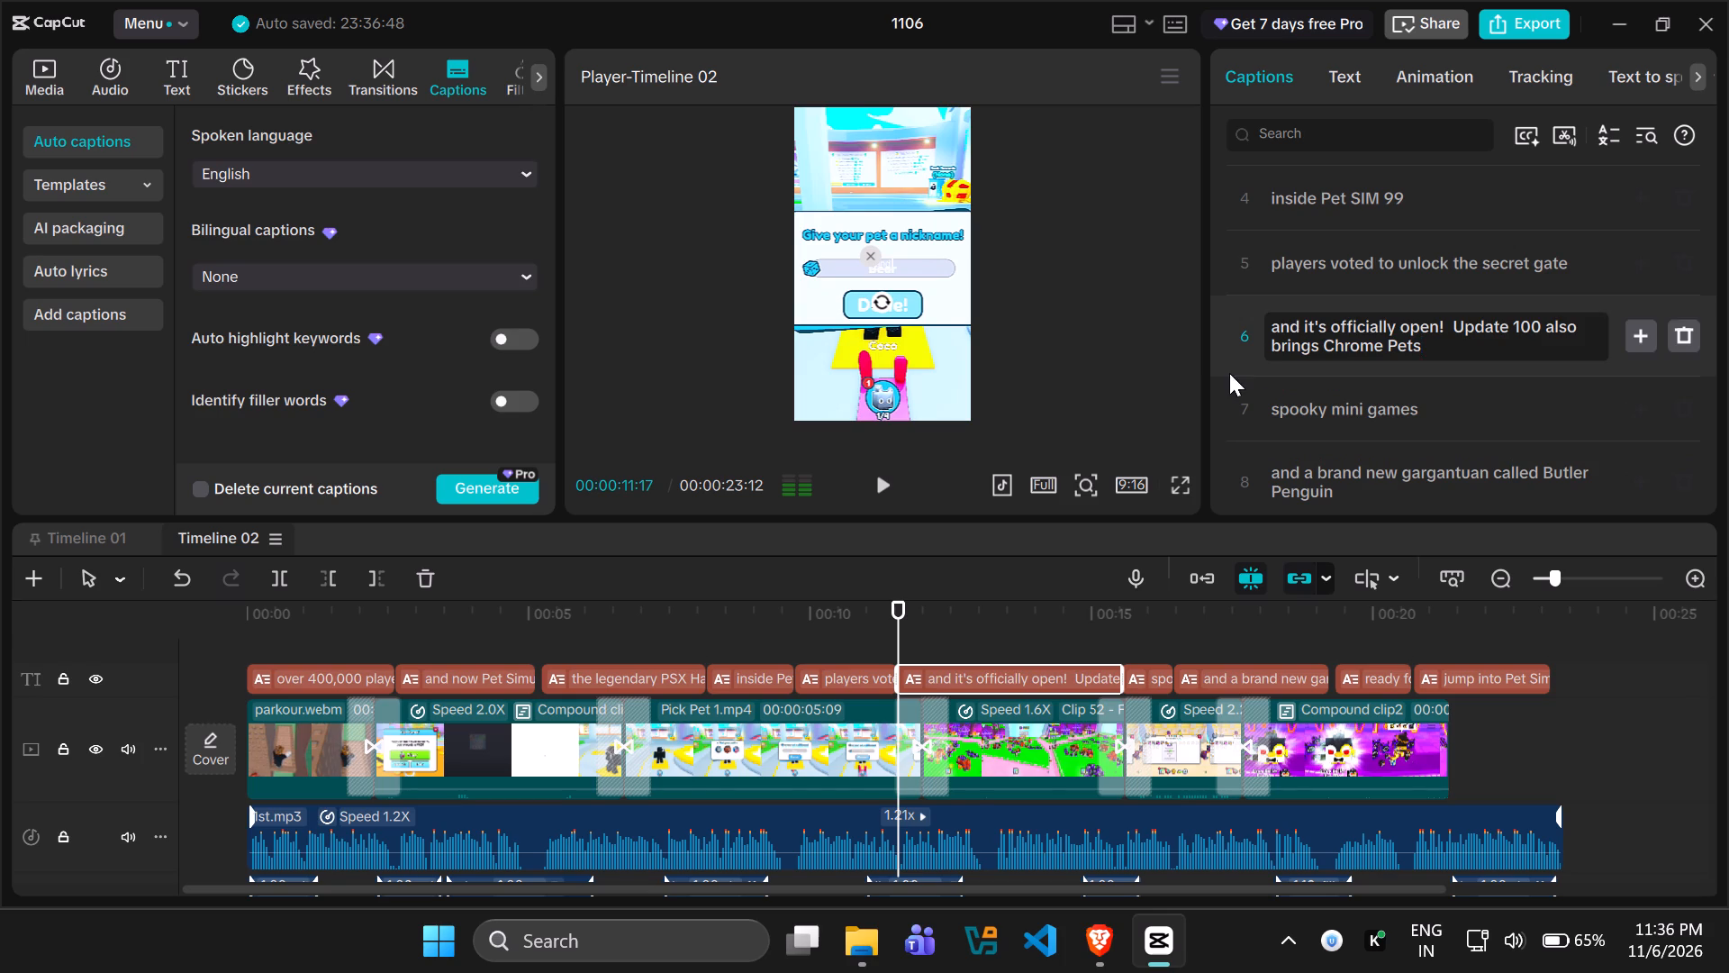
pyautogui.click(1210, 369)
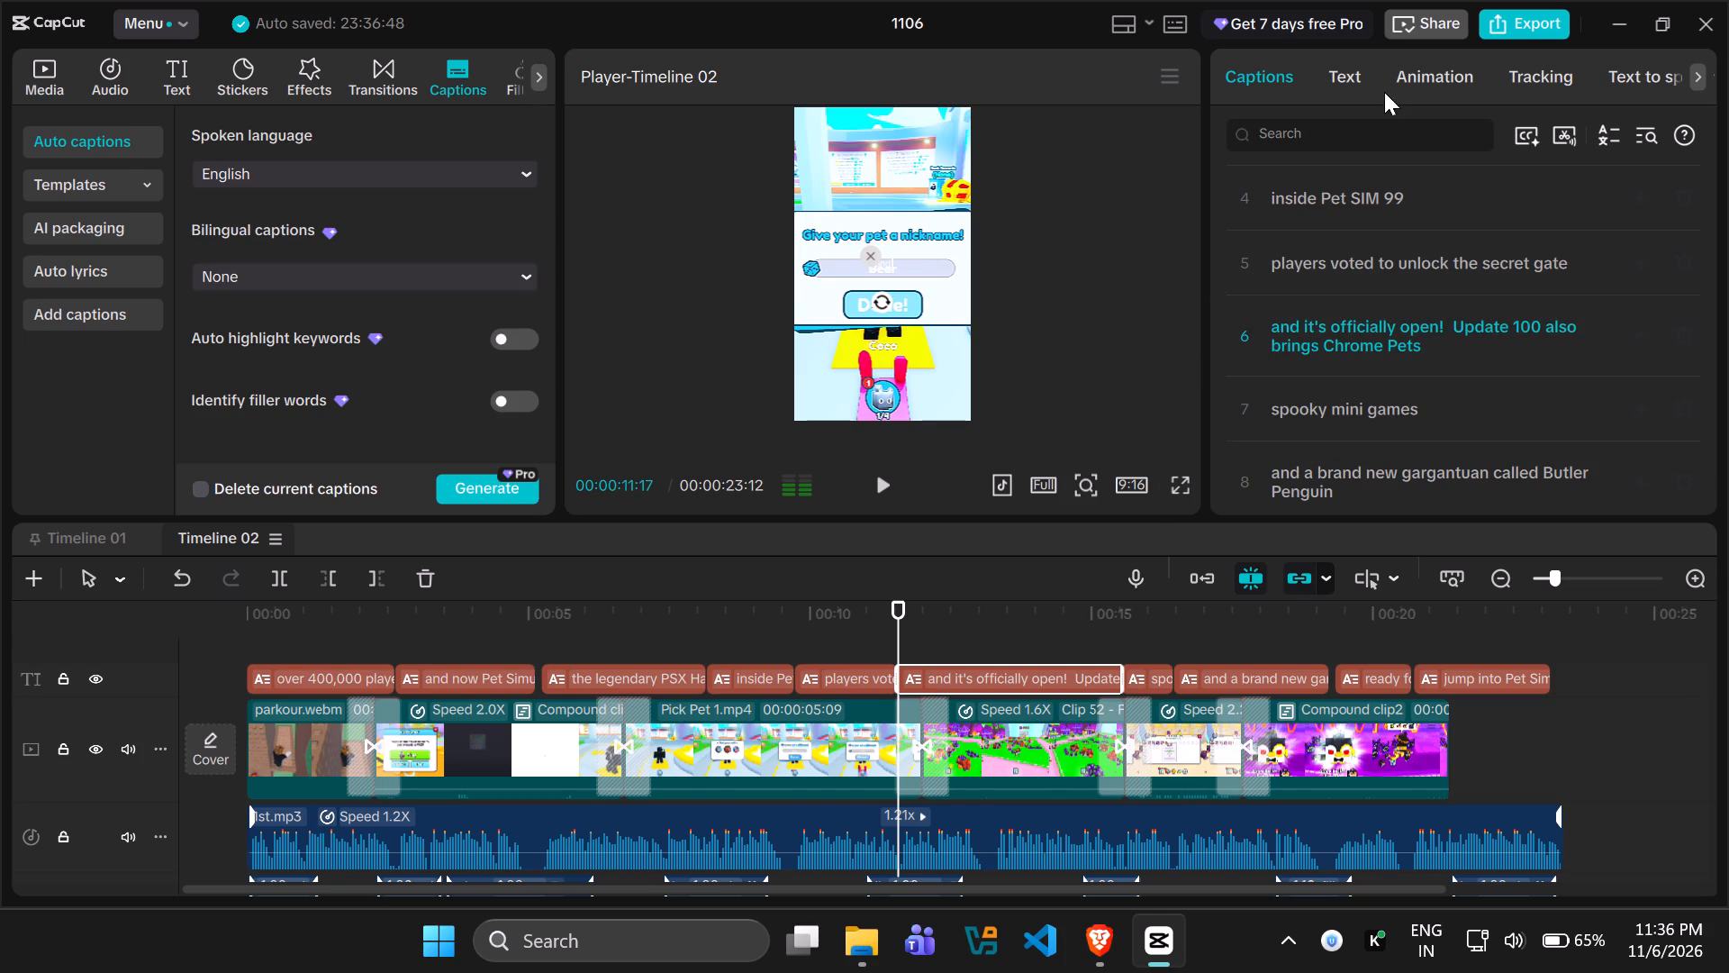
pyautogui.click(1416, 89)
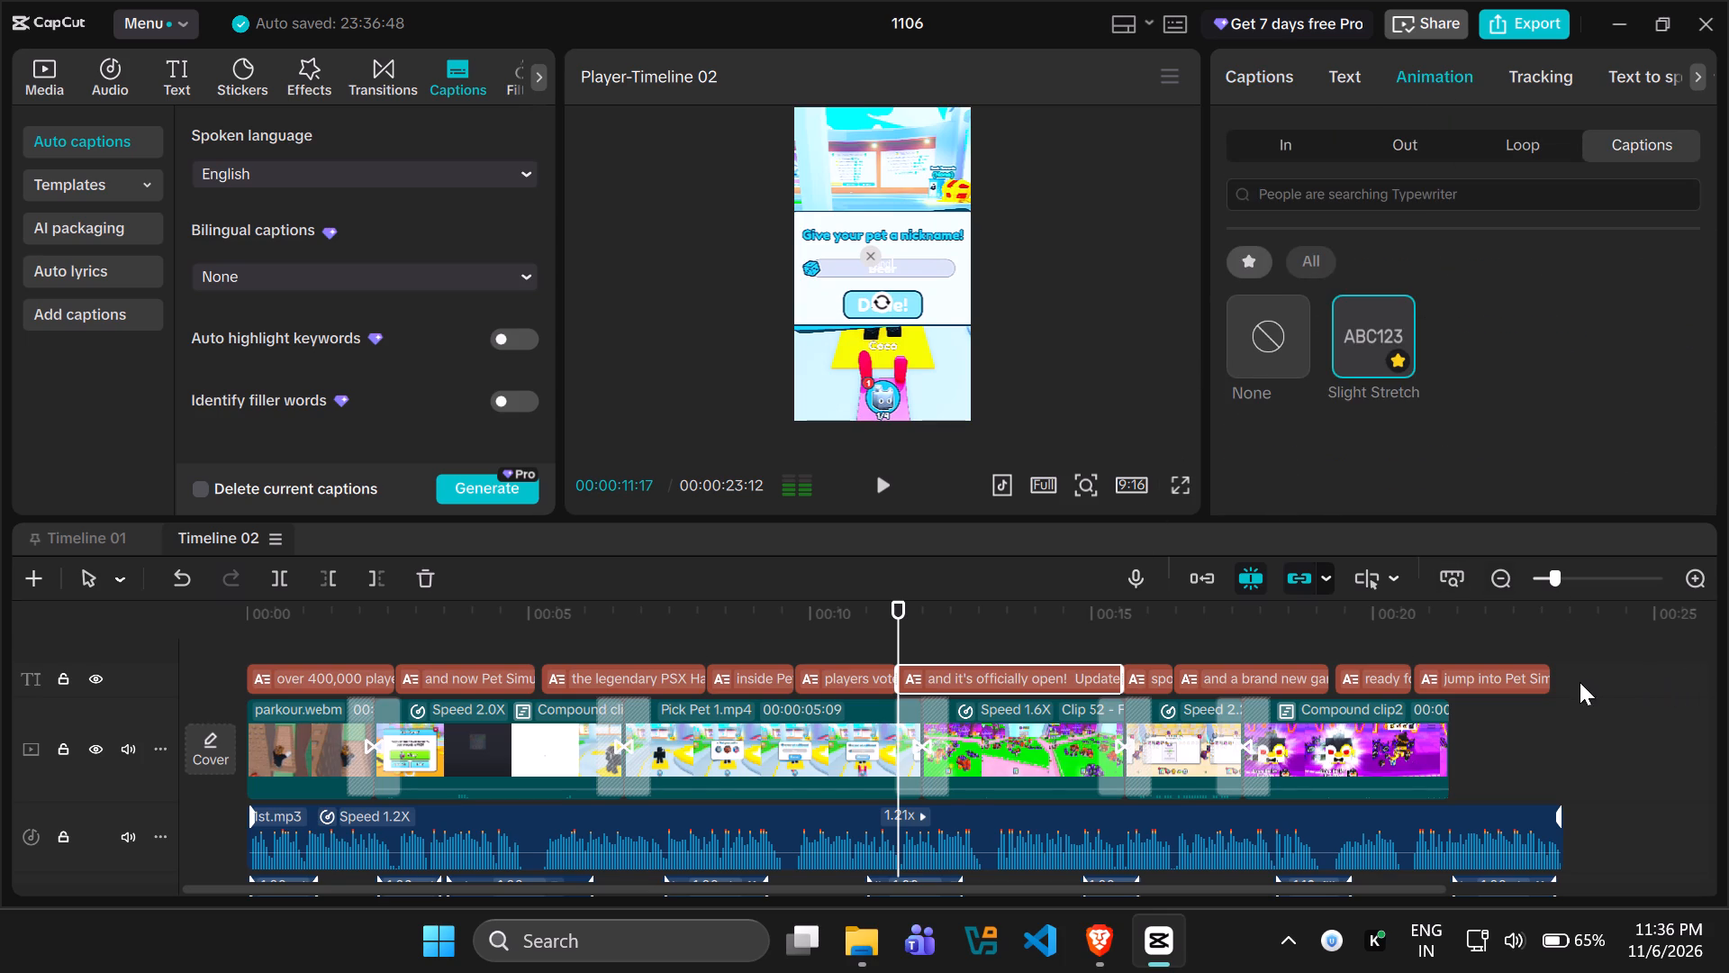
# Format all captions on the track as Comic Sans MS Bold, size 17, bold and all uppercase.
pyautogui.moveTo(1580, 682); pyautogui.dragTo(201, 669)
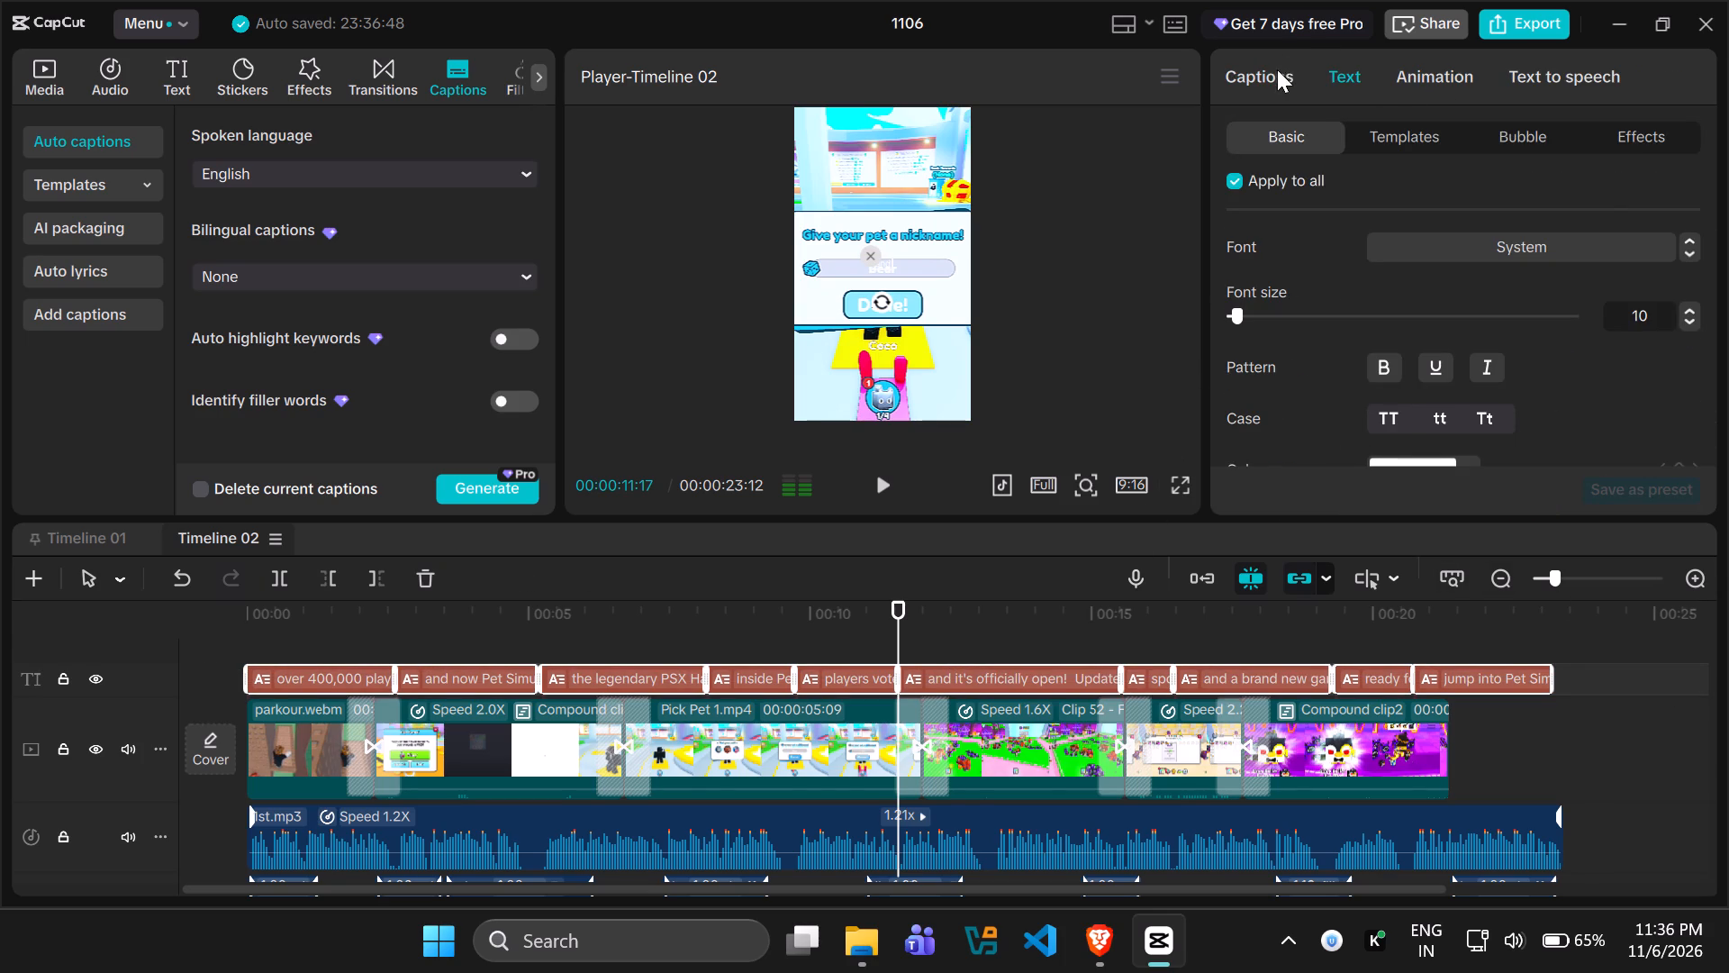
pyautogui.click(1573, 260)
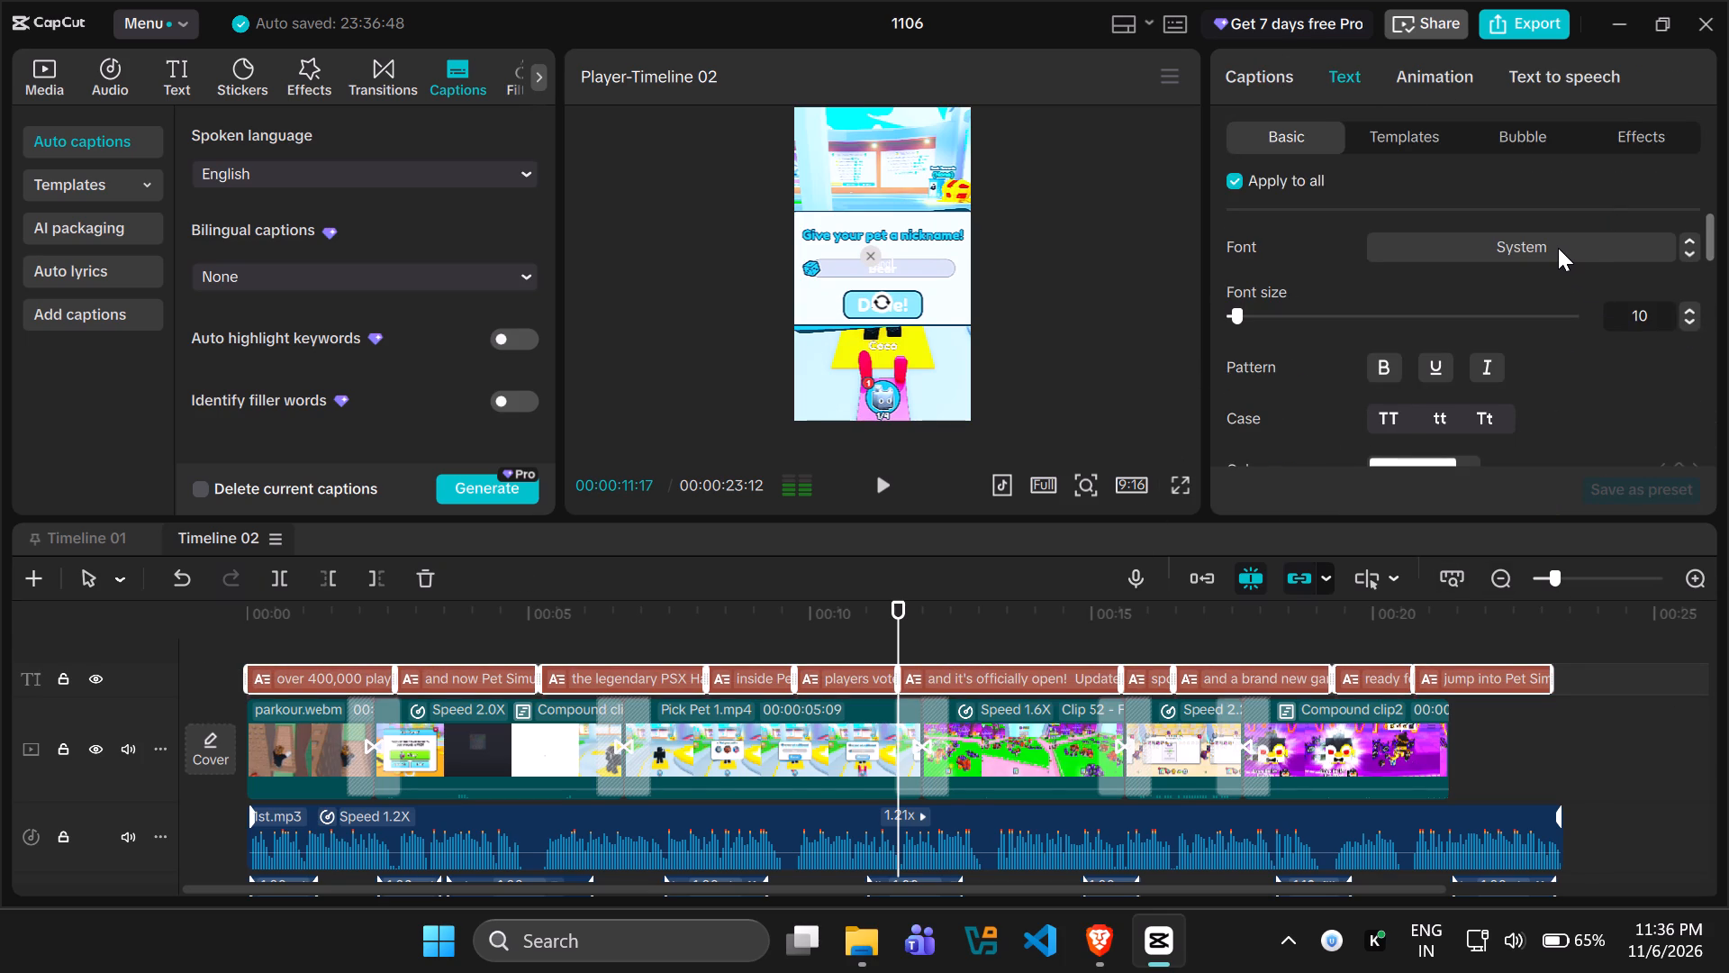
pyautogui.click(1556, 248)
pyautogui.click(1514, 308)
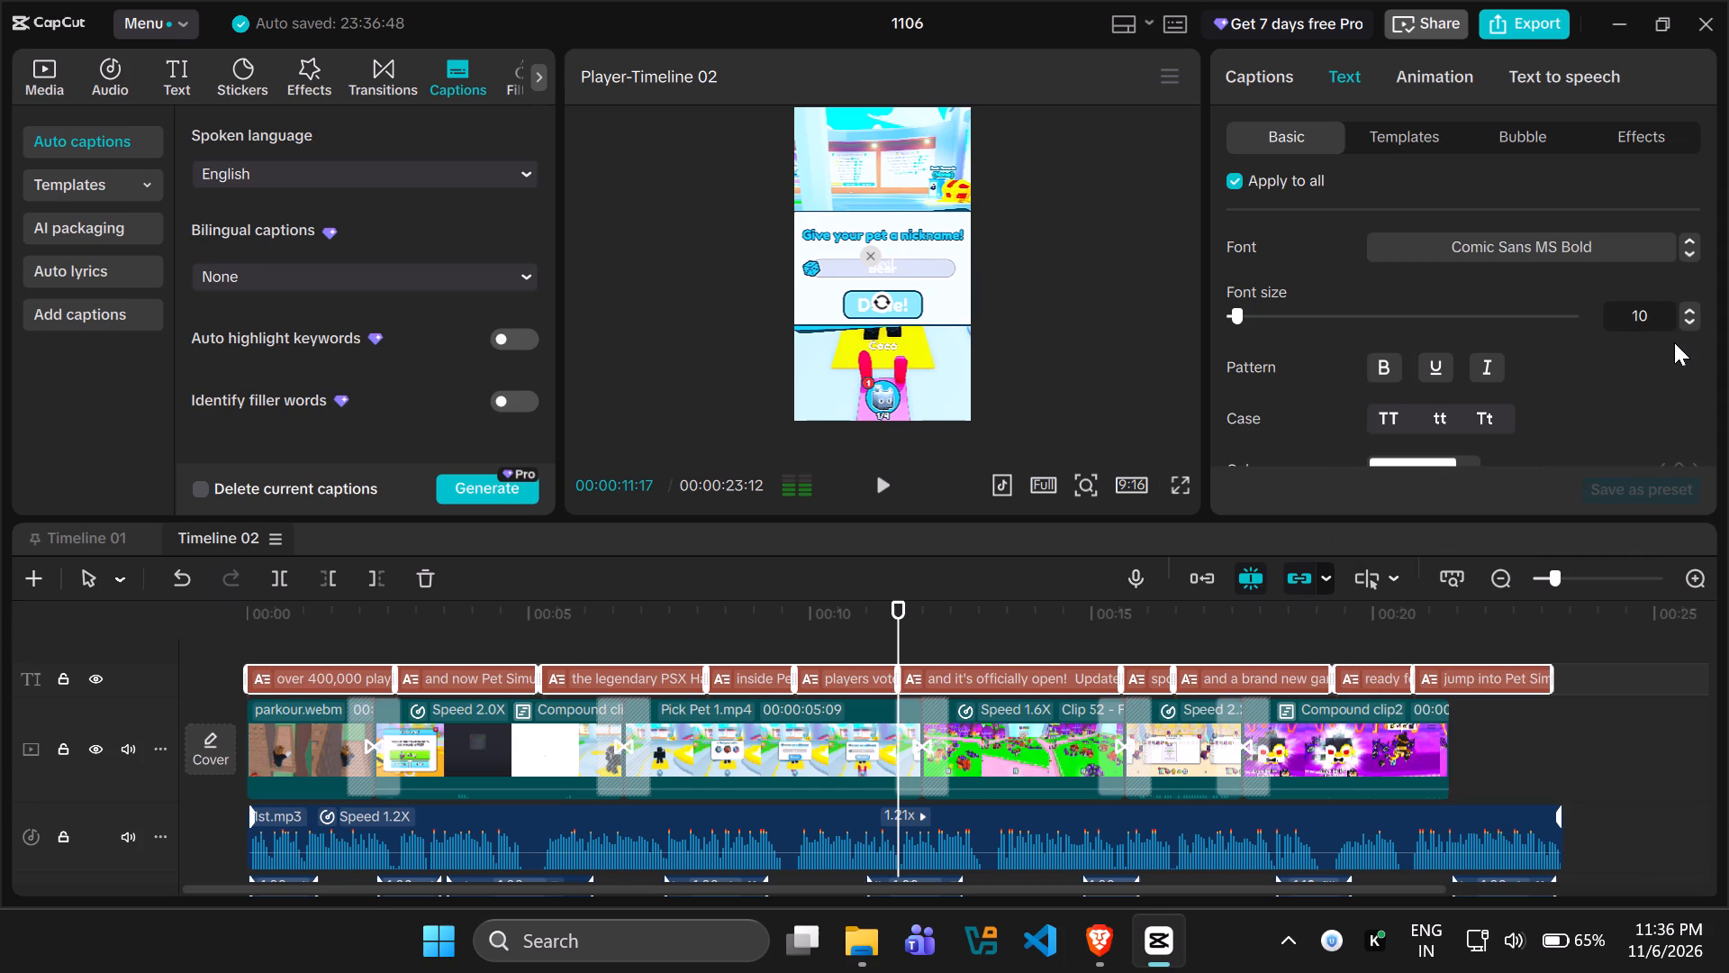
pyautogui.tripleClick(1689, 312)
pyautogui.click(1689, 312)
pyautogui.doubleClick(1689, 312)
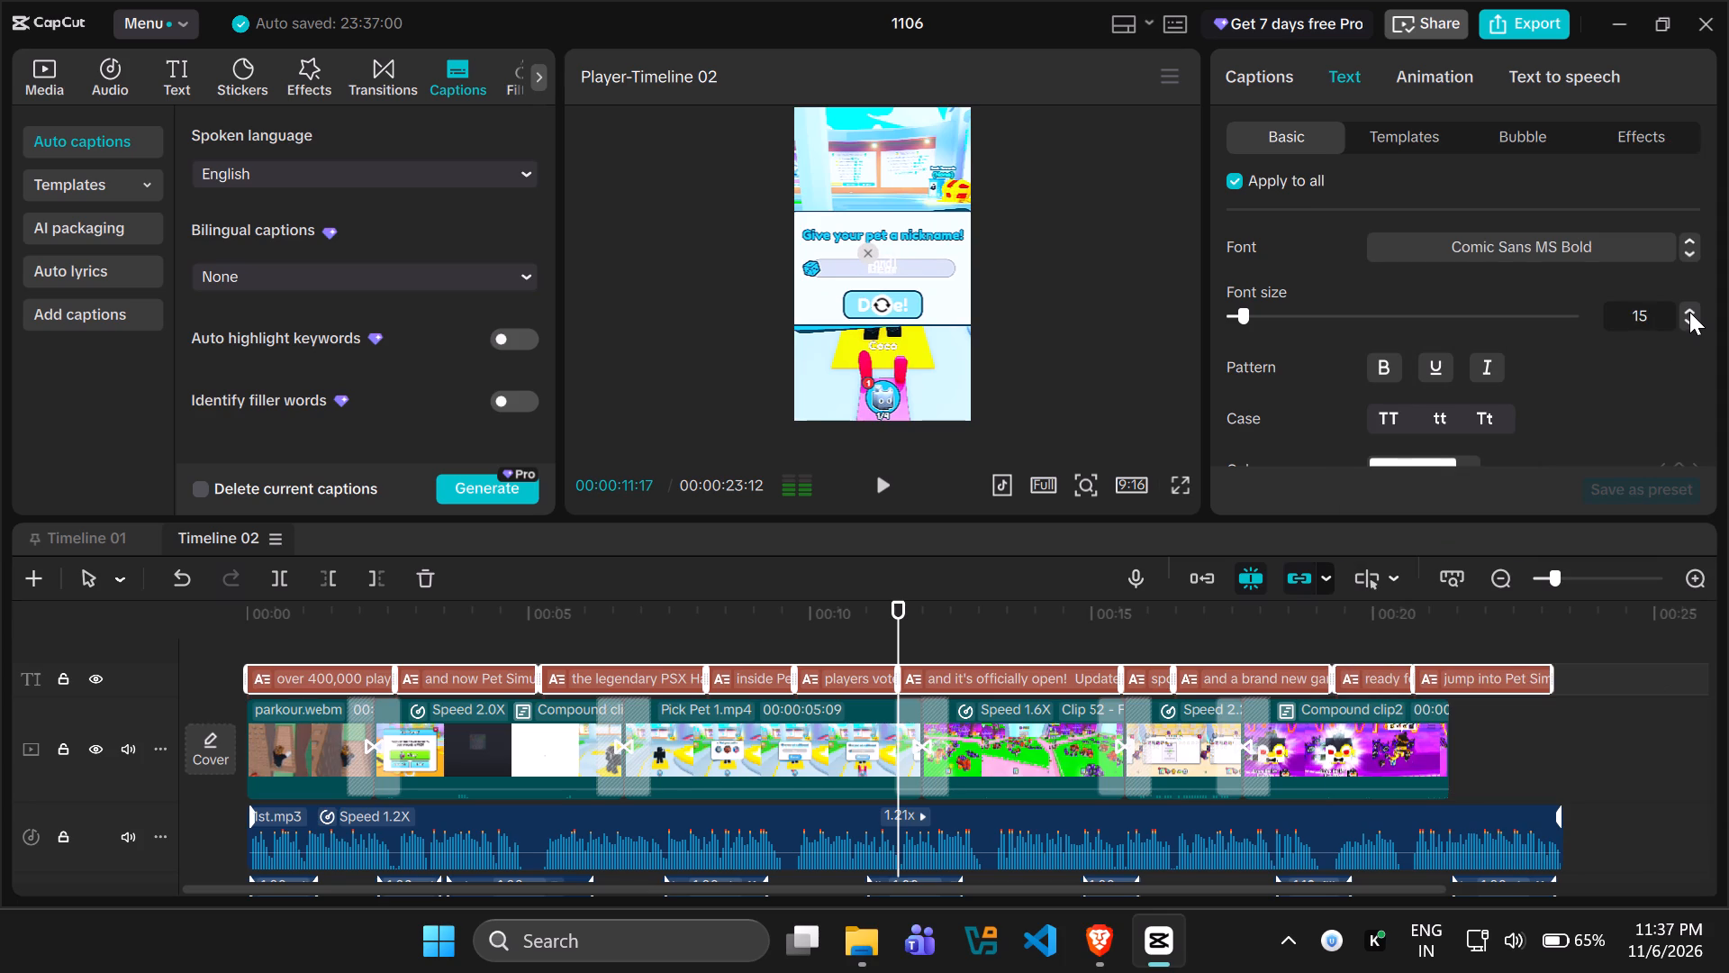
pyautogui.click(1689, 312)
pyautogui.click(1378, 373)
pyautogui.click(1391, 417)
# Apply the white preset style with black outline to all captions.
pyautogui.scroll(-1, 1607, 419)
pyautogui.scroll(-2, 1539, 334)
pyautogui.click(1335, 336)
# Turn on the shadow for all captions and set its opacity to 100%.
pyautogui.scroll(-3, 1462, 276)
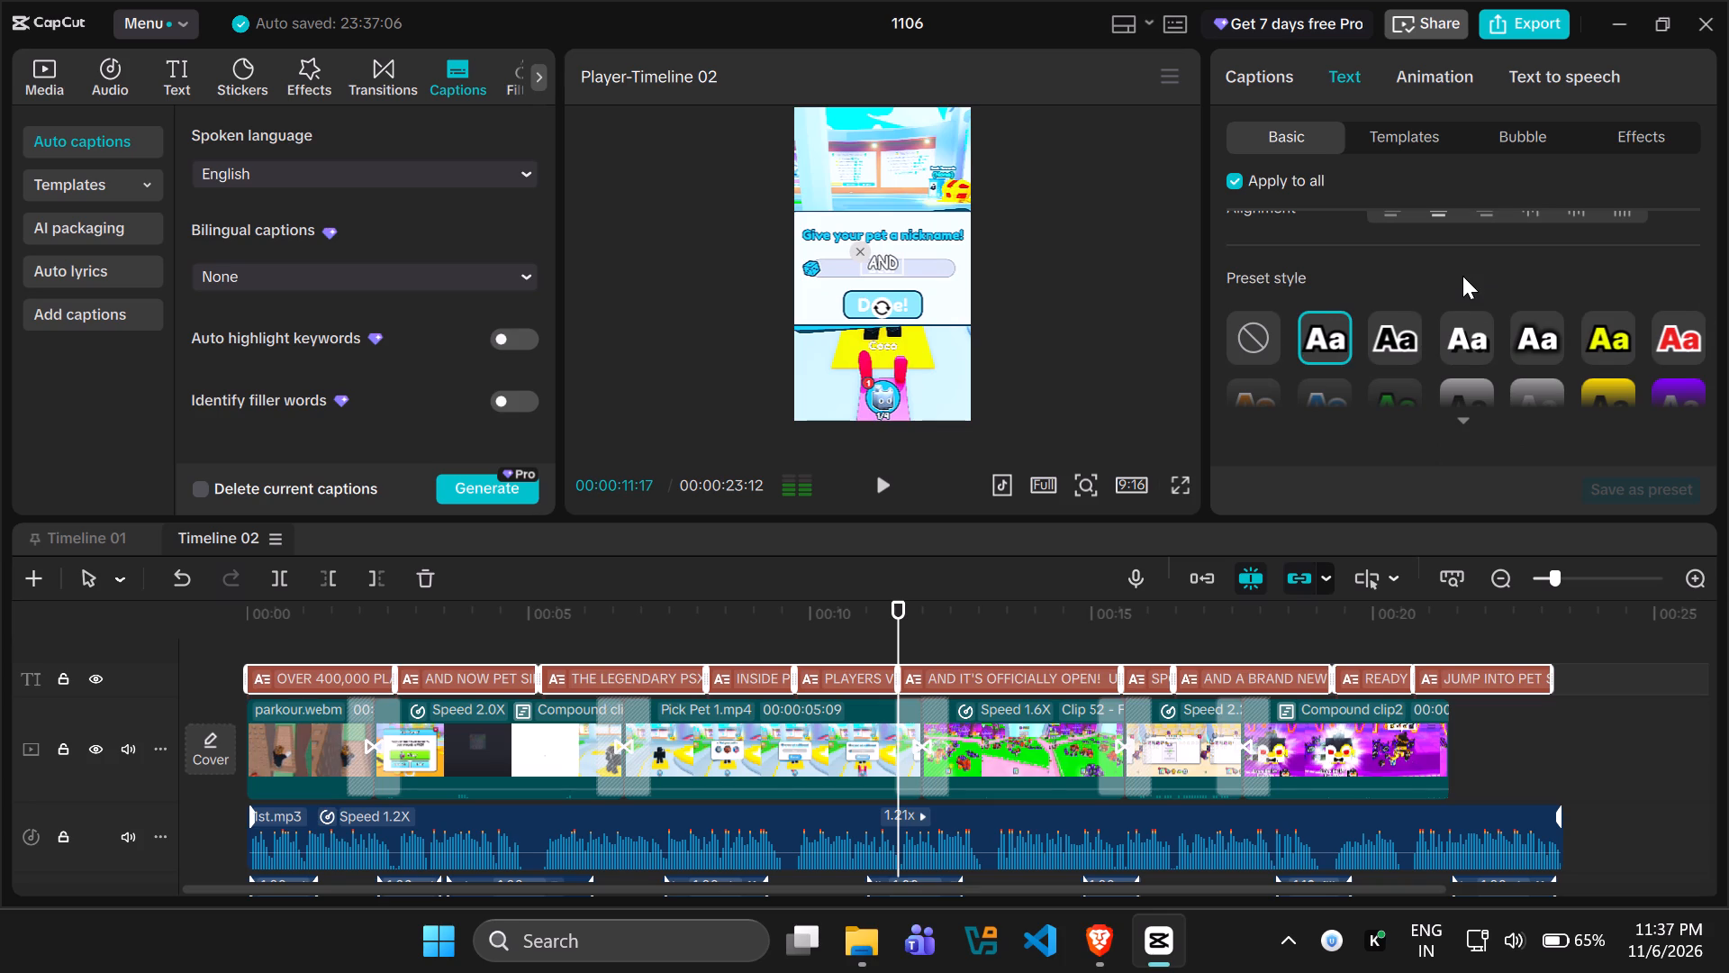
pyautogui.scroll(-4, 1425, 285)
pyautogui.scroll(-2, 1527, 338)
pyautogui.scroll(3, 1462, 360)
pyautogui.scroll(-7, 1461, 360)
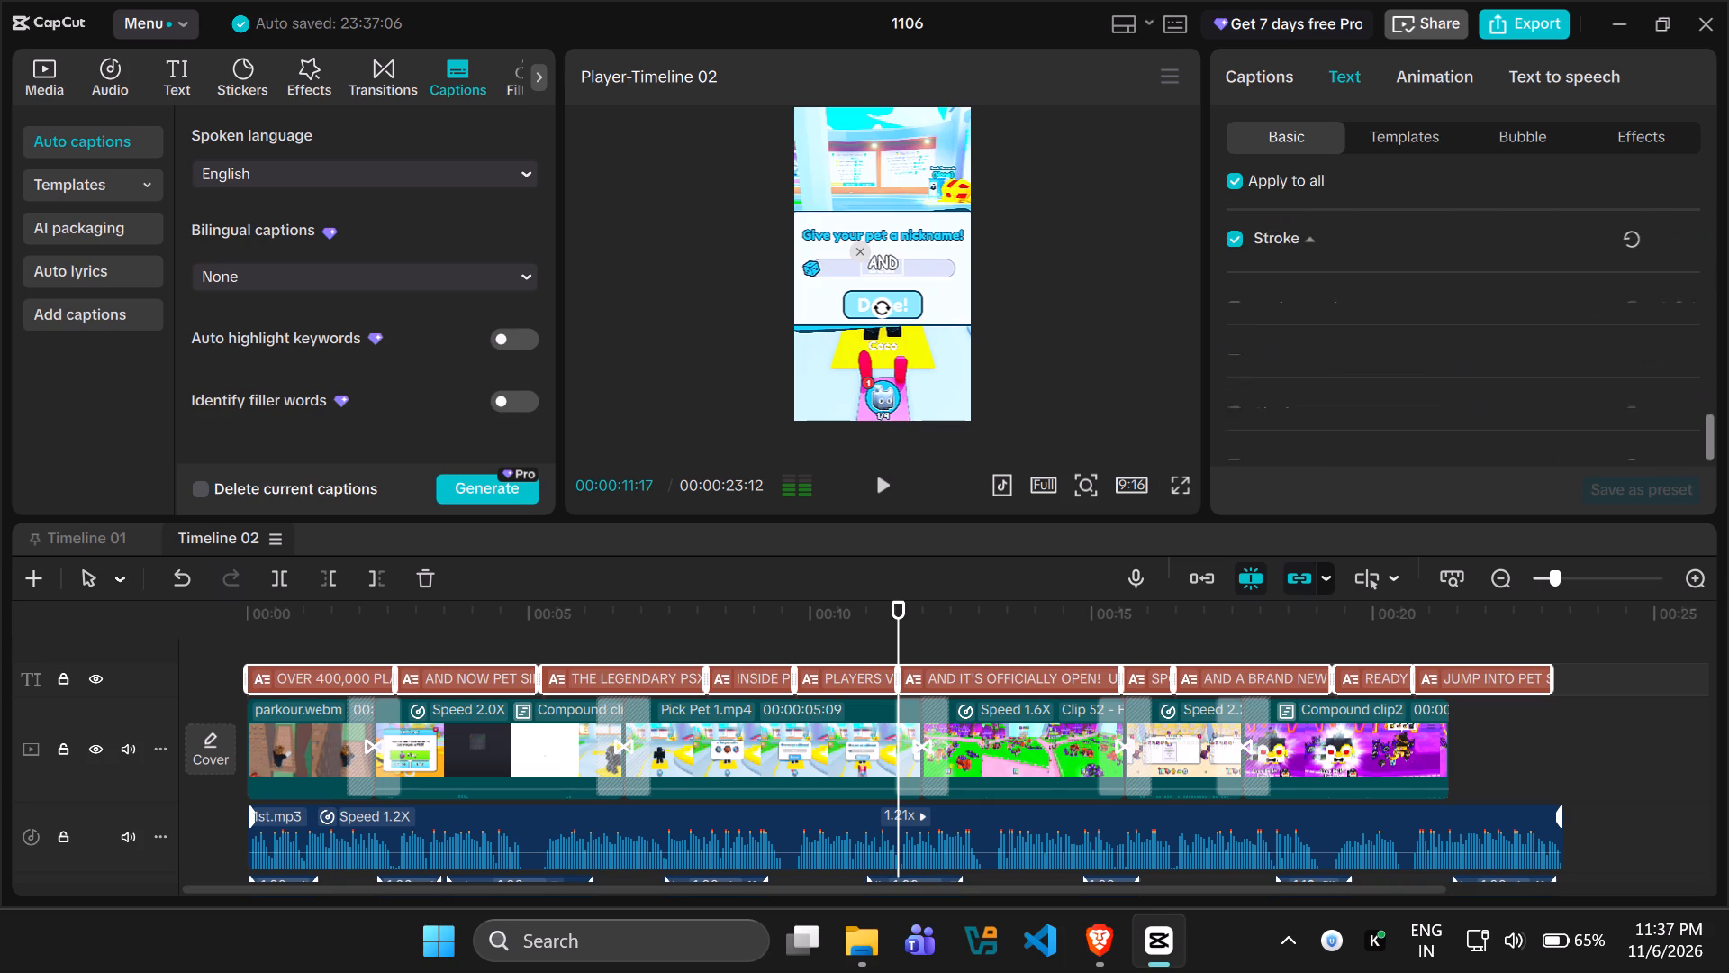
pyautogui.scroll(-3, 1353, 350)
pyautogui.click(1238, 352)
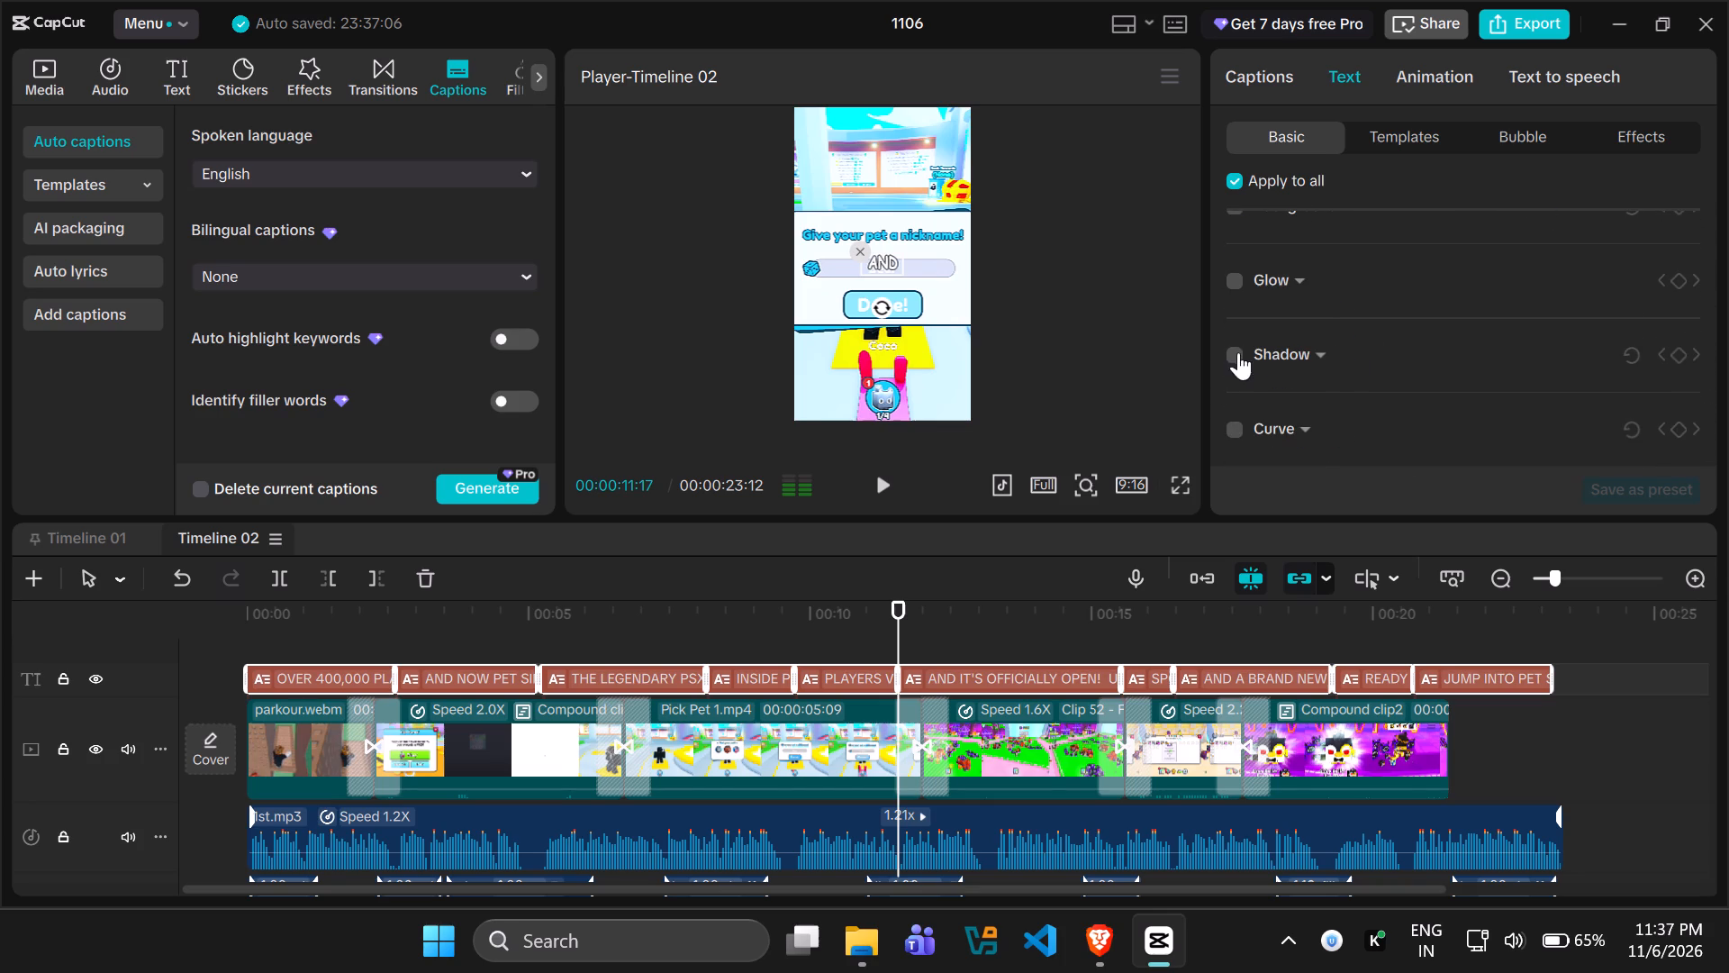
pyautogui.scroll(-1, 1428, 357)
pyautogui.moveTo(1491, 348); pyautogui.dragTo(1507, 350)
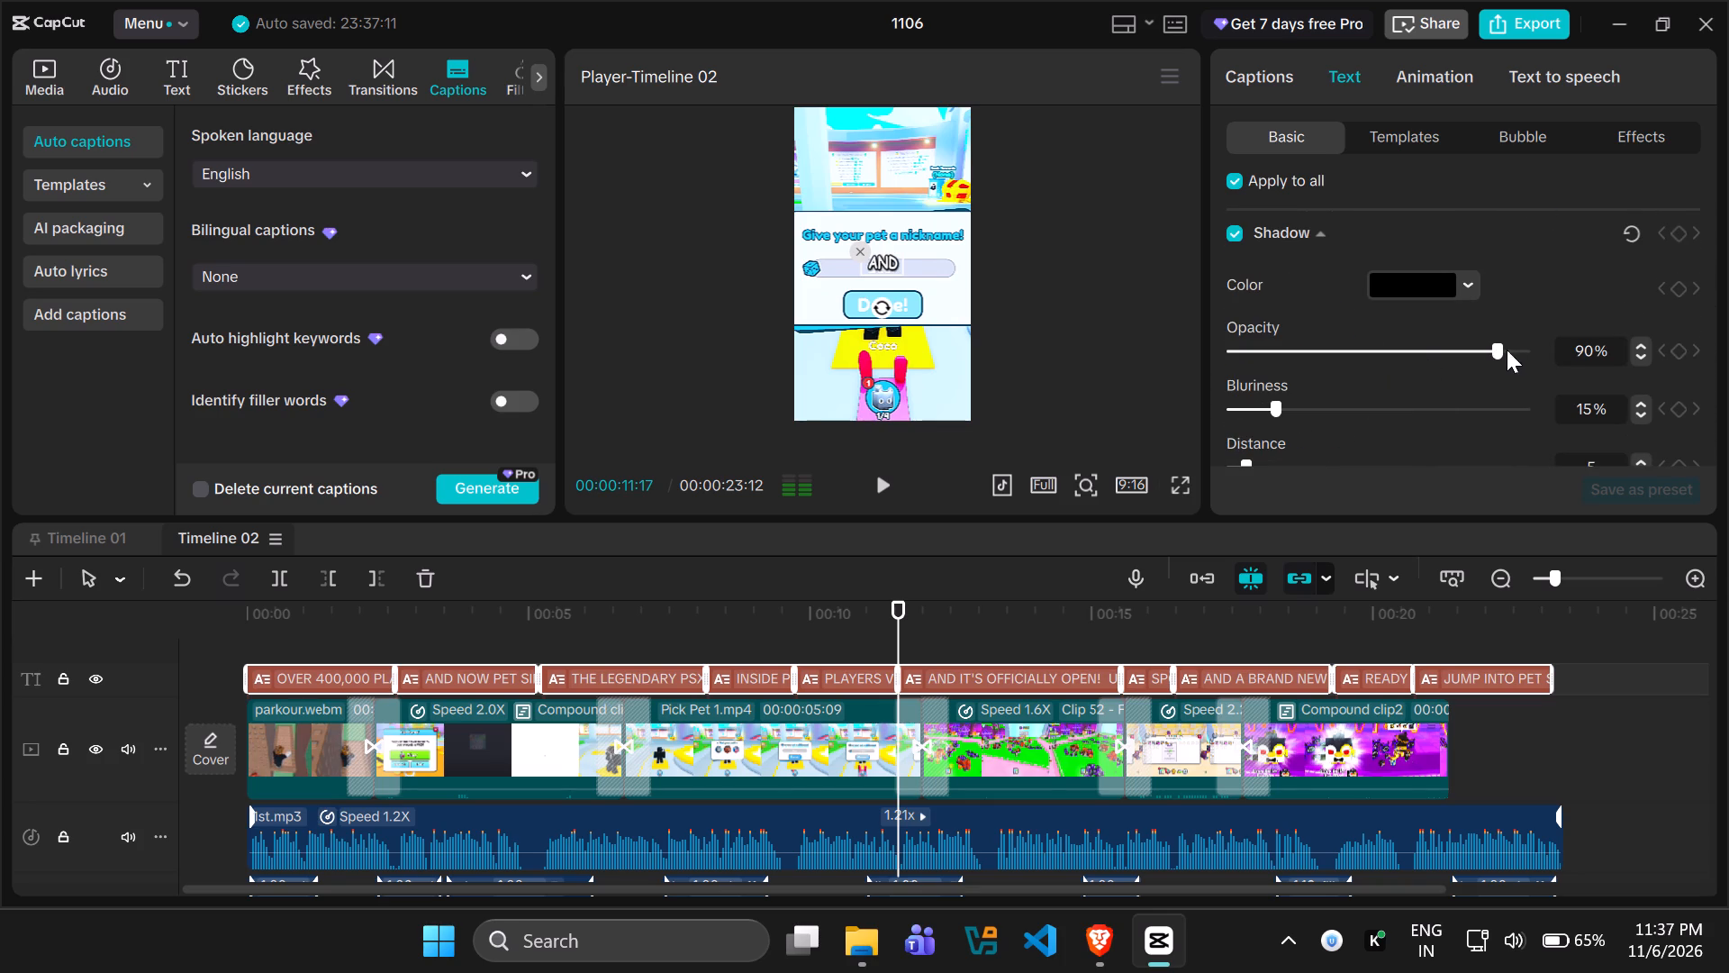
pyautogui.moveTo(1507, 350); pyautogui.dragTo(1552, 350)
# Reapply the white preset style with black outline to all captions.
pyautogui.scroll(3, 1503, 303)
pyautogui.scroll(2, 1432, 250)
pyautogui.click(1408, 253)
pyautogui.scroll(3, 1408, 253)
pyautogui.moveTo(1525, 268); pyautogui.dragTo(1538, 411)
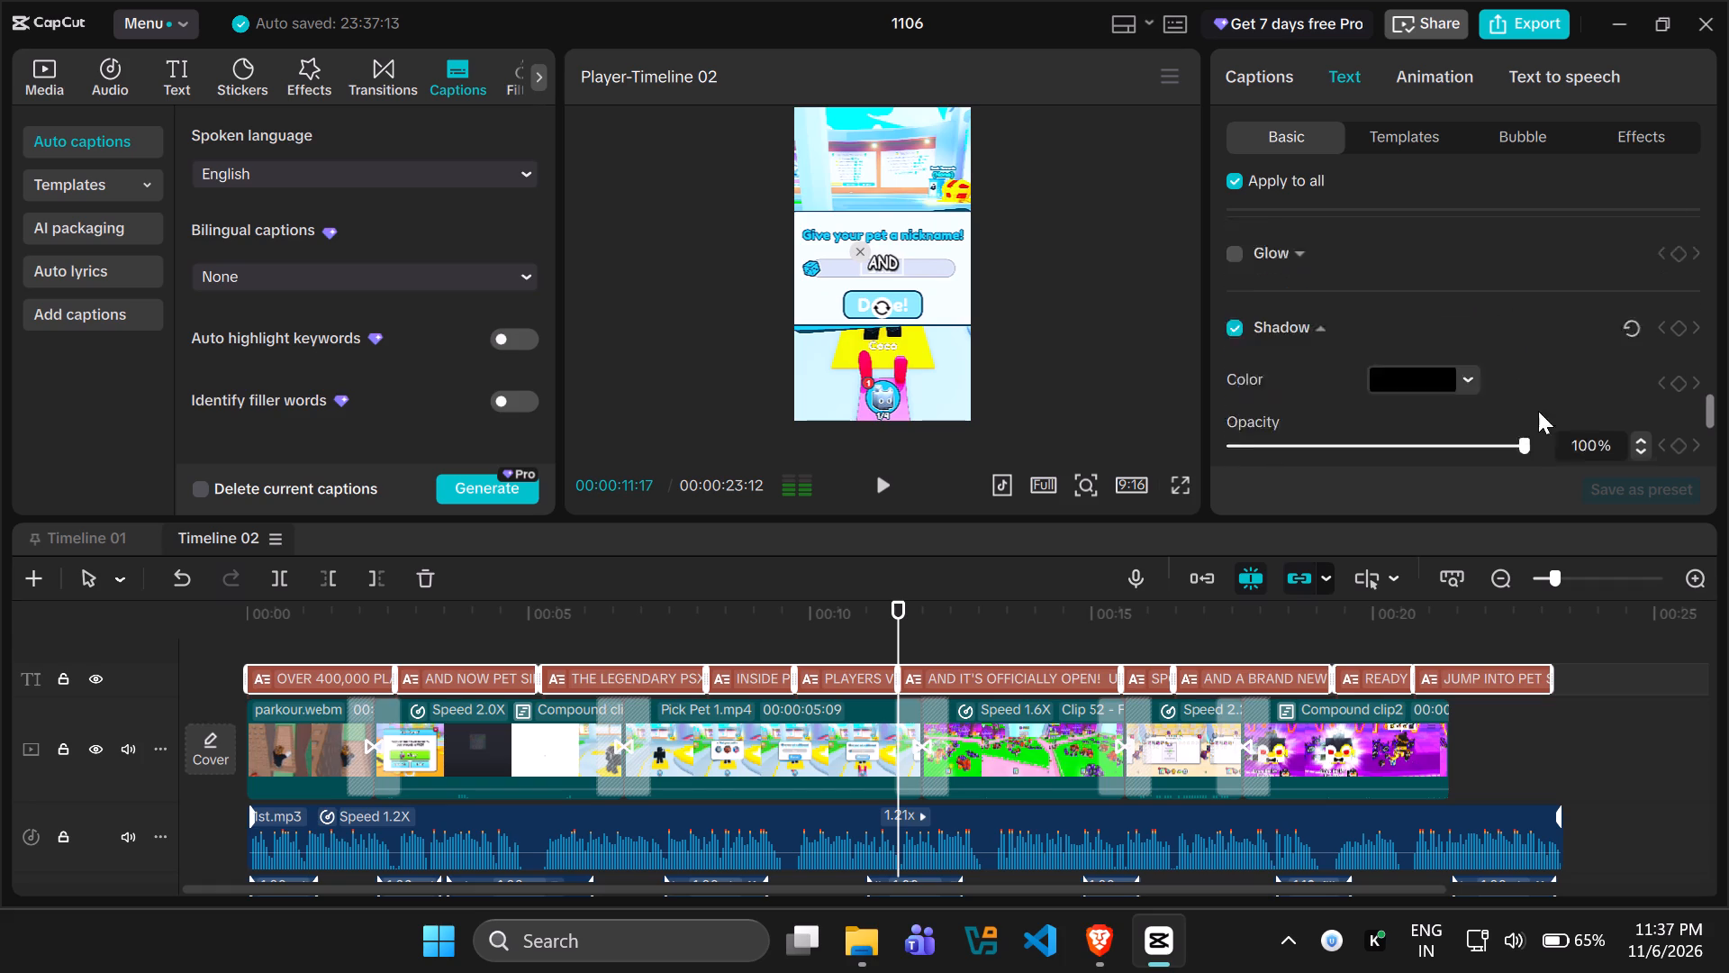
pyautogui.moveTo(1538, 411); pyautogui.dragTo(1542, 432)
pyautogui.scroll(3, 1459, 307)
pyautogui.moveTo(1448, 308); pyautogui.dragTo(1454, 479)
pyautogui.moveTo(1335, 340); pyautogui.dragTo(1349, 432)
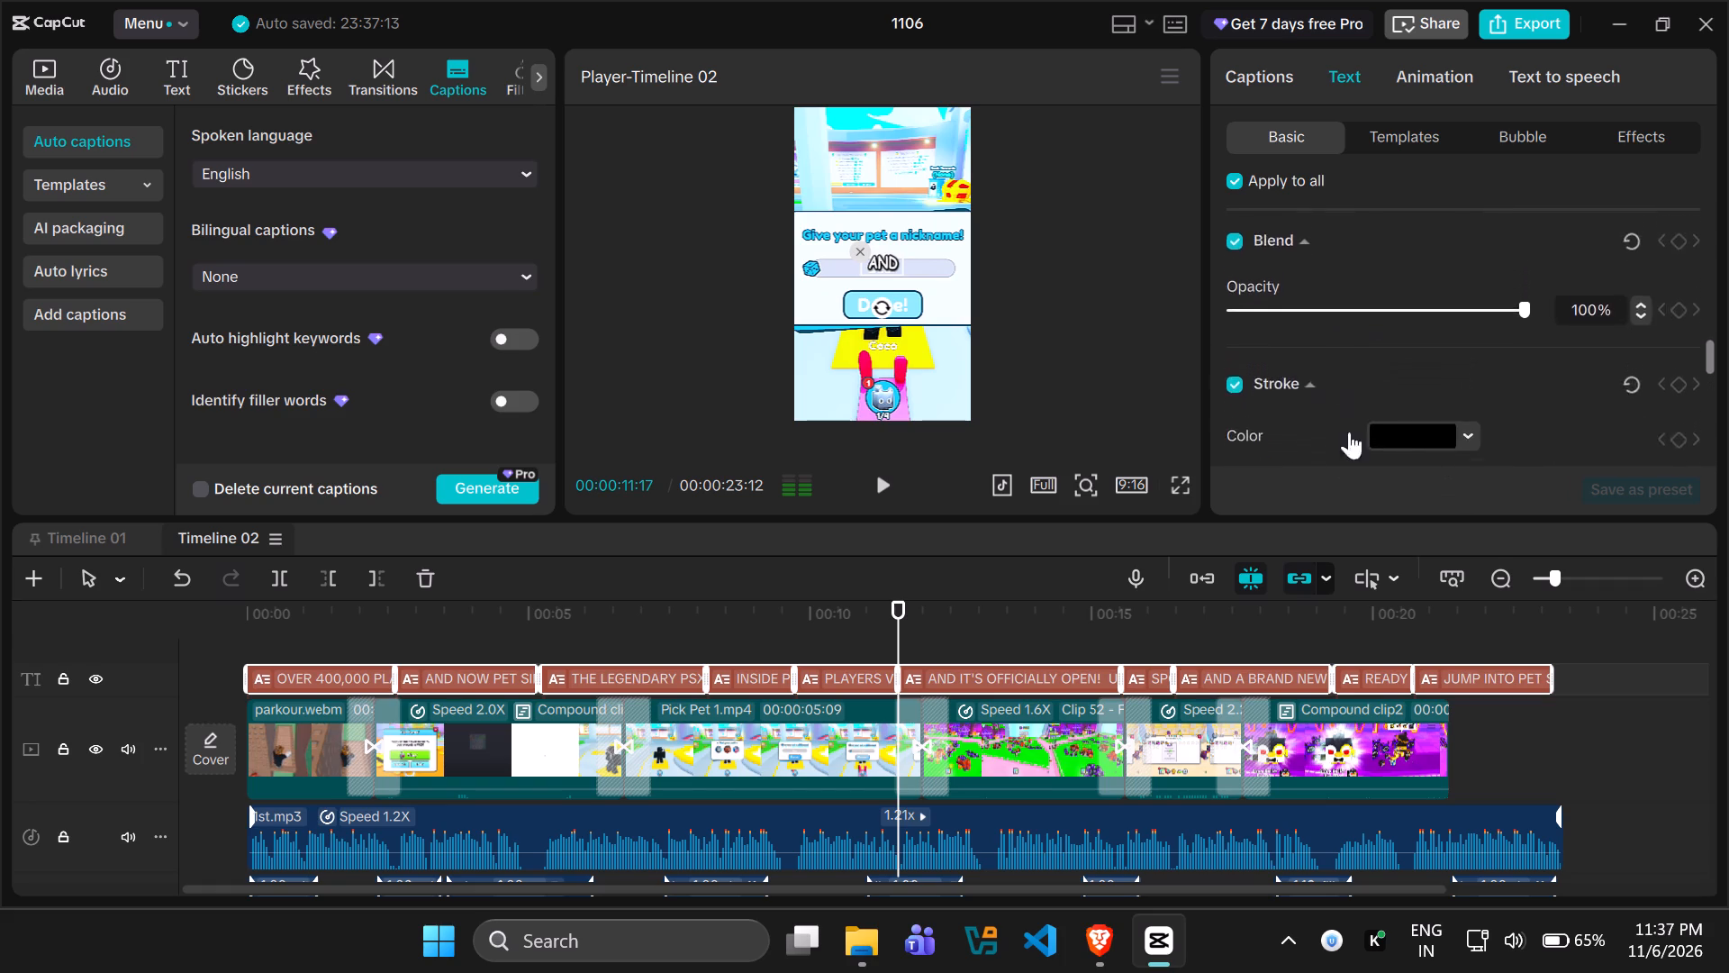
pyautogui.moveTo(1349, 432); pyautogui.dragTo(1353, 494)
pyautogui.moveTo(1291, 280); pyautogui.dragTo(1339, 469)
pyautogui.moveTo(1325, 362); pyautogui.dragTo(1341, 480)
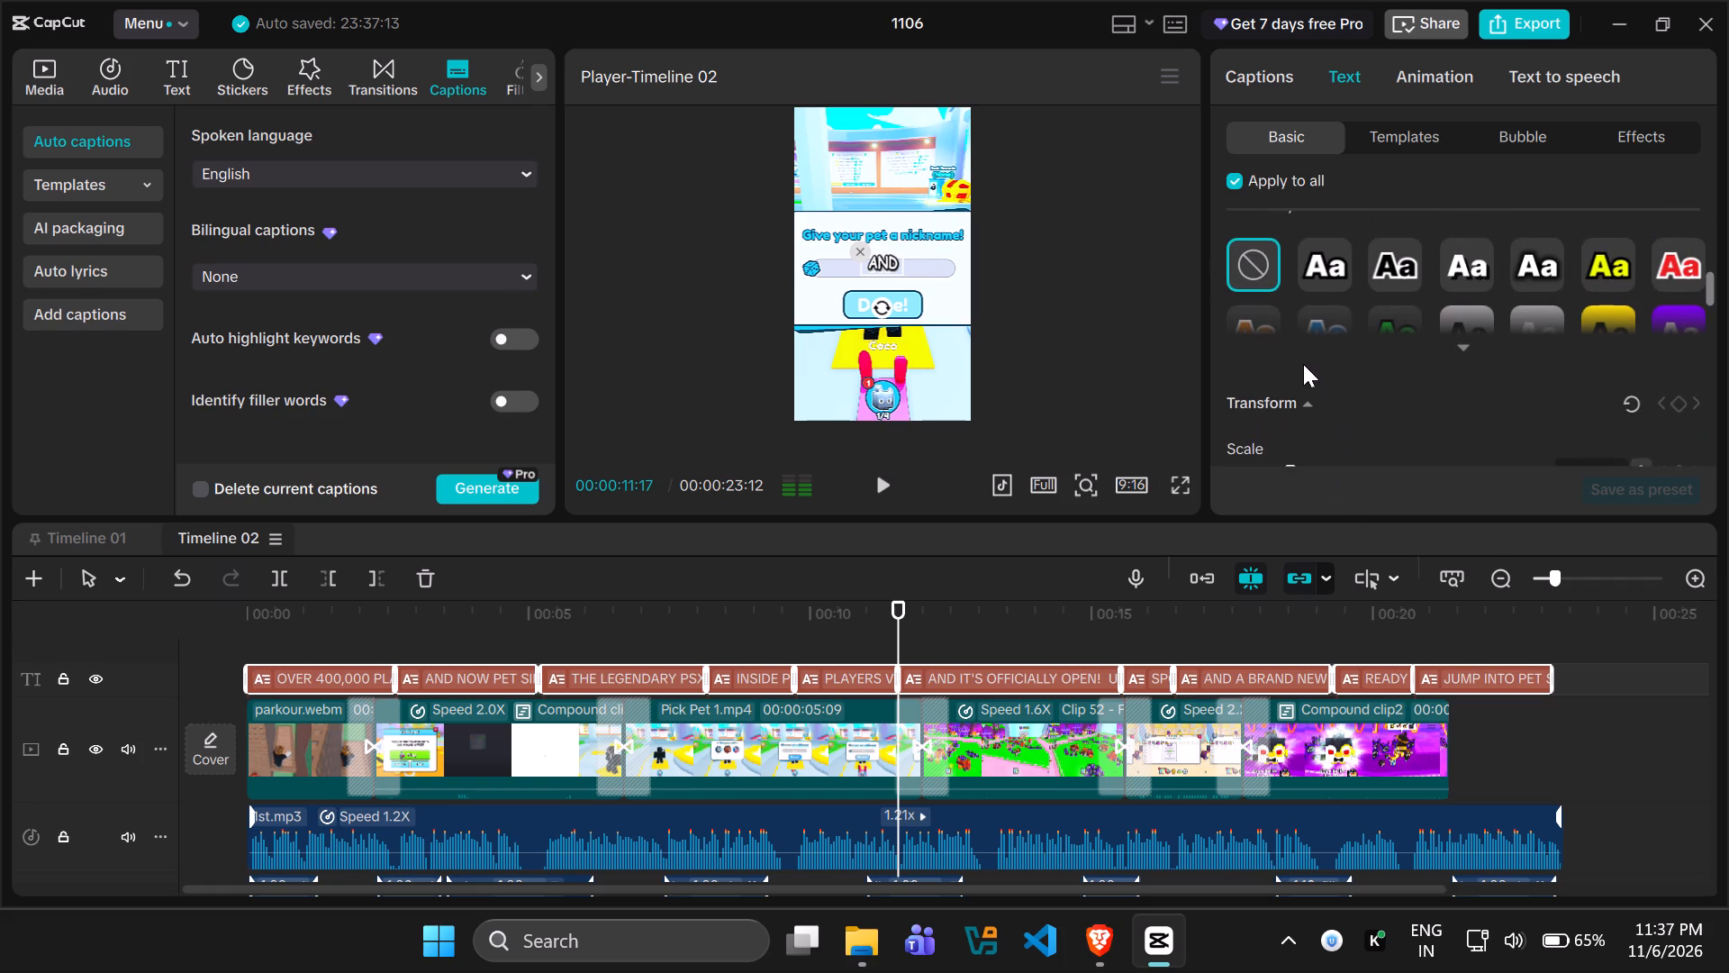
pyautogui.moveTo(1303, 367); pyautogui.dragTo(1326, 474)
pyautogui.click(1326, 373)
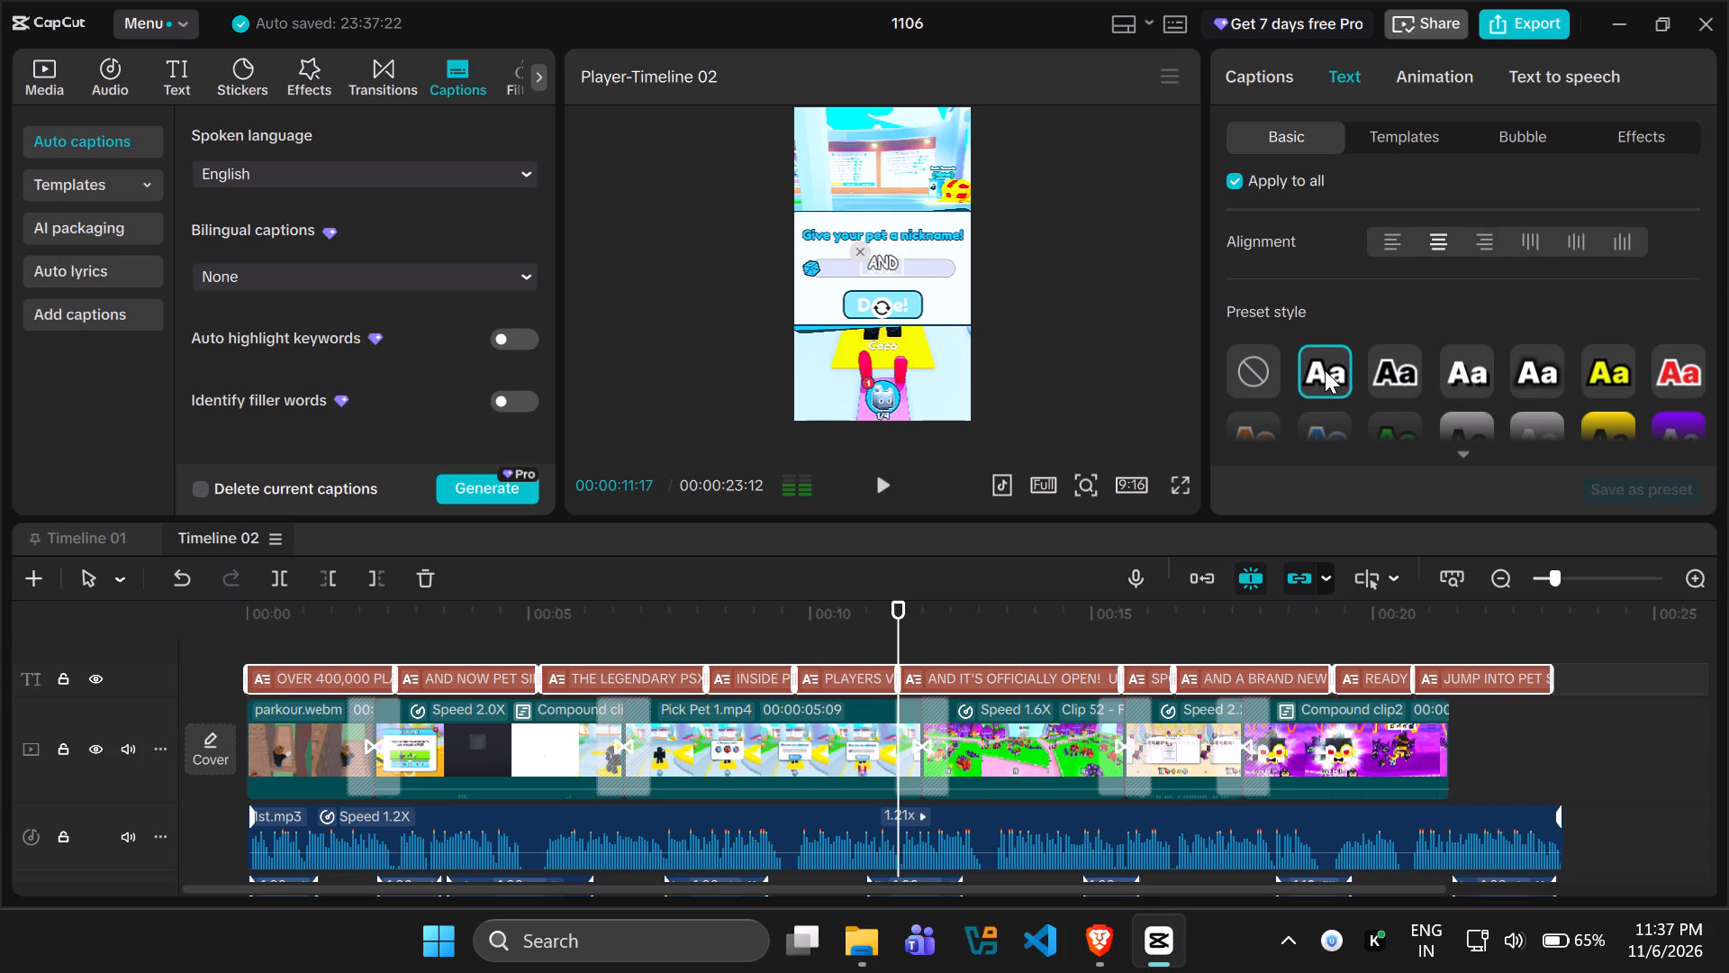
# Turn on the black shadow for all captions.
pyautogui.scroll(-6, 1327, 432)
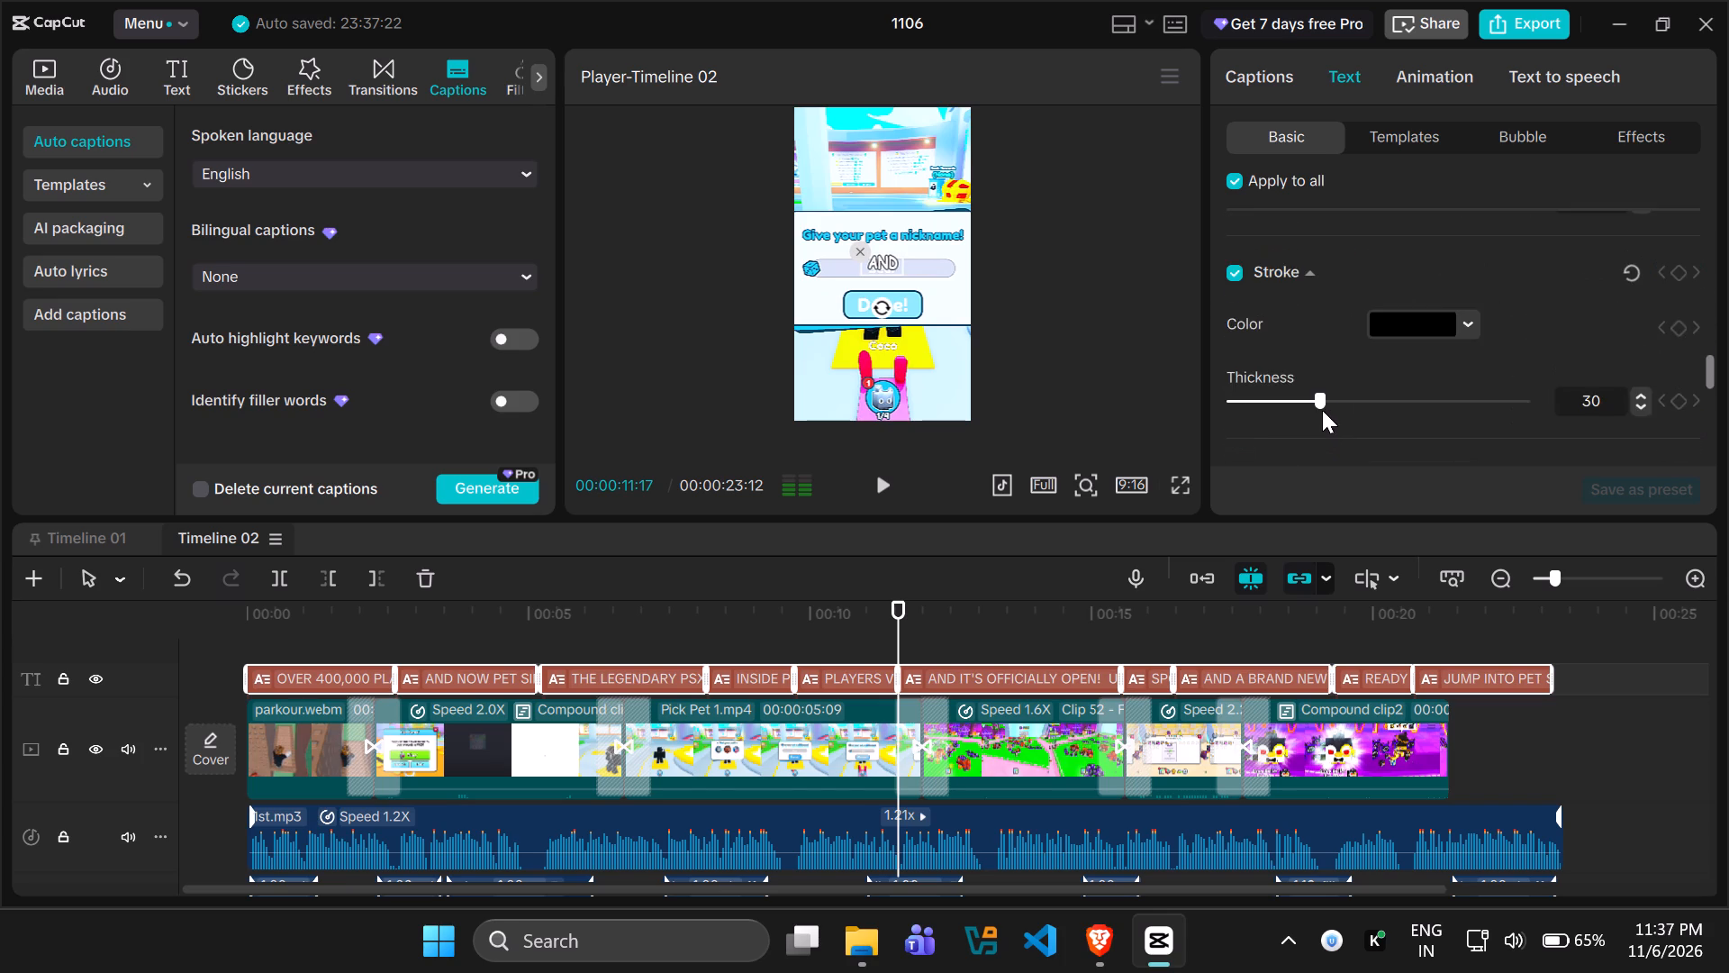
pyautogui.scroll(-2, 1322, 410)
pyautogui.click(1236, 381)
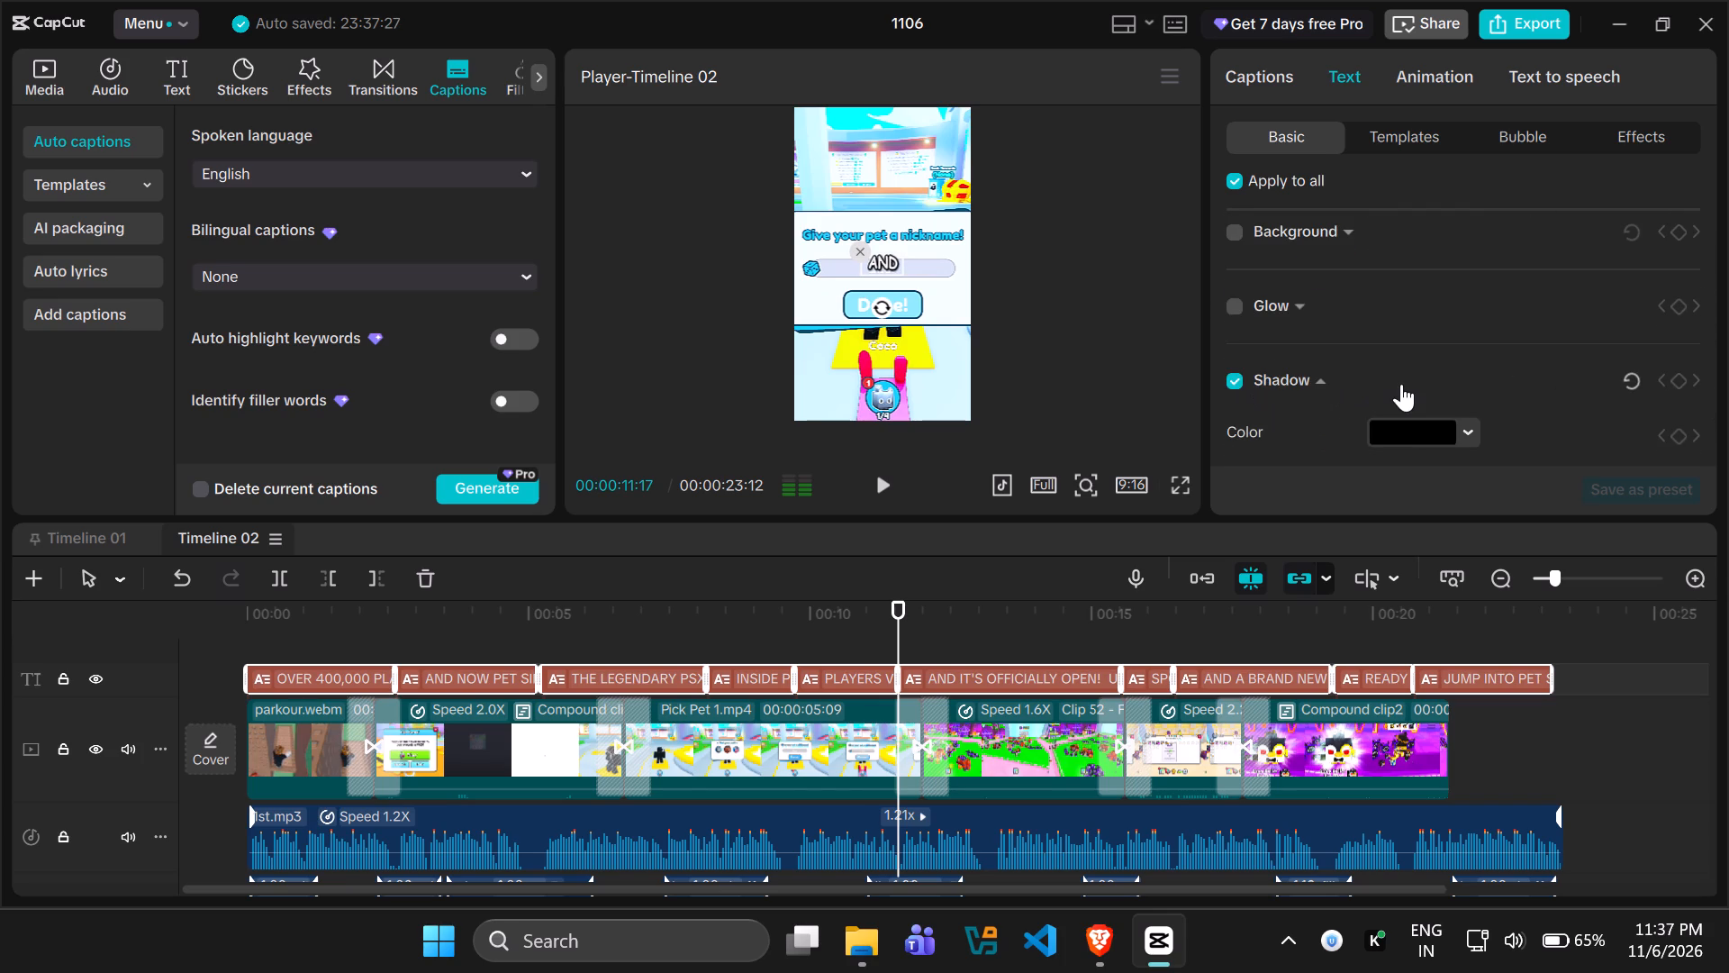
pyautogui.scroll(-1, 1401, 384)
pyautogui.scroll(13, 1402, 384)
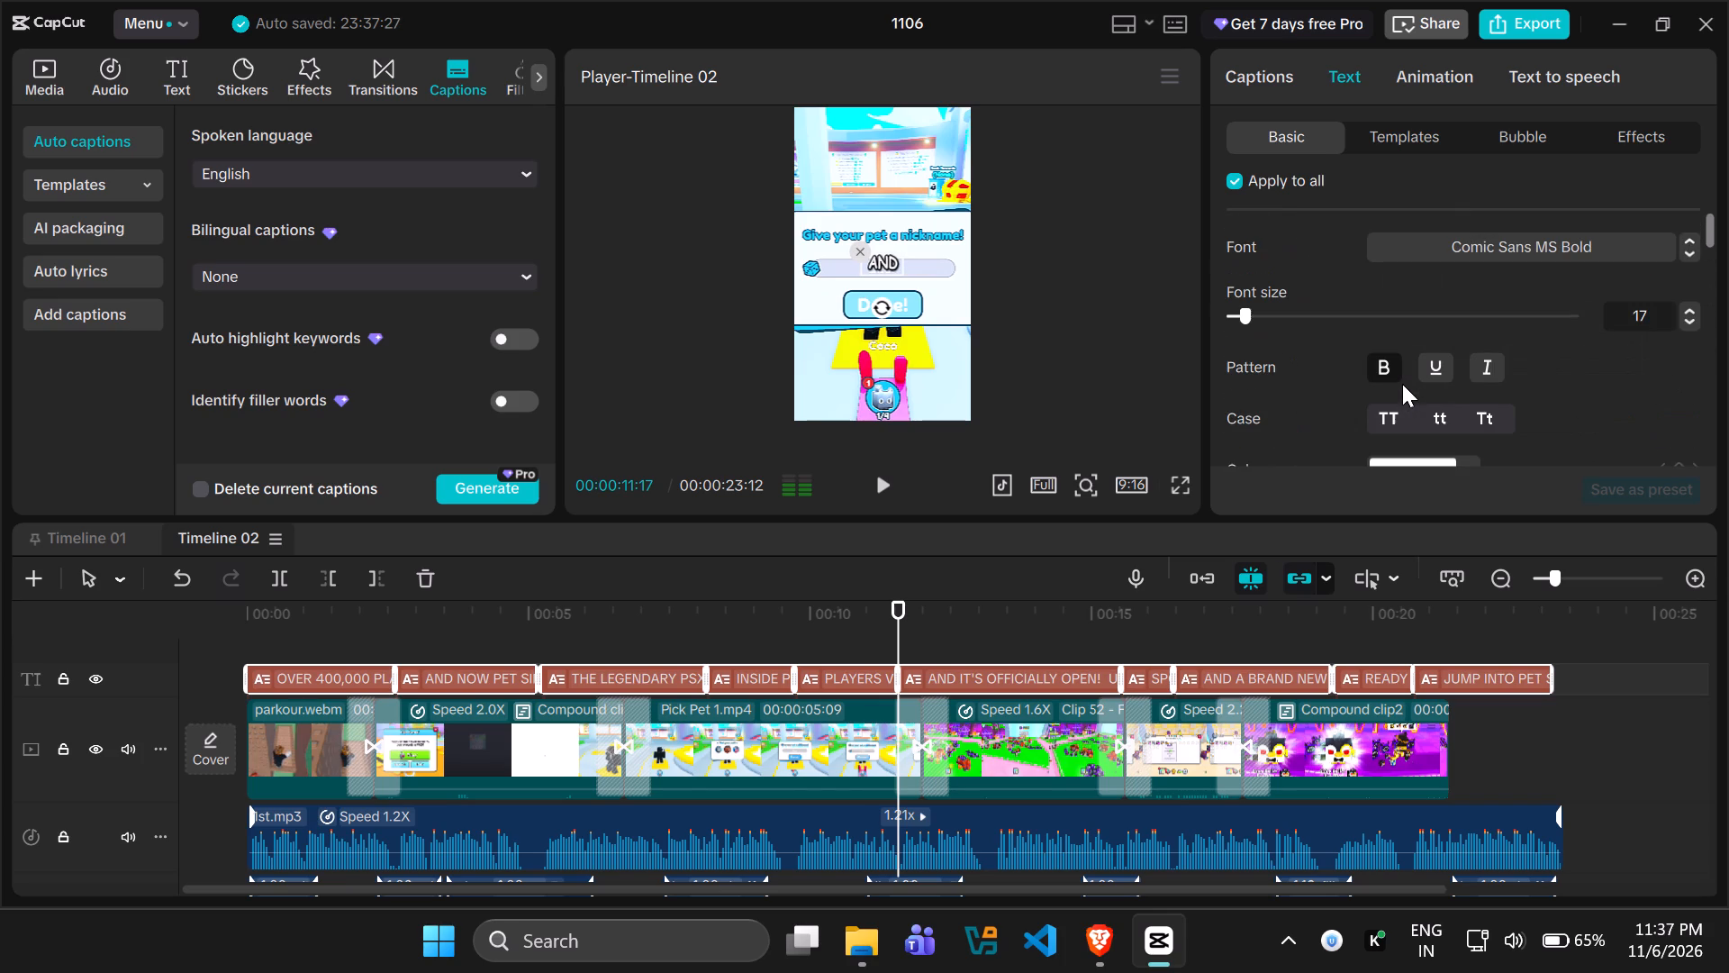
pyautogui.scroll(5, 1402, 381)
# Auto-highlight the keywords in all the captions.
pyautogui.click(1261, 78)
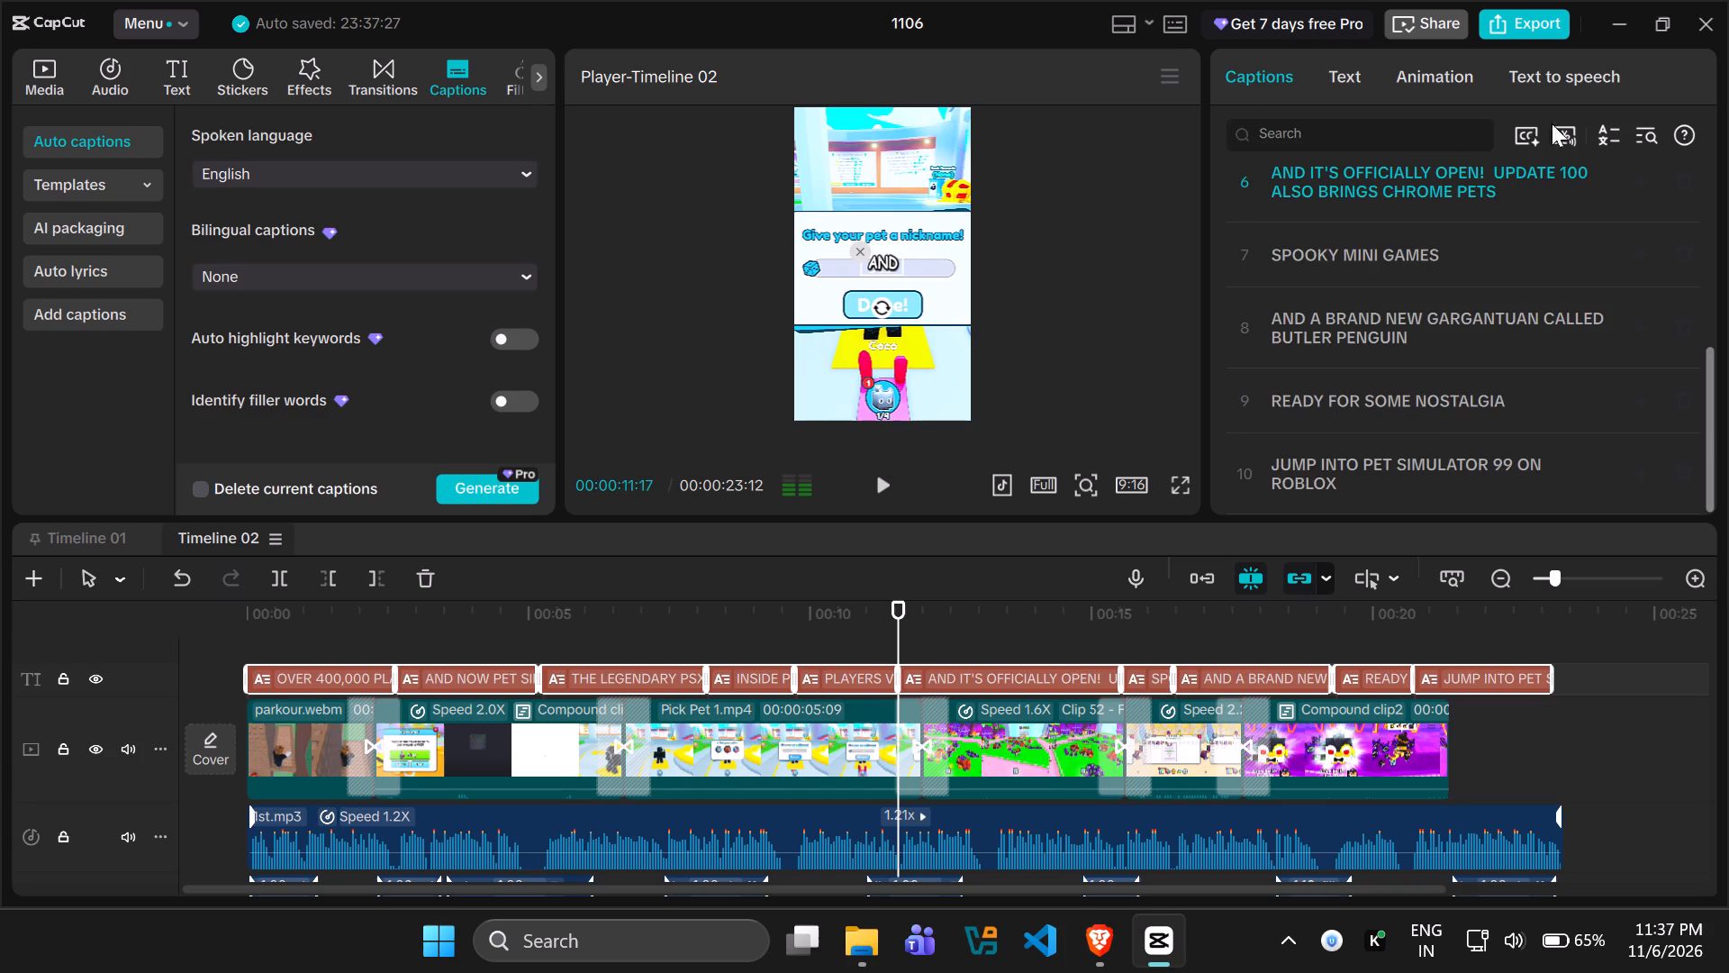
pyautogui.click(1531, 133)
pyautogui.click(1450, 491)
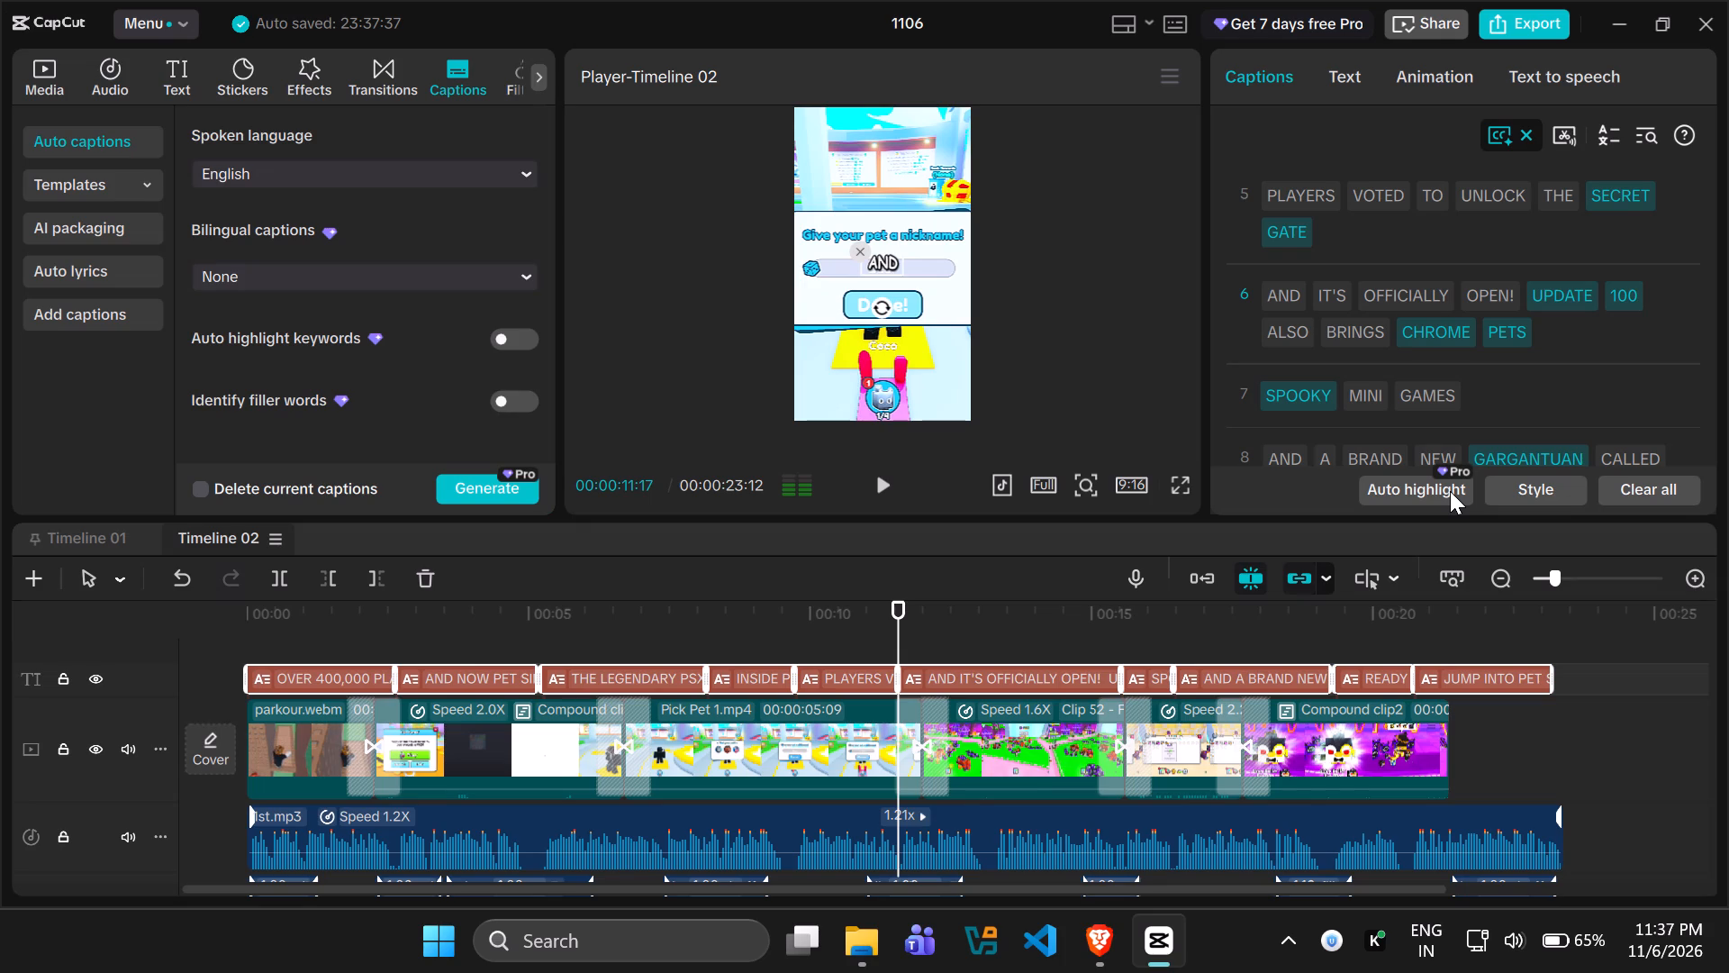
# Style the highlighted keywords in Comic Sans MS Bold, size 20 and bold.
pyautogui.click(1510, 492)
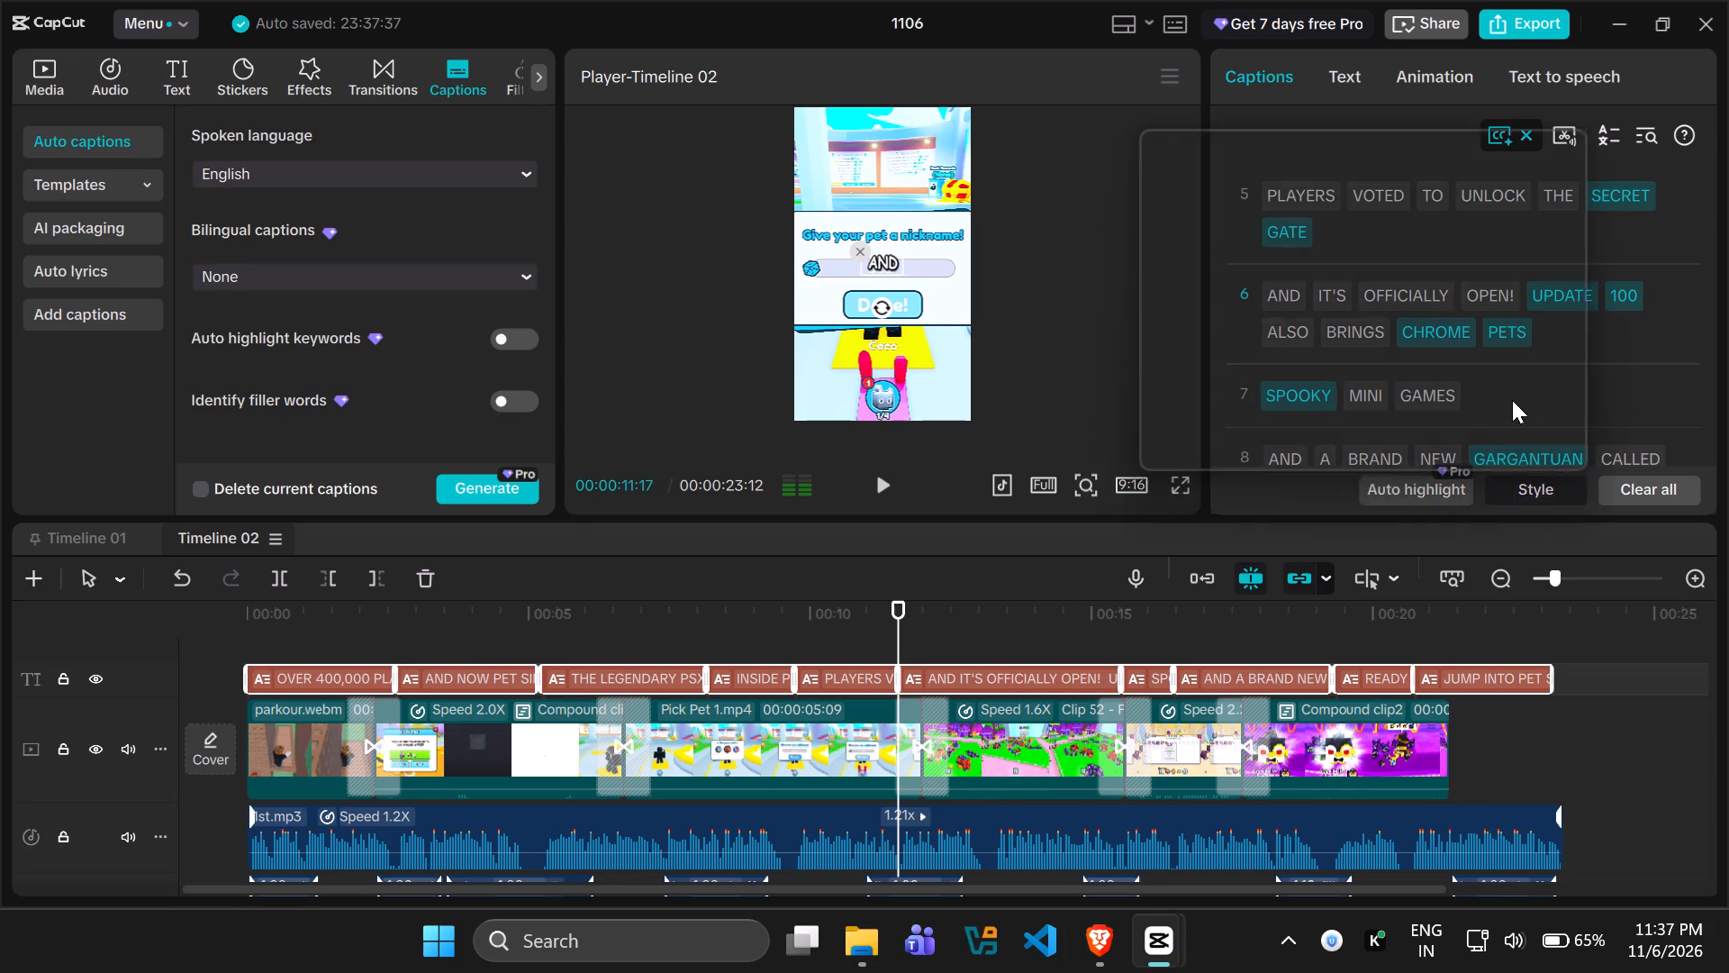
pyautogui.doubleClick(1544, 347)
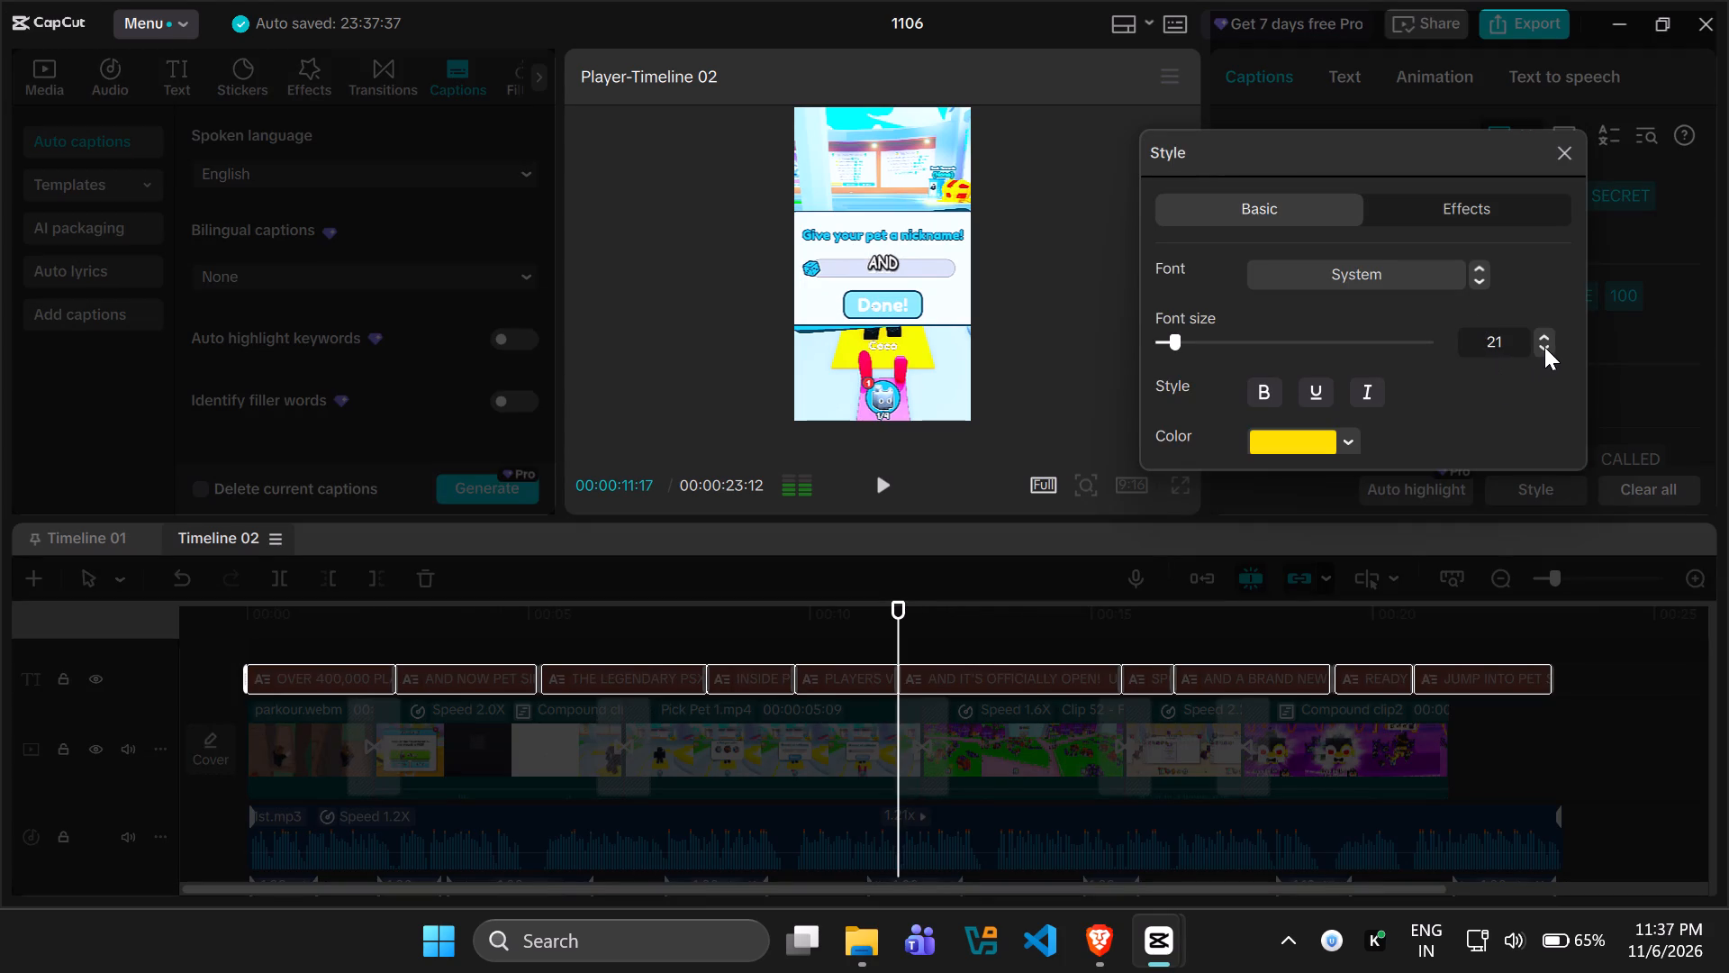
pyautogui.click(1348, 279)
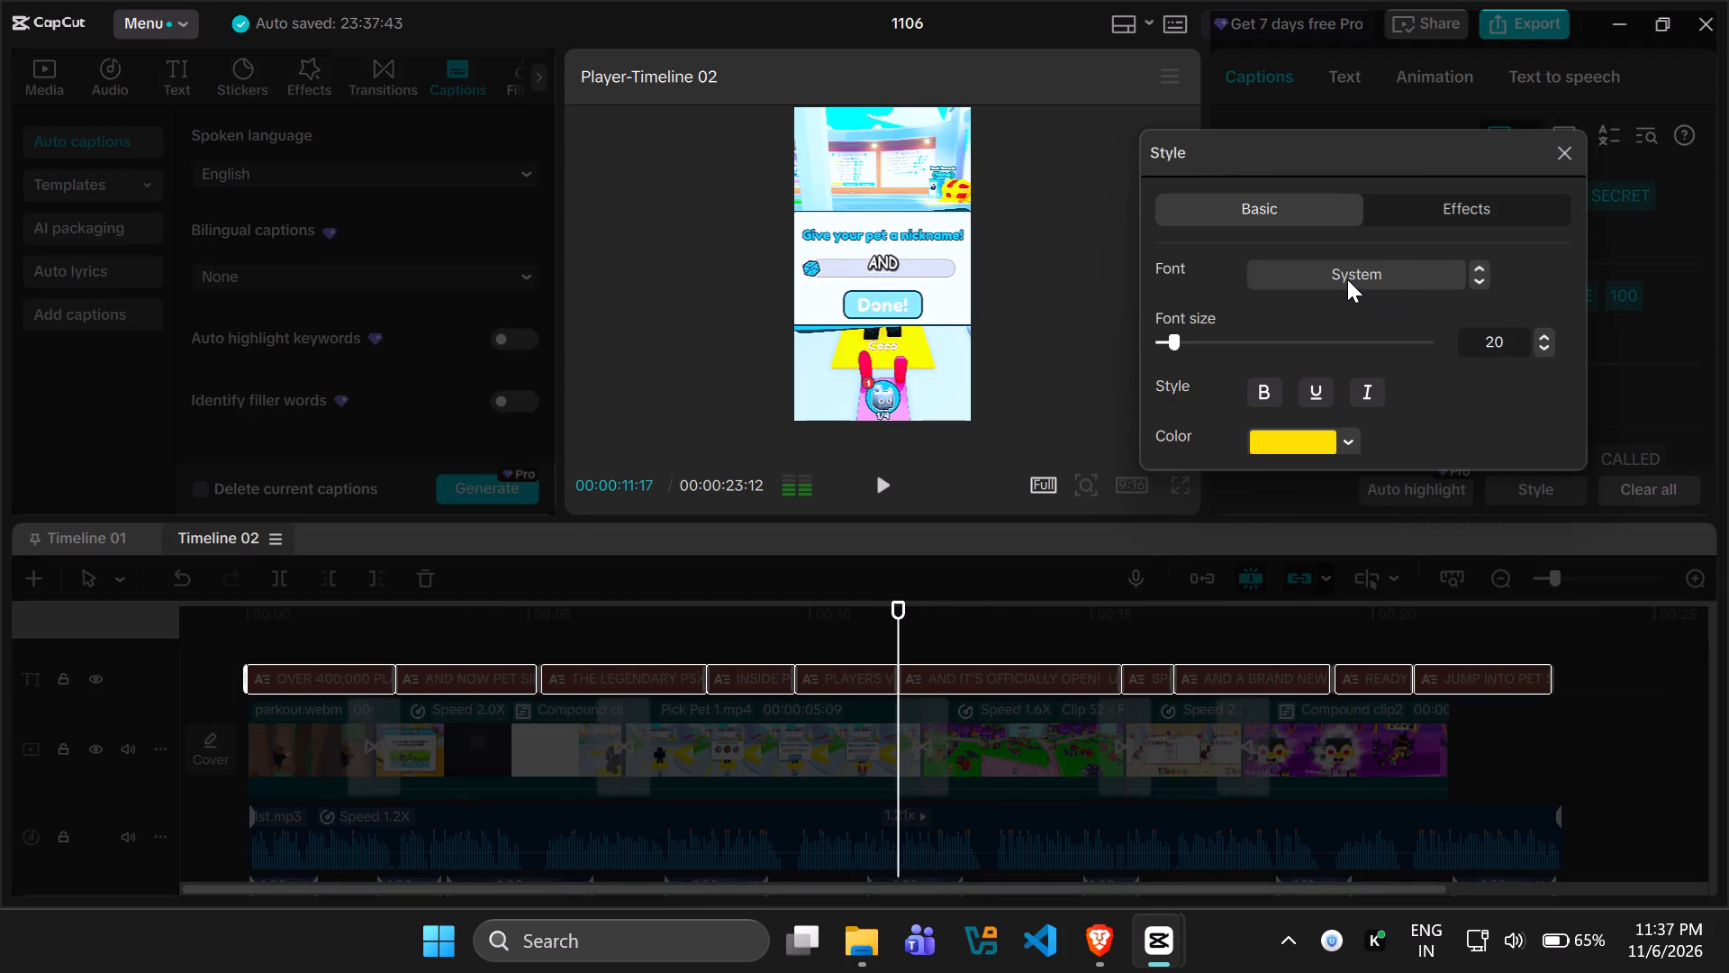
pyautogui.click(1350, 273)
pyautogui.click(1277, 375)
pyautogui.click(1263, 383)
pyautogui.click(1349, 434)
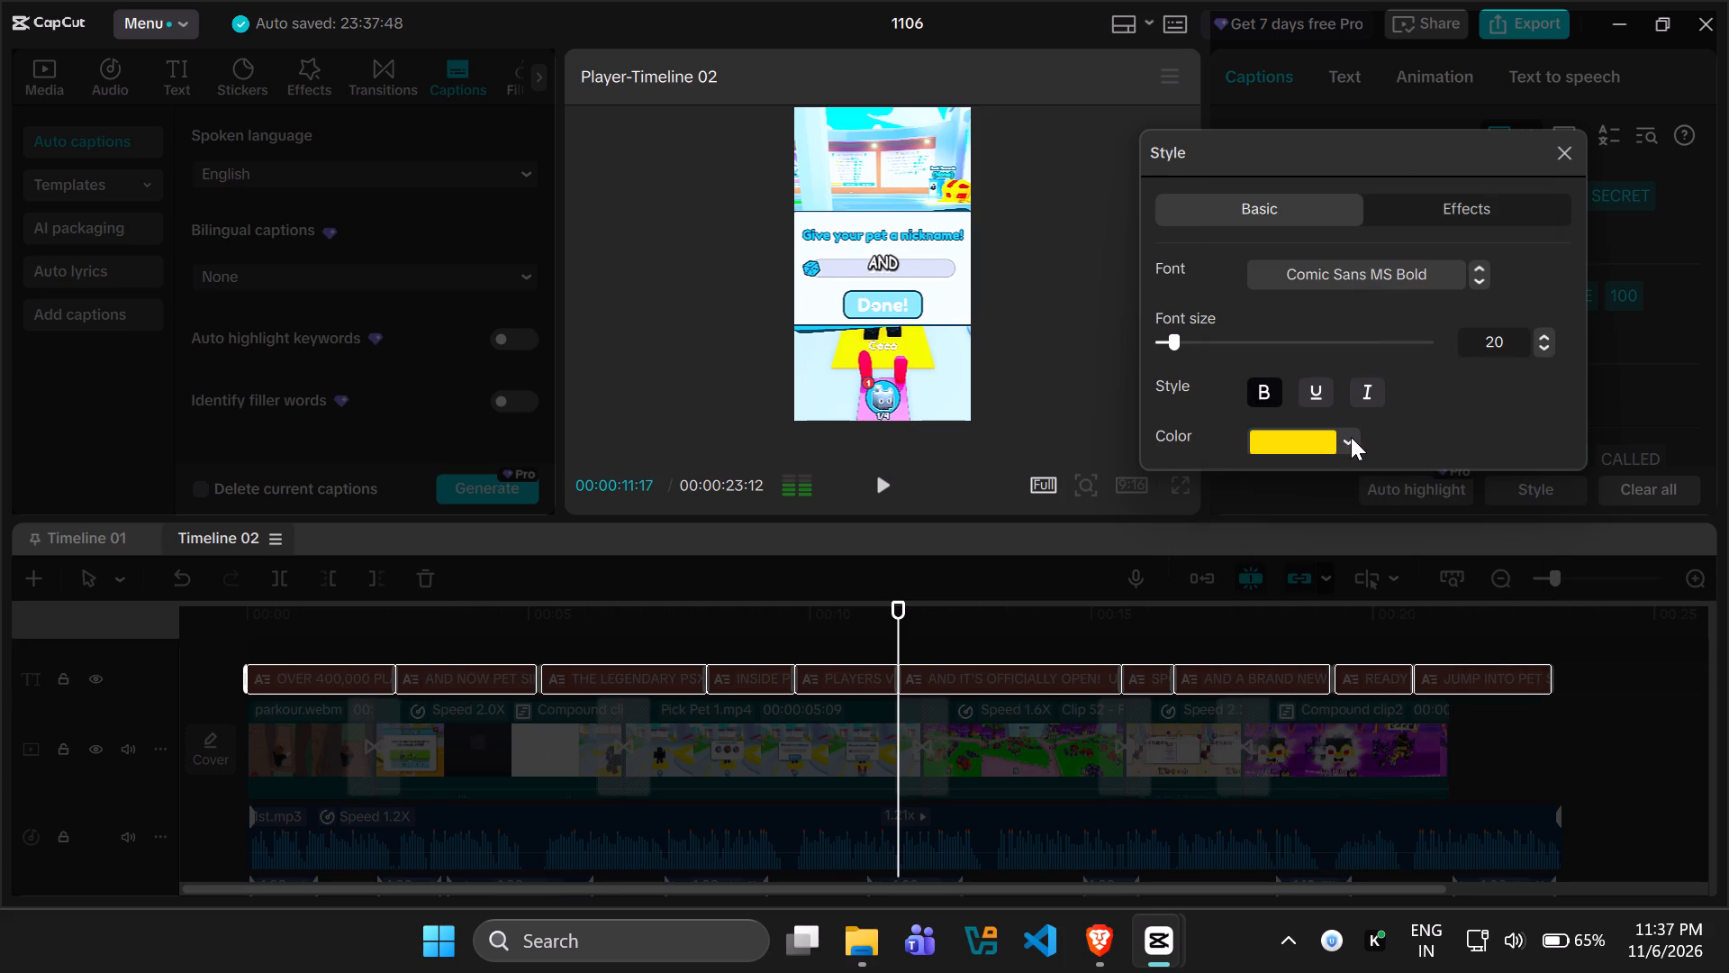
pyautogui.click(1442, 399)
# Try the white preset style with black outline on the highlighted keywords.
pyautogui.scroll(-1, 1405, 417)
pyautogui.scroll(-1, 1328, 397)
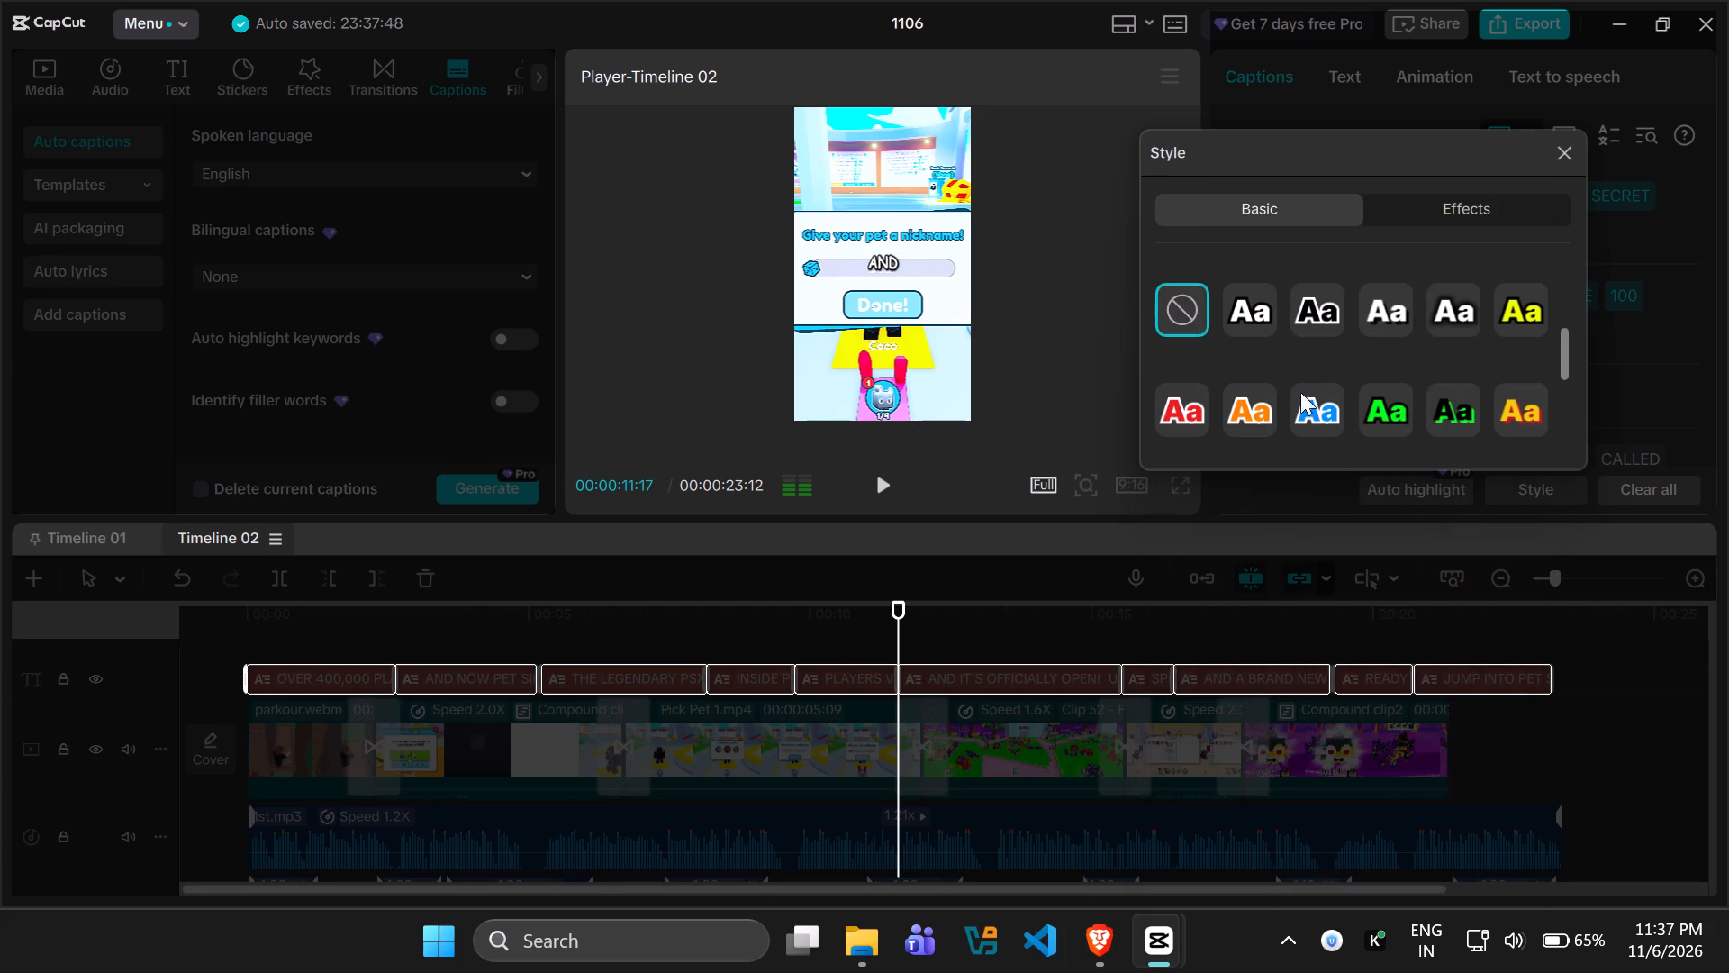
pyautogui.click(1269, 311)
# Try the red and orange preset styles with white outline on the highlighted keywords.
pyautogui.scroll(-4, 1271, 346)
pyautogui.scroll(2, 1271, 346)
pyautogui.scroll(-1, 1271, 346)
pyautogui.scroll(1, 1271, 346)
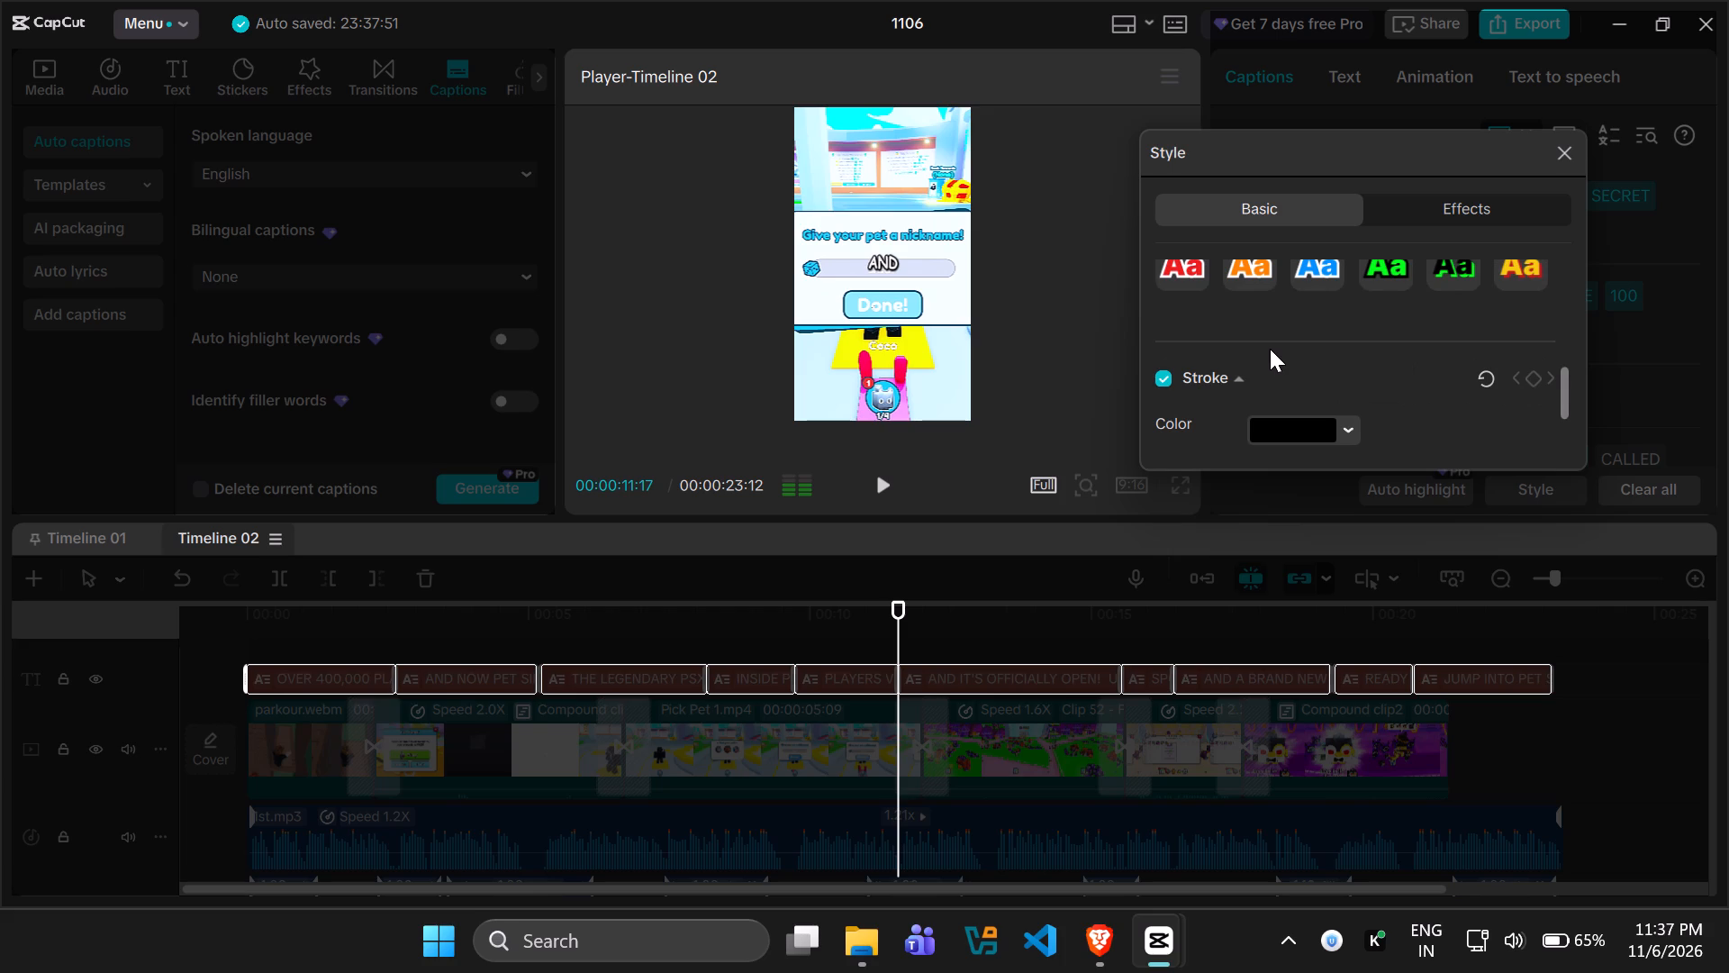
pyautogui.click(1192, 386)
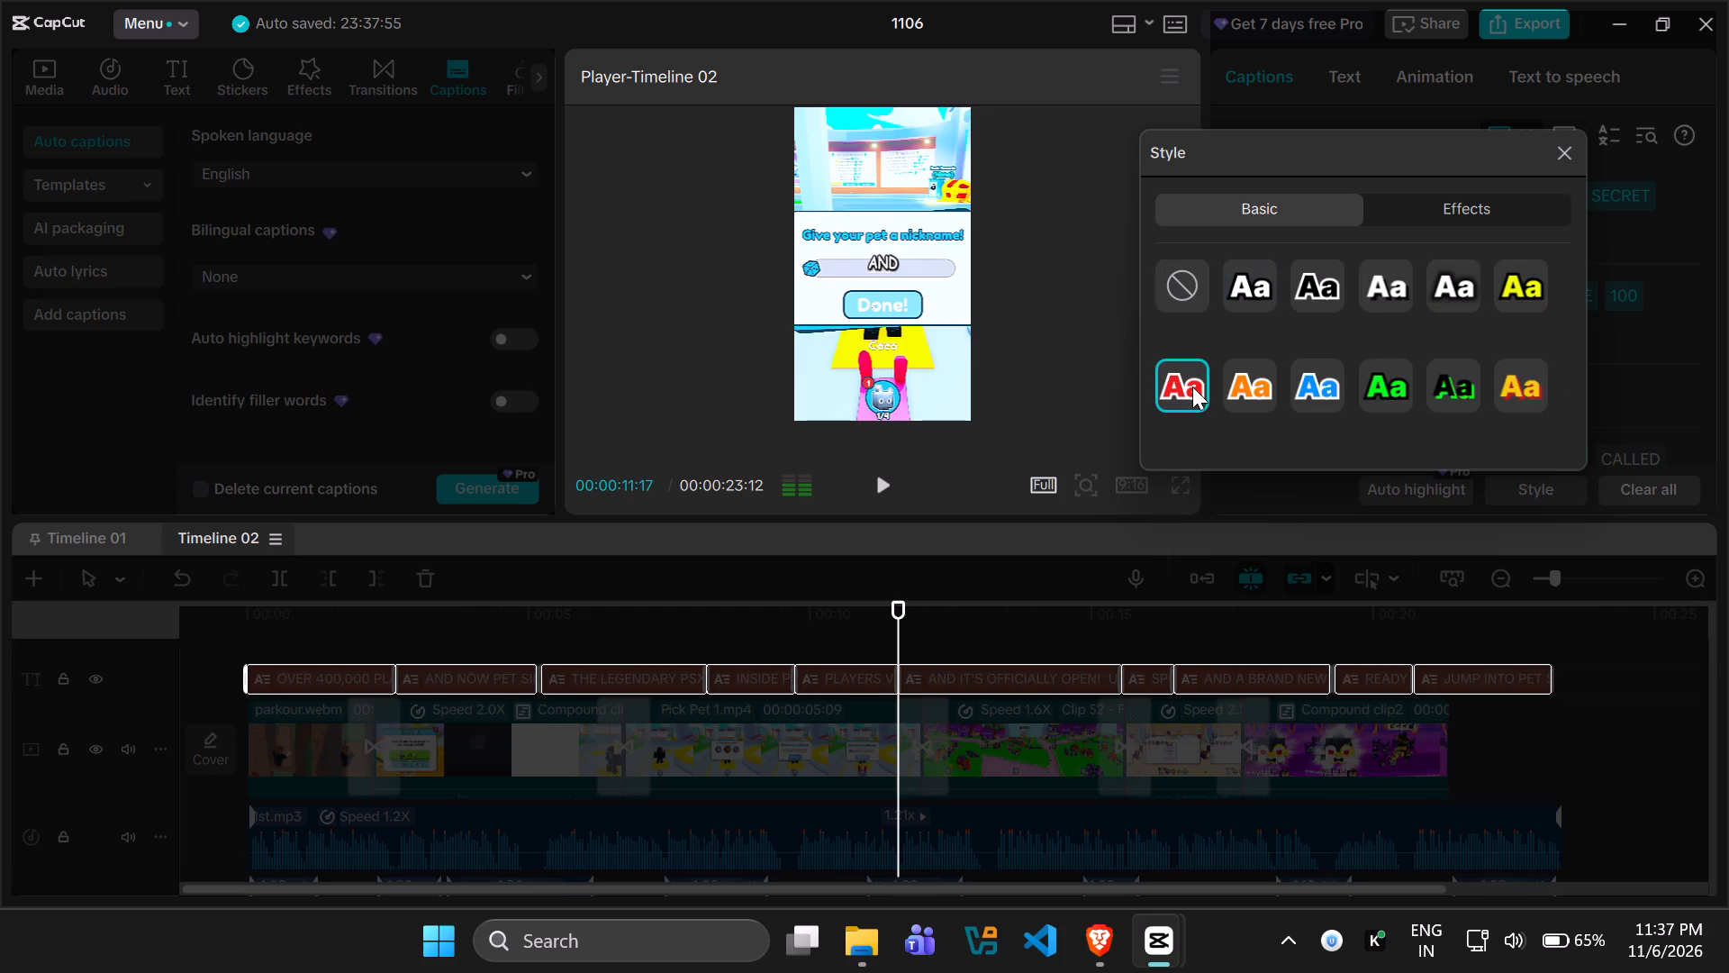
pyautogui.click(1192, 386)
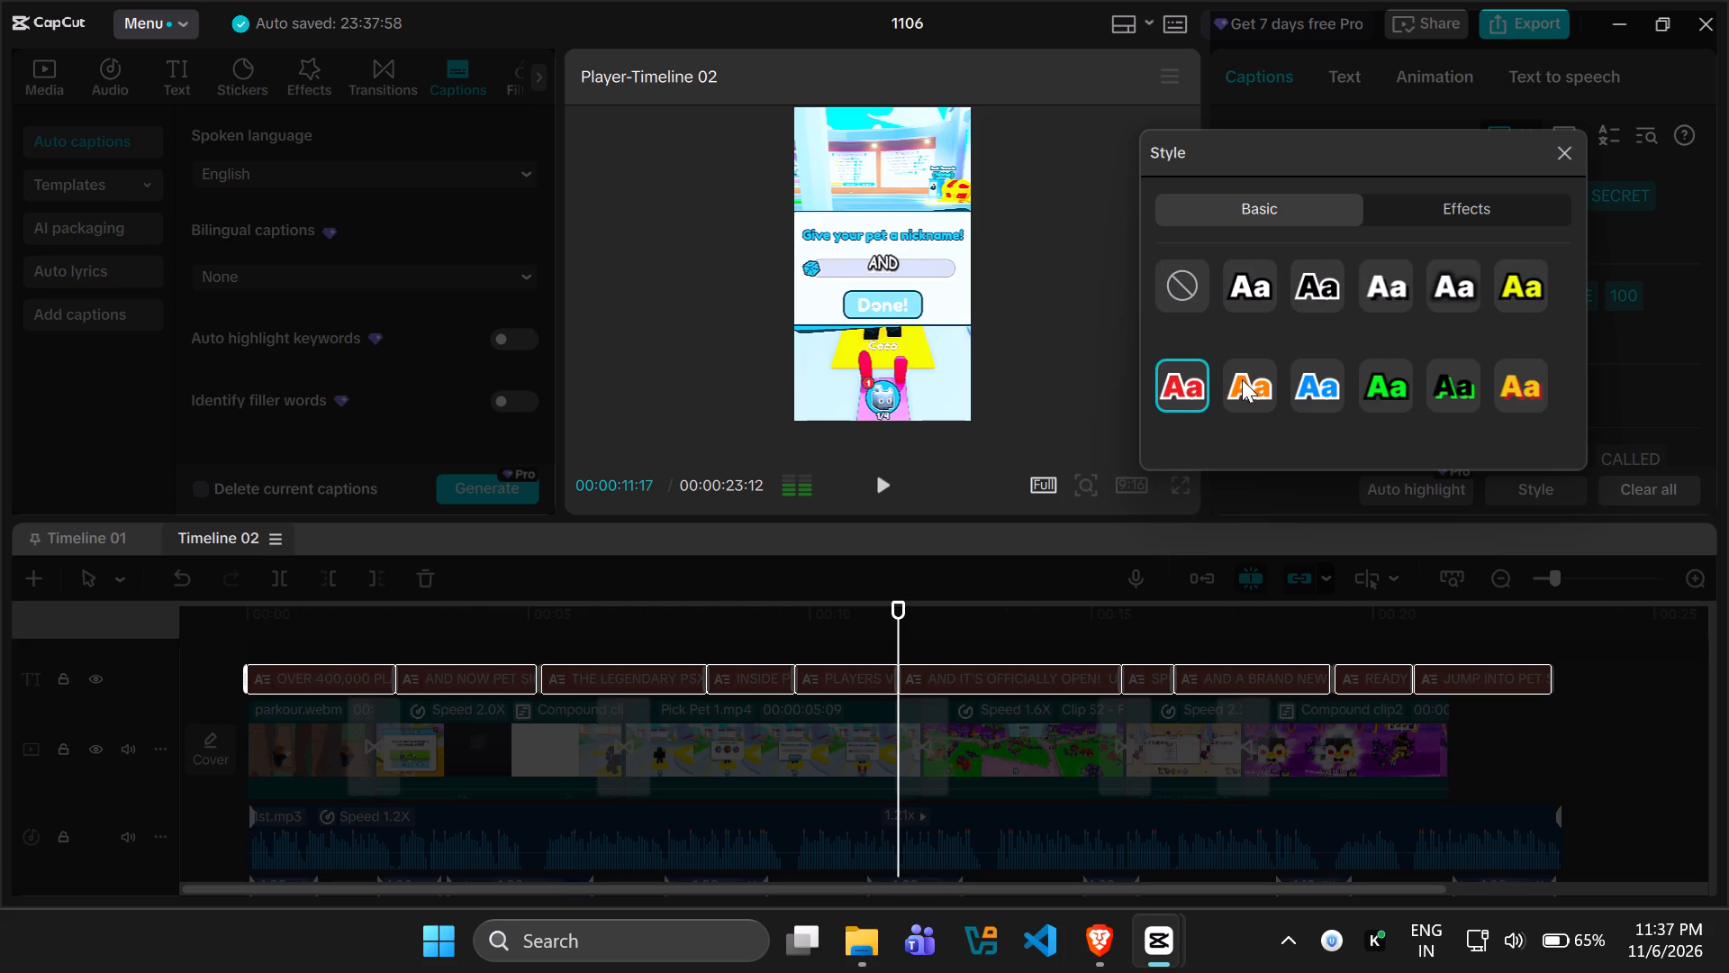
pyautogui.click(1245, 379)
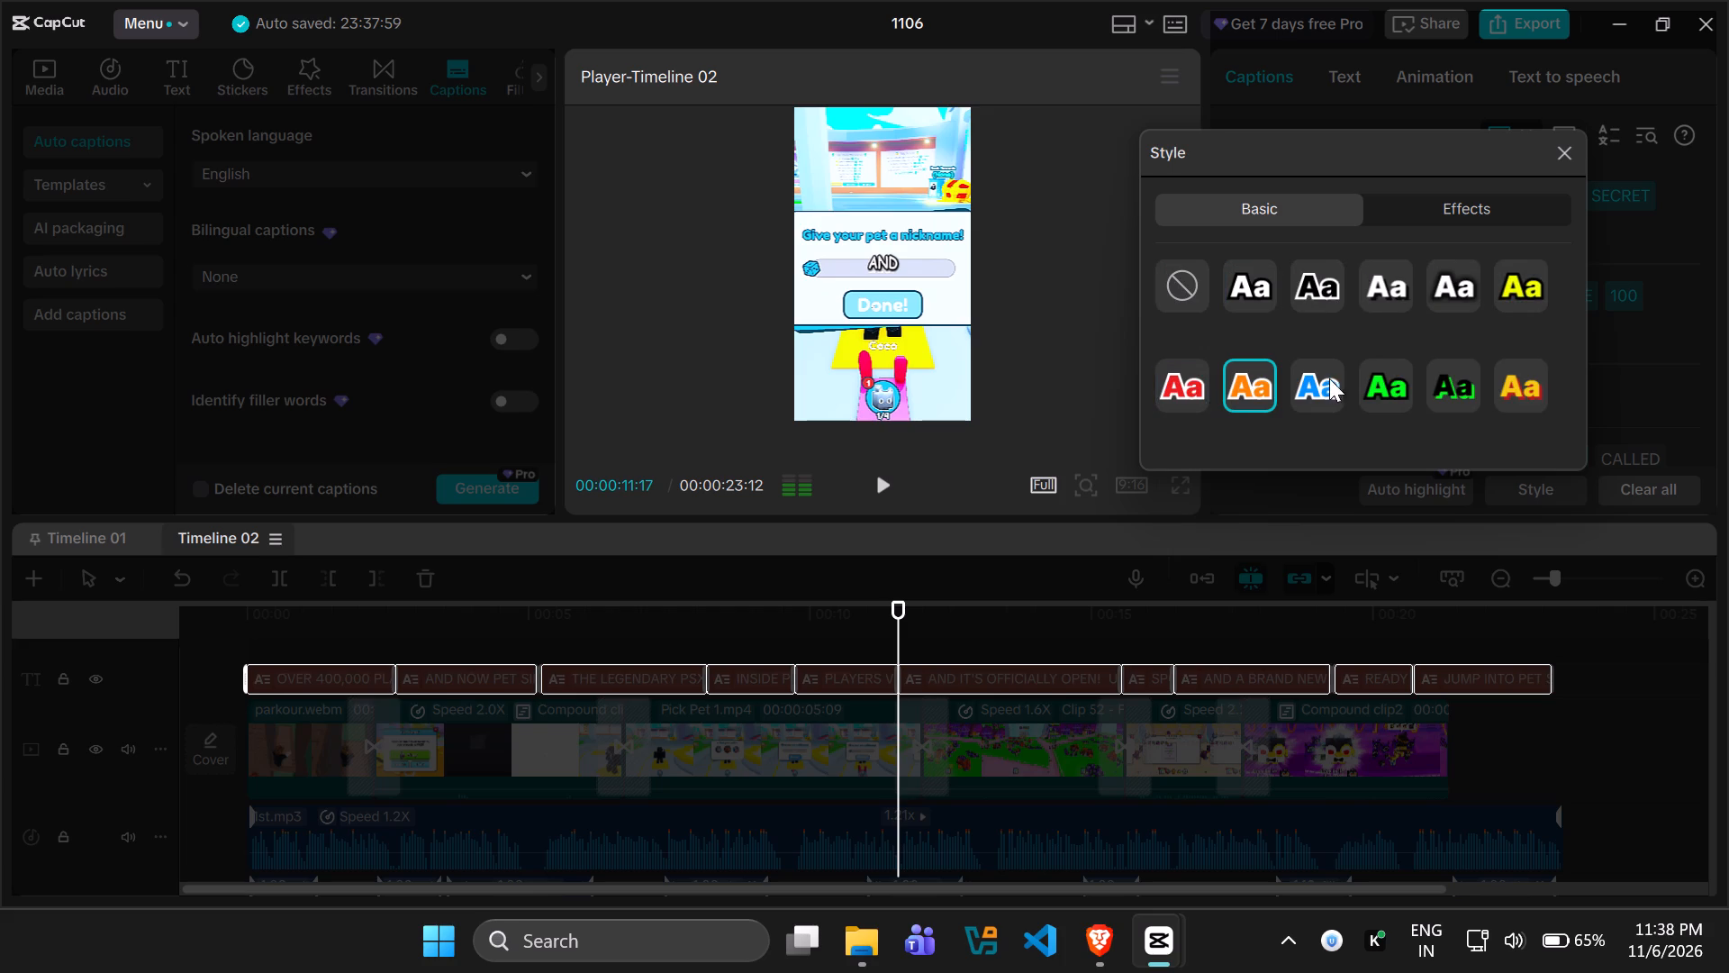
# Apply the bright green preset style with black outline to the highlighted keywords.
pyautogui.click(1371, 378)
# Turn on the shadow for the highlighted keywords and finish the keyword styling.
pyautogui.scroll(-4, 1338, 341)
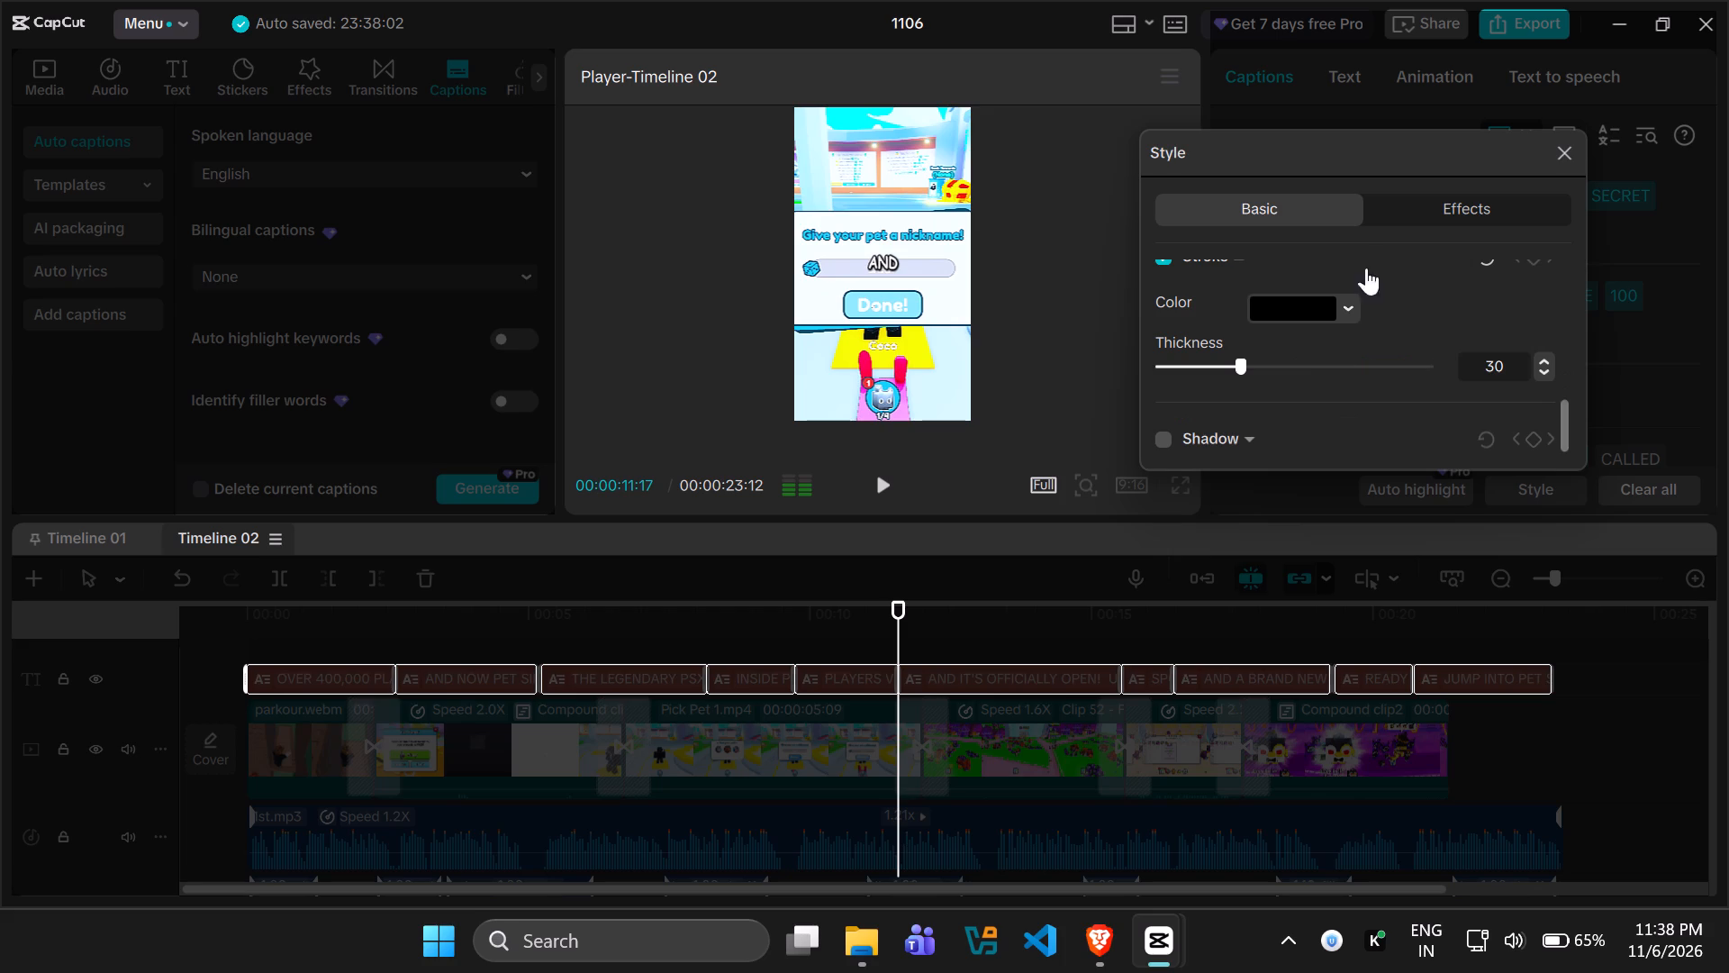
pyautogui.scroll(-4, 1396, 266)
pyautogui.click(1165, 430)
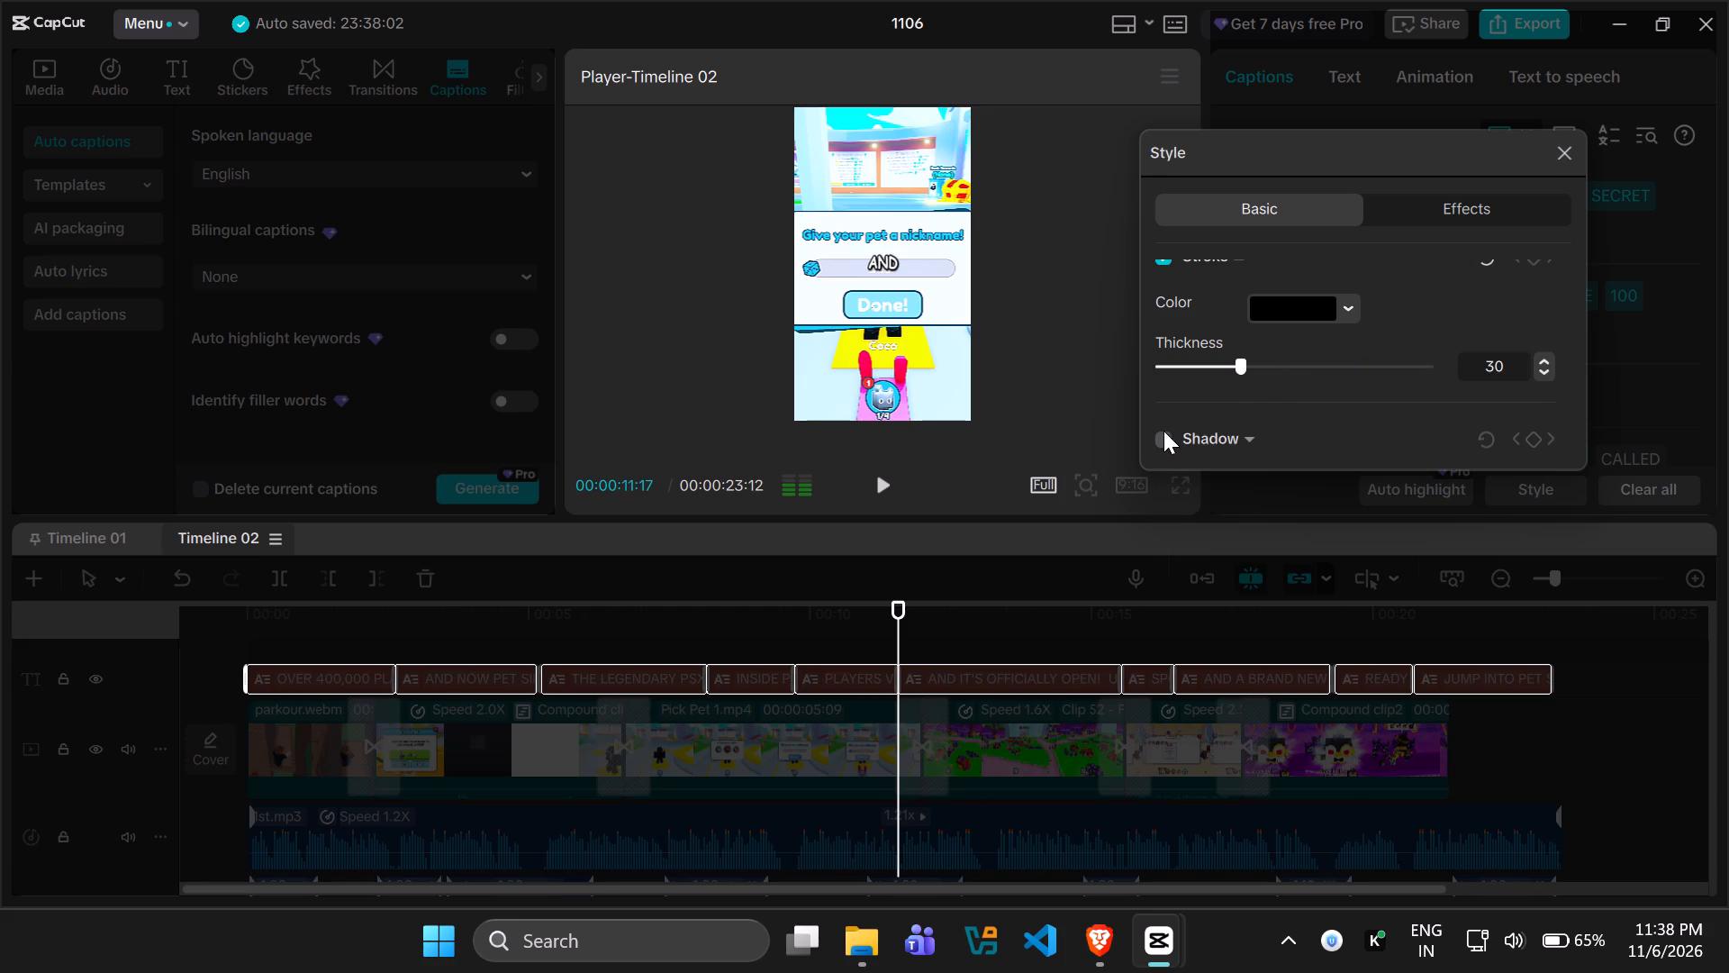
pyautogui.click(1164, 433)
pyautogui.scroll(-3, 1283, 405)
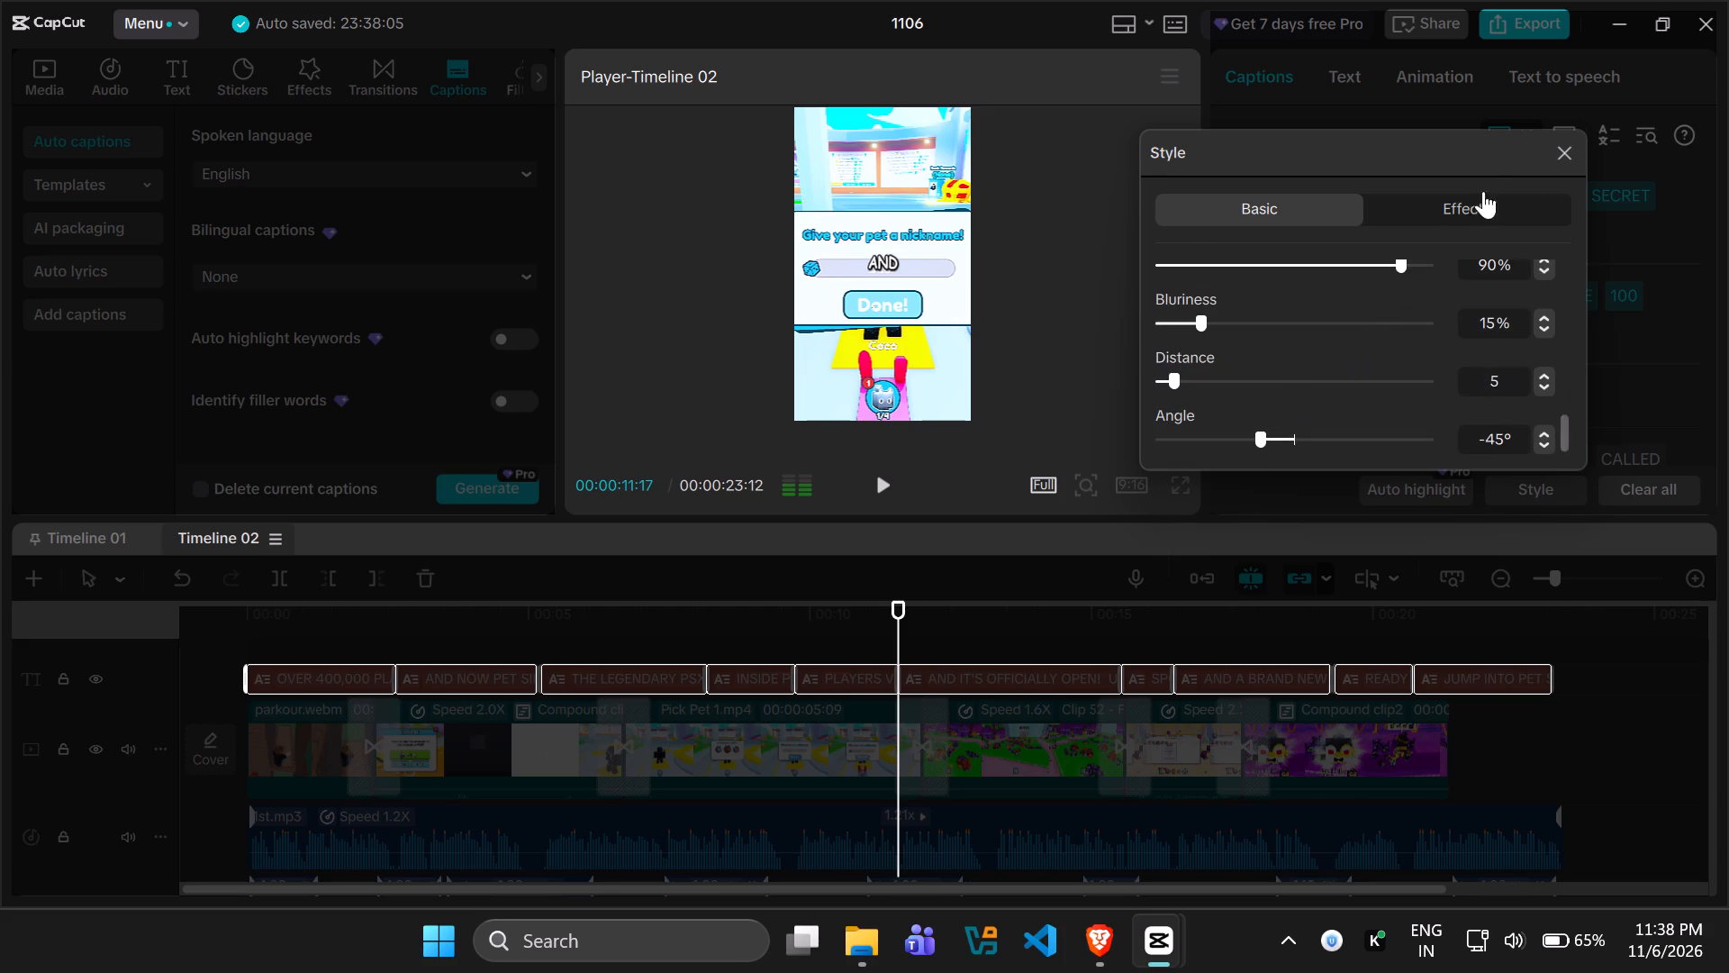
pyautogui.click(1526, 201)
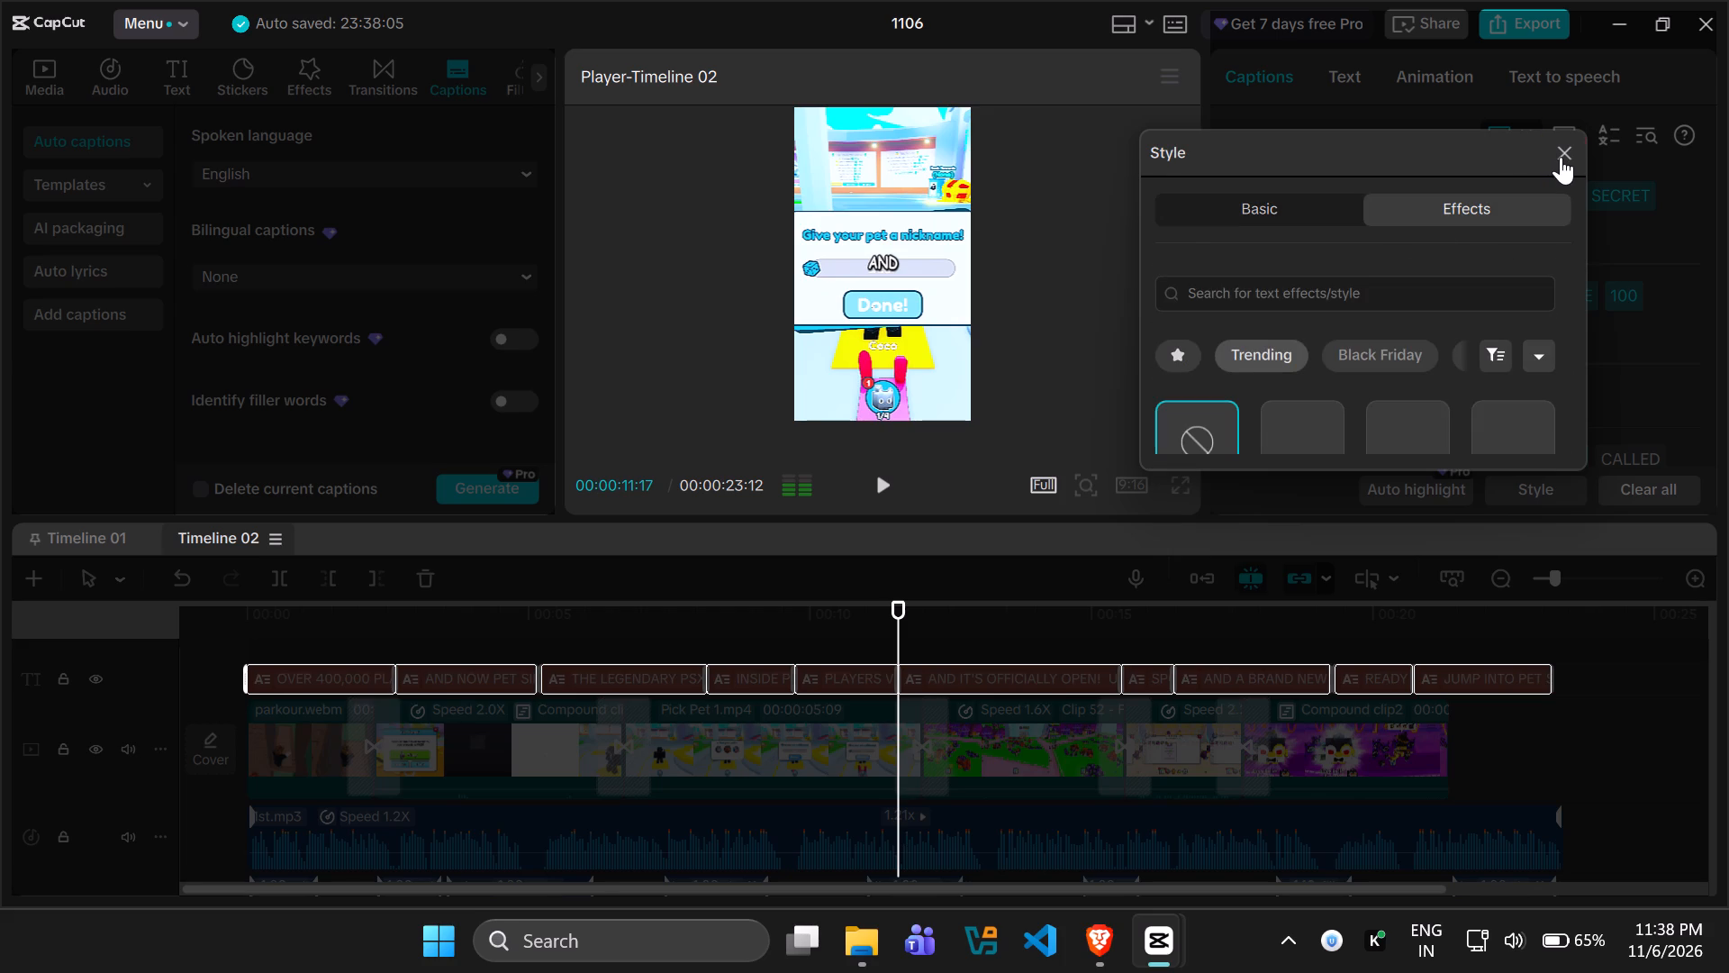
pyautogui.click(1559, 158)
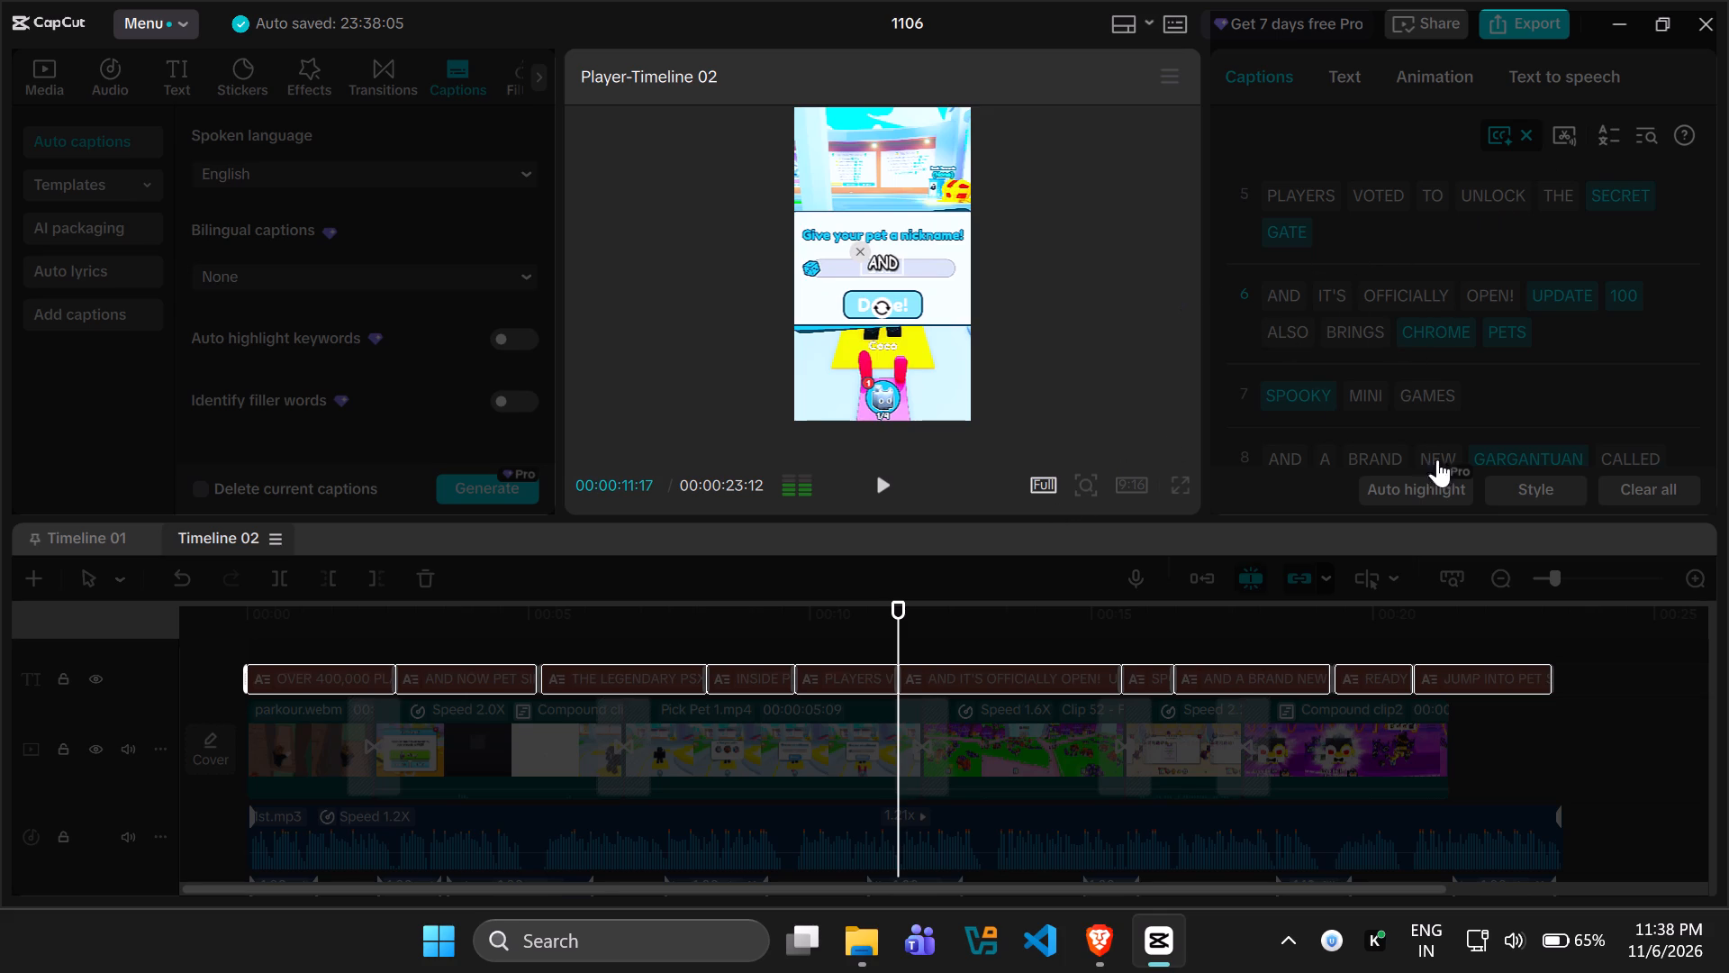
# Highlight "400,000" as a keyword in the first caption.
pyautogui.scroll(-1, 1453, 411)
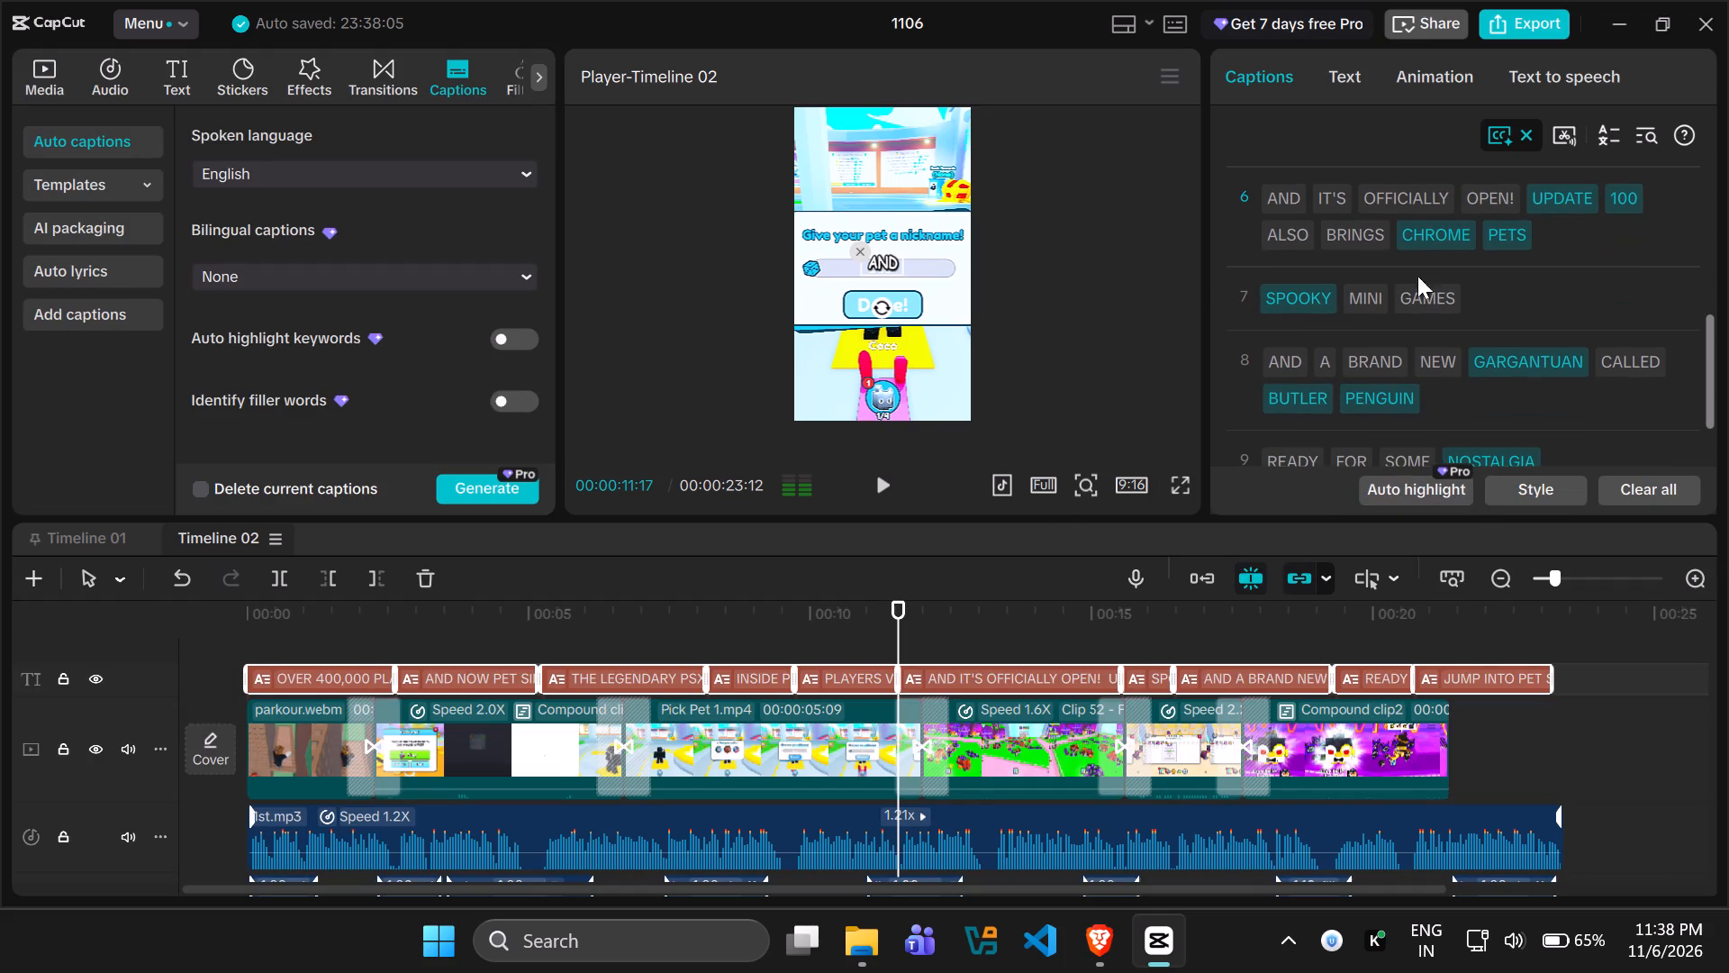
pyautogui.moveTo(894, 632); pyautogui.dragTo(822, 632)
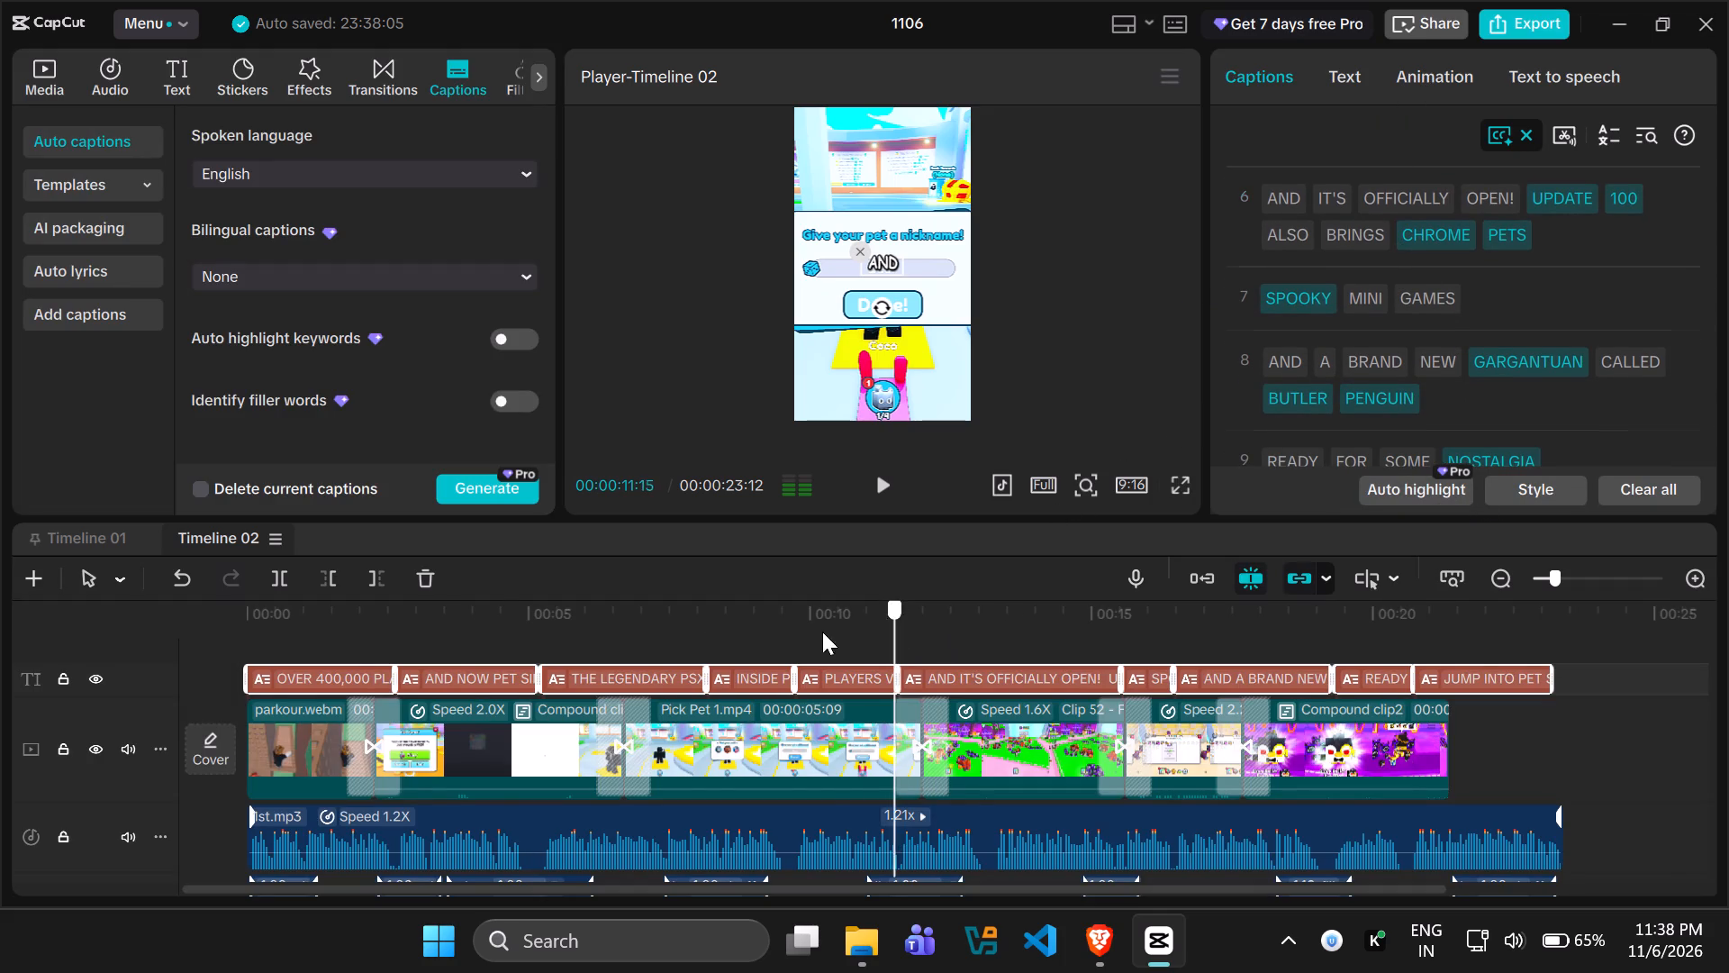
pyautogui.moveTo(822, 632); pyautogui.dragTo(208, 632)
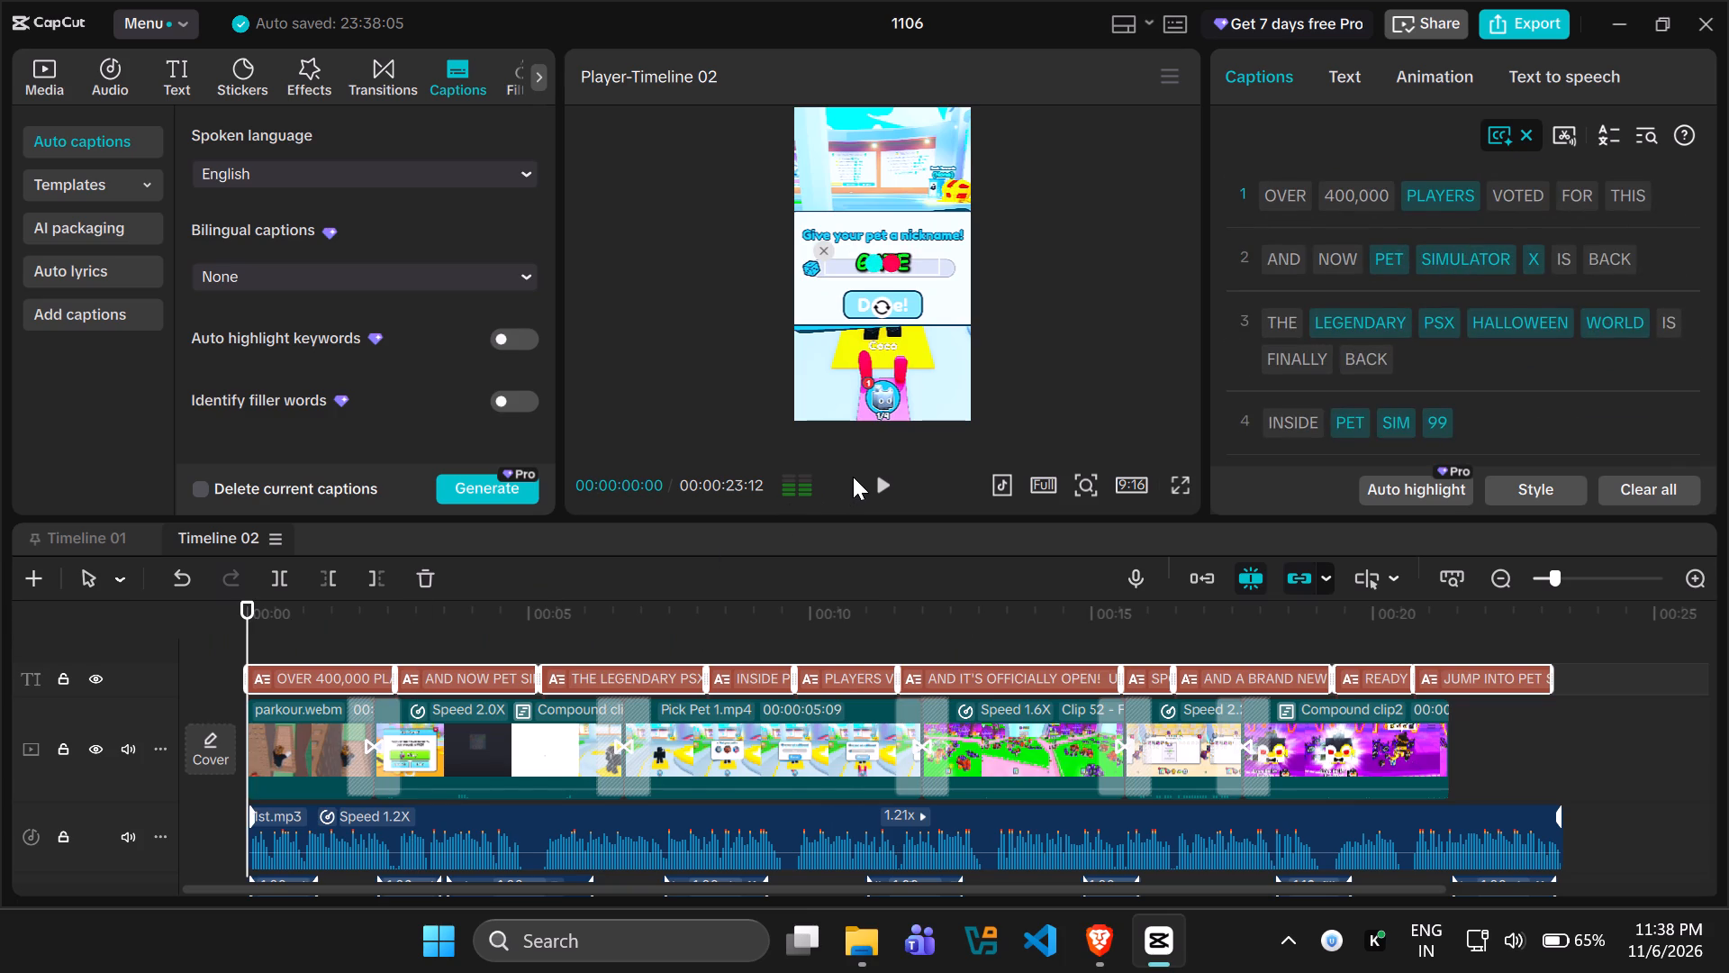
pyautogui.click(884, 477)
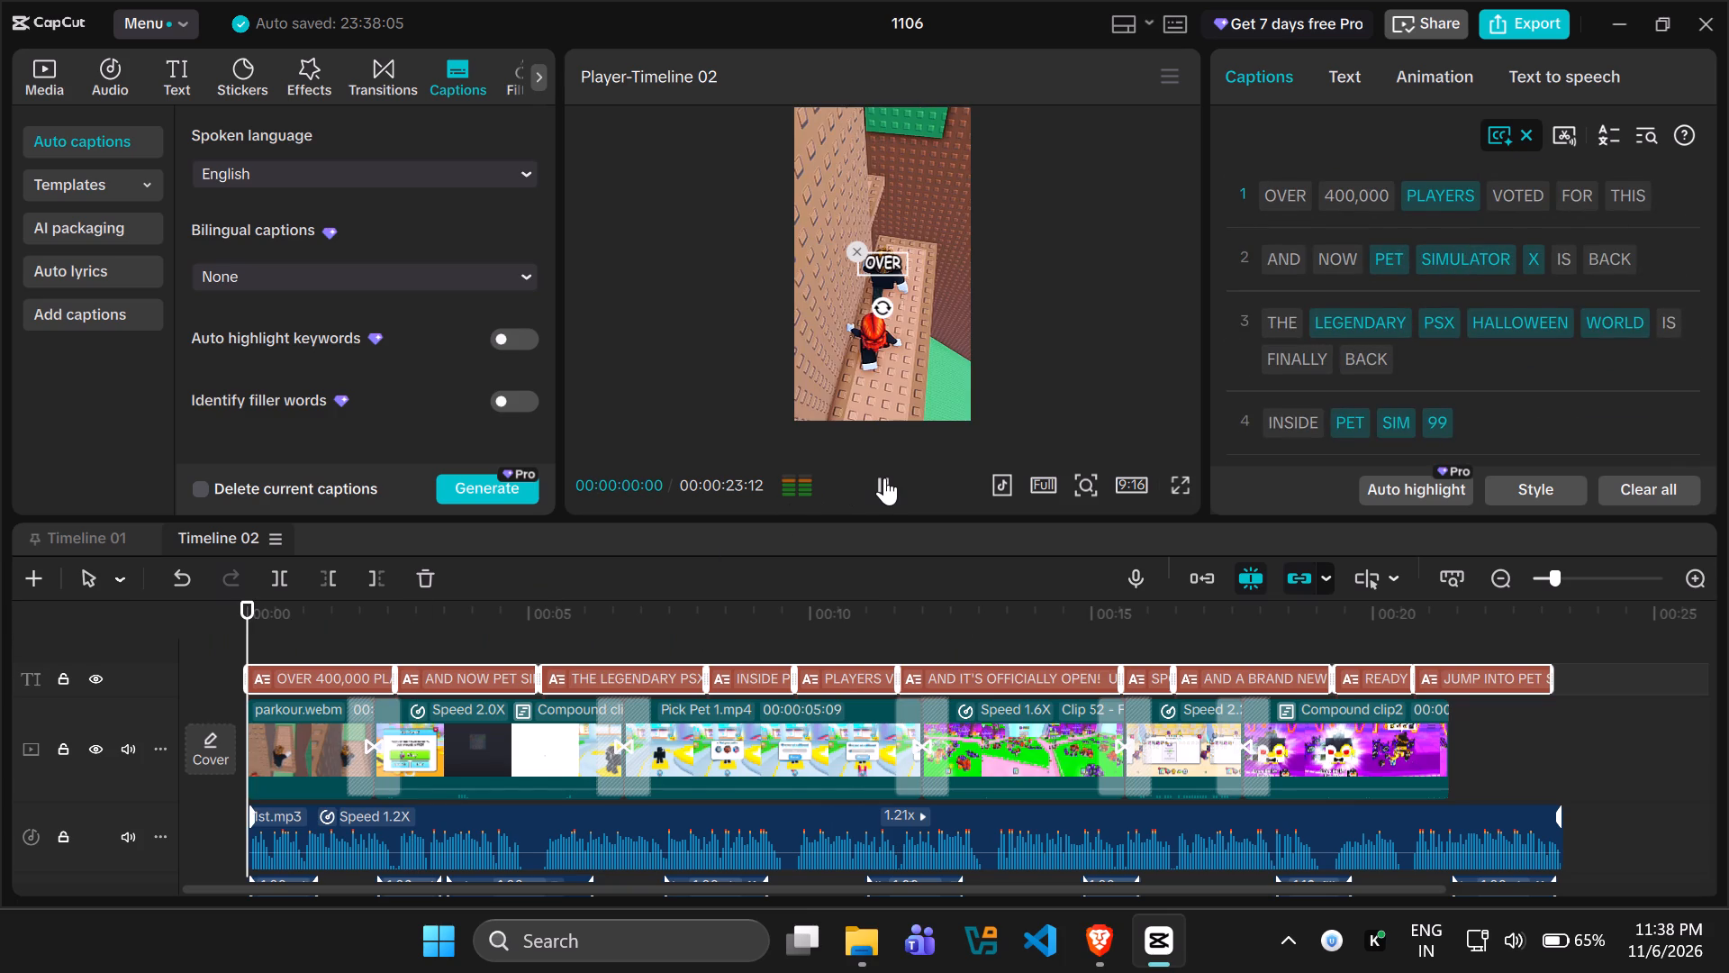
pyautogui.click(884, 477)
pyautogui.click(1346, 186)
# Play the opening seconds of Timeline 02 to check the highlighted captions, and look over its sound effect tracks.
pyautogui.click(880, 486)
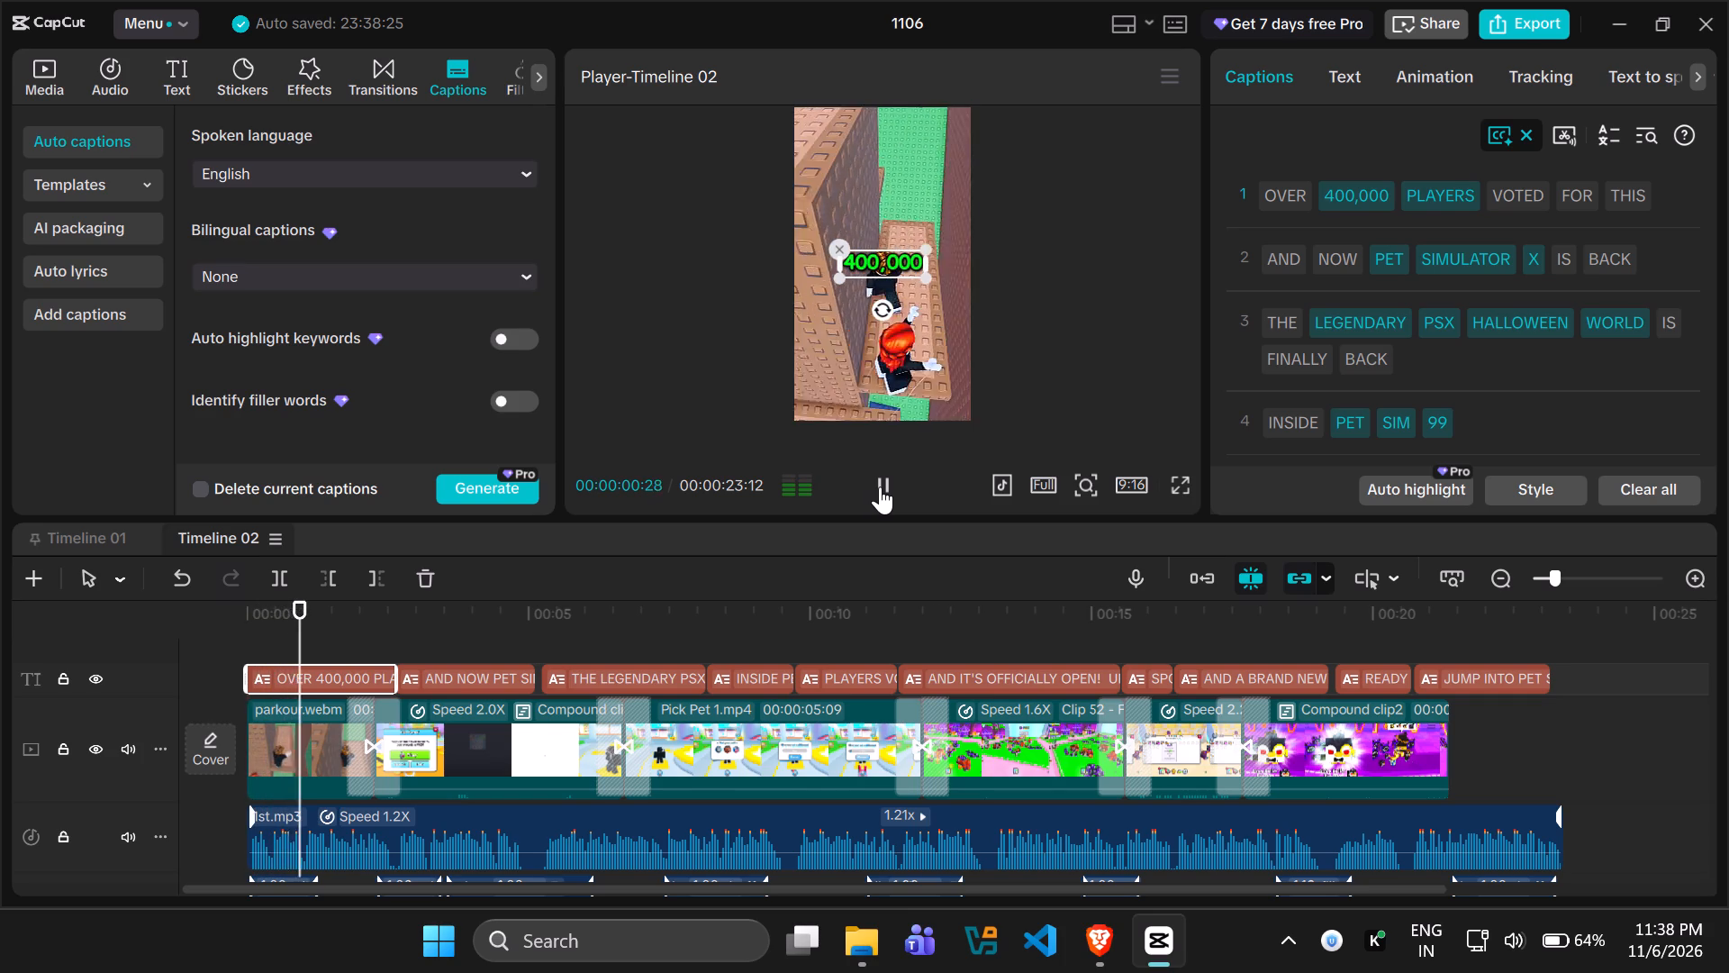
pyautogui.click(880, 486)
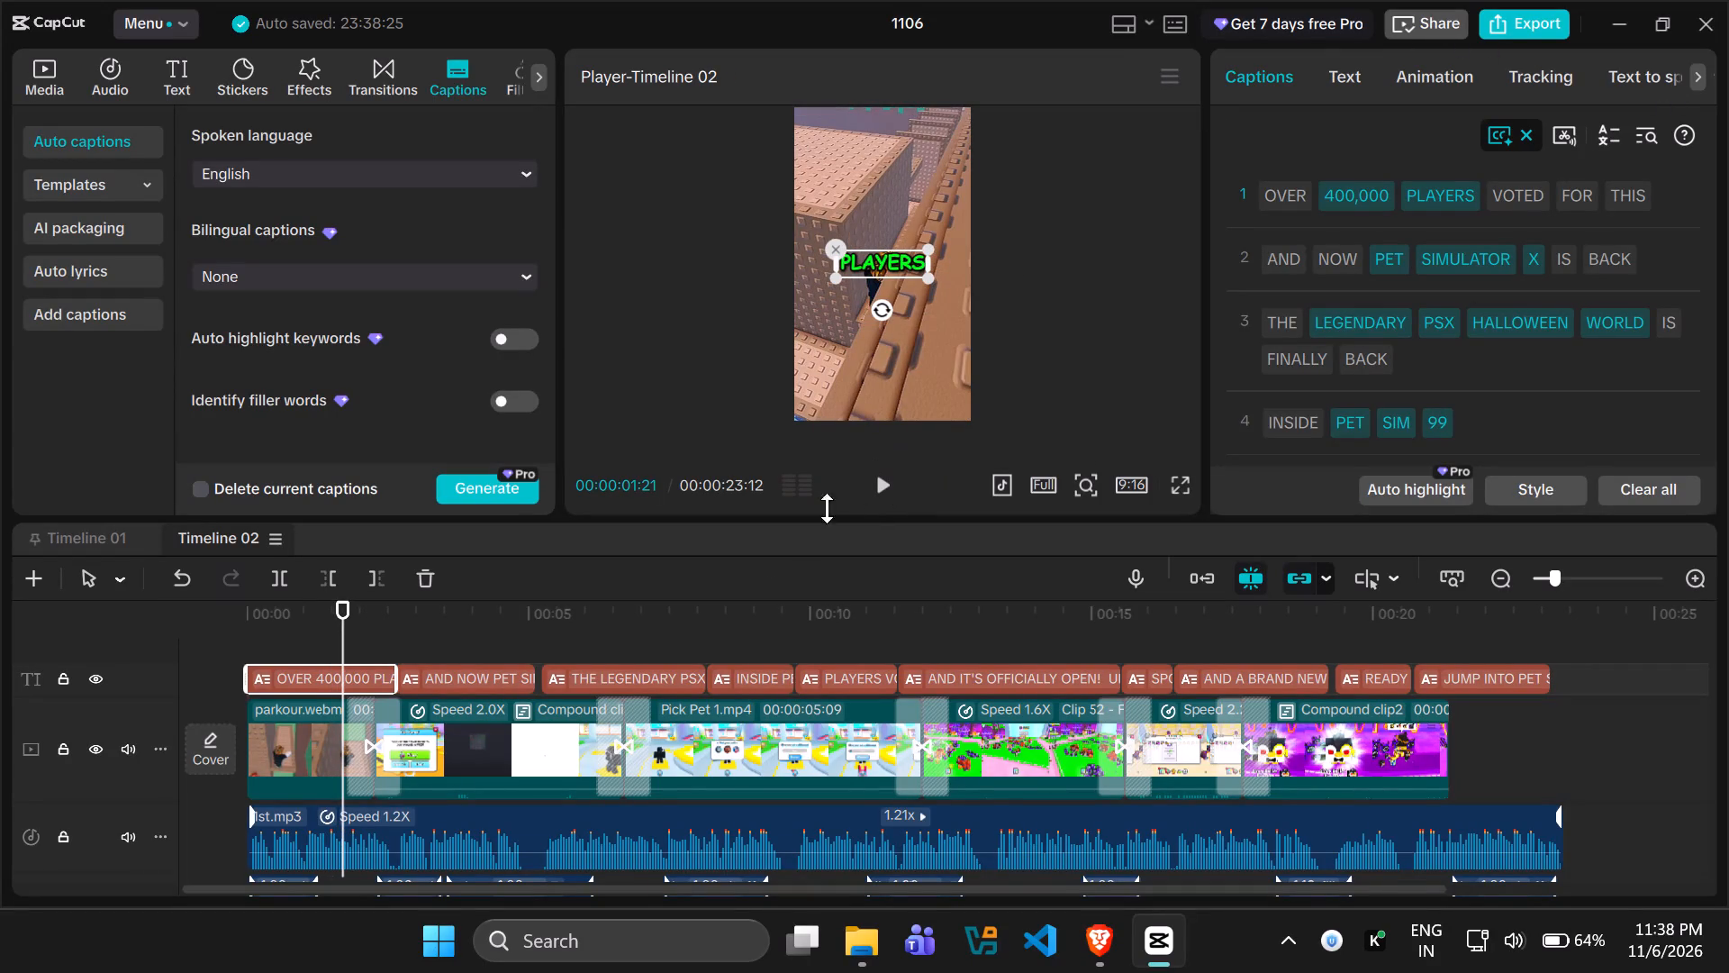
pyautogui.scroll(-5, 713, 753)
pyautogui.scroll(4, 707, 763)
pyautogui.scroll(-9, 707, 763)
pyautogui.scroll(1, 707, 761)
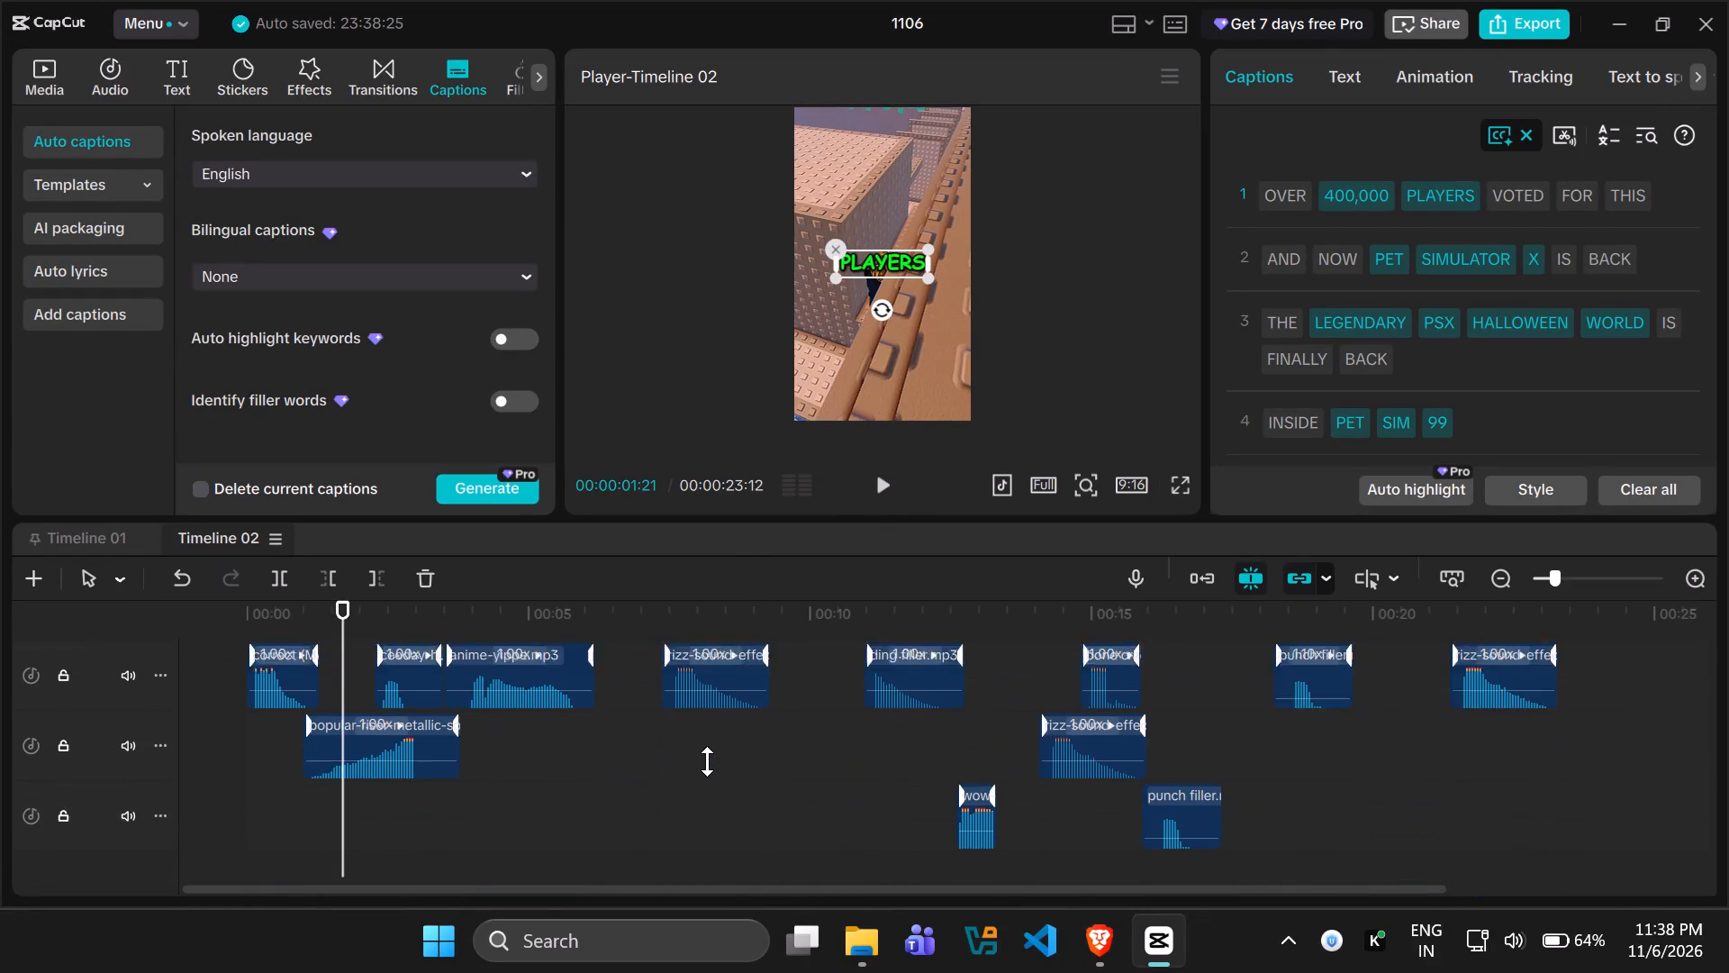
pyautogui.scroll(14, 707, 761)
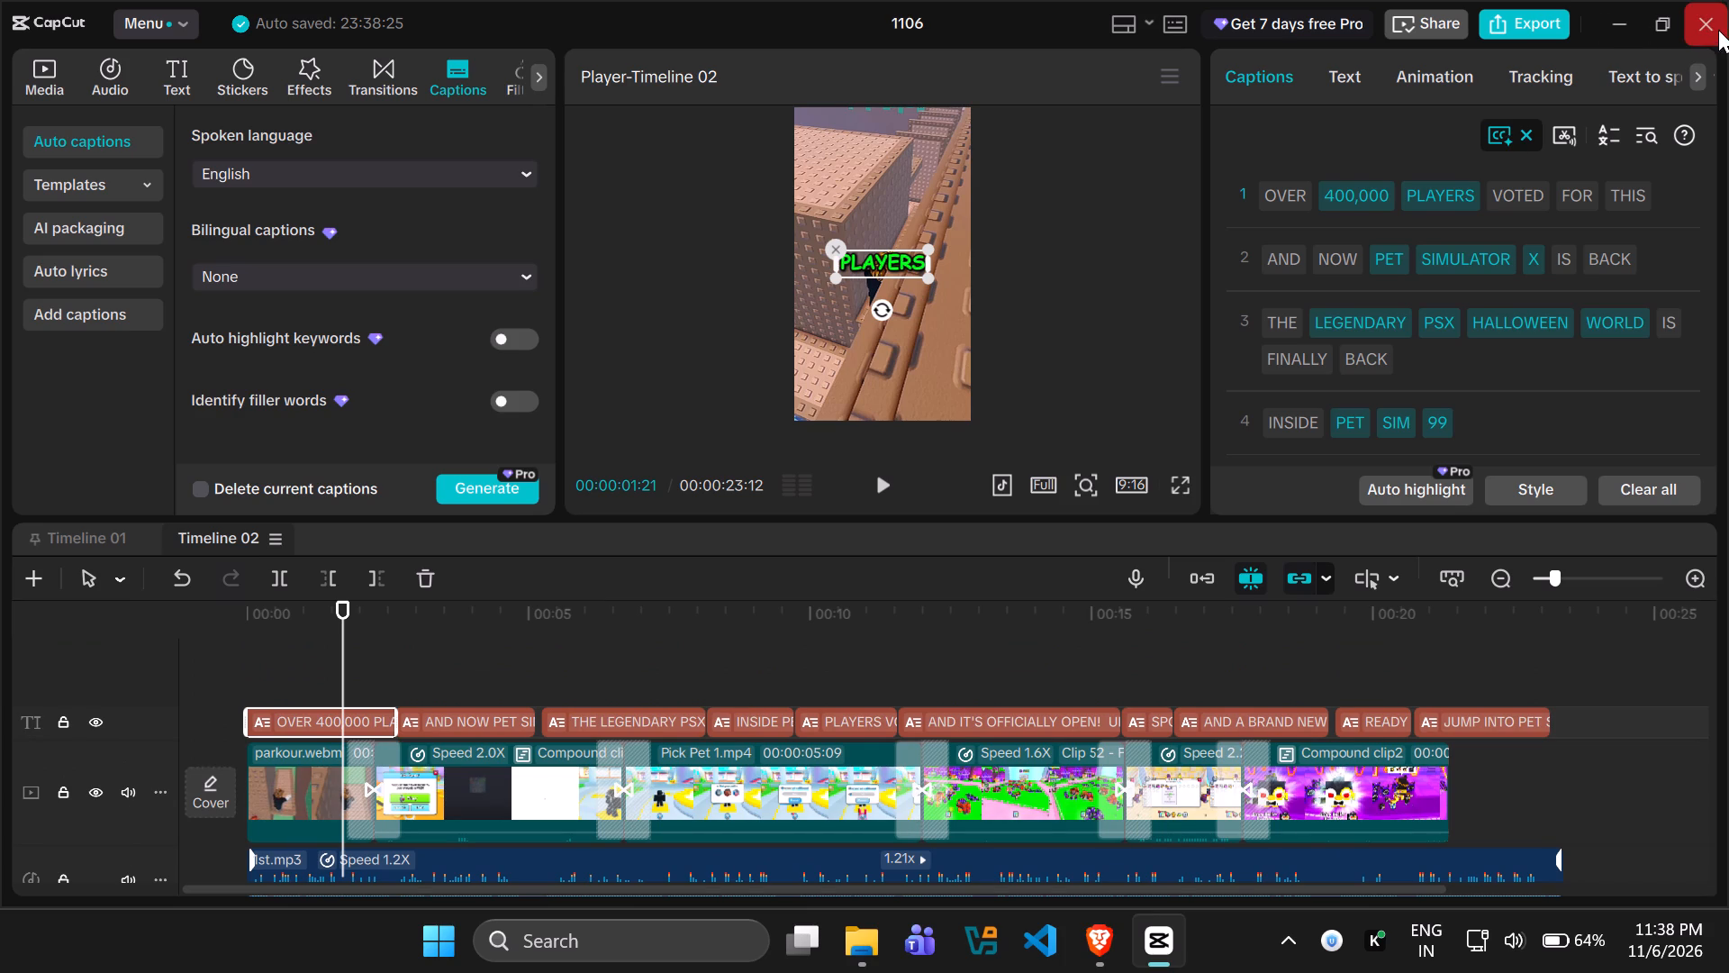
# Listen to the 2nd.mp3 voiceover in Timeline 01 from the start.
pyautogui.click(98, 532)
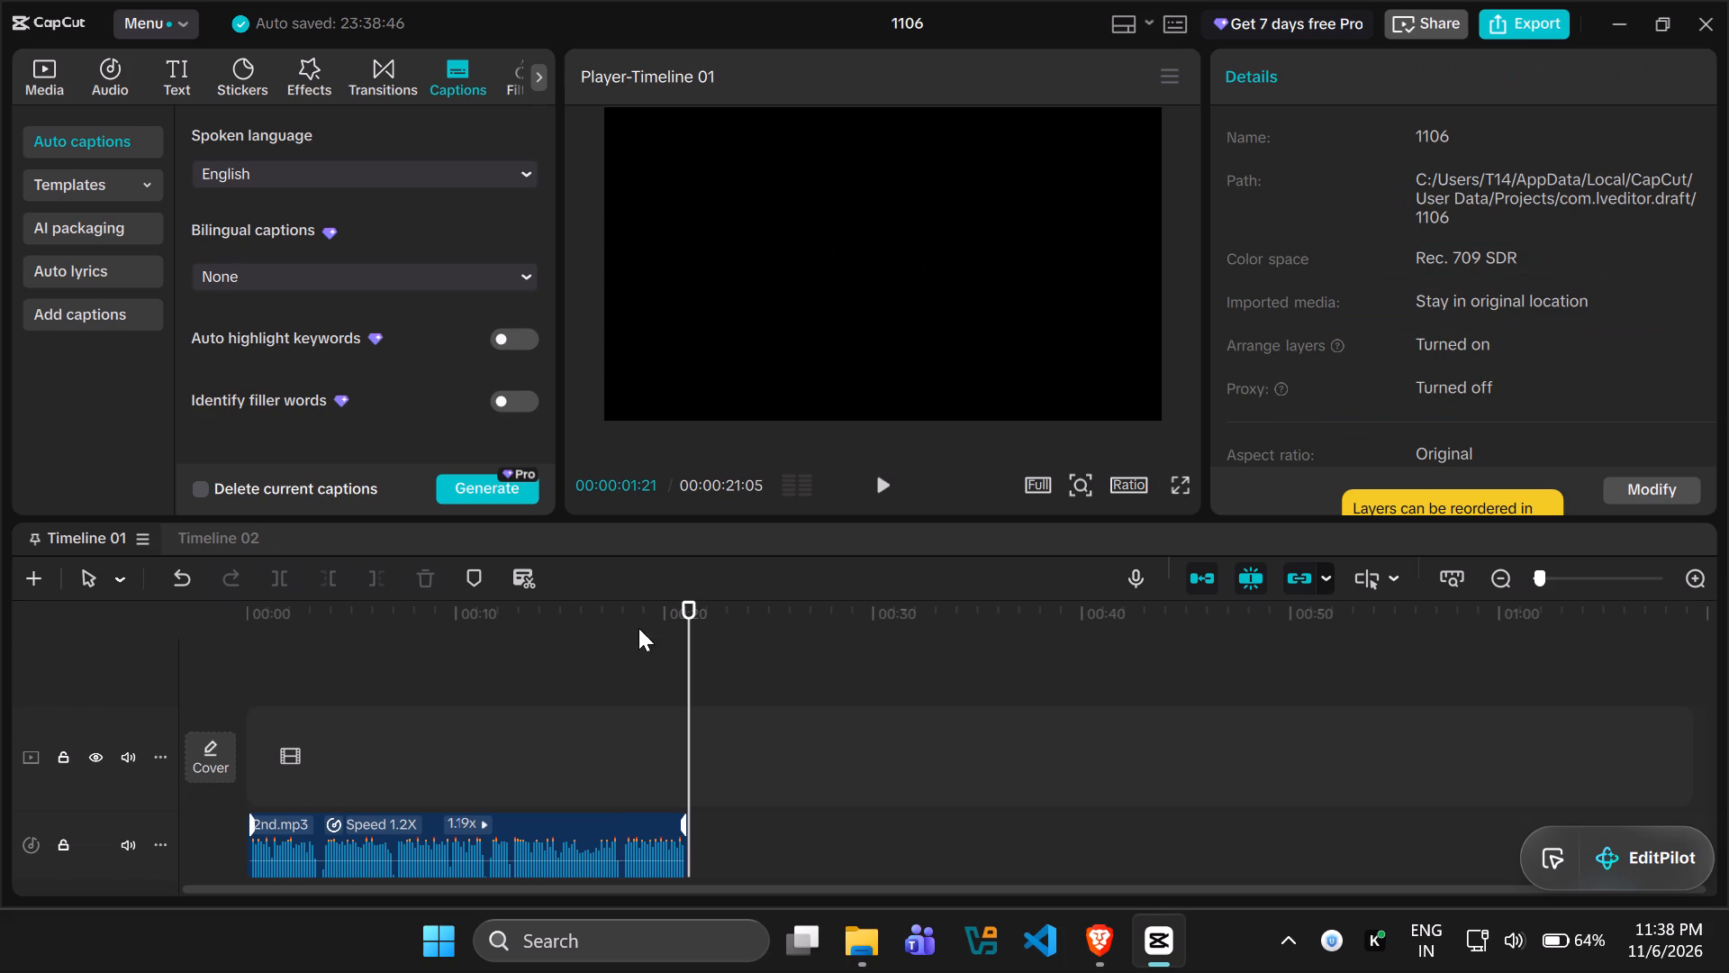
pyautogui.click(365, 841)
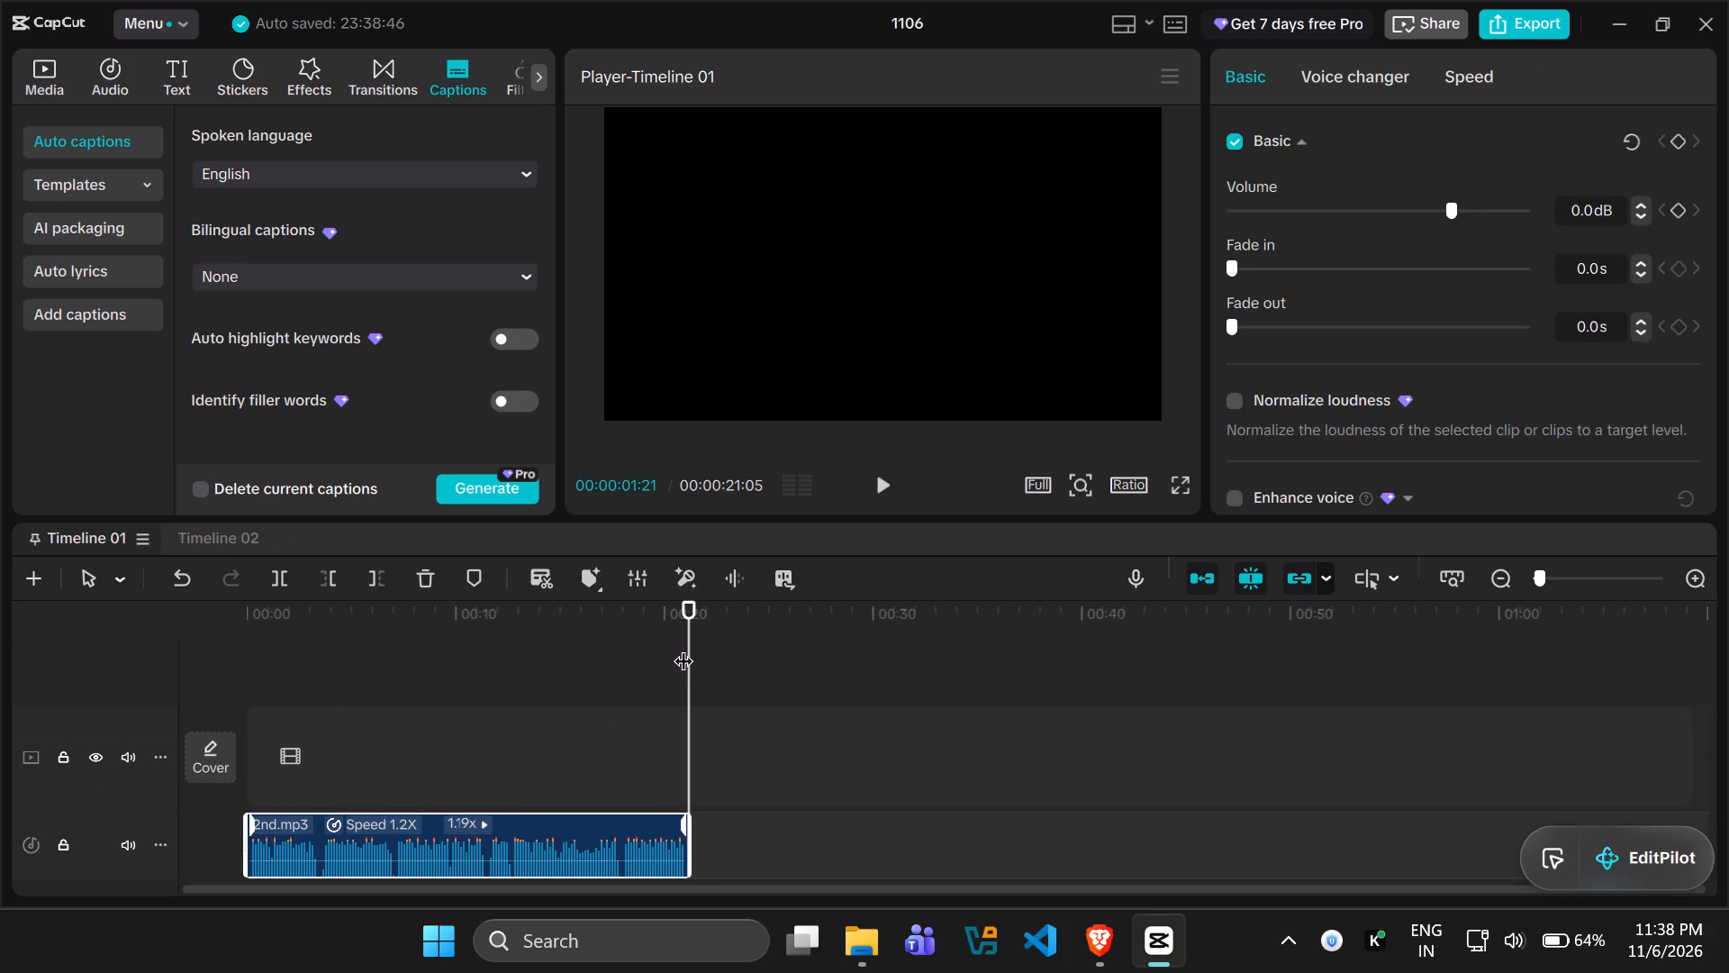
pyautogui.moveTo(683, 647); pyautogui.dragTo(69, 648)
pyautogui.click(892, 483)
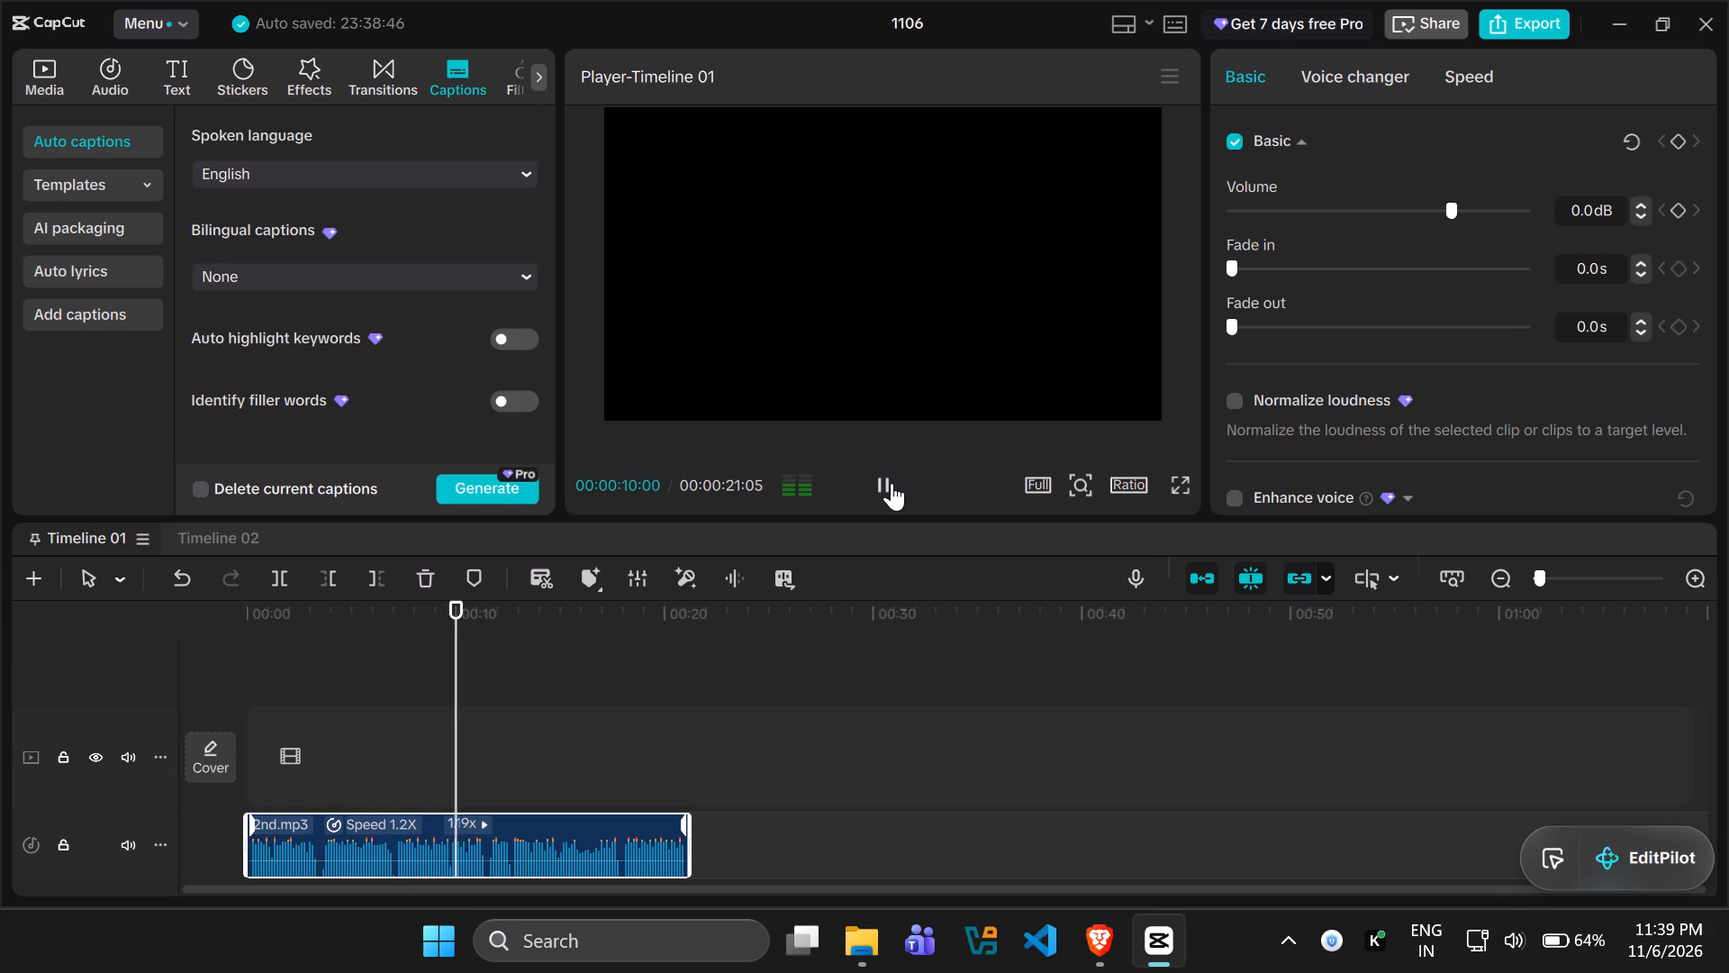
pyautogui.click(892, 483)
# Copy all the video clips with their transitions from Timeline 02 onto the main track at the start of Timeline 01.
pyautogui.click(208, 542)
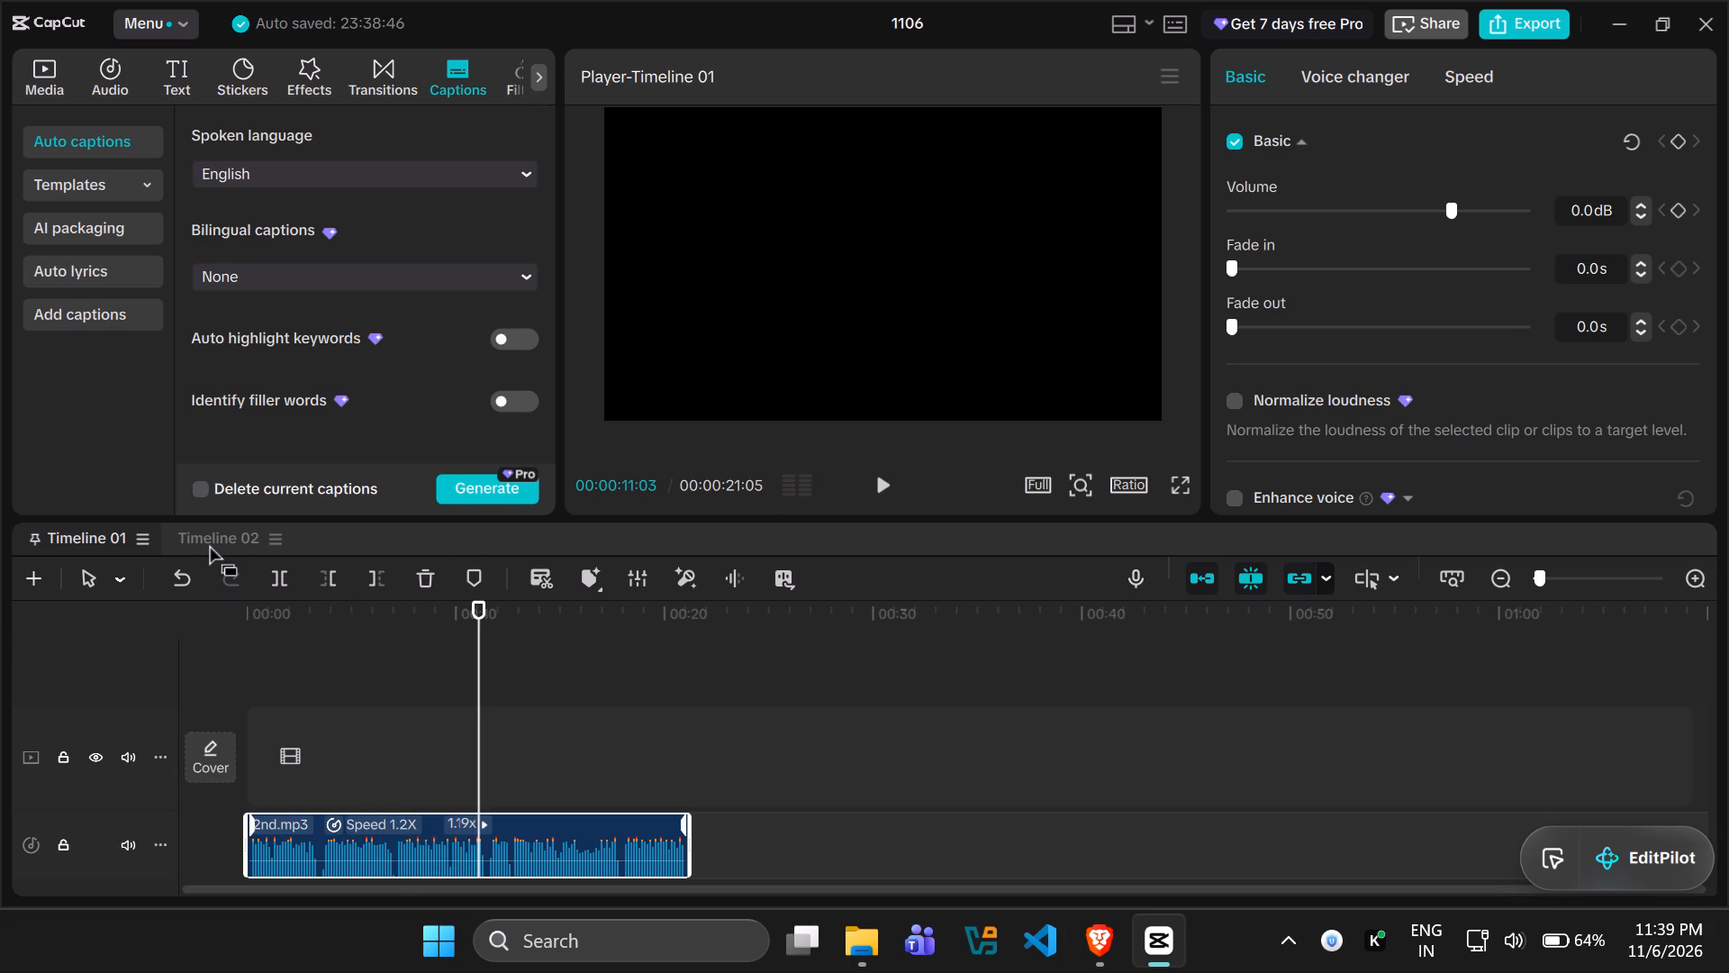
pyautogui.moveTo(1550, 793); pyautogui.dragTo(1437, 794)
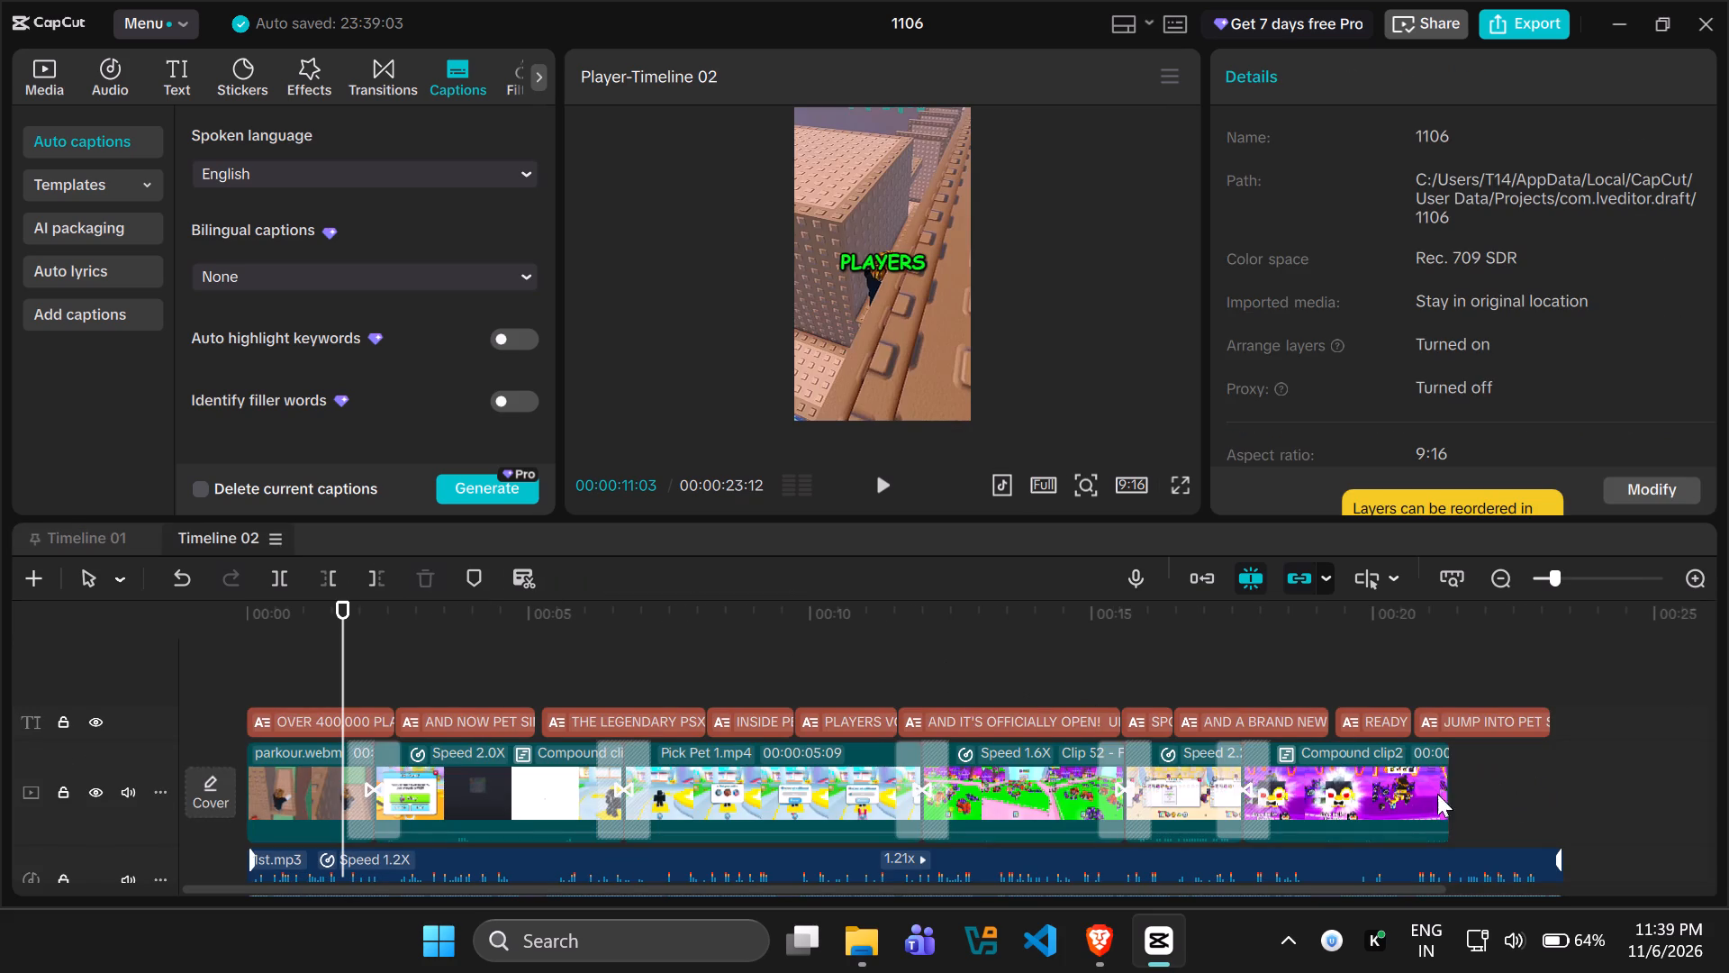
pyautogui.moveTo(1437, 794); pyautogui.dragTo(232, 794)
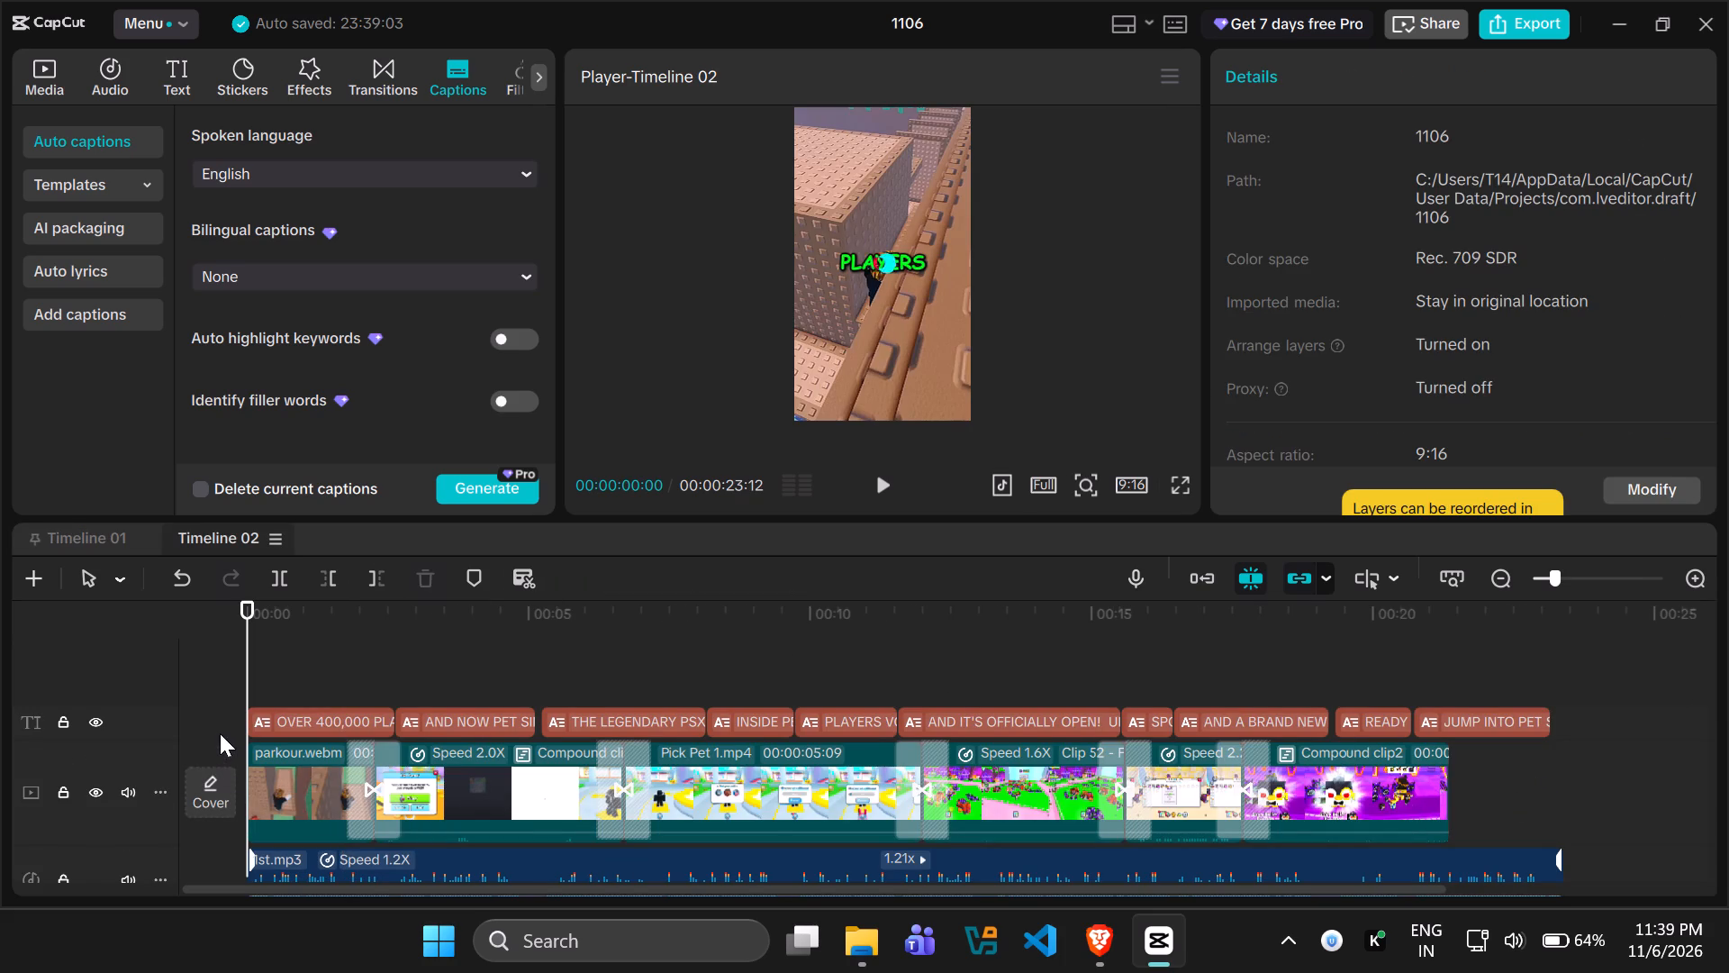
pyautogui.moveTo(228, 742); pyautogui.dragTo(246, 746)
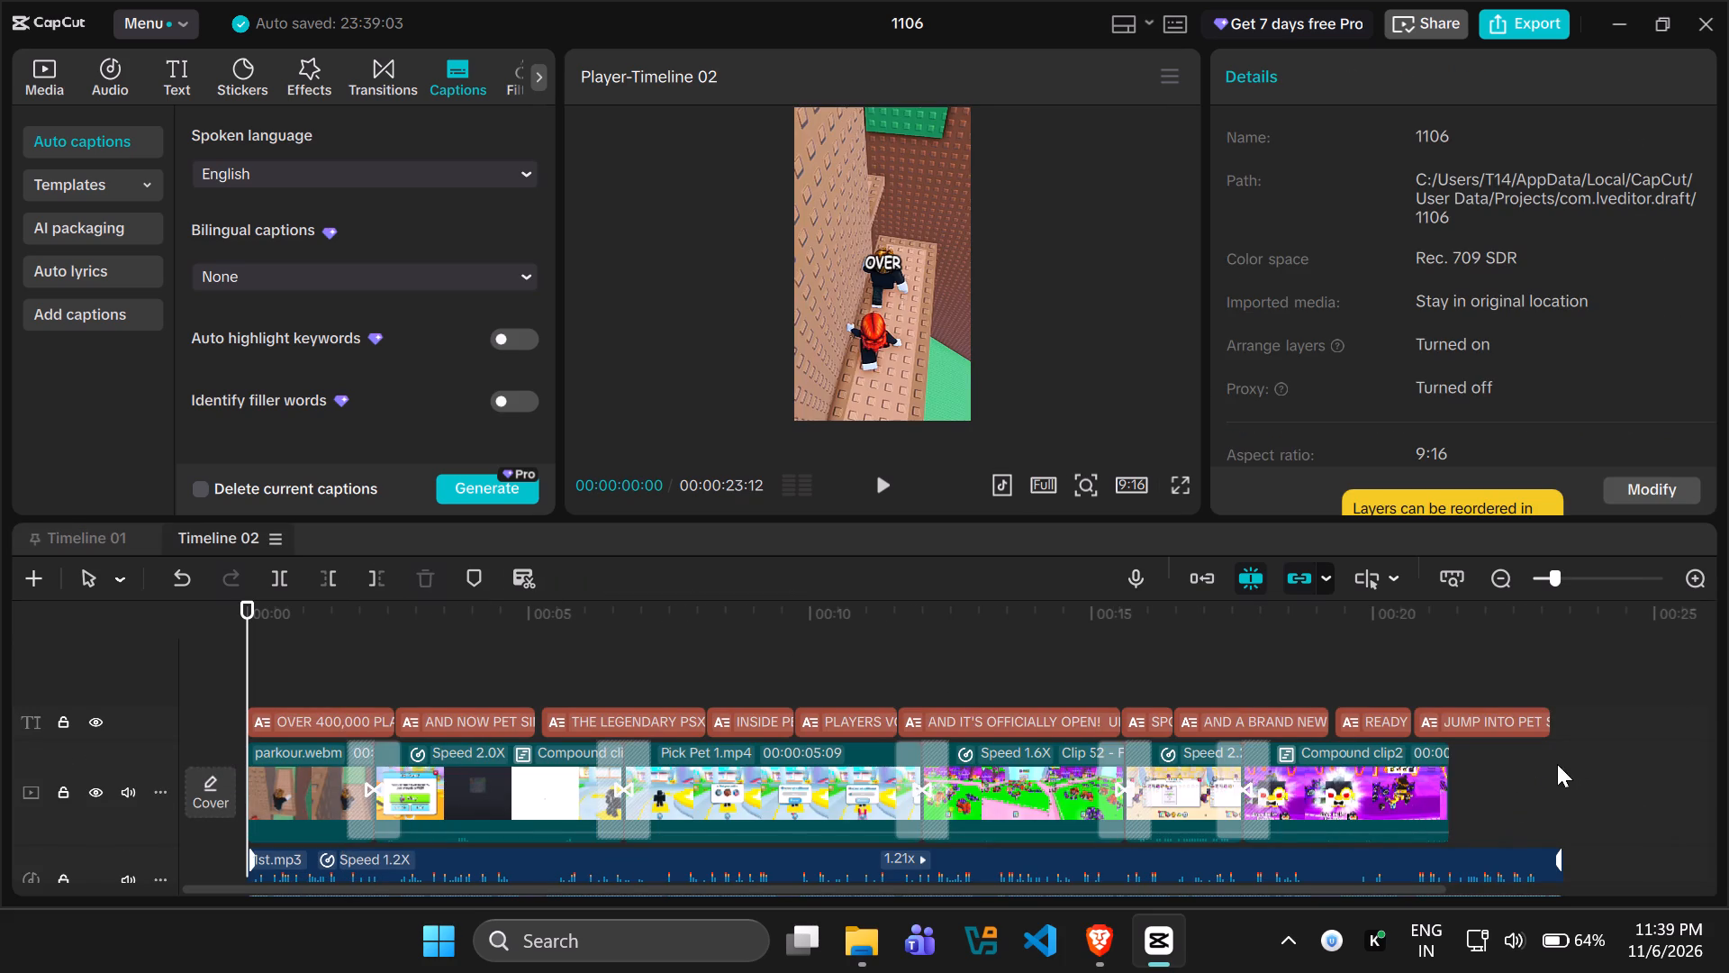
pyautogui.moveTo(1552, 764); pyautogui.dragTo(248, 801)
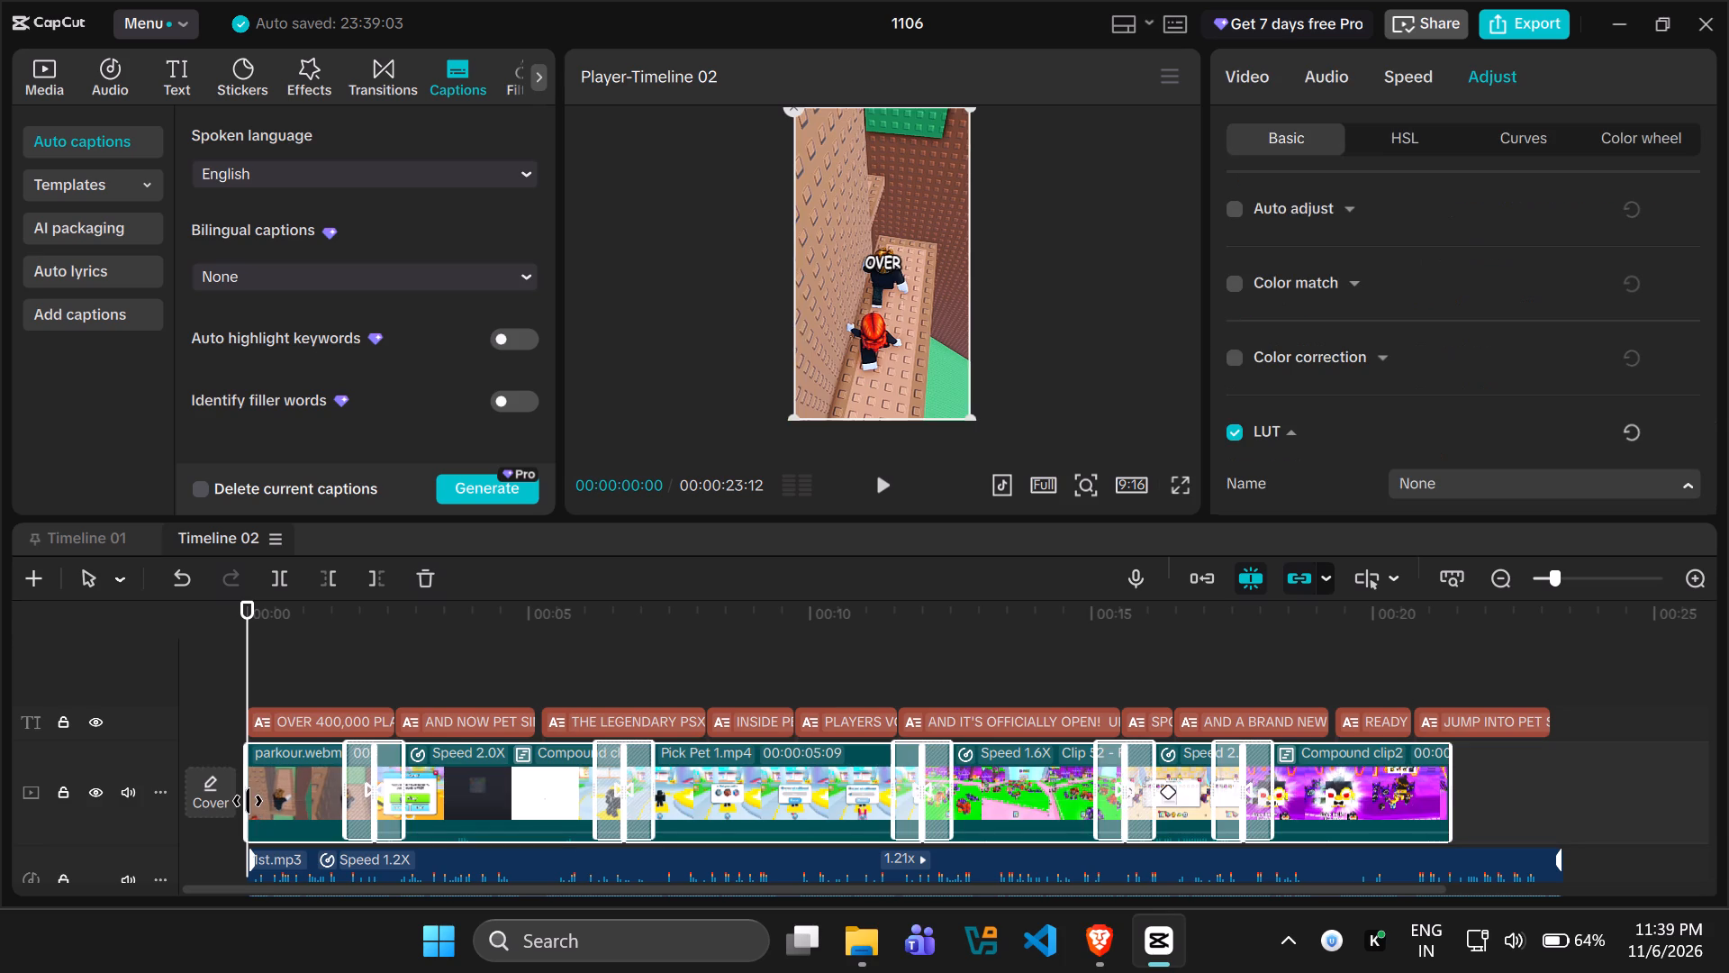
pyautogui.hotkey('ctrl', 'c')
pyautogui.click(103, 532)
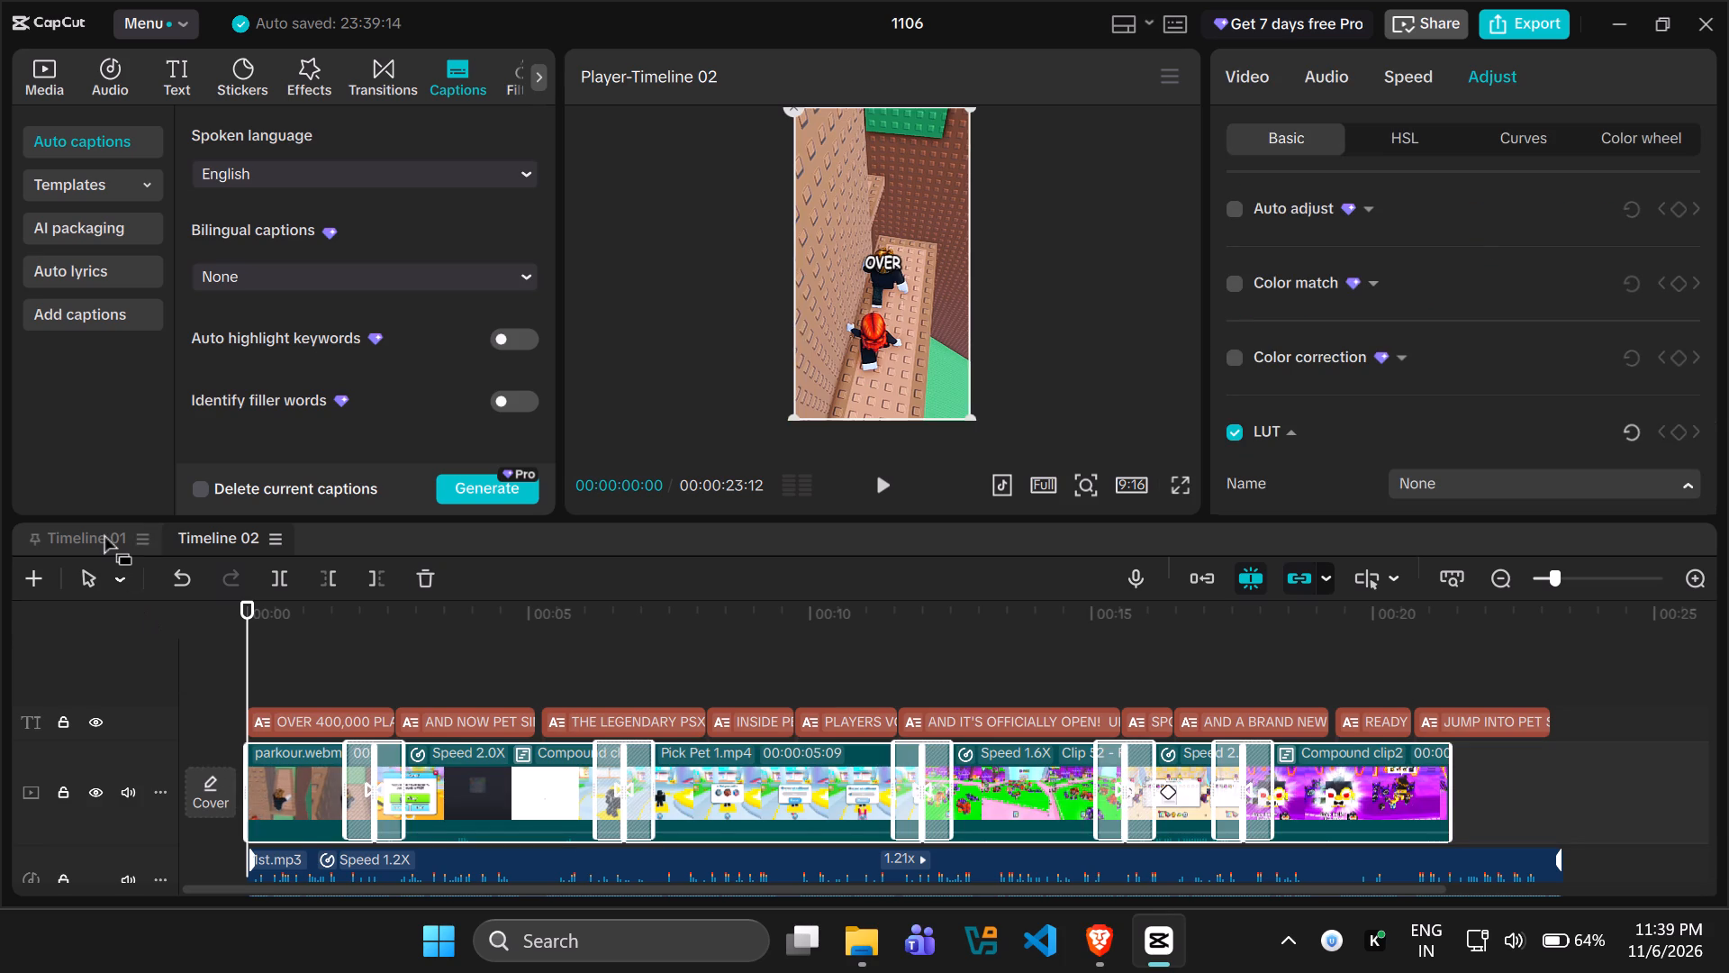
pyautogui.click(276, 666)
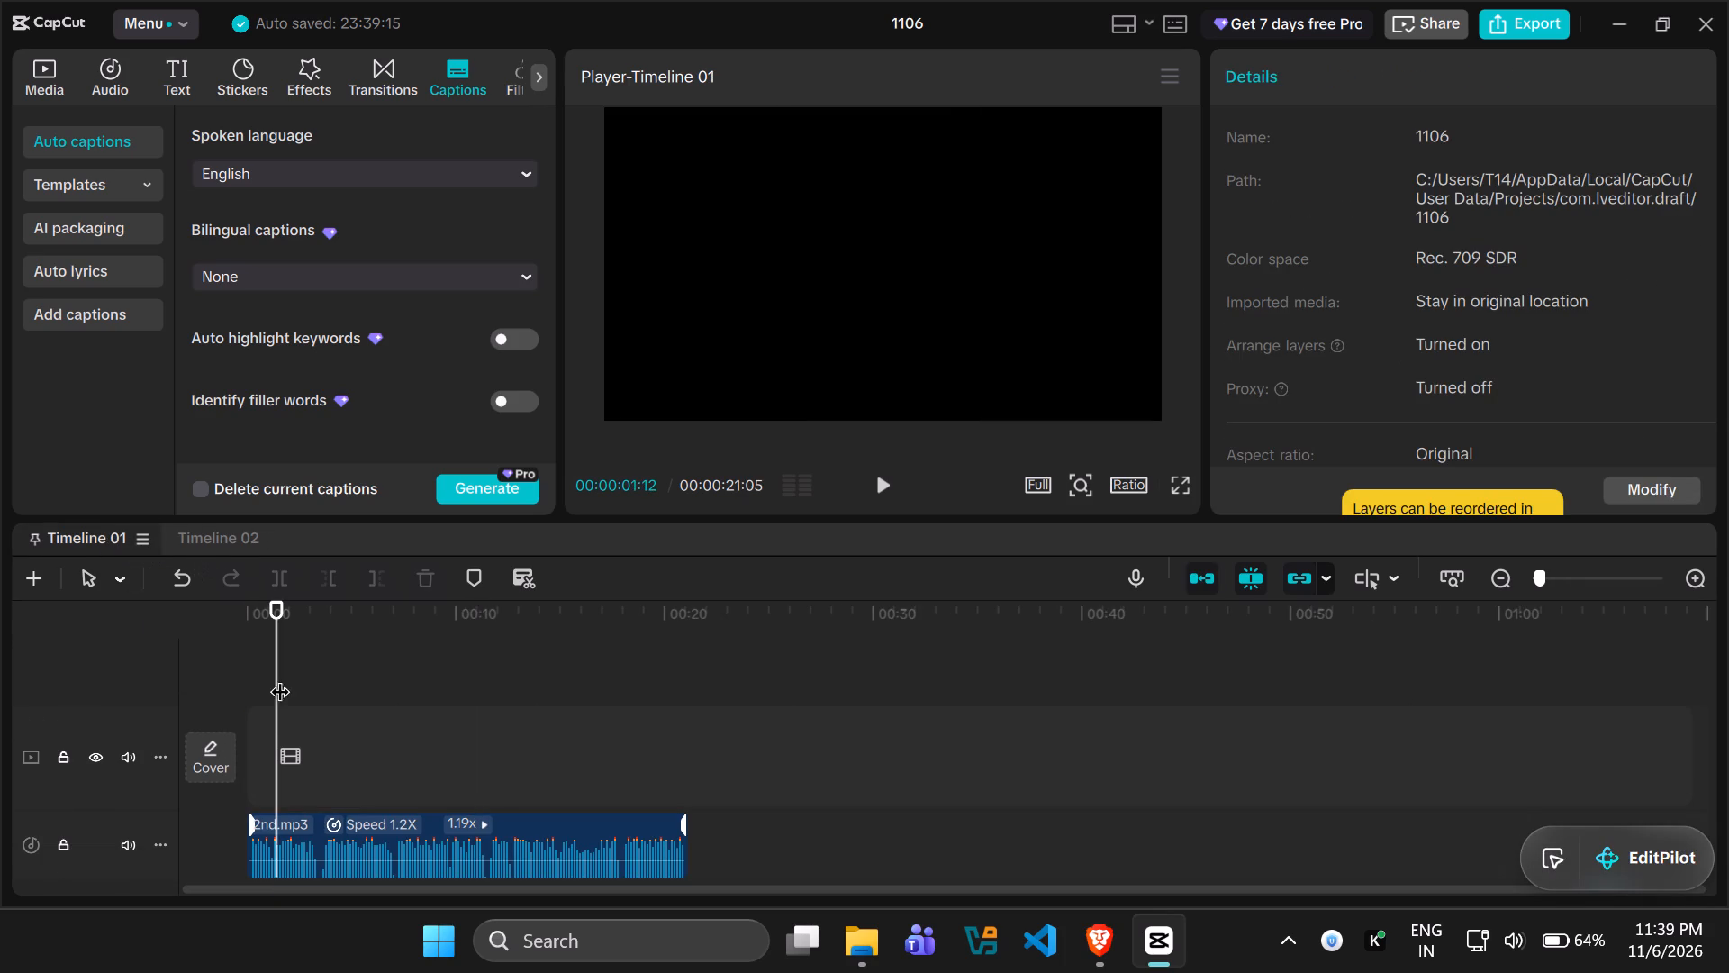
pyautogui.moveTo(276, 685); pyautogui.dragTo(230, 684)
pyautogui.hotkey('ctrl', 'v')
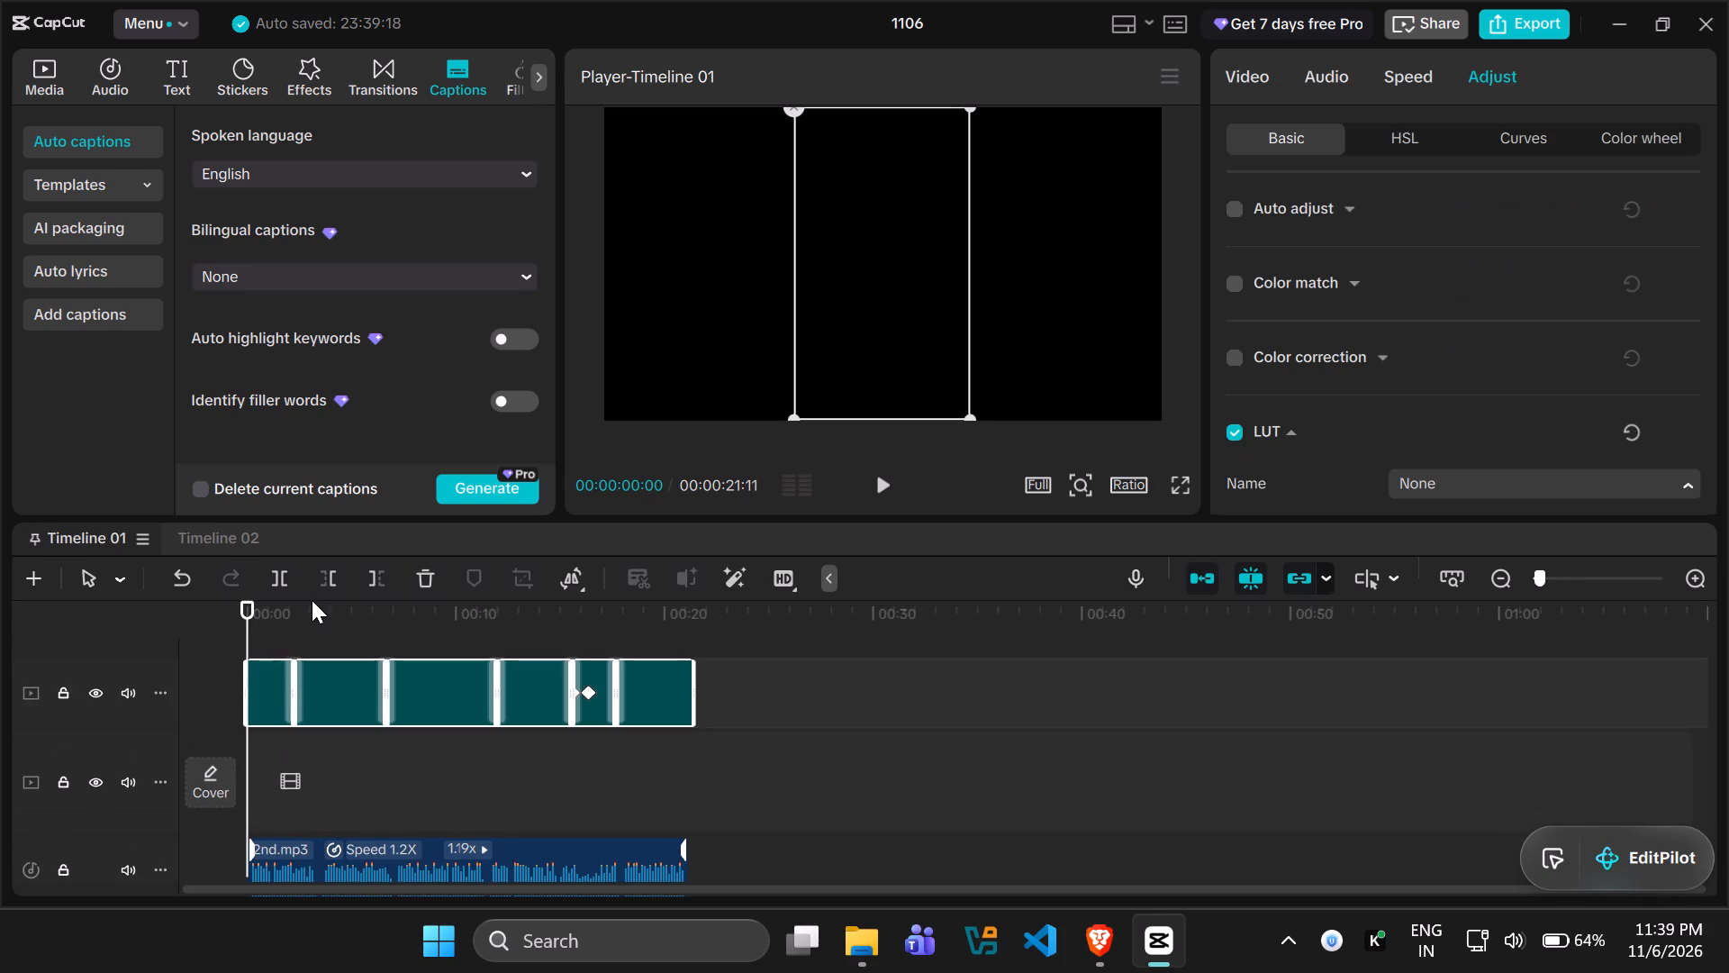
pyautogui.moveTo(274, 692); pyautogui.dragTo(276, 790)
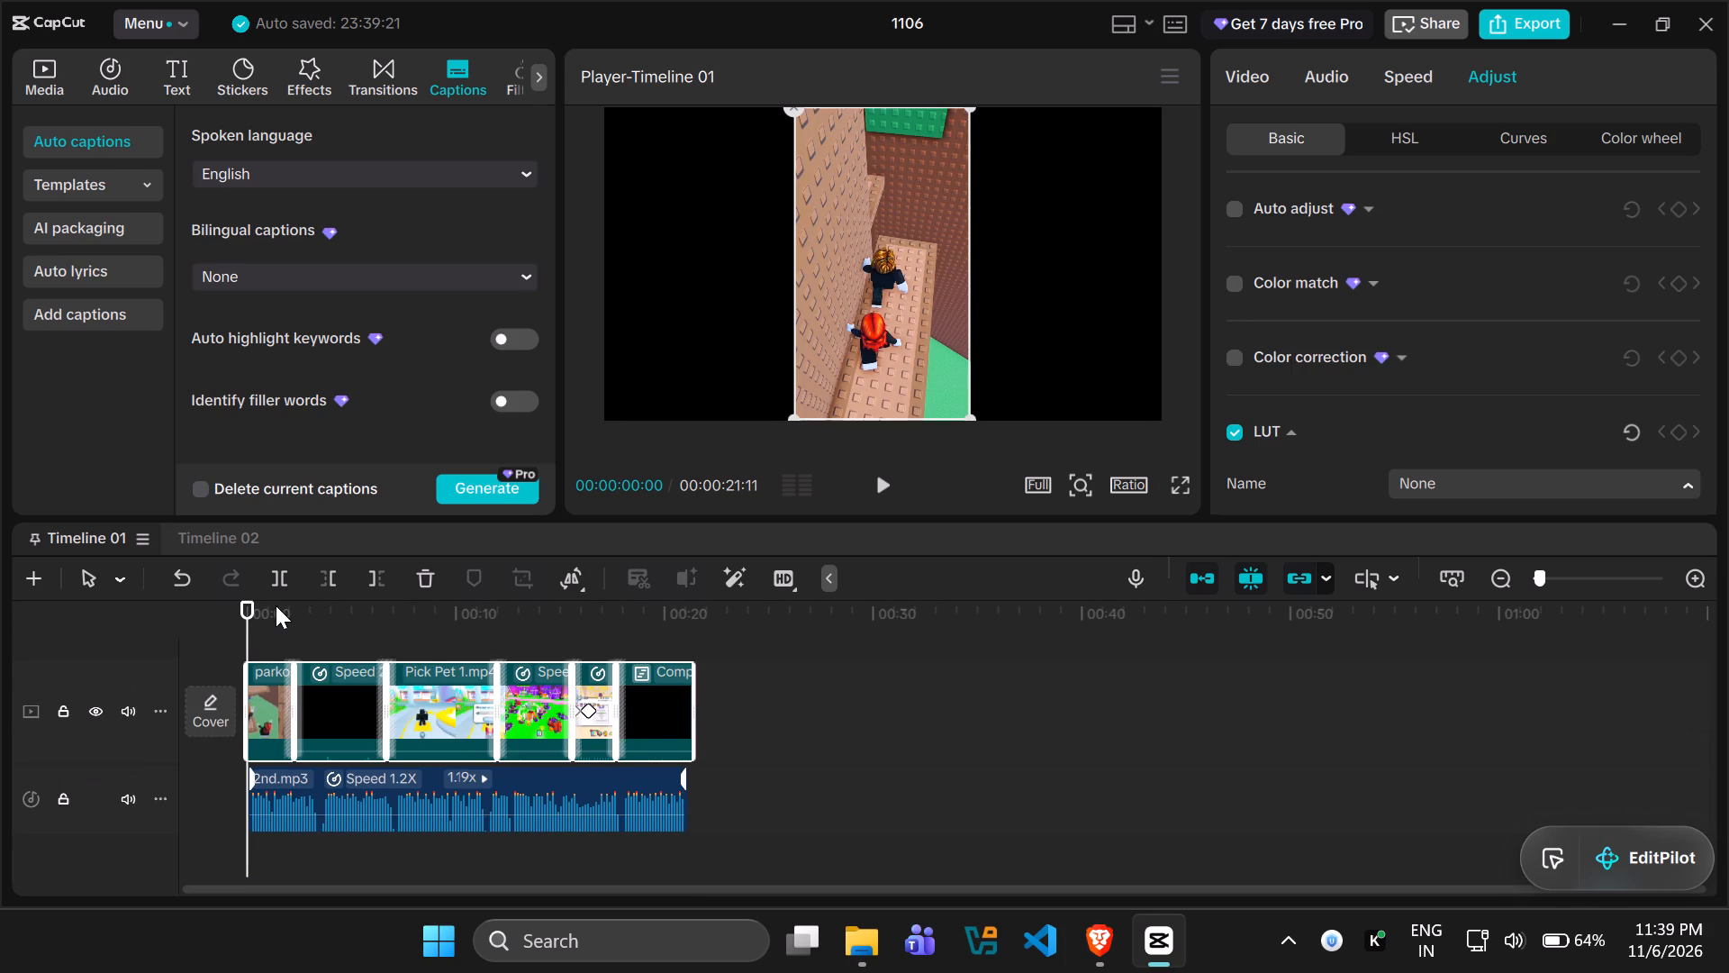
# Trim the end of the last compound clip in Timeline 01 to the voiceover's end at 00:00:21:05.
pyautogui.moveTo(247, 617); pyautogui.dragTo(683, 681)
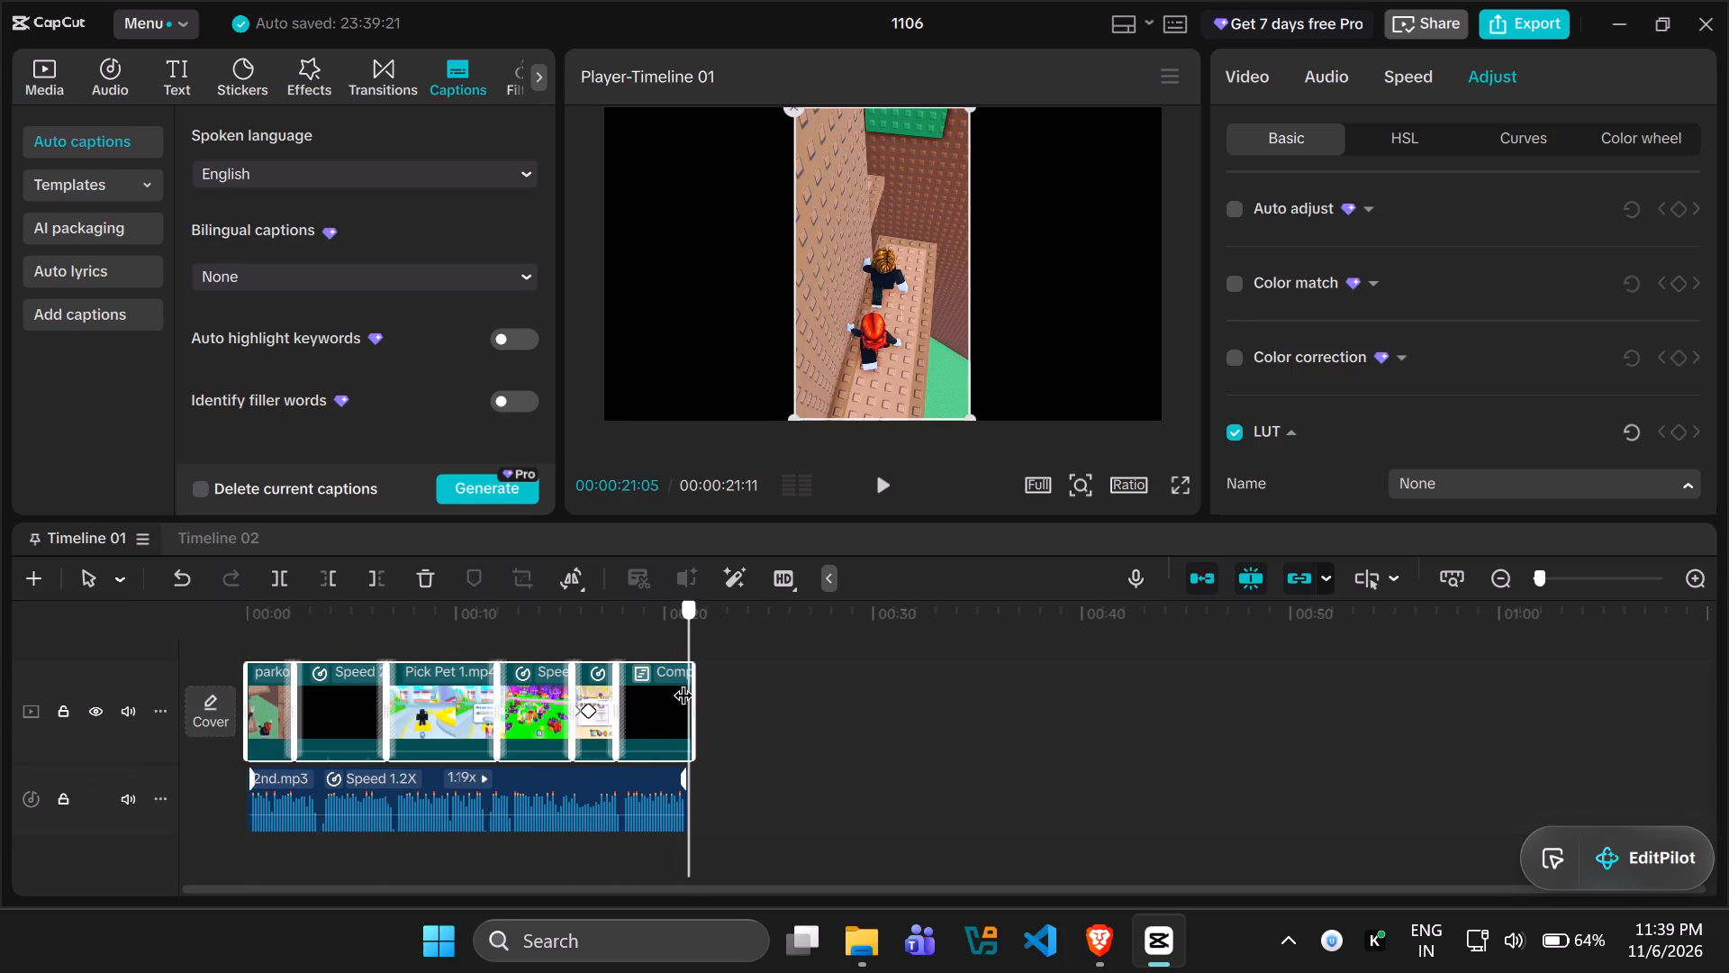
pyautogui.moveTo(683, 681); pyautogui.dragTo(684, 682)
pyautogui.click(648, 702)
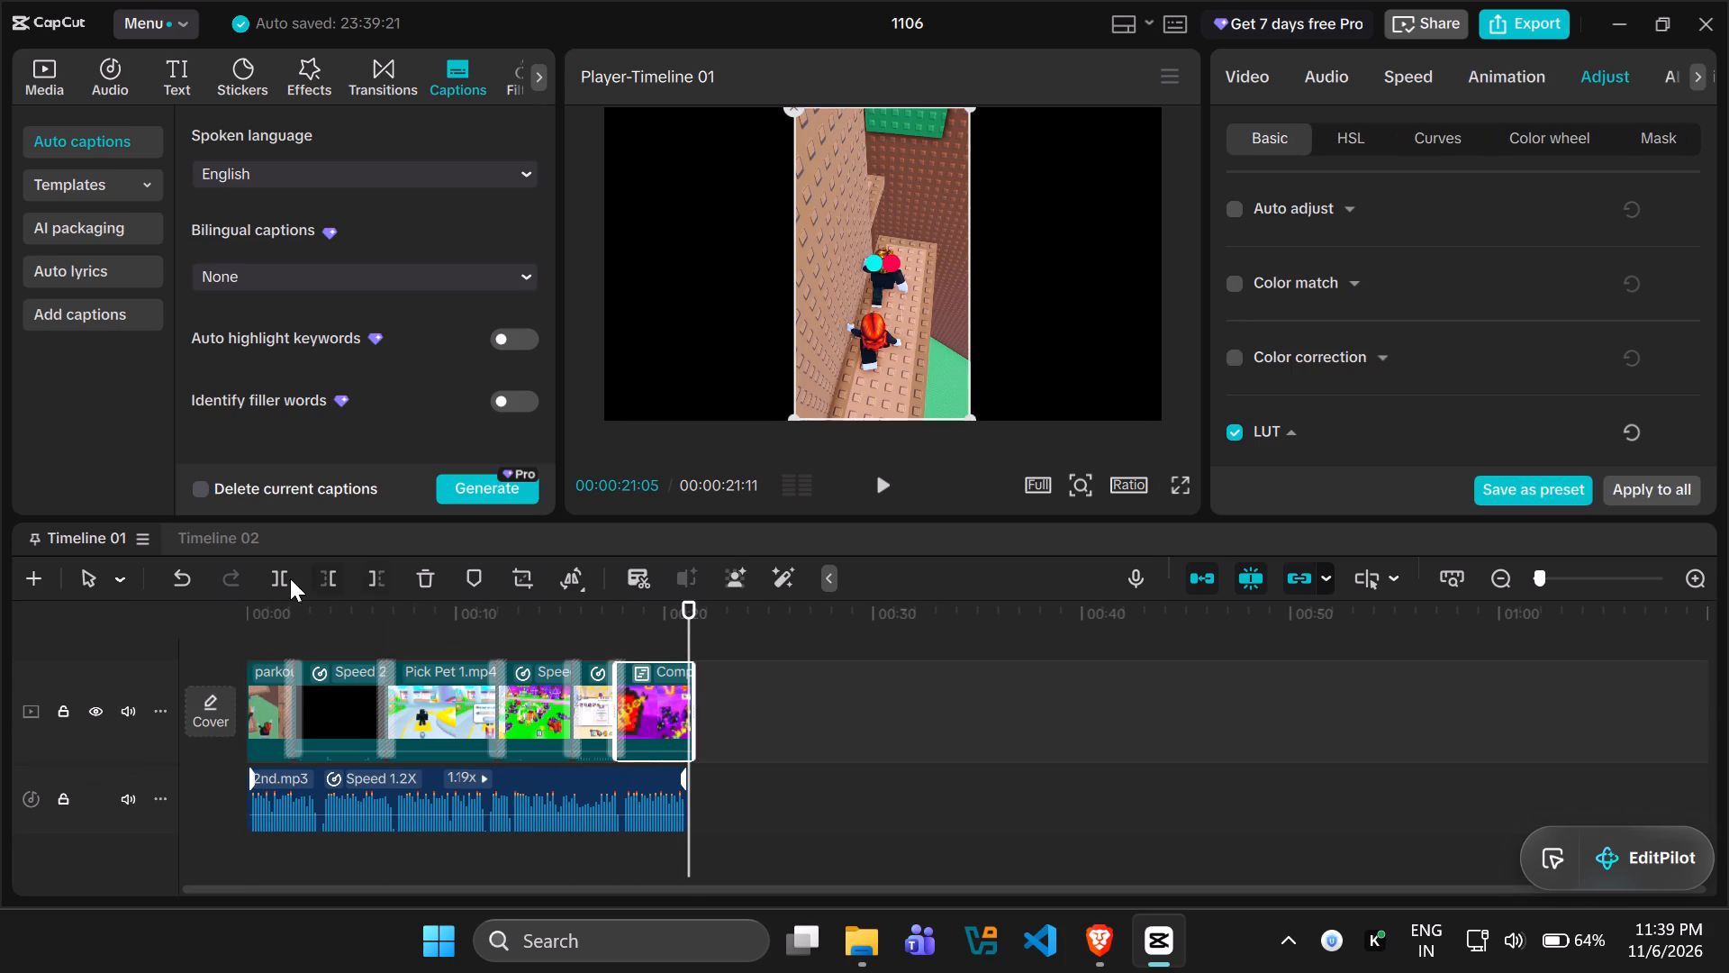
pyautogui.click(366, 584)
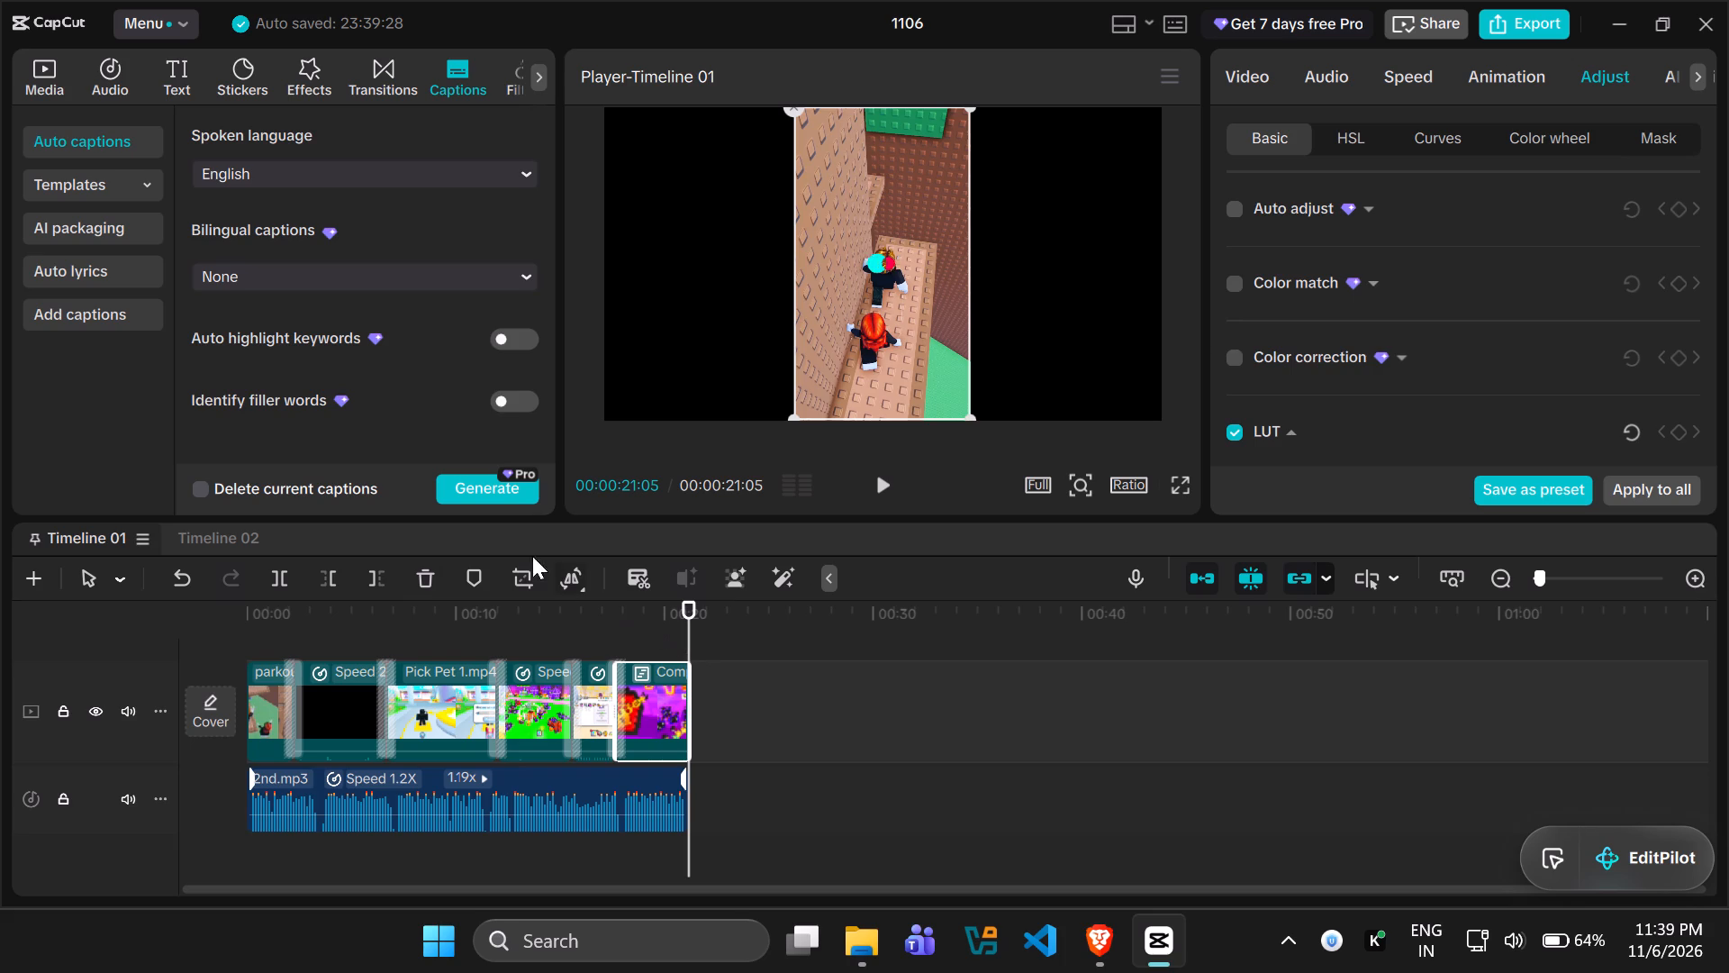
# Copy all the sound effect clips, without the voiceover, from Timeline 02 and paste them at the start of Timeline 01.
pyautogui.click(208, 538)
pyautogui.scroll(-11, 621, 704)
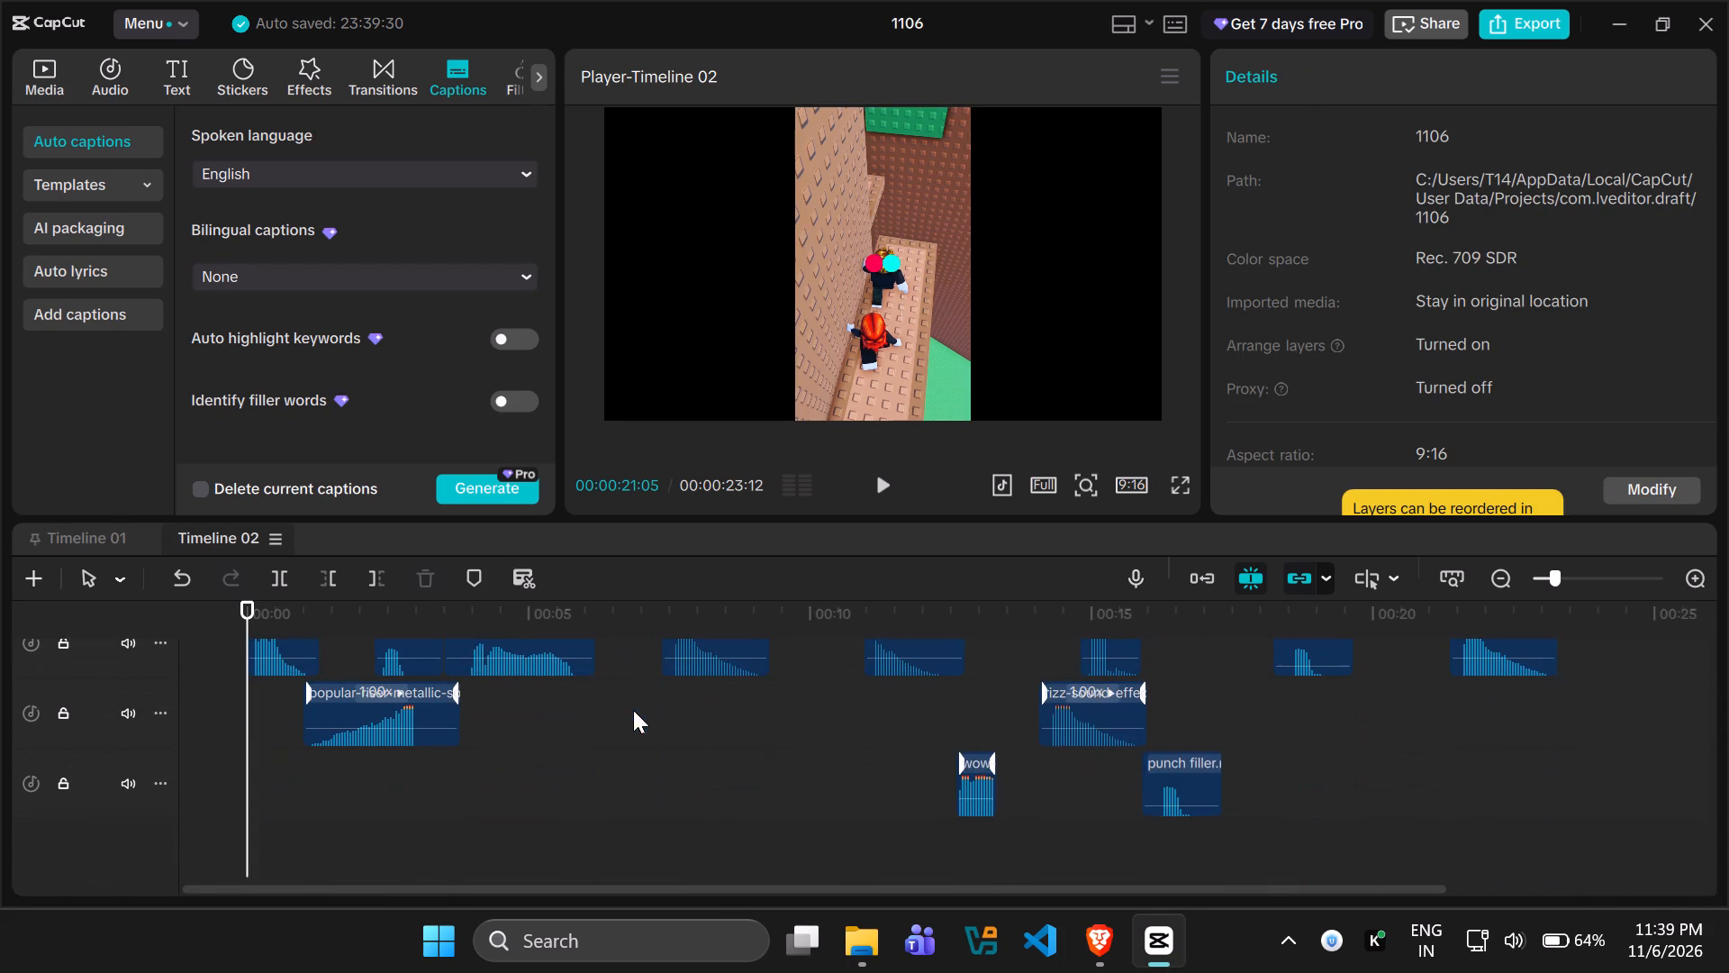
pyautogui.moveTo(1666, 819); pyautogui.dragTo(637, 673)
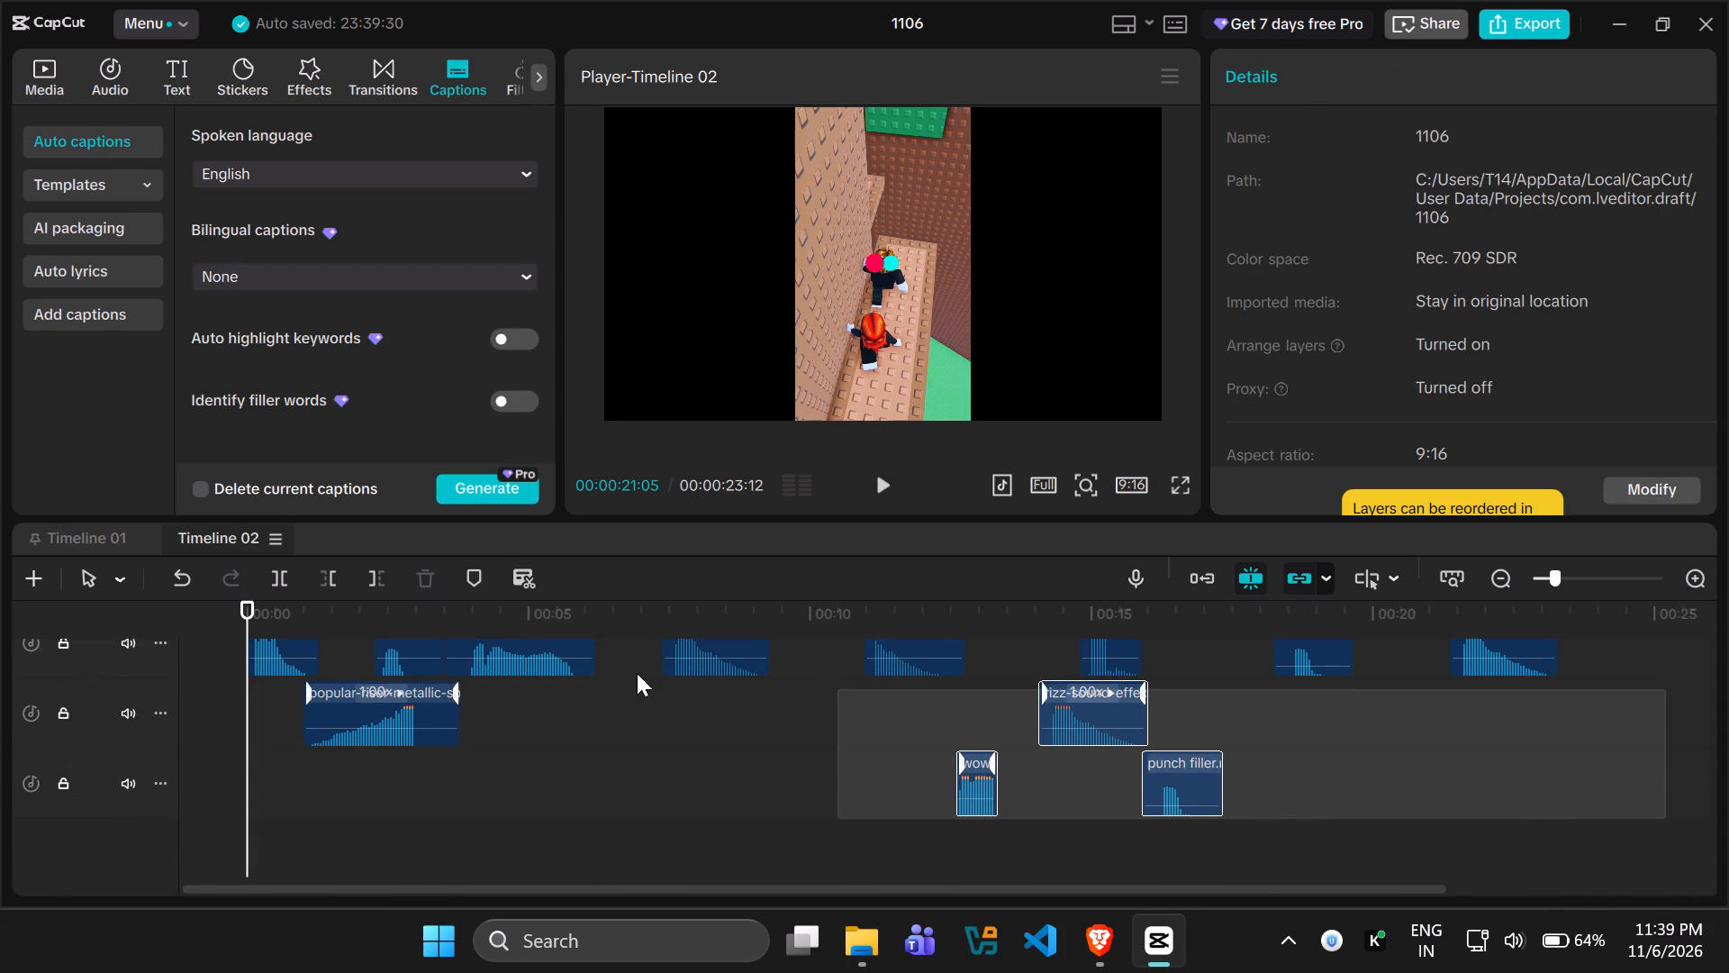
pyautogui.moveTo(637, 673); pyautogui.dragTo(276, 692)
pyautogui.scroll(2, 235, 675)
pyautogui.scroll(1, 156, 667)
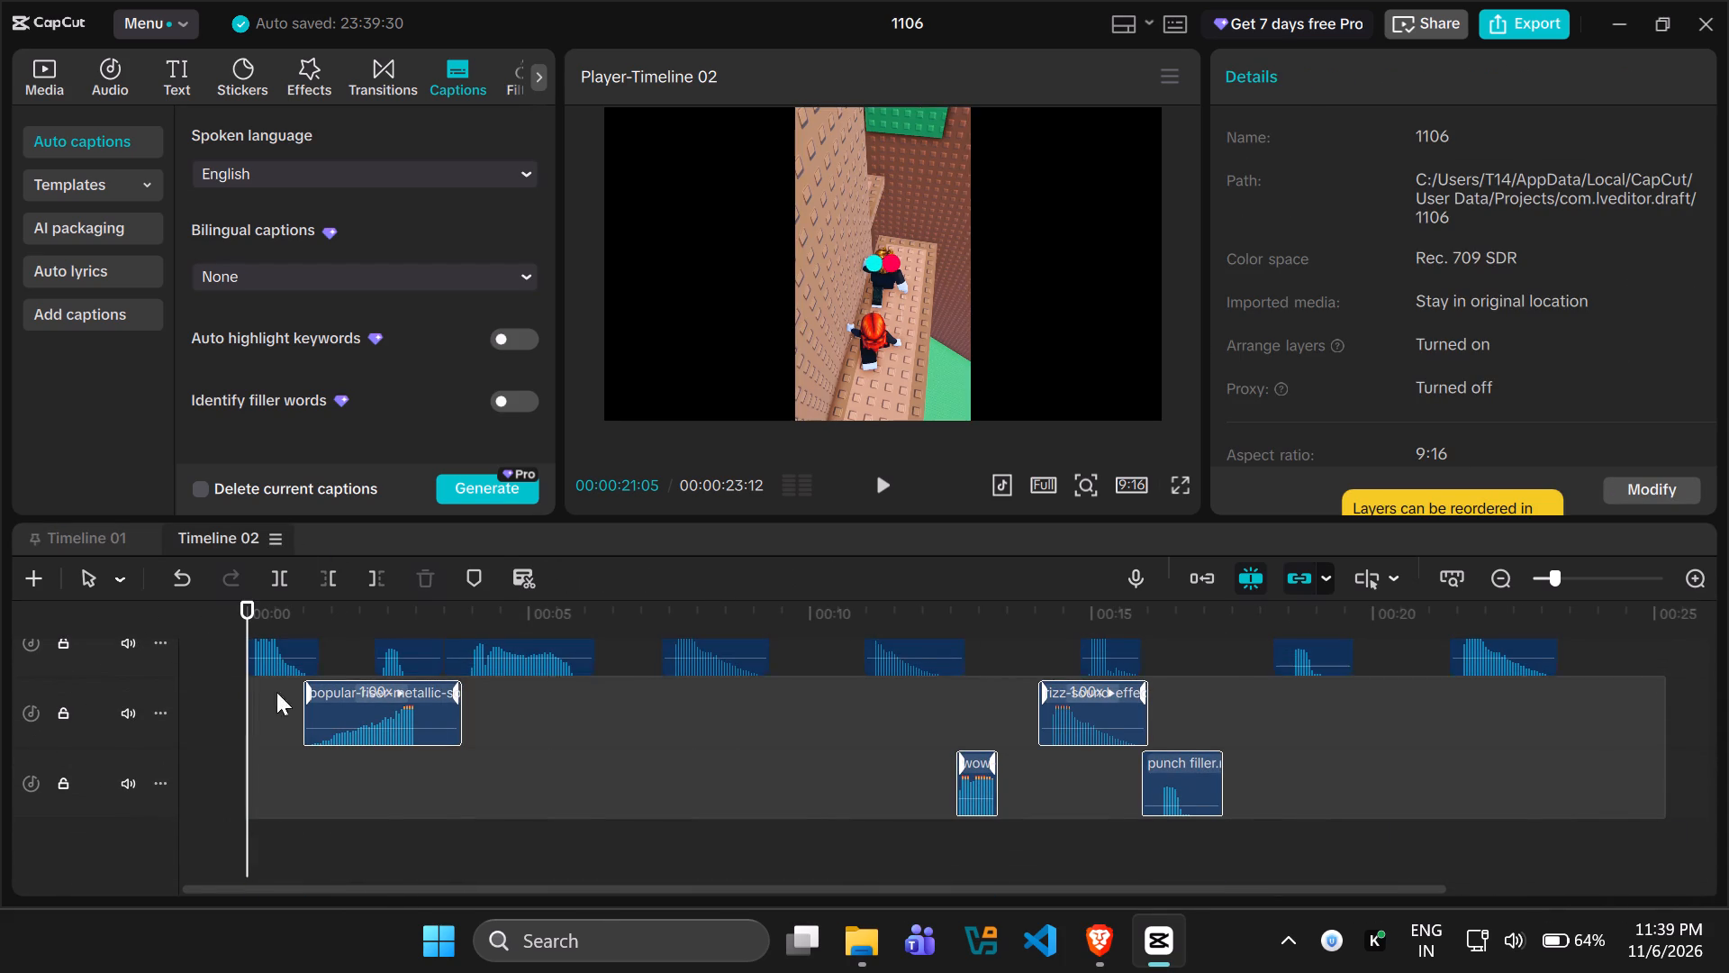
pyautogui.moveTo(276, 692); pyautogui.dragTo(247, 723)
pyautogui.scroll(3, 323, 716)
pyautogui.hotkey('ctrl', 'c')
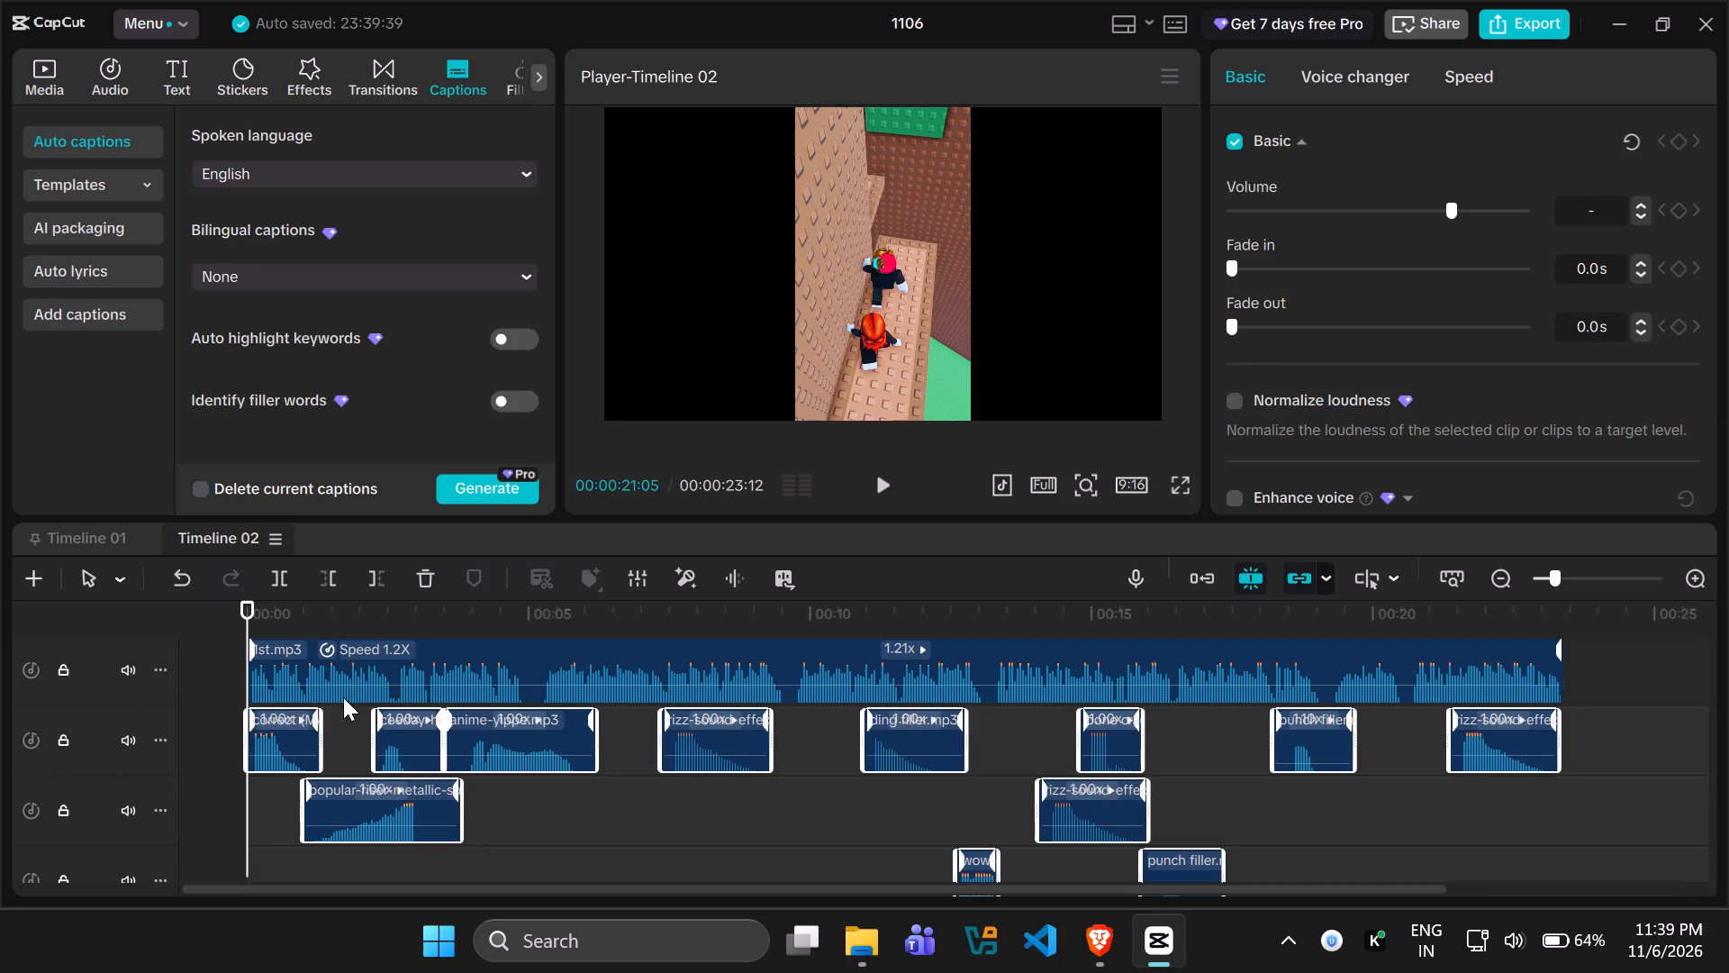
pyautogui.click(99, 540)
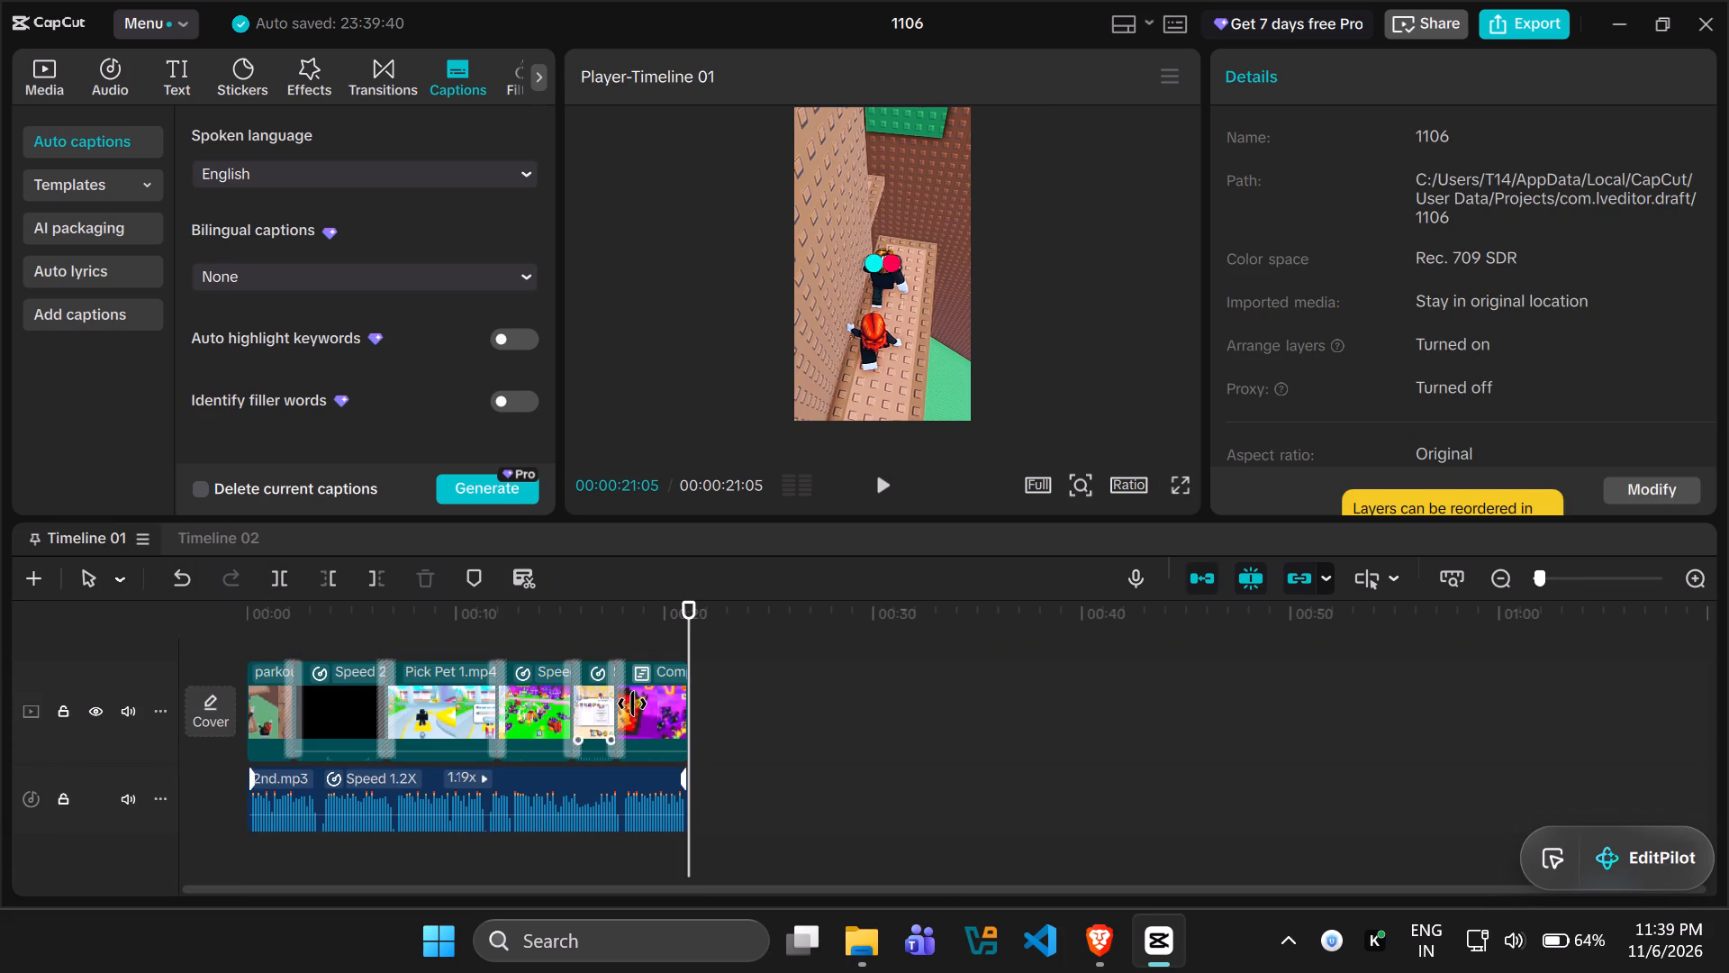
pyautogui.moveTo(685, 612); pyautogui.dragTo(0, 629)
pyautogui.hotkey('ctrl', 'v')
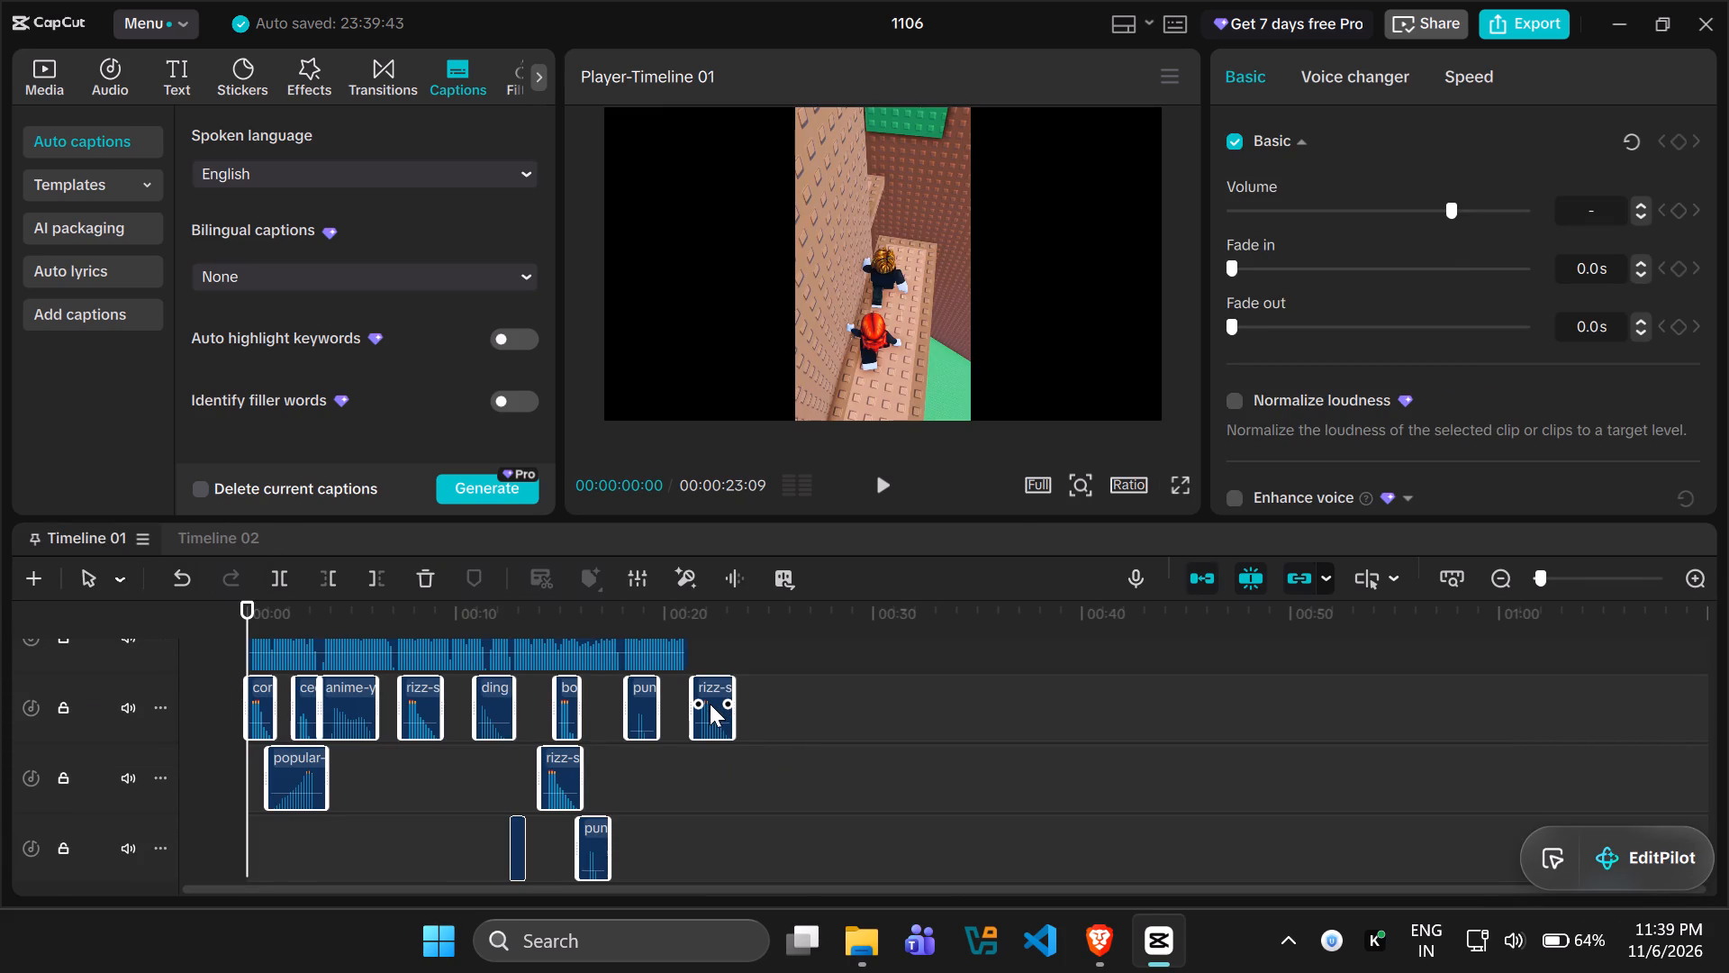
# Move the last rizz sound effect in Timeline 01 earlier onto the second sound effect track, ending with the voiceover.
pyautogui.click(710, 704)
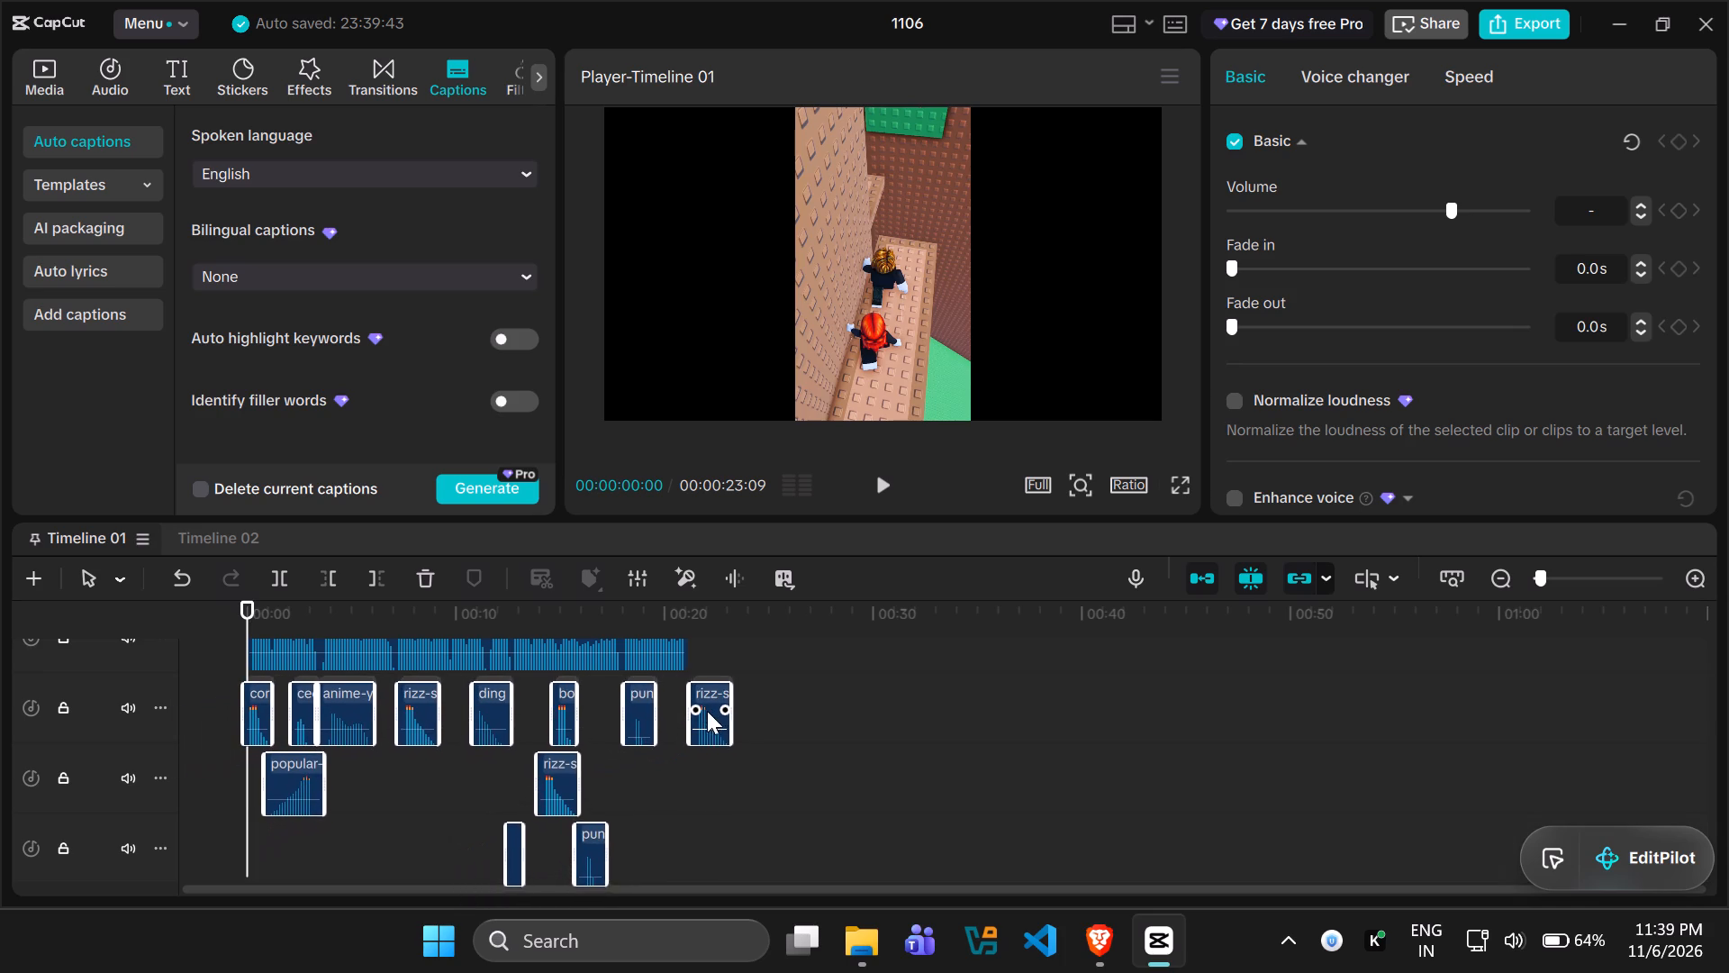
pyautogui.click(707, 708)
pyautogui.moveTo(707, 708); pyautogui.dragTo(667, 759)
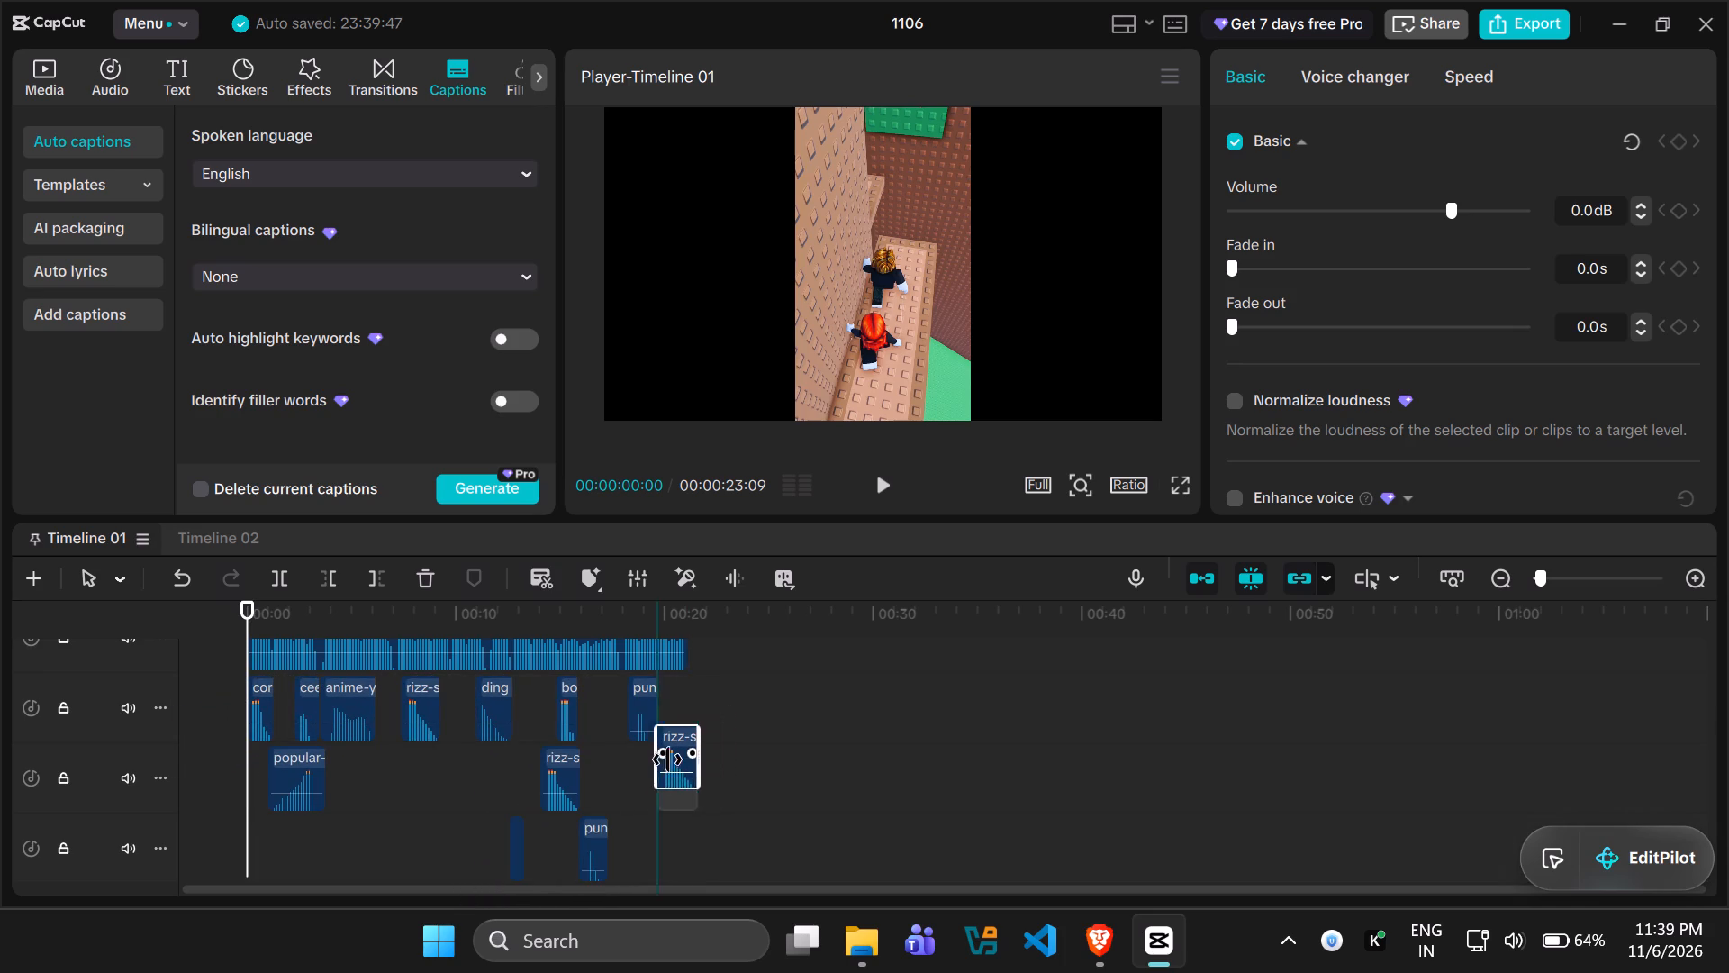
pyautogui.moveTo(667, 759); pyautogui.dragTo(660, 776)
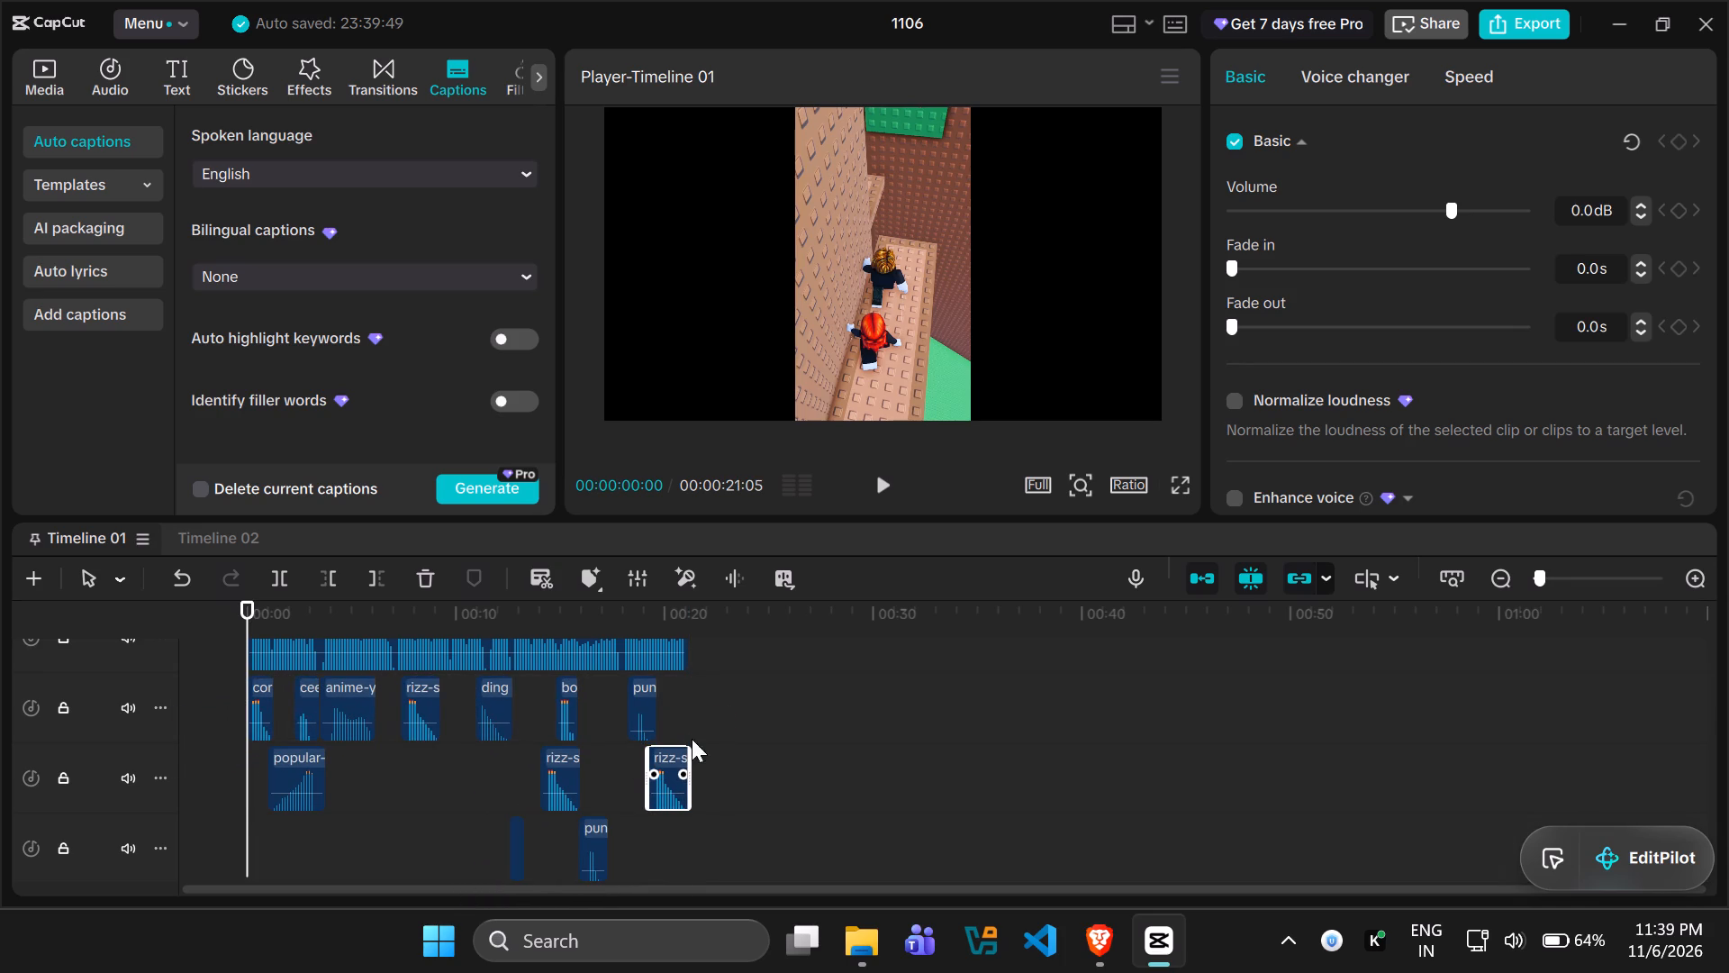
# Preview the opening seconds of Timeline 01 and generate English auto captions for it.
pyautogui.scroll(5, 332, 712)
pyautogui.press('space')
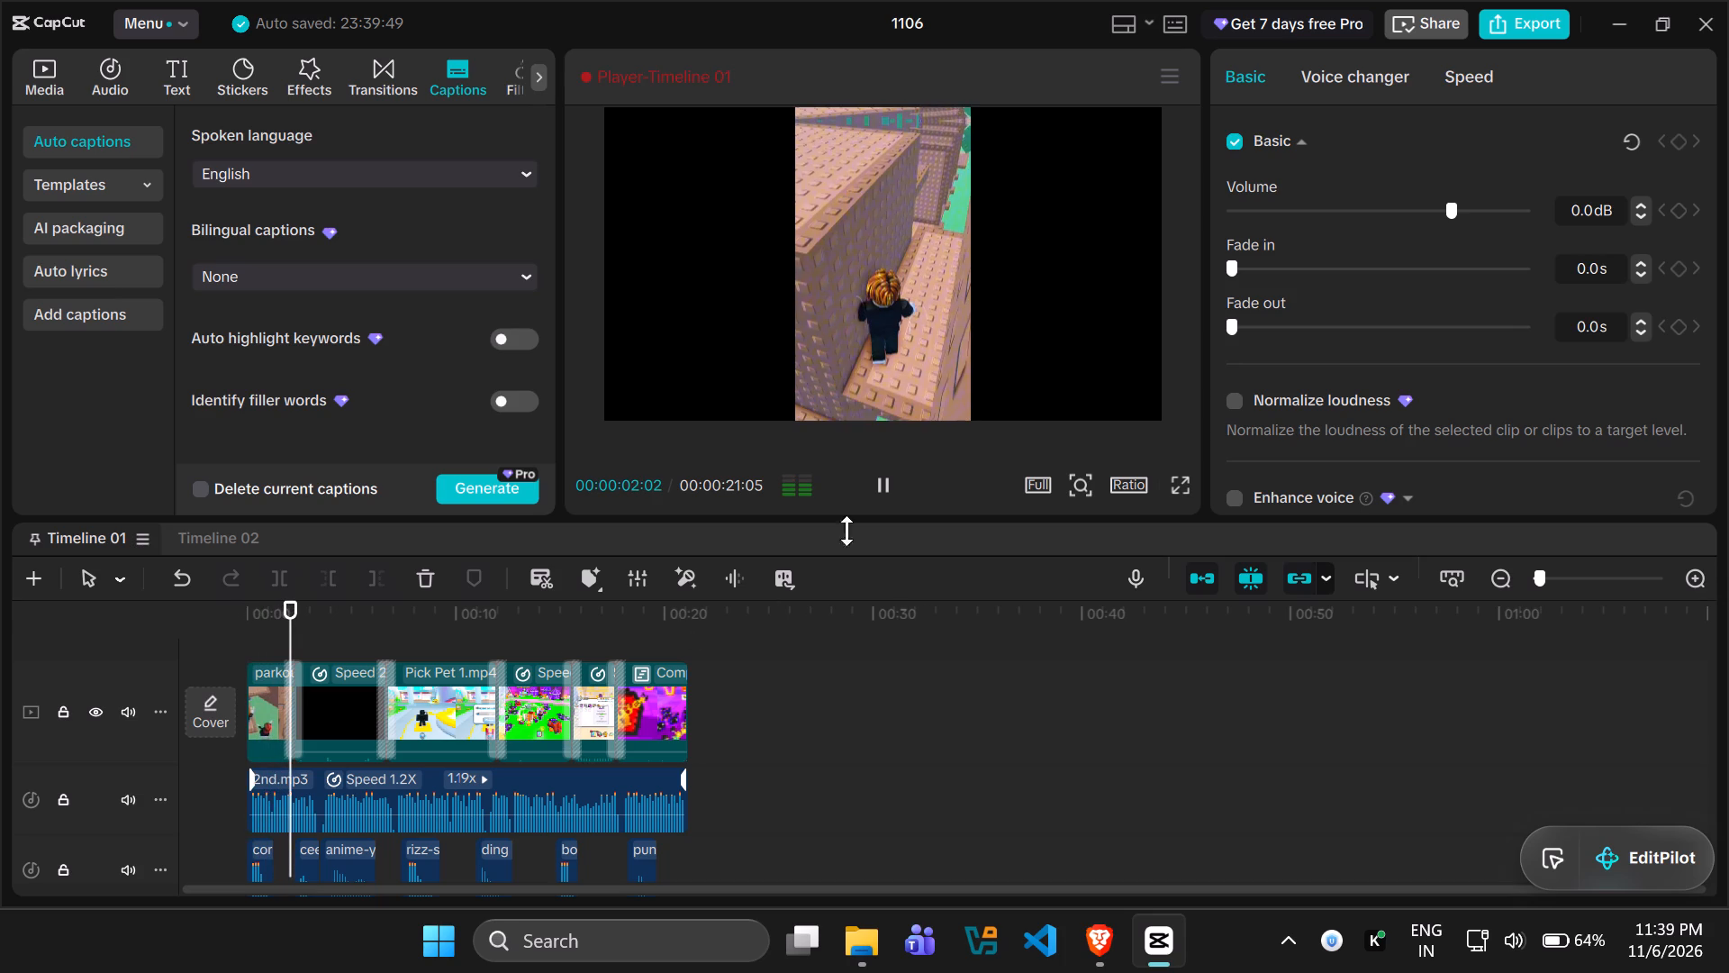
pyautogui.click(886, 490)
pyautogui.scroll(3, 683, 740)
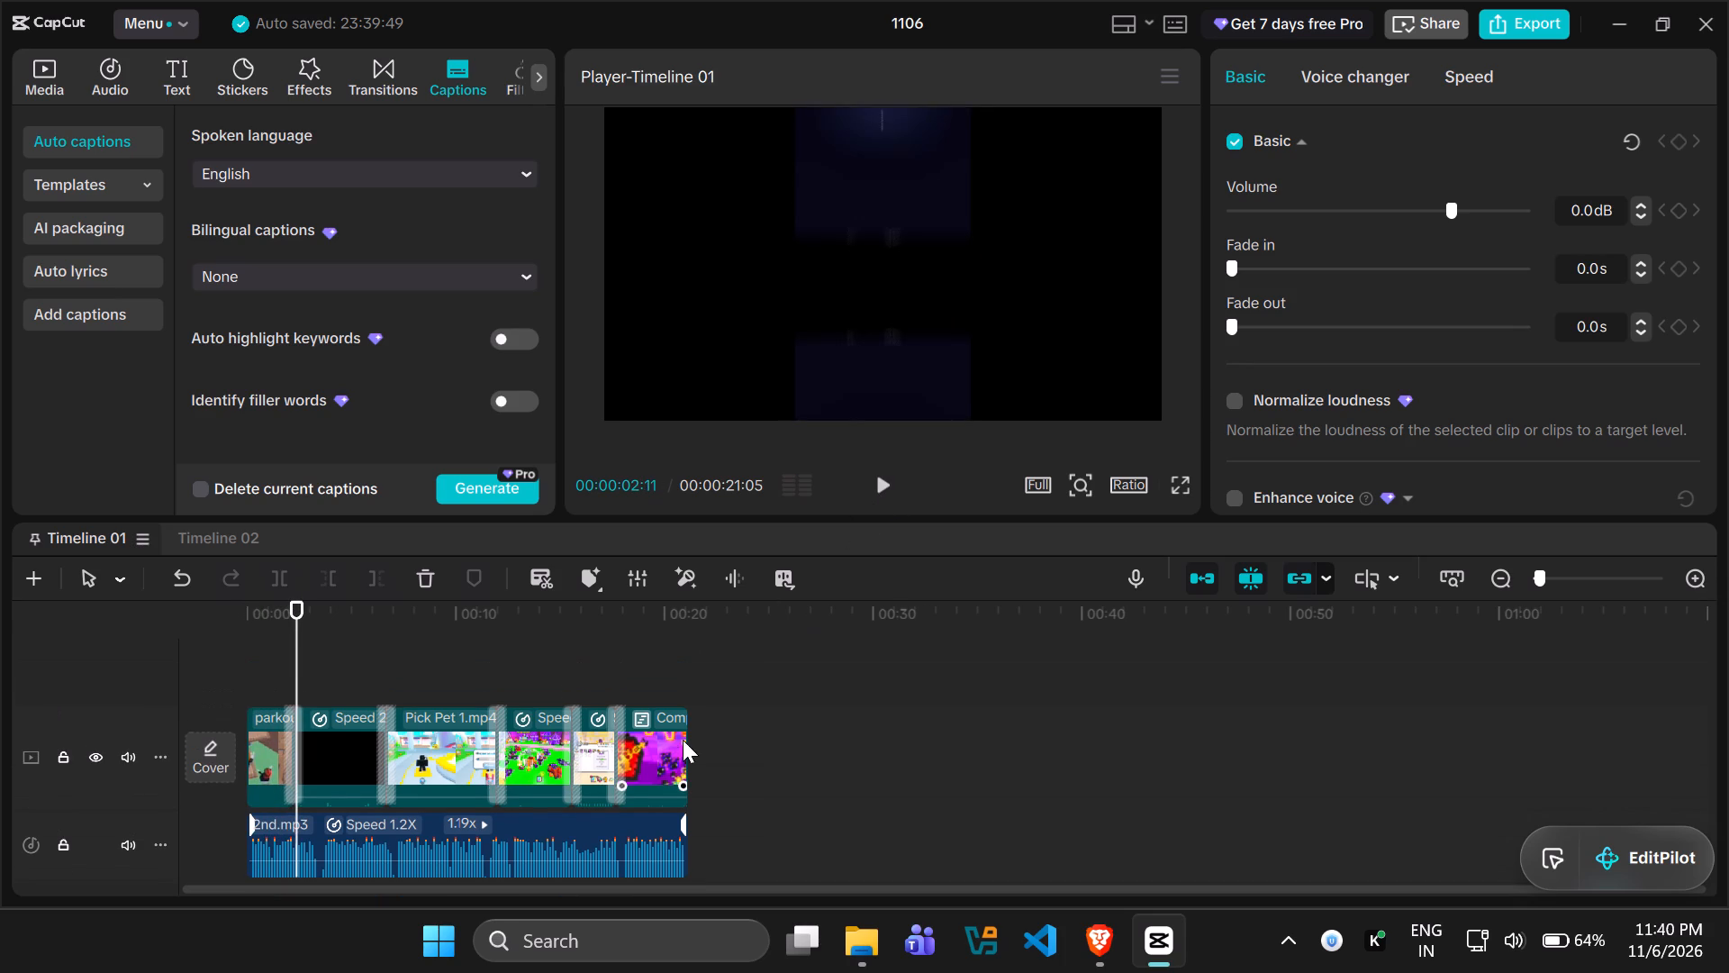
pyautogui.scroll(2, 683, 740)
pyautogui.click(483, 484)
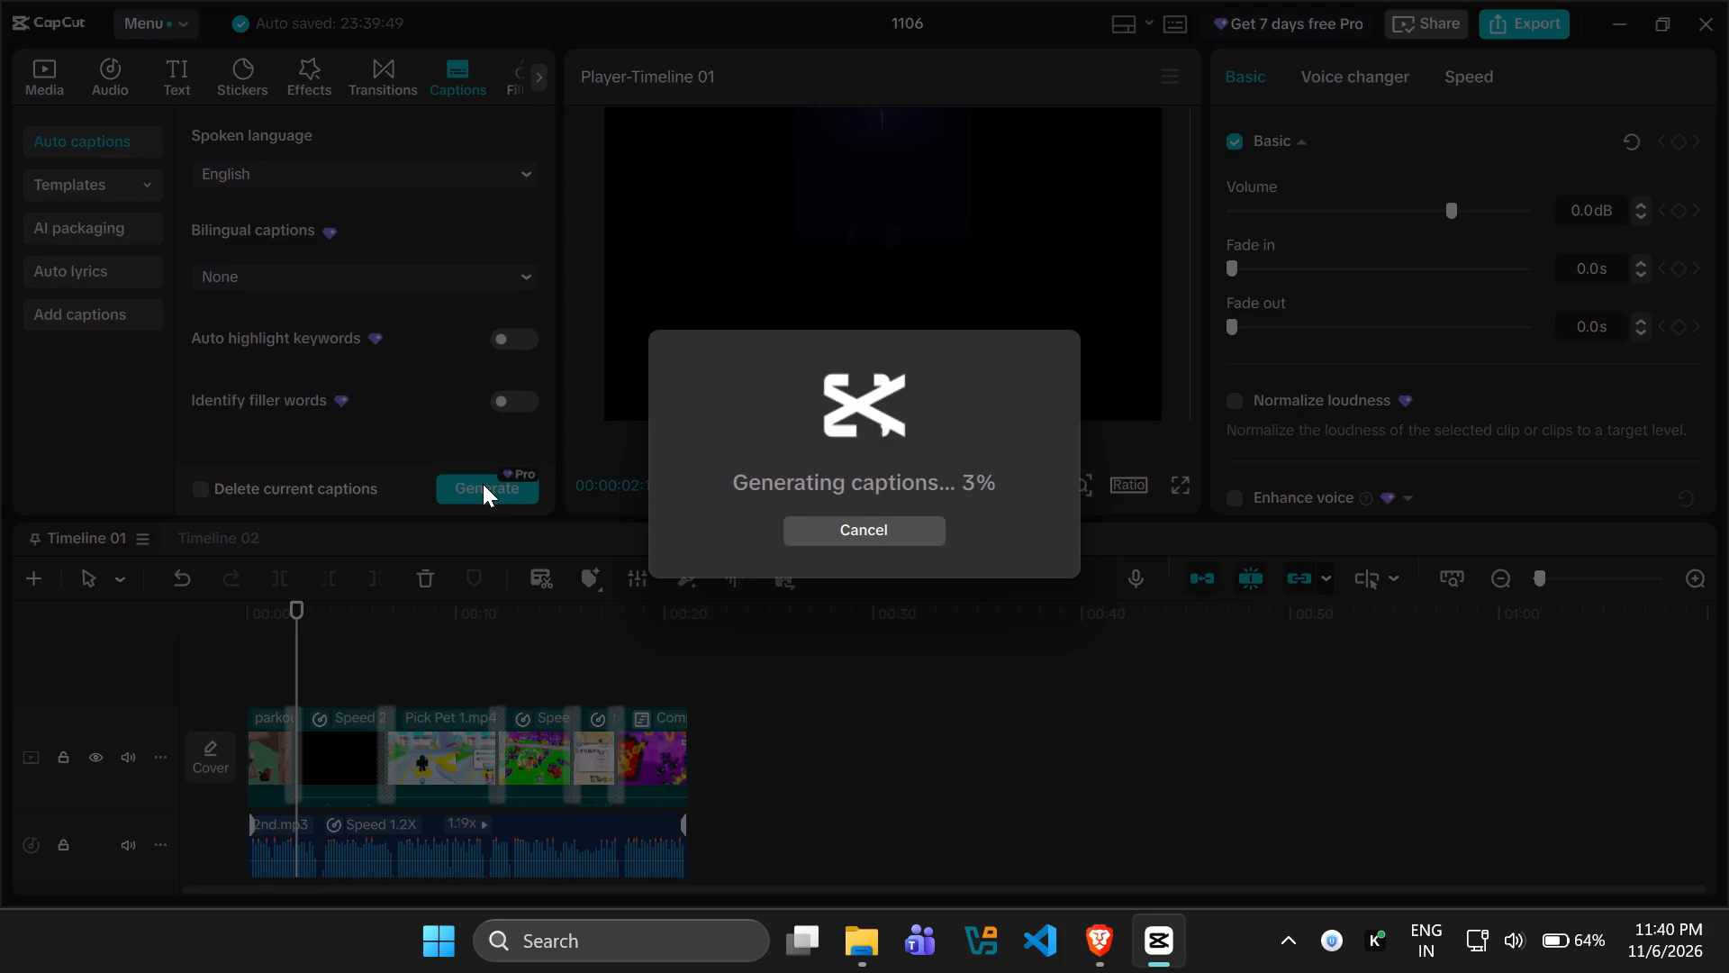
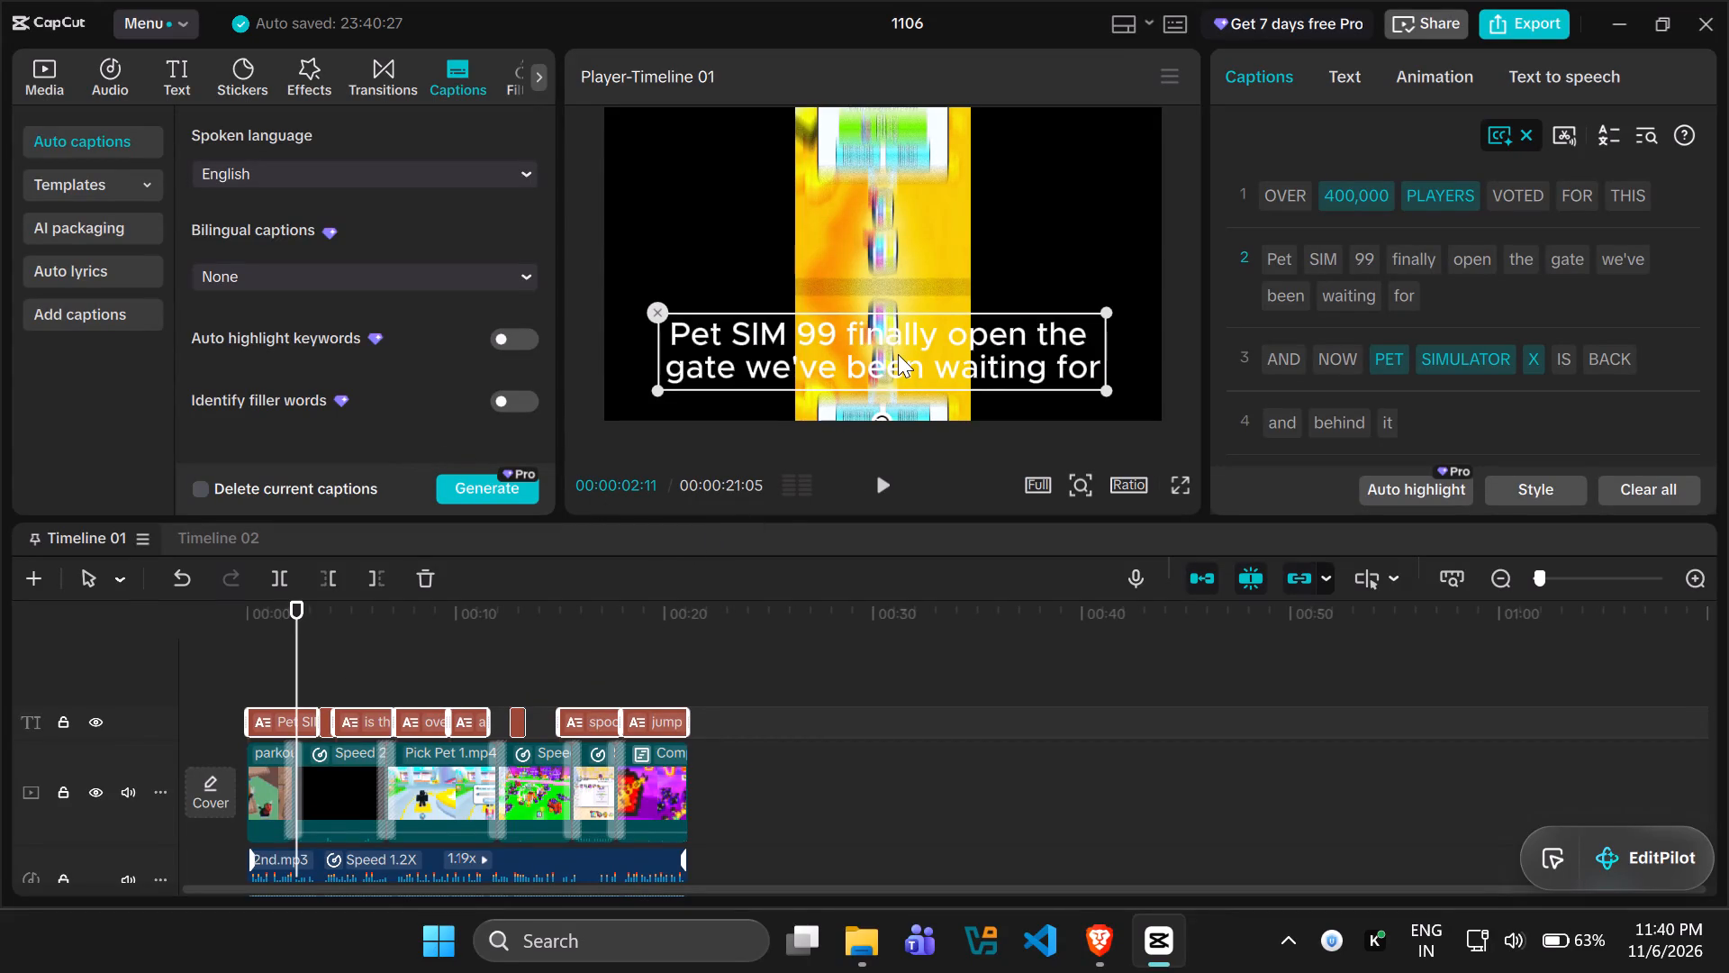
# Set the aspect ratio of Timeline 01 to 9:16 and return the playhead to the start.
pyautogui.click(1134, 482)
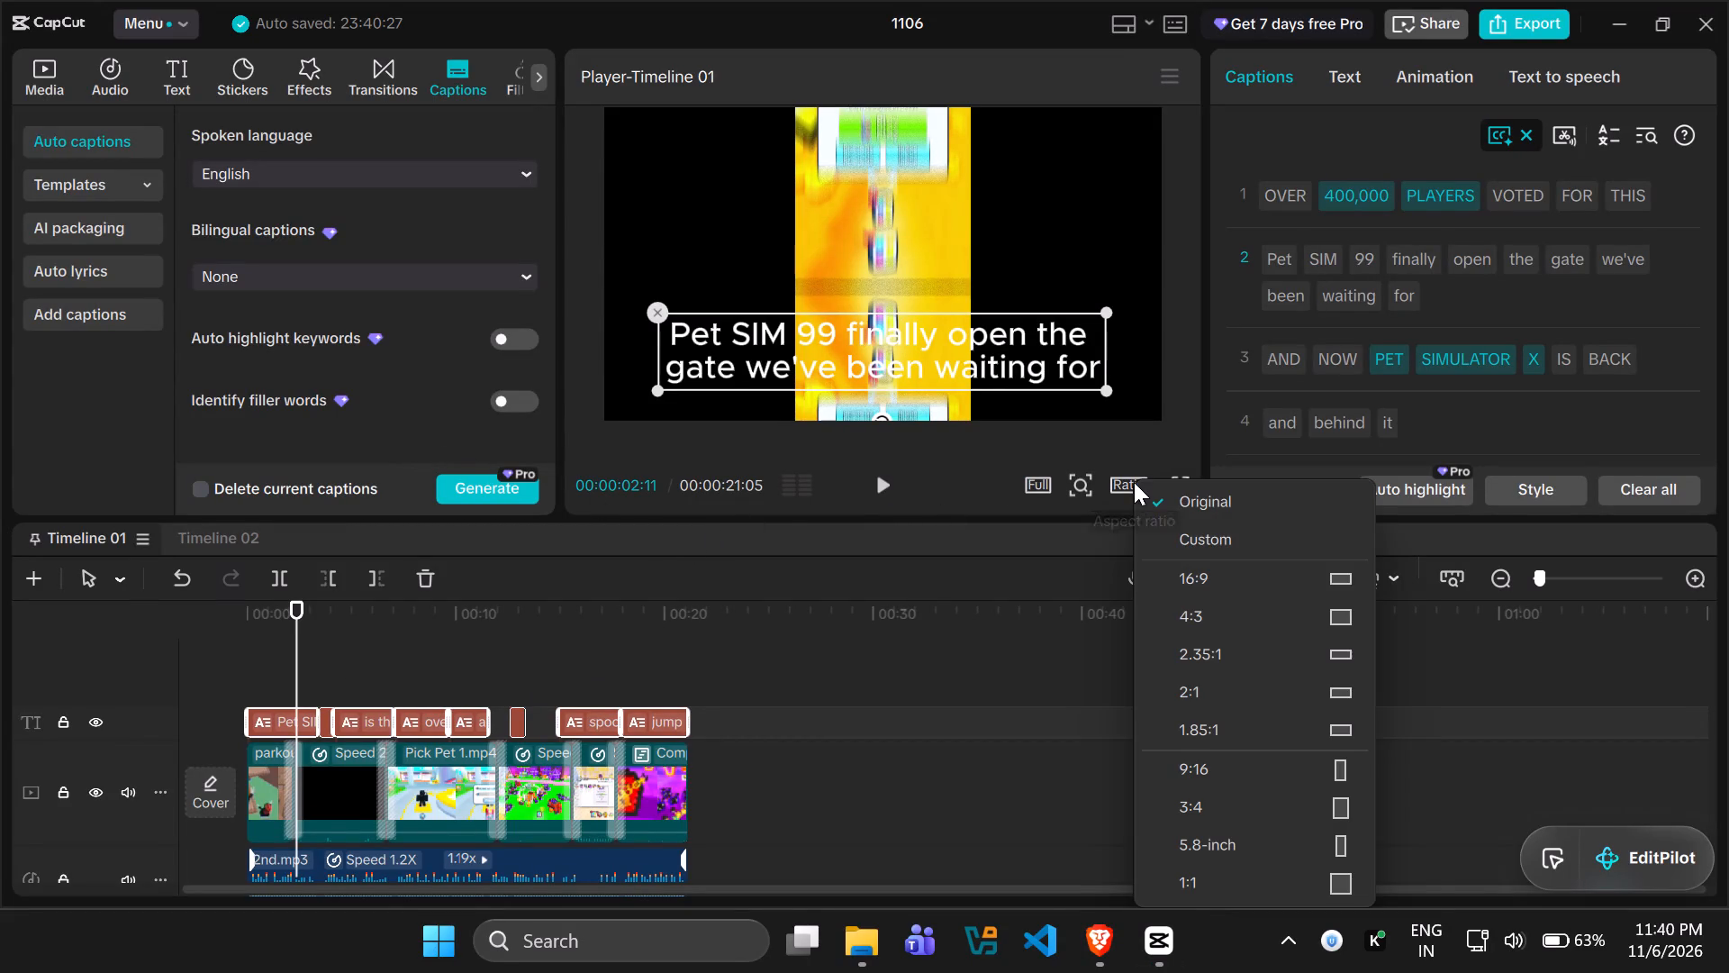
pyautogui.click(783, 779)
pyautogui.click(718, 785)
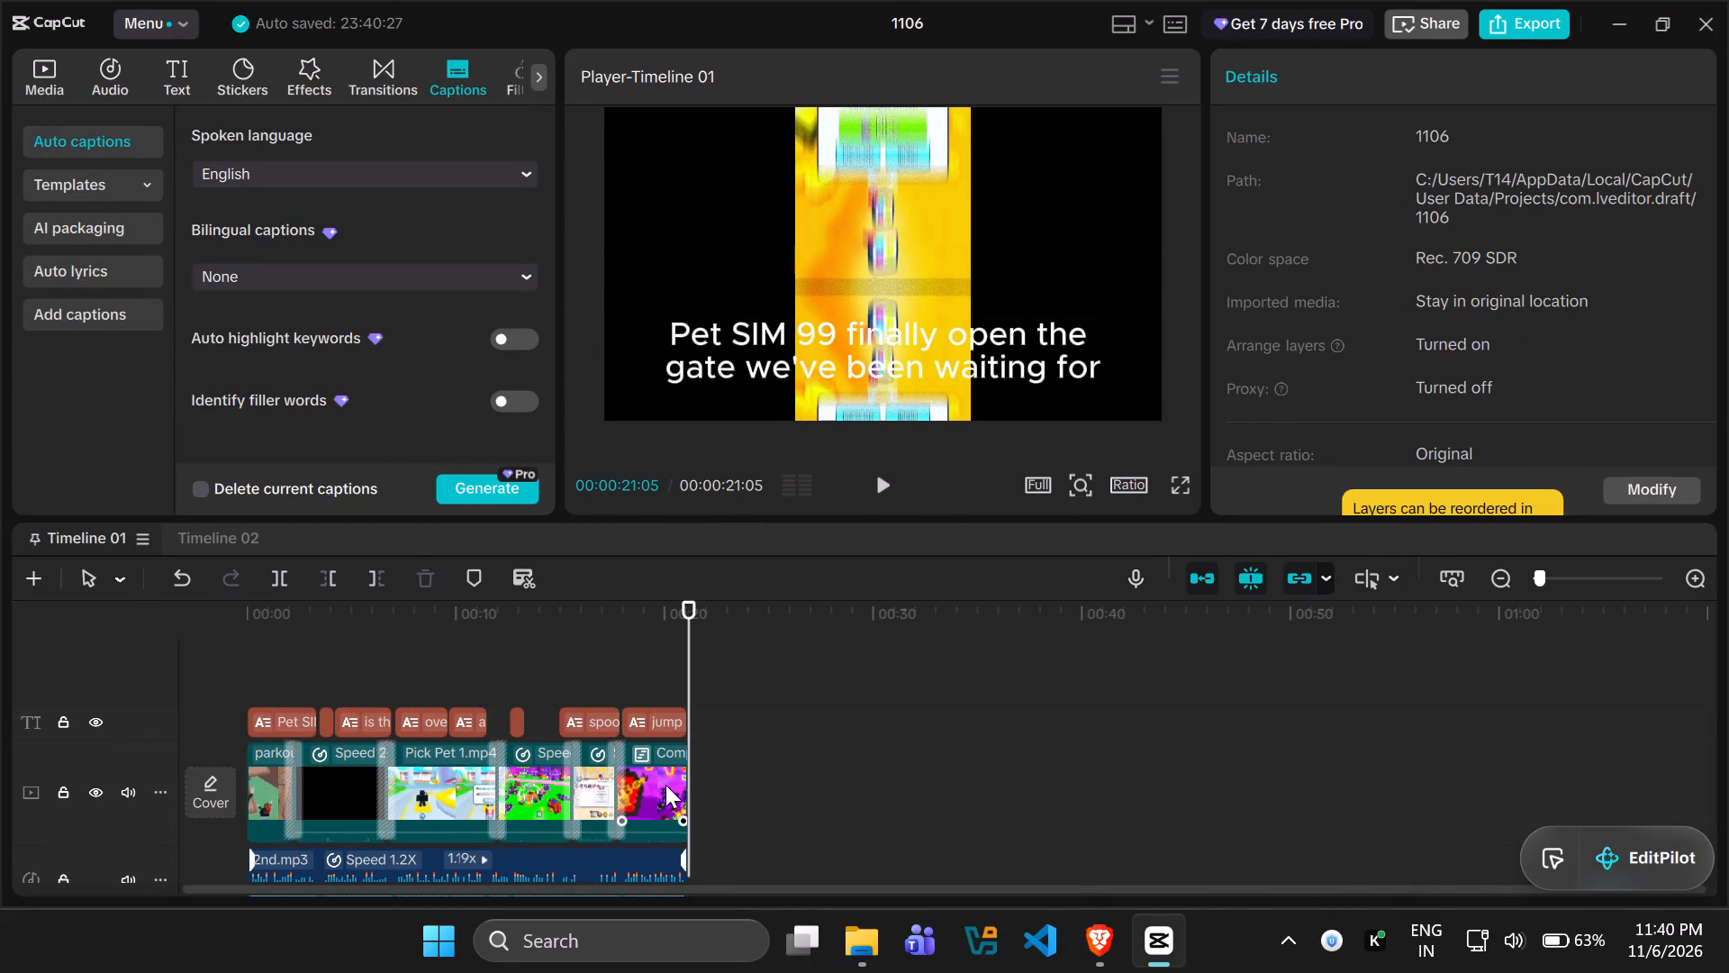
pyautogui.click(665, 785)
pyautogui.moveTo(755, 779); pyautogui.dragTo(263, 783)
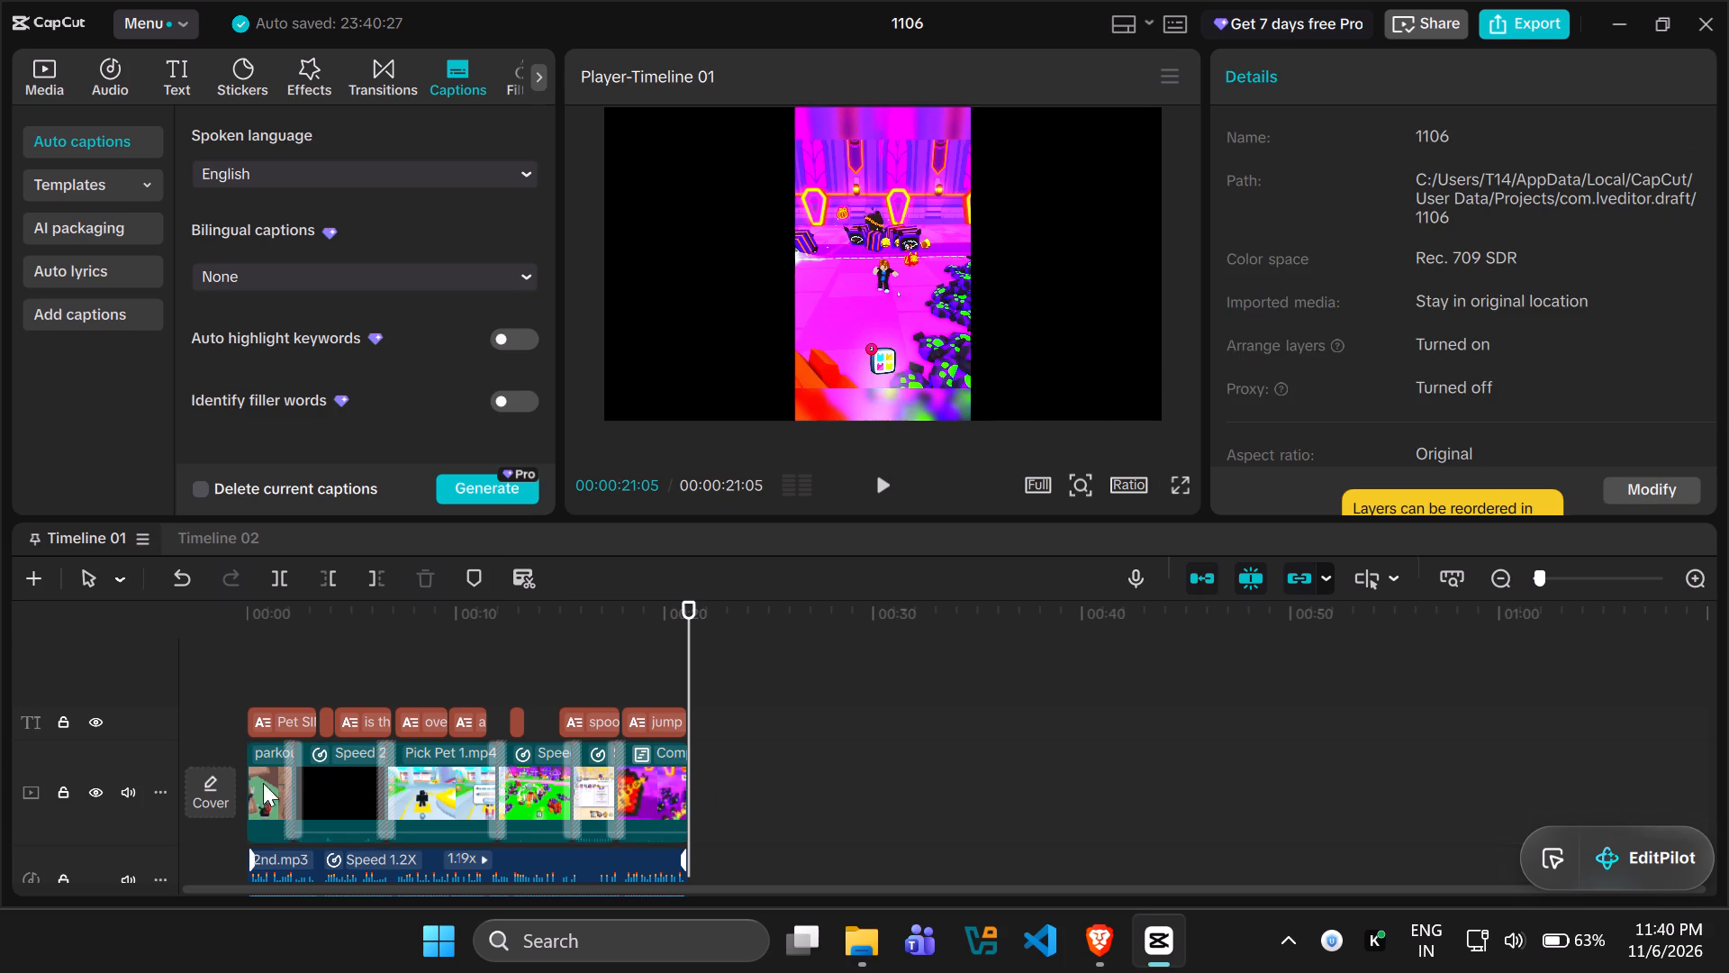
pyautogui.moveTo(263, 783); pyautogui.dragTo(241, 783)
pyautogui.click(1138, 490)
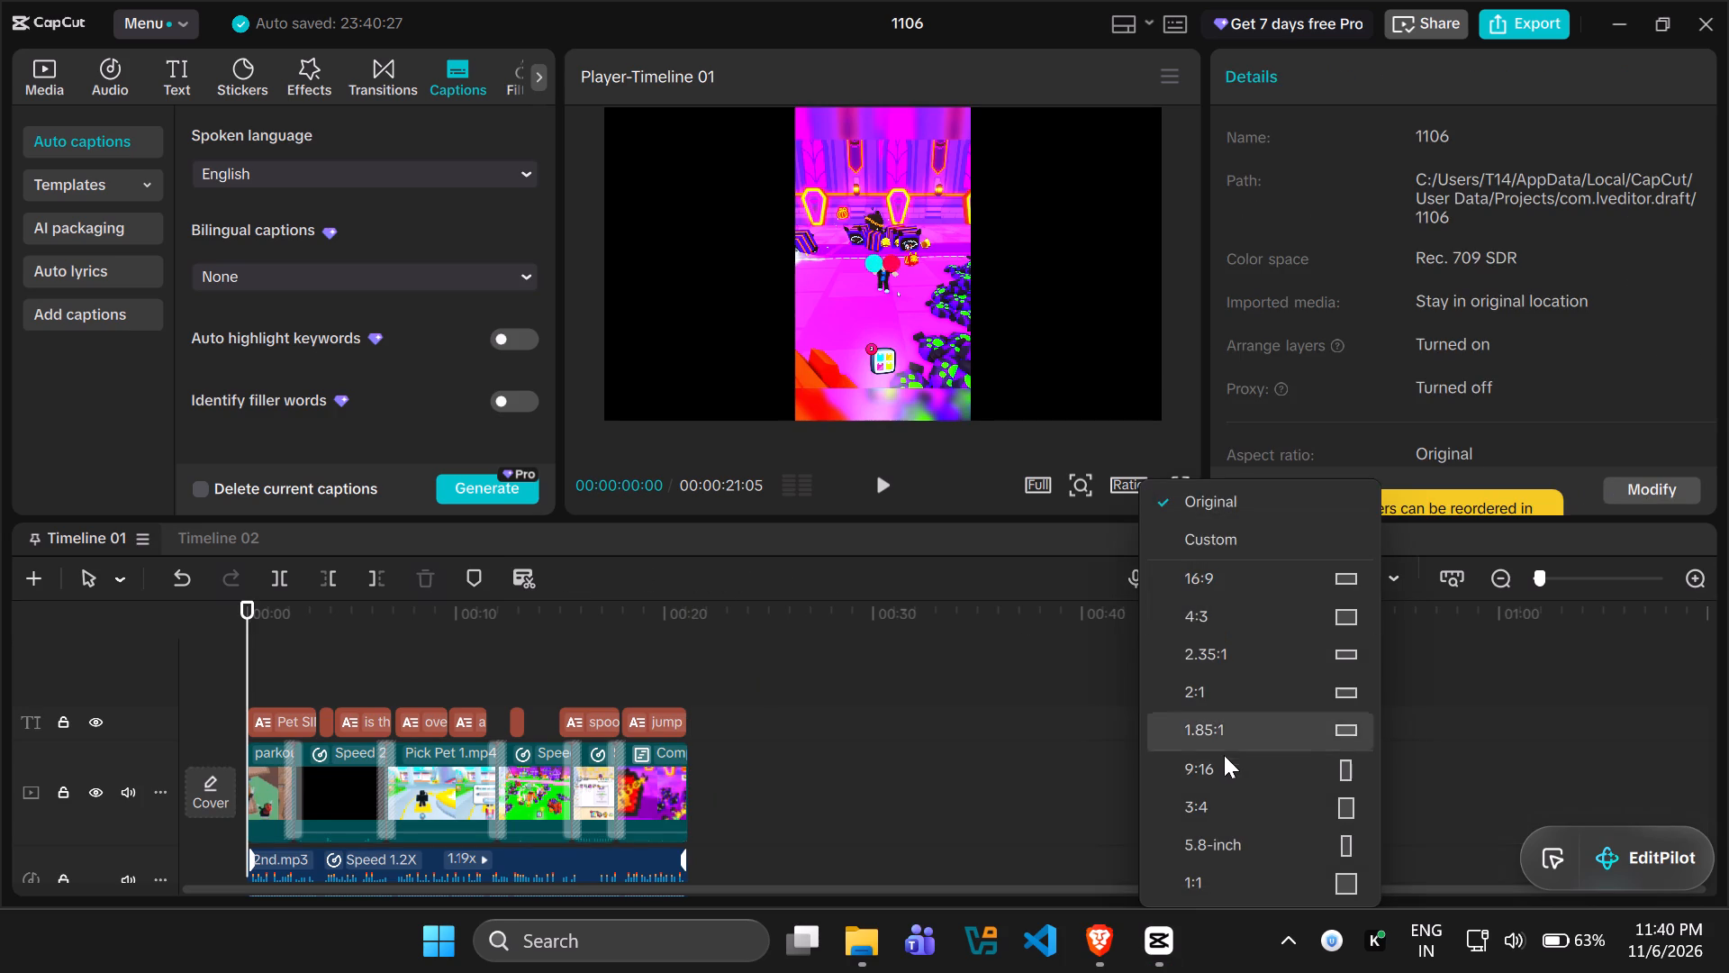
pyautogui.click(1227, 783)
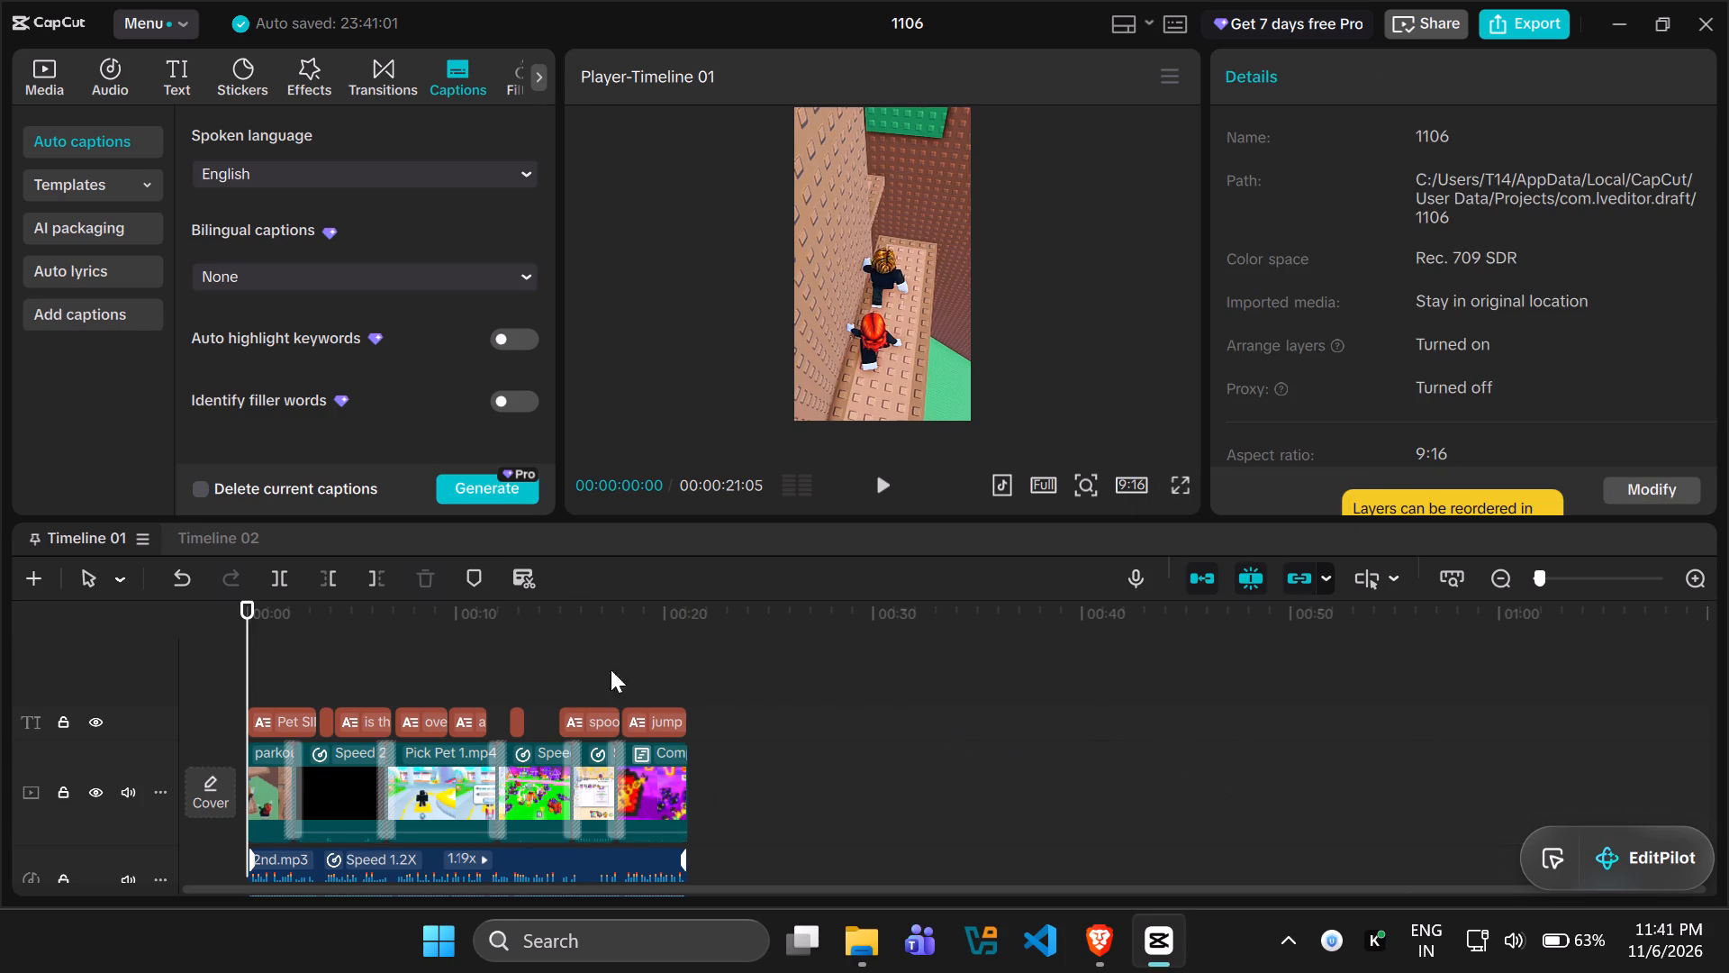
# Move the captions in Timeline 01 up from the lower part of the frame to about its vertical centre.
pyautogui.click(269, 711)
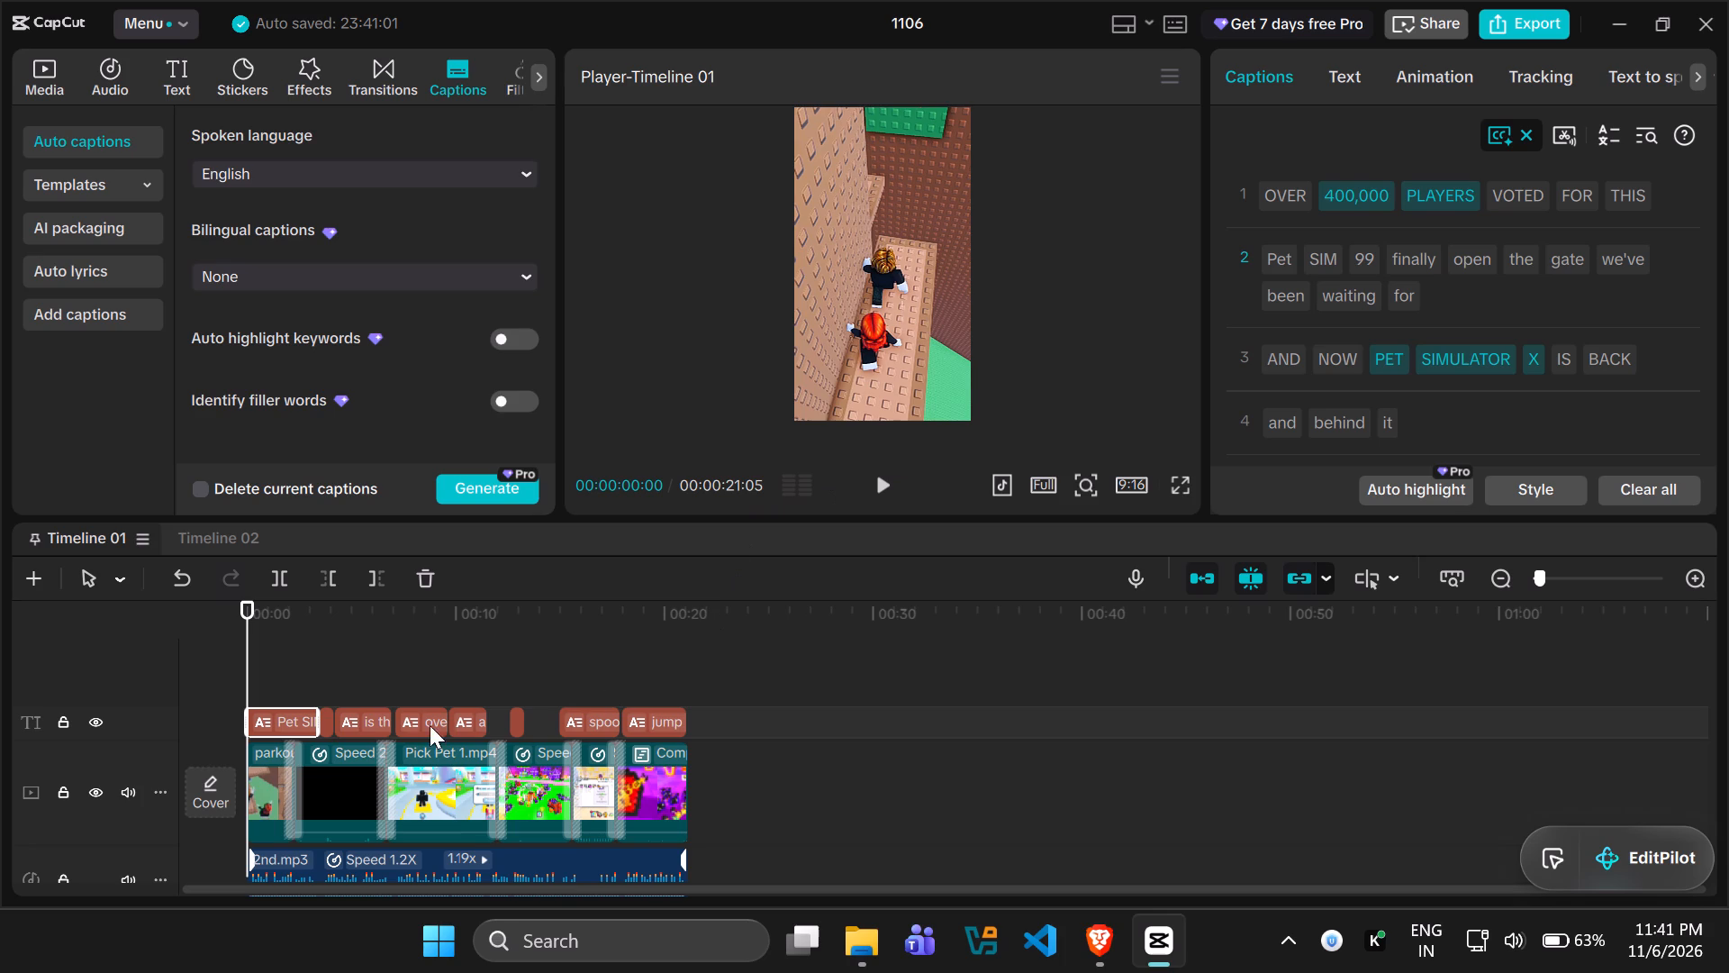
pyautogui.click(886, 487)
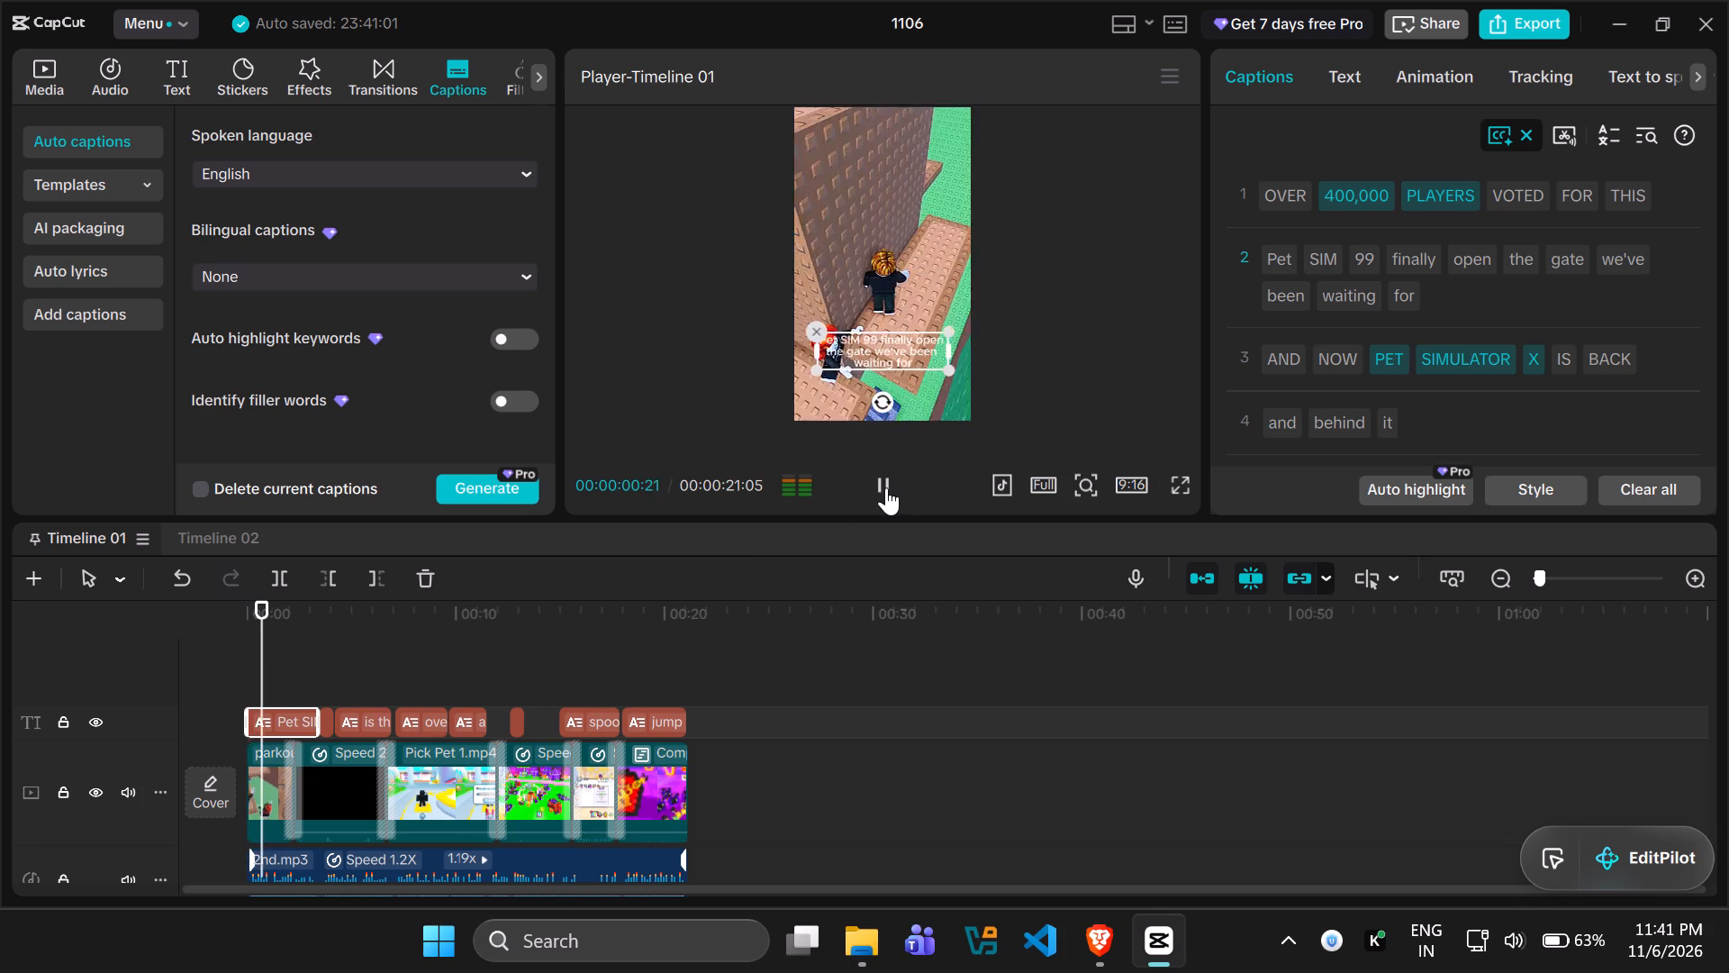
pyautogui.click(886, 487)
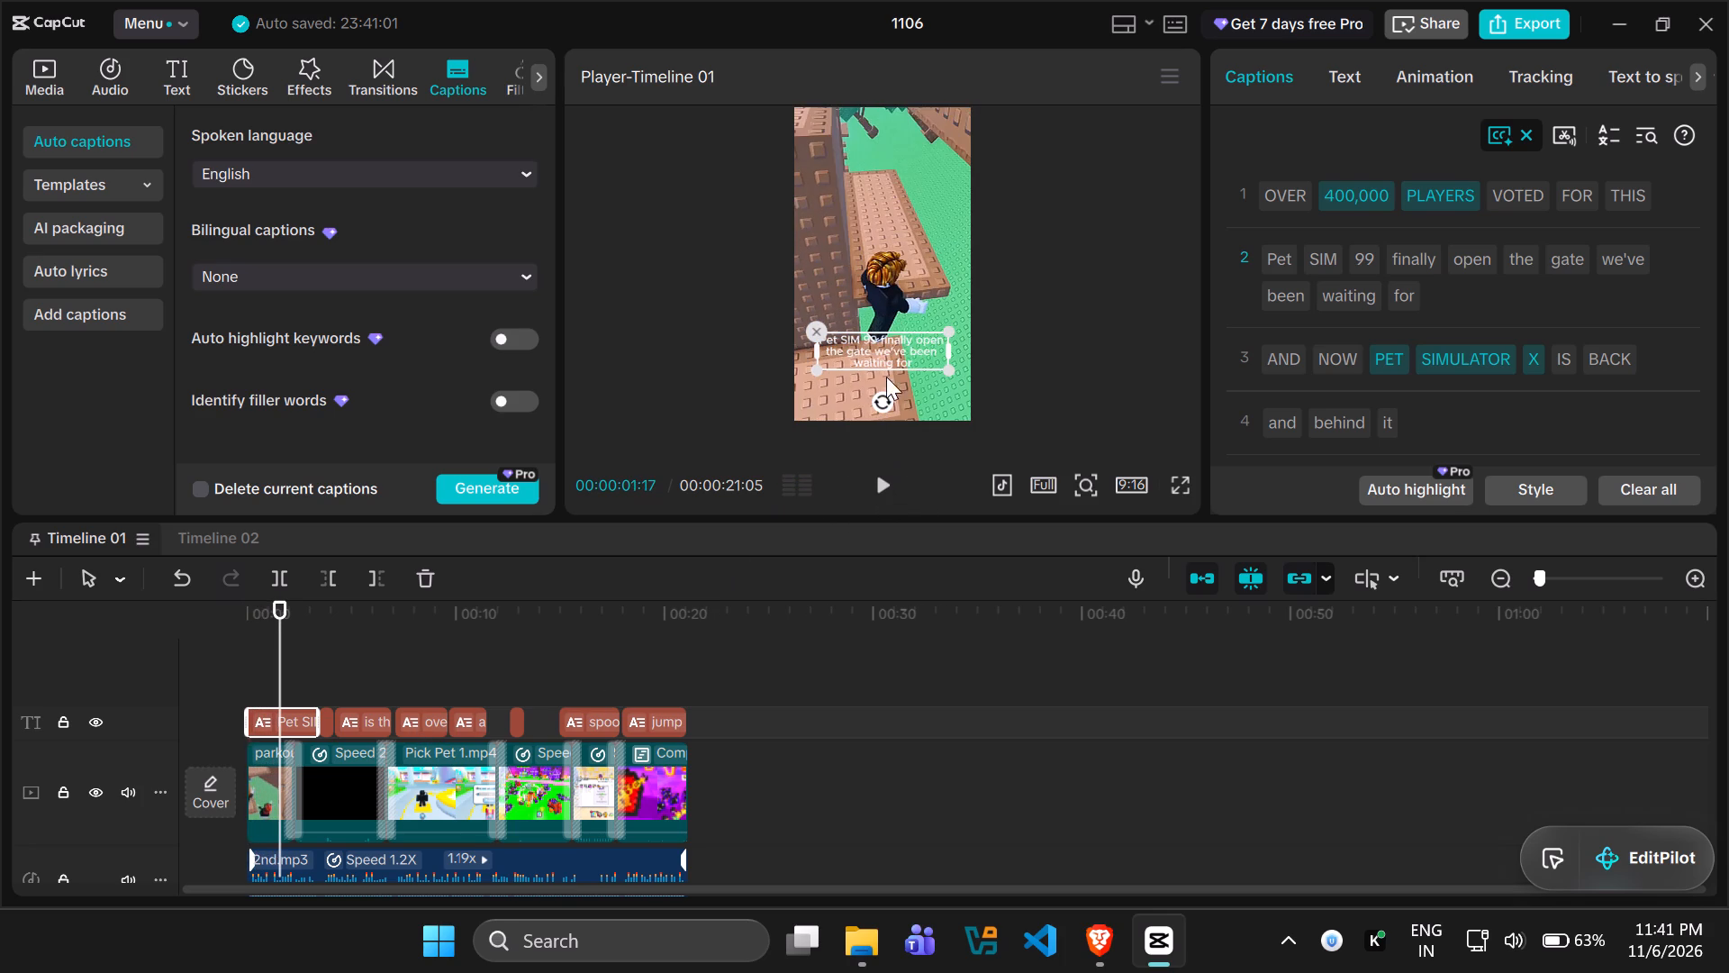
pyautogui.moveTo(886, 347); pyautogui.dragTo(886, 274)
pyautogui.moveTo(862, 352); pyautogui.dragTo(864, 269)
# Preview the captions to just past 00:00:12 and examine the gap following the caption "and now it's finally here".
pyautogui.click(874, 478)
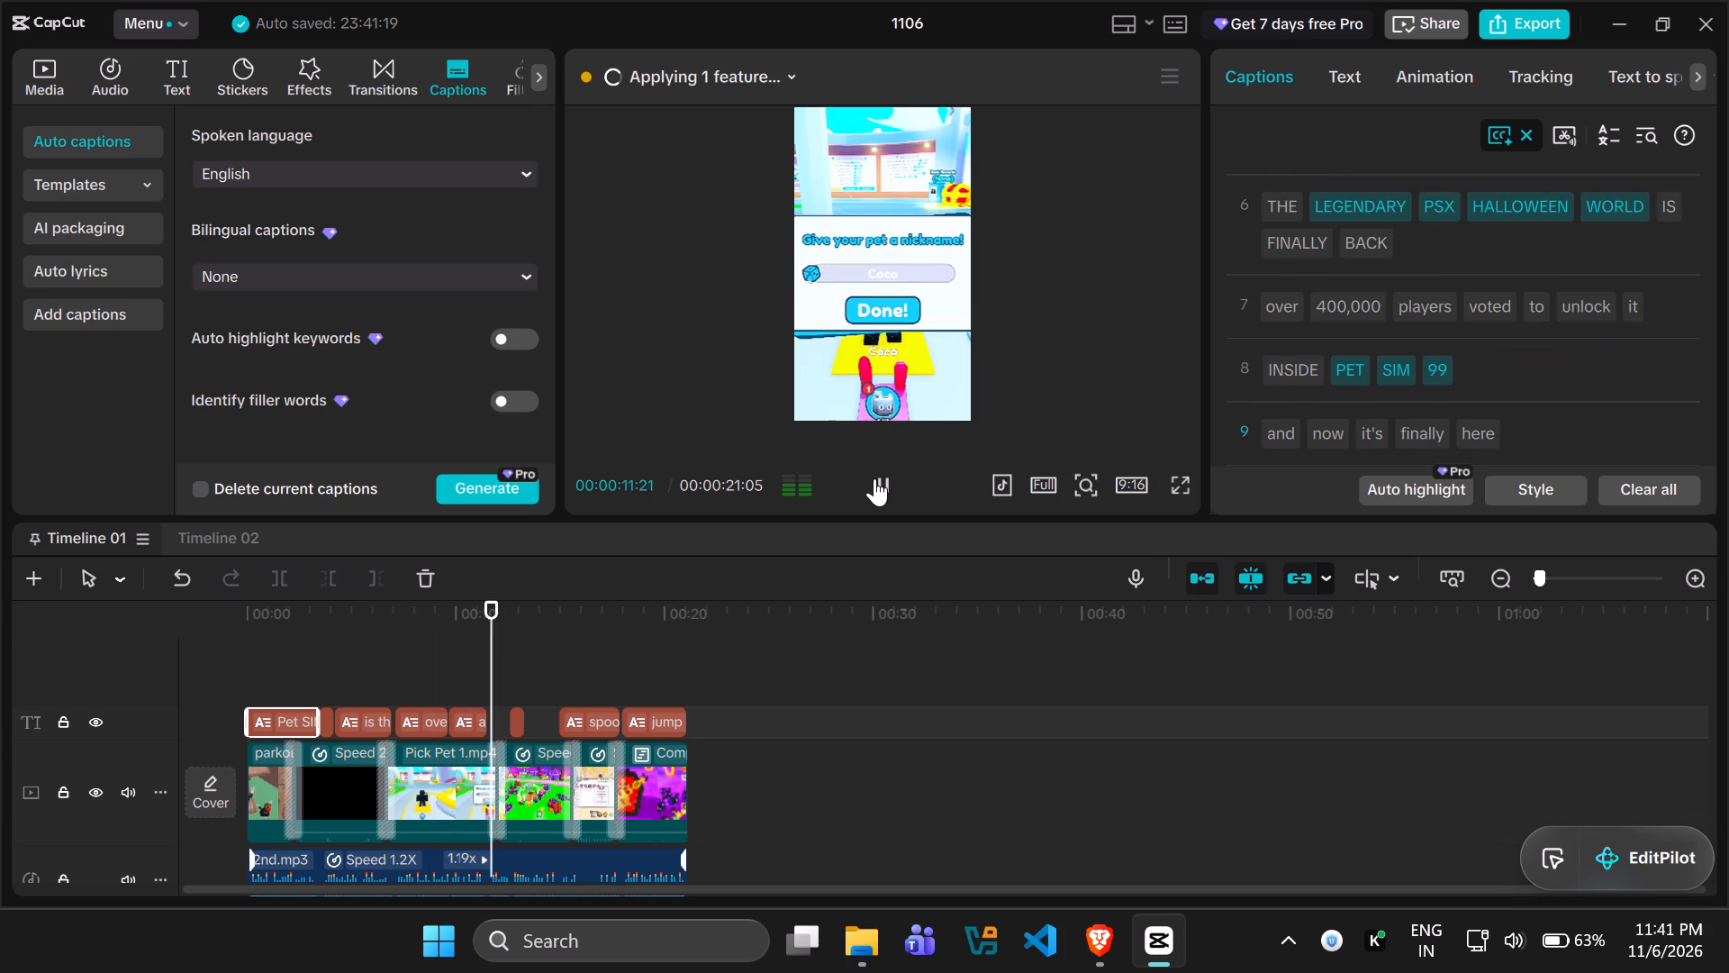
pyautogui.click(874, 478)
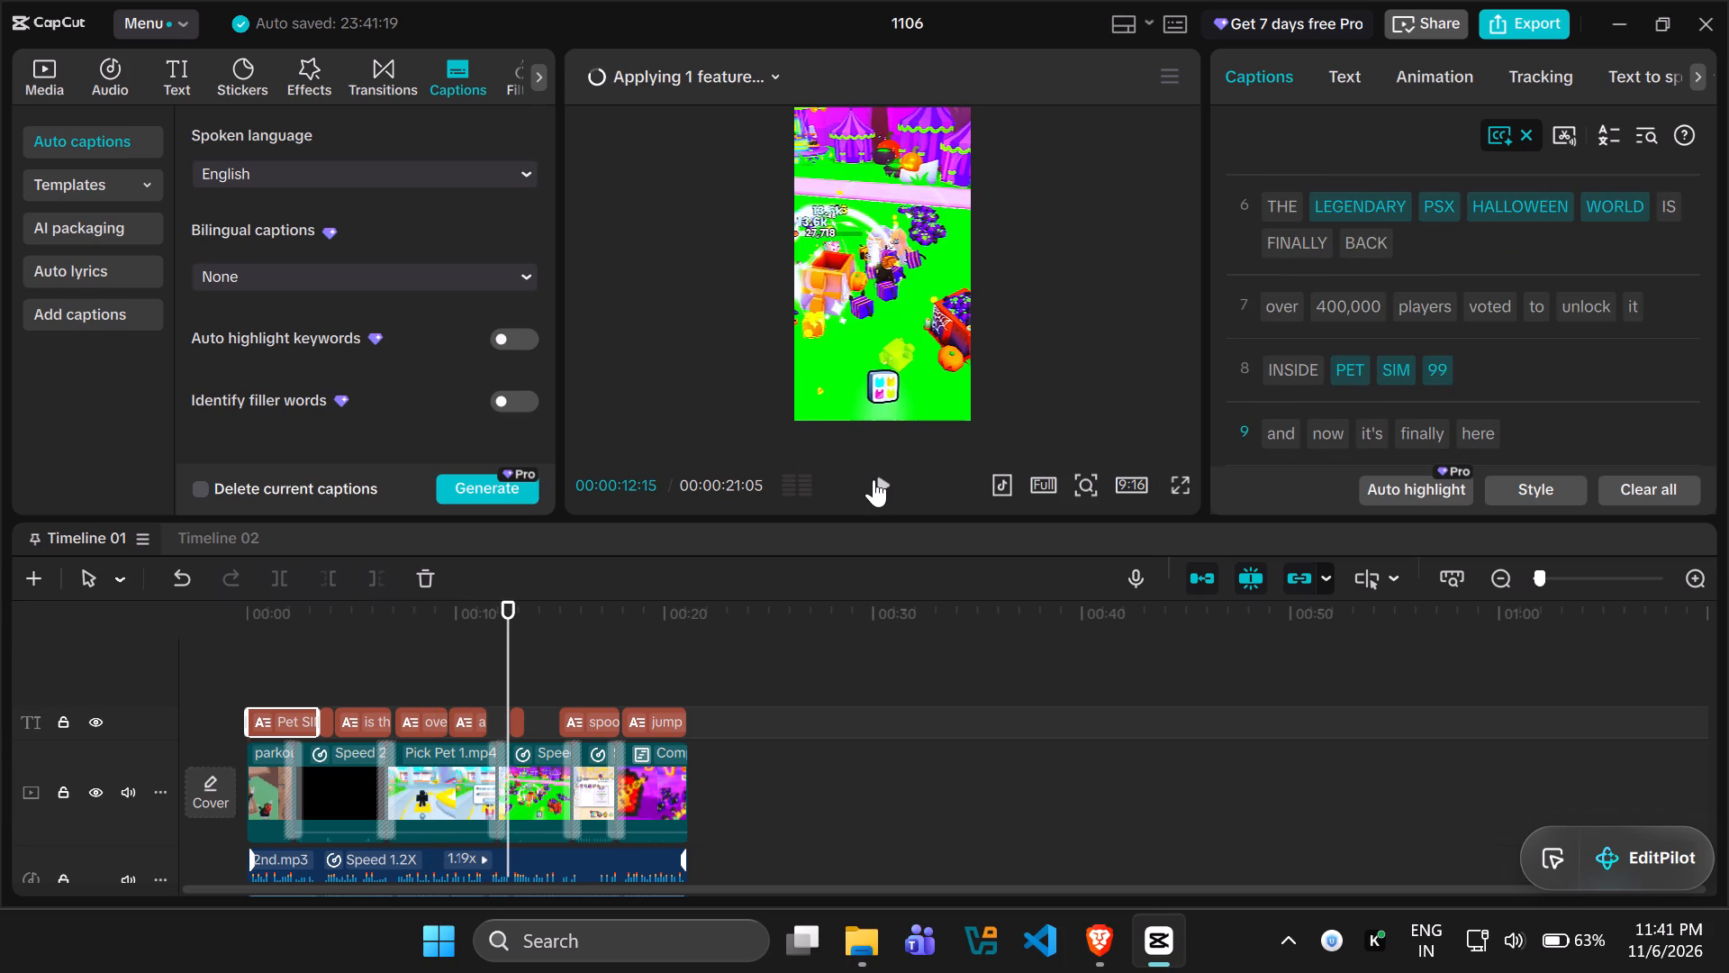
pyautogui.moveTo(512, 641); pyautogui.dragTo(485, 641)
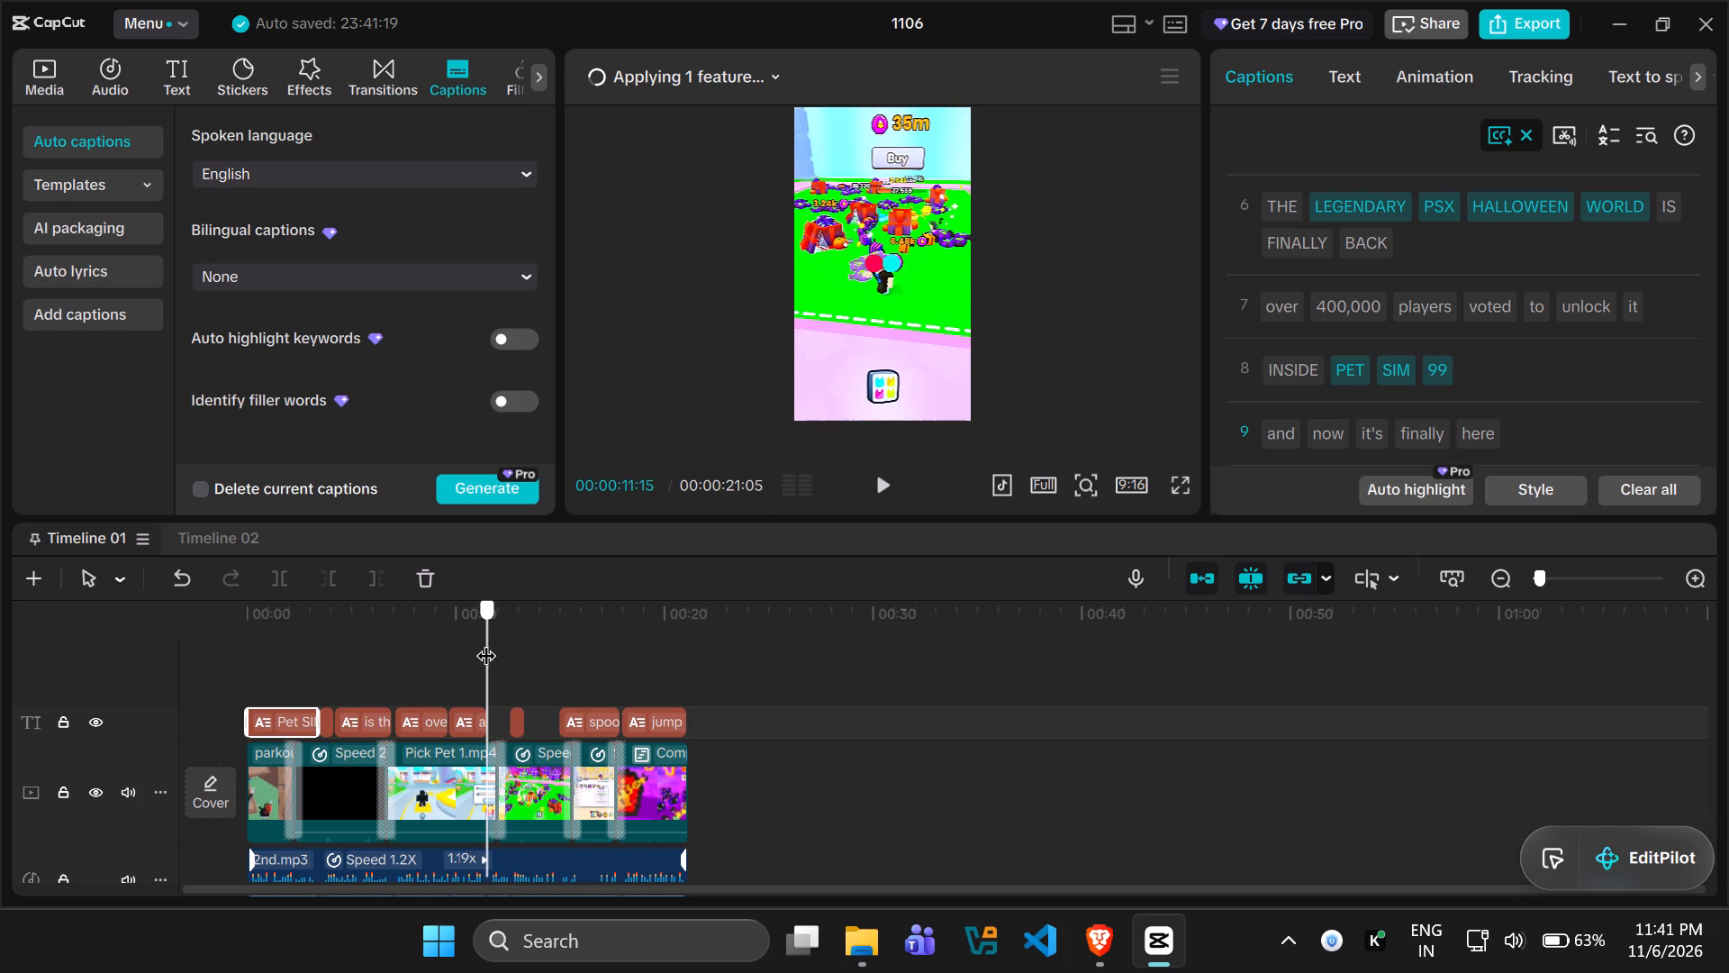
pyautogui.moveTo(485, 641); pyautogui.dragTo(480, 641)
pyautogui.scroll(-2, 1464, 430)
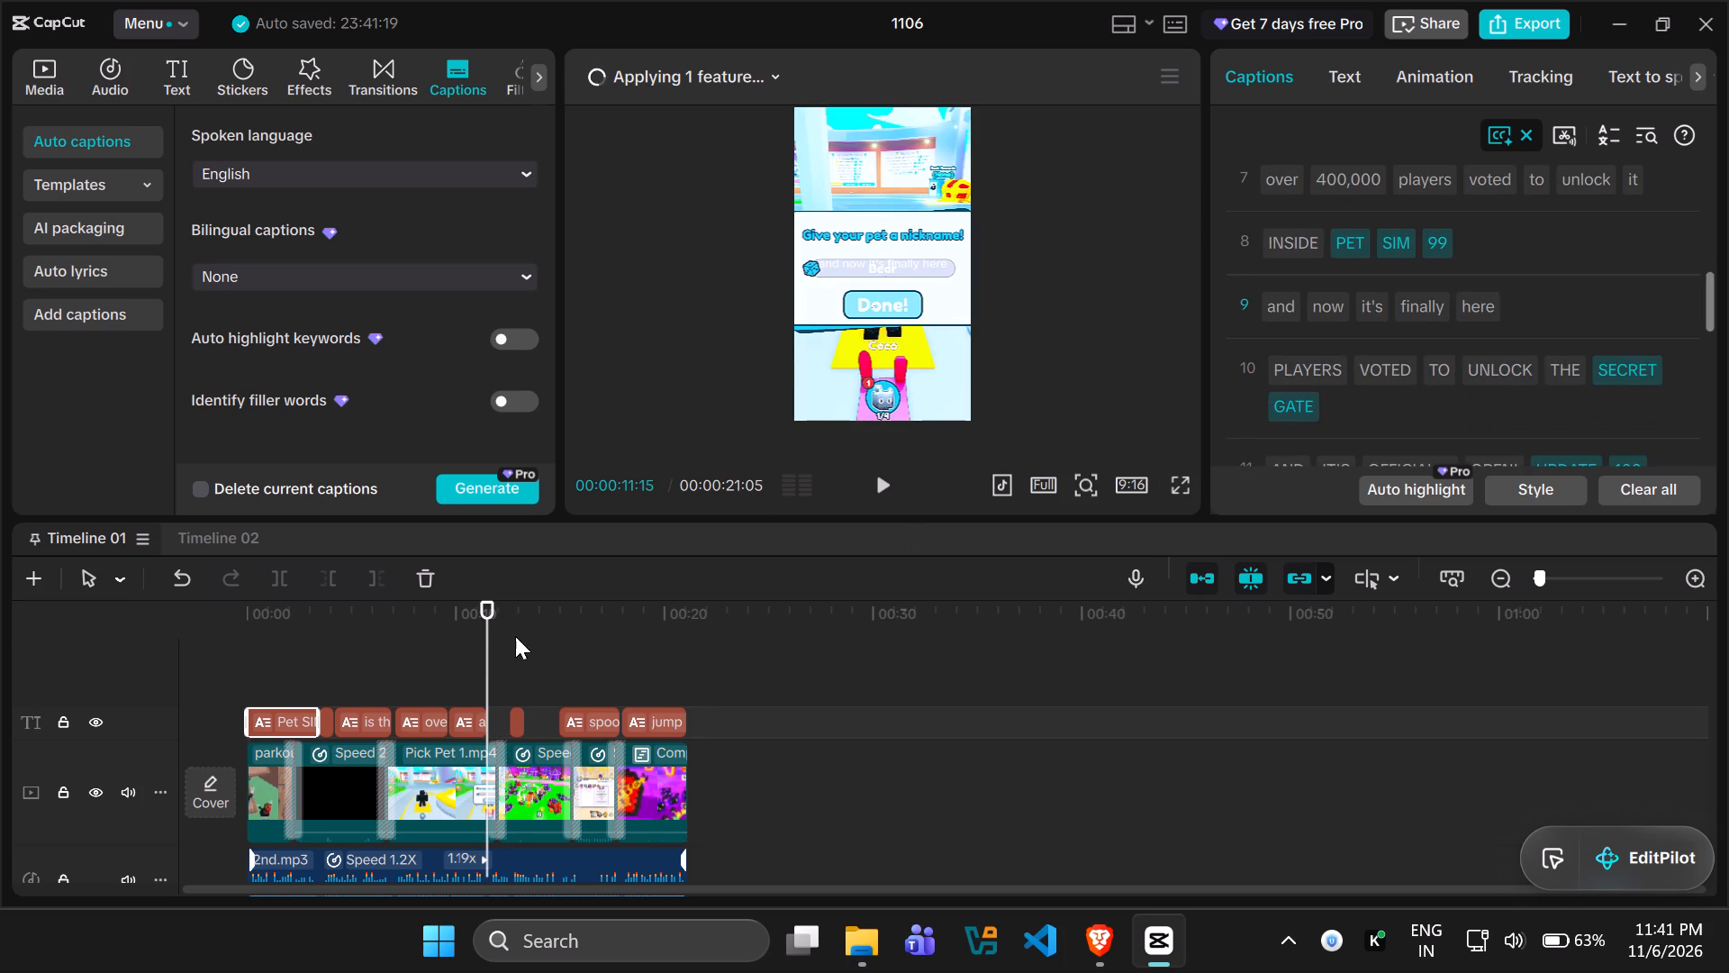
pyautogui.click(459, 715)
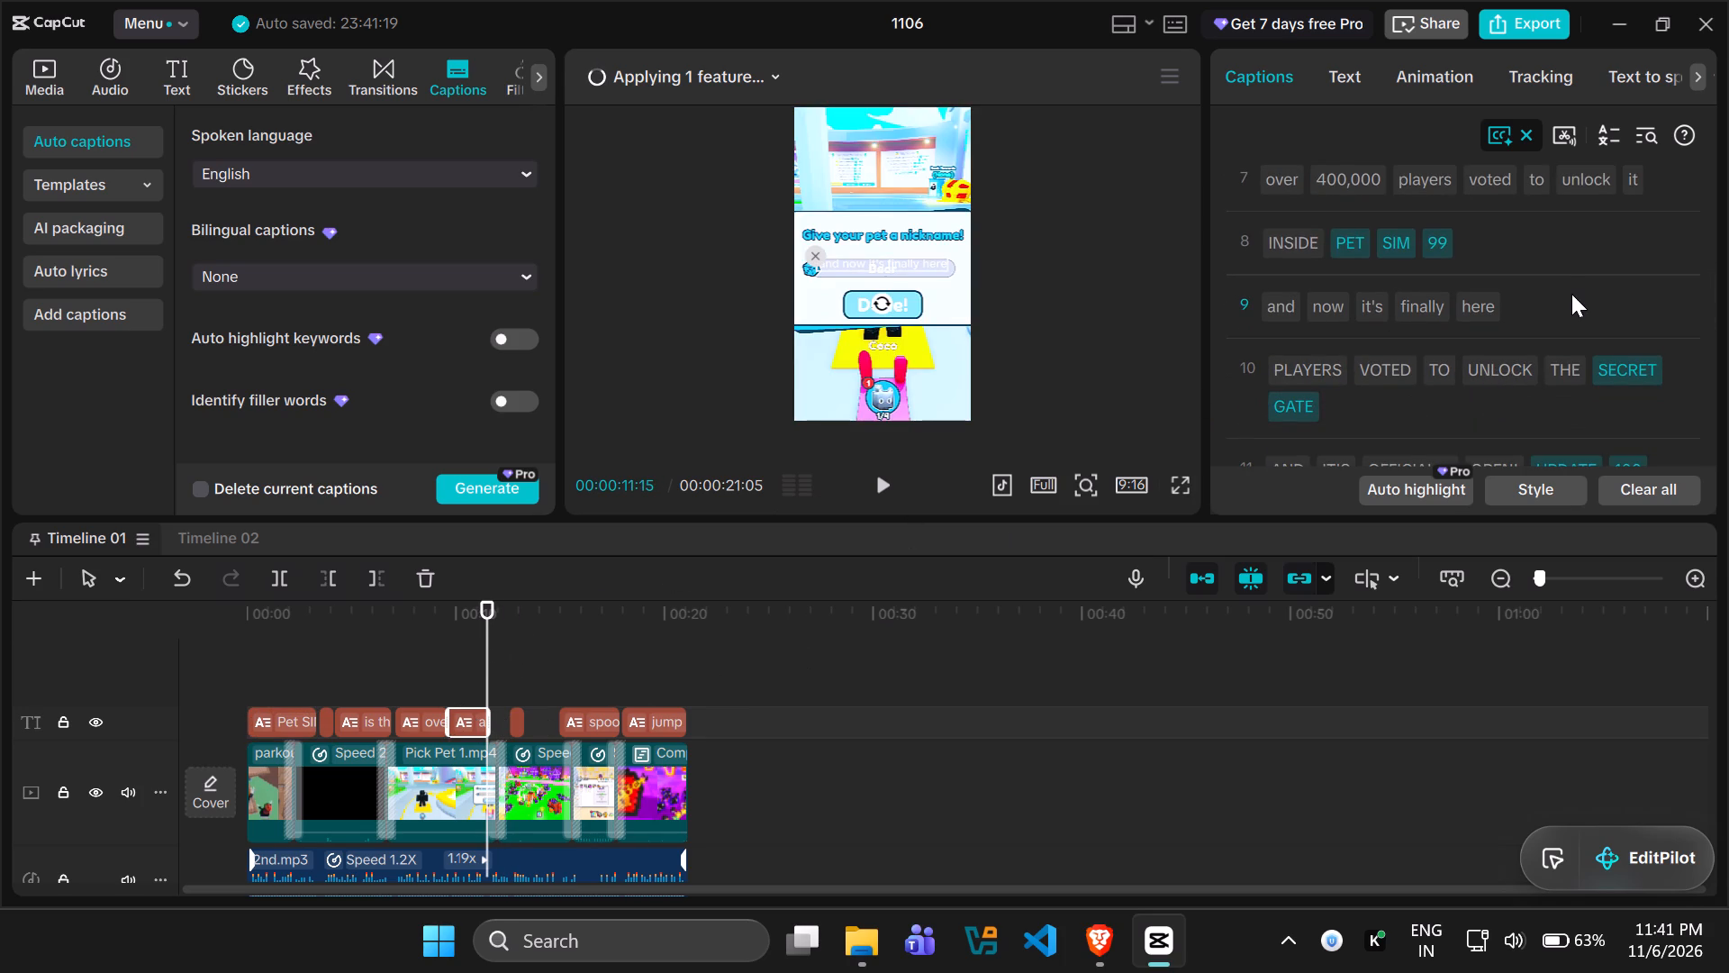
pyautogui.click(1571, 298)
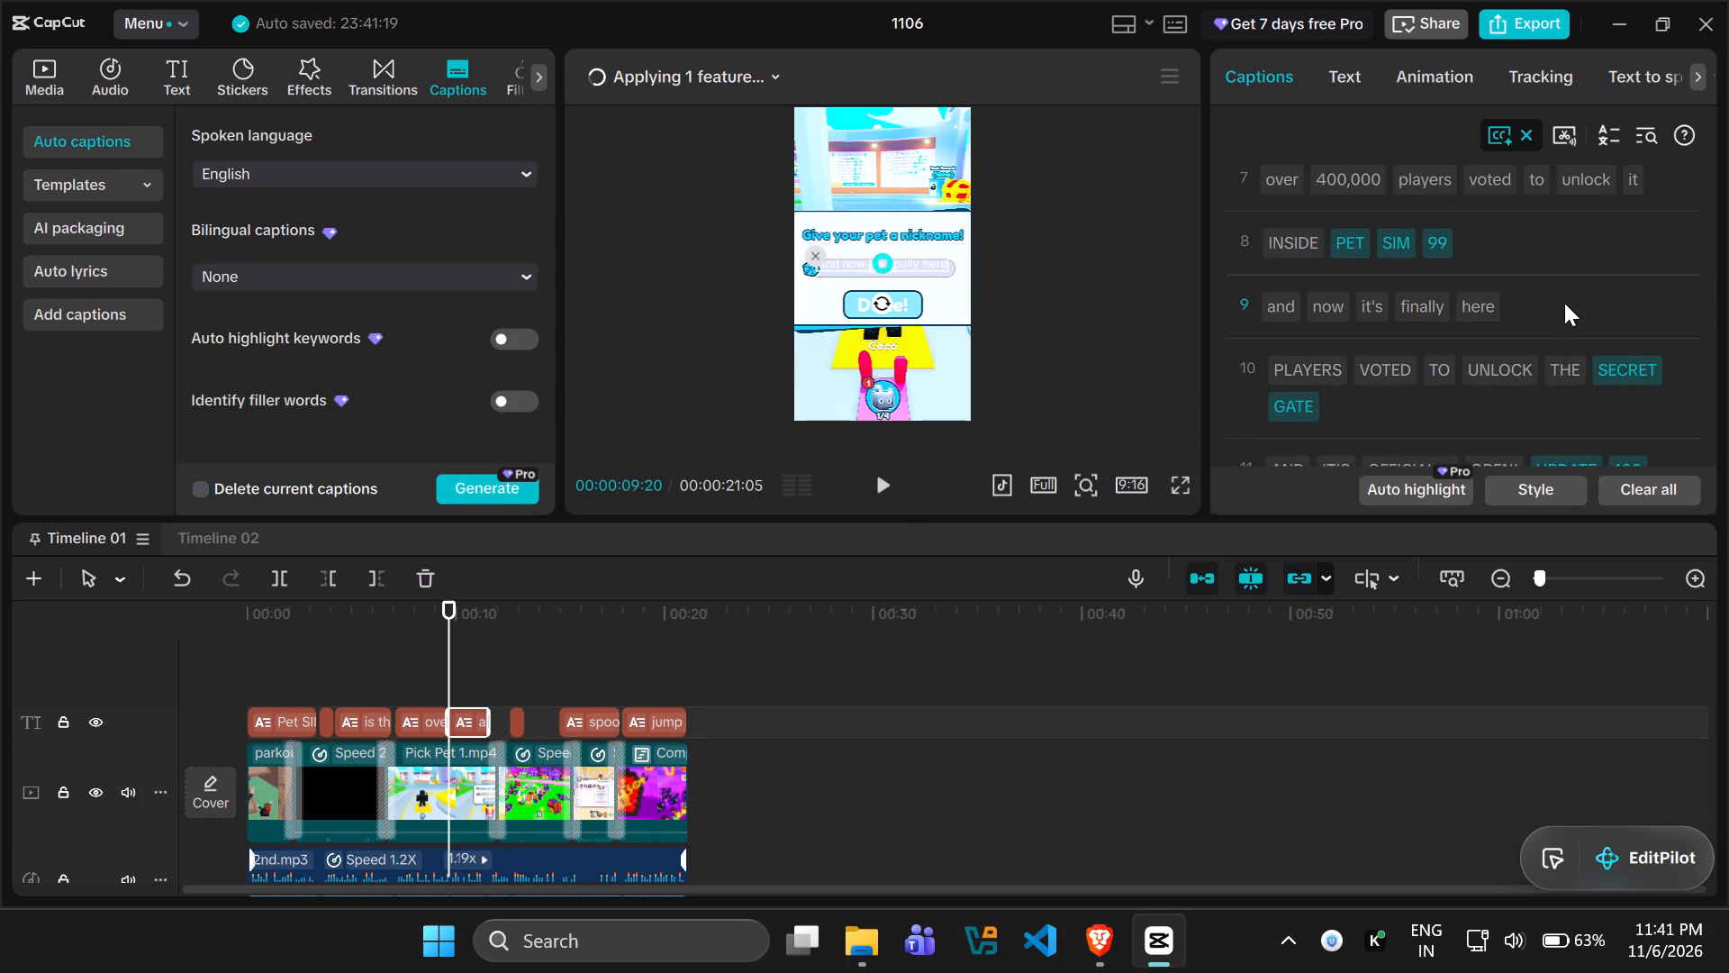
pyautogui.click(1564, 303)
pyautogui.click(474, 720)
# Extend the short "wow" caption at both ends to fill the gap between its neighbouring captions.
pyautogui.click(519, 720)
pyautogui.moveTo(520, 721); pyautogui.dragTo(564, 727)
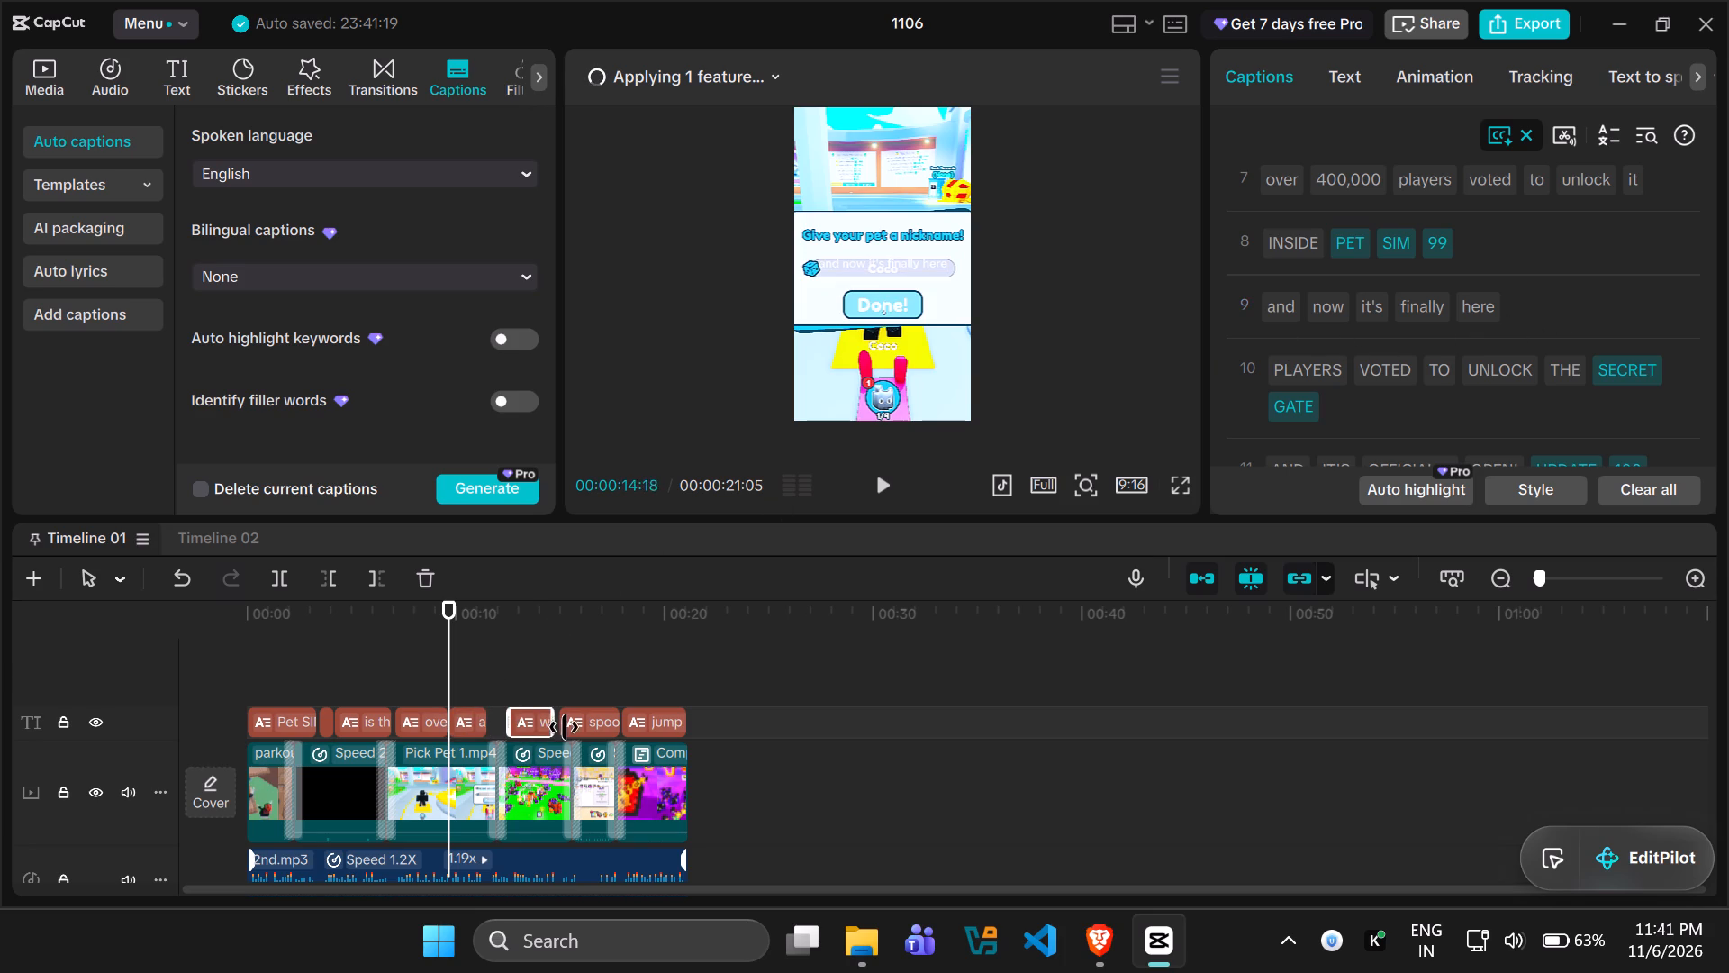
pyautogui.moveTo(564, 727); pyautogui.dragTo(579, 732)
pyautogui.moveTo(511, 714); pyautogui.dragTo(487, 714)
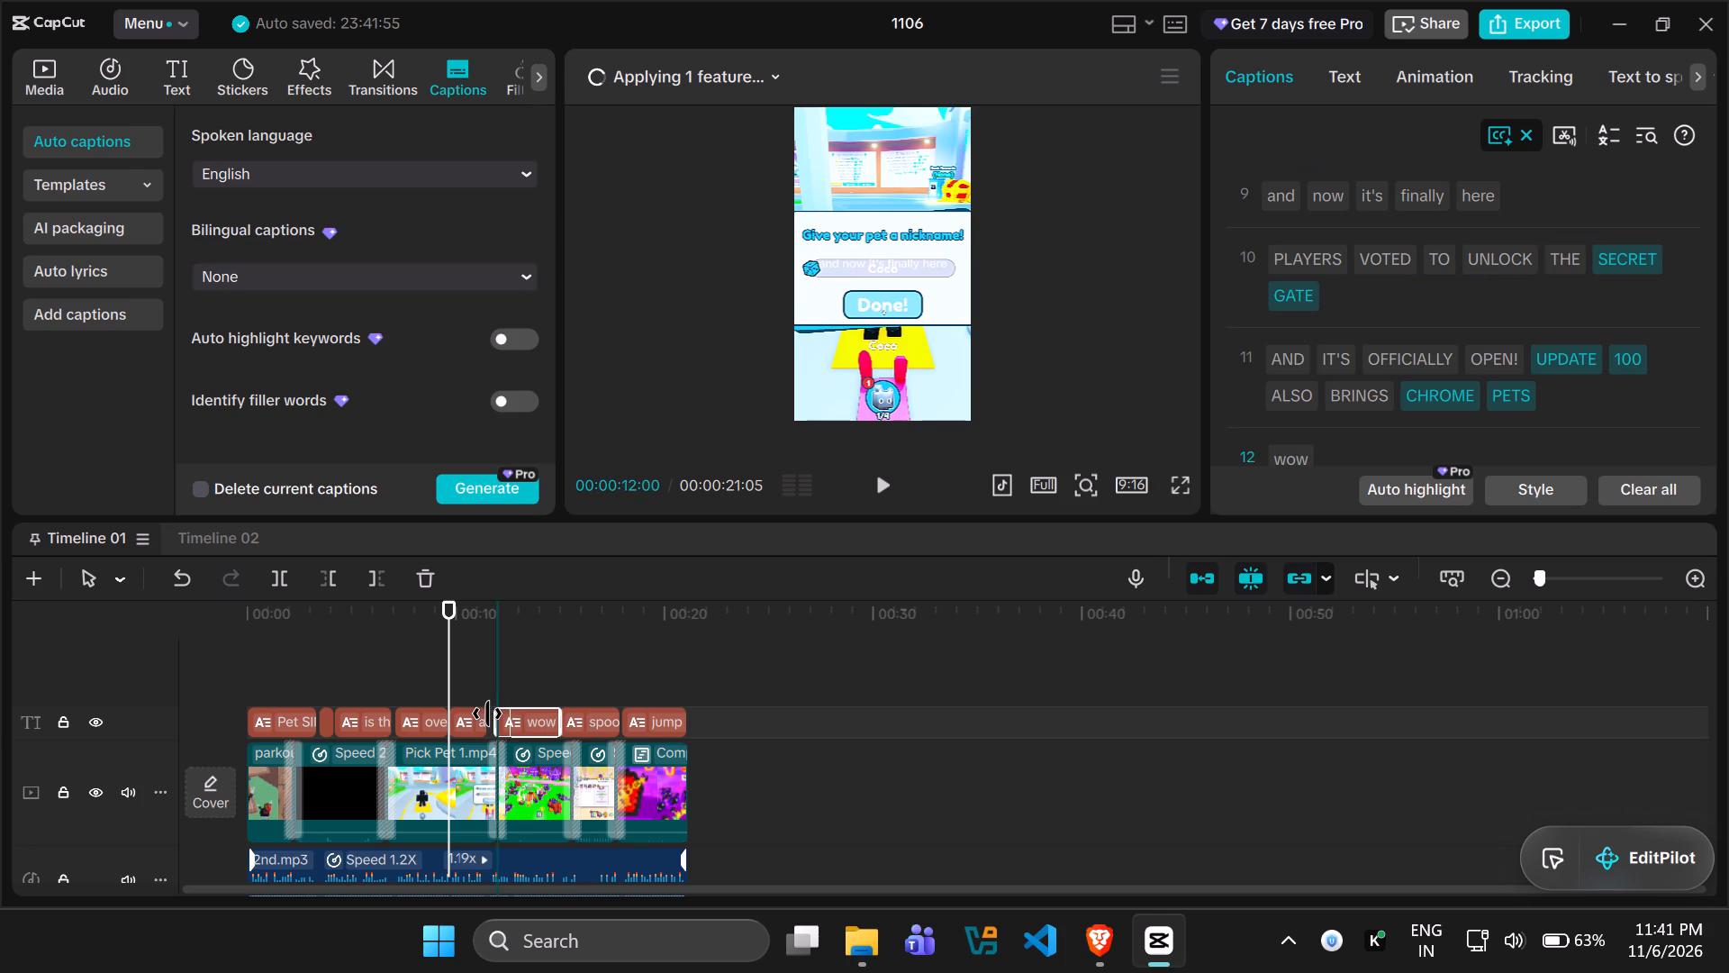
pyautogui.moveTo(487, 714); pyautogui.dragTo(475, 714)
# Delete the "wow" caption from Timeline 01.
pyautogui.doubleClick(525, 719)
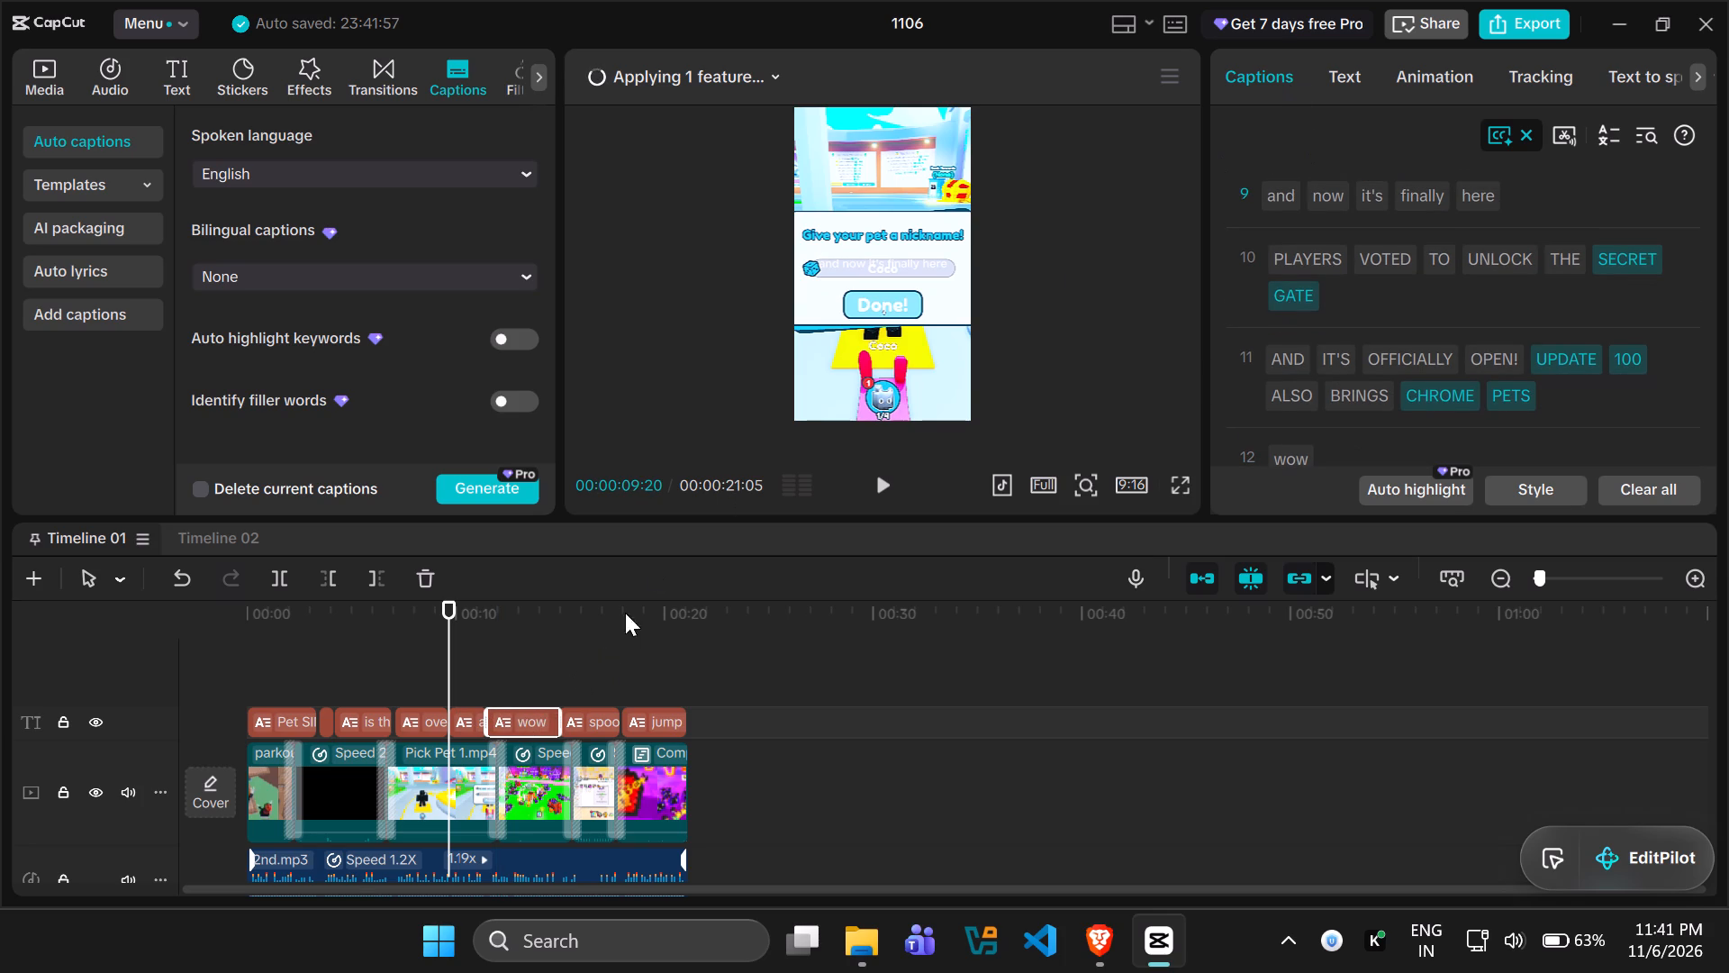
pyautogui.press('Delete')
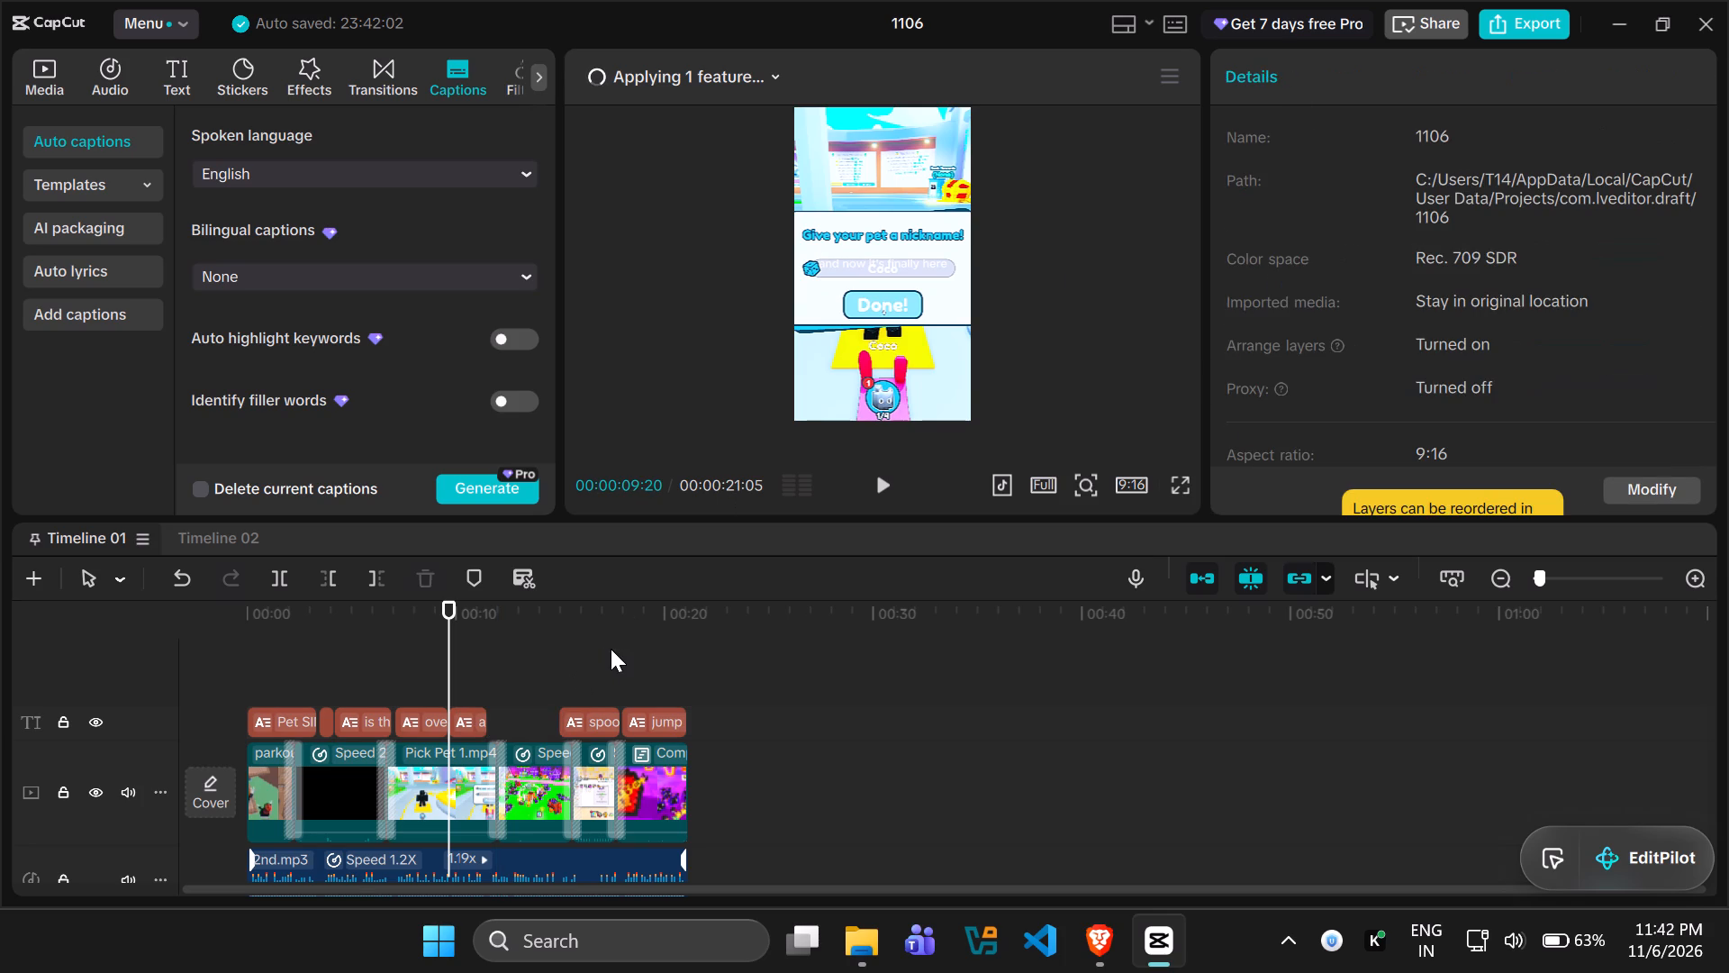
# Extend the start of the "spooky mini games" caption back to the end of "and now it's finally here" and preview the join.
pyautogui.click(571, 718)
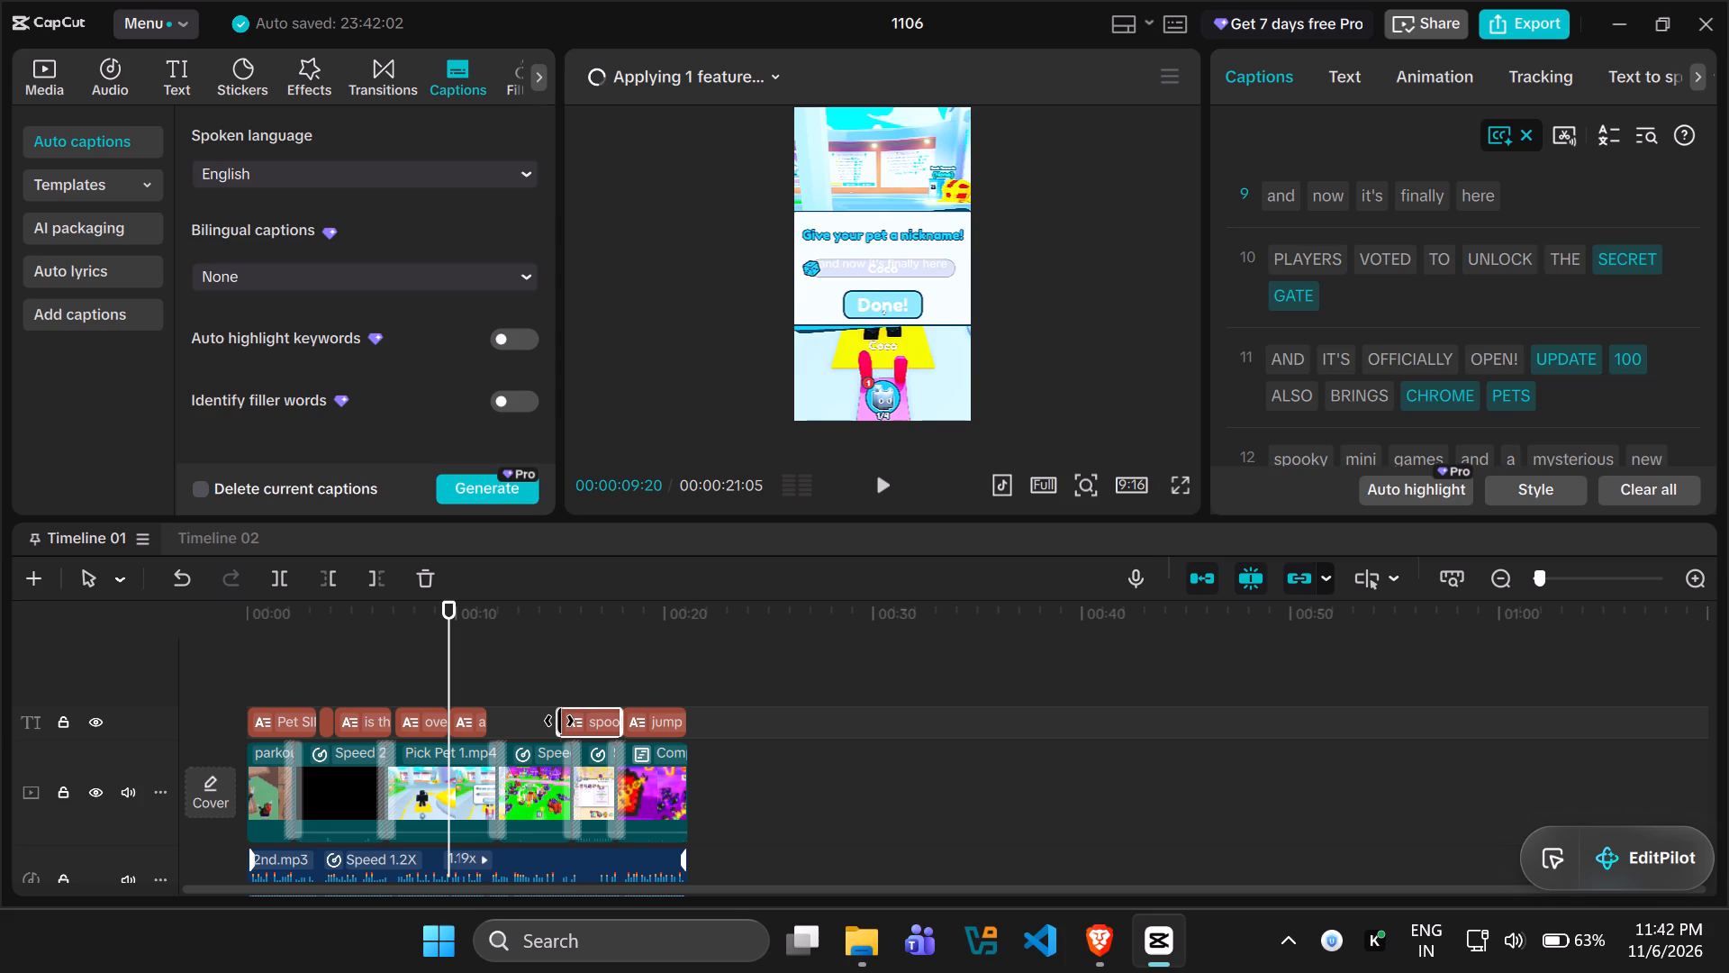
pyautogui.moveTo(559, 721); pyautogui.dragTo(477, 717)
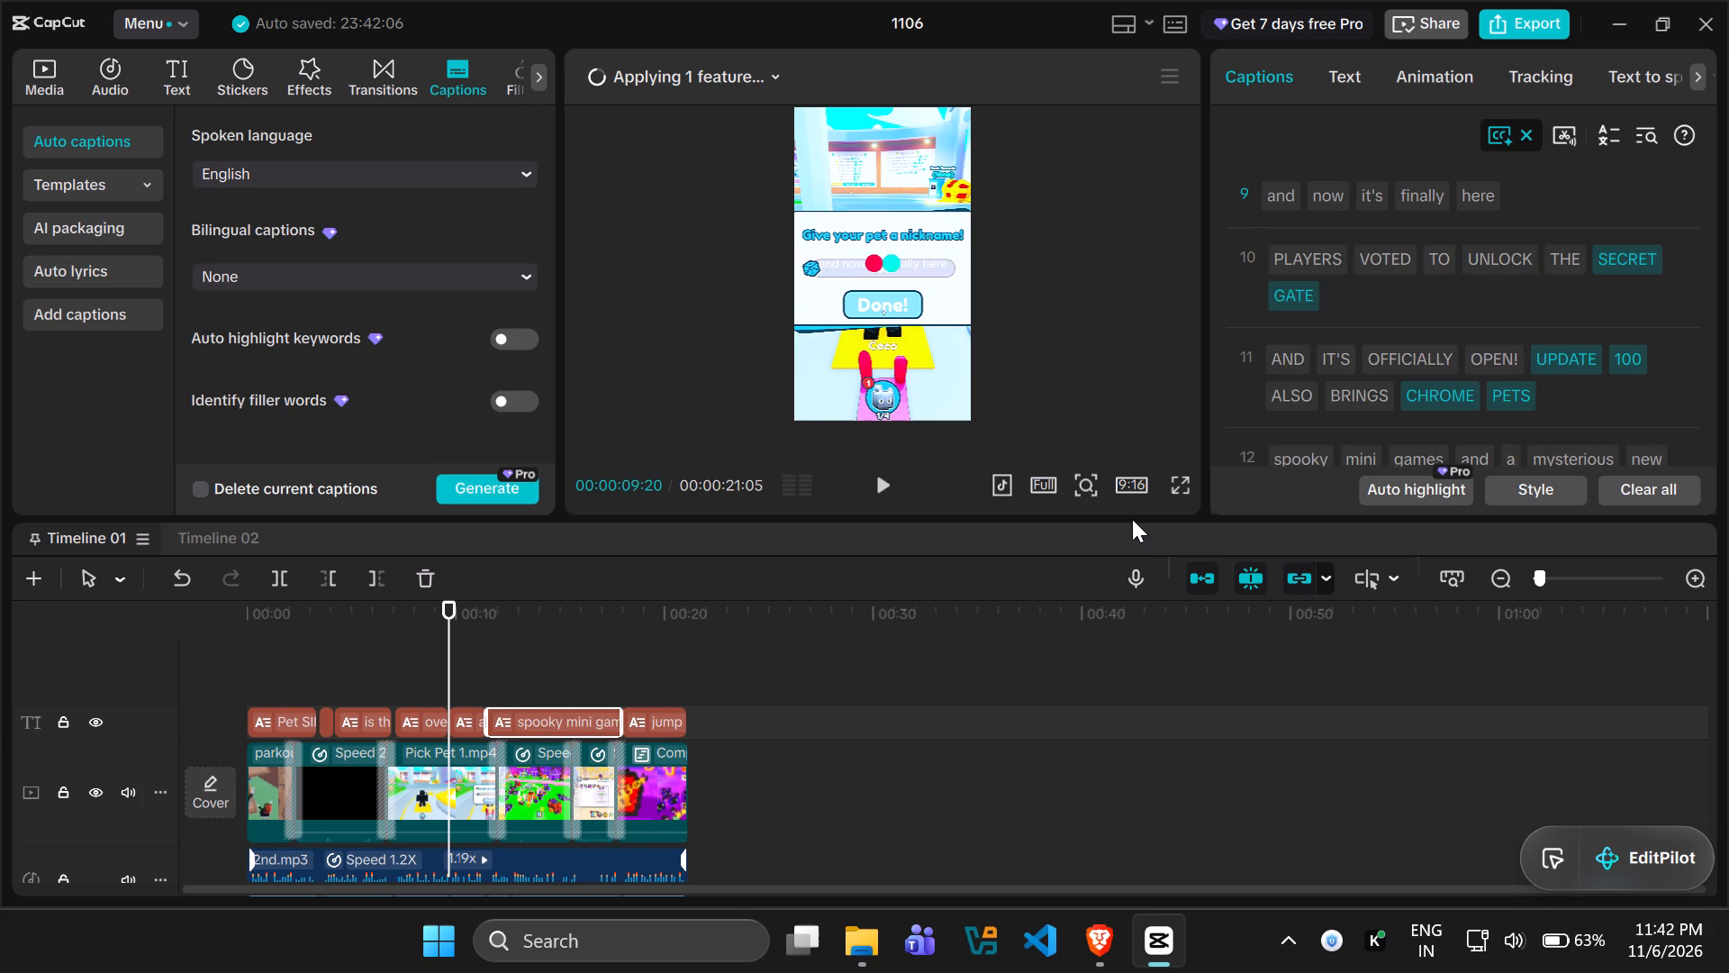
pyautogui.press('space')
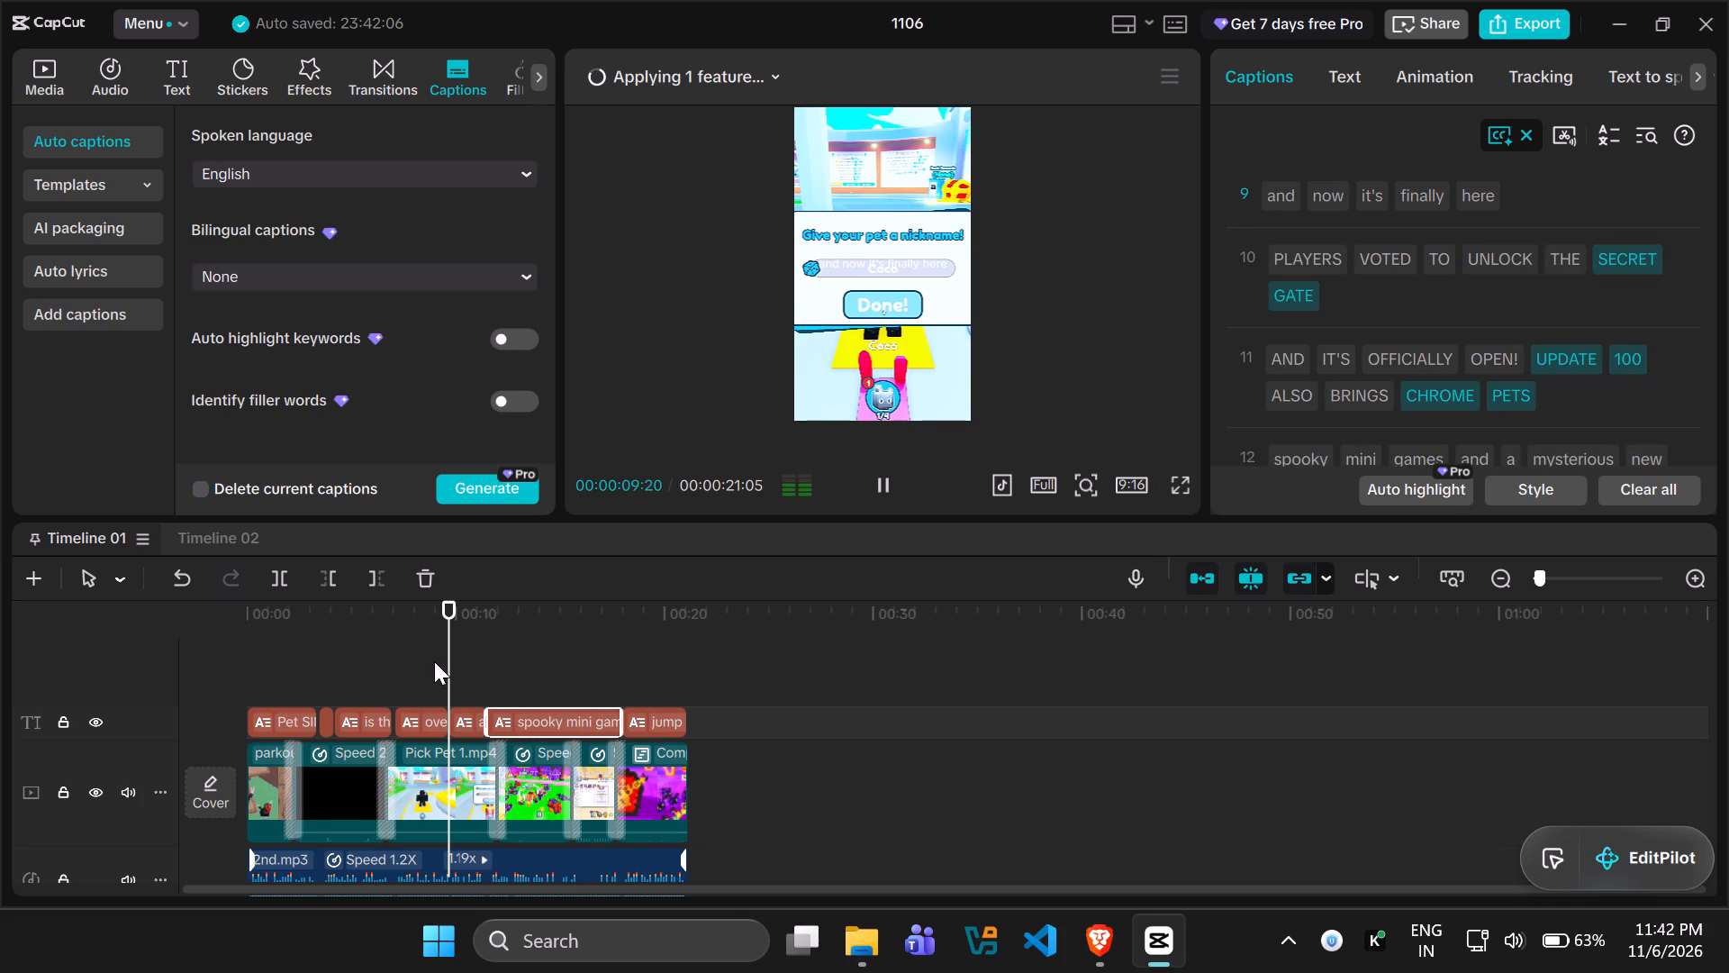
pyautogui.press('space')
pyautogui.press('space')
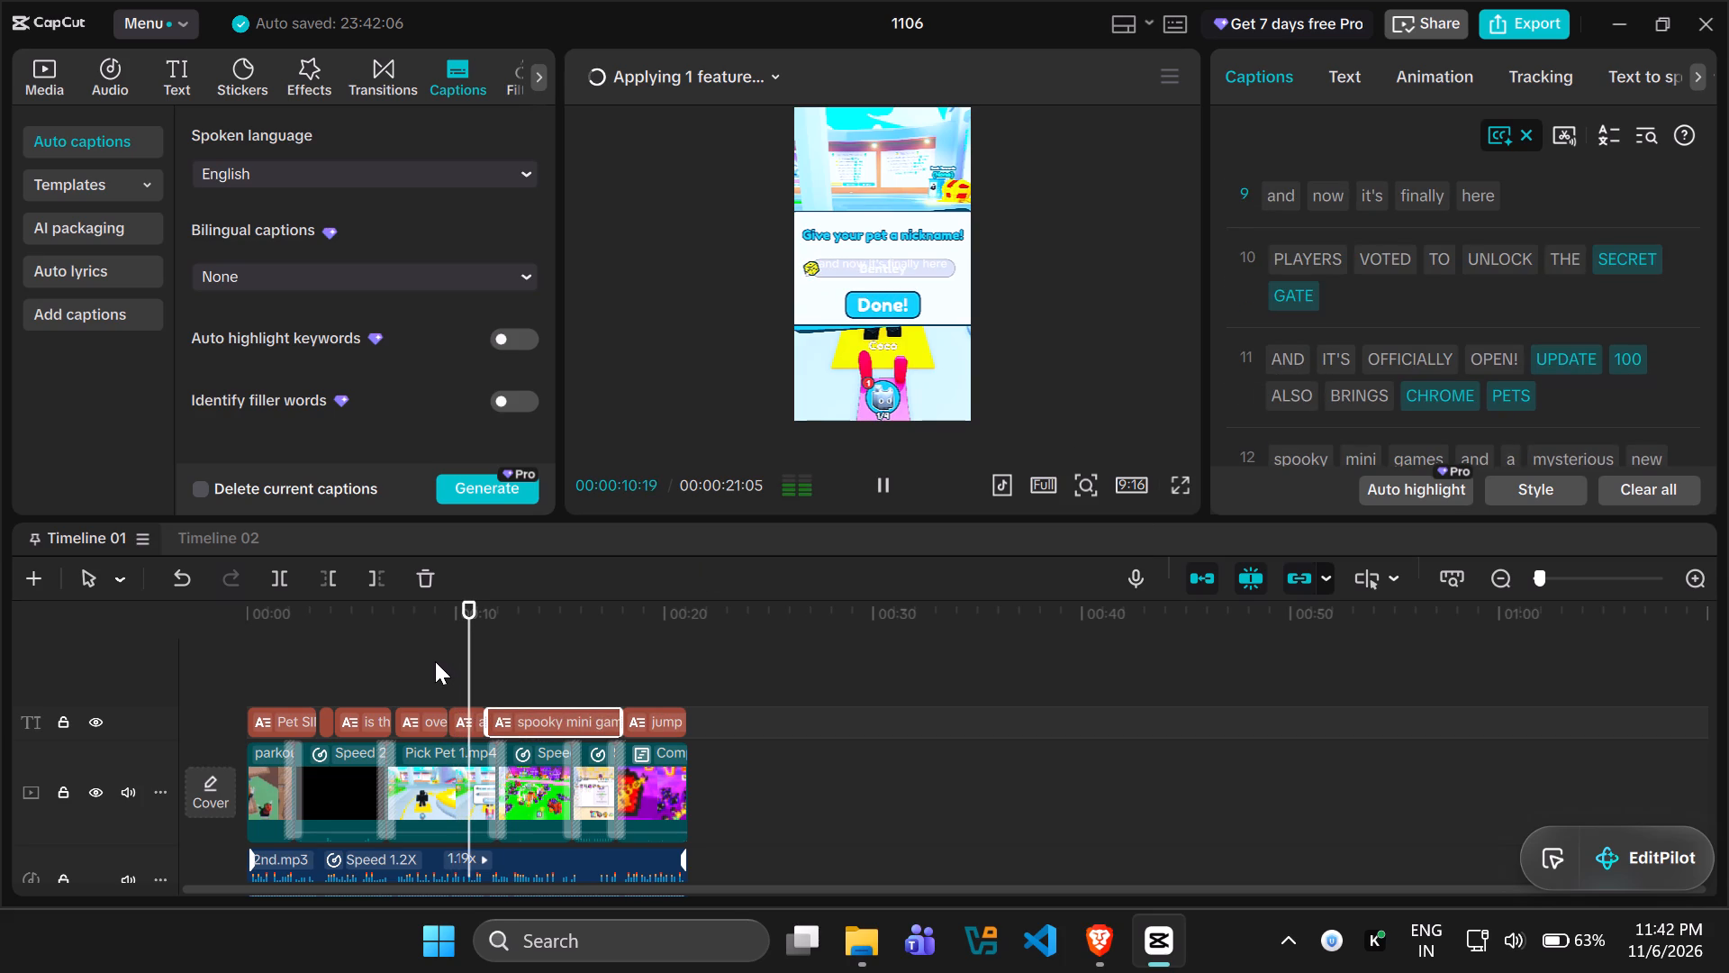
pyautogui.press('space')
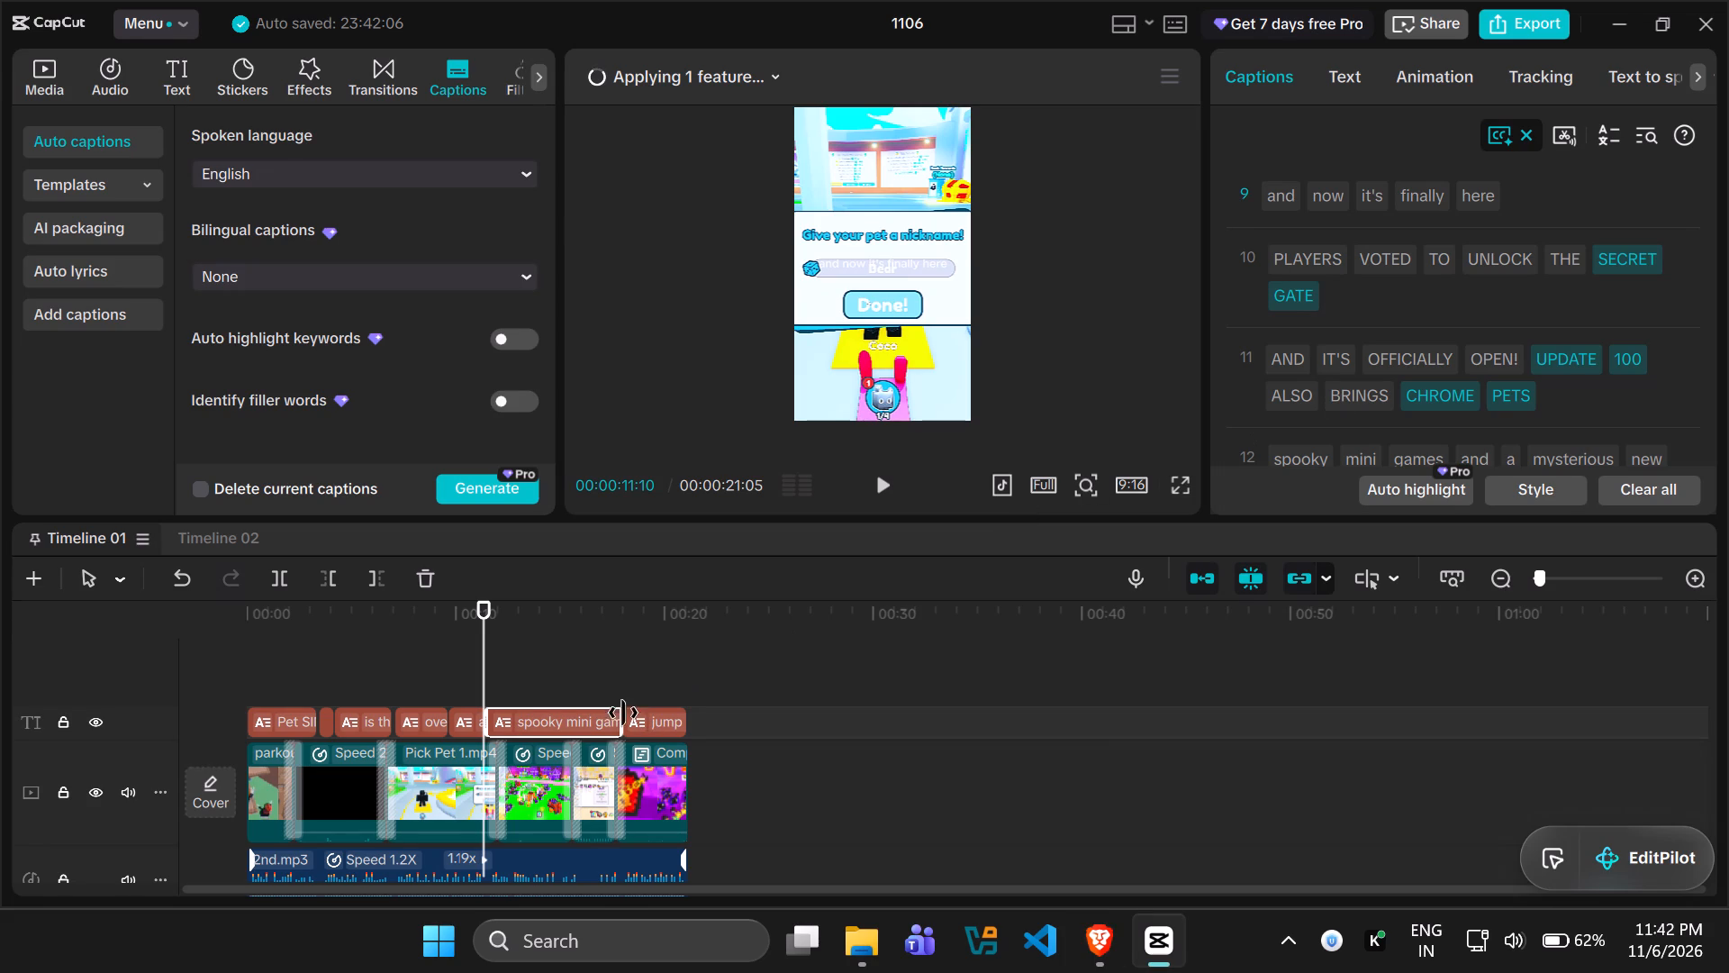
# Replace the "spooky mini games" caption's text with the copied script, keeping only "But that's not all." through "a mysterious new Huge pet!".
pyautogui.click(568, 723)
pyautogui.tripleClick(568, 723)
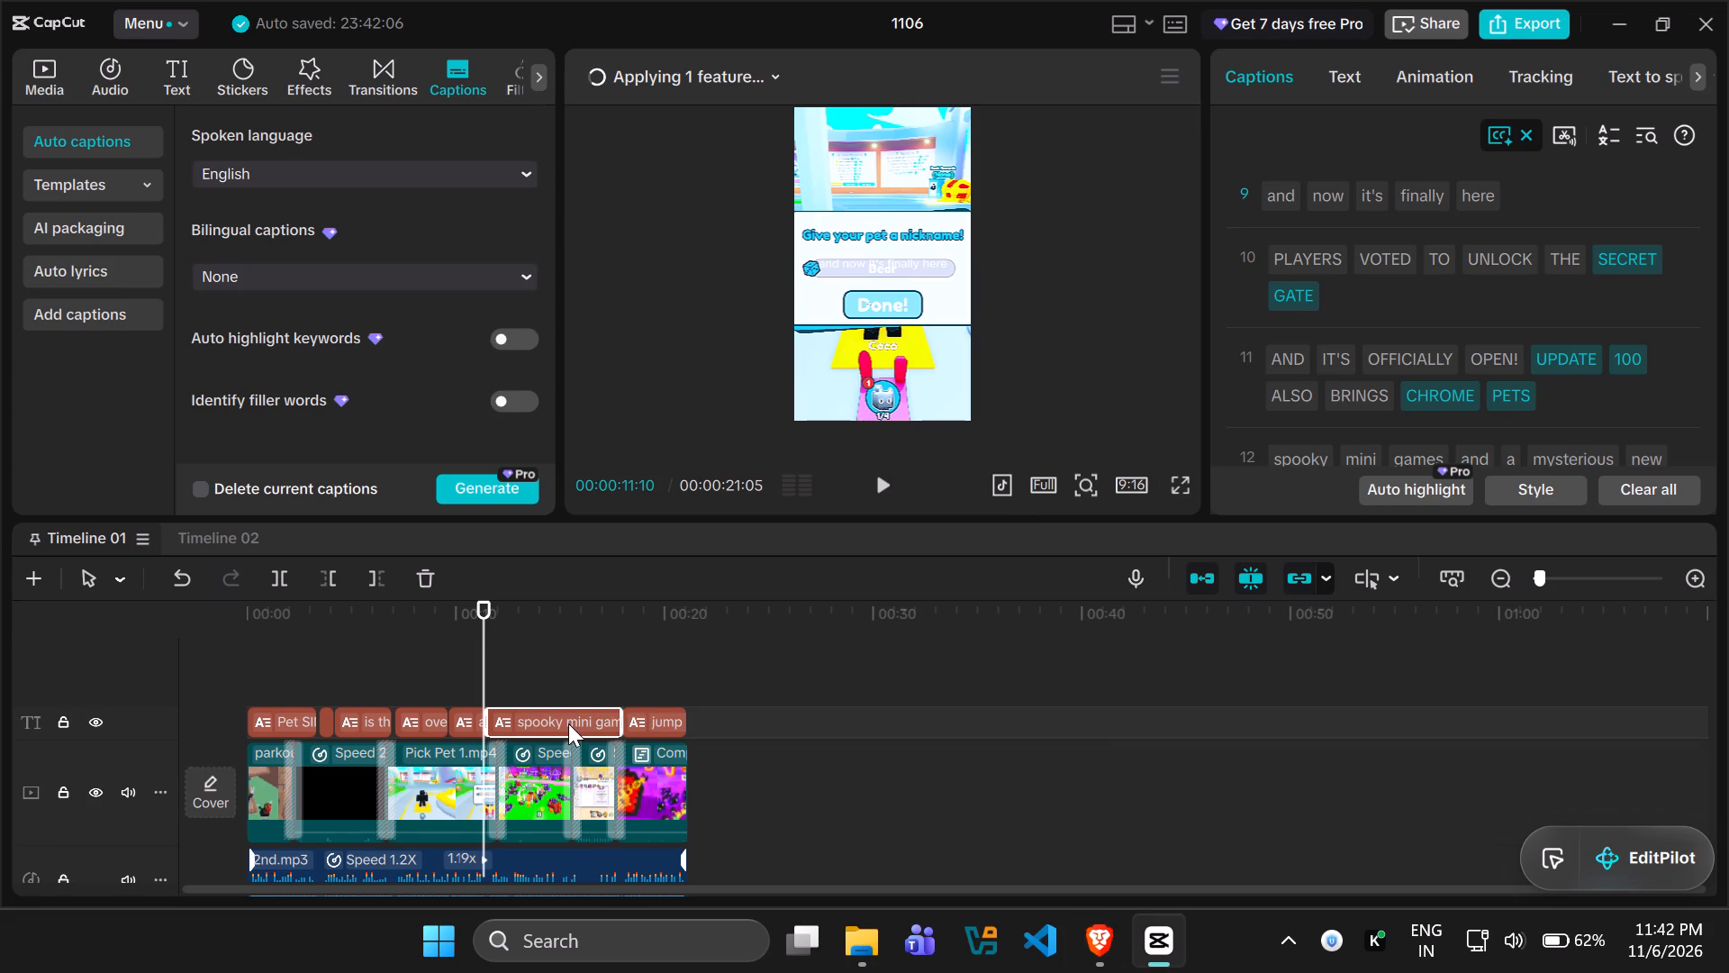
pyautogui.click(568, 723)
pyautogui.click(1332, 86)
pyautogui.click(1341, 78)
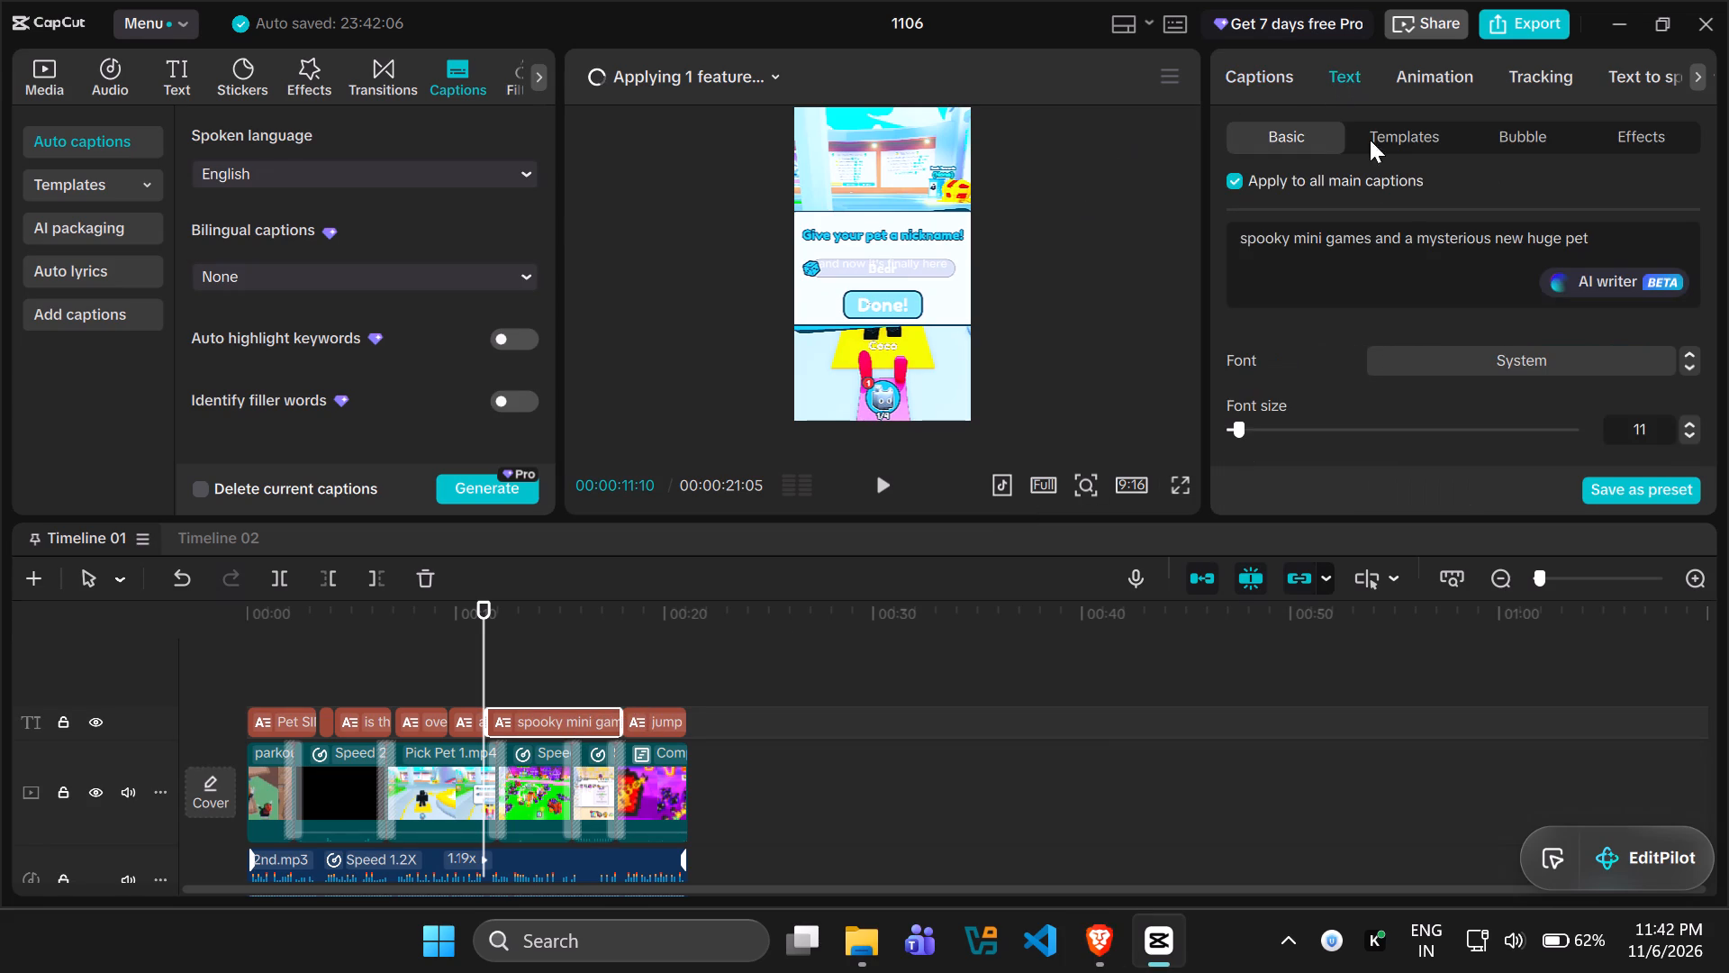
pyautogui.click(1428, 76)
pyautogui.click(1348, 73)
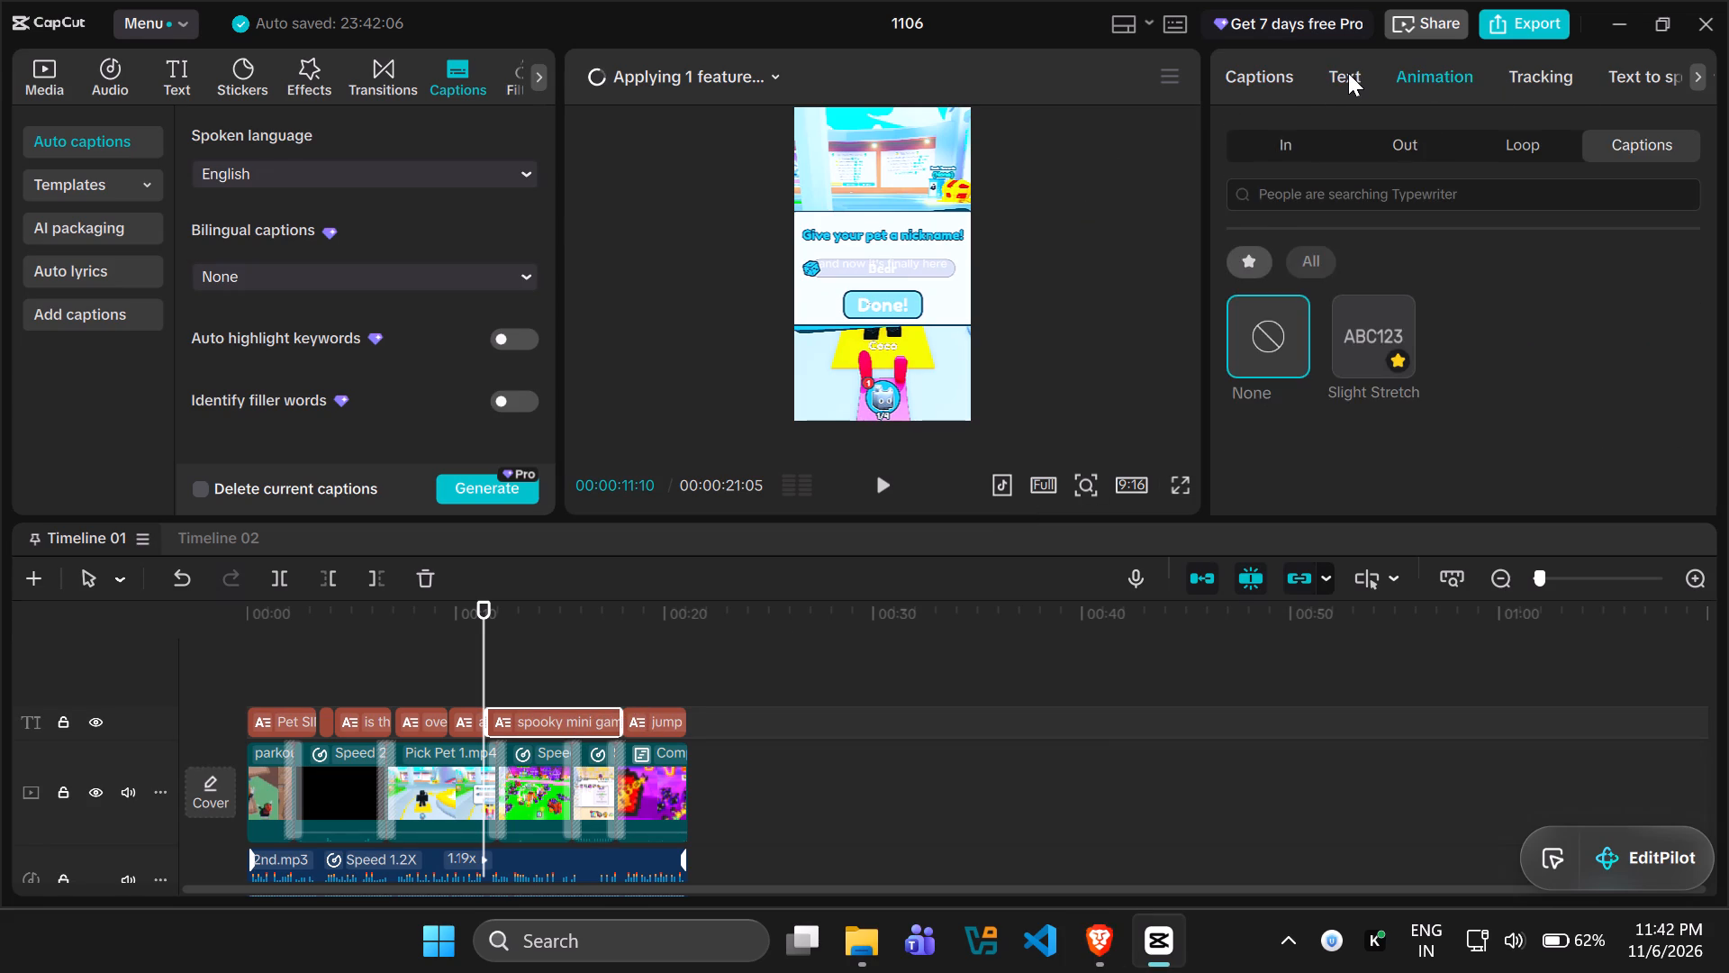
pyautogui.tripleClick(1393, 229)
pyautogui.hotkey('ctrl', 'v')
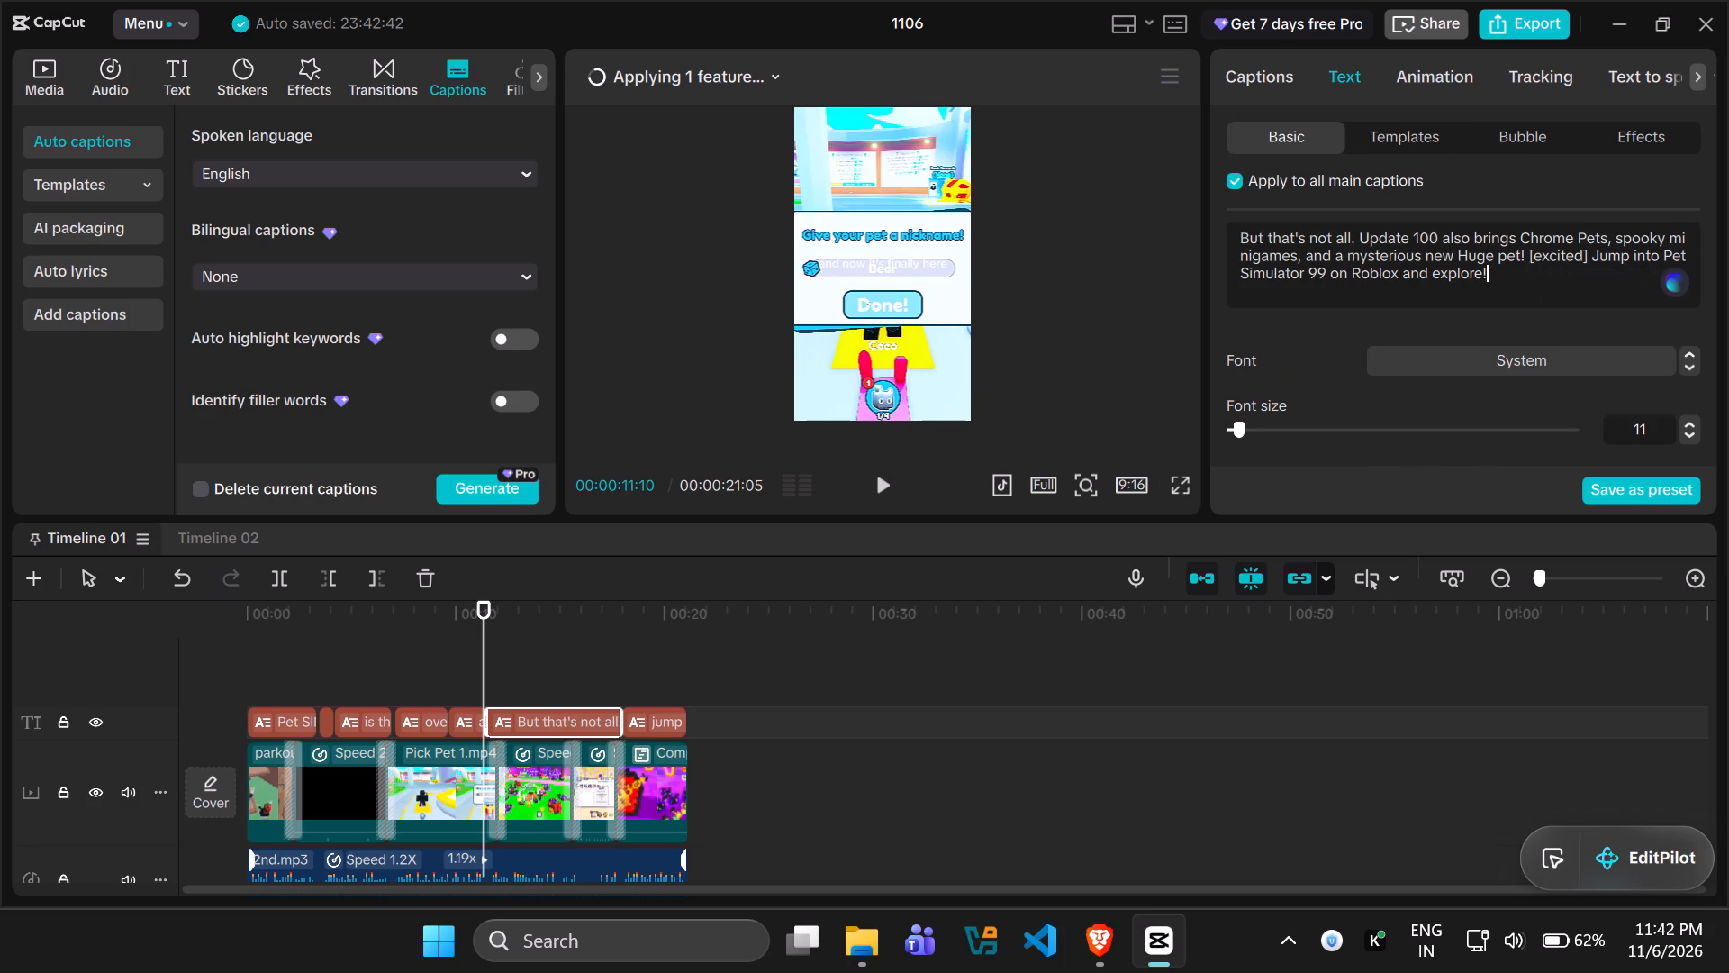
pyautogui.moveTo(1517, 282); pyautogui.dragTo(1527, 256)
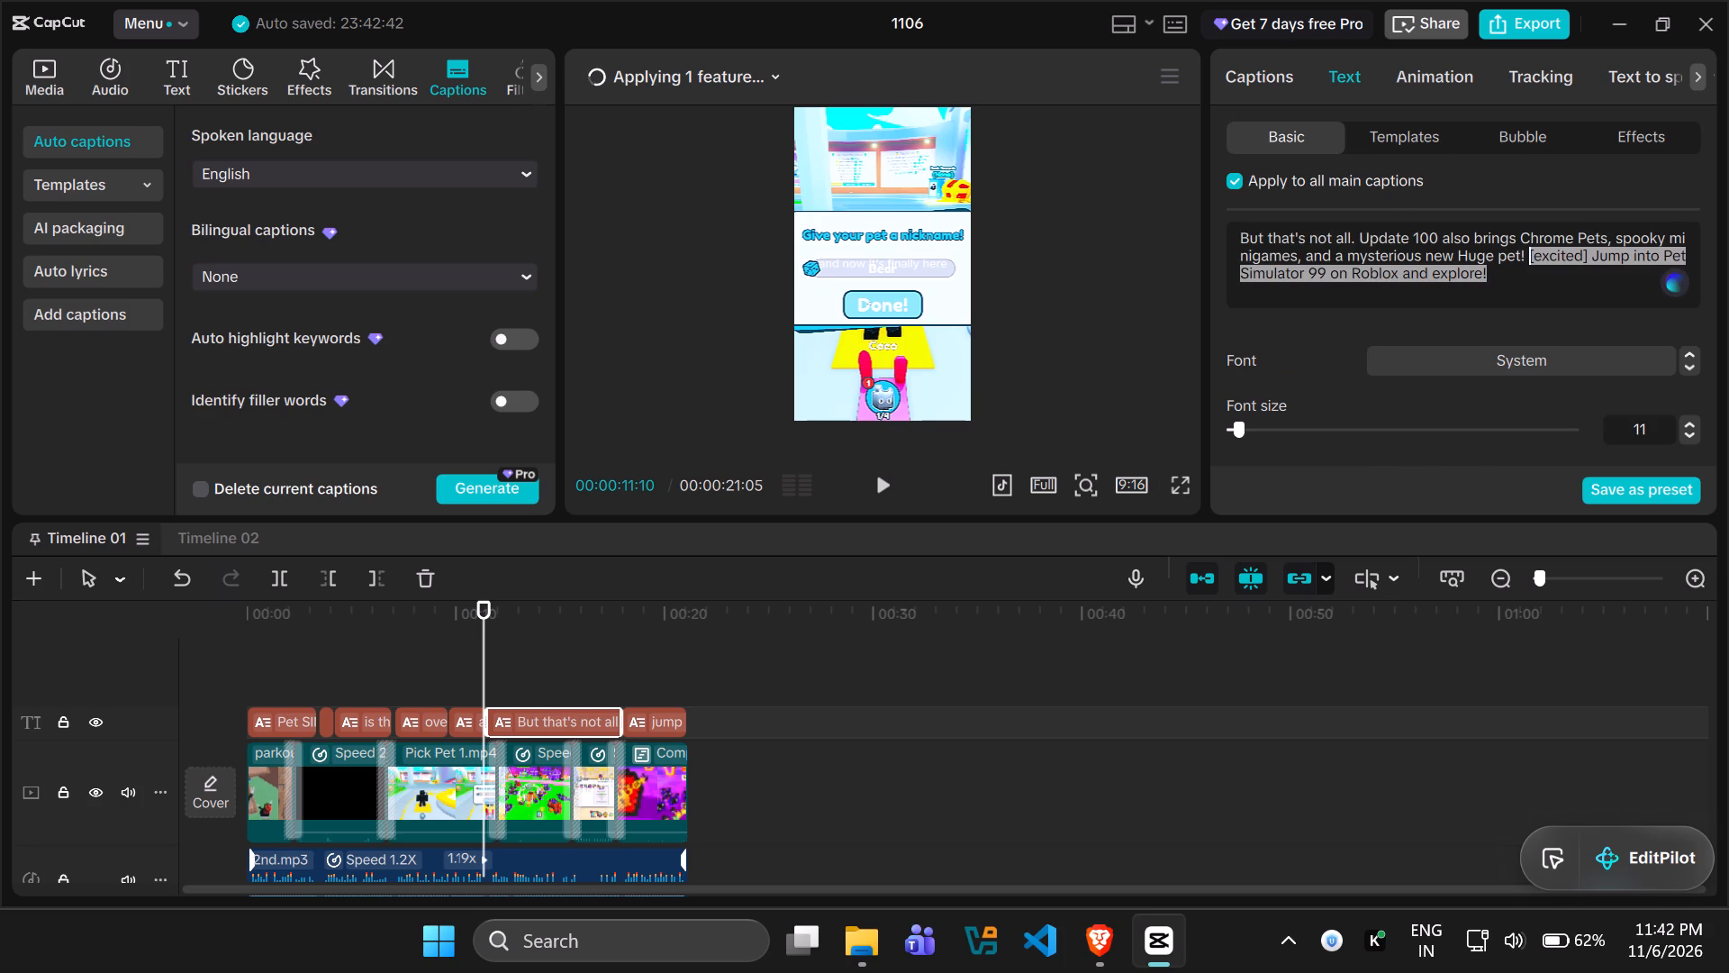
pyautogui.press('Delete')
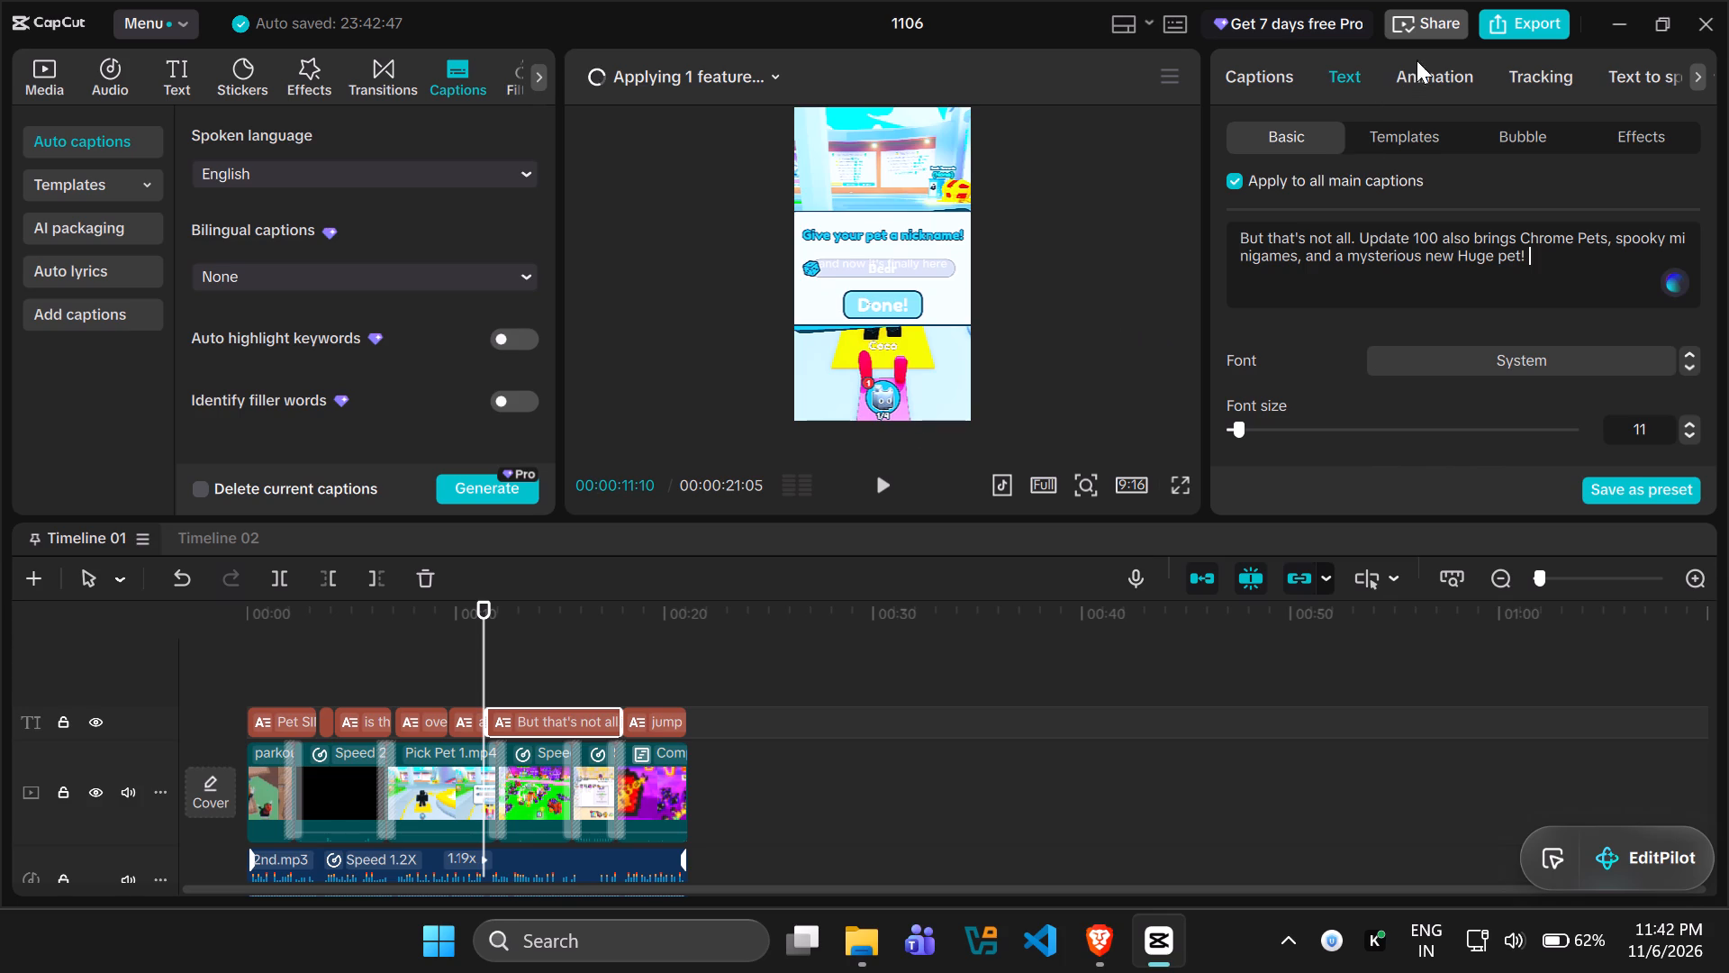
# Apply the Slight Stretch caption animation to all captions on Timeline 01.
pyautogui.click(1408, 82)
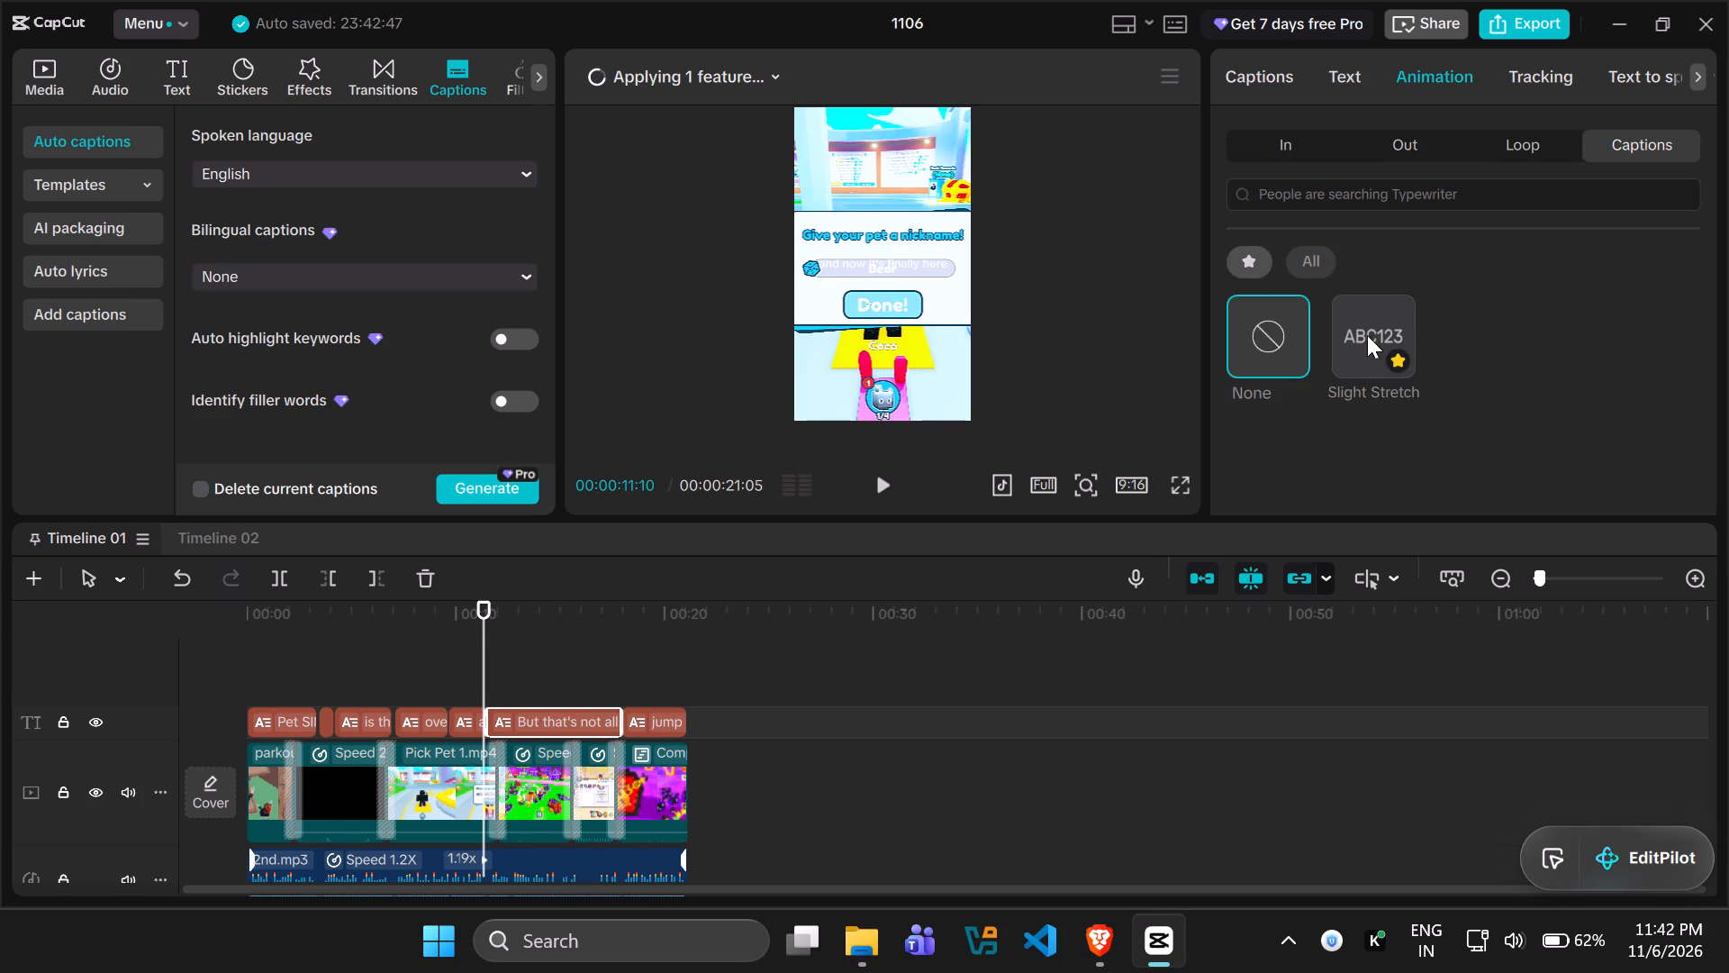
pyautogui.moveTo(731, 719); pyautogui.dragTo(228, 704)
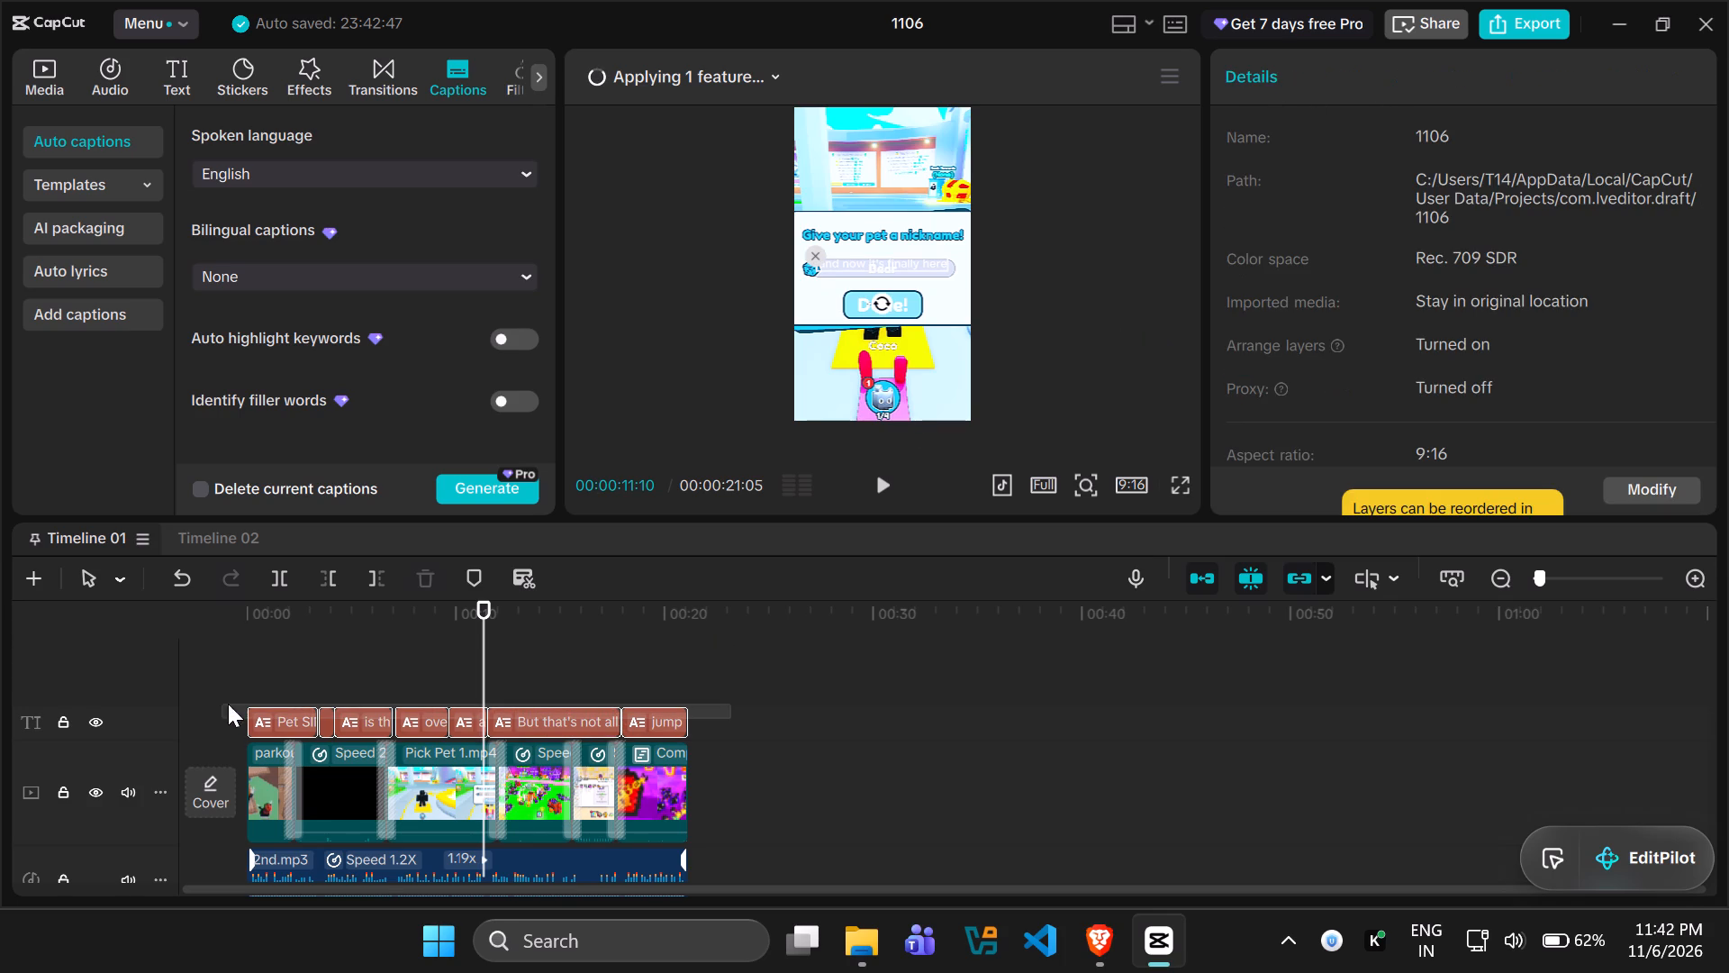
pyautogui.moveTo(228, 704); pyautogui.dragTo(222, 704)
pyautogui.click(1447, 74)
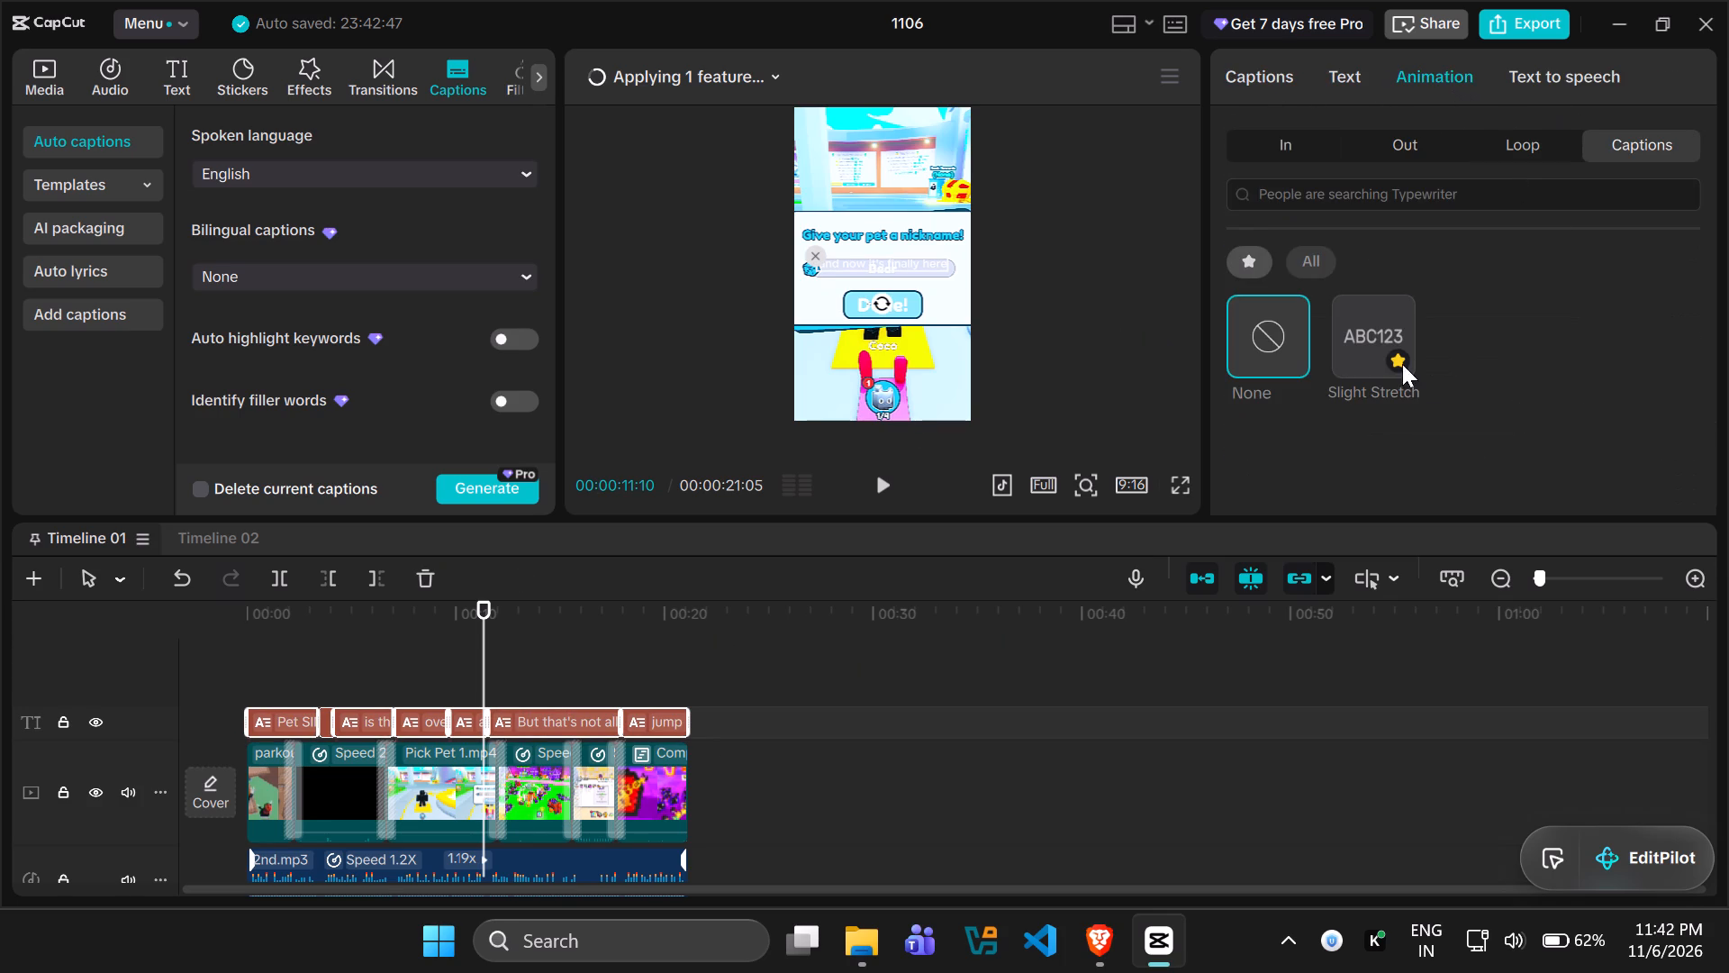
pyautogui.click(1358, 330)
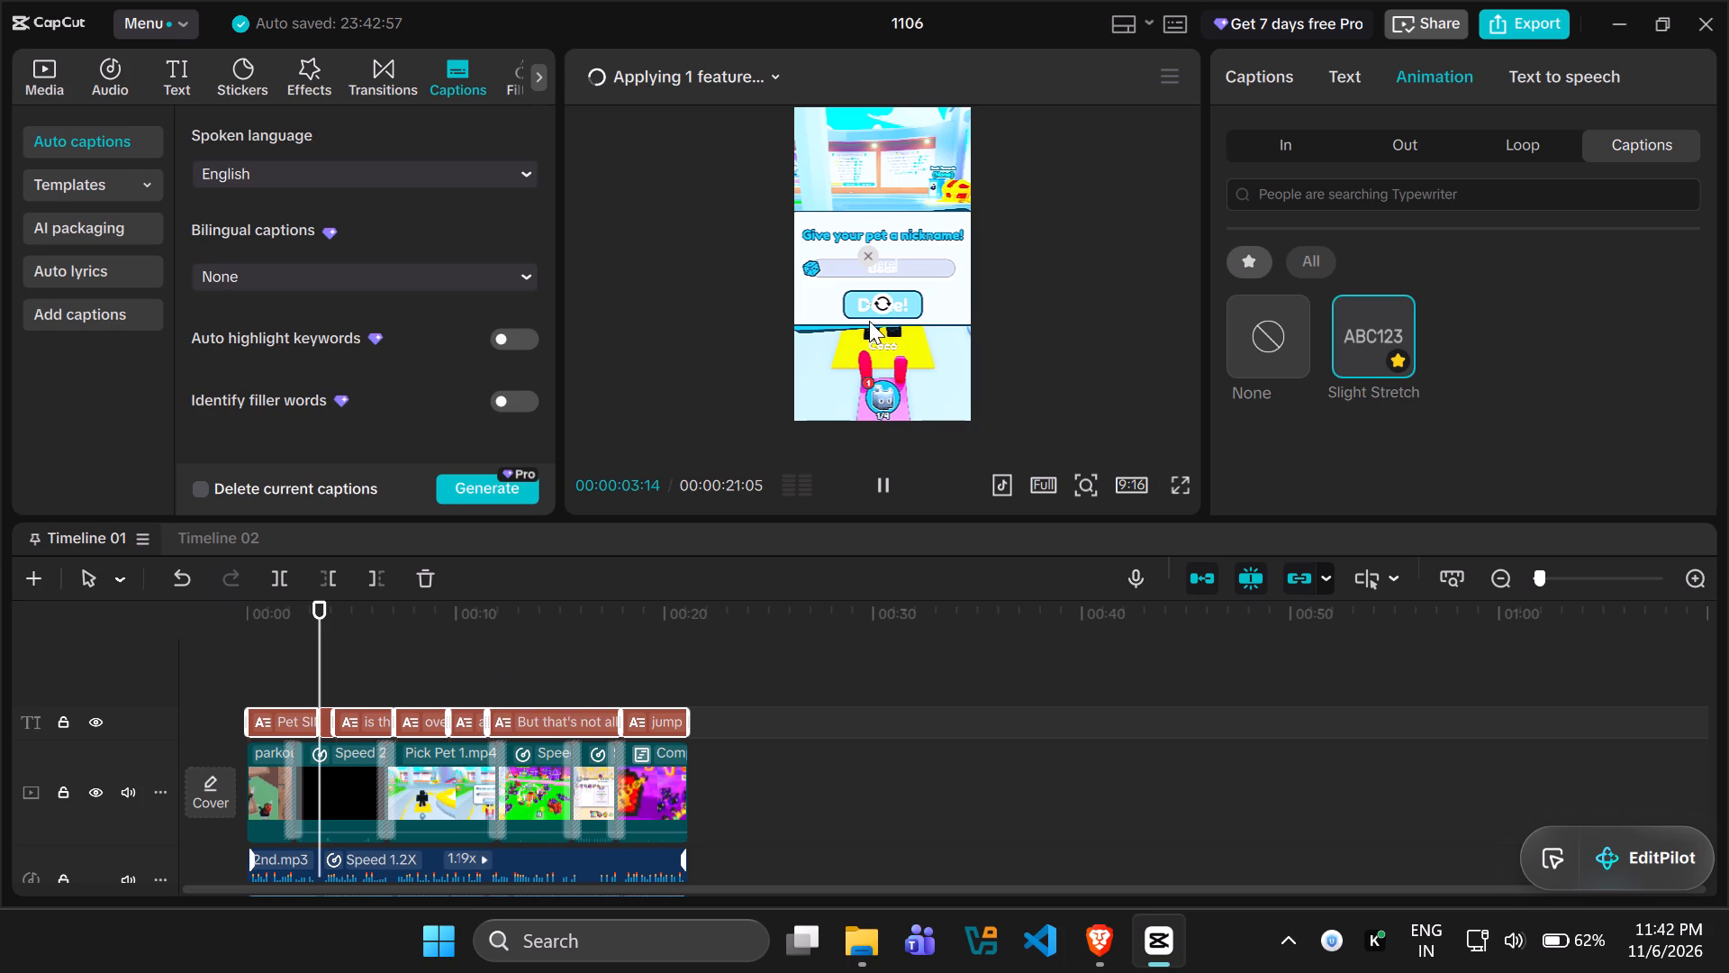
# Format all captions in Comic Sans MS Bold at size 17, with bold pattern and uppercase letters.
pyautogui.click(1350, 88)
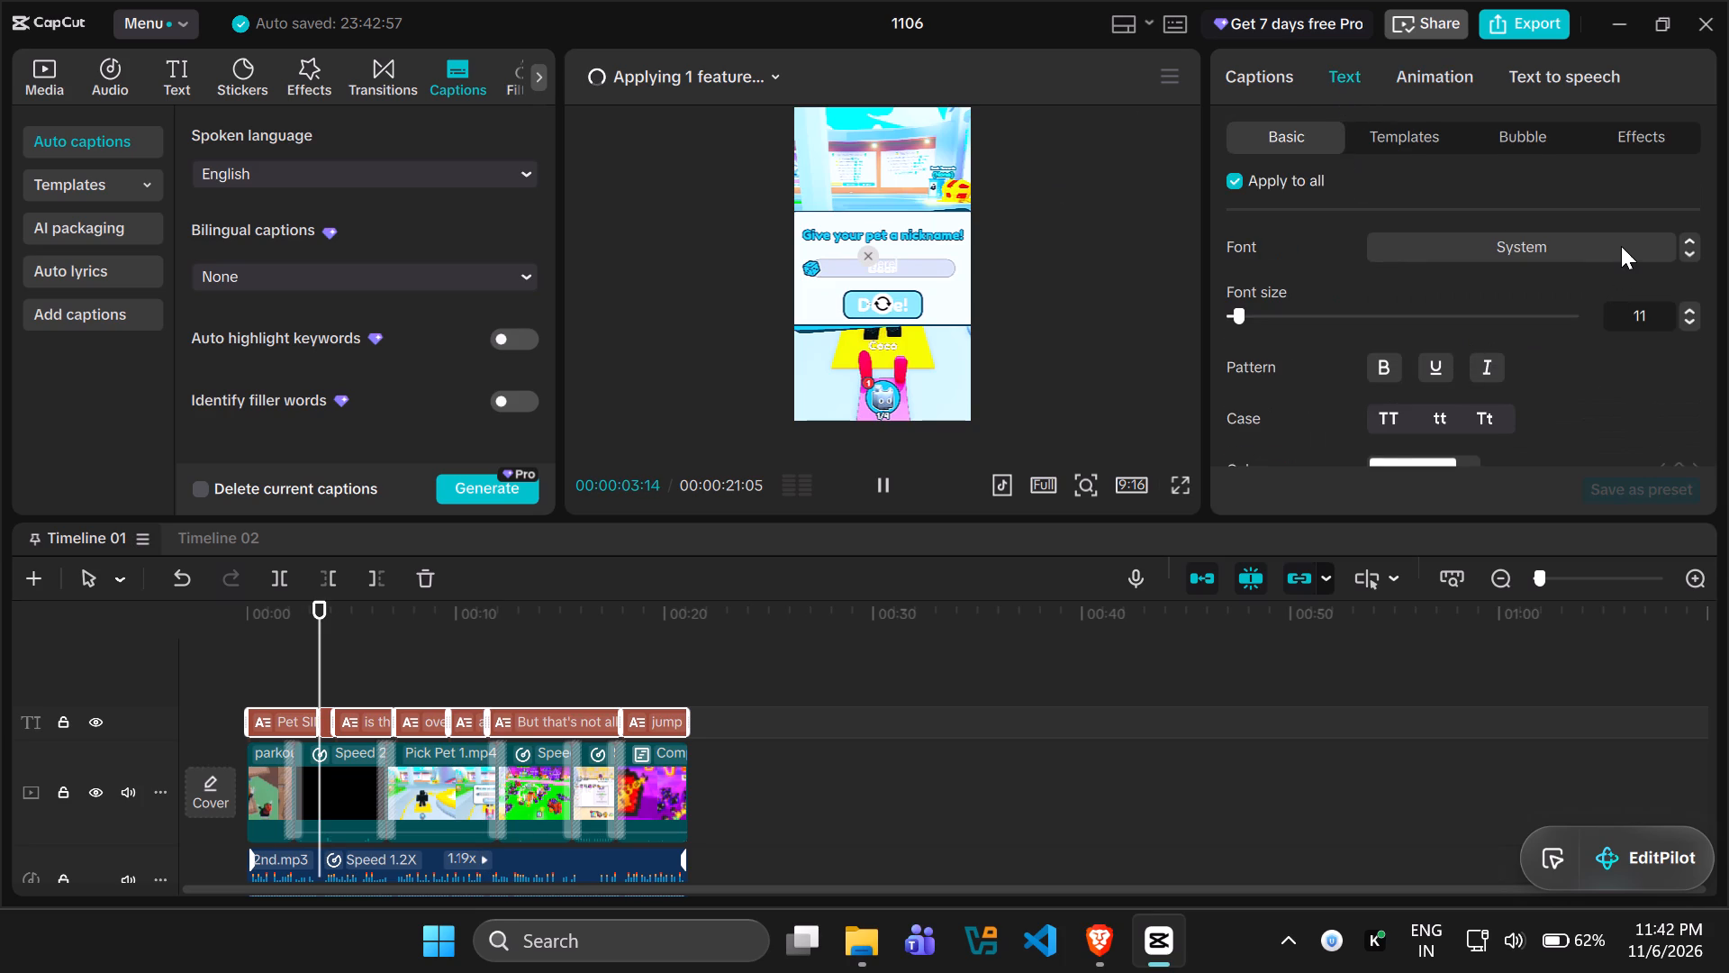
pyautogui.click(1621, 246)
pyautogui.click(1484, 307)
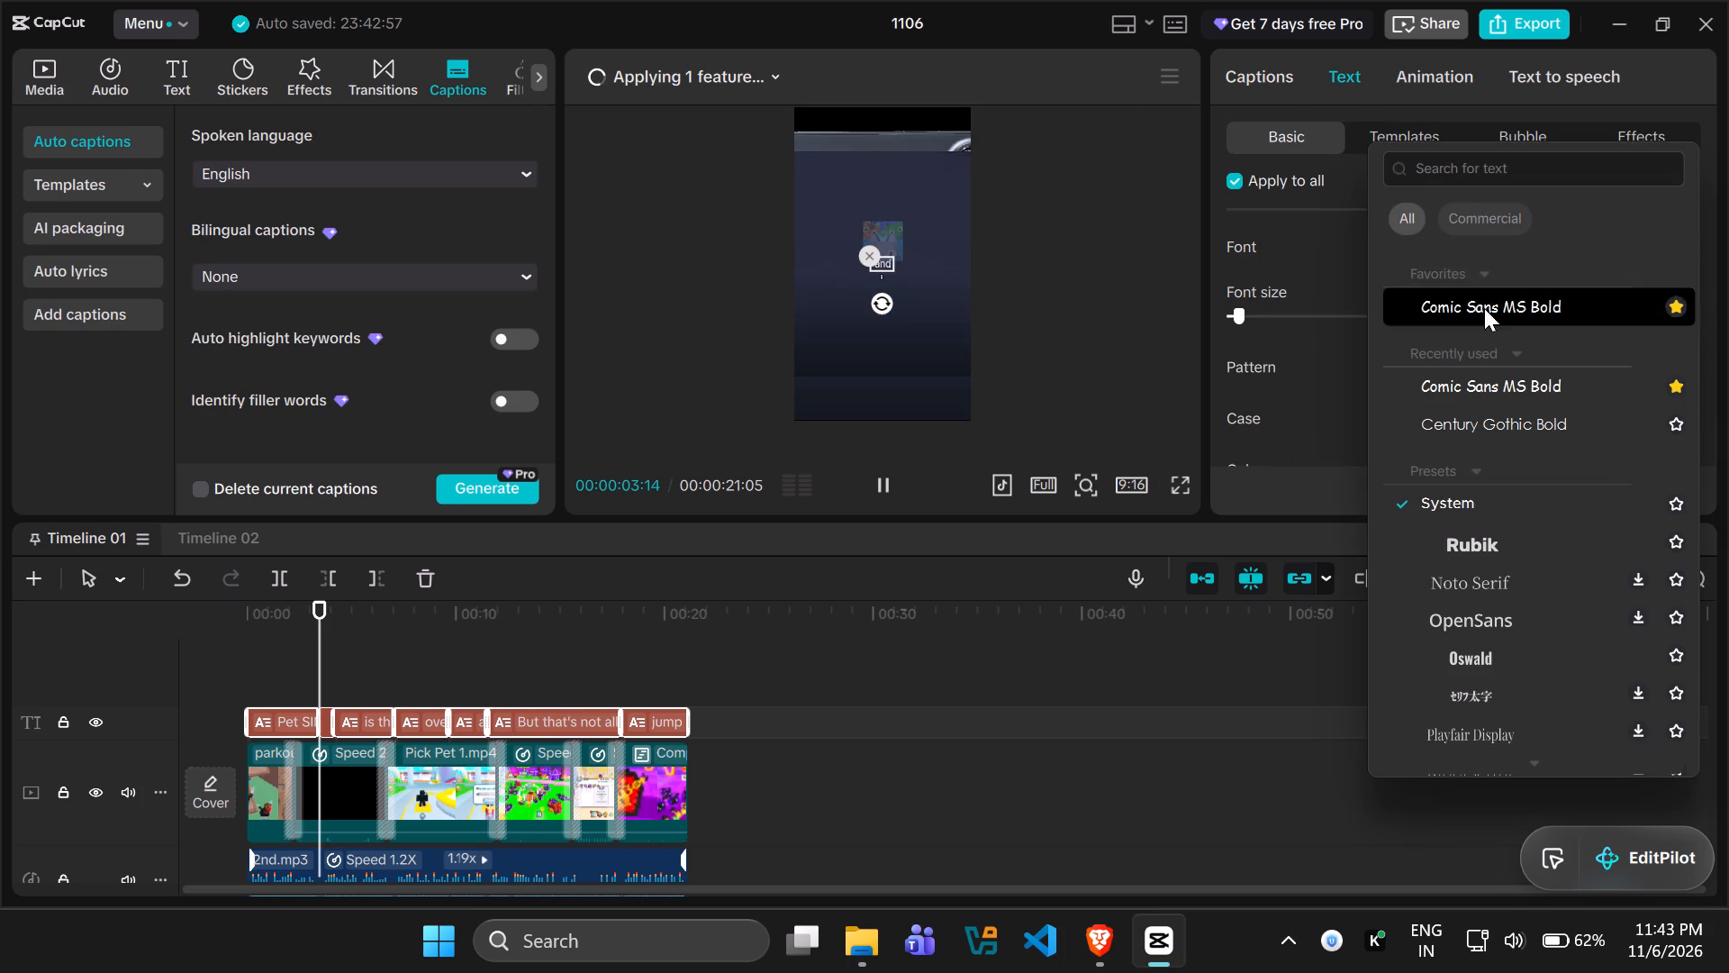
pyautogui.tripleClick(1690, 312)
pyautogui.doubleClick(1690, 312)
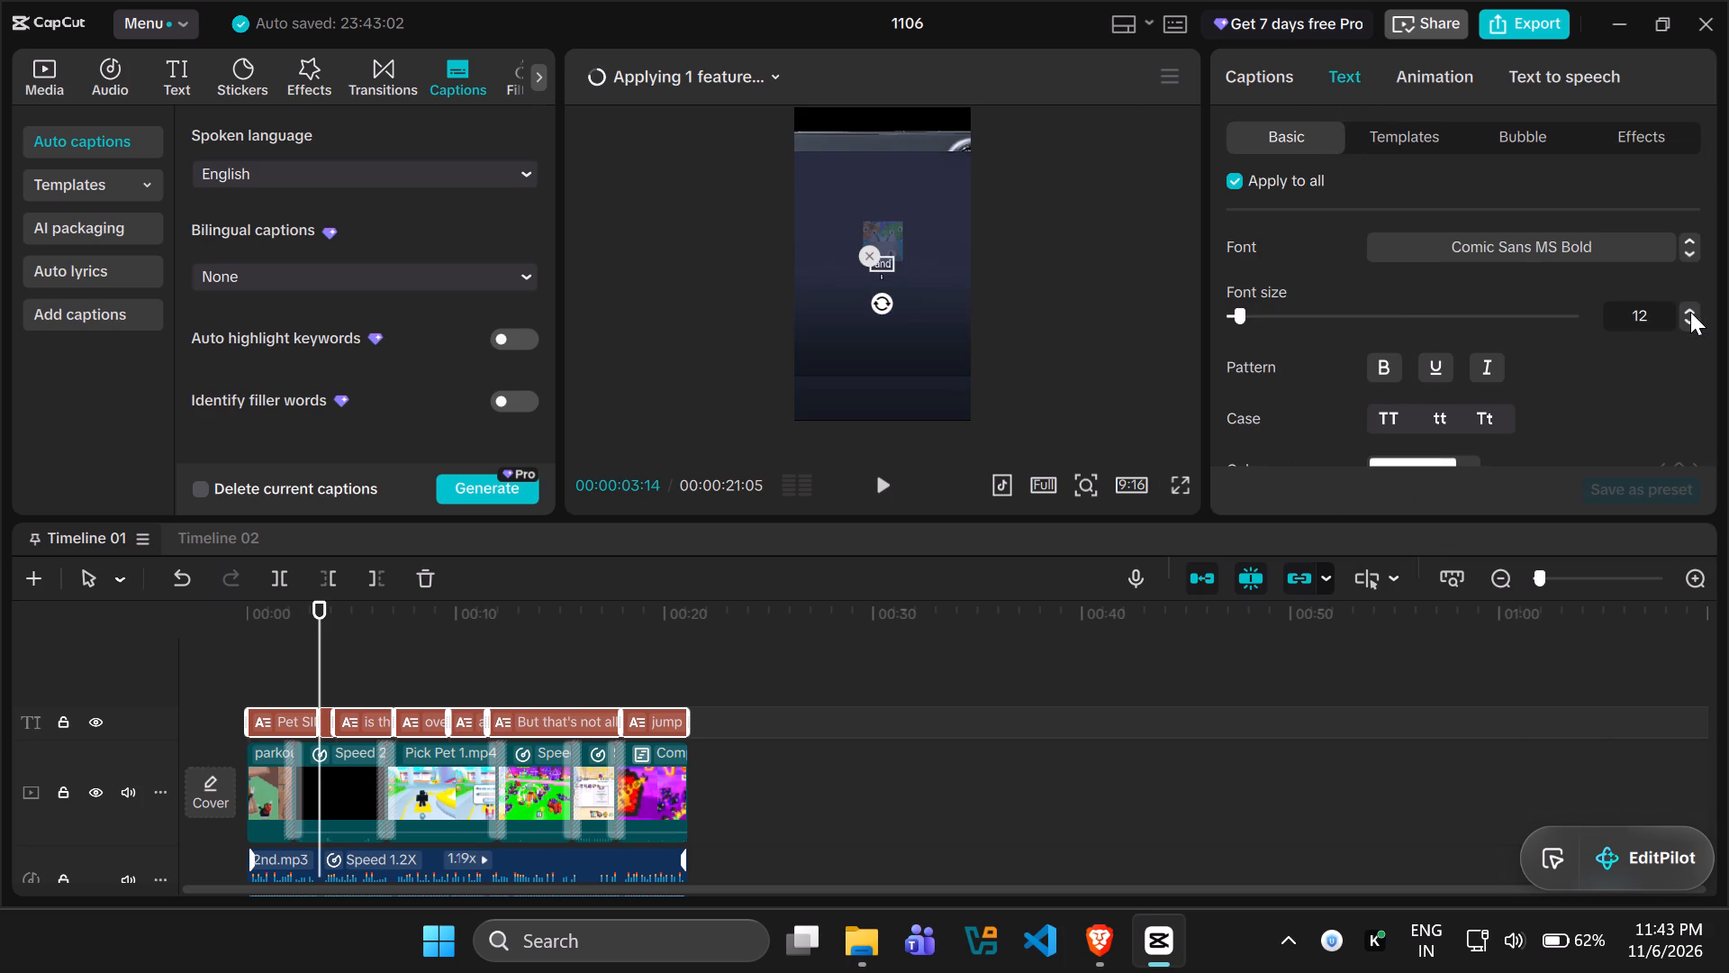
pyautogui.click(1690, 312)
pyautogui.click(1690, 312)
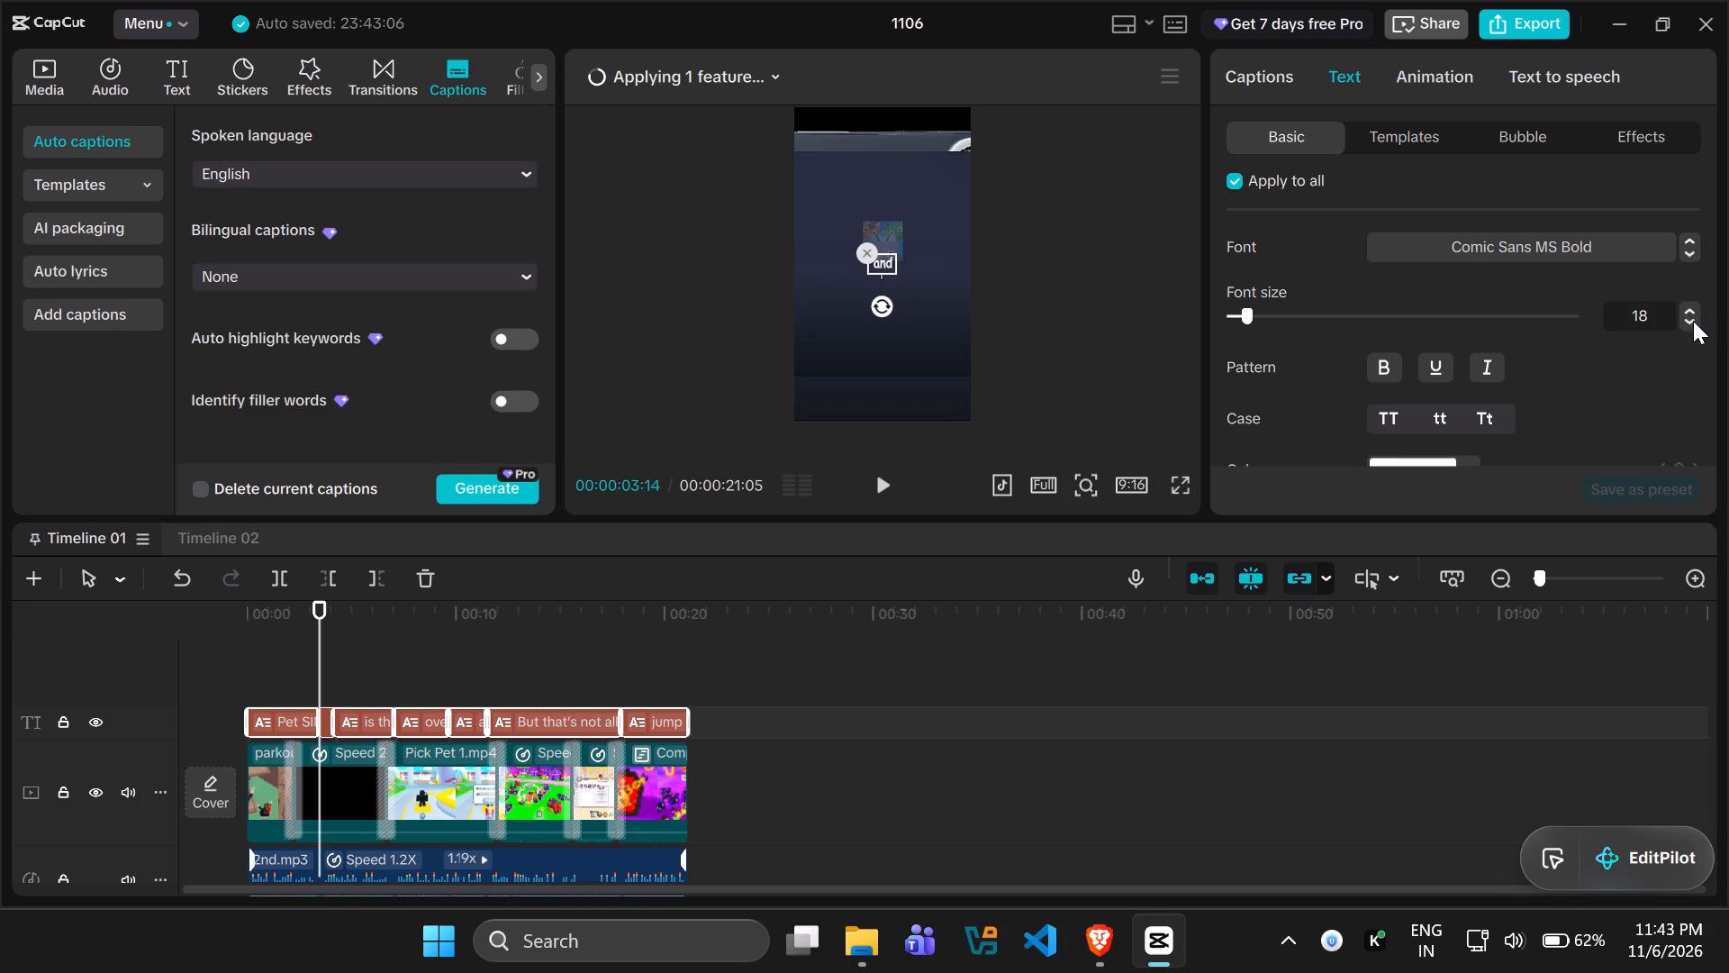
pyautogui.click(1692, 320)
pyautogui.click(1387, 370)
pyautogui.click(1388, 410)
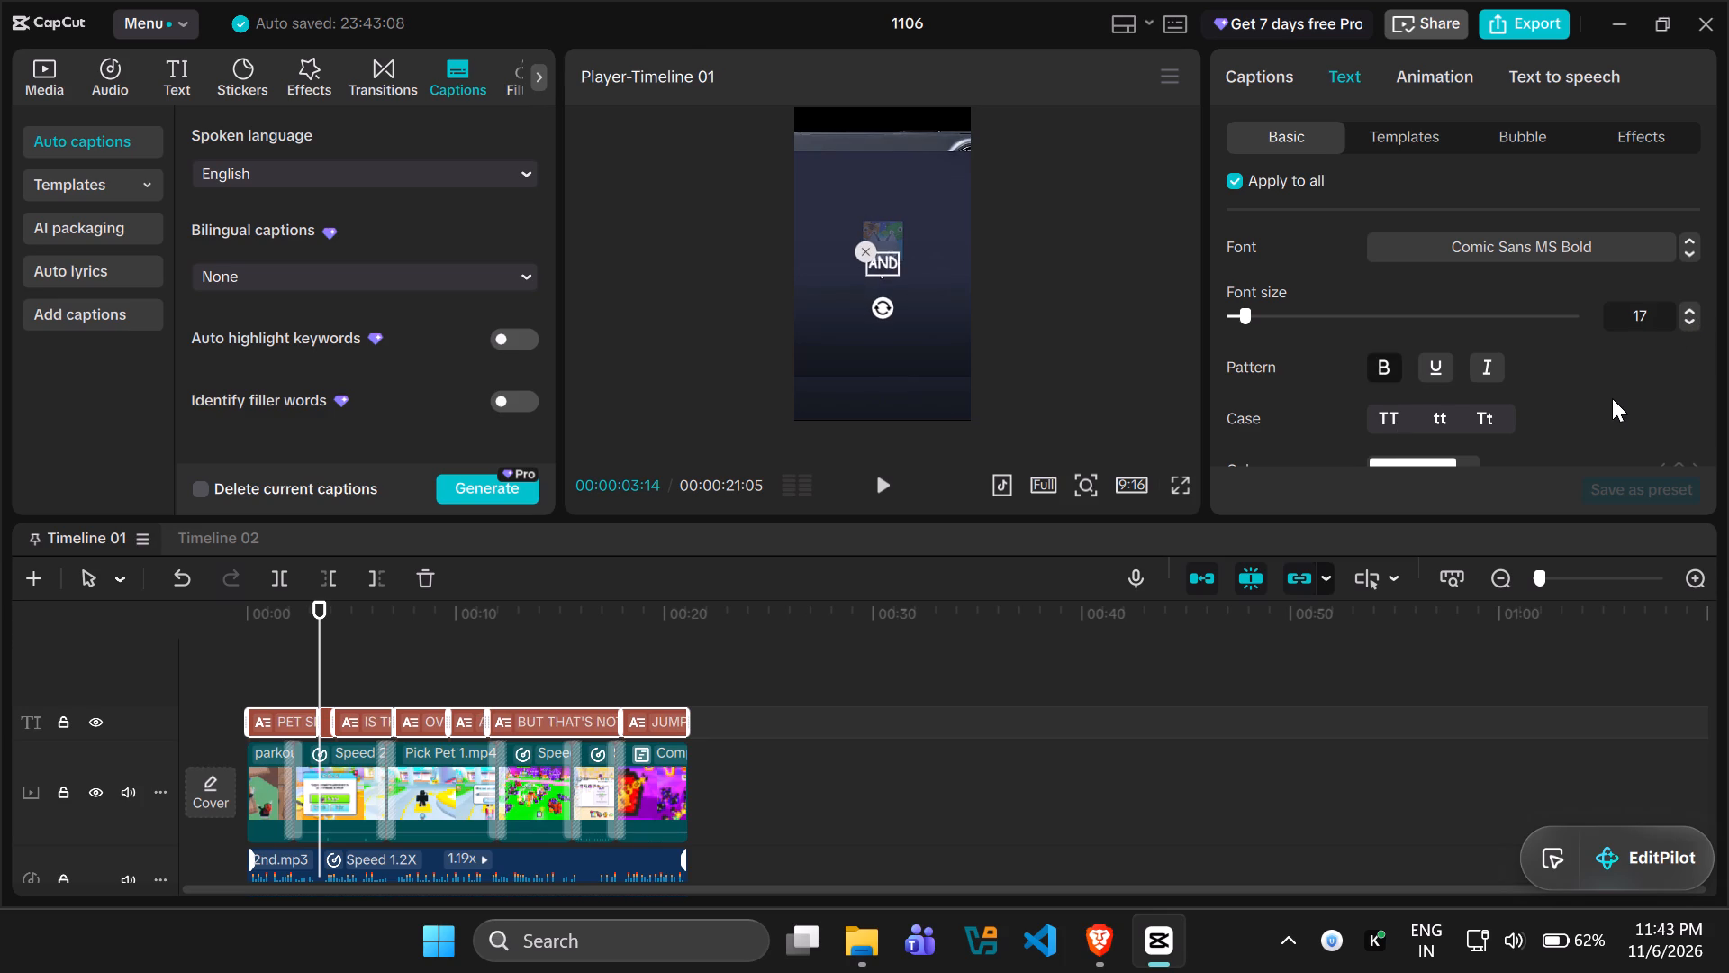
# Apply the first preset text style, white letters with a black outline, to all selected captions.
pyautogui.scroll(-2, 1615, 397)
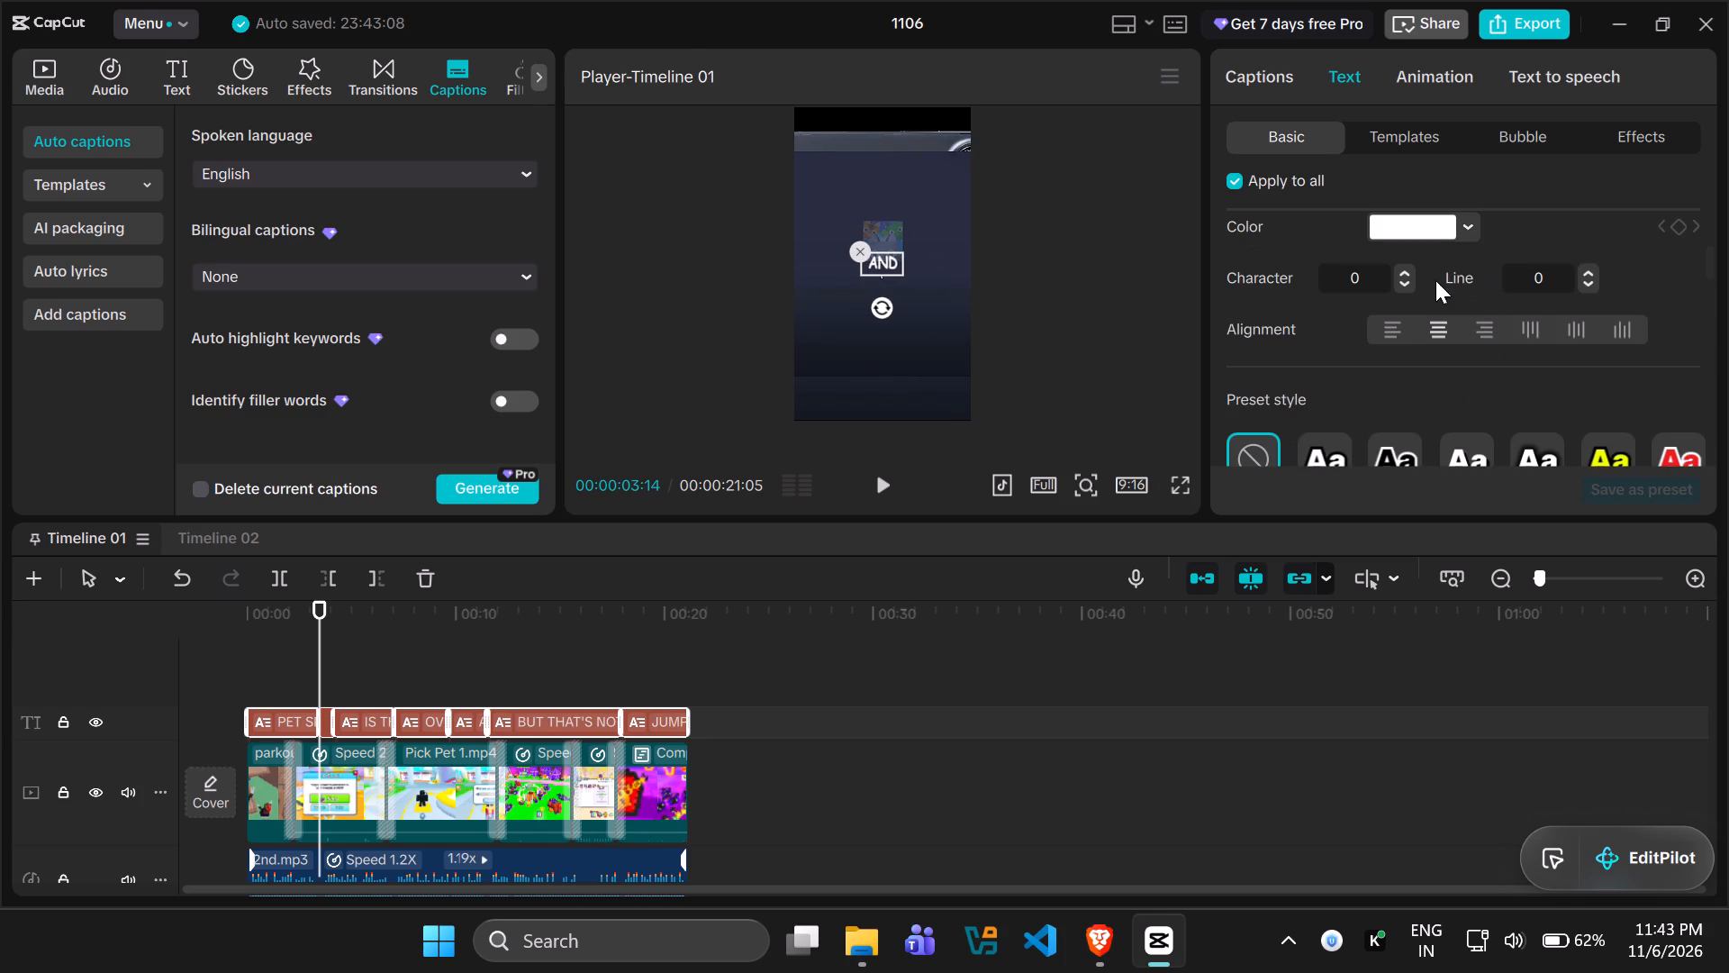
pyautogui.scroll(-1, 1394, 338)
pyautogui.click(1334, 332)
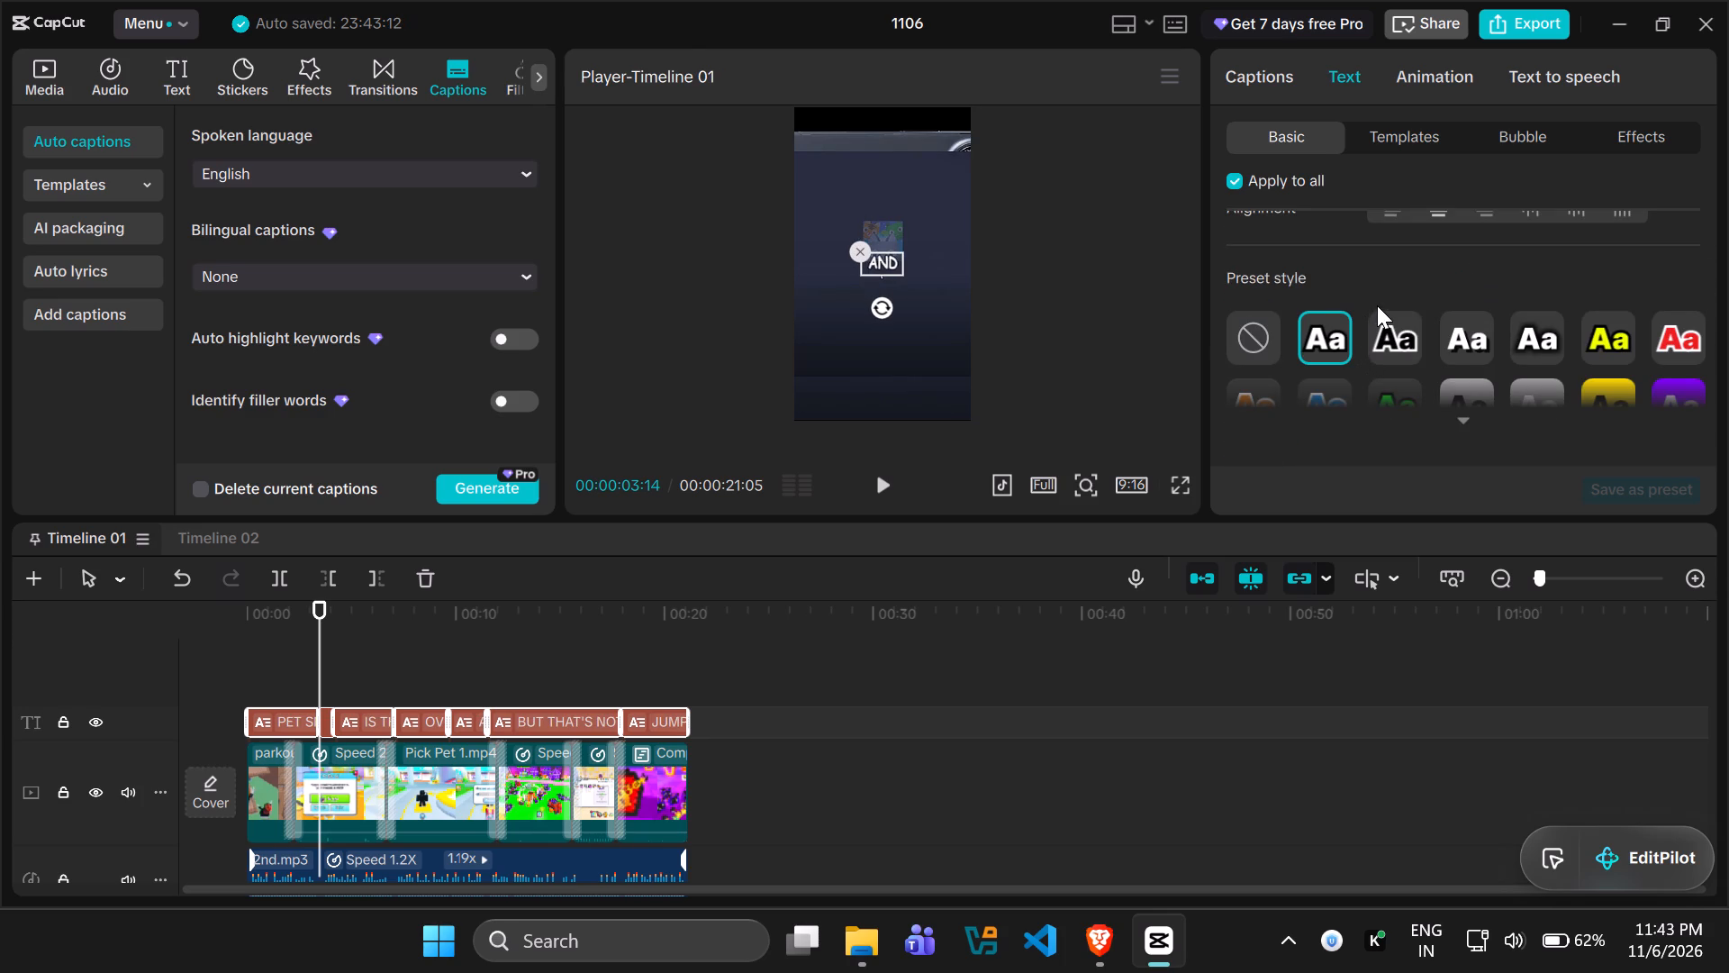
# Turn on the black text shadow for all selected captions and set its opacity to 100%.
pyautogui.scroll(-8, 1377, 305)
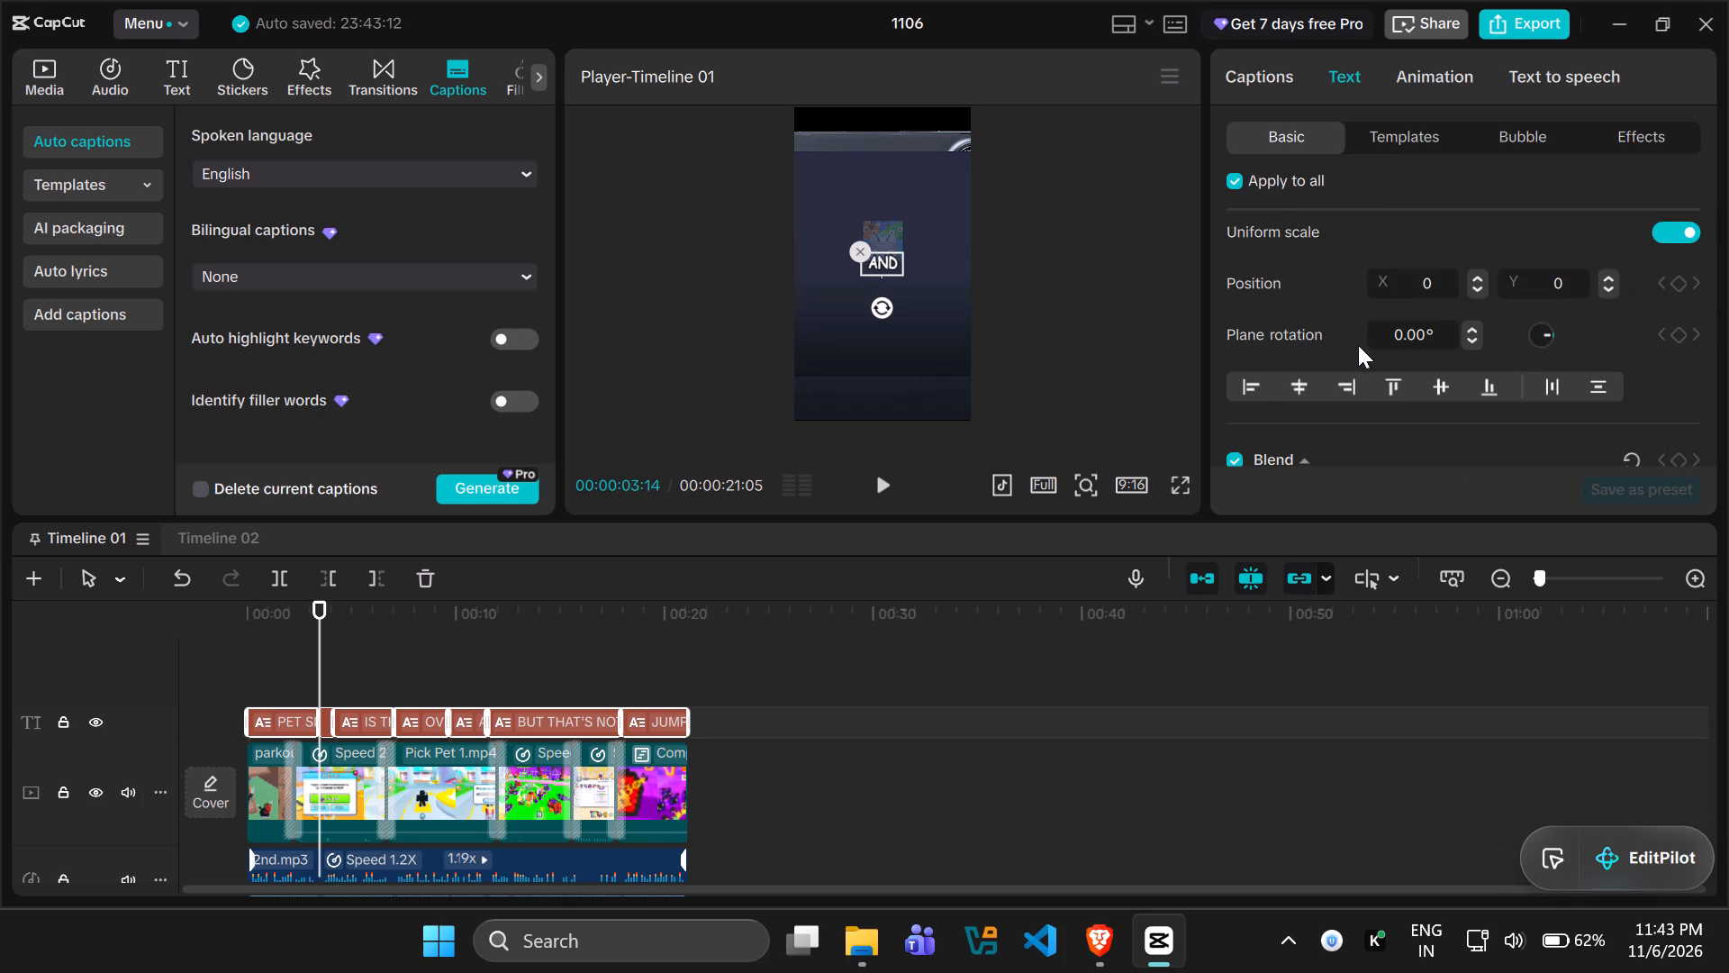
pyautogui.scroll(-3, 1358, 345)
pyautogui.scroll(-1, 1270, 370)
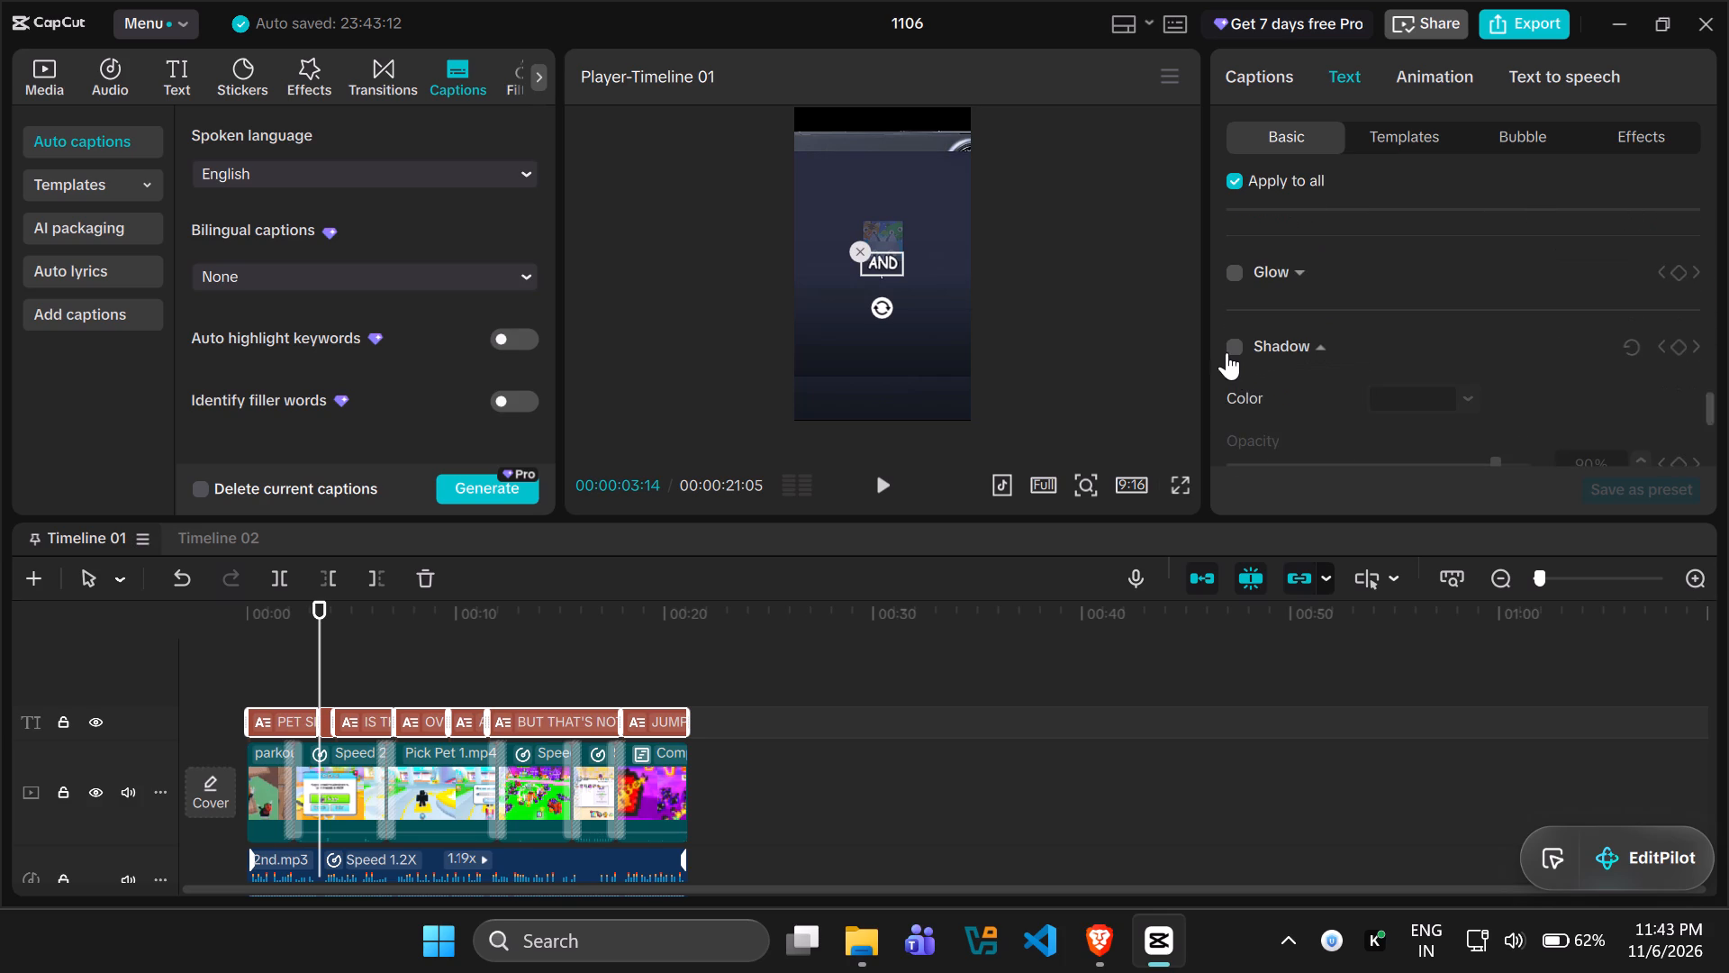
pyautogui.click(1227, 352)
pyautogui.scroll(-1, 1319, 361)
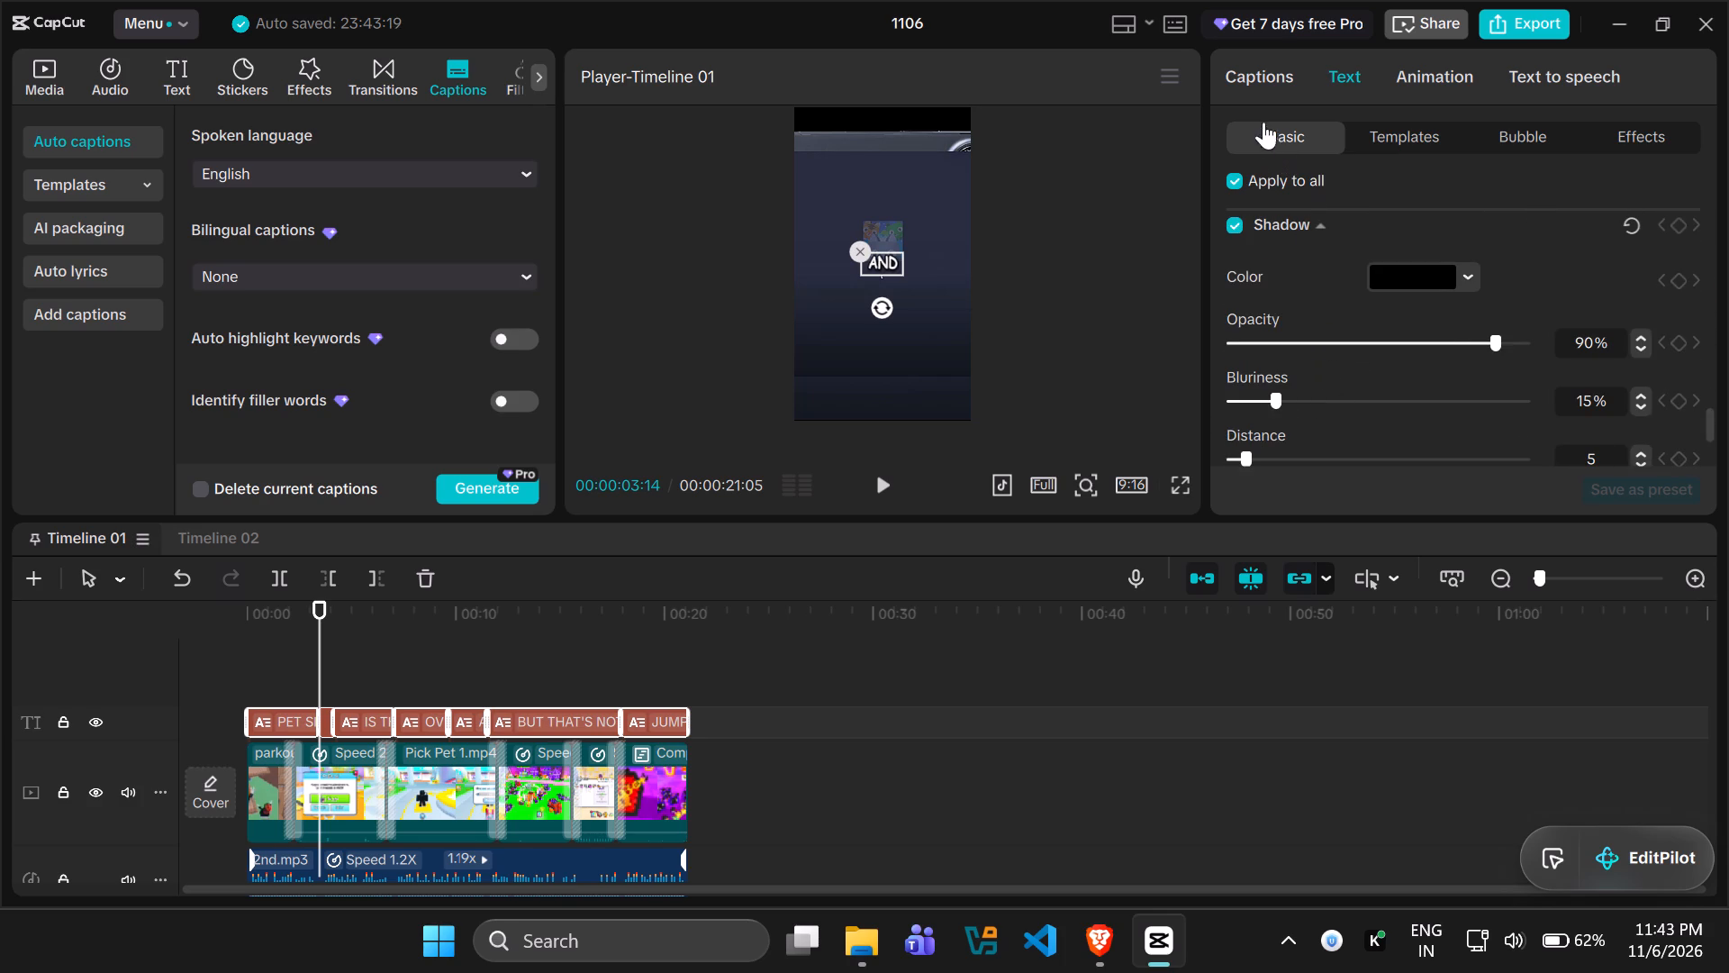
pyautogui.moveTo(1499, 349); pyautogui.dragTo(1557, 353)
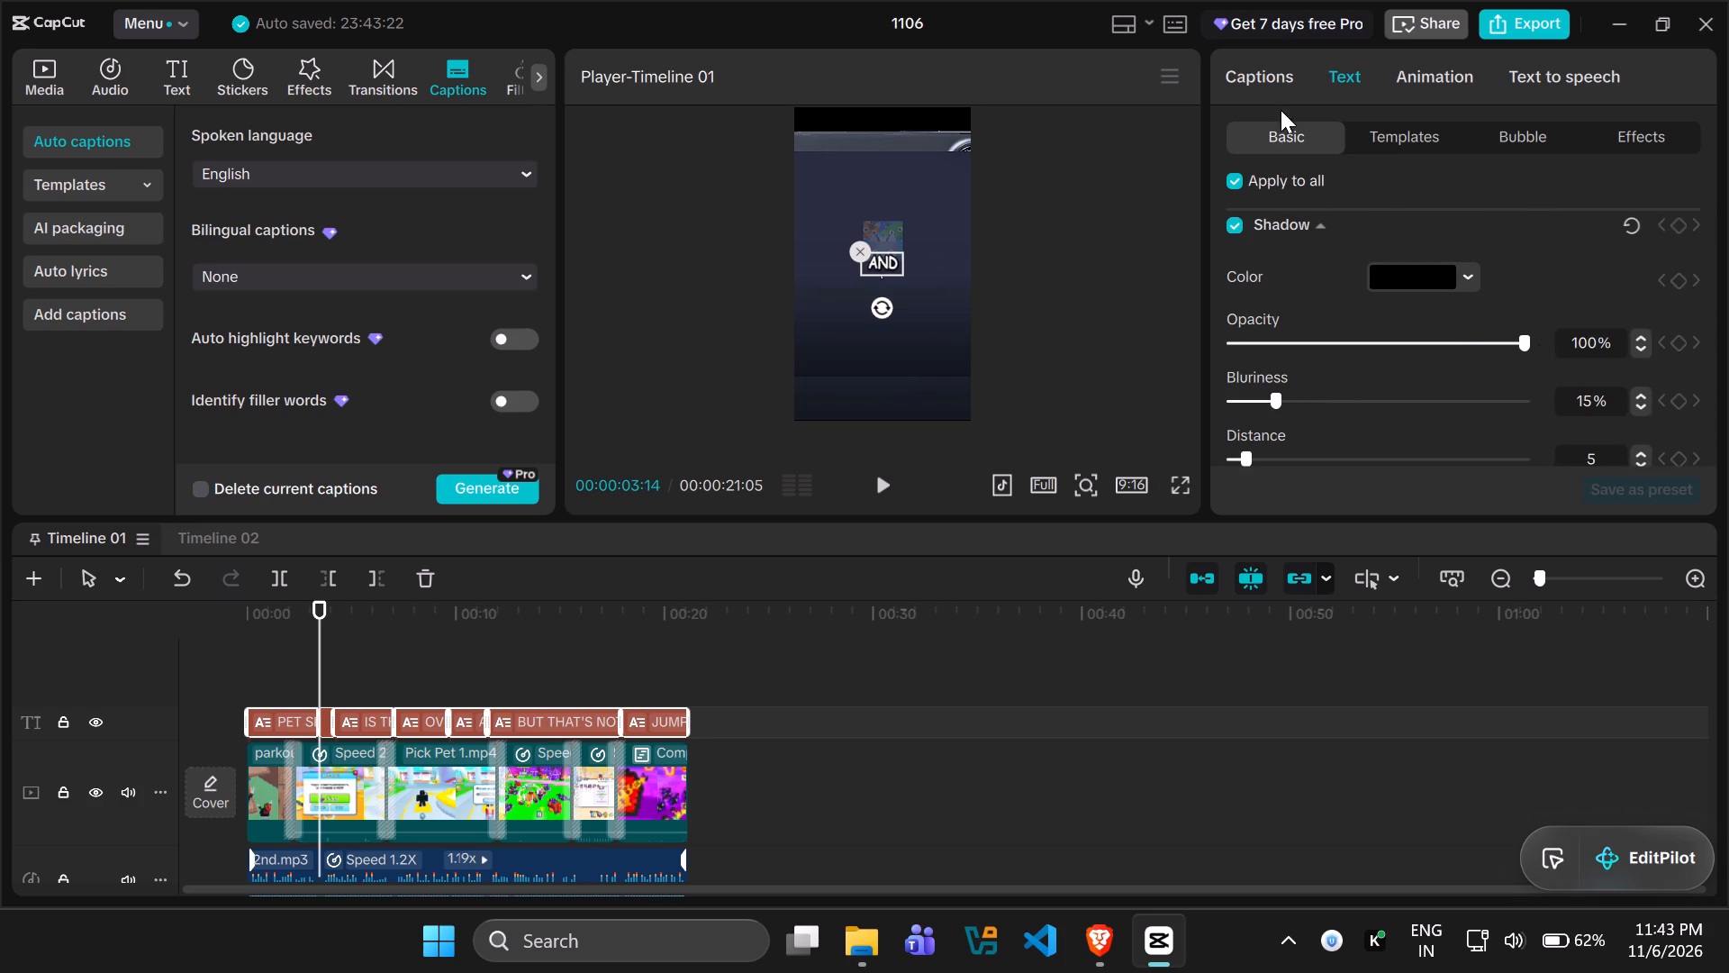
# Highlight the keywords "PET SIM 99", "GATE" and "WAITING" in caption 2.
pyautogui.click(1265, 74)
pyautogui.scroll(5, 1390, 386)
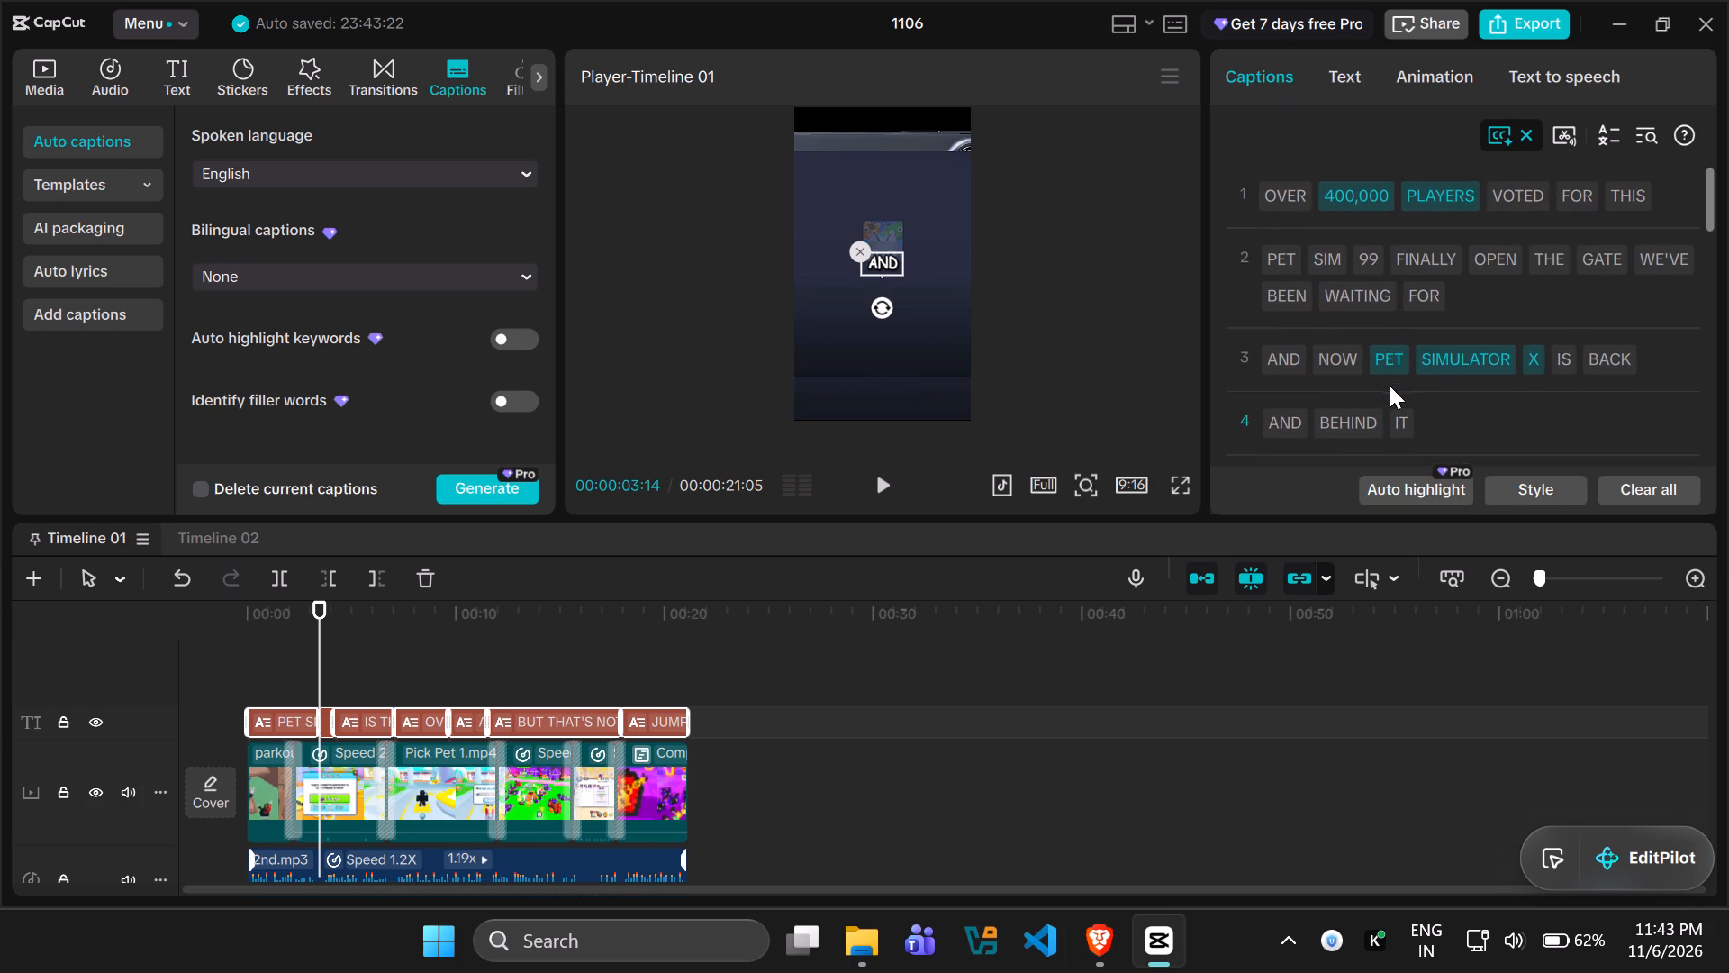
pyautogui.click(1290, 262)
pyautogui.click(1337, 255)
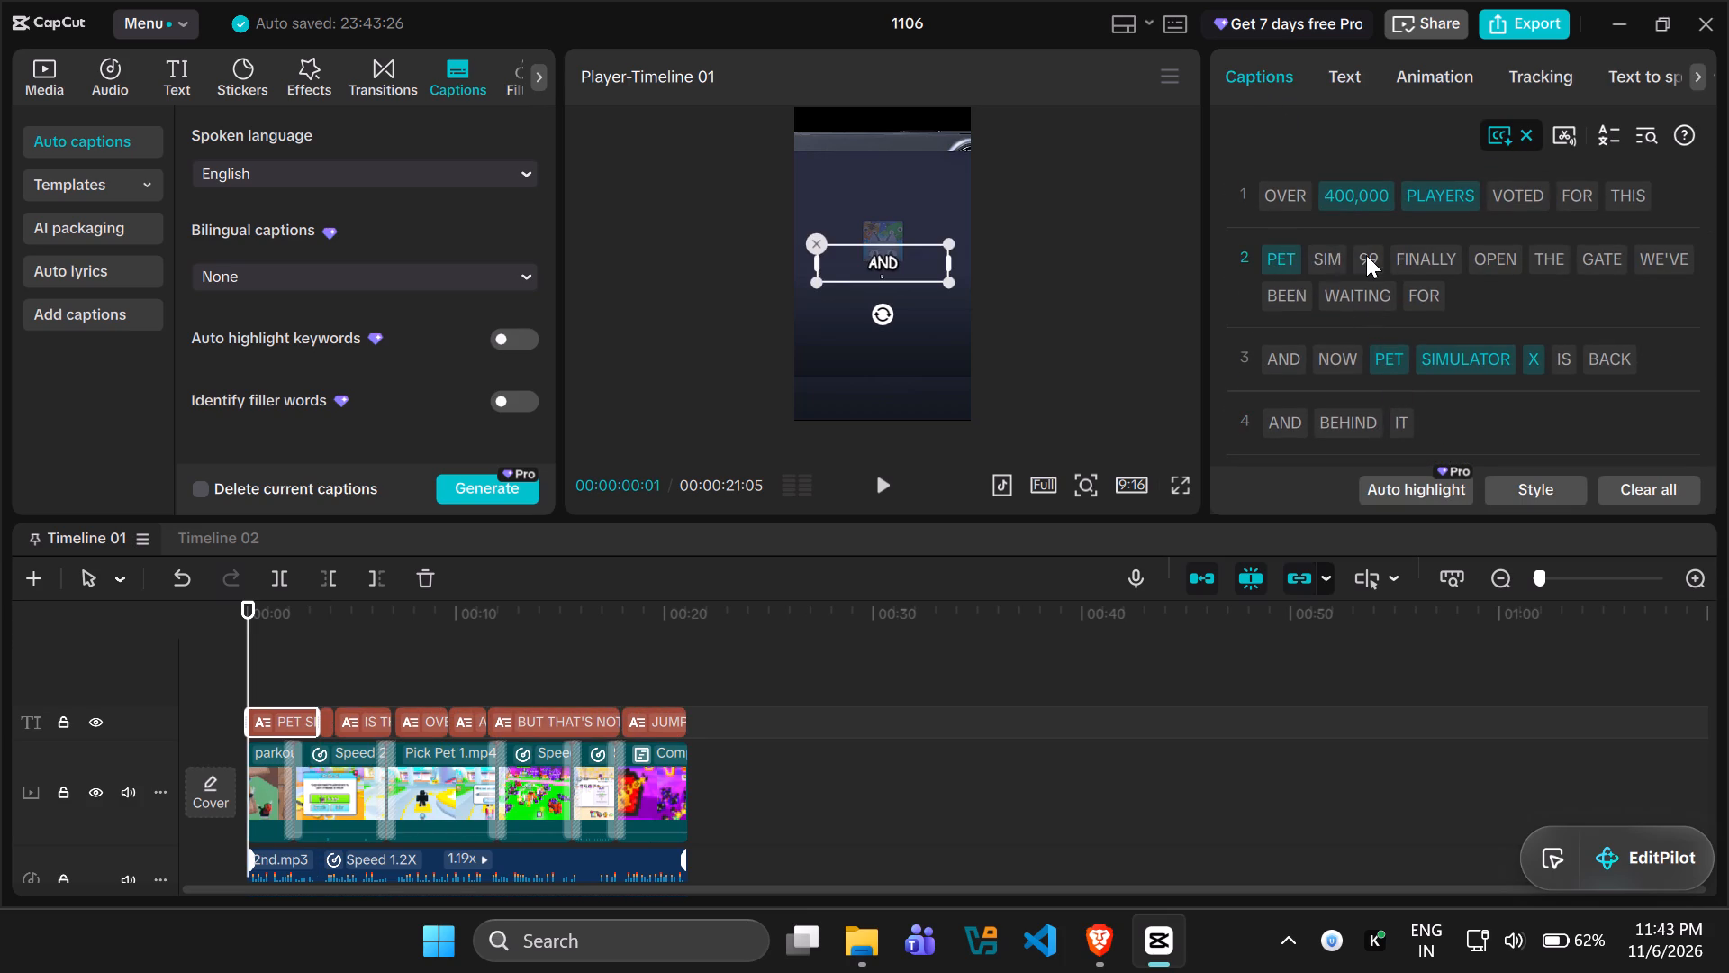
pyautogui.click(1370, 255)
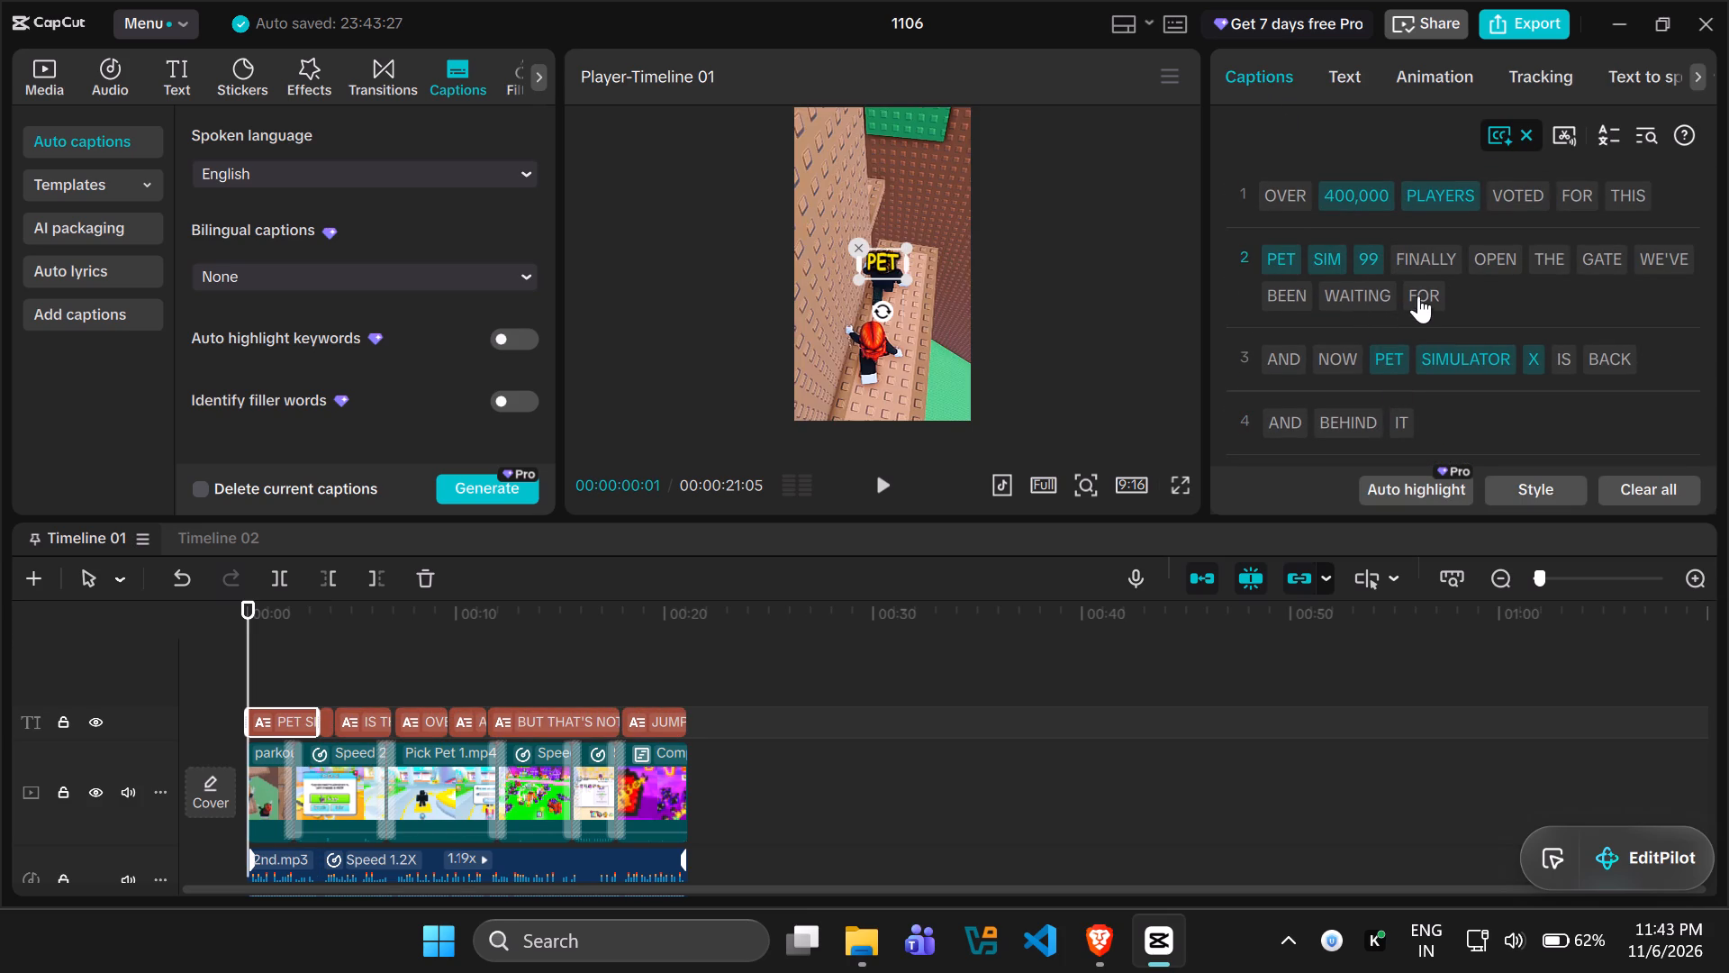
pyautogui.click(1607, 257)
pyautogui.click(1358, 292)
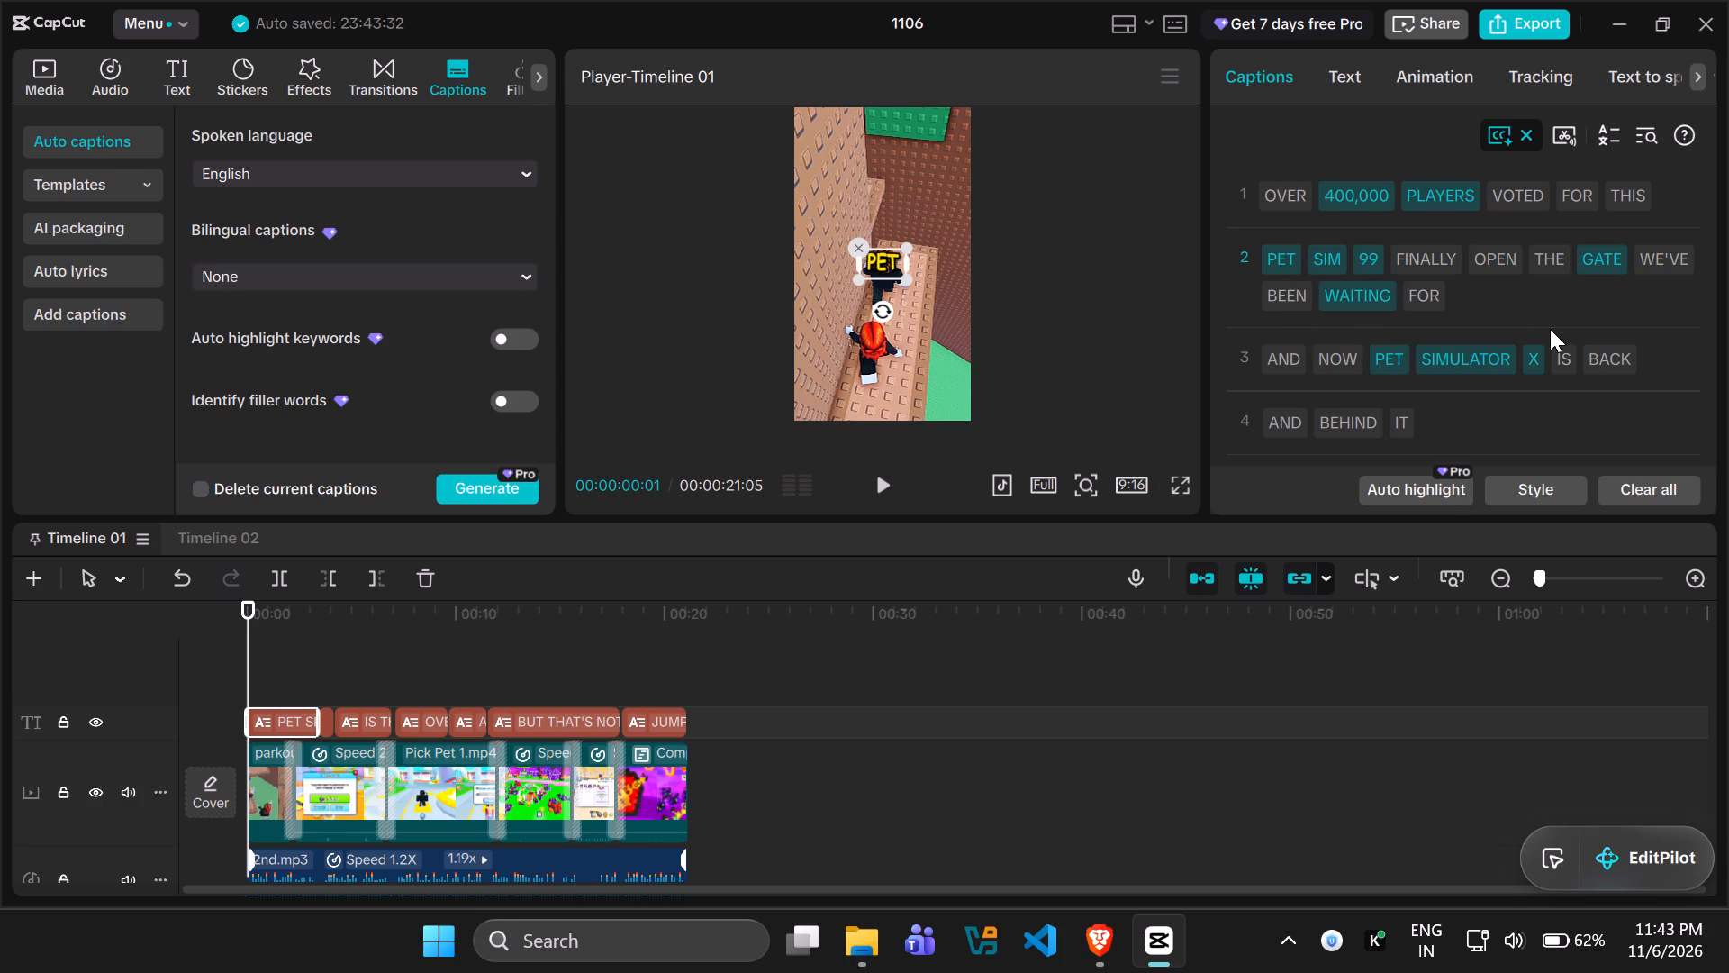
# Highlight "BEHIND IT" in caption 4, and "HALLOWEEN WORLD" and "PET SIMULATOR X" in caption 5.
pyautogui.click(1342, 415)
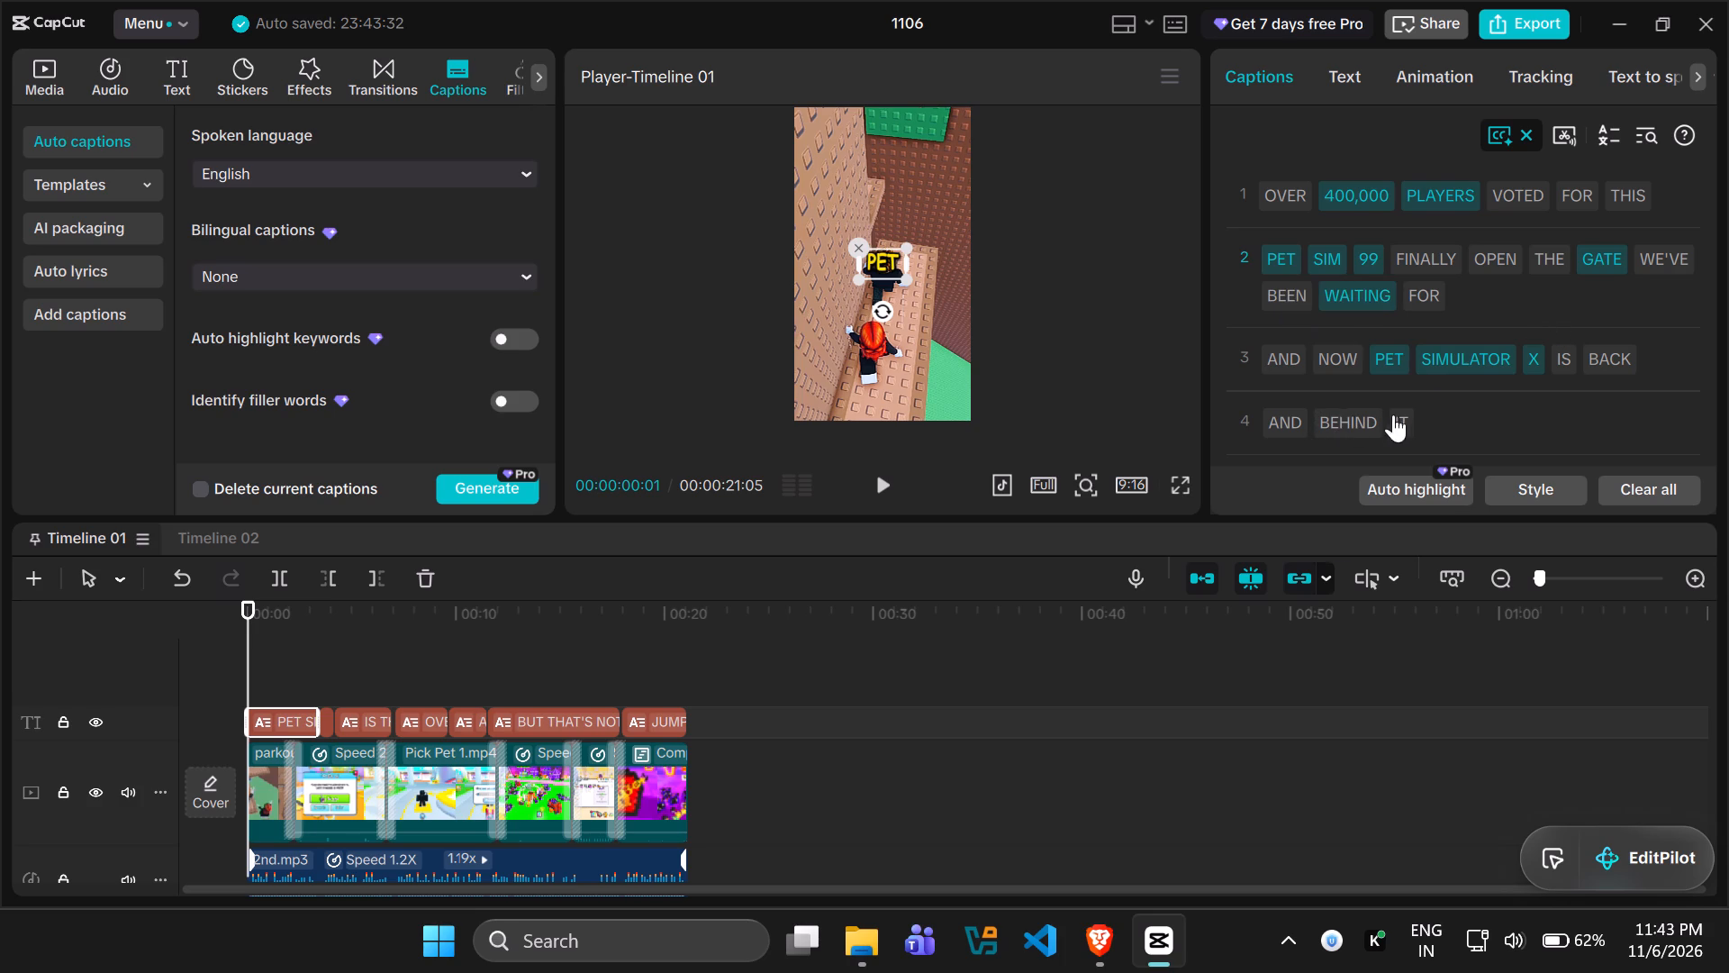
pyautogui.click(1400, 415)
pyautogui.scroll(-1, 1458, 402)
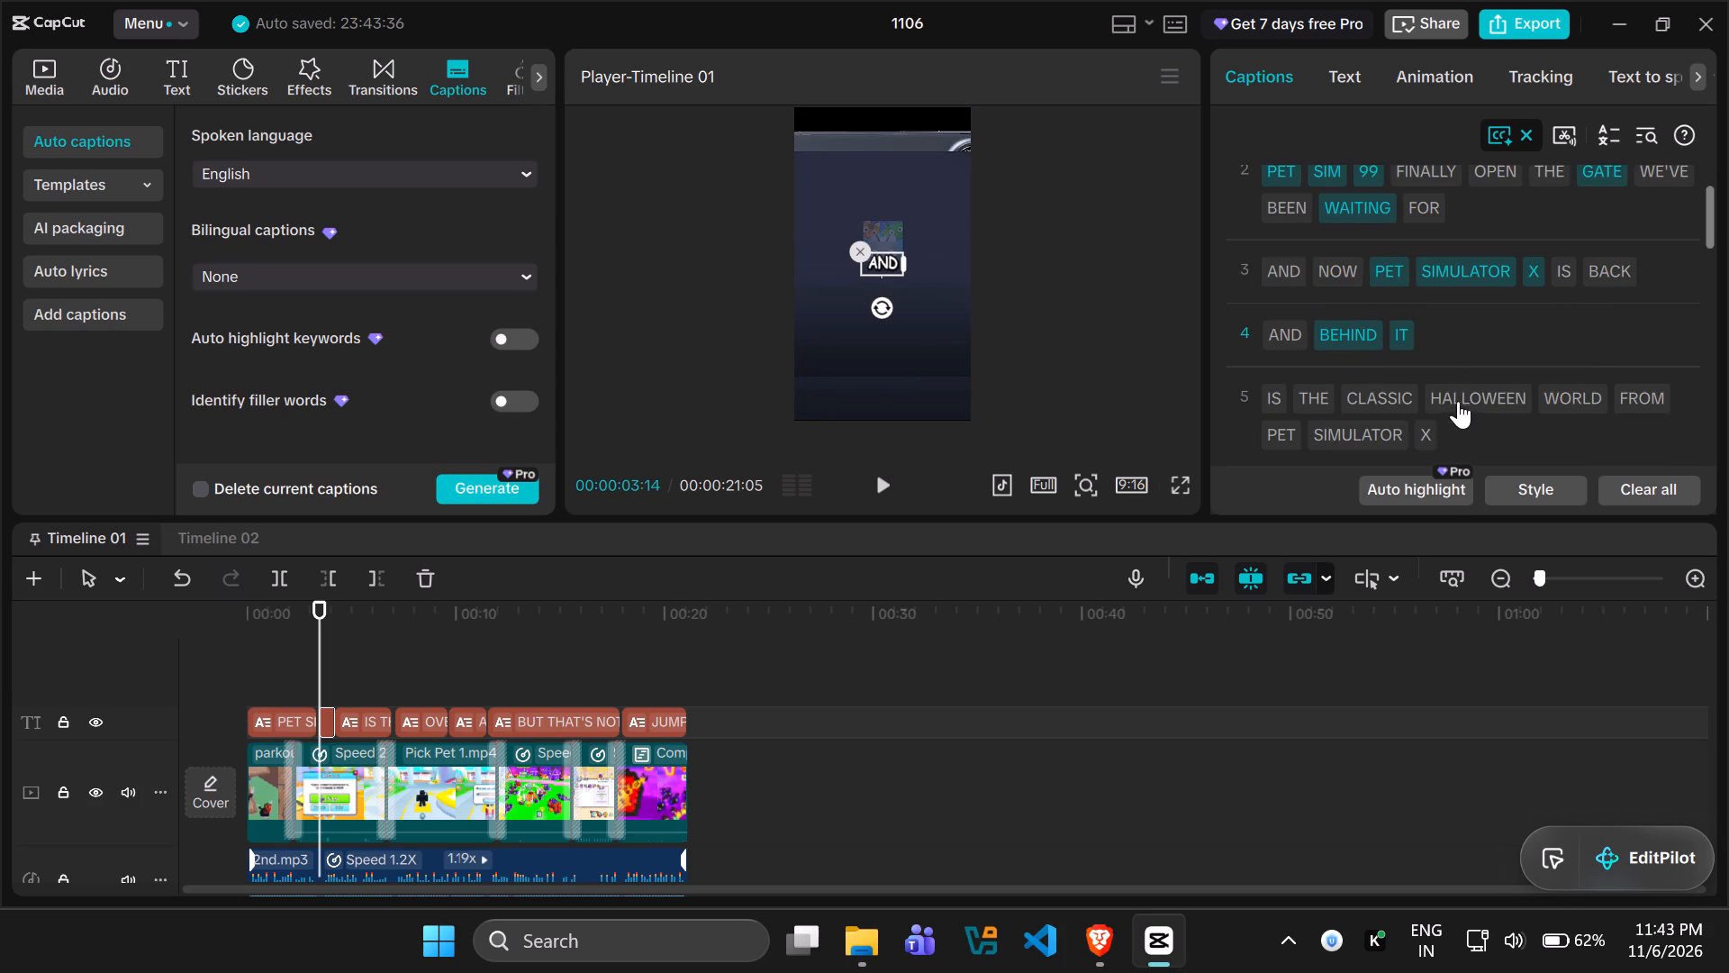
pyautogui.click(1487, 395)
pyautogui.click(1578, 394)
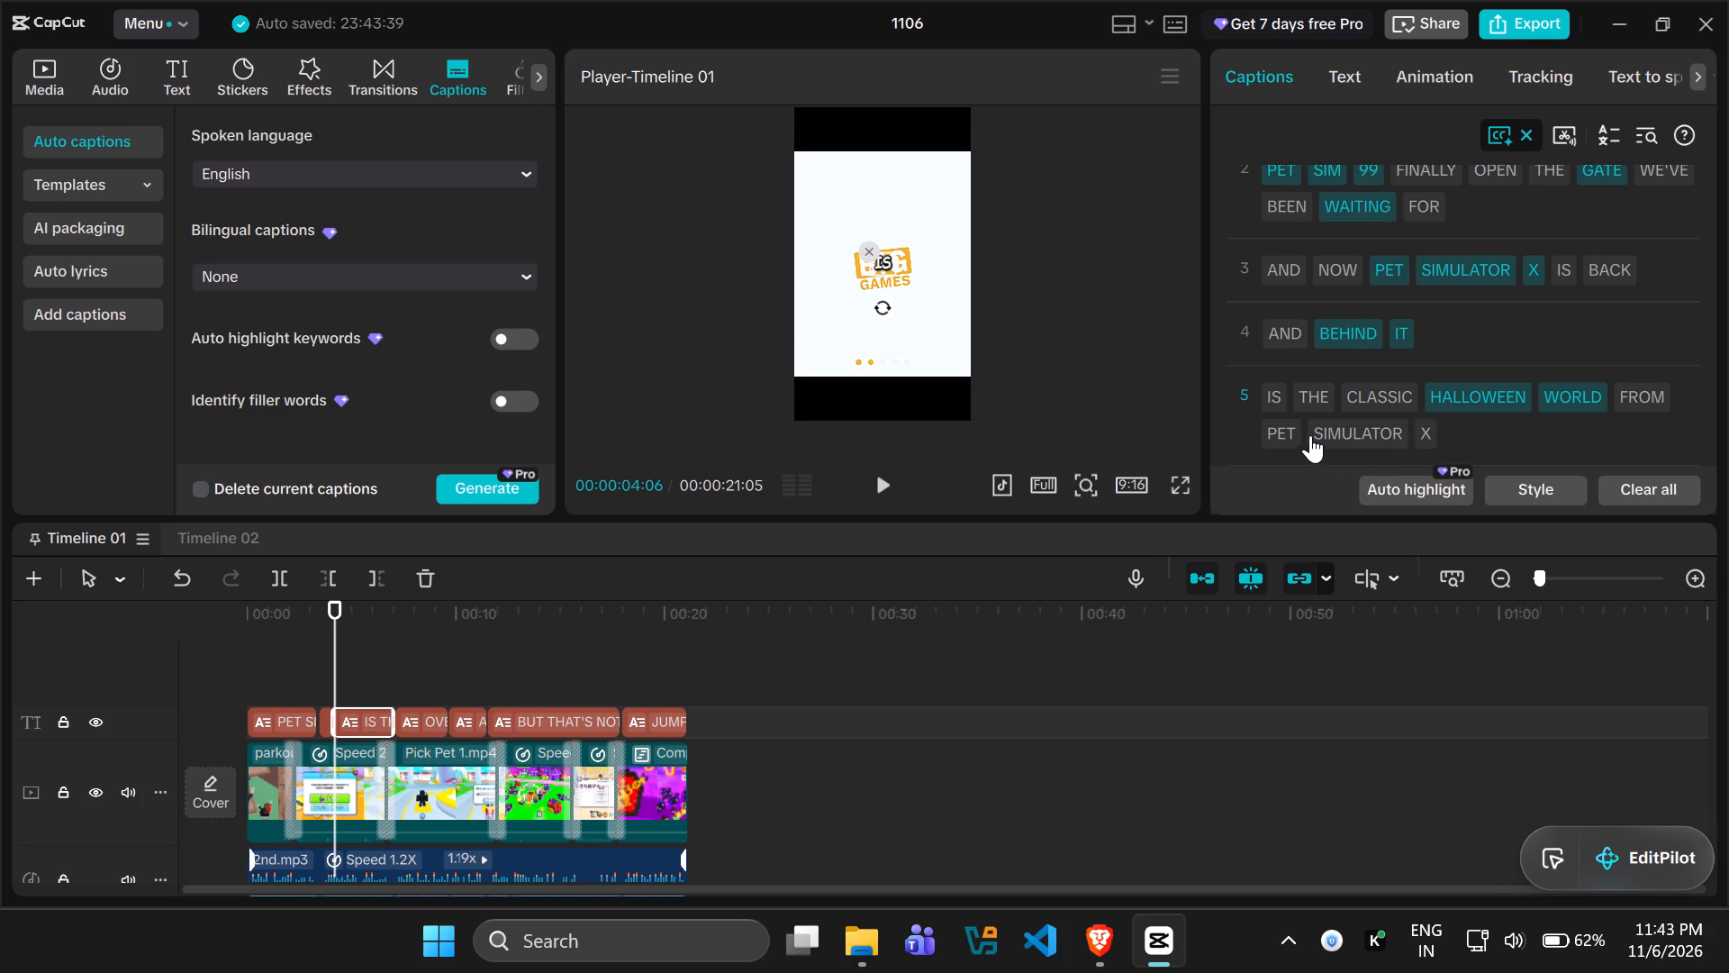
pyautogui.click(1372, 432)
pyautogui.click(1419, 426)
pyautogui.click(1278, 426)
# Highlight the keywords "400,000", "VOTED" and "UNLOCK" in caption 7.
pyautogui.scroll(-2, 1478, 397)
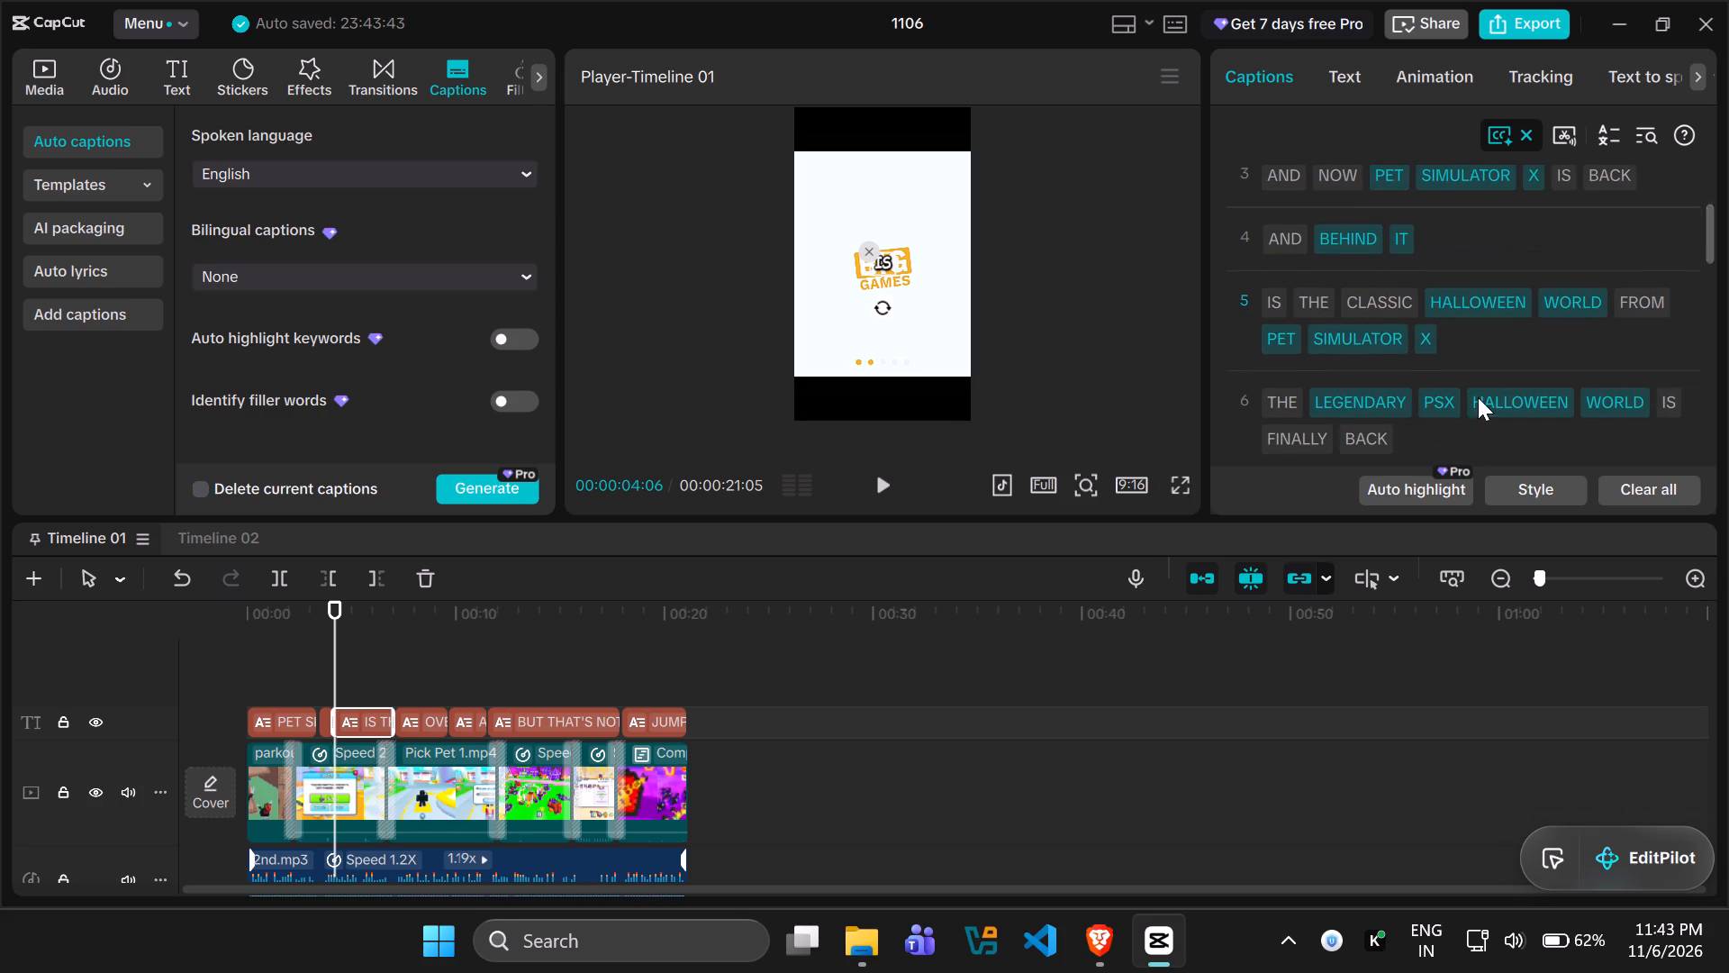
pyautogui.click(1356, 407)
pyautogui.click(1520, 403)
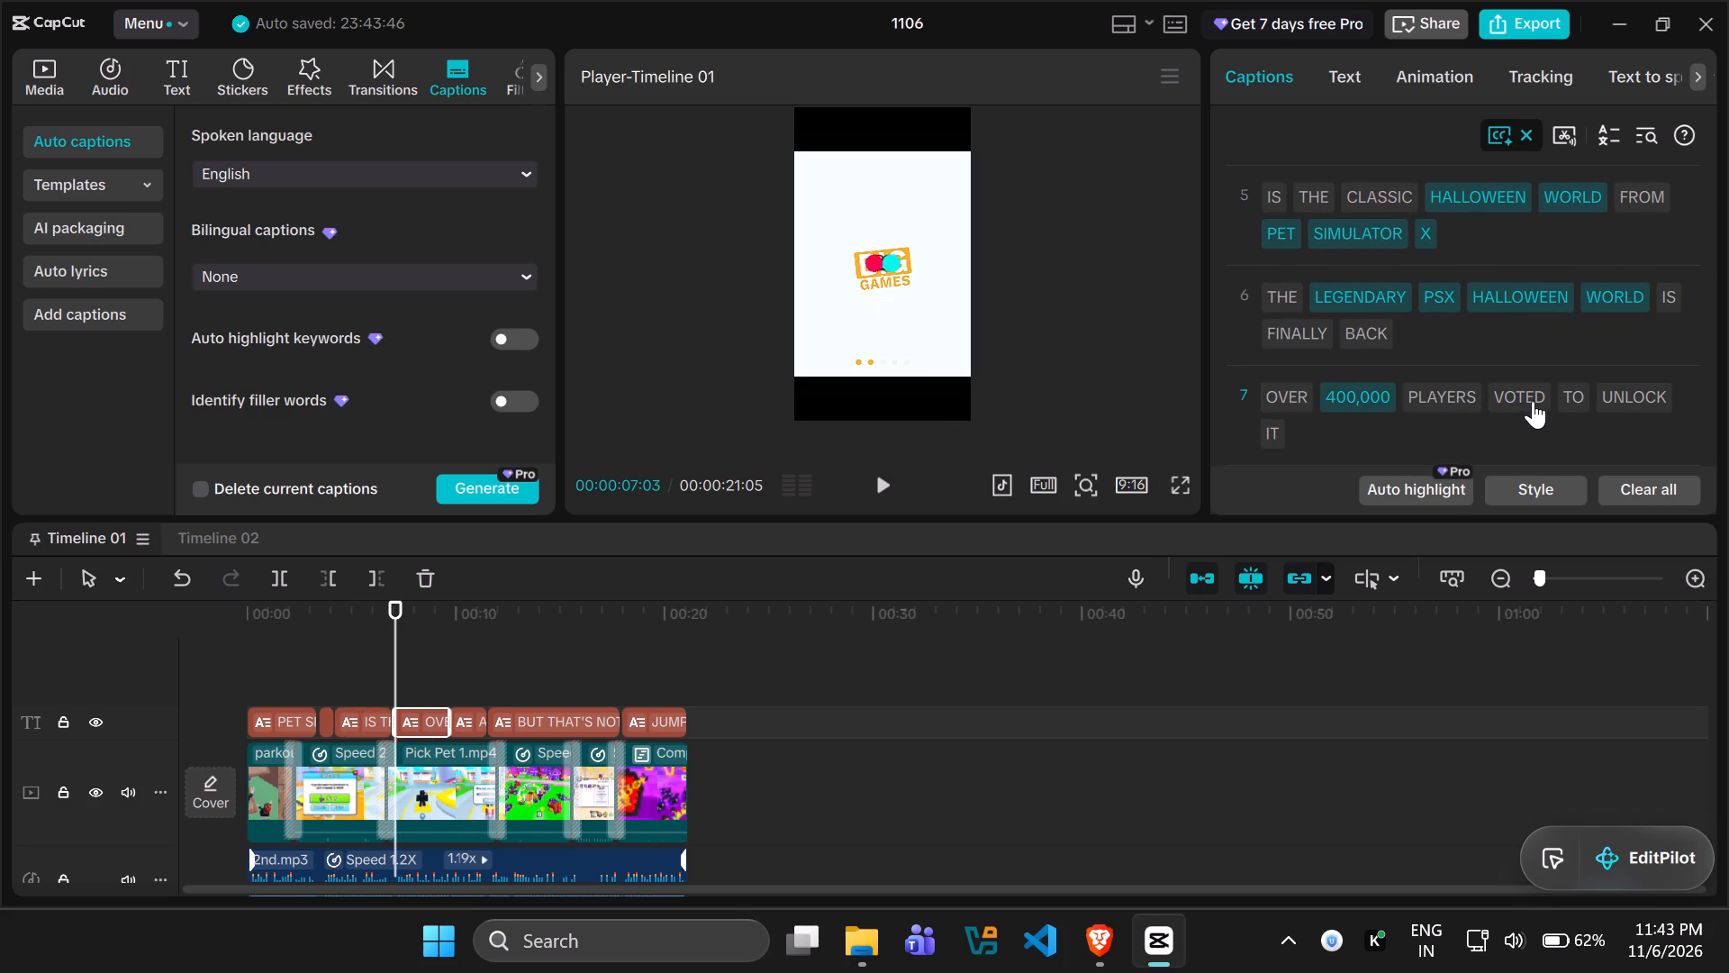
pyautogui.click(1630, 396)
pyautogui.scroll(-1, 1460, 430)
pyautogui.scroll(-1, 1390, 389)
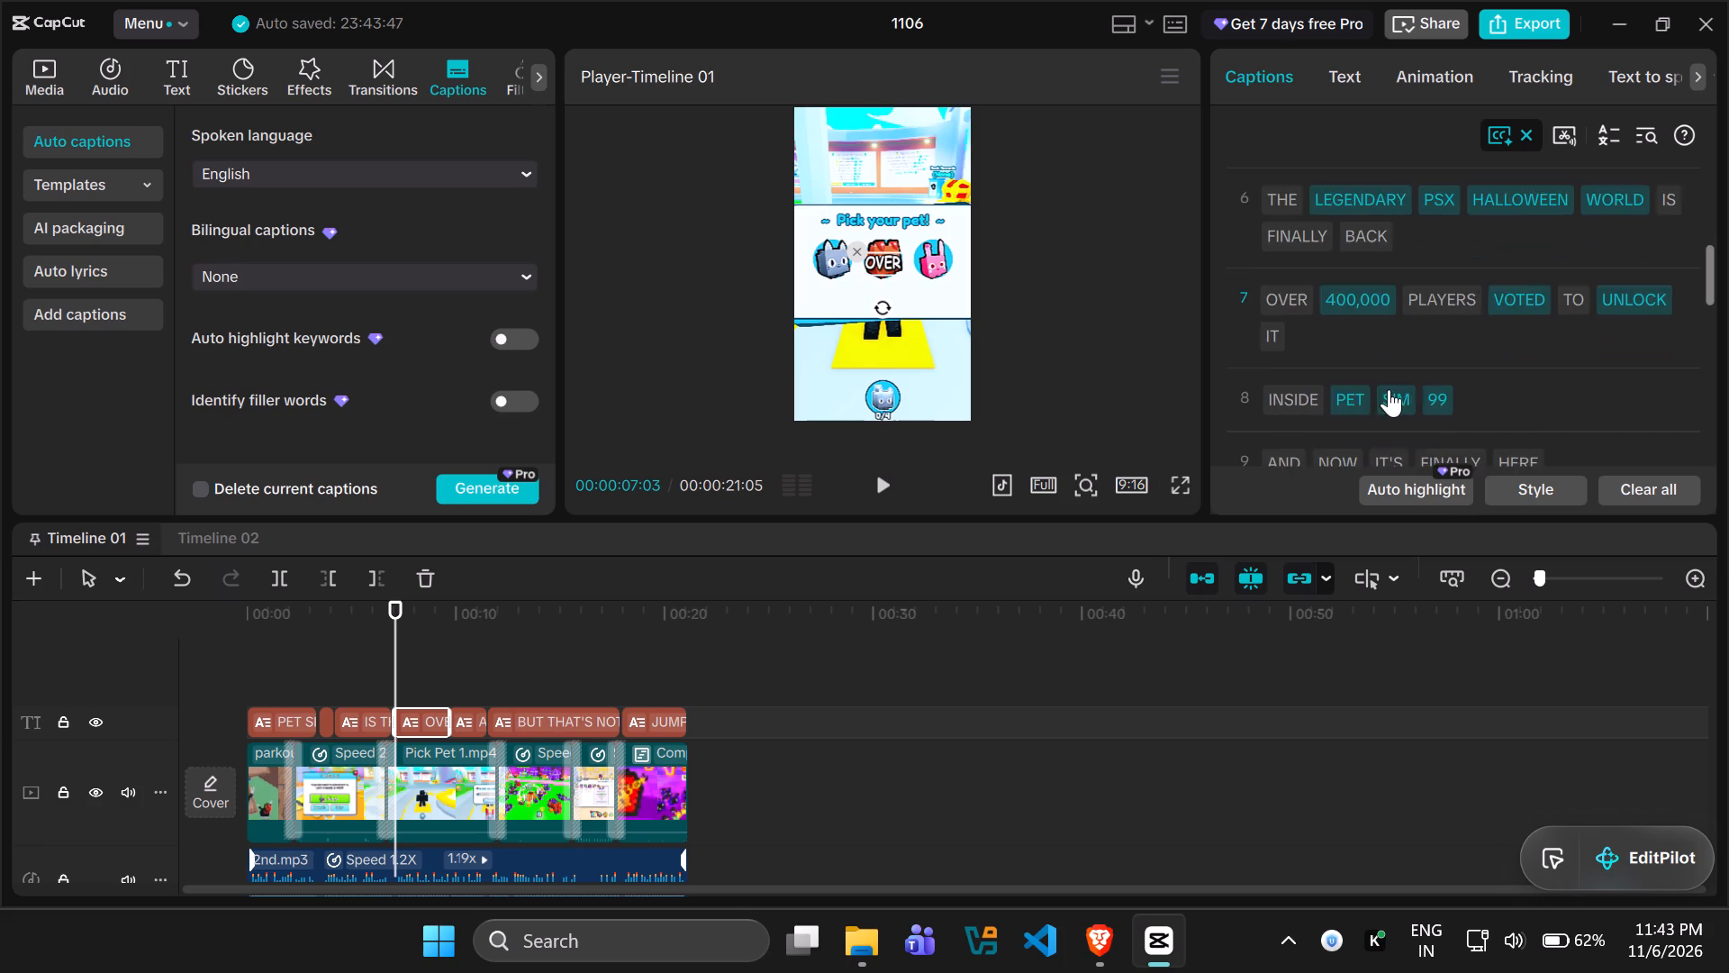
# Highlight the keywords "FINALLY" and "HERE" in caption 9.
pyautogui.scroll(-1, 1389, 389)
pyautogui.click(1457, 359)
pyautogui.click(1517, 358)
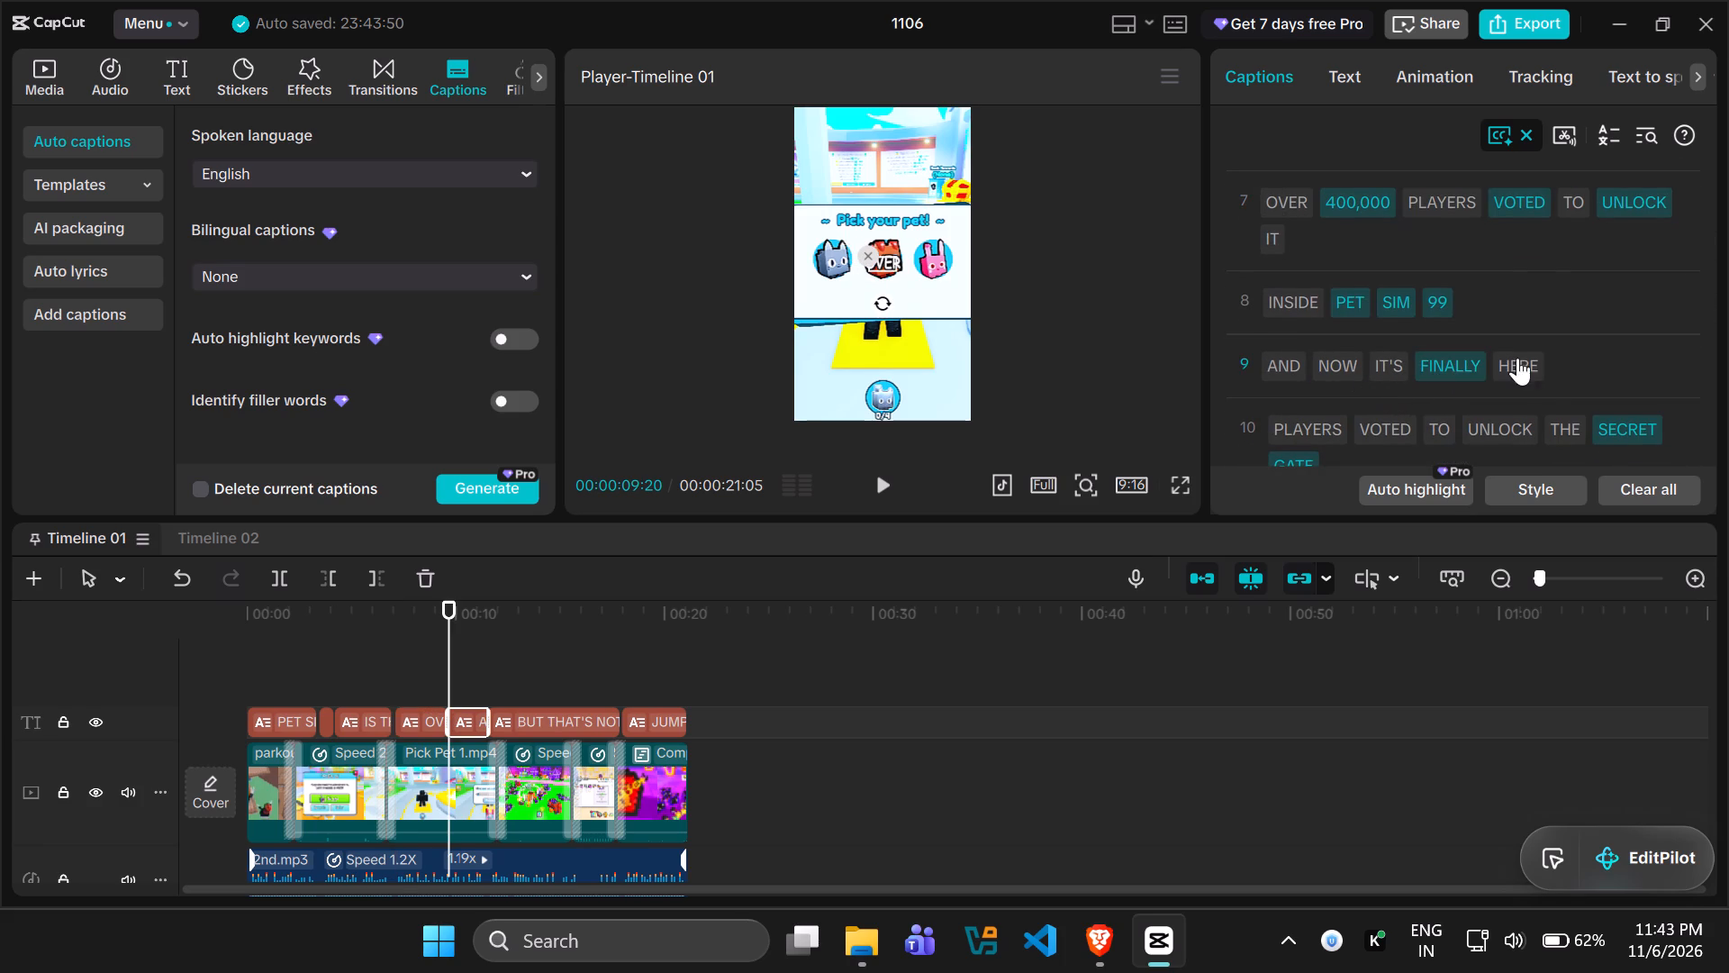
# Highlight the keywords "UPDATE 100", "CHROME PETS", "MINIGAMES", "MYSTERIOUS" and "HUGE PET!" in caption 12.
pyautogui.scroll(-5, 1310, 401)
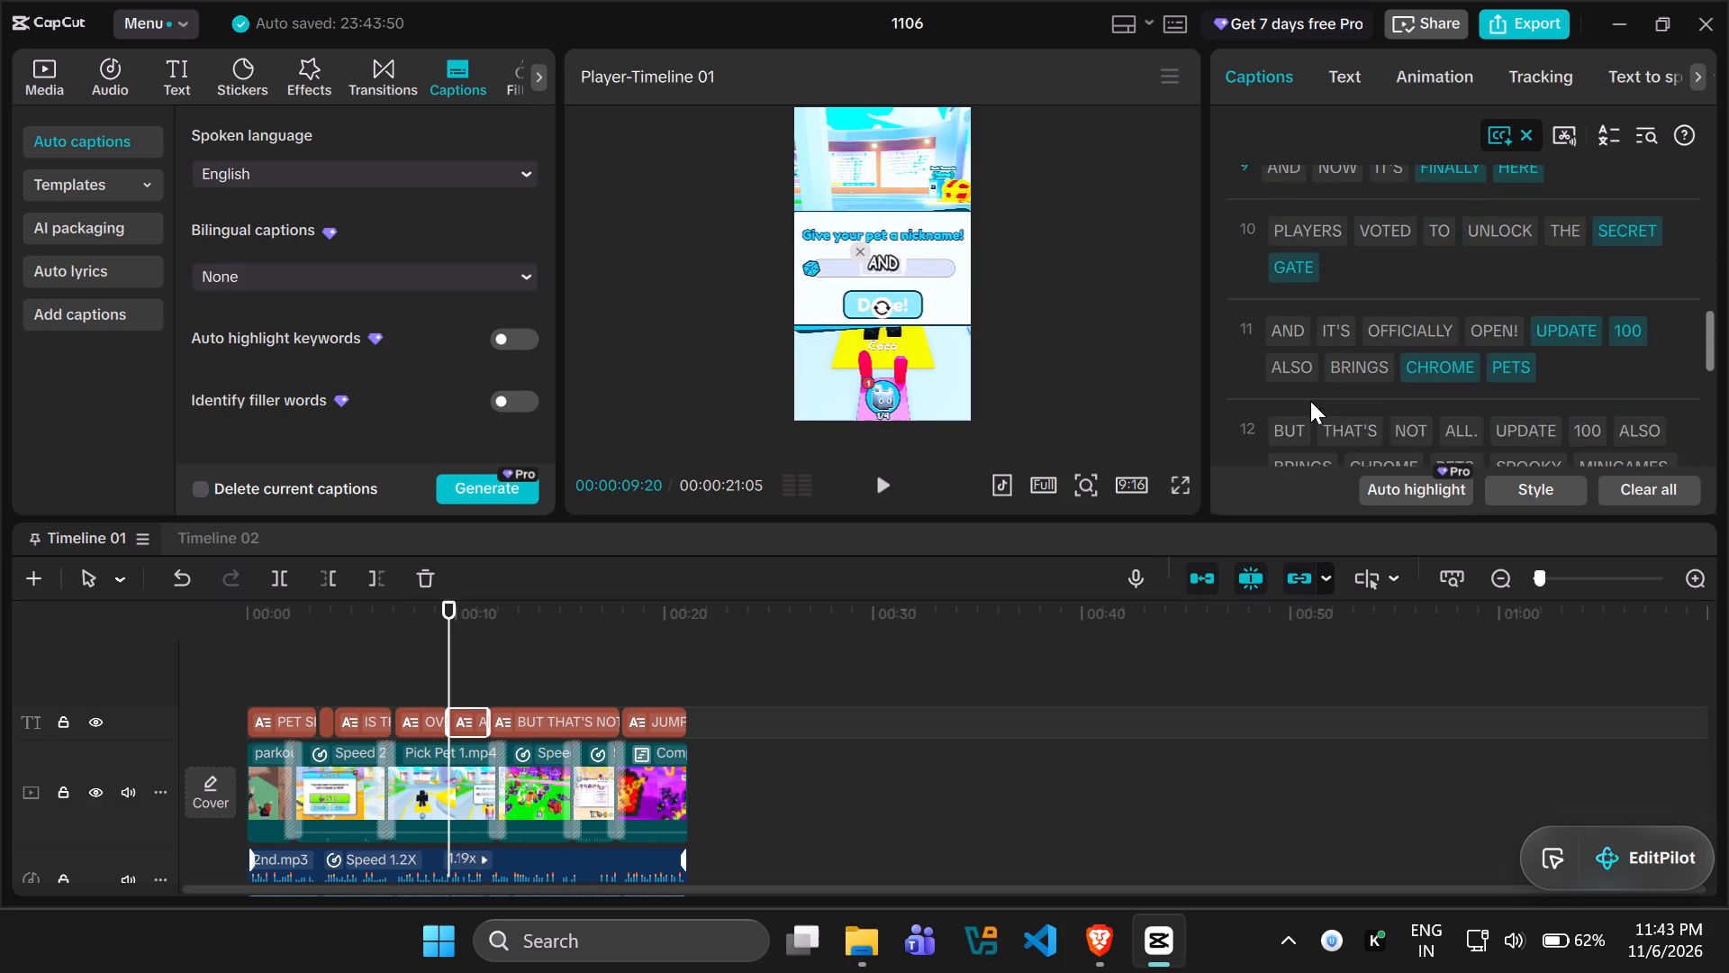
pyautogui.scroll(-1, 1310, 401)
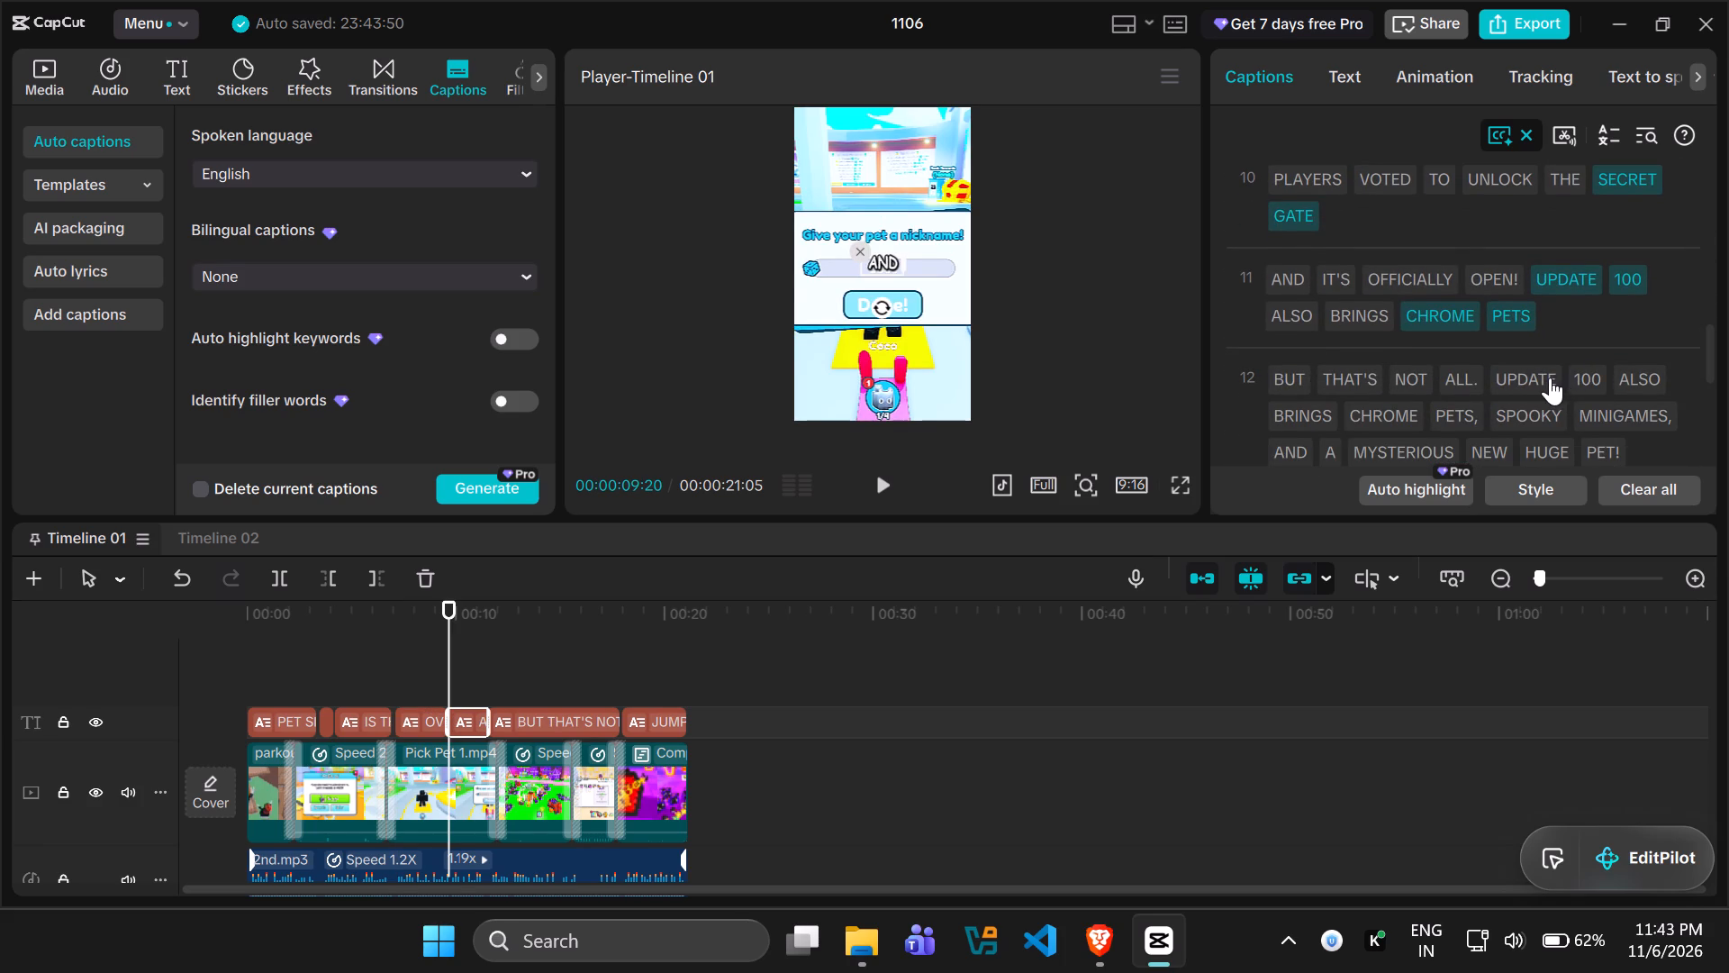
pyautogui.click(1543, 377)
pyautogui.click(1600, 374)
pyautogui.click(1371, 405)
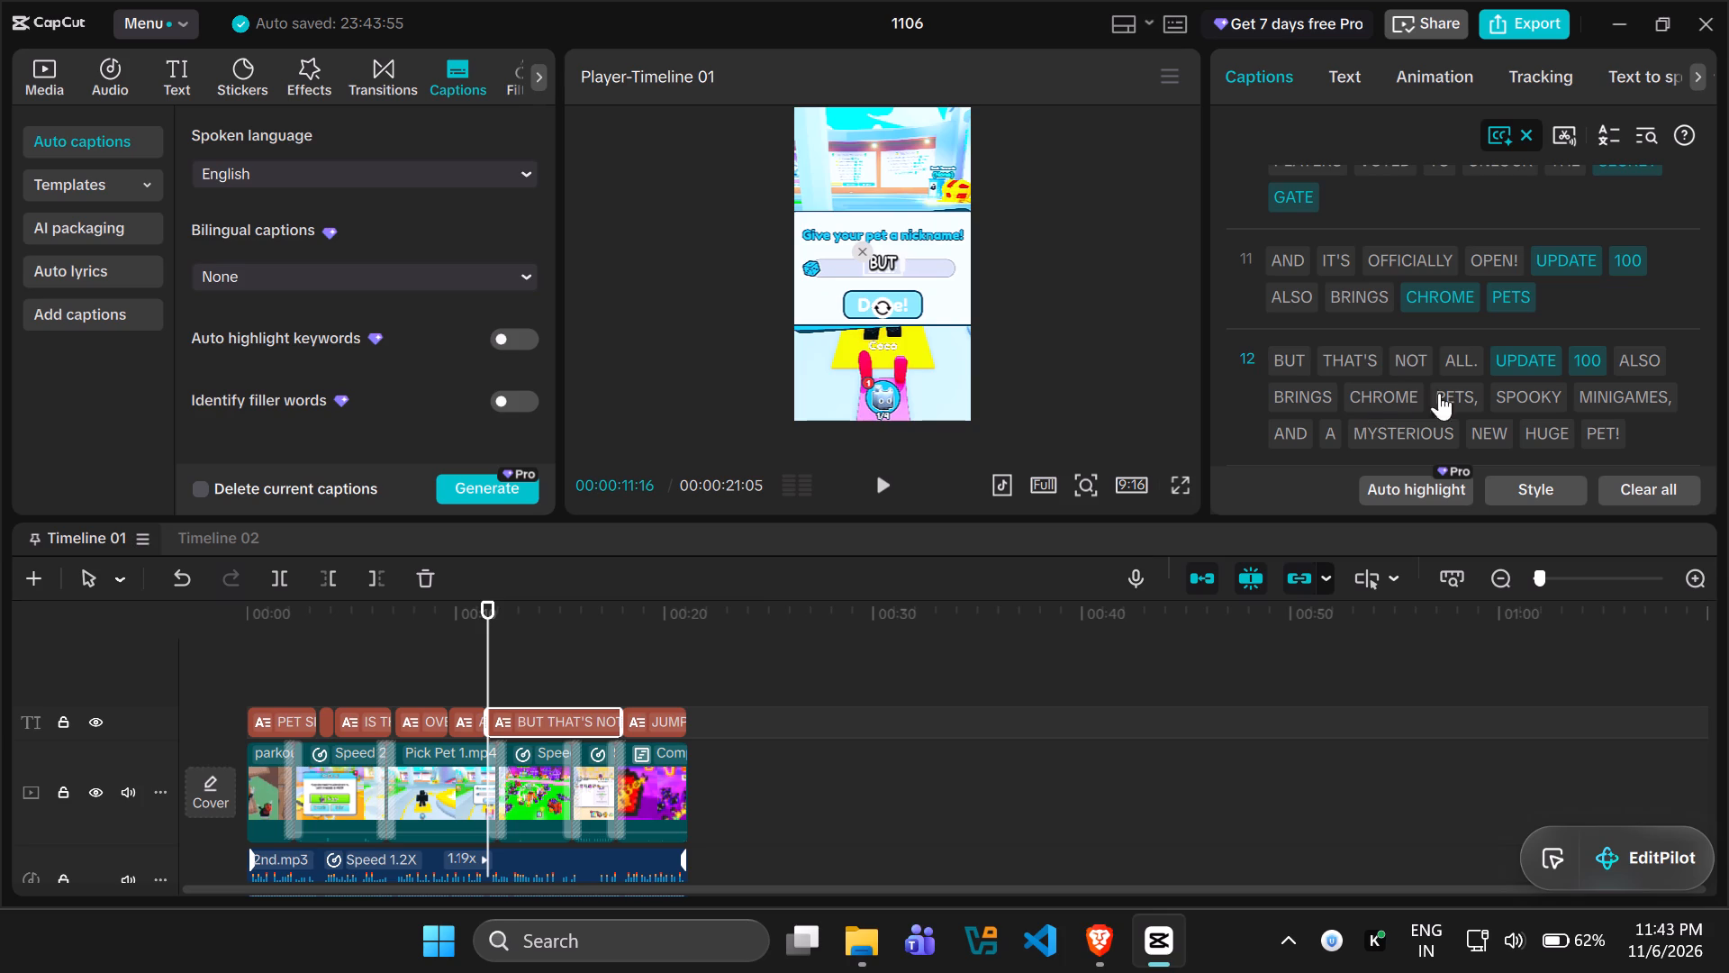
pyautogui.click(1460, 393)
pyautogui.click(1596, 393)
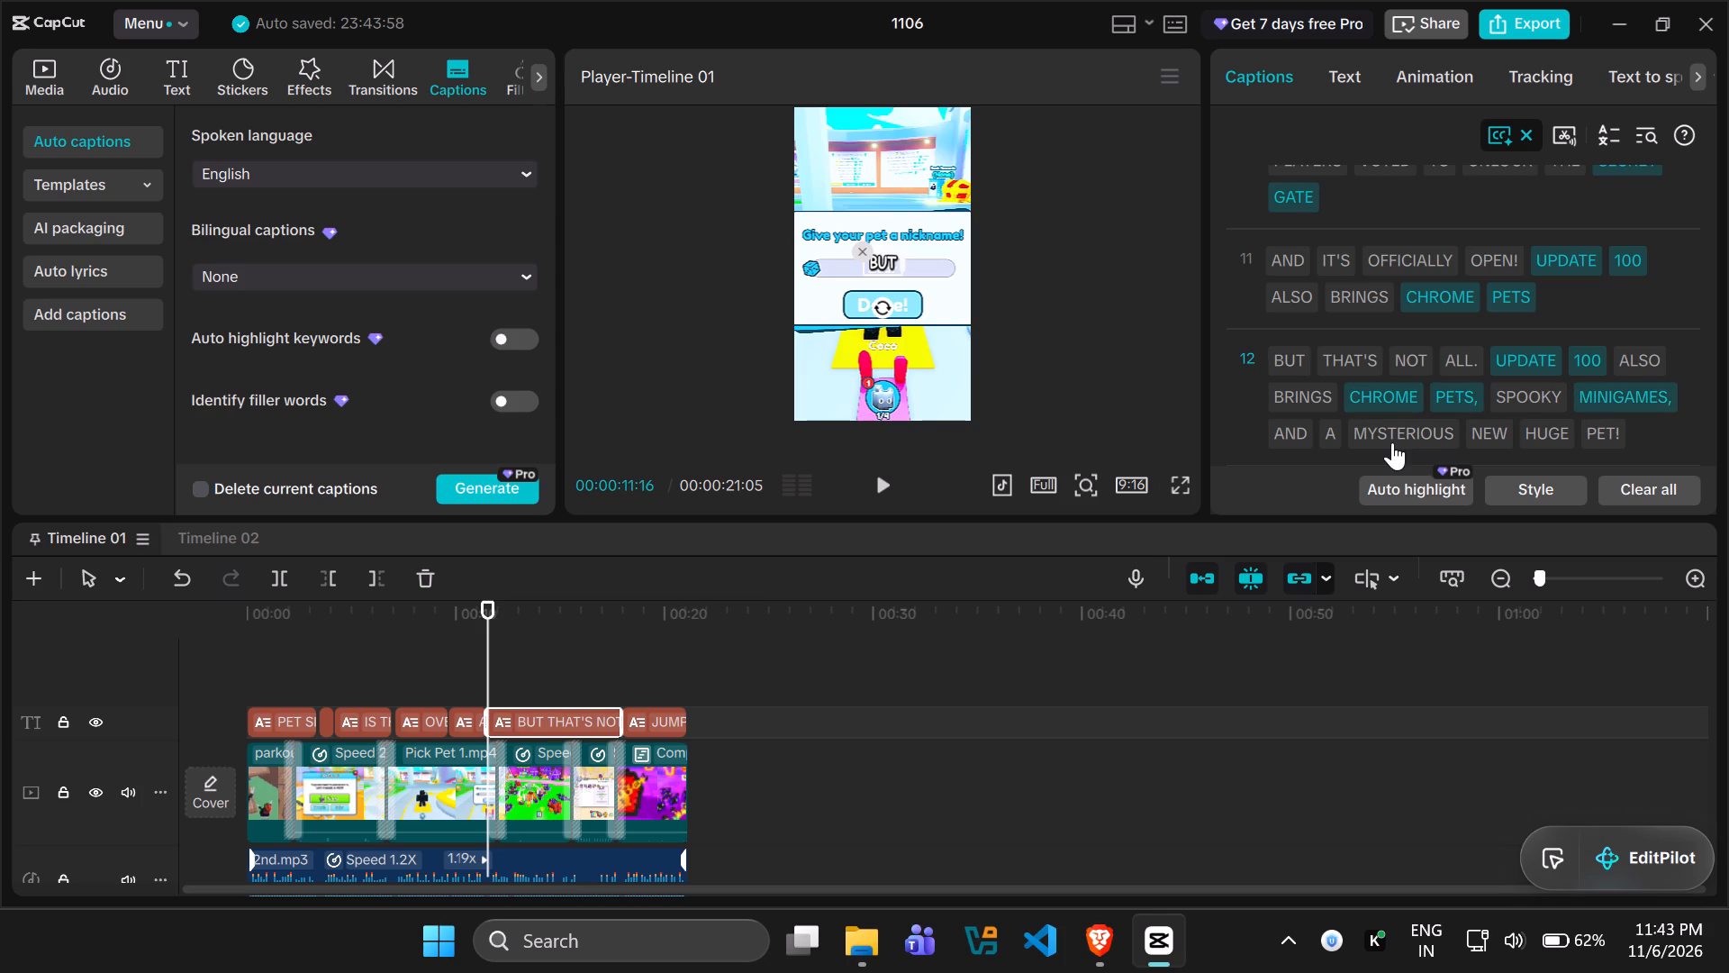
pyautogui.click(1399, 434)
pyautogui.click(1540, 428)
pyautogui.click(1597, 425)
# Highlight the keywords "JUMP", "PET SIMULATOR 99", "ROBLOX" and "EXPLORE" in caption 15.
pyautogui.scroll(-1, 1499, 411)
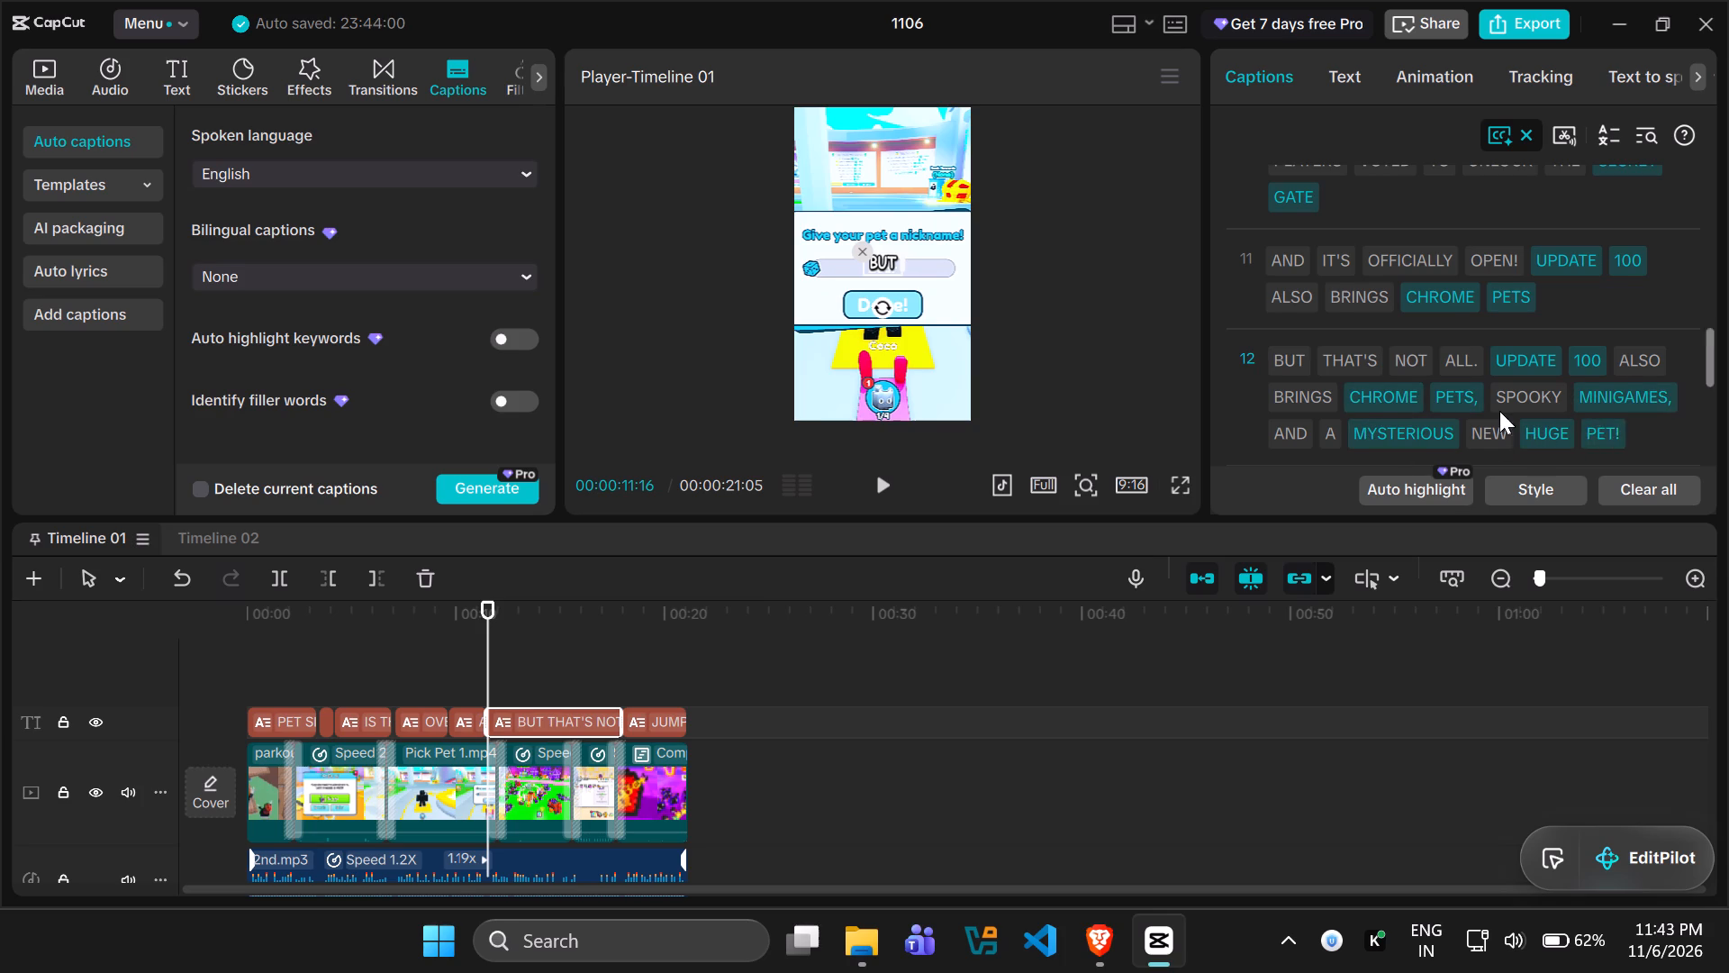
pyautogui.scroll(-3, 1496, 411)
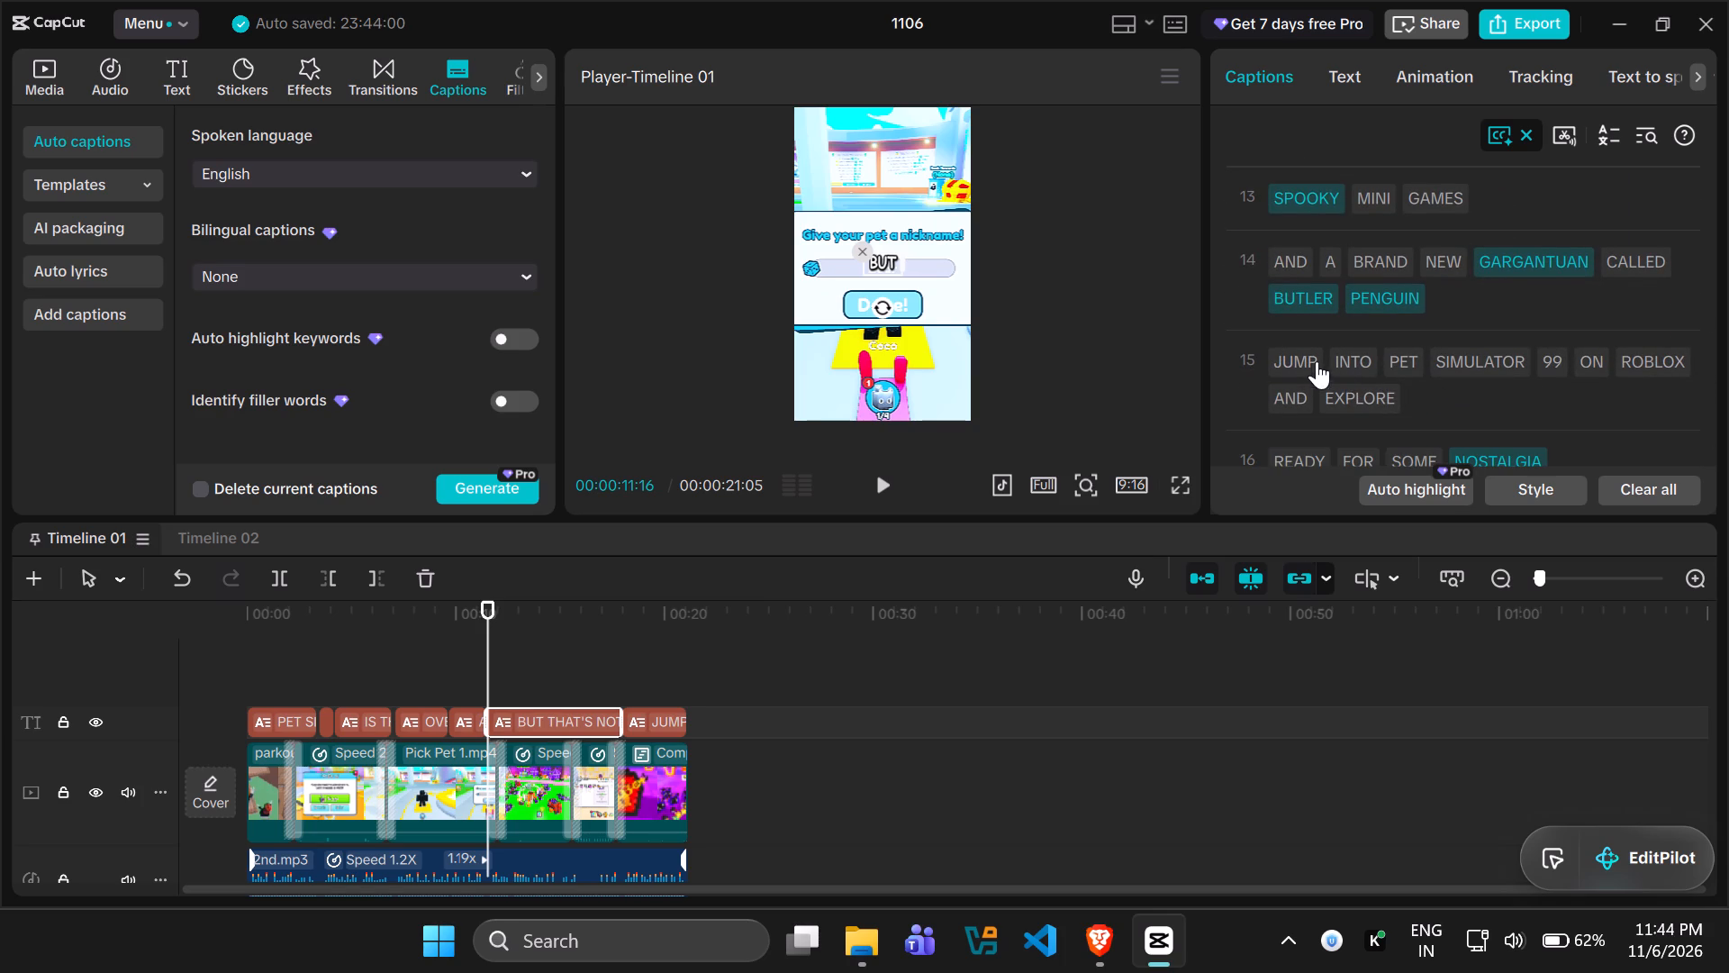
pyautogui.click(1313, 361)
pyautogui.click(1409, 366)
pyautogui.click(1473, 363)
pyautogui.click(1556, 363)
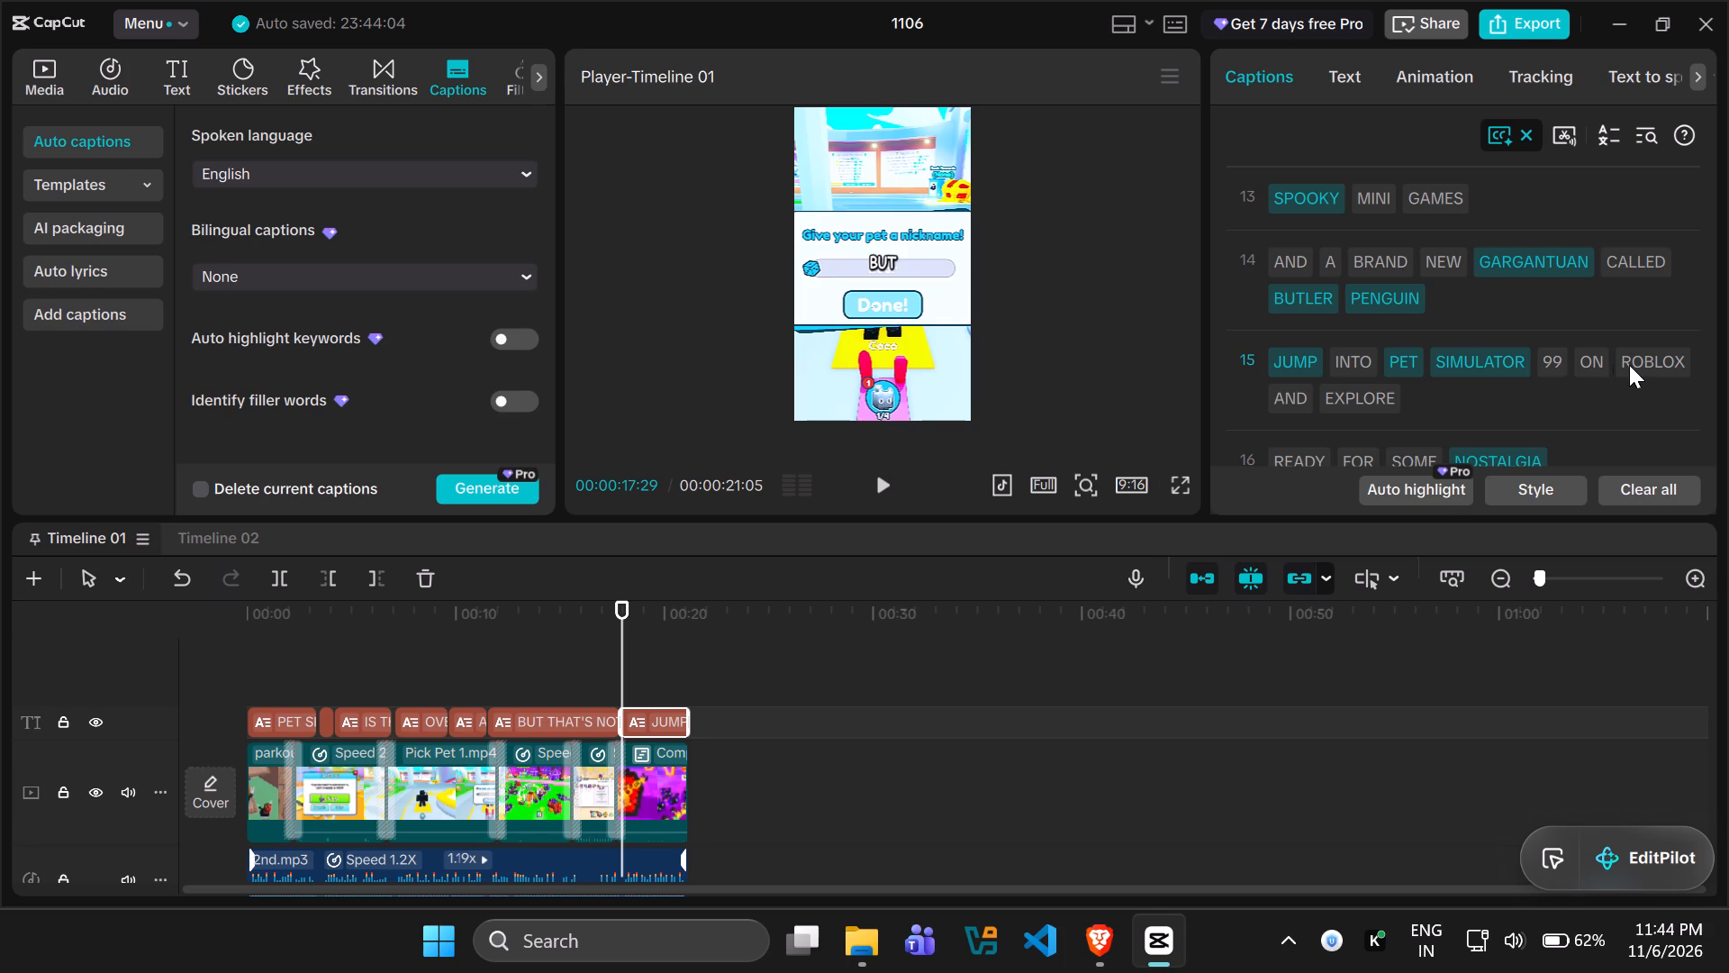
pyautogui.click(1633, 365)
pyautogui.click(1372, 400)
# Check the keyword highlights in the last captions and briefly play the video from the start.
pyautogui.scroll(-3, 1467, 400)
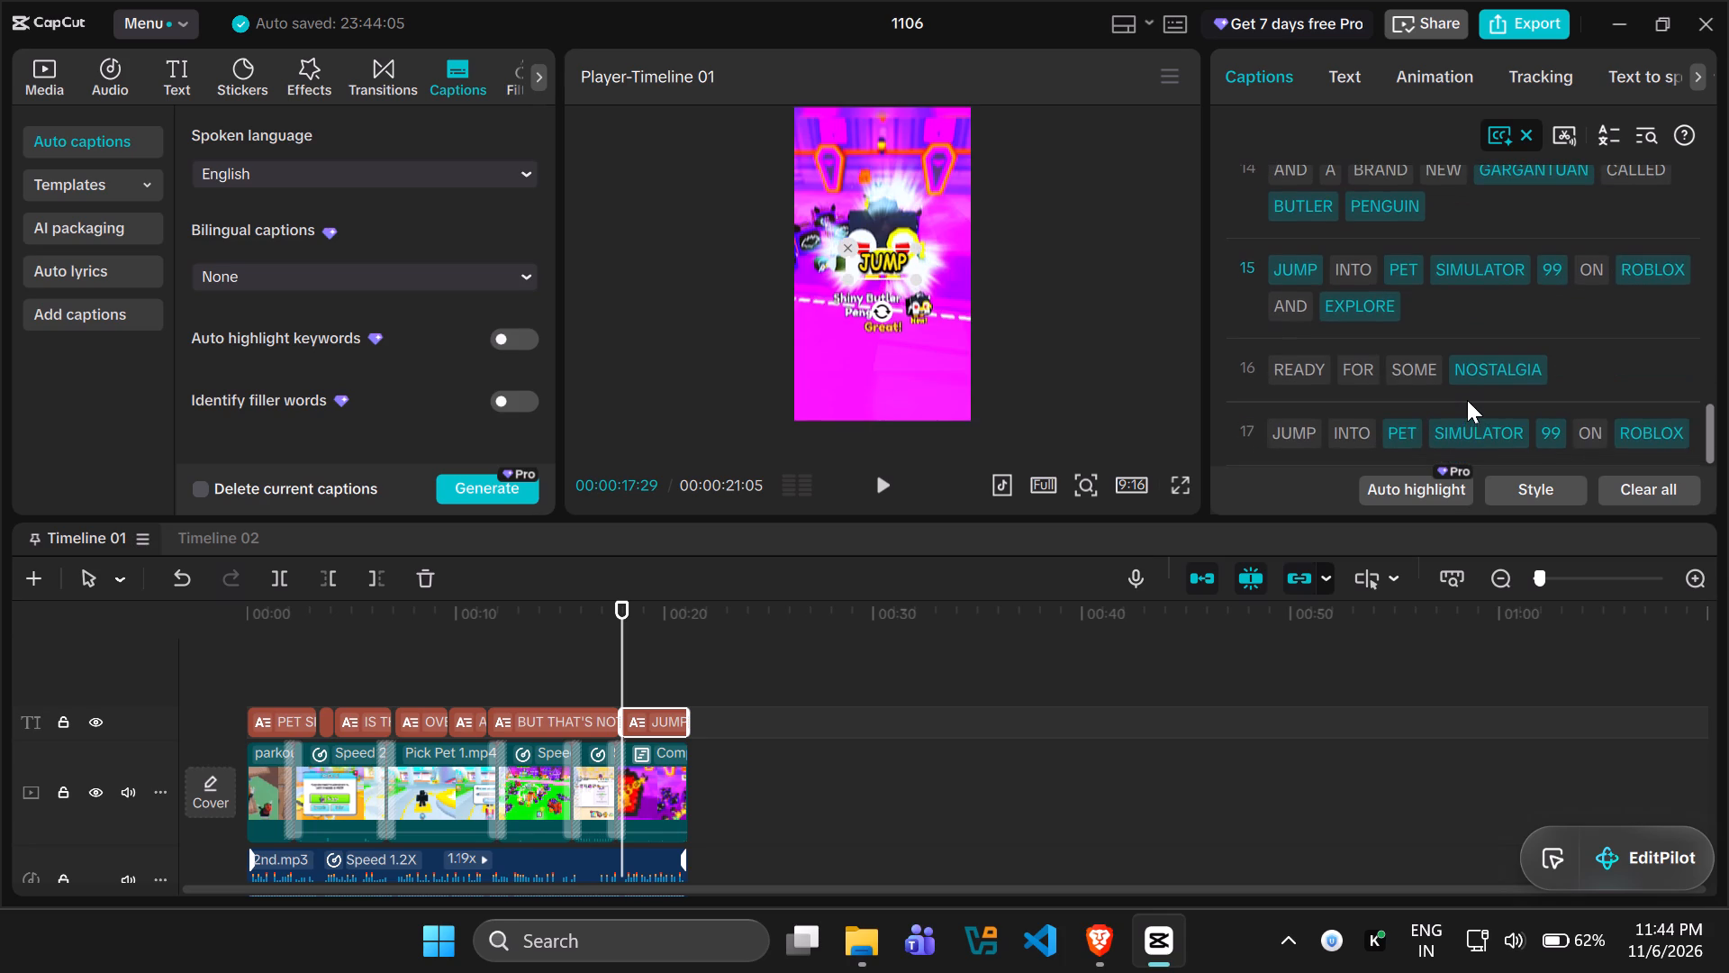
pyautogui.moveTo(618, 629); pyautogui.dragTo(605, 628)
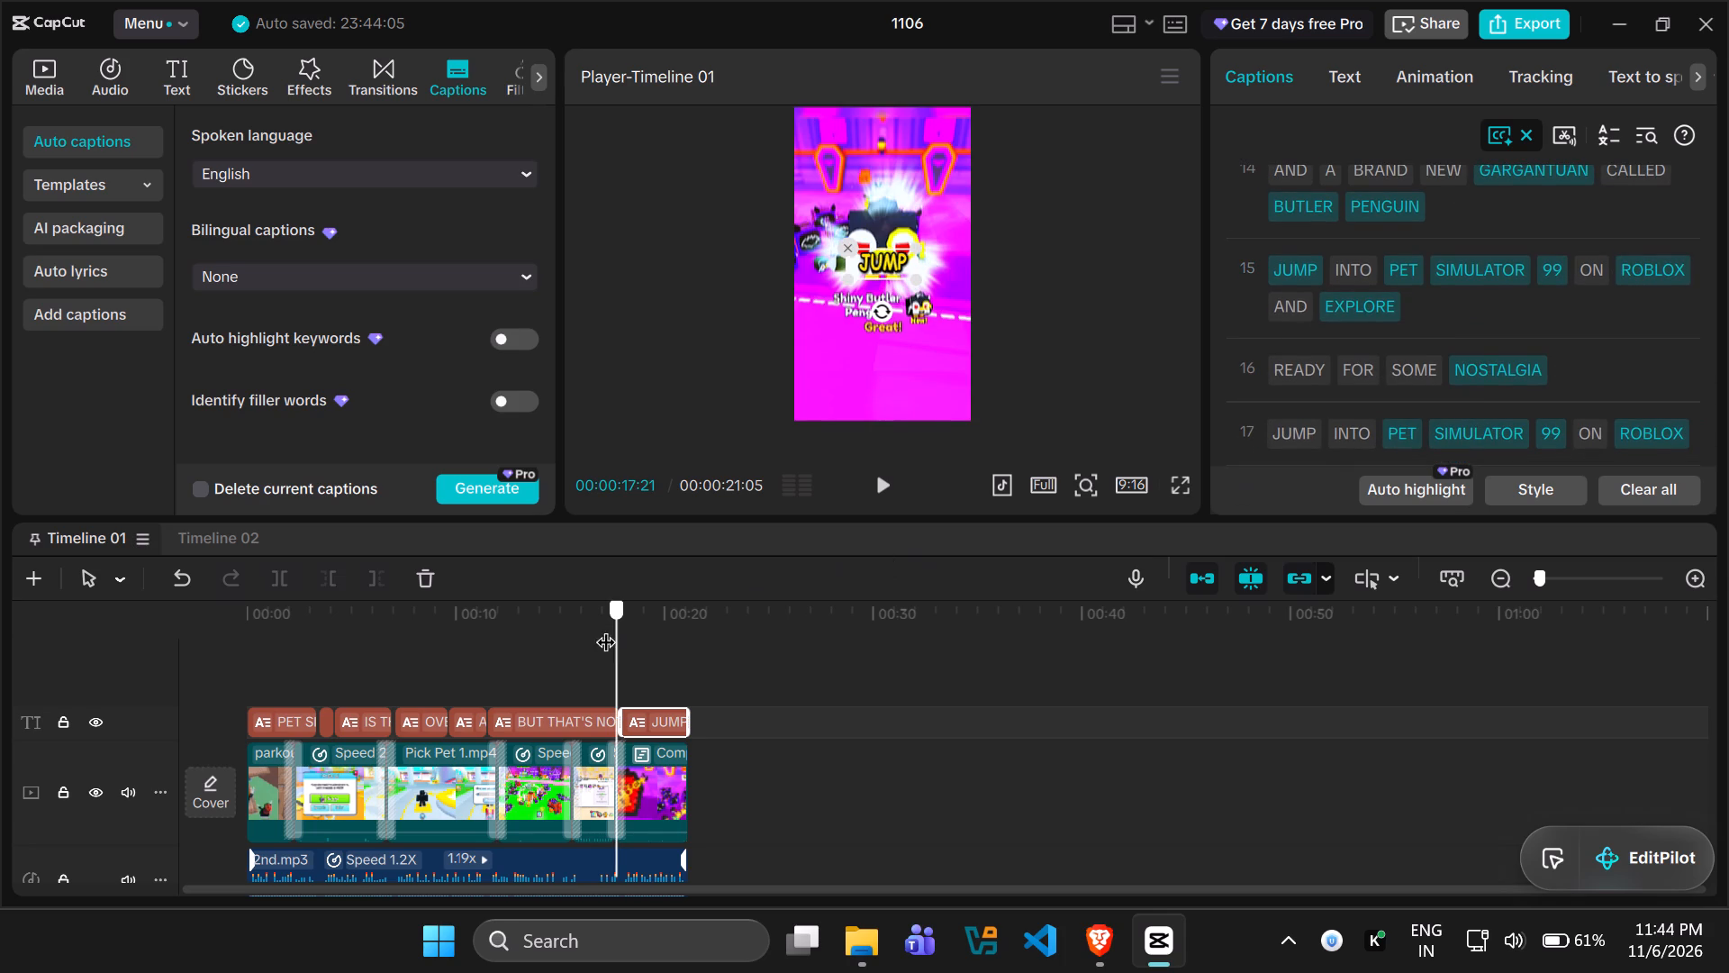
pyautogui.moveTo(605, 628); pyautogui.dragTo(61, 632)
pyautogui.press('space')
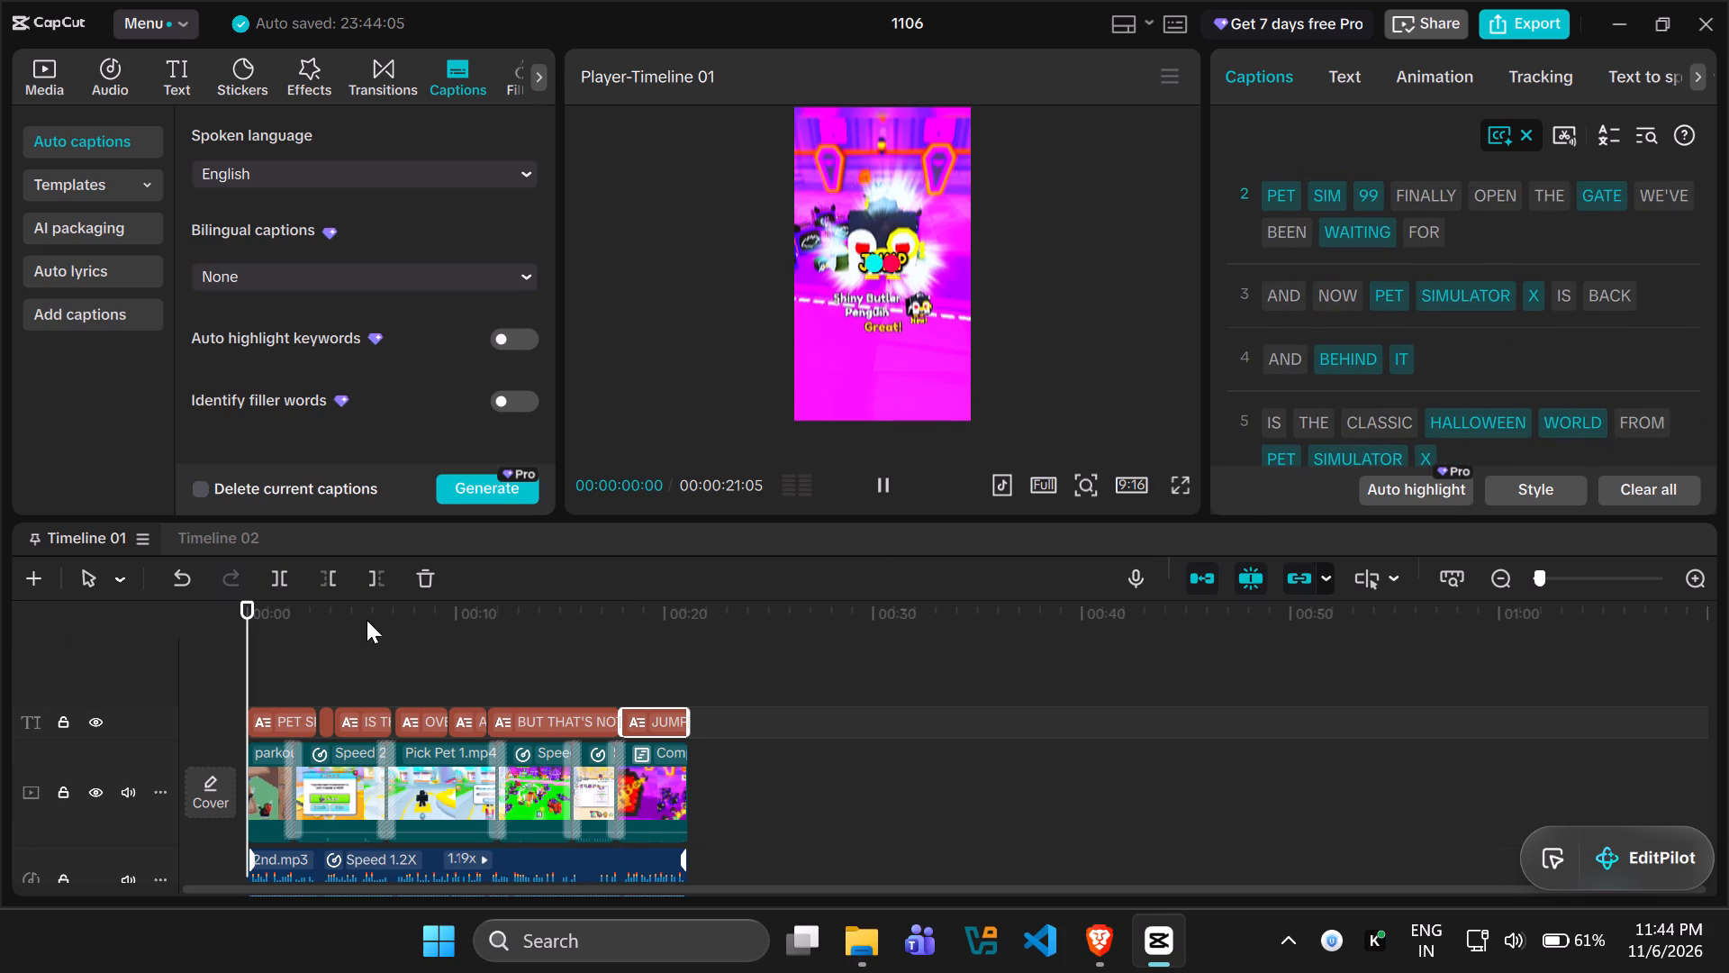
pyautogui.press('space')
# Make the highlighted keywords bold and set their font to Comic Sans MS Bold.
pyautogui.click(1515, 483)
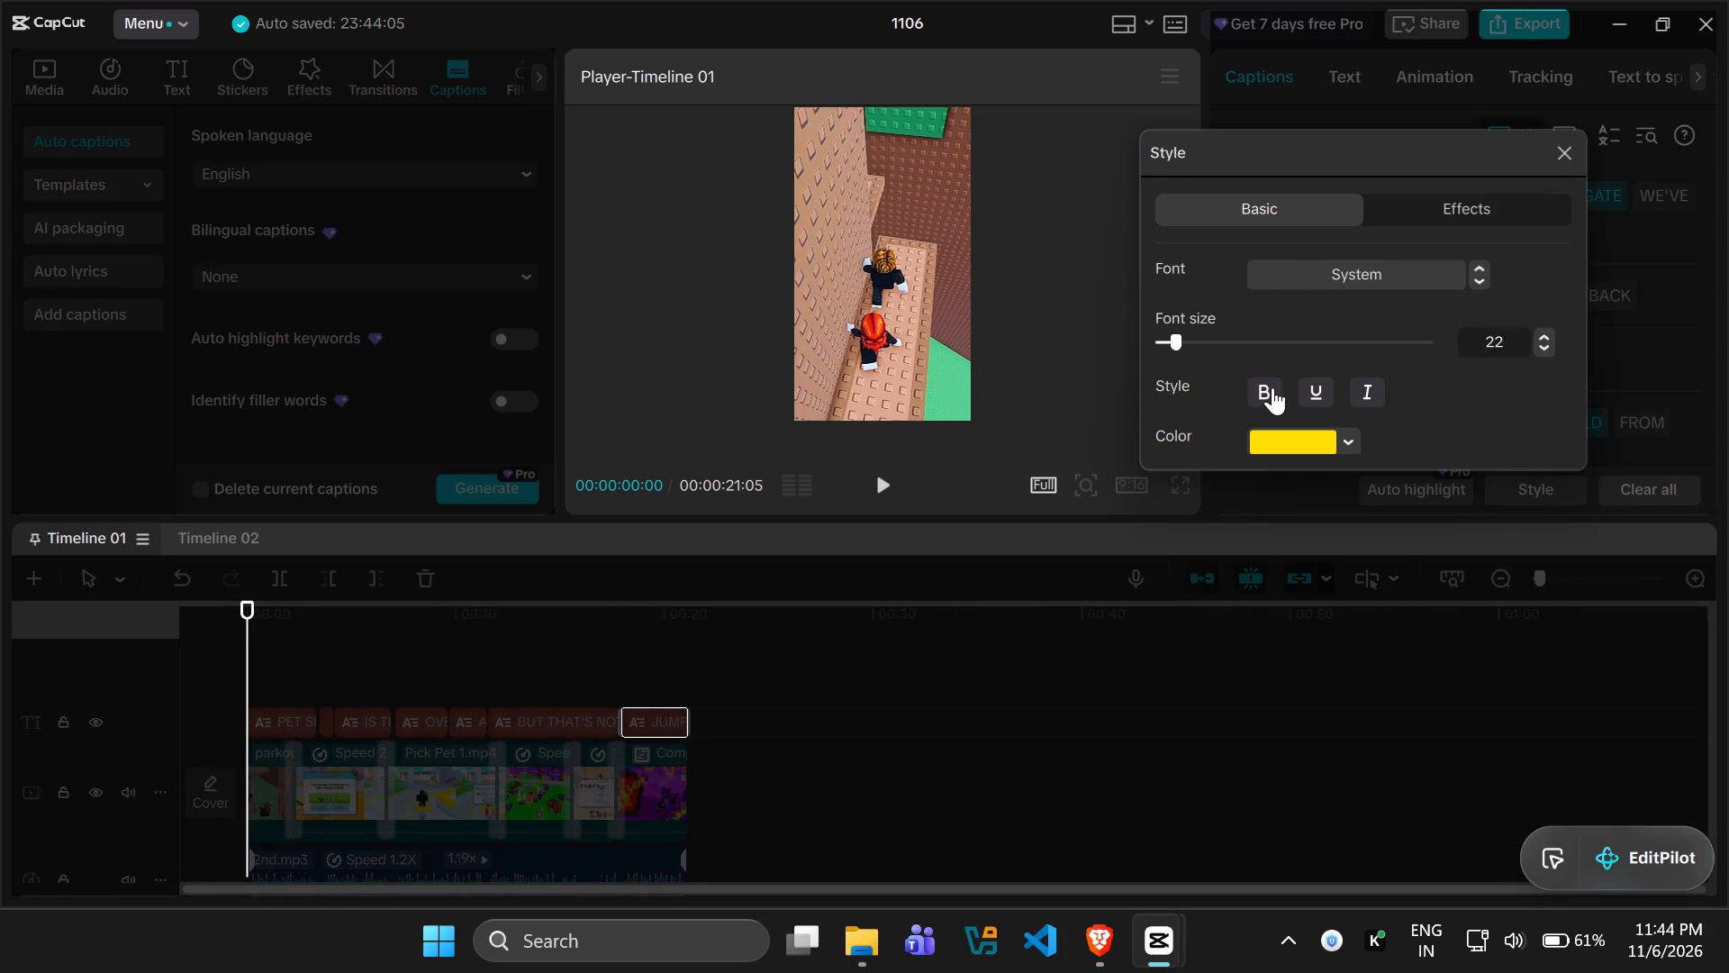
pyautogui.click(1270, 390)
pyautogui.click(1396, 273)
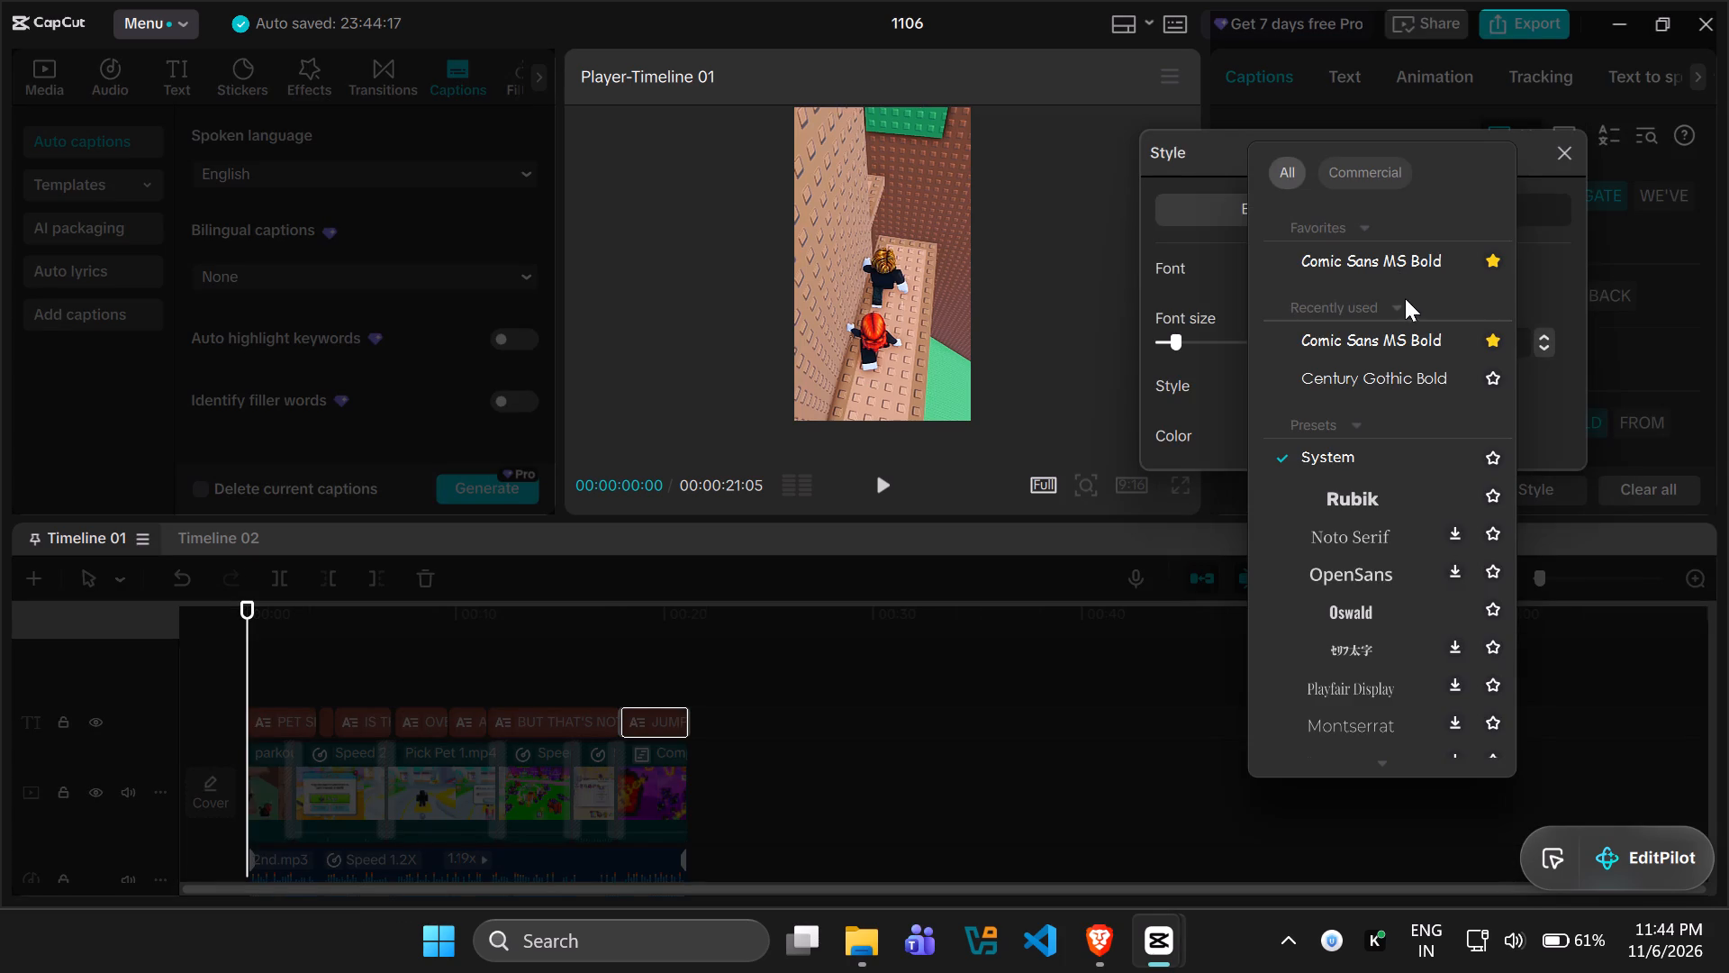
pyautogui.click(1387, 268)
# Apply the green preset style with black outline to the highlighted keywords and turn on their shadow.
pyautogui.scroll(-1, 1356, 394)
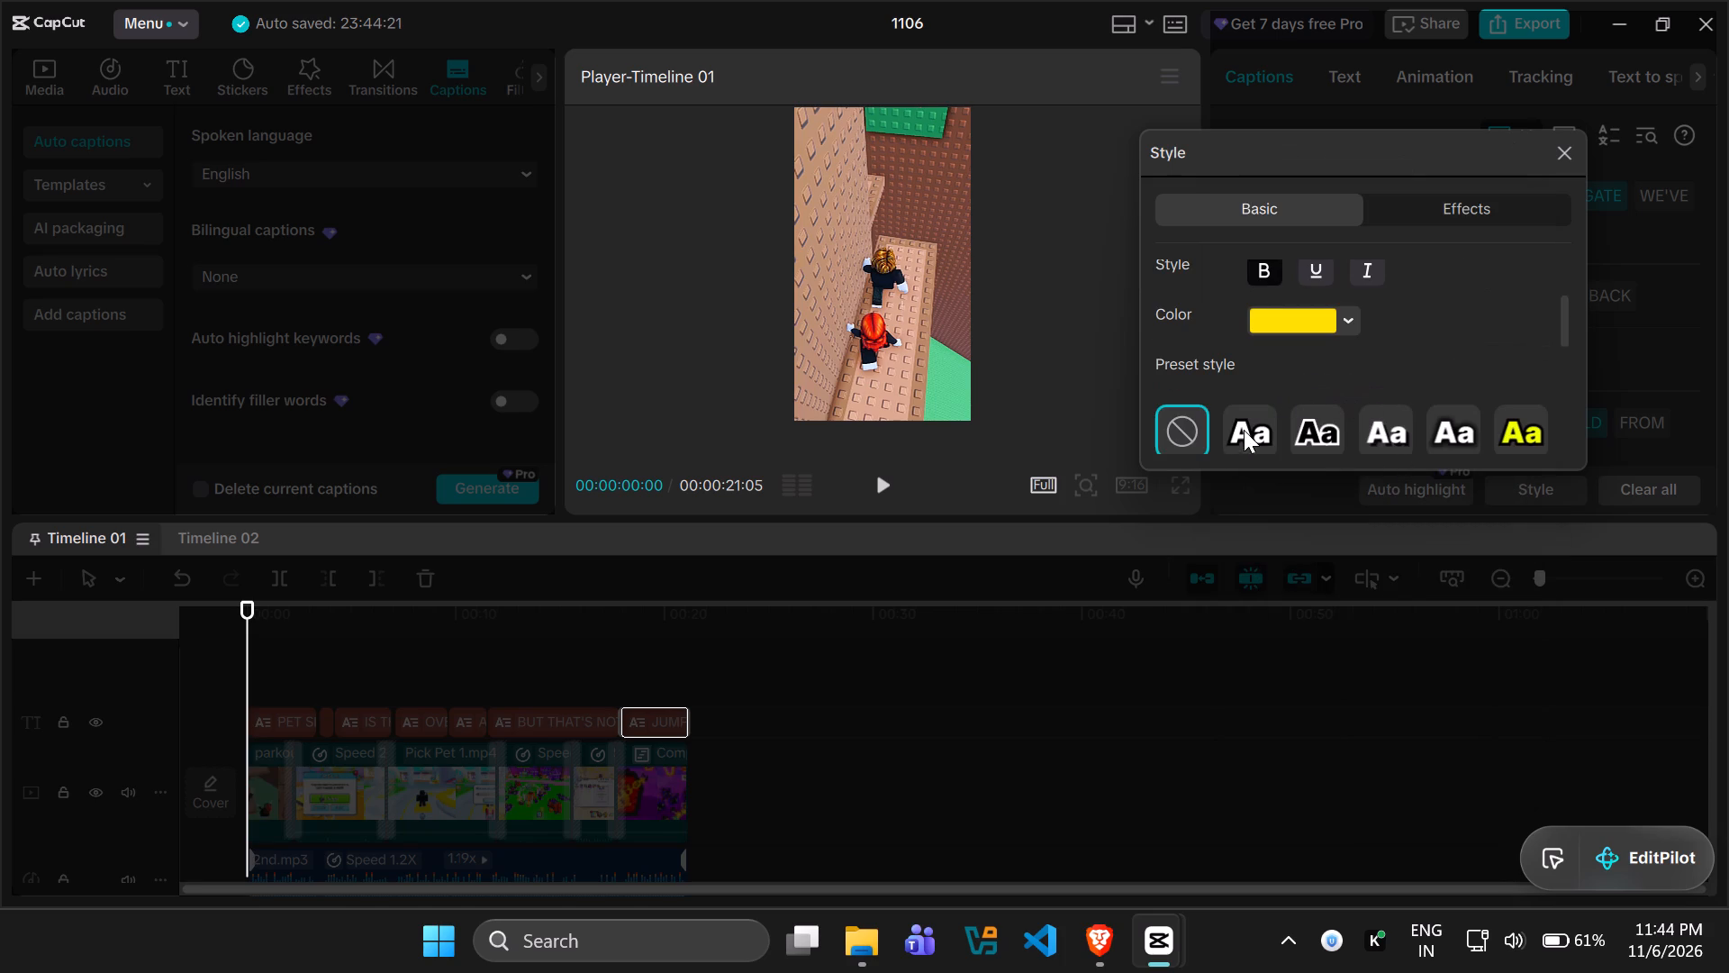
pyautogui.click(1244, 430)
pyautogui.scroll(-5, 1359, 376)
pyautogui.scroll(3, 1287, 374)
pyautogui.scroll(-1, 1341, 395)
pyautogui.click(1393, 378)
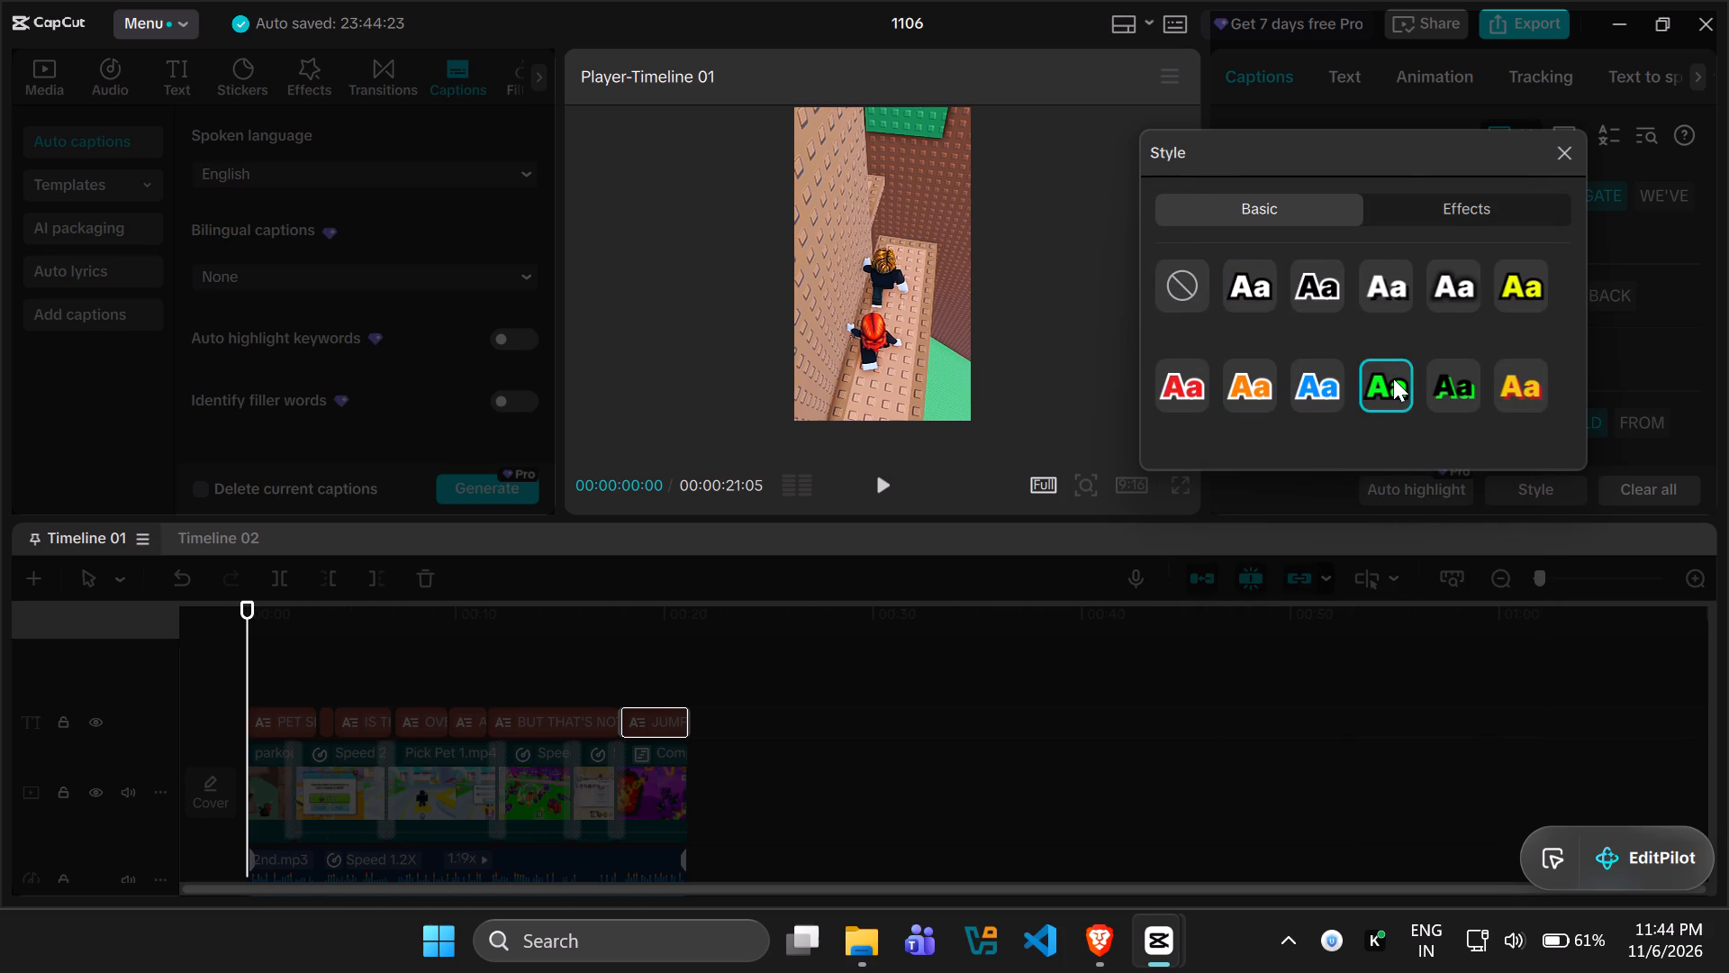
pyautogui.scroll(-4, 1367, 386)
pyautogui.scroll(-4, 1256, 380)
pyautogui.click(1164, 443)
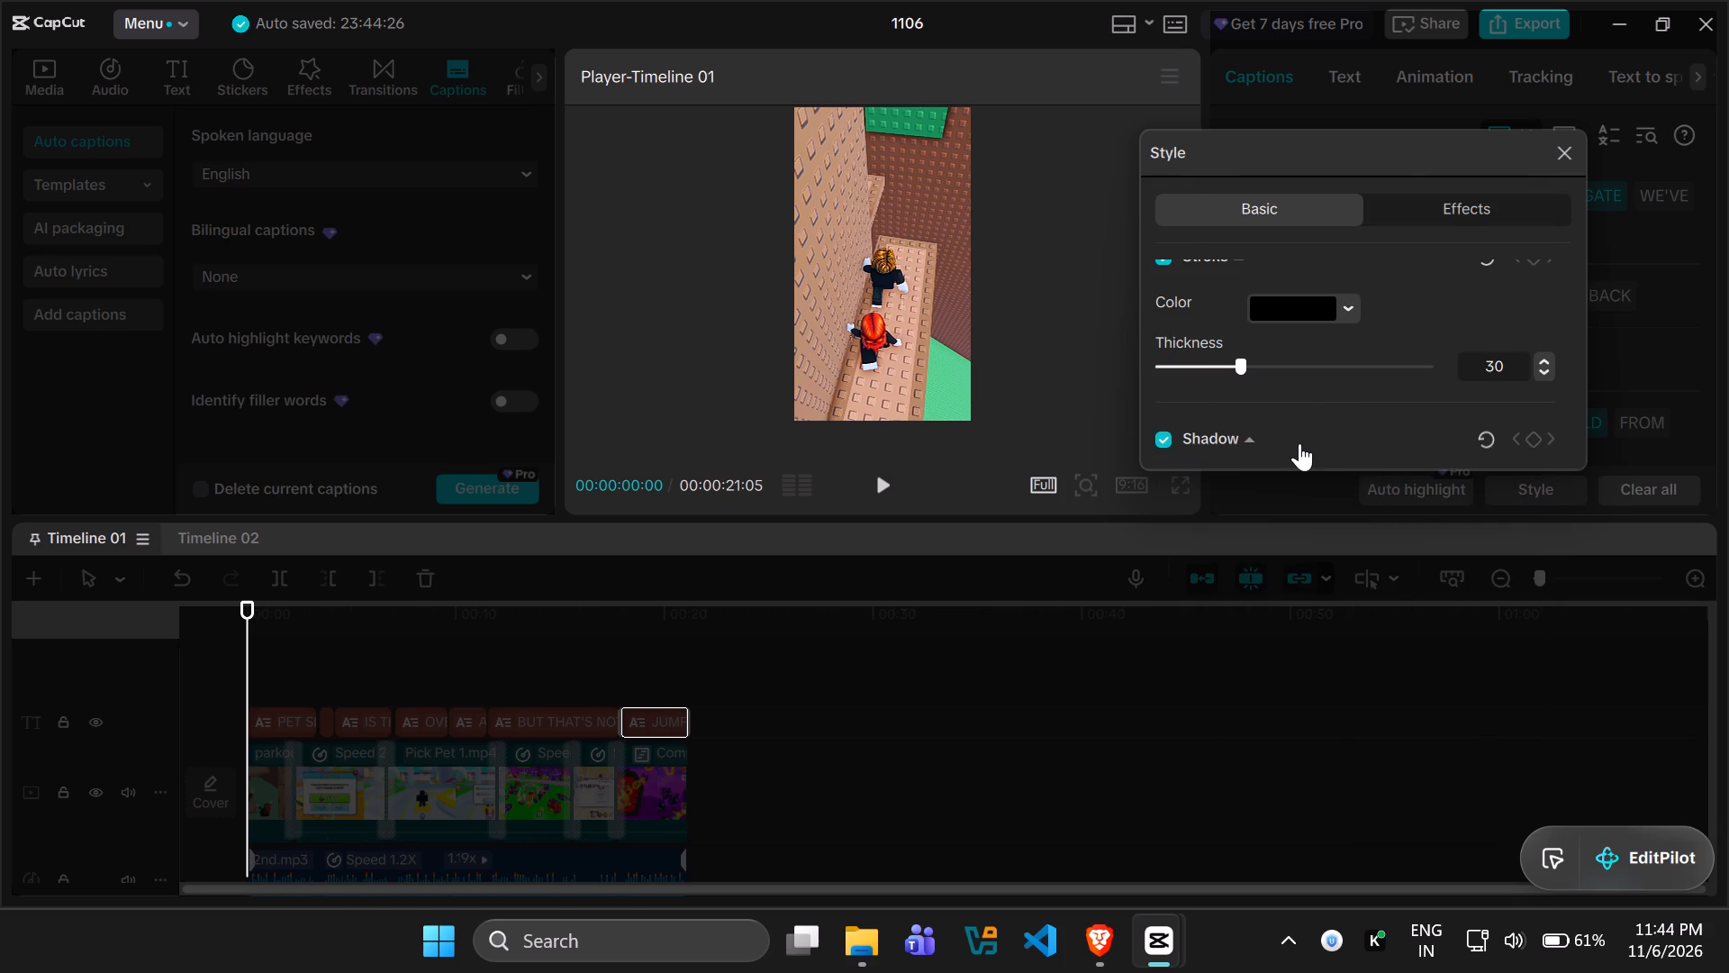
pyautogui.click(1555, 151)
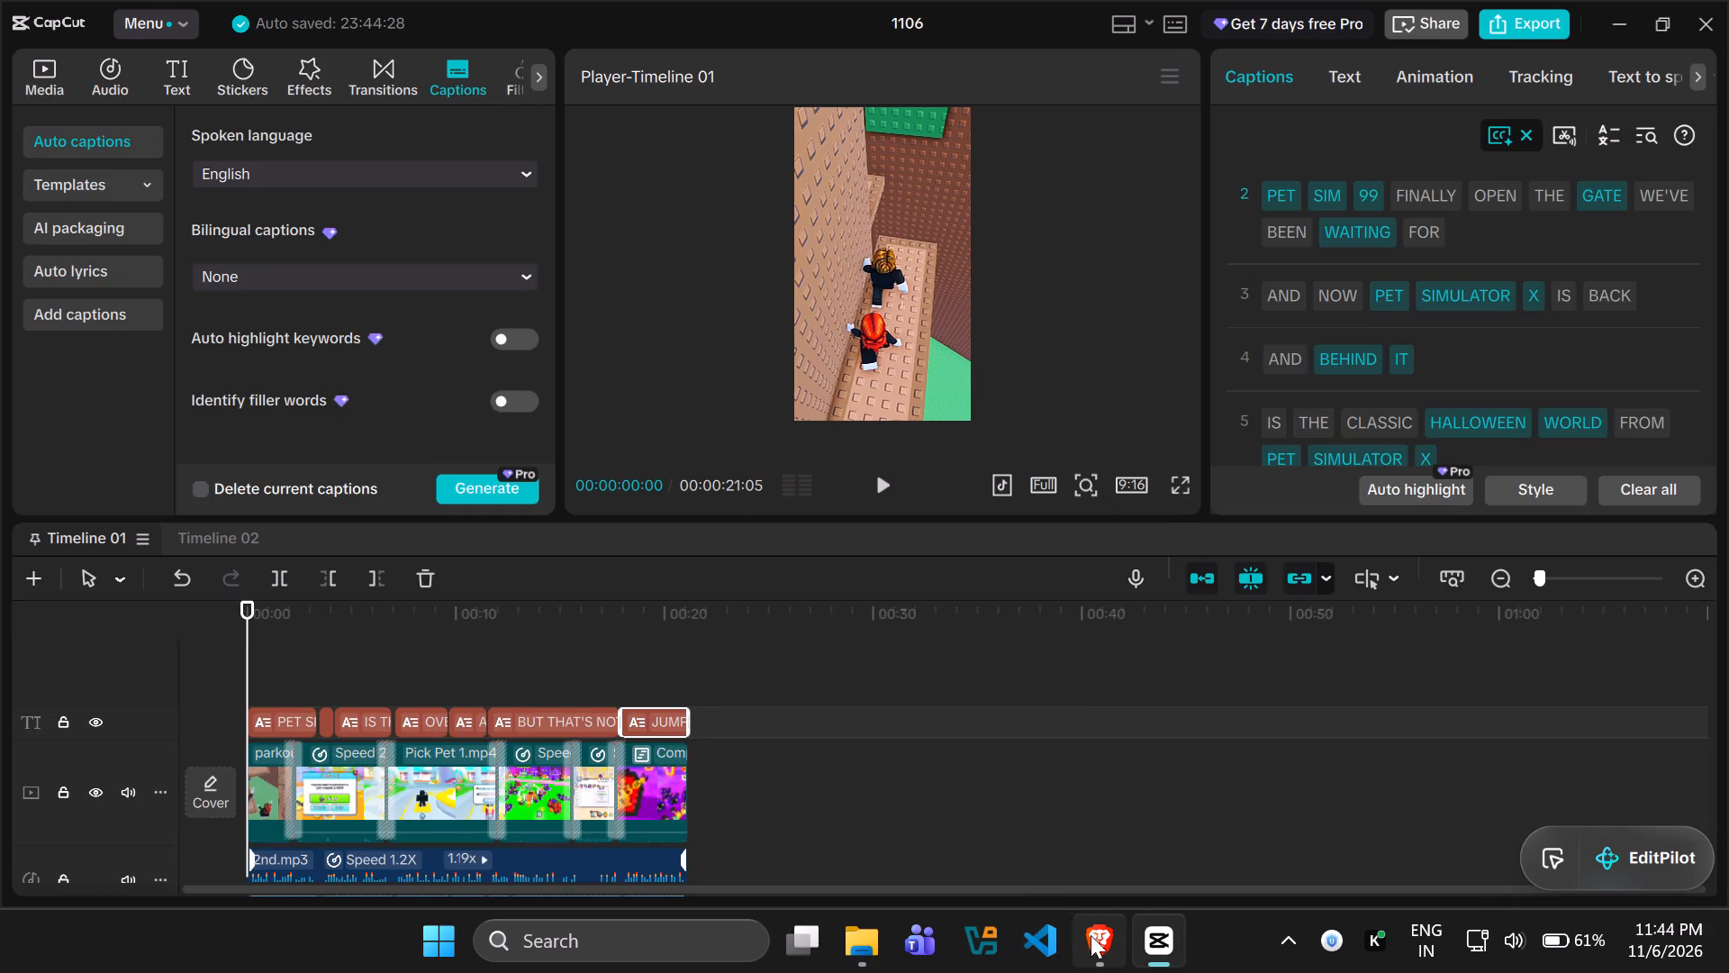
# Switch to Brave and try to open the game link under "Step 2: Make the video" in the Pet Simulator 99 Clipping Guide.
pyautogui.click(1091, 935)
pyautogui.click(370, 0)
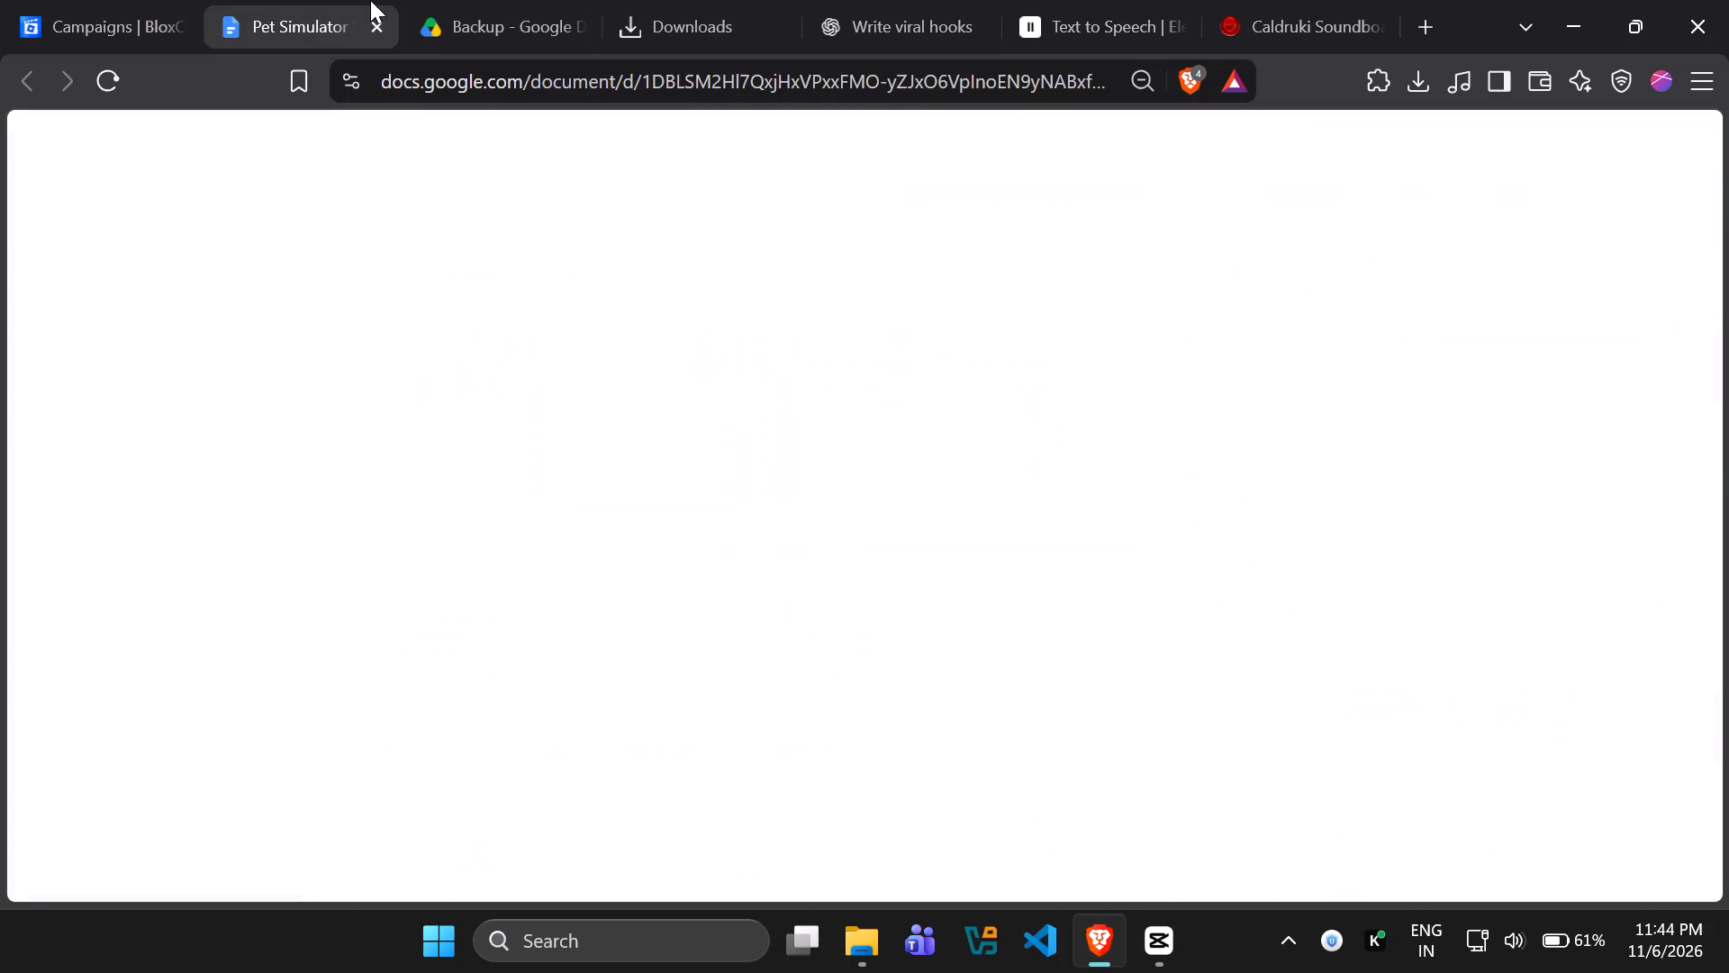
pyautogui.click(735, 568)
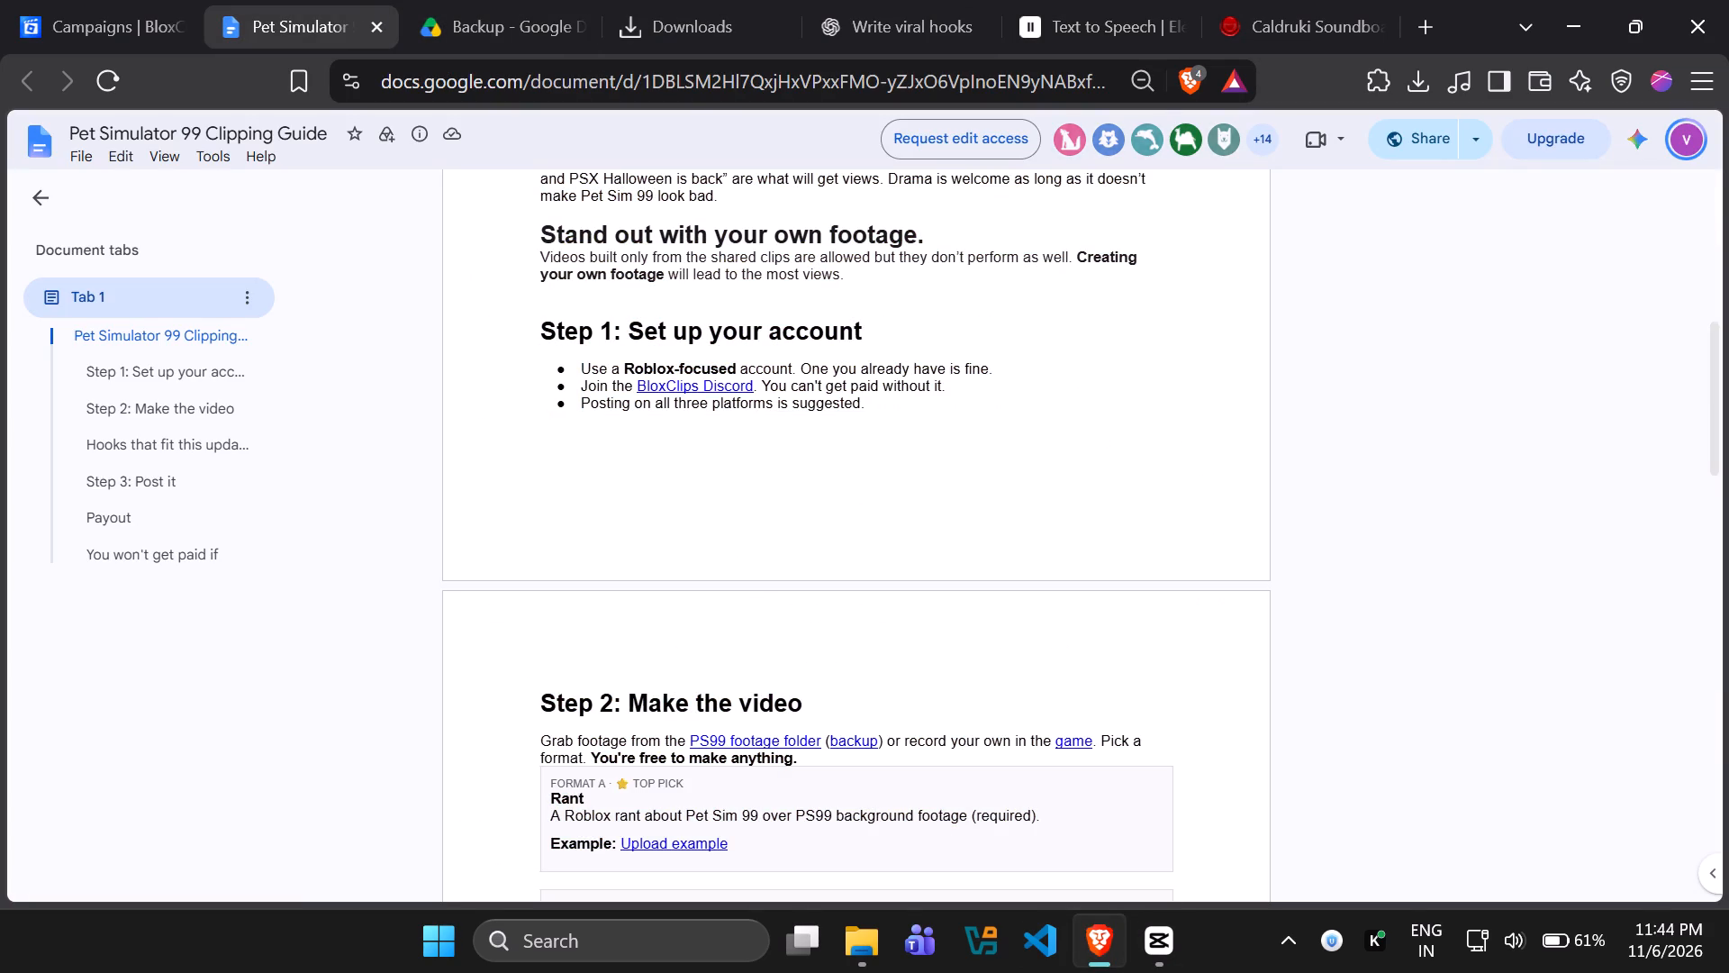
pyautogui.click(1066, 741)
pyautogui.click(1091, 759)
pyautogui.click(1091, 772)
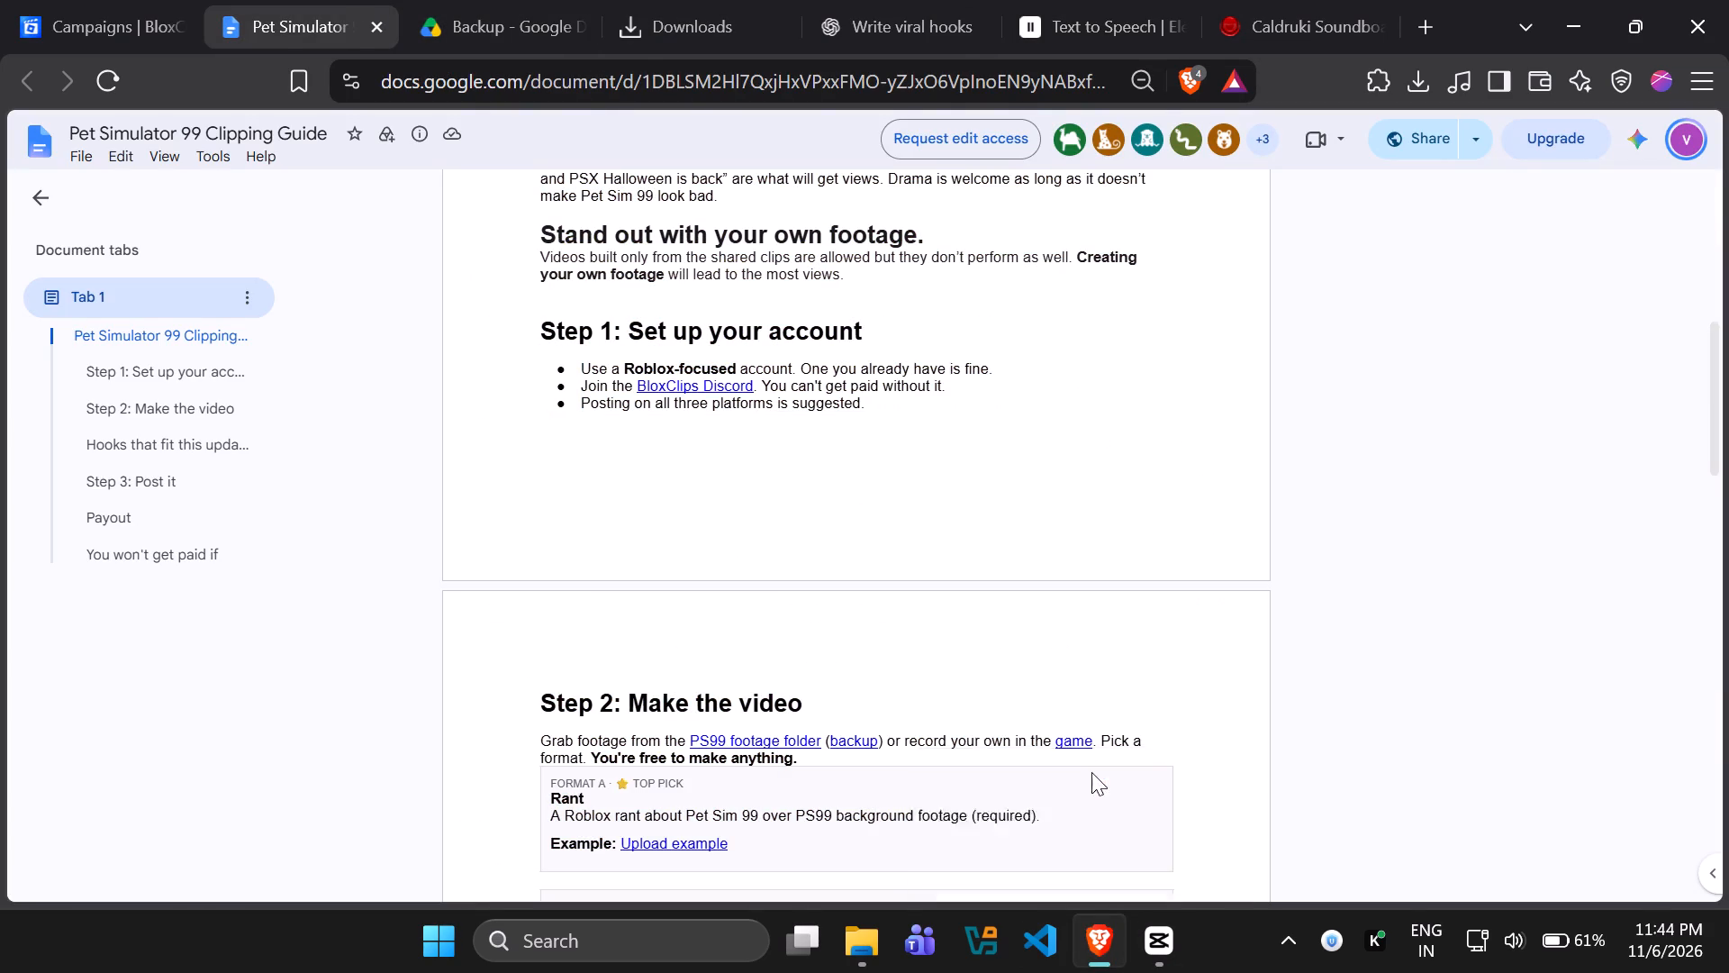